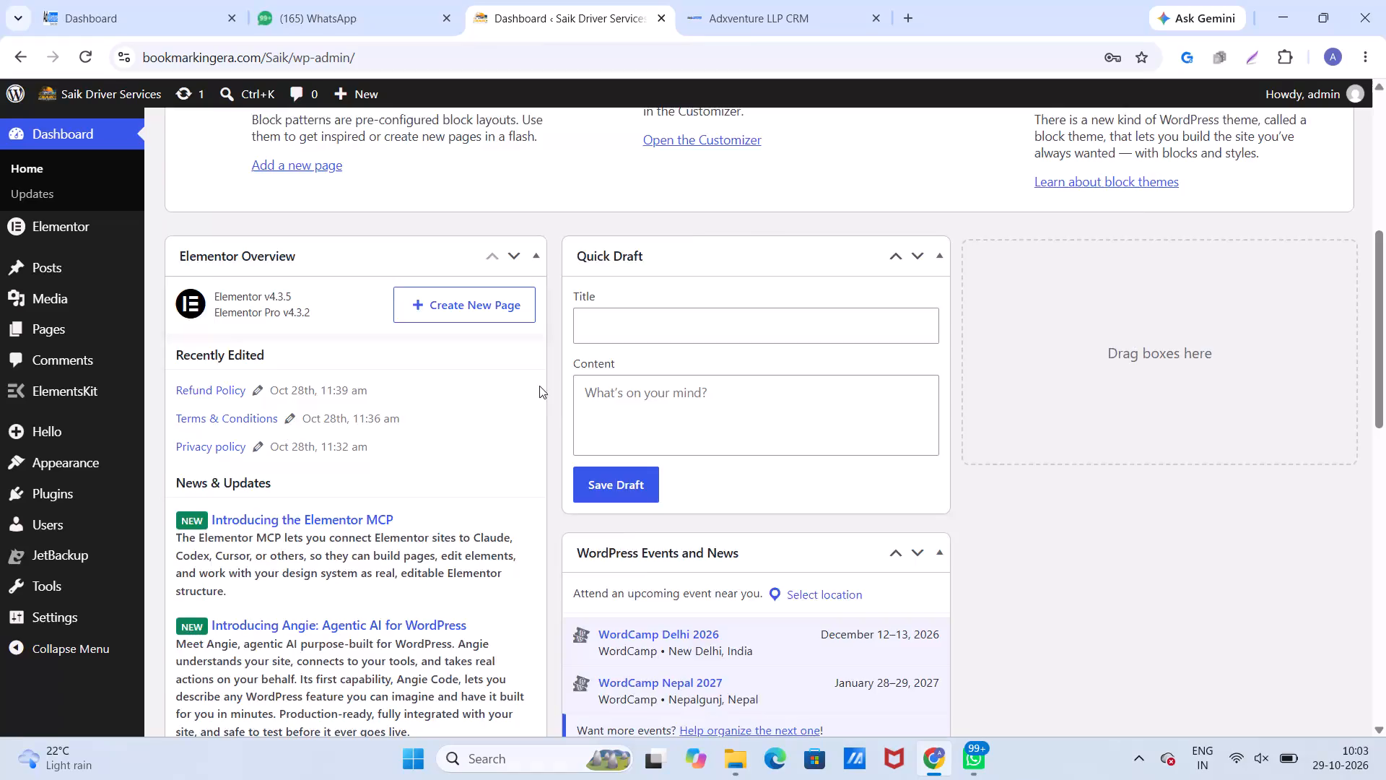
Open the Home page from the site's page list for editing with Elementor.
click(103, 329)
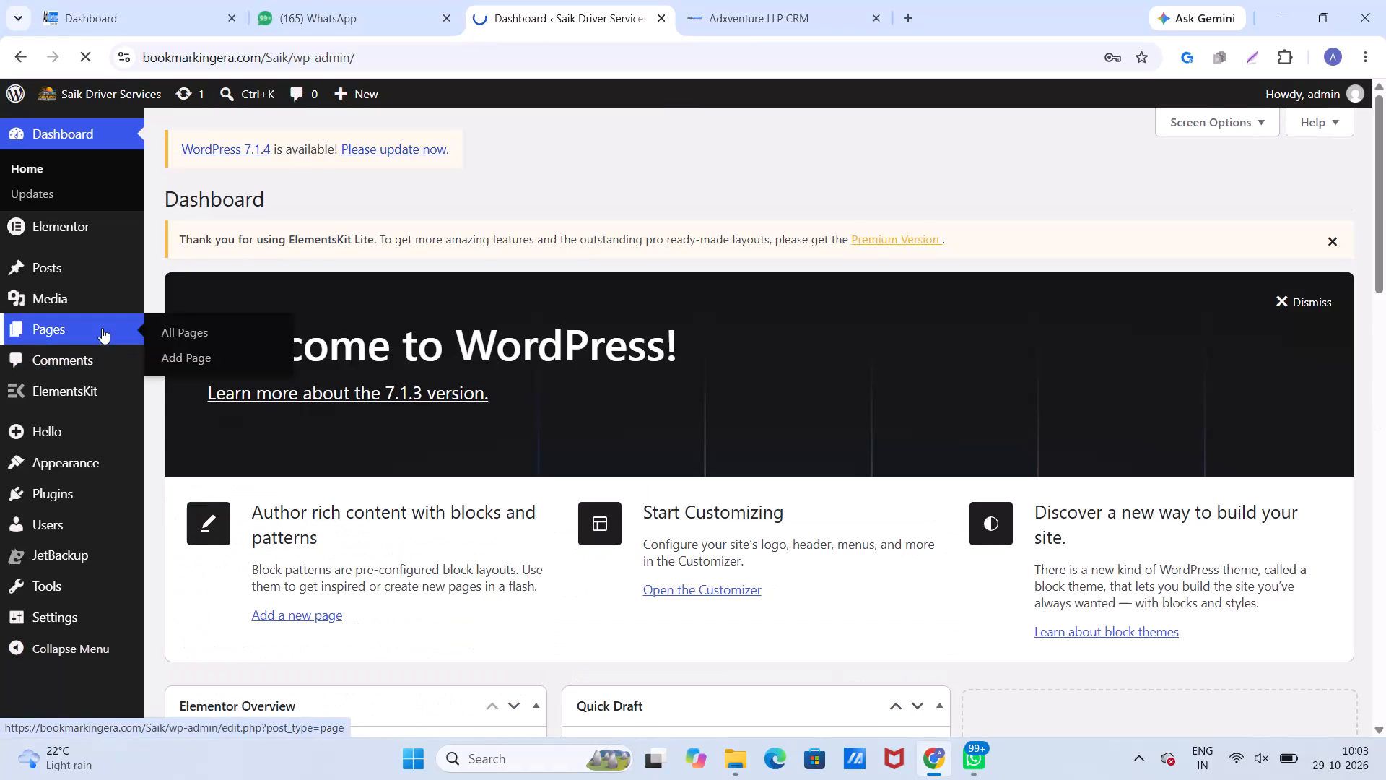
scroll(513, 355, down, 4)
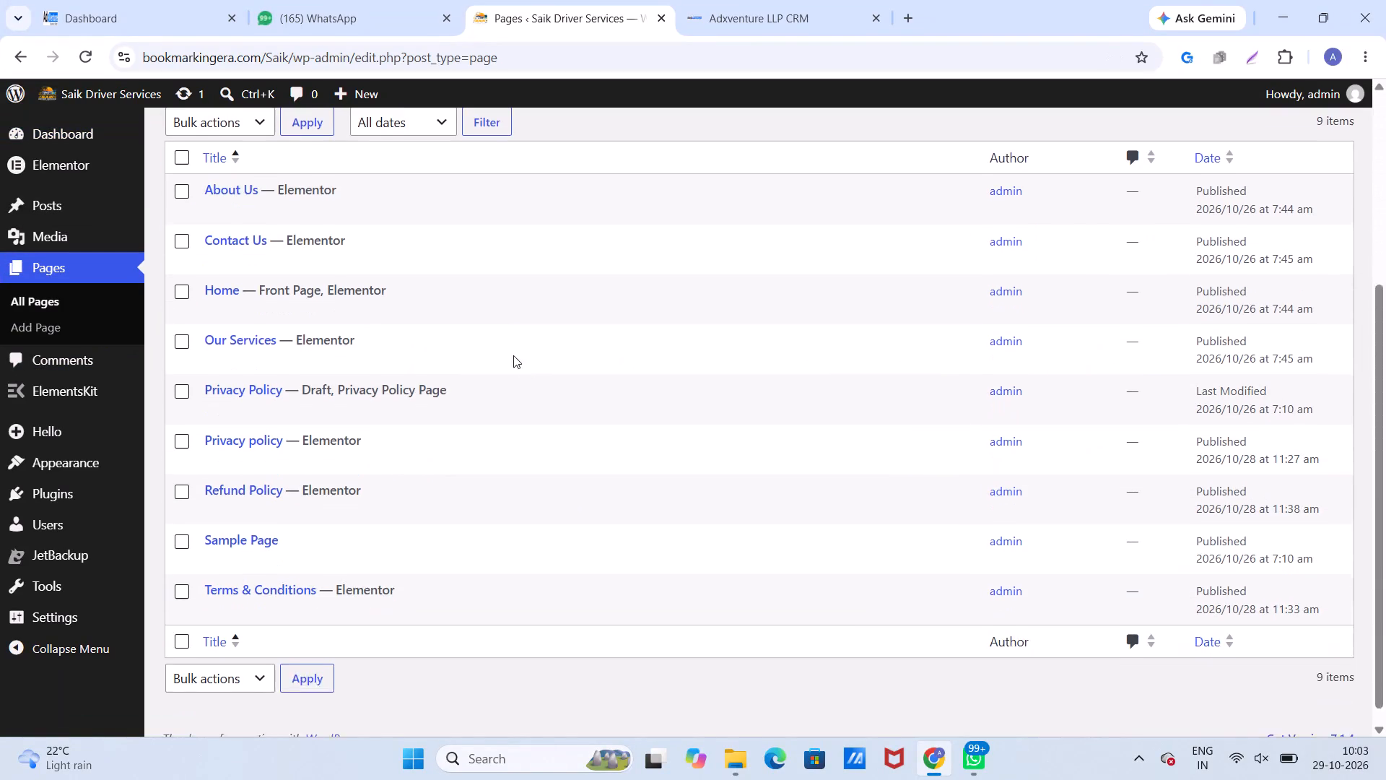
scroll(461, 355, up, 2)
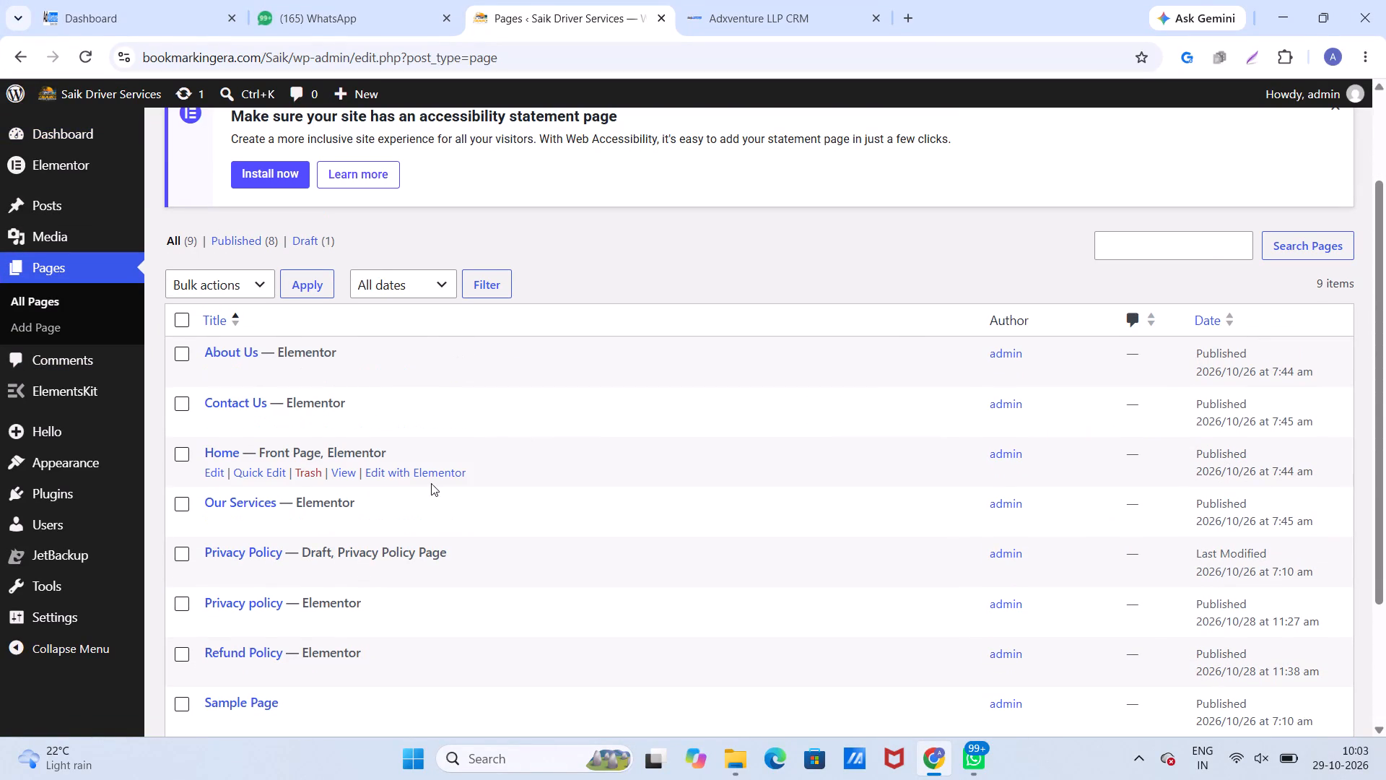
click(427, 474)
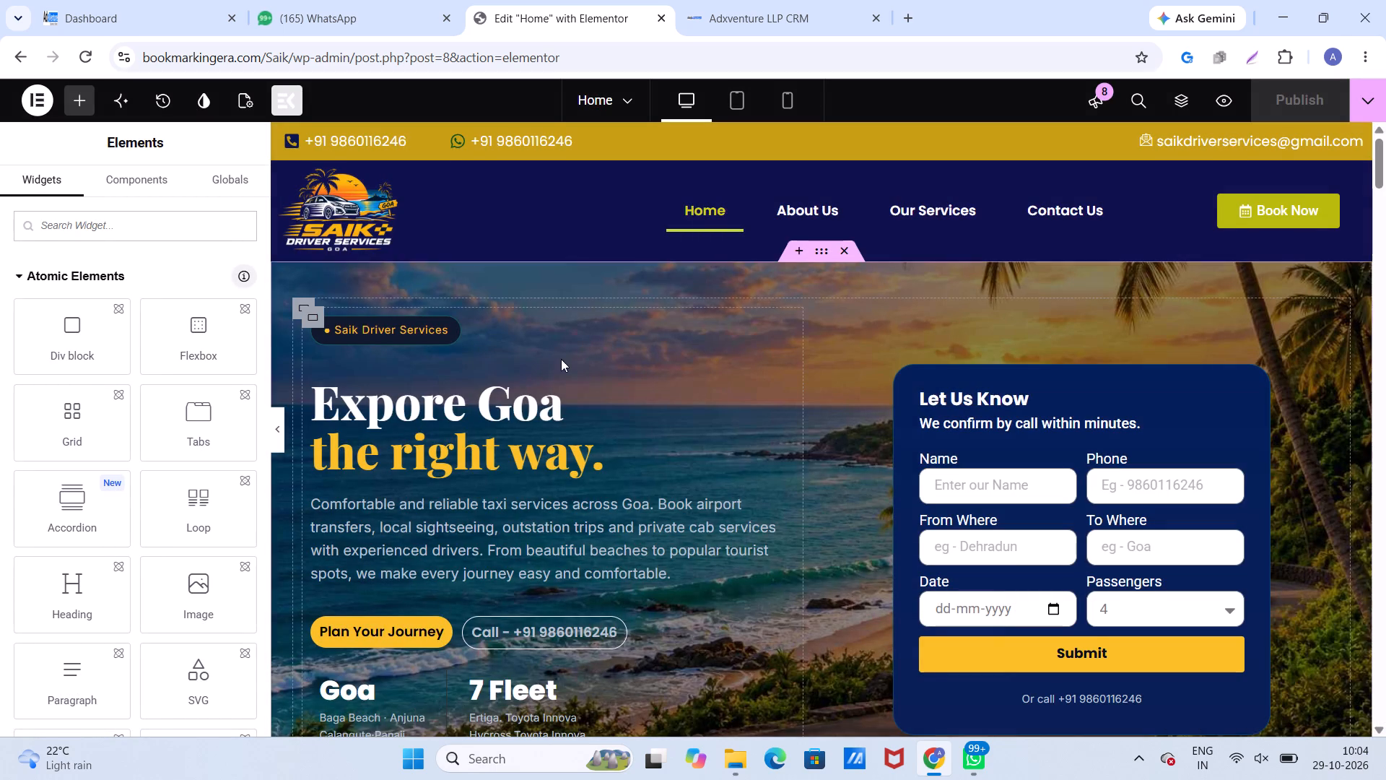
Open the From Where field settings of the Let Us Know form and select the city name in its placeholder for editing.
scroll(724, 391, down, 2)
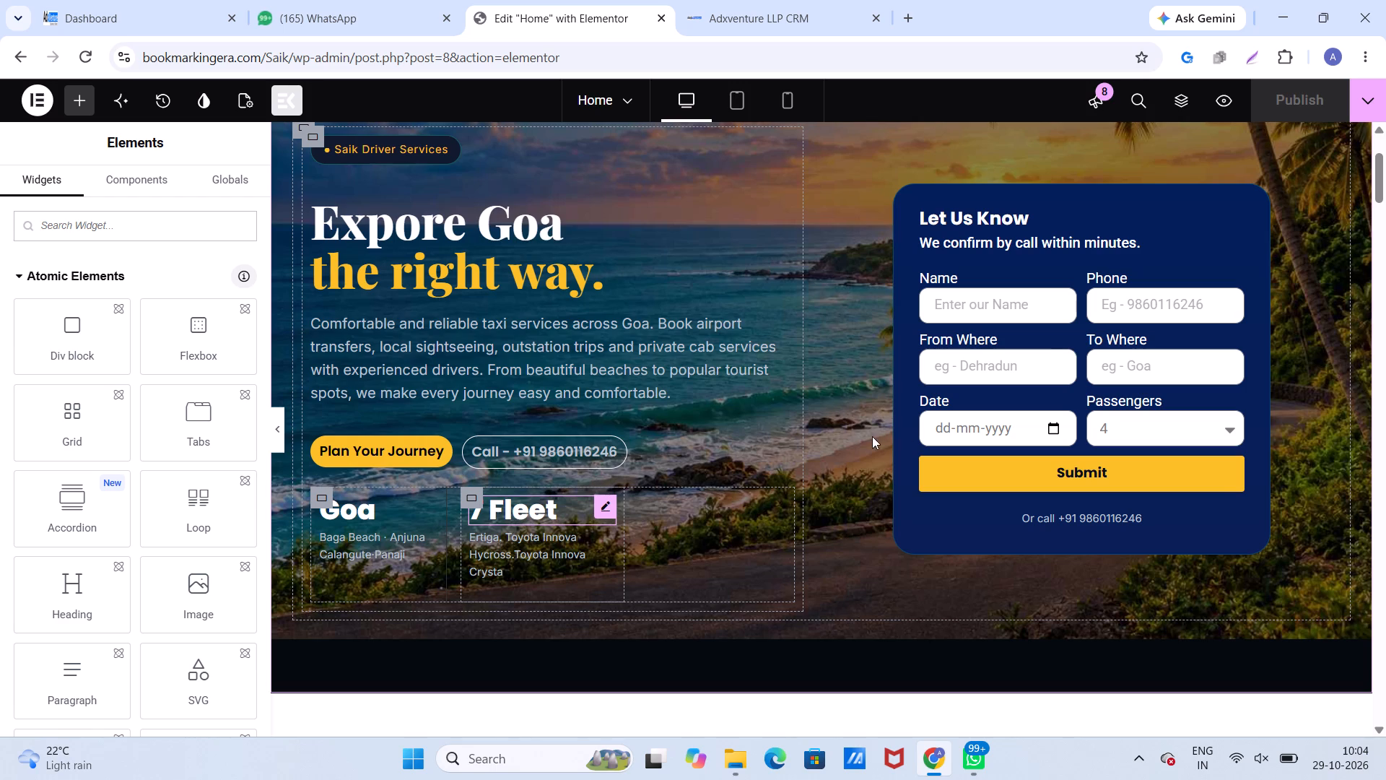
click(979, 363)
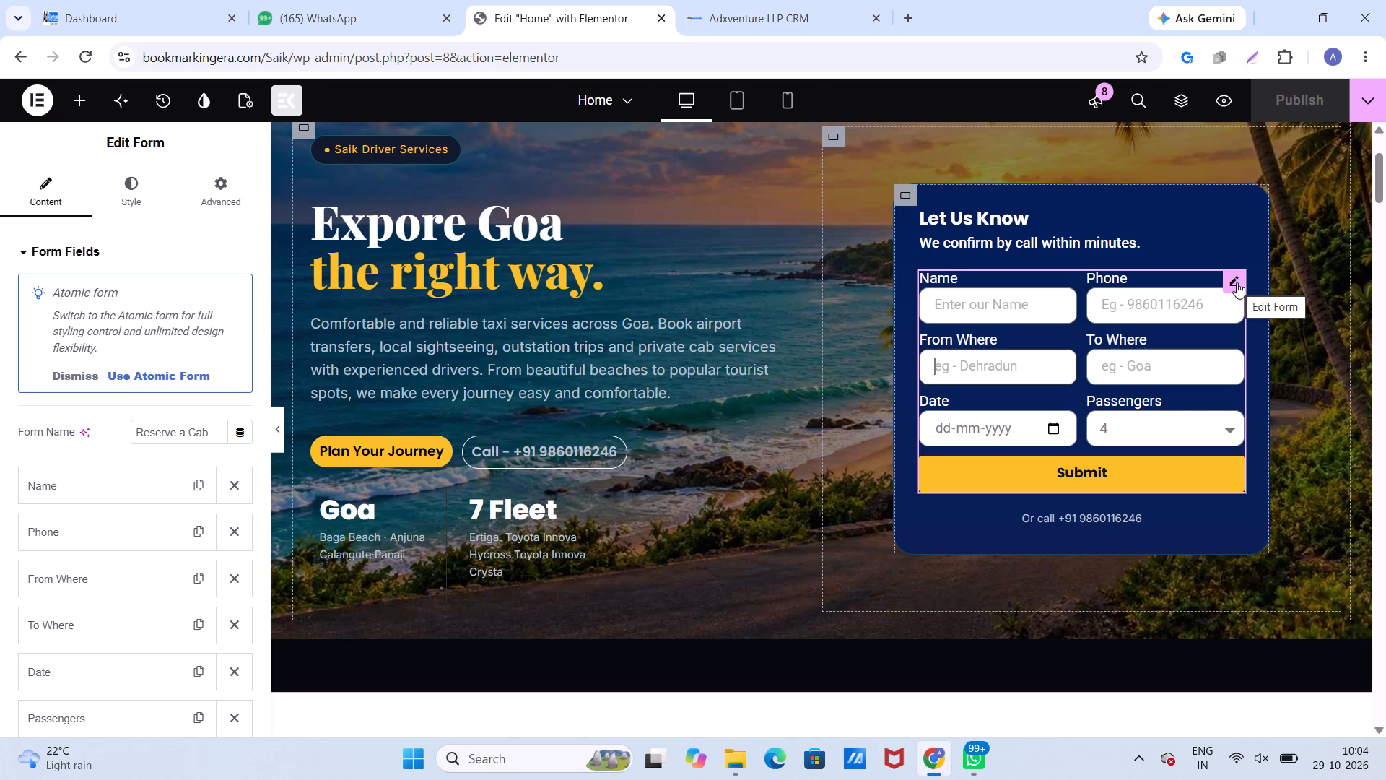
click(1237, 282)
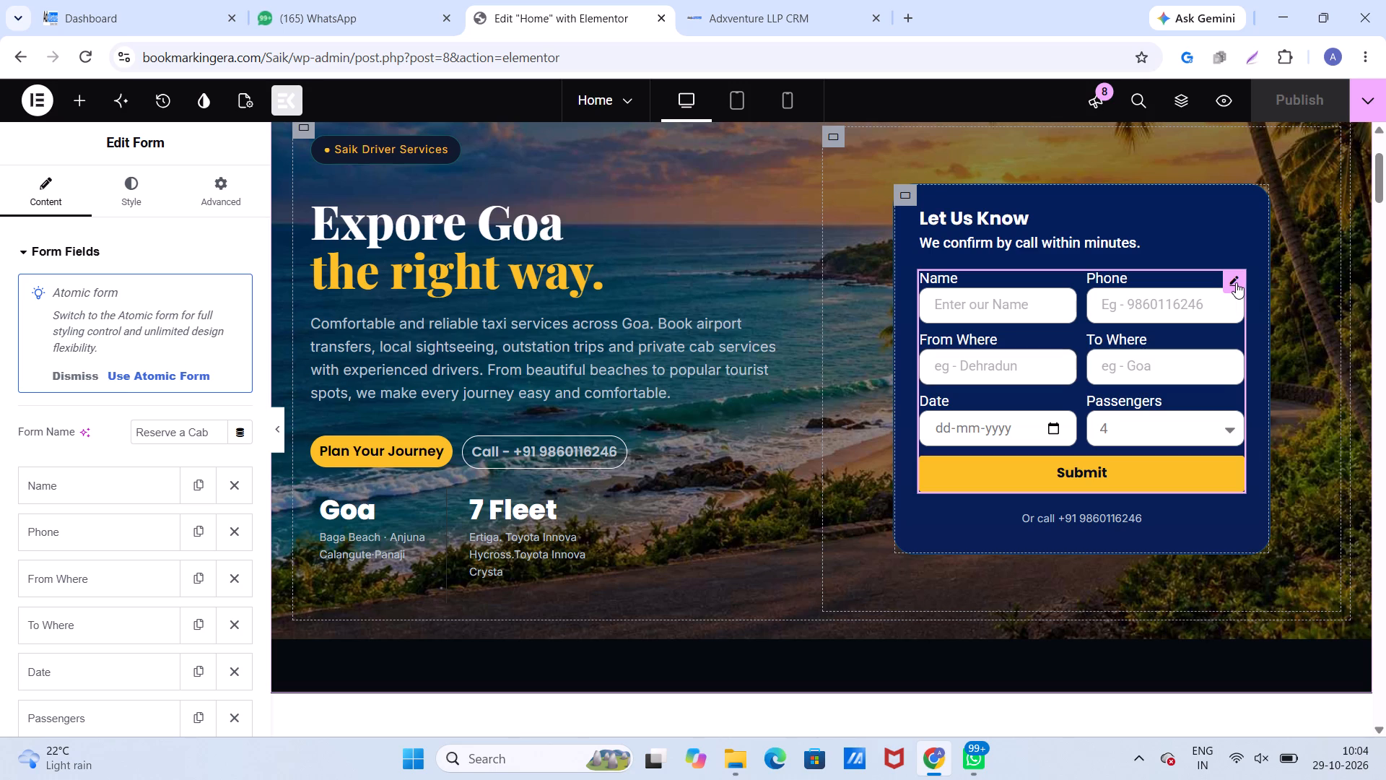
click(65, 585)
scroll(183, 706, down, 1)
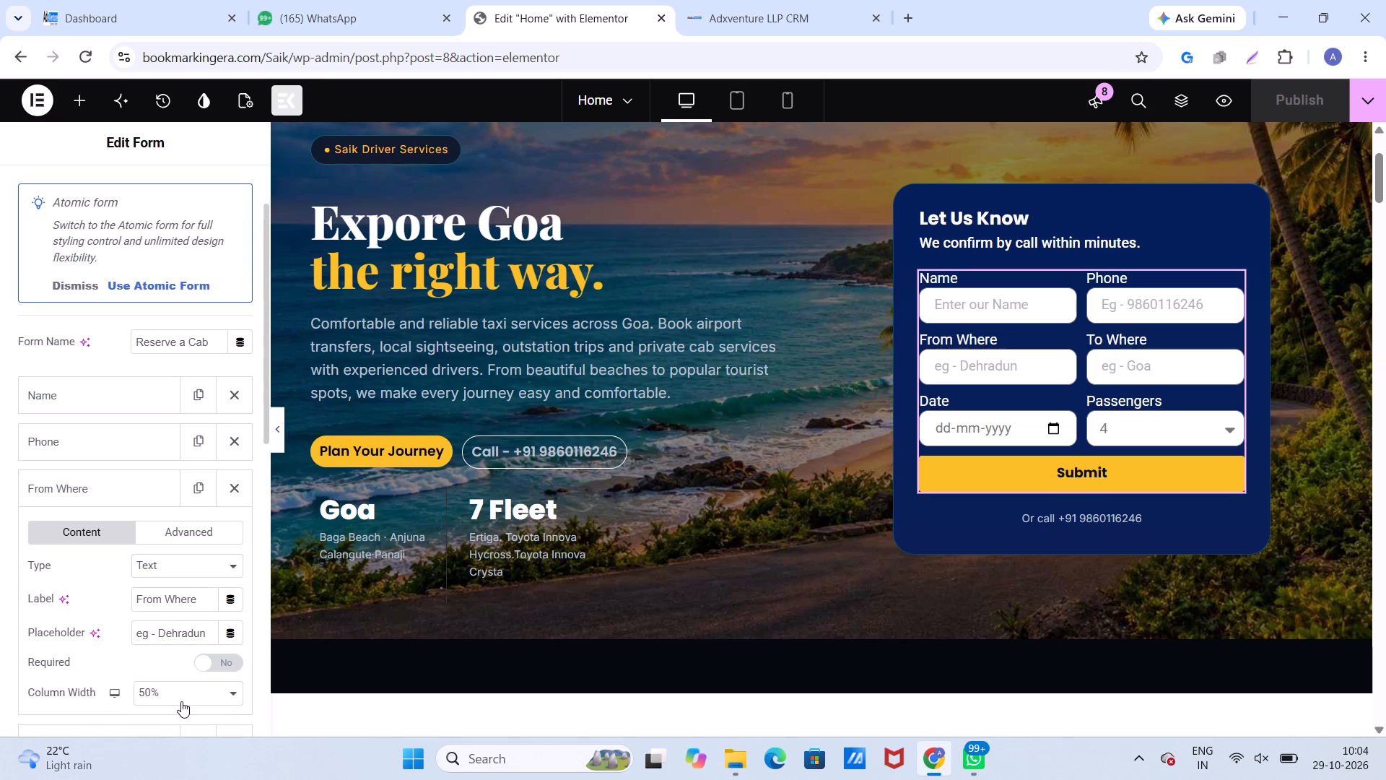
drag(206, 633, 162, 631)
Replace the selected city in the From Where placeholder so that it reads "eg - Goa".
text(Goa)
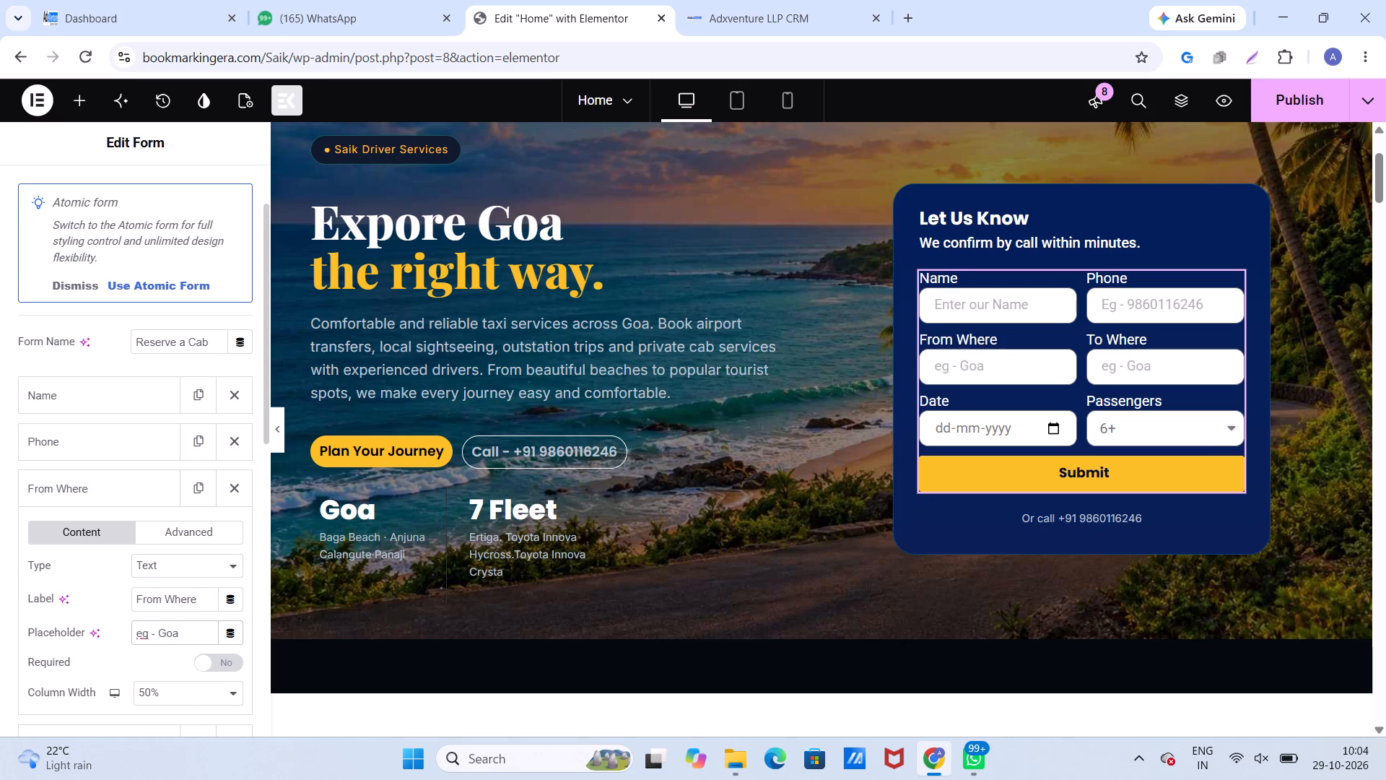
Set the To Where field's placeholder in the Let Us Know form to "eg - Baga Beach".
click(1146, 369)
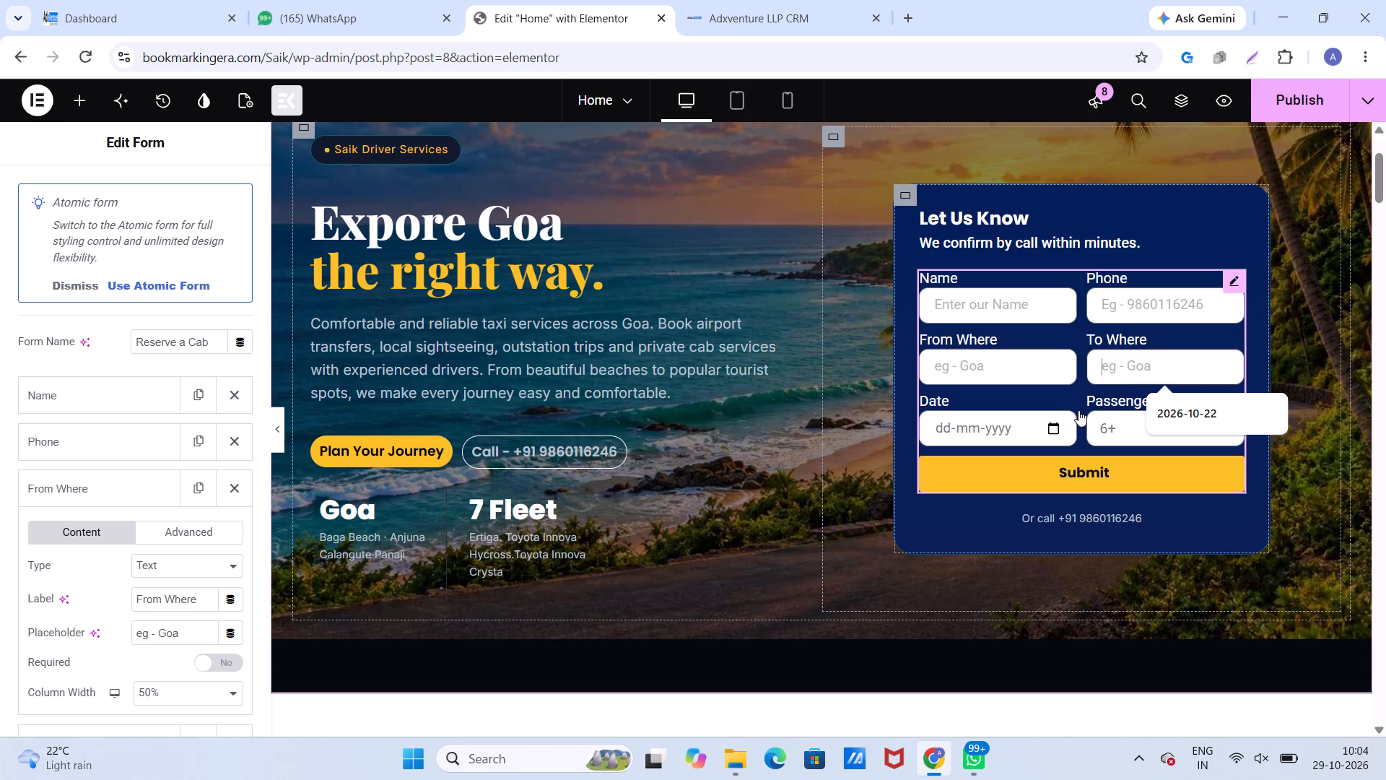
scroll(148, 554, down, 2)
click(120, 571)
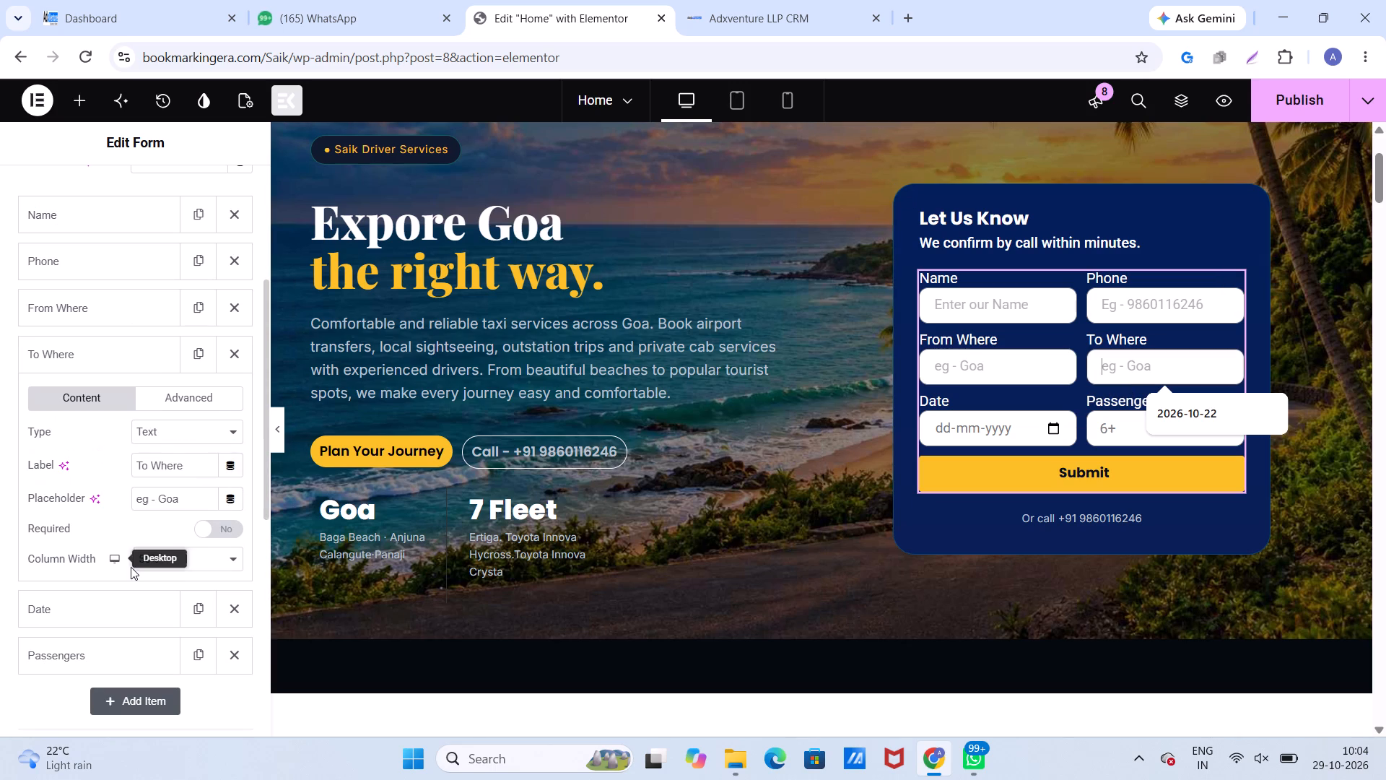
drag(187, 498, 167, 495)
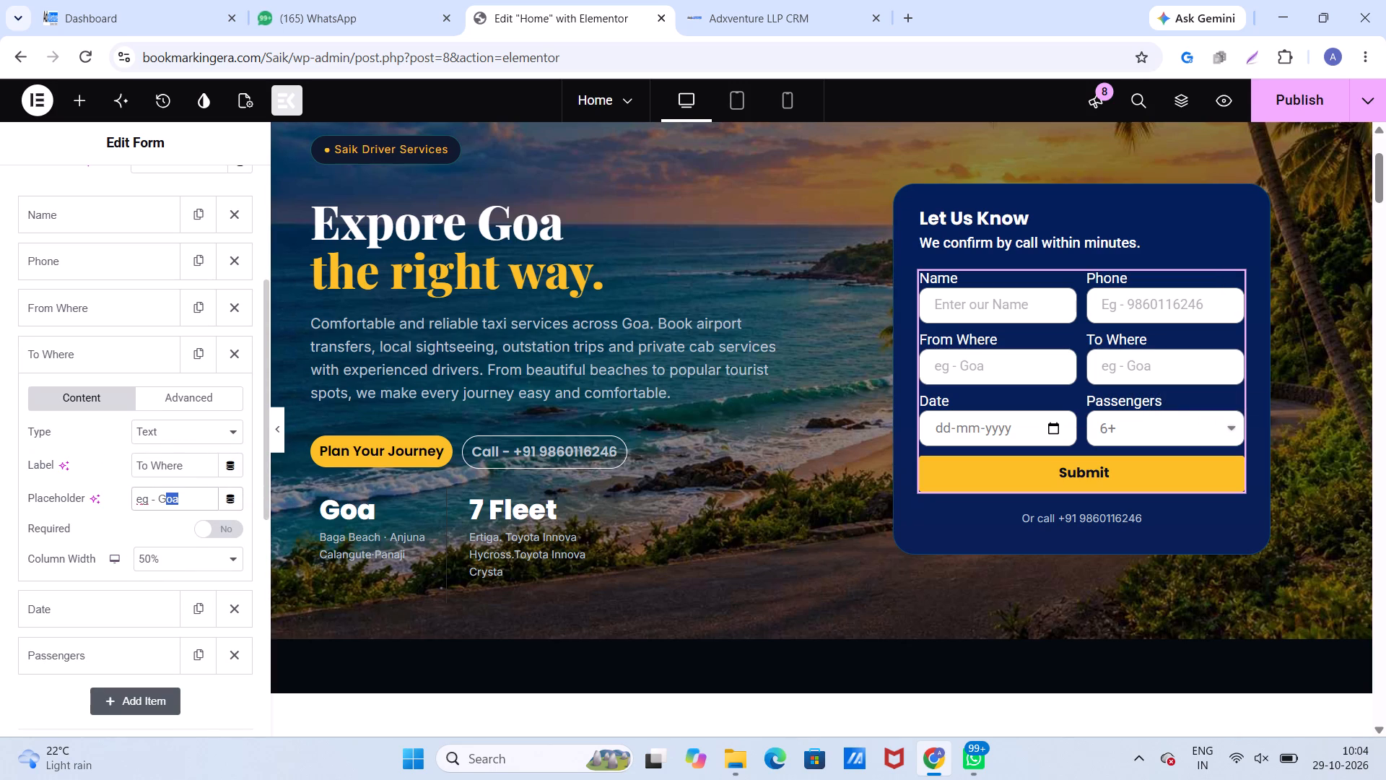
drag(167, 495, 161, 492)
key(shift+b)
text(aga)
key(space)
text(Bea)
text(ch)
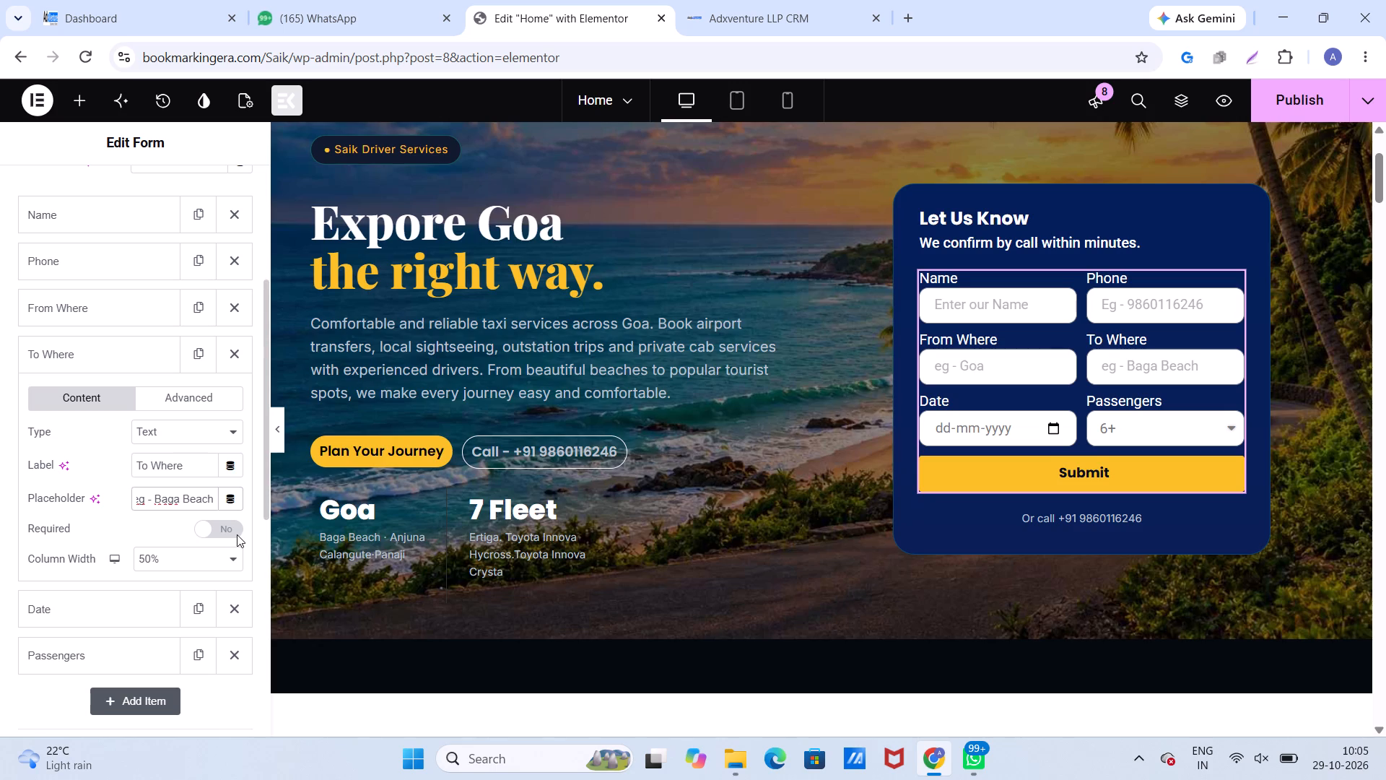
Select the hero heading "Expore Goa the right way." for editing.
scroll(702, 441, up, 7)
scroll(702, 441, down, 1)
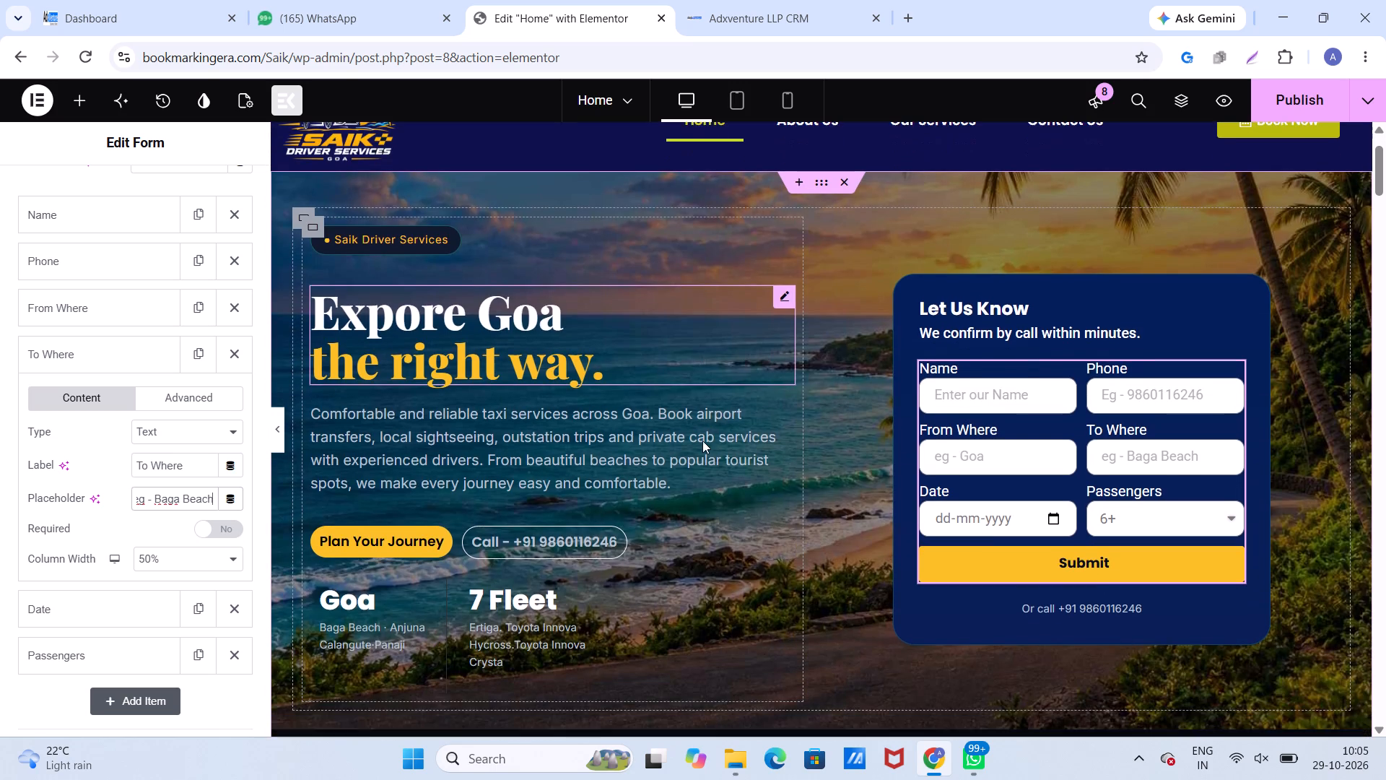
click(380, 317)
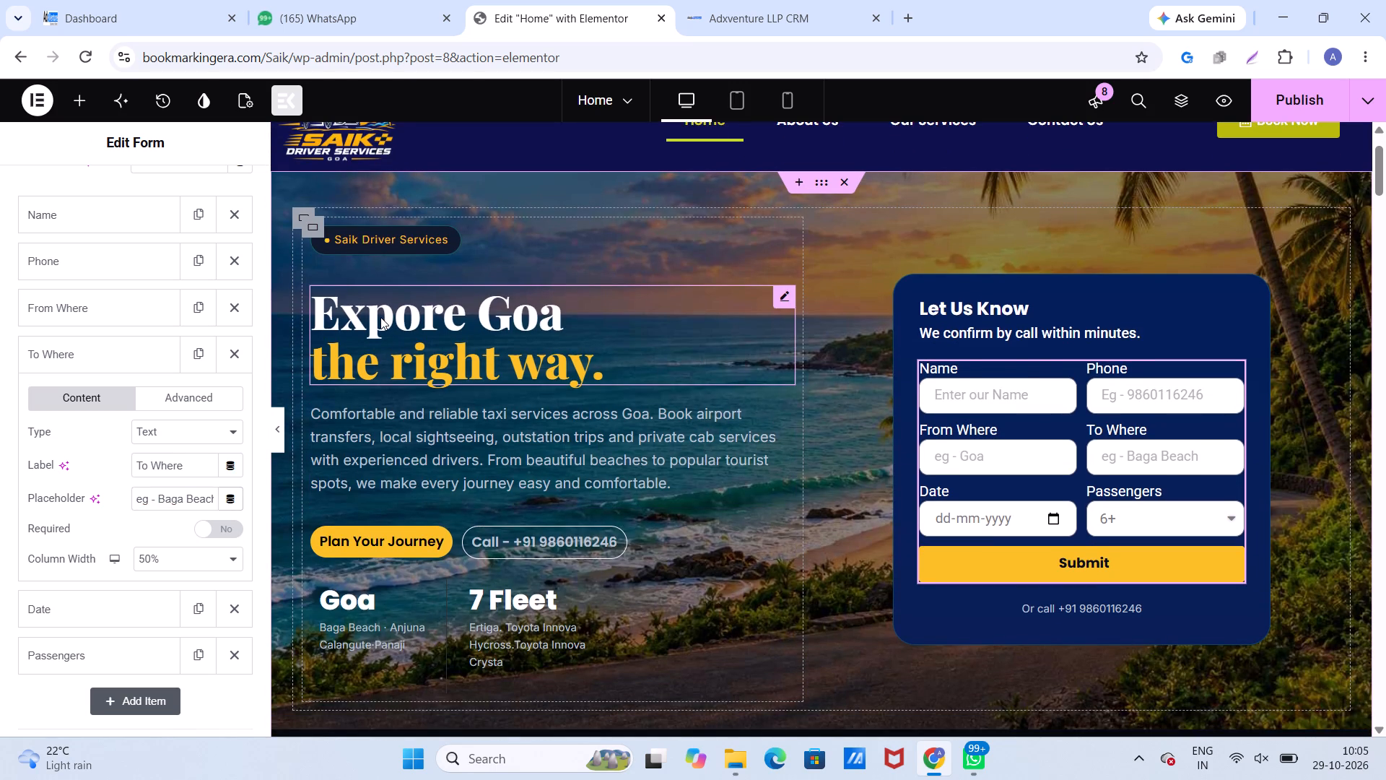
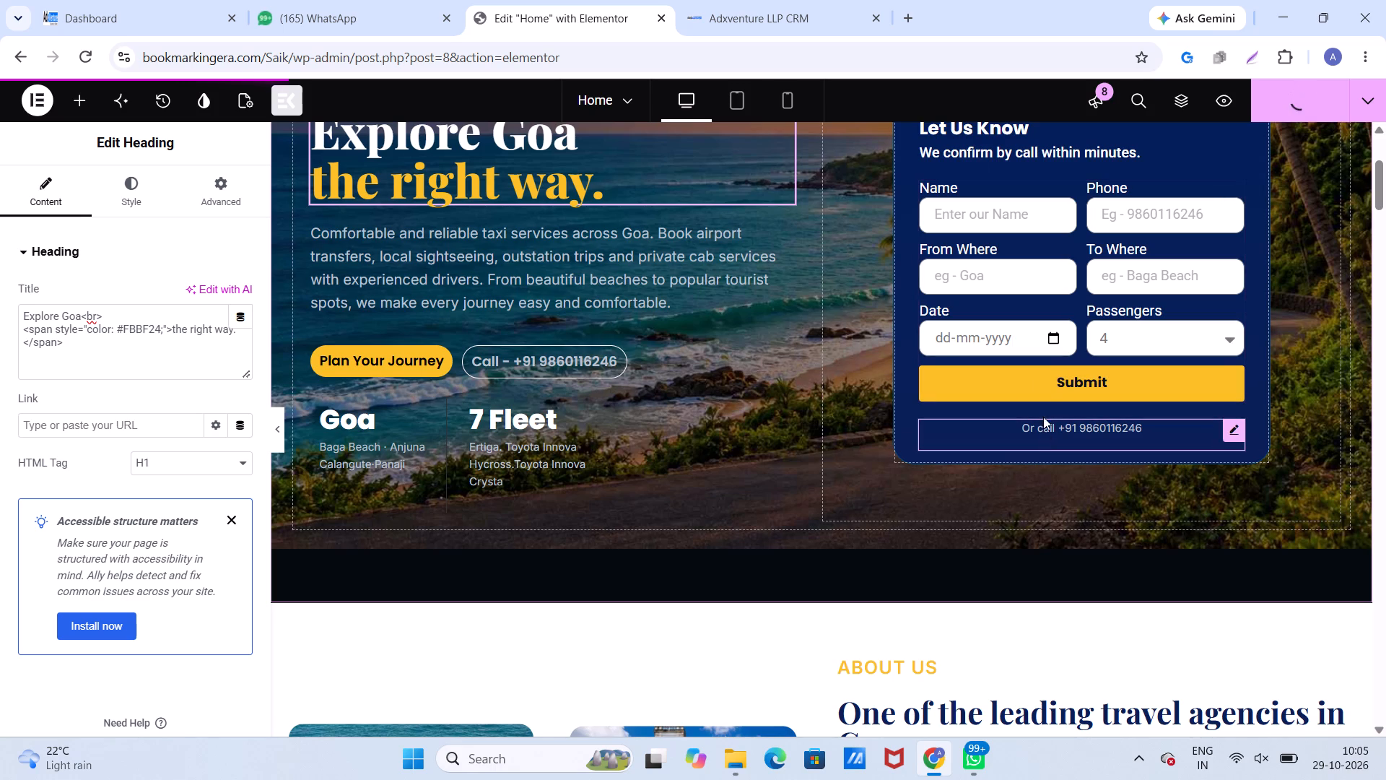
Open the settings of the Let Us Know booking form in the hero section.
click(1049, 386)
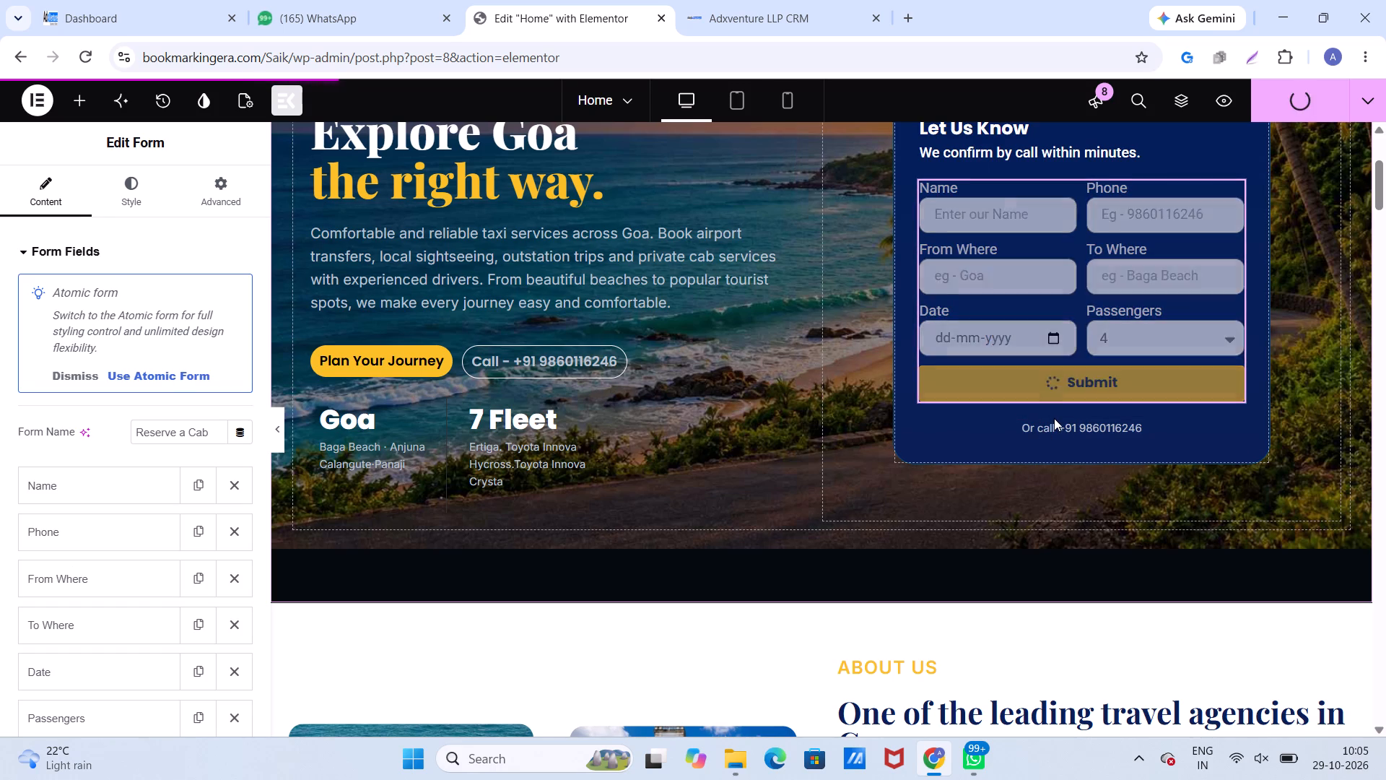
Examine the Let Us Know form's field and button content settings for options controlling the submission success message.
click(1029, 399)
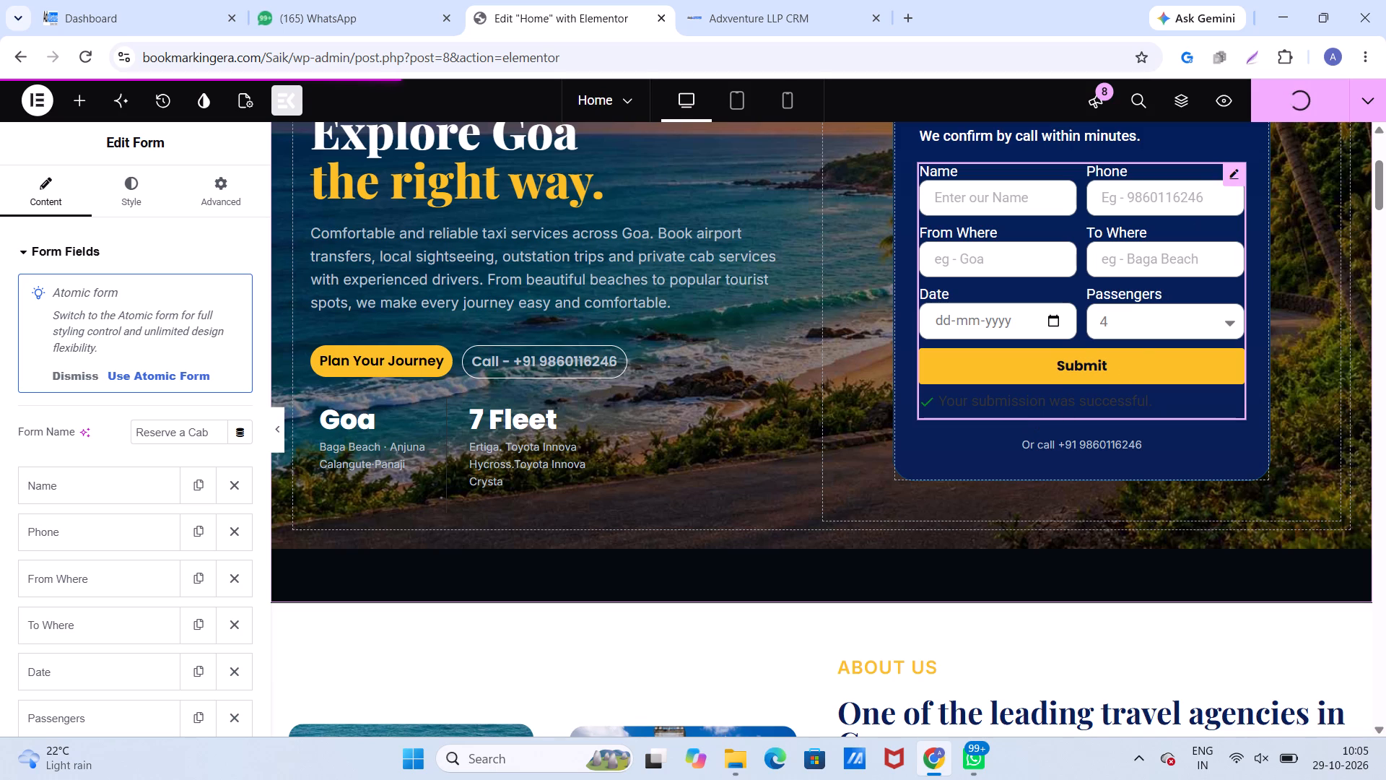
click(1226, 168)
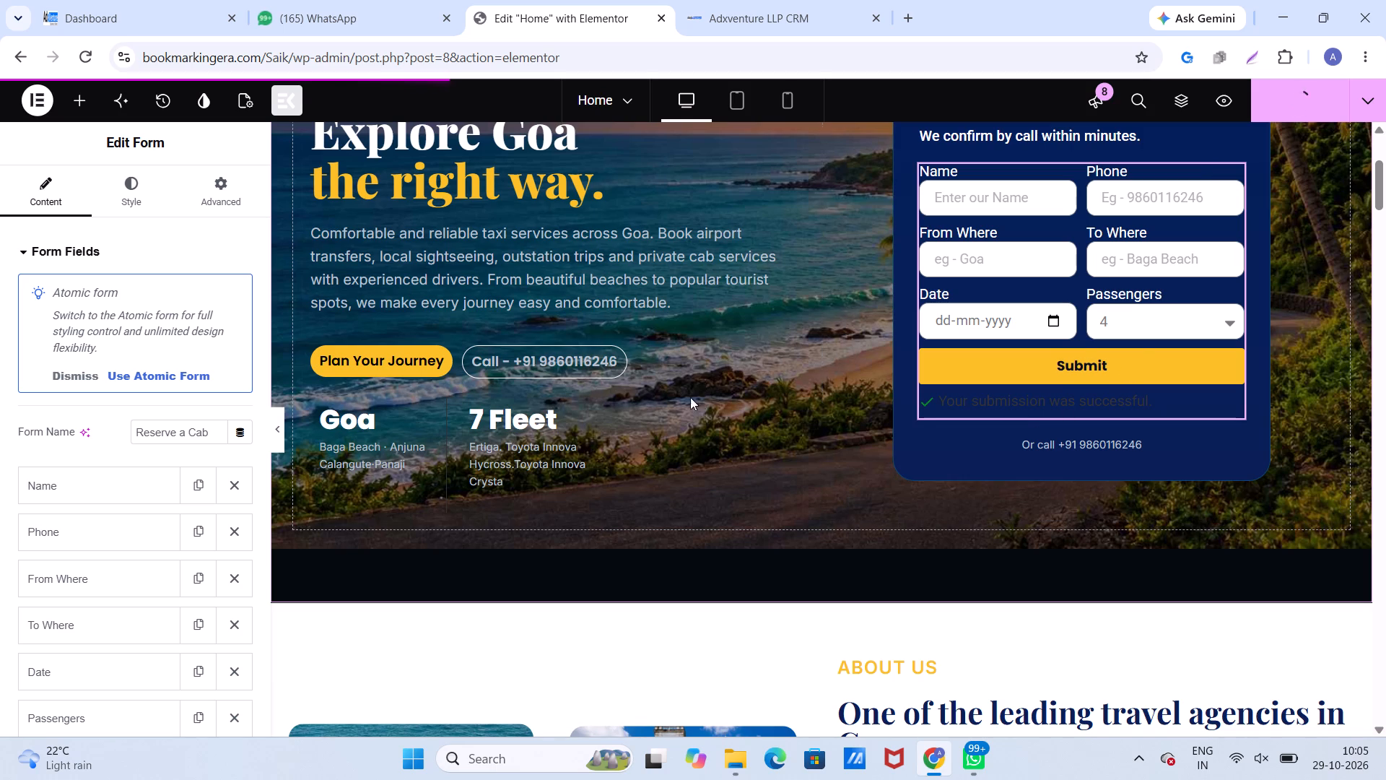
scroll(115, 506, down, 6)
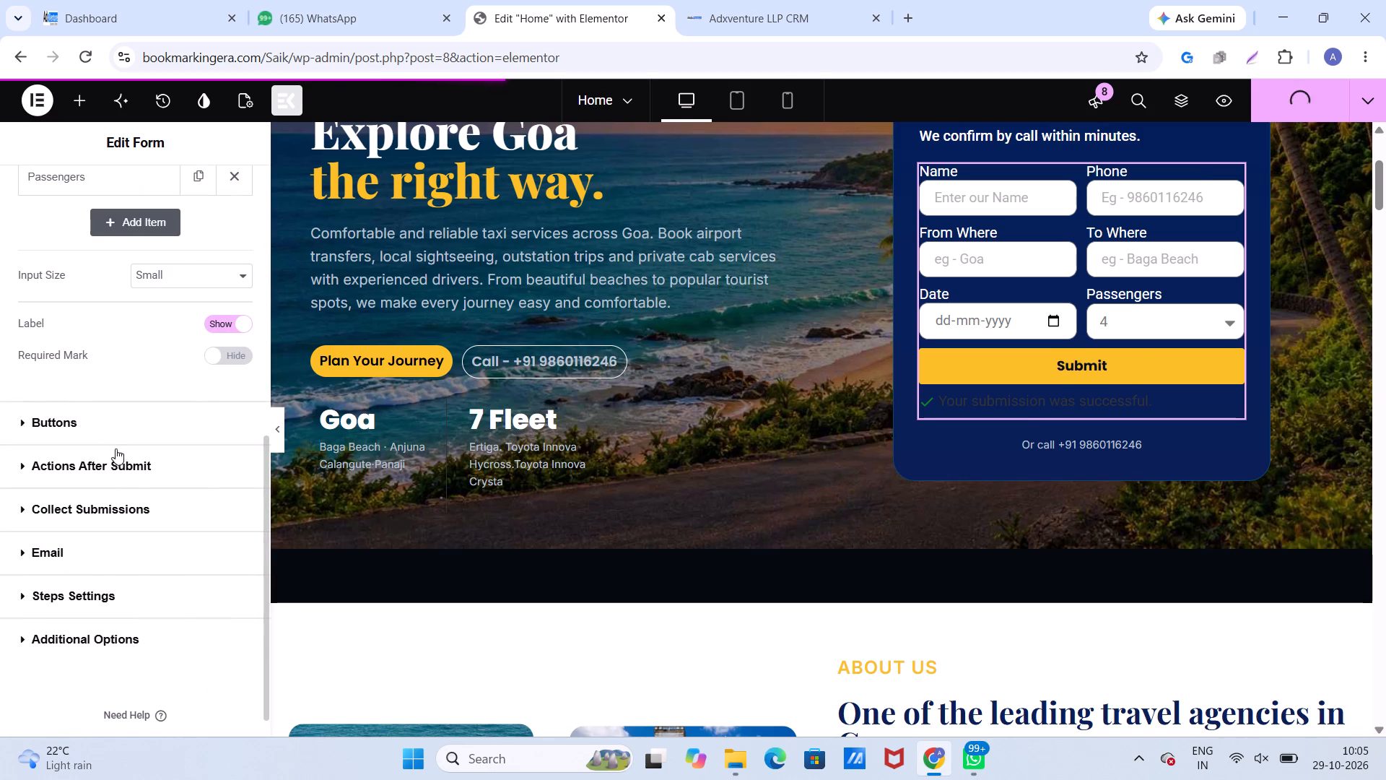
scroll(107, 422, up, 3)
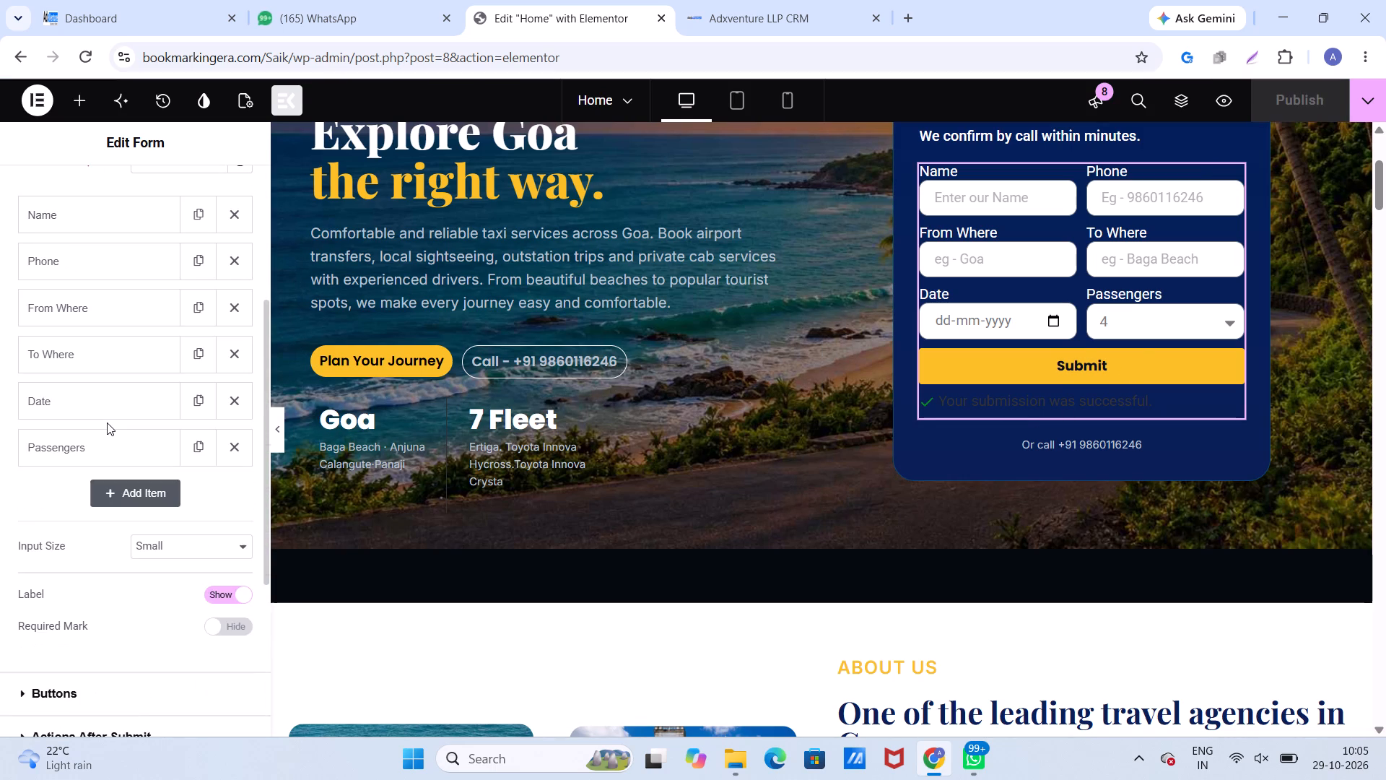
scroll(107, 422, down, 2)
click(83, 506)
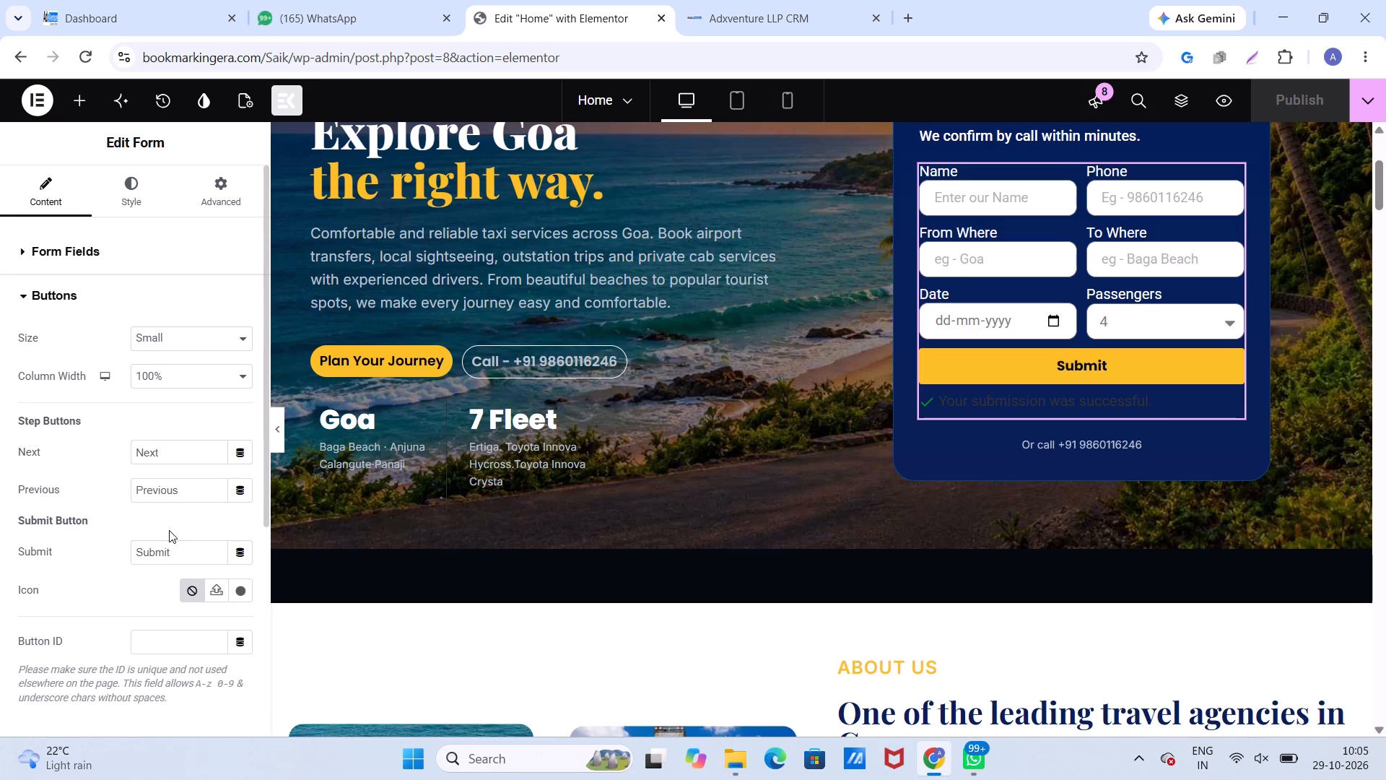
scroll(169, 530, down, 1)
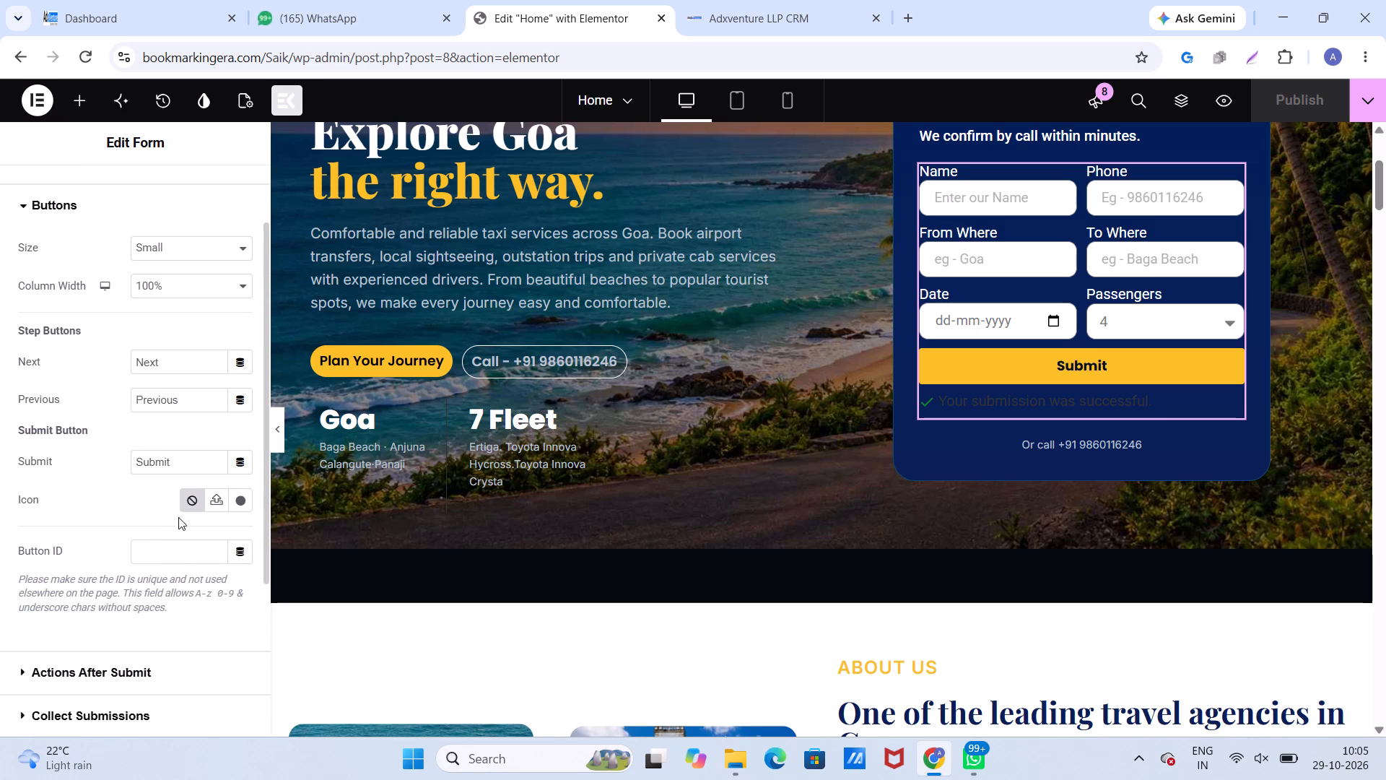
click(958, 401)
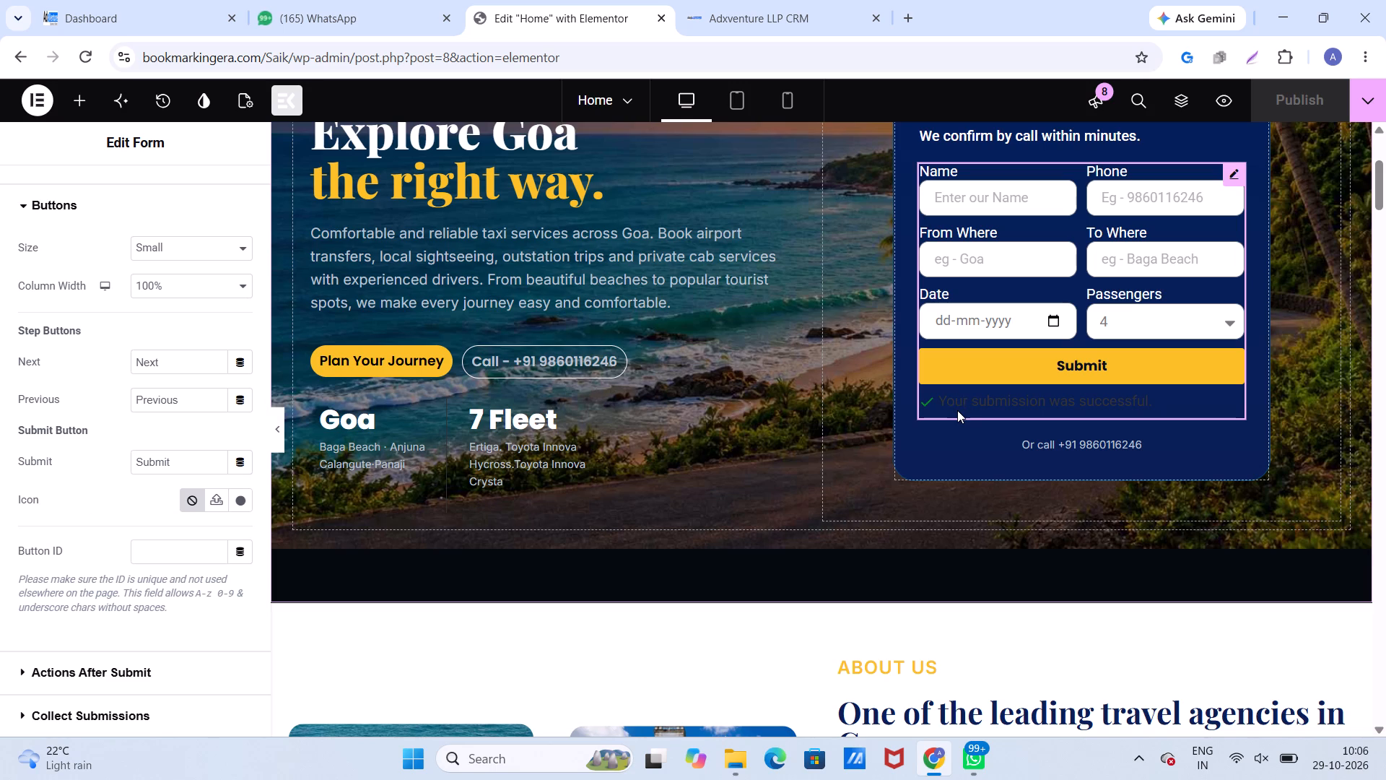
scroll(157, 458, up, 5)
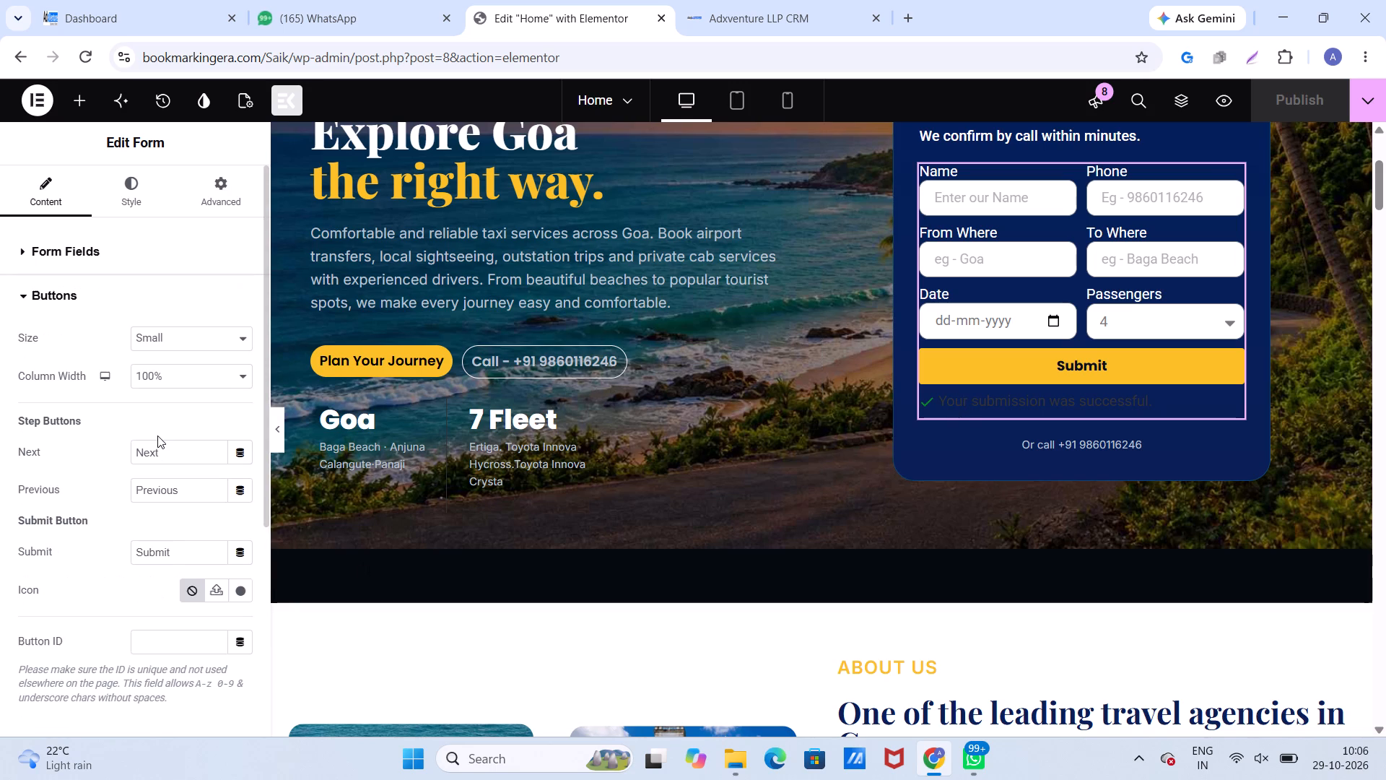
Look through the form's style settings for the success message's text colour and test the form's Submit button.
click(143, 184)
scroll(191, 311, down, 4)
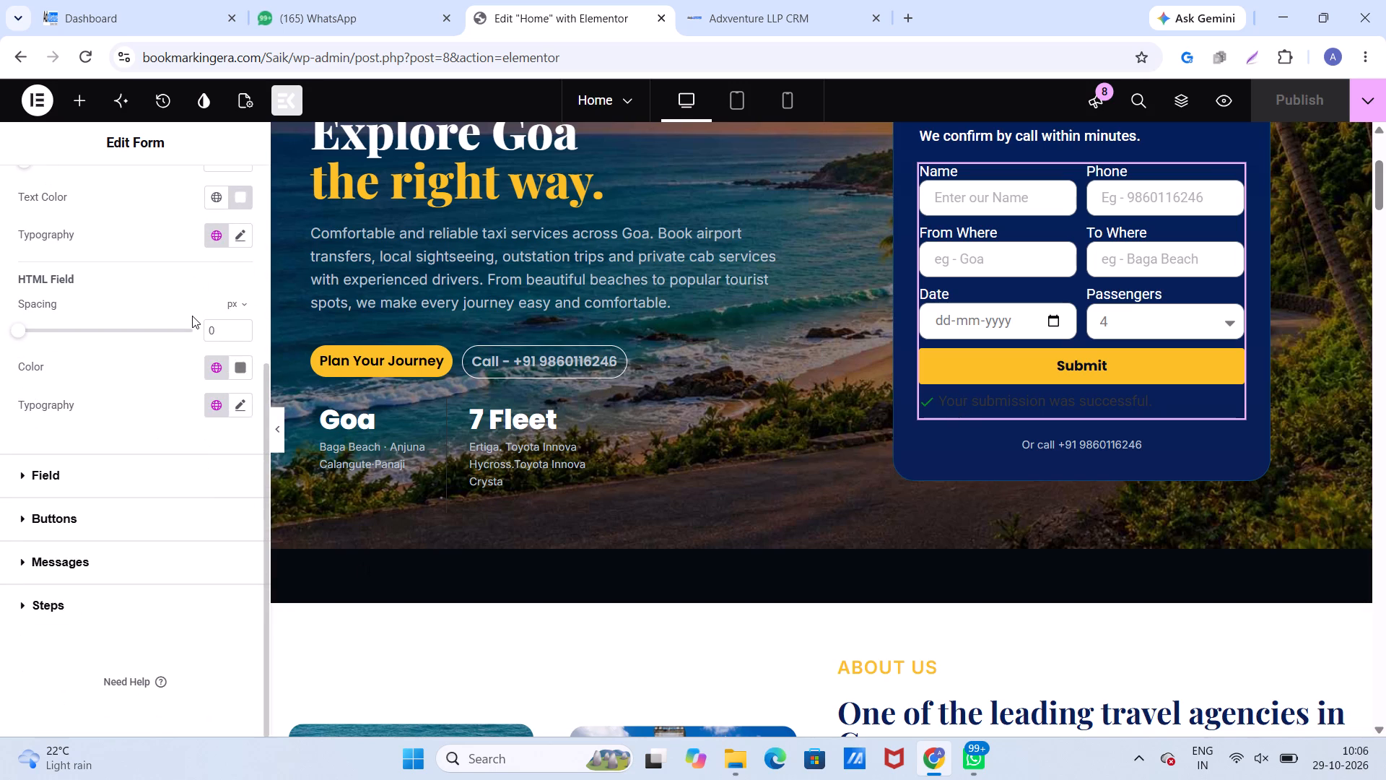
scroll(192, 316, down, 2)
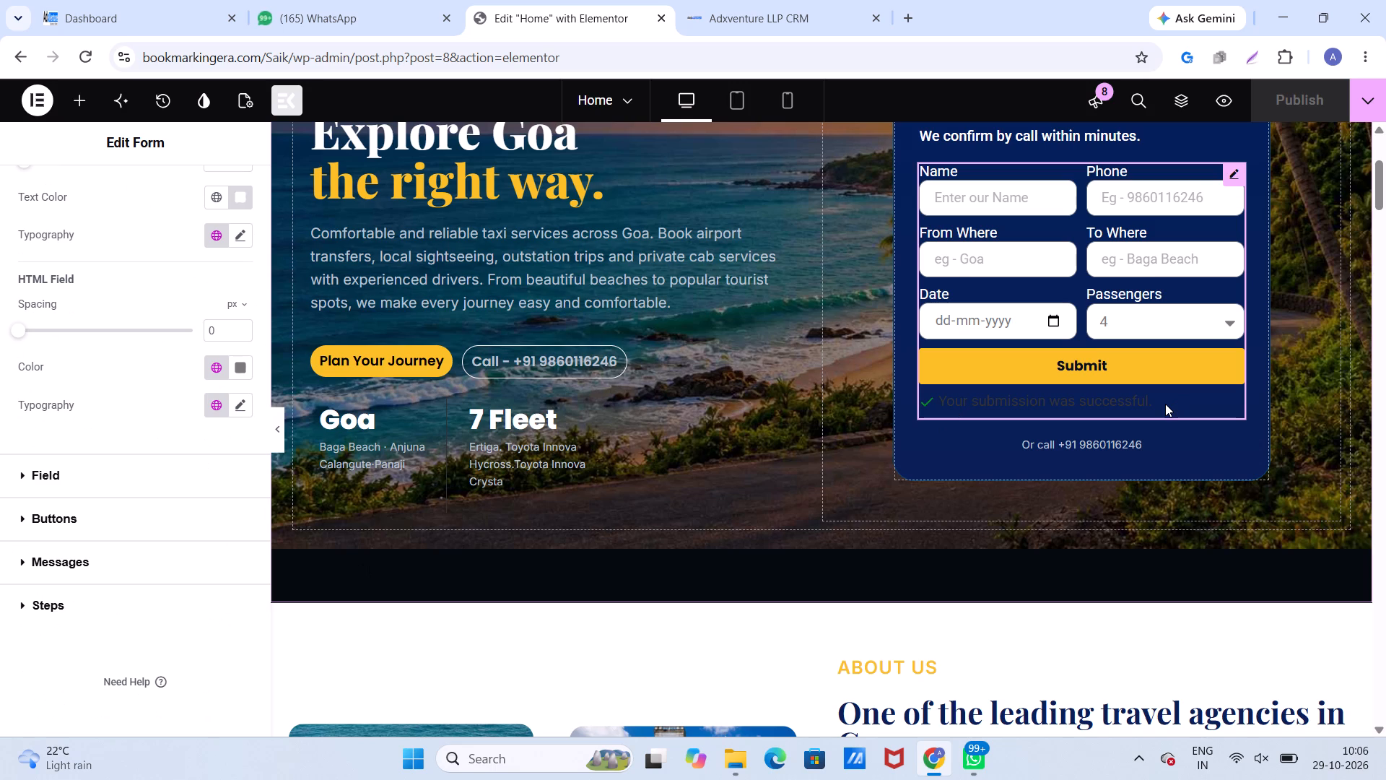
click(1165, 404)
click(1045, 368)
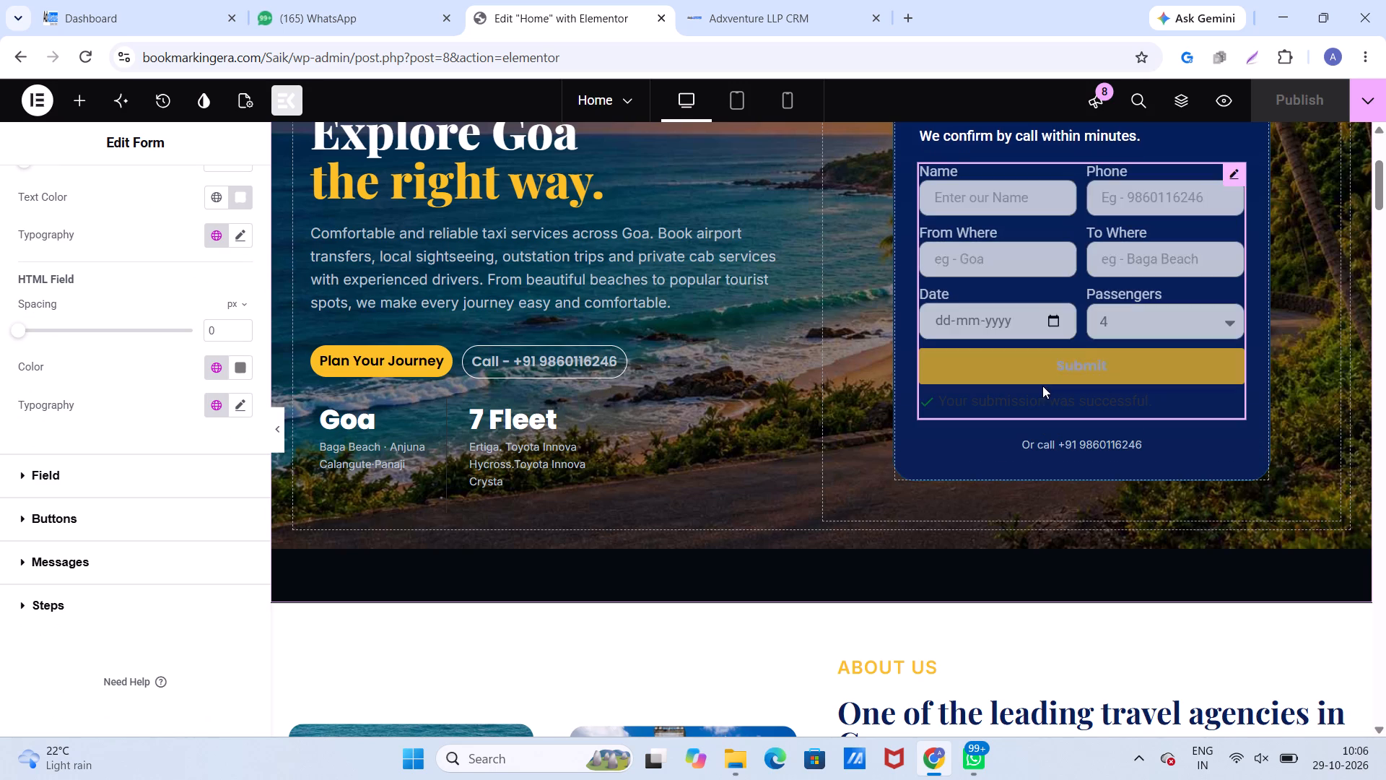
scroll(159, 324, up, 2)
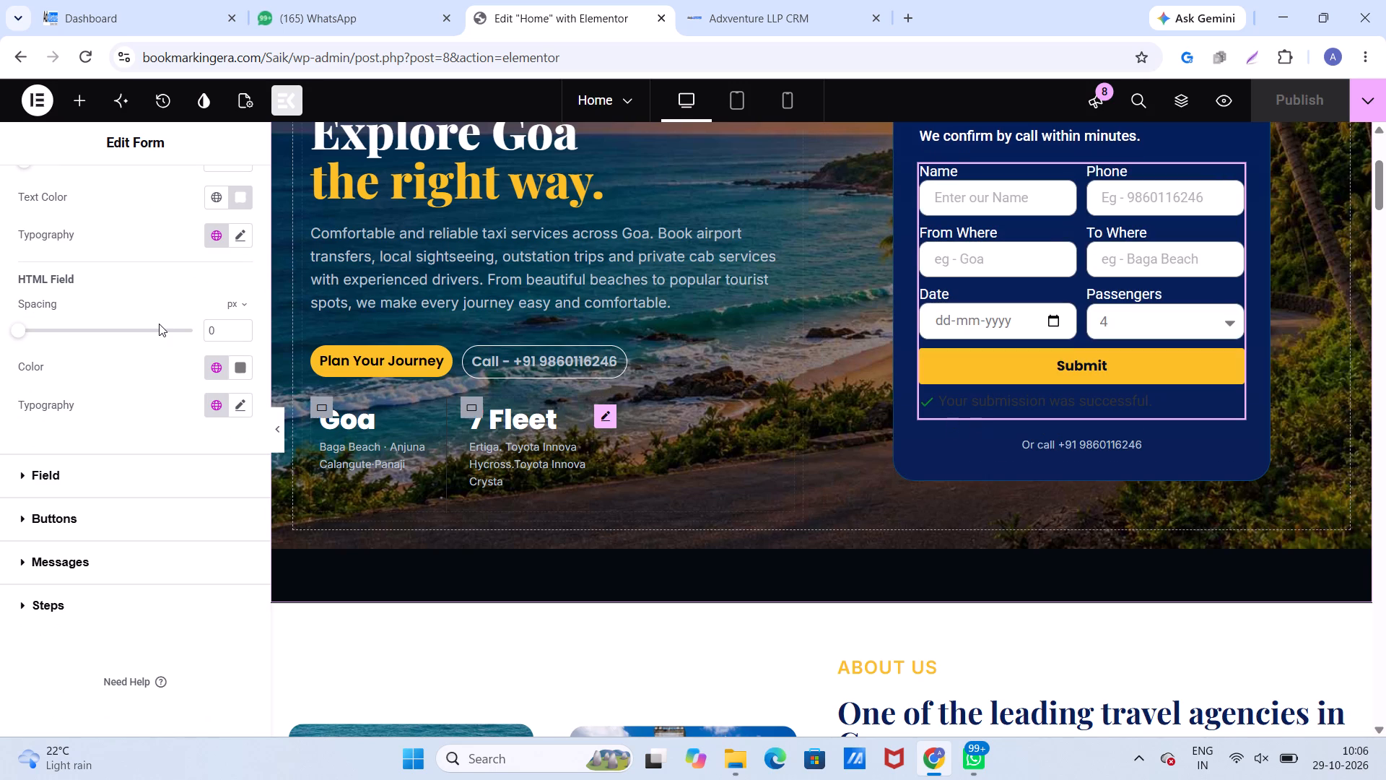
scroll(159, 324, up, 3)
Recheck the form's content settings, including its button options, for anything affecting the success message text.
click(58, 209)
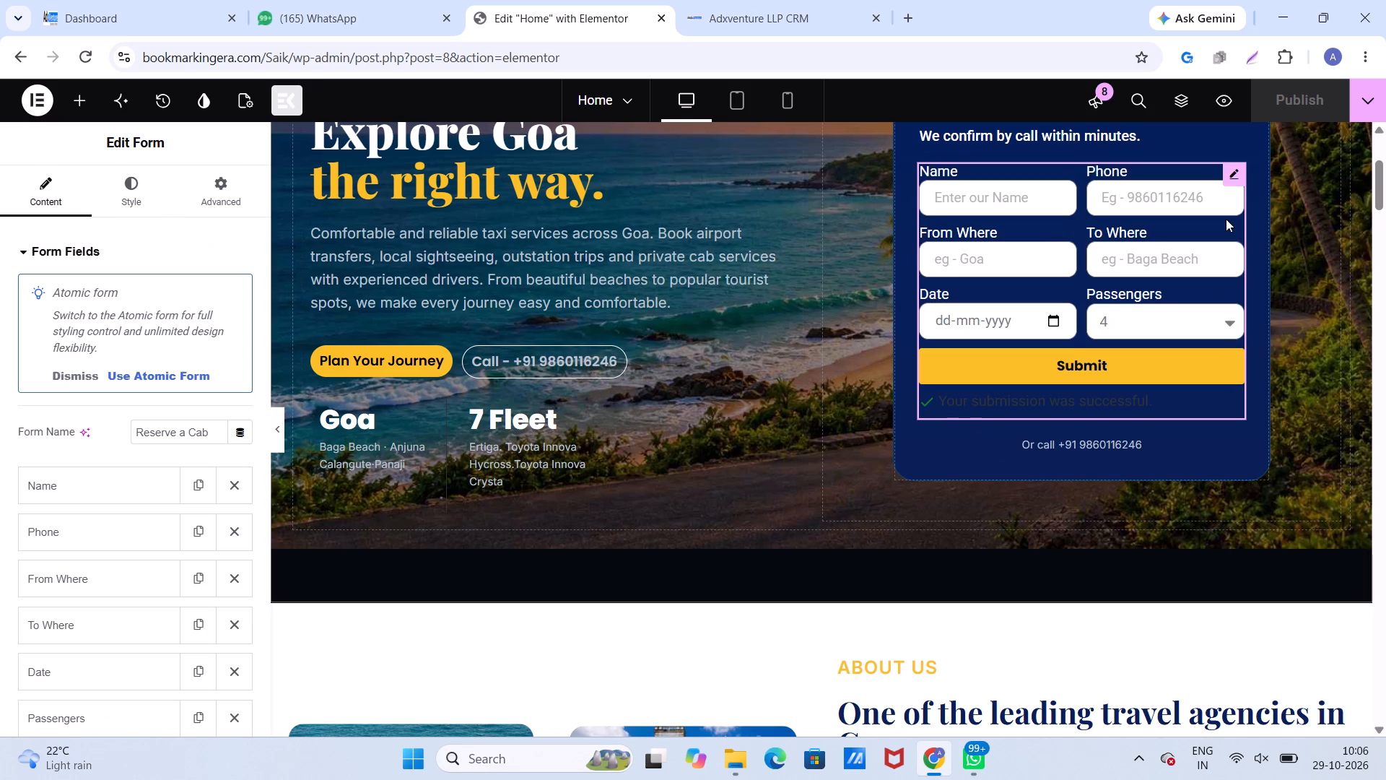
click(1227, 175)
scroll(92, 464, down, 4)
scroll(92, 464, up, 1)
scroll(92, 464, down, 1)
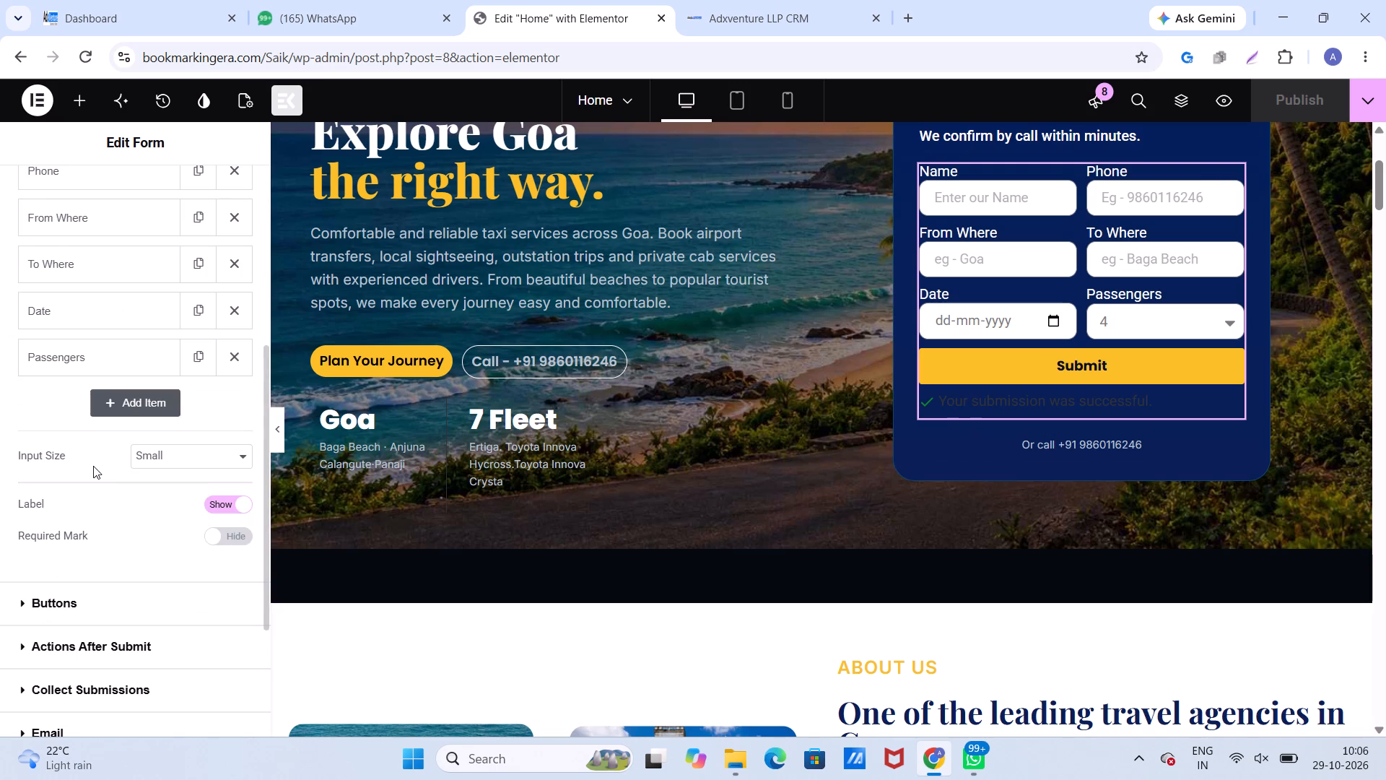
scroll(105, 475, down, 1)
click(95, 509)
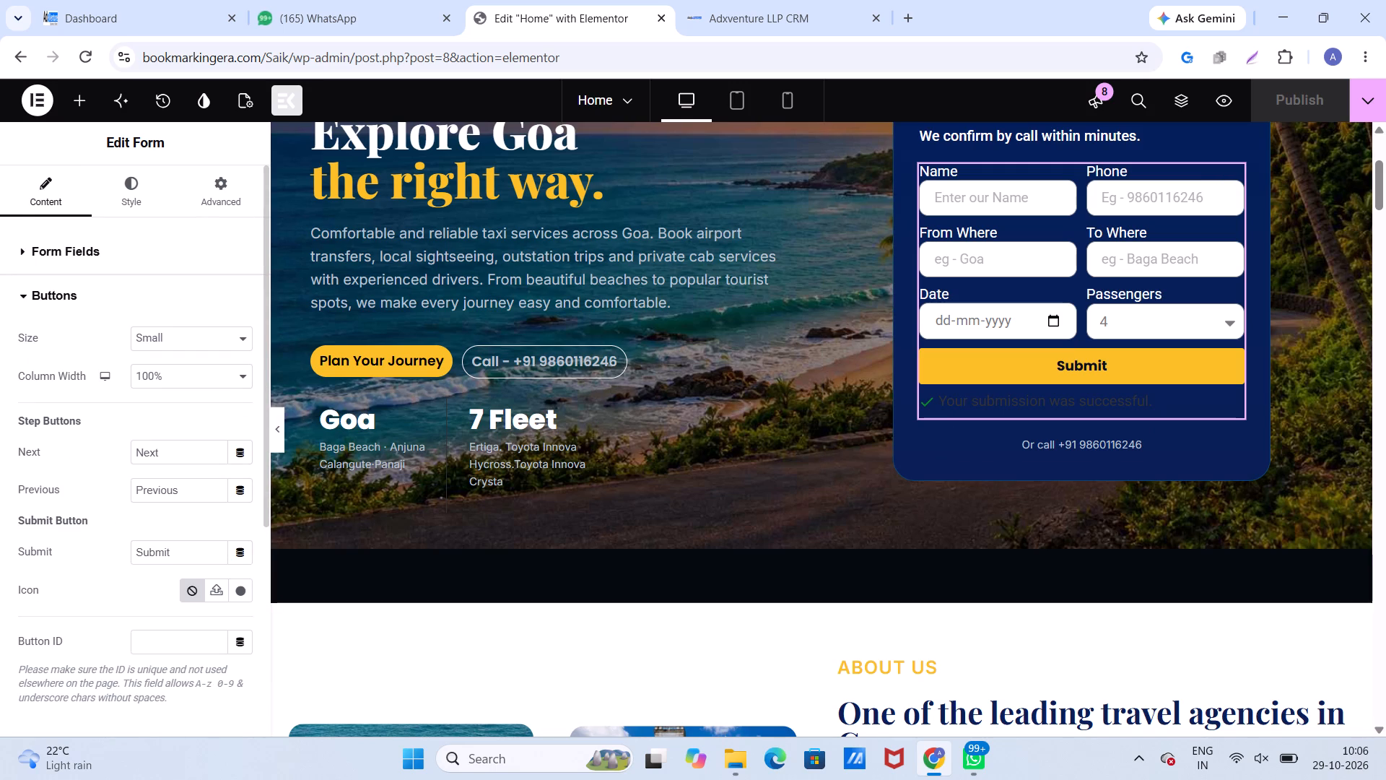
scroll(190, 550, down, 2)
scroll(184, 550, up, 4)
Set the HTML Field colour in the form's style settings to grey #7D7C7C.
click(128, 200)
scroll(160, 360, down, 4)
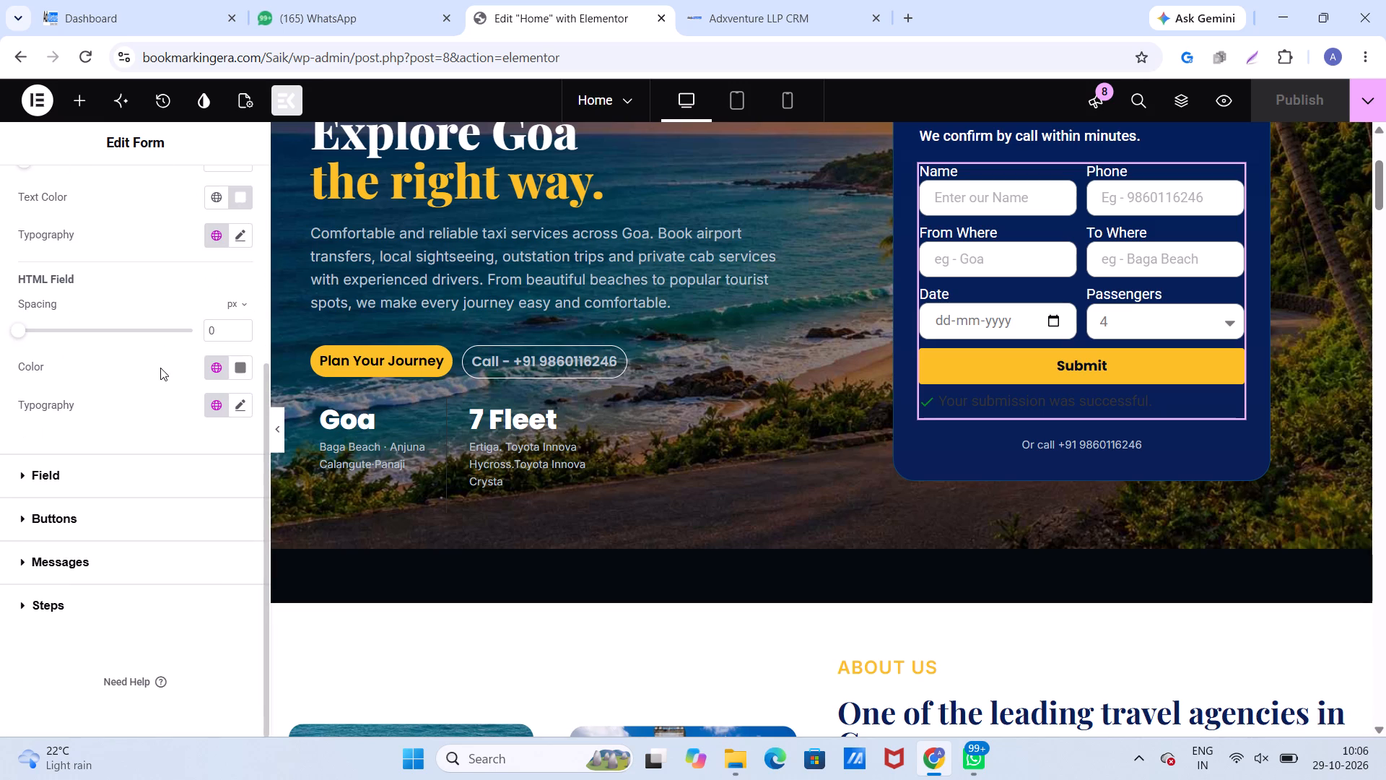
scroll(160, 368, down, 1)
click(247, 373)
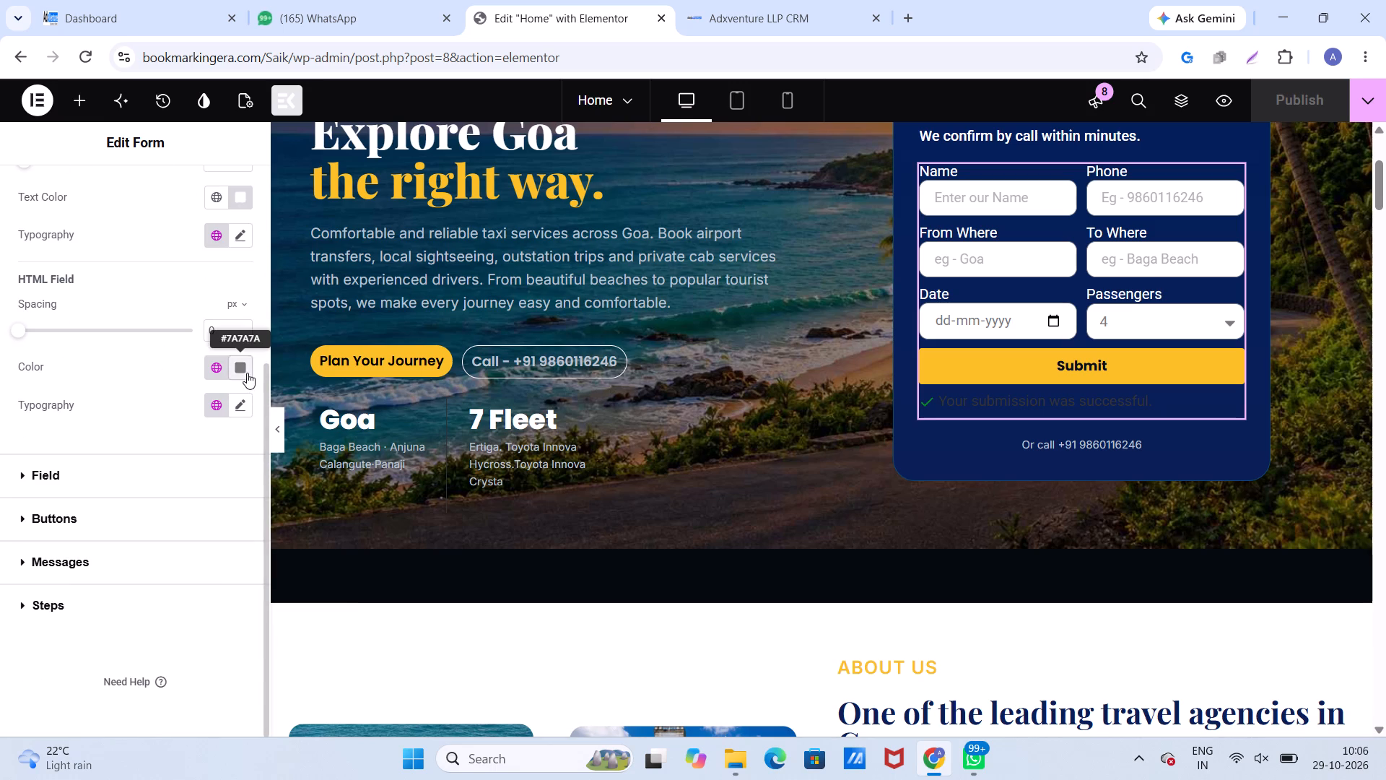
drag(208, 474, 101, 453)
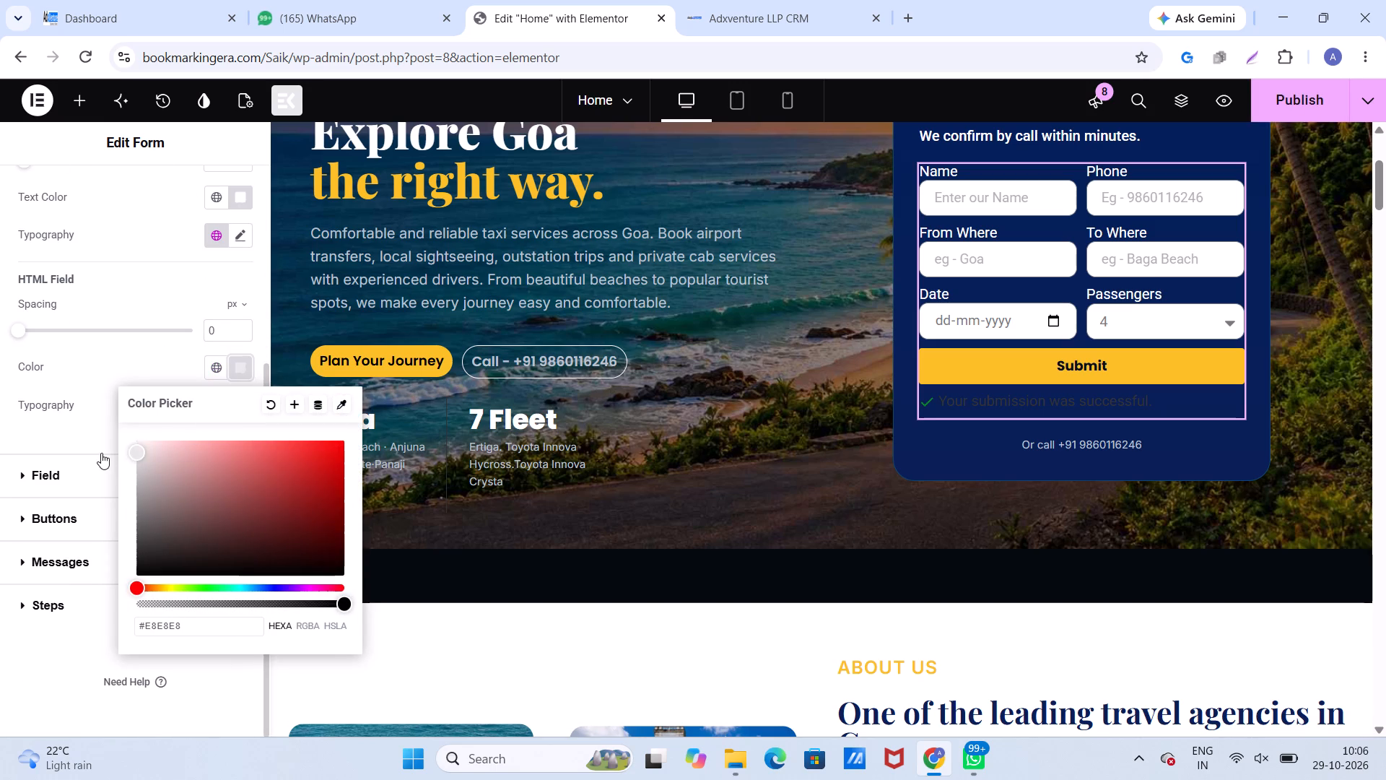
drag(101, 453, 69, 628)
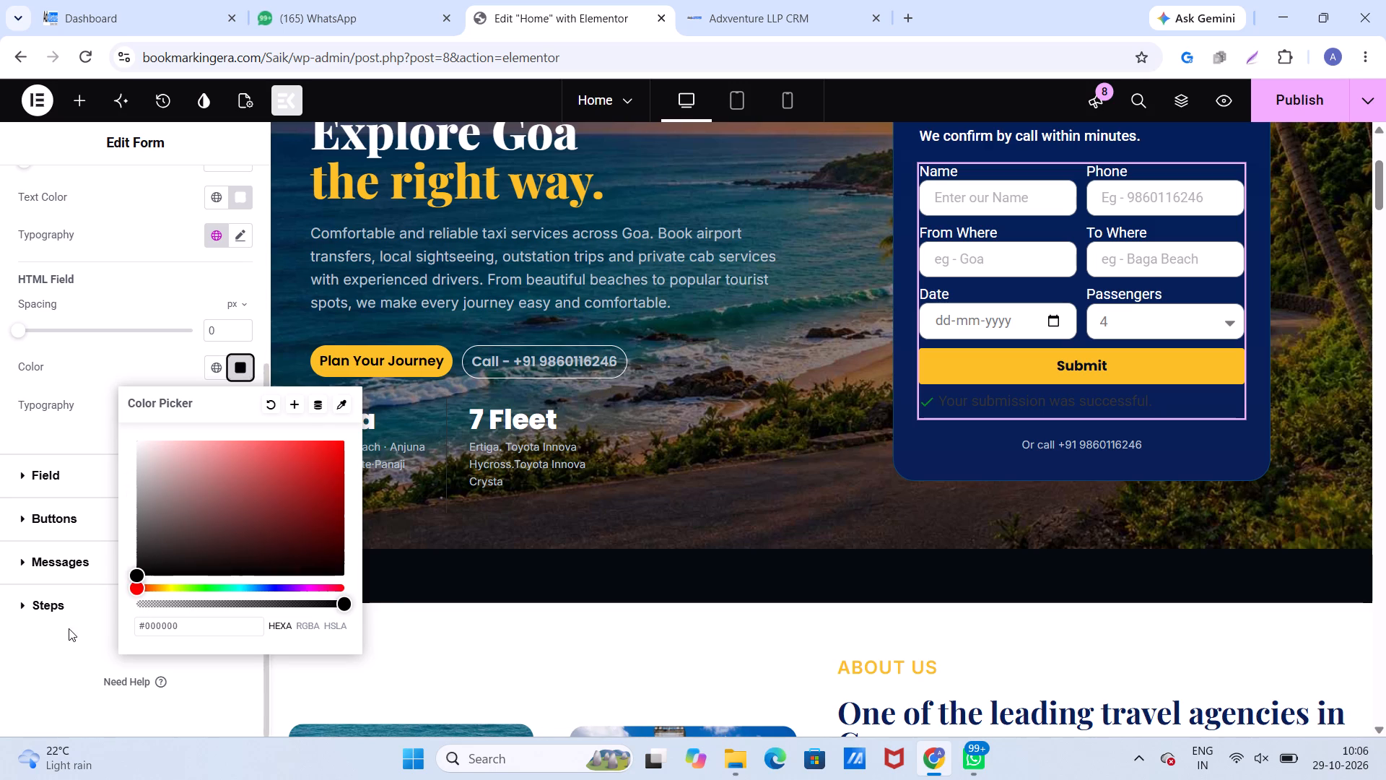
drag(69, 628, 284, 498)
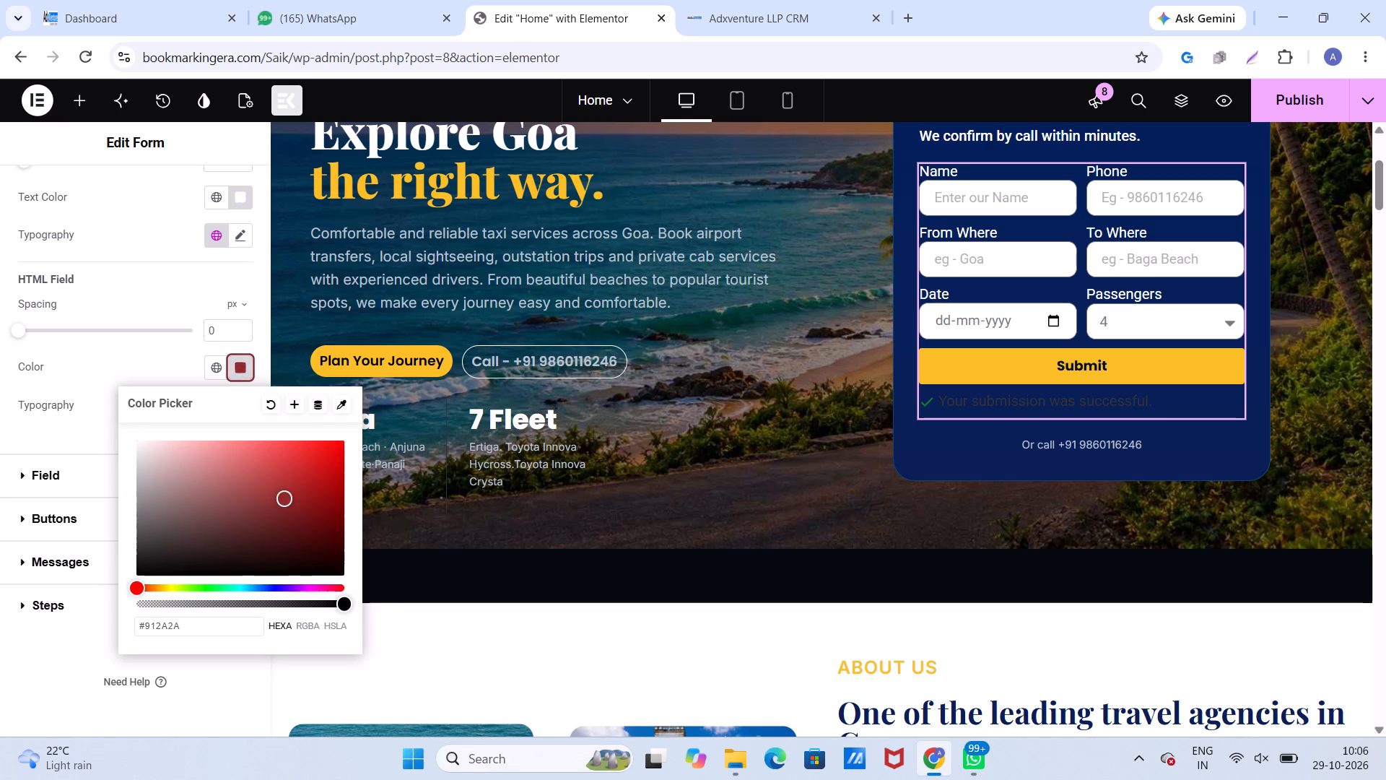
drag(284, 498, 139, 510)
click(87, 350)
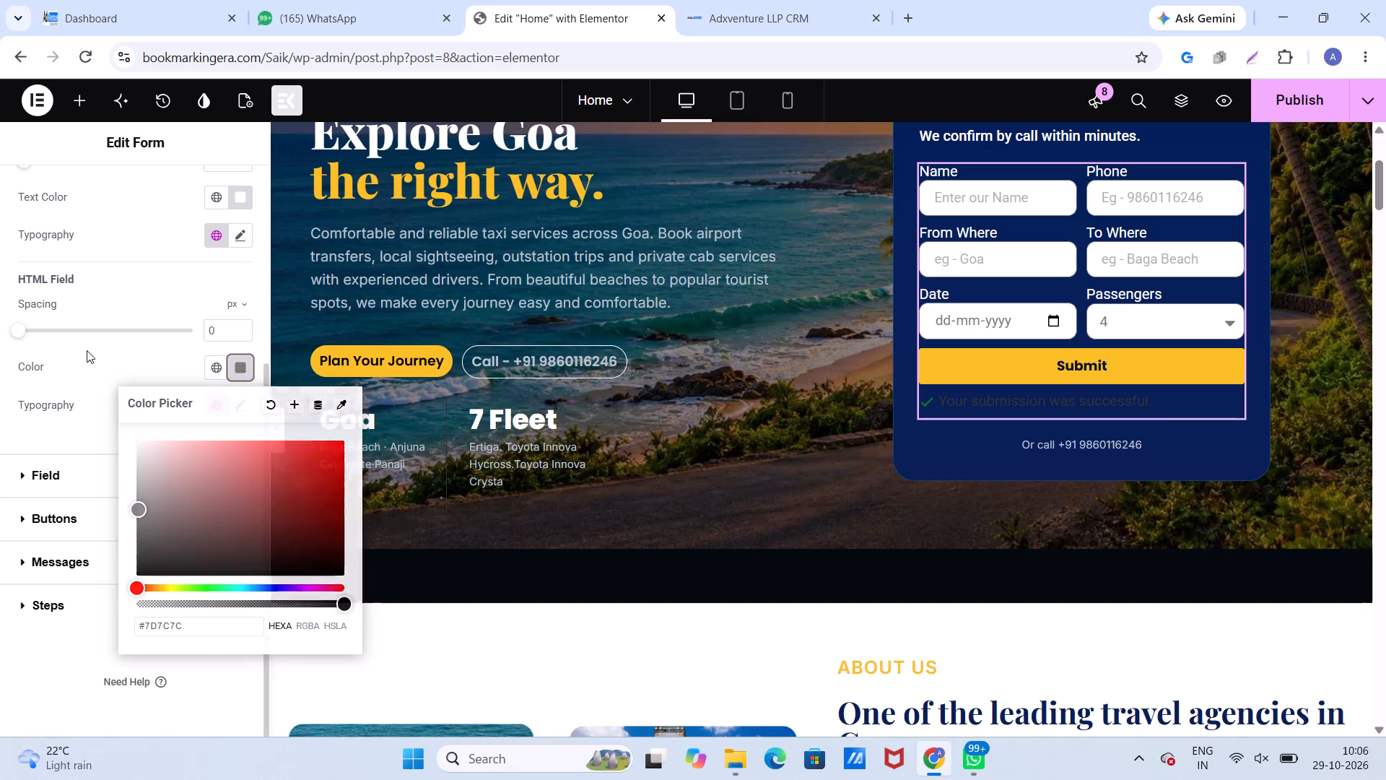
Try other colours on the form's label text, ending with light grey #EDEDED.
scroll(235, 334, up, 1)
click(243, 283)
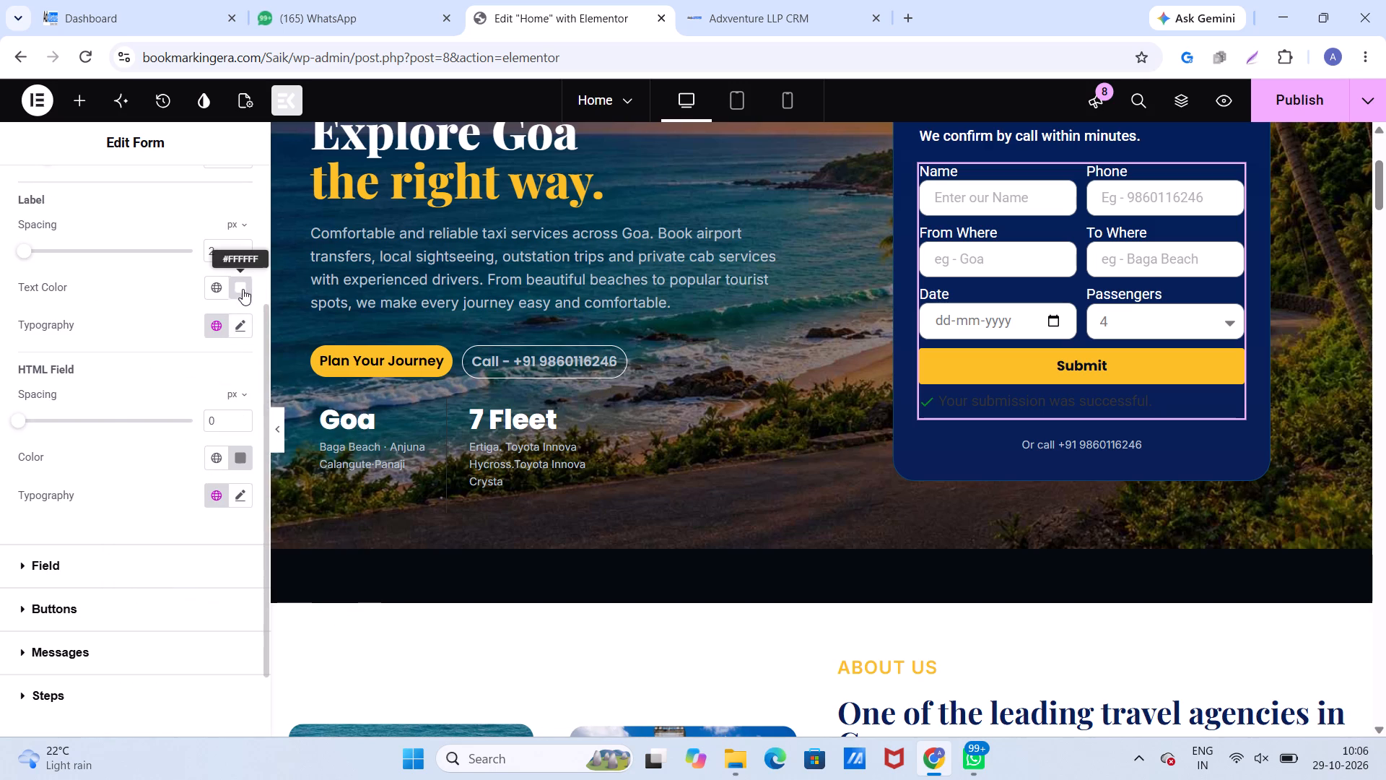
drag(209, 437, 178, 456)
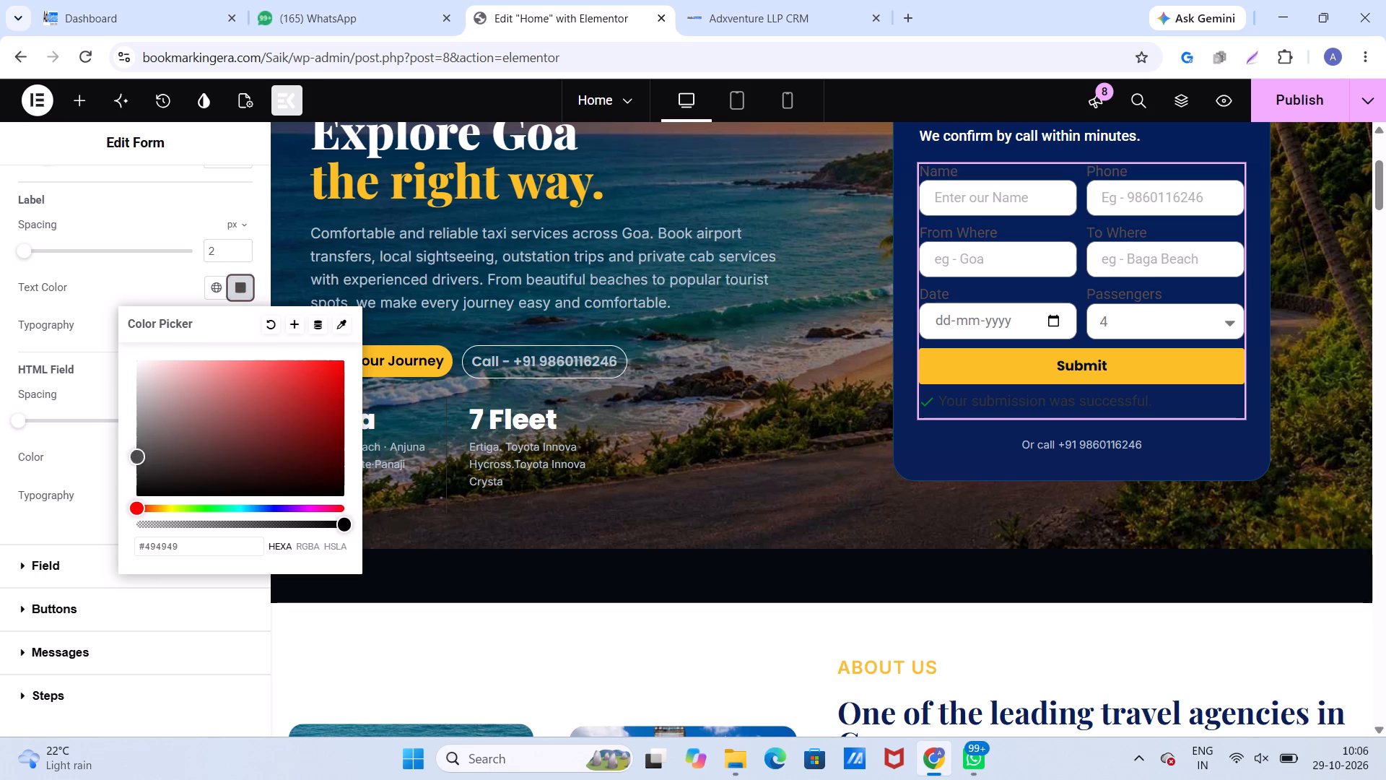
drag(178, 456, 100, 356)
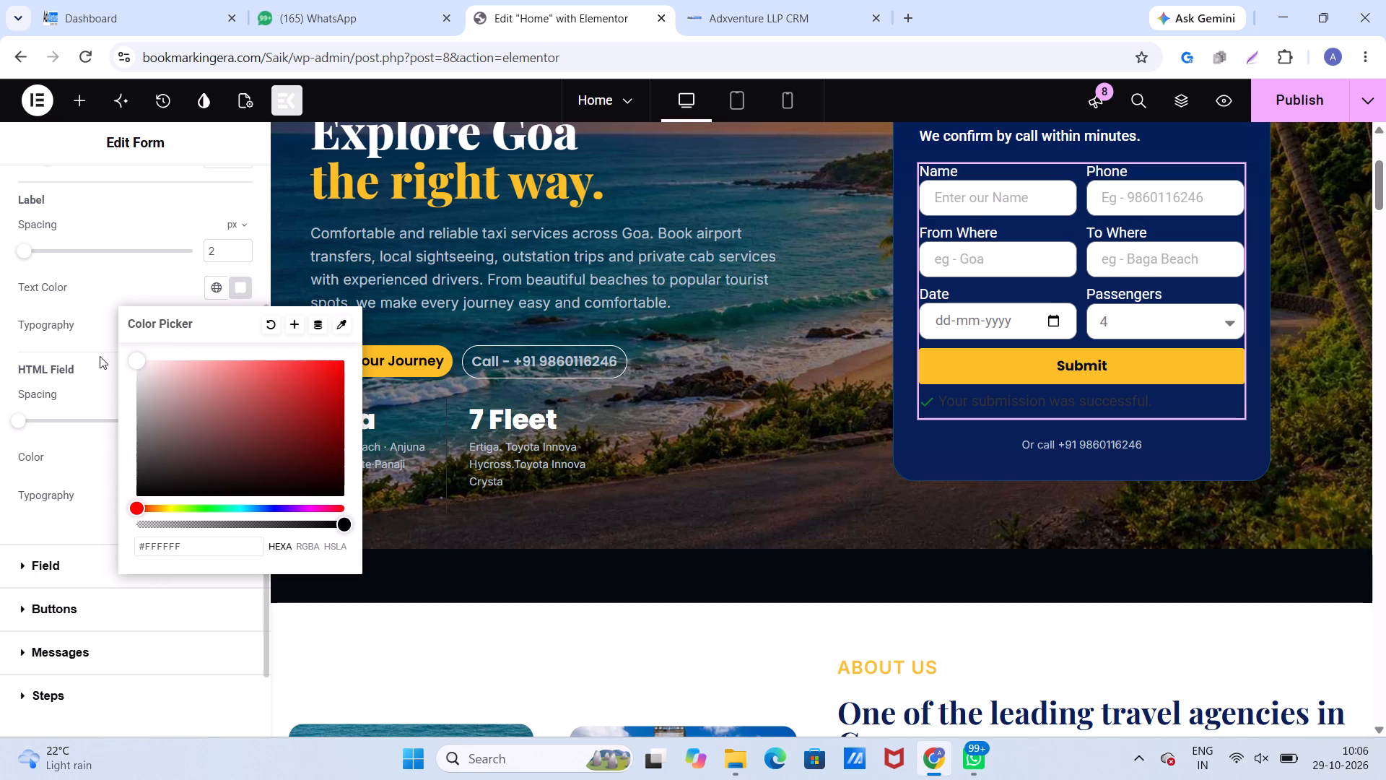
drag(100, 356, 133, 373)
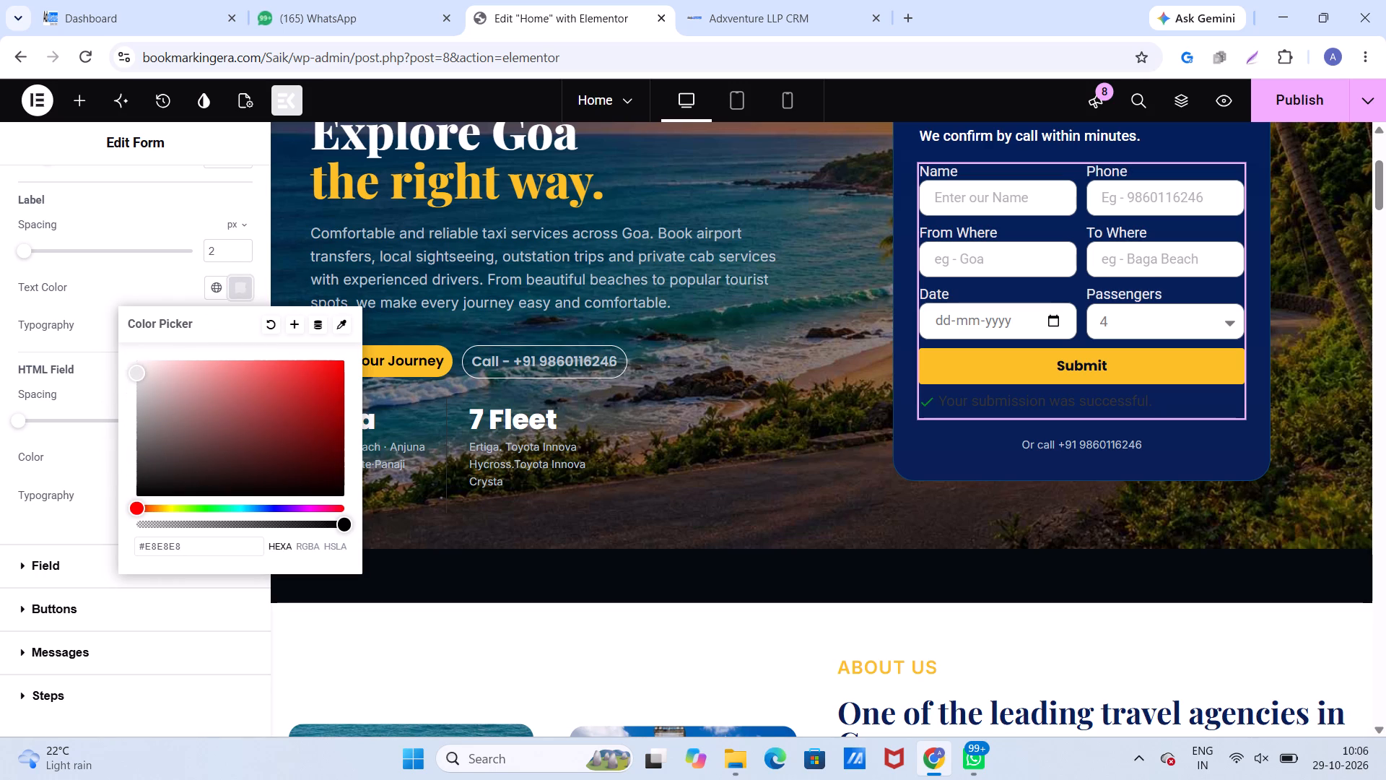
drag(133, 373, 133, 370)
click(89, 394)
Examine the form's button and Actions After Submit content settings for options controlling the success message.
scroll(132, 364, up, 5)
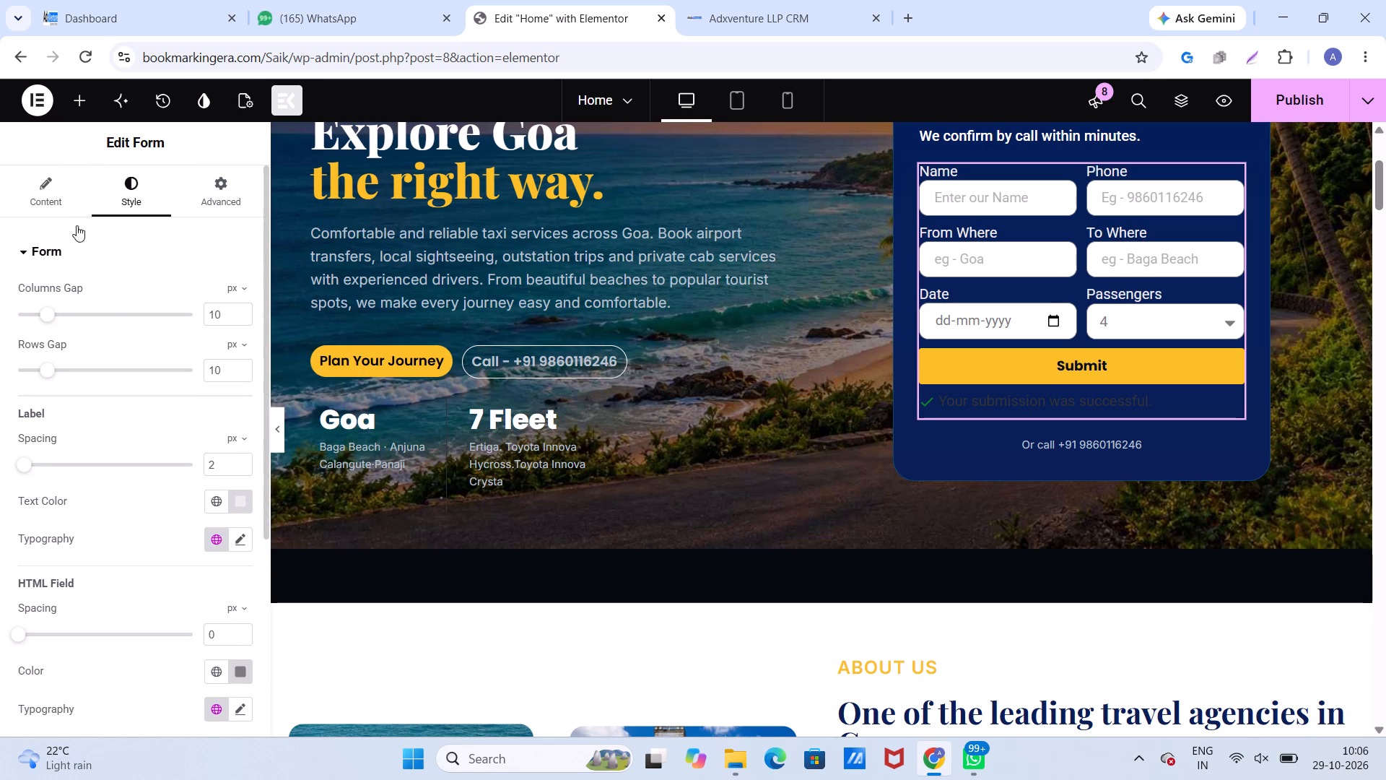
click(51, 207)
scroll(110, 343, down, 2)
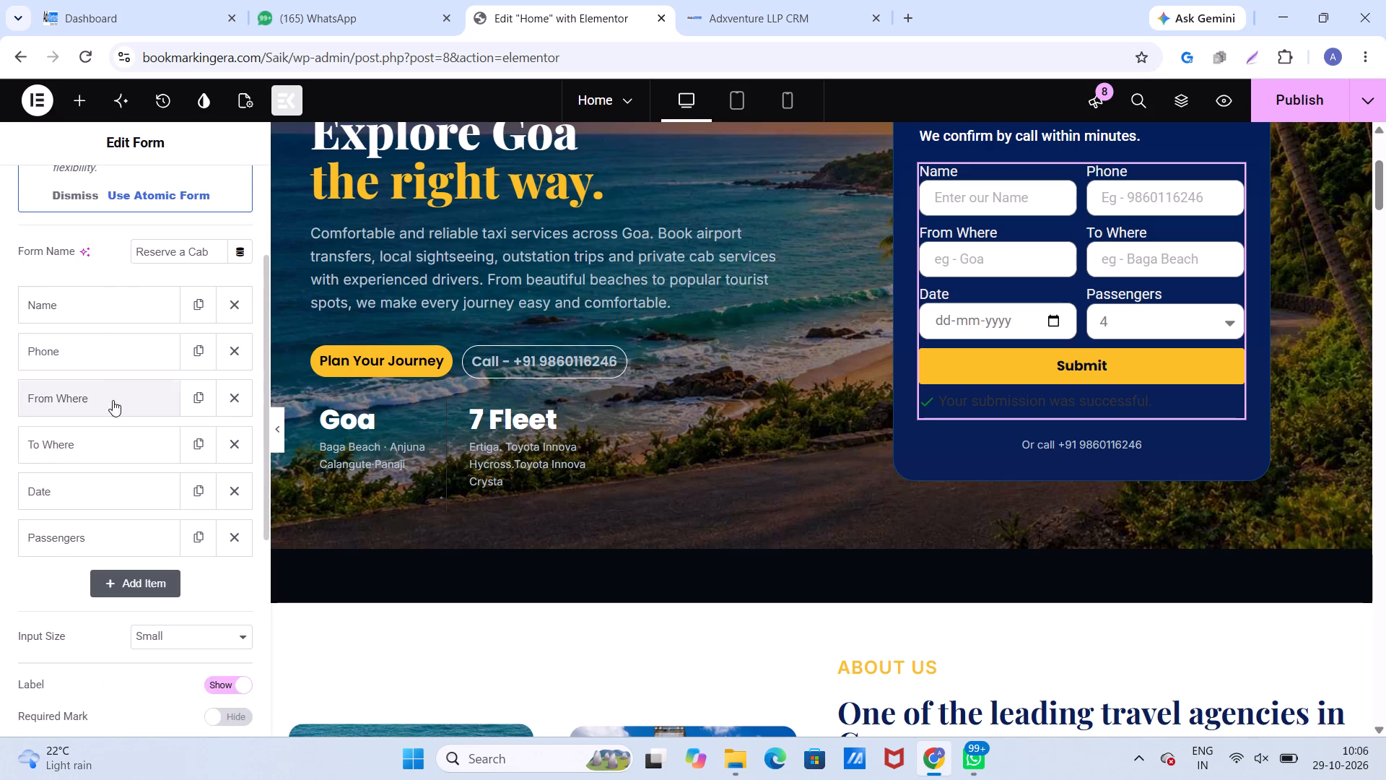
scroll(105, 526, down, 2)
click(104, 597)
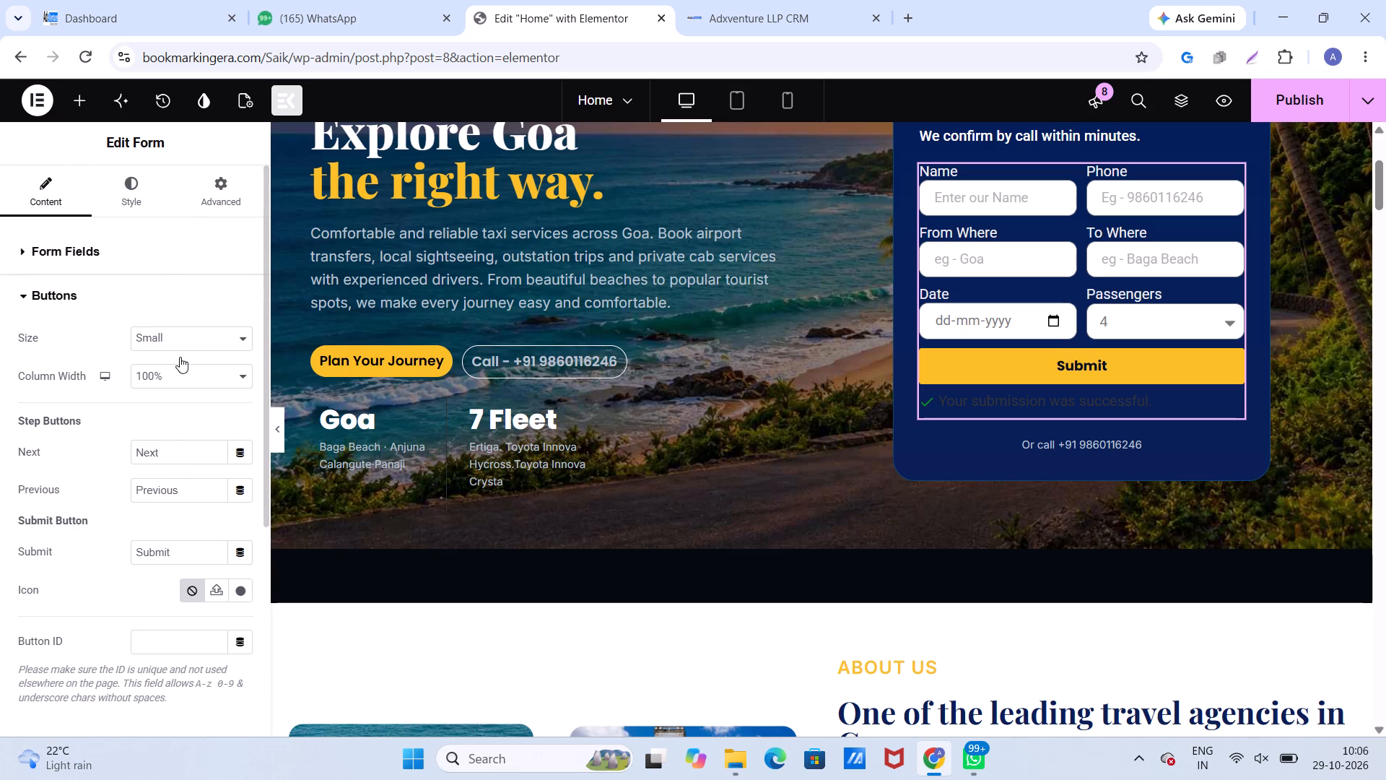
click(64, 293)
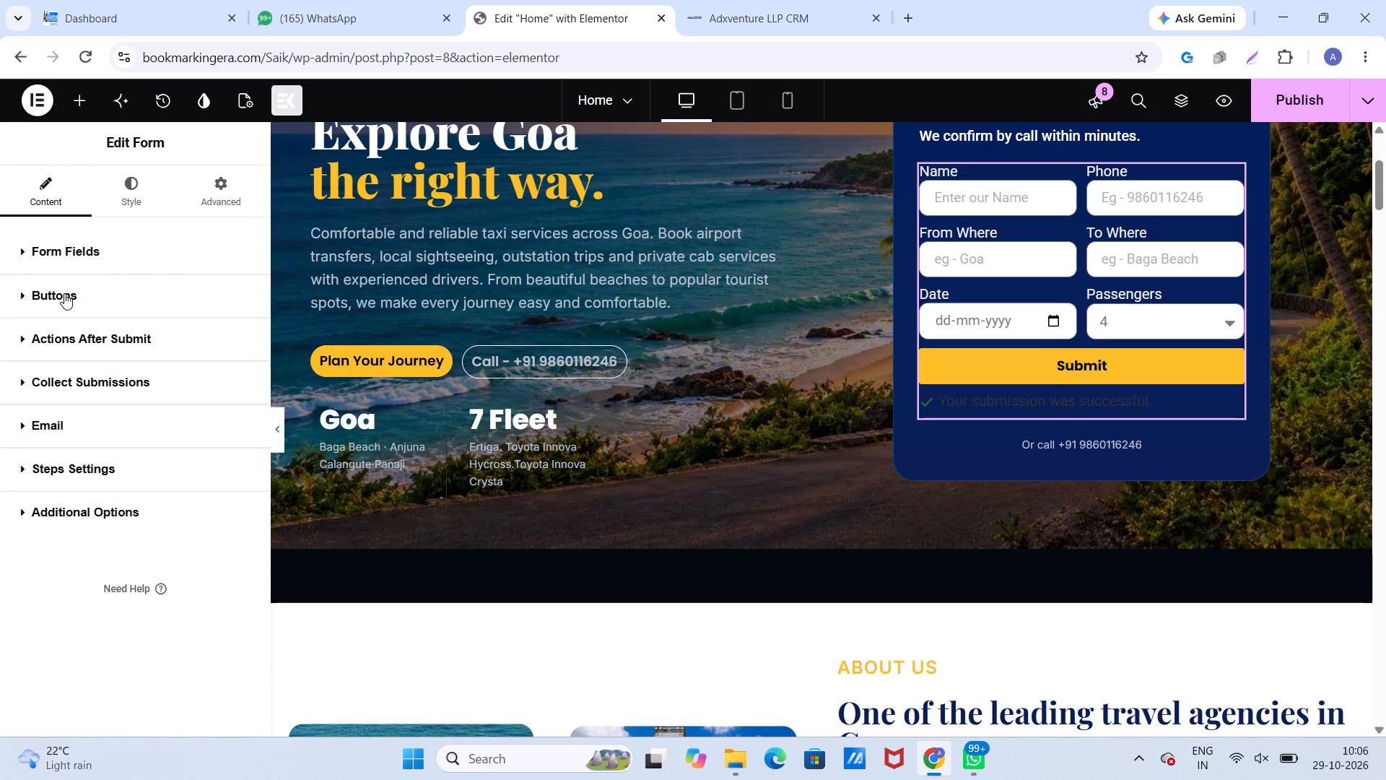
click(64, 293)
click(63, 256)
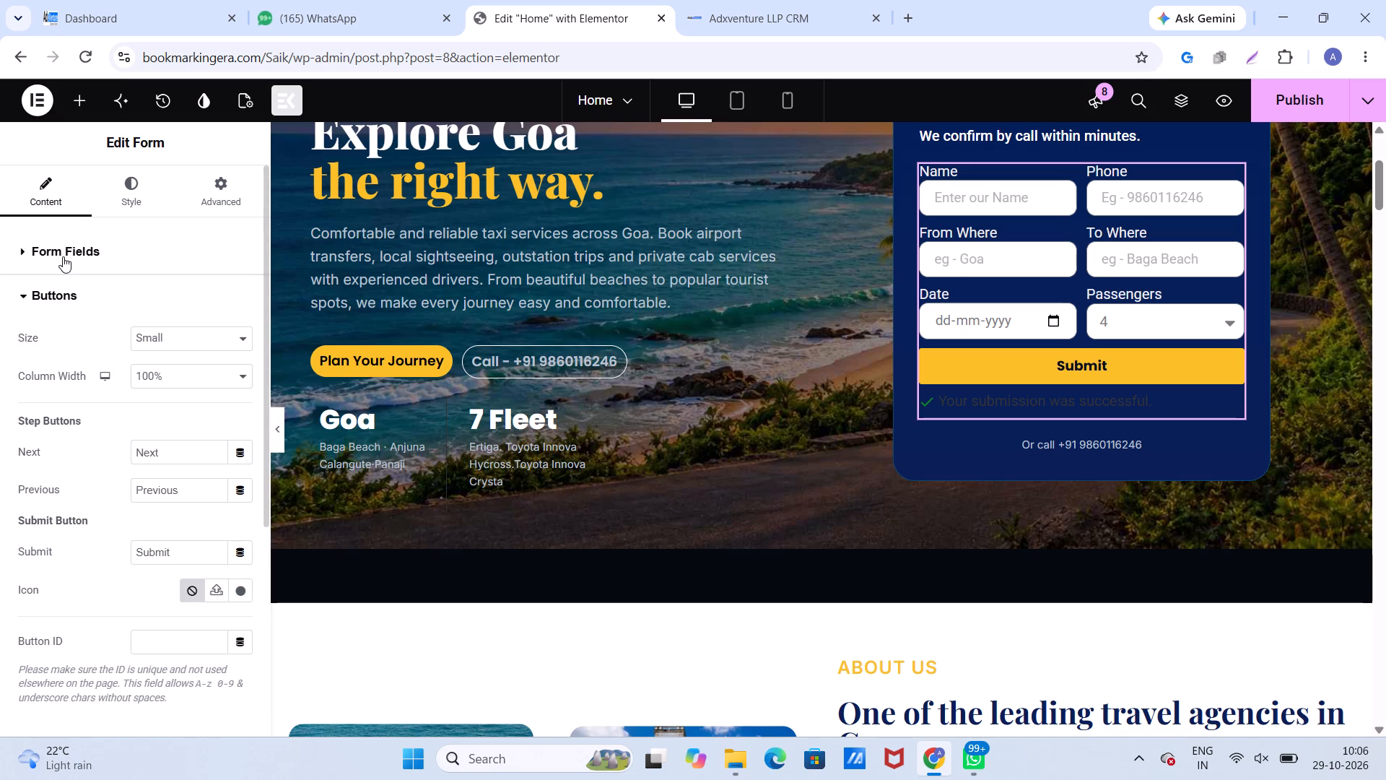
click(61, 251)
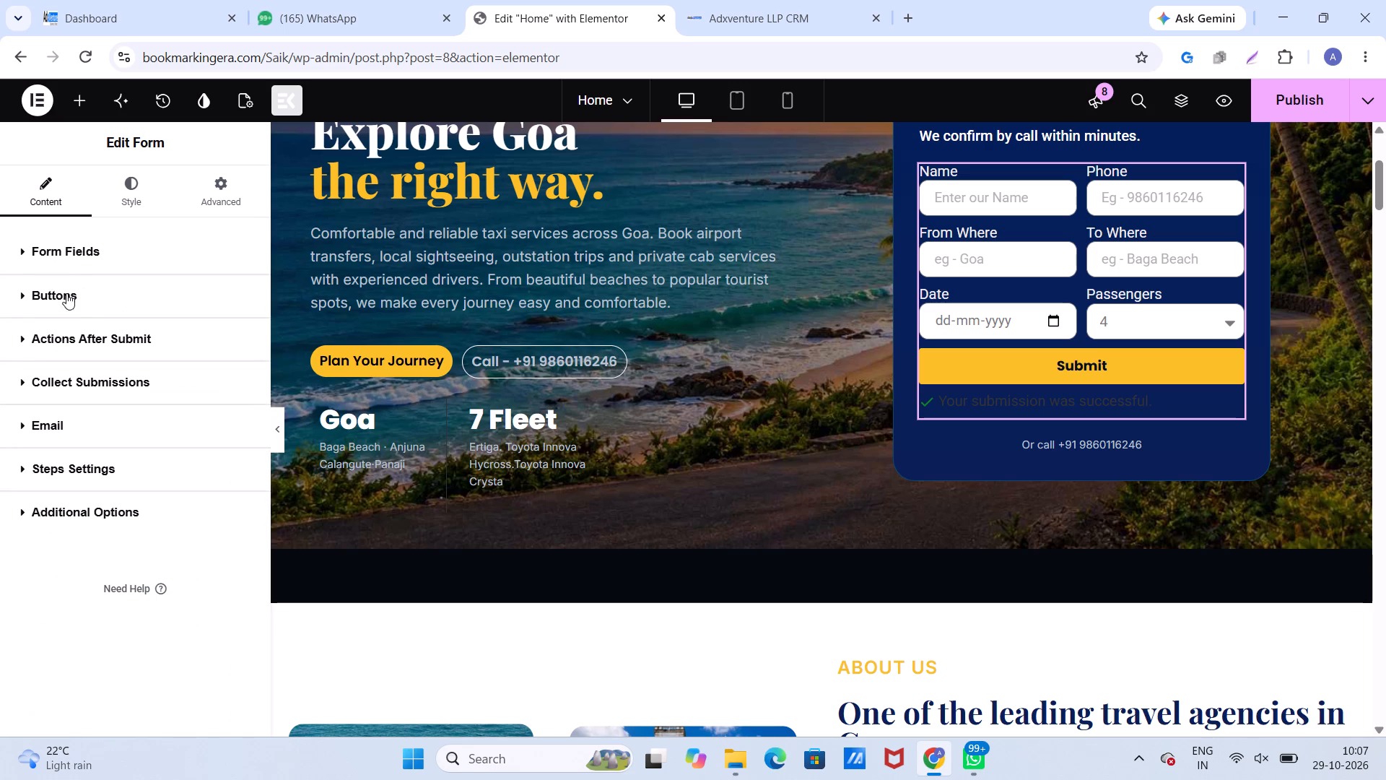
click(73, 334)
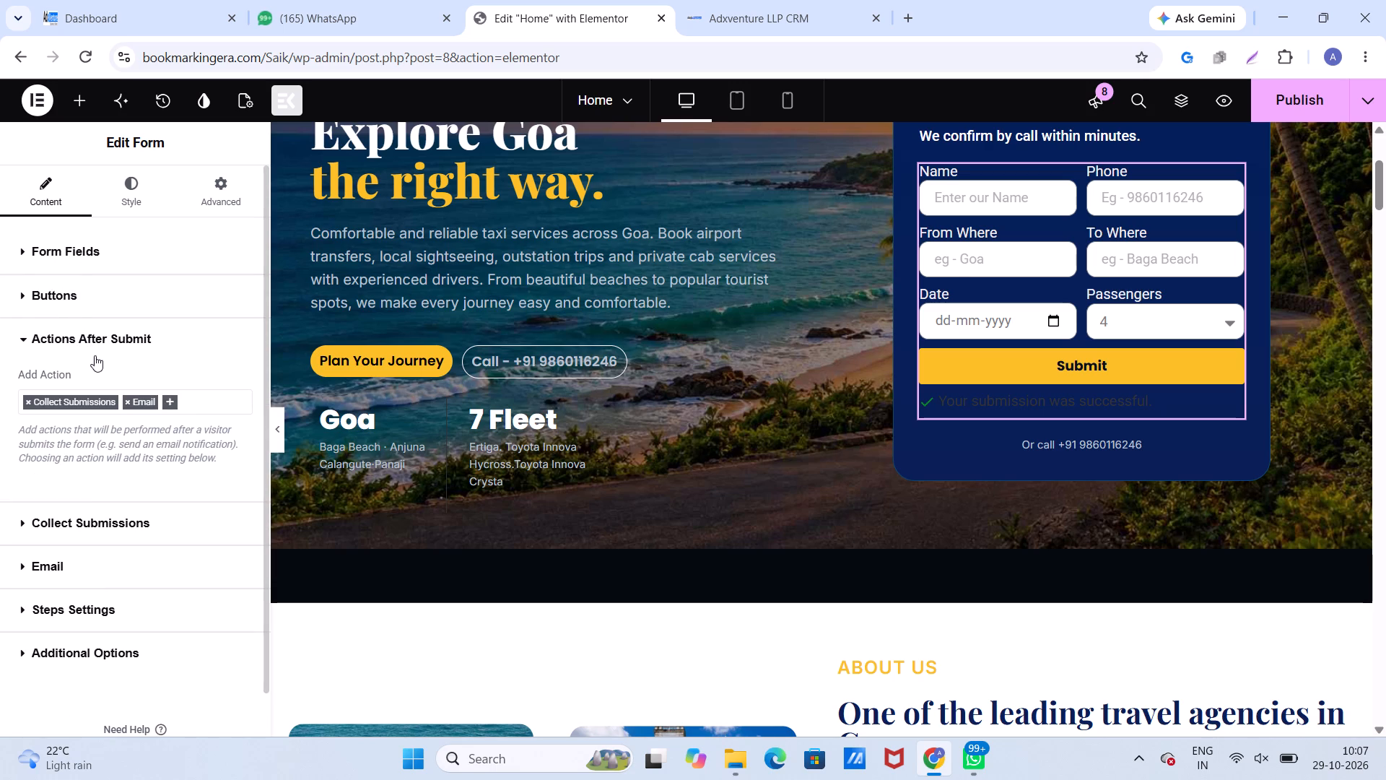
click(87, 342)
click(79, 339)
Set the label text colour in the form's style settings to white #FFFFFF.
click(131, 209)
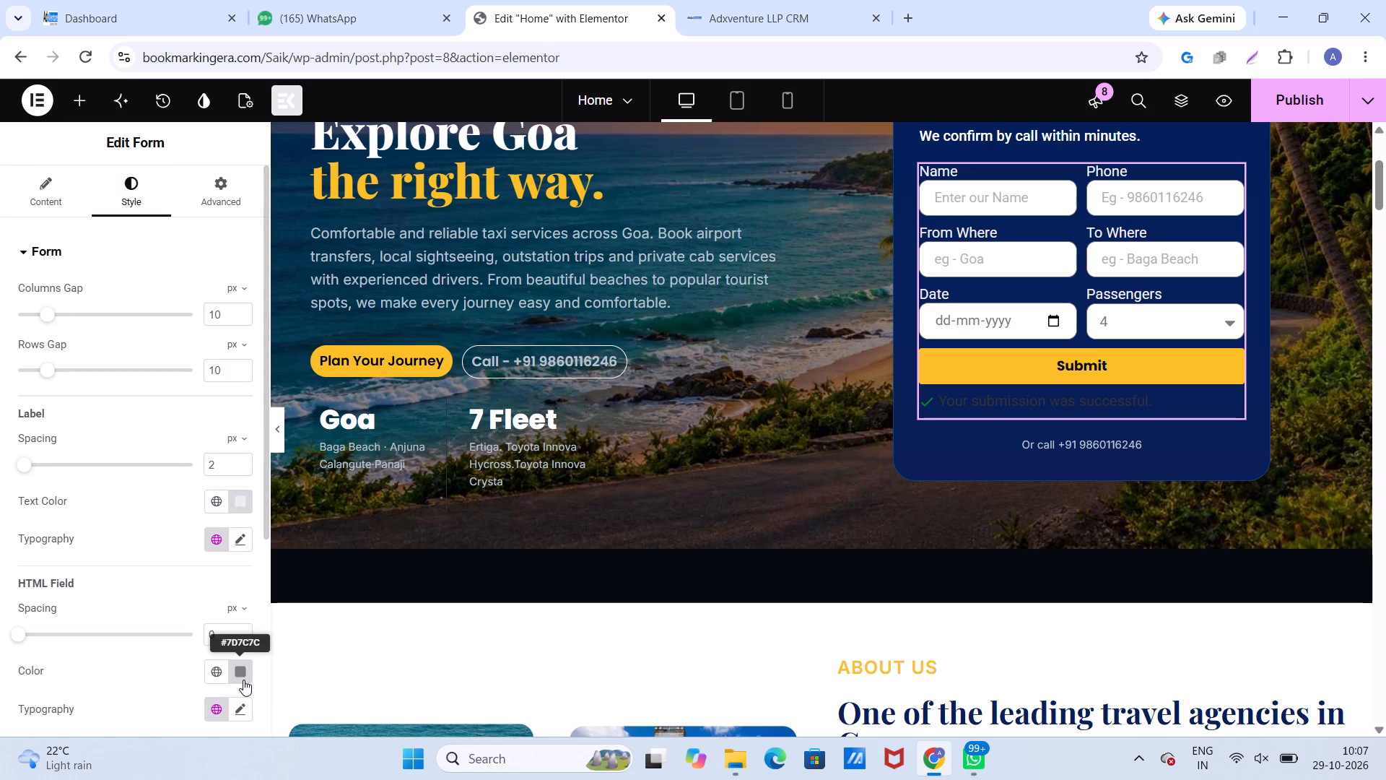
click(239, 500)
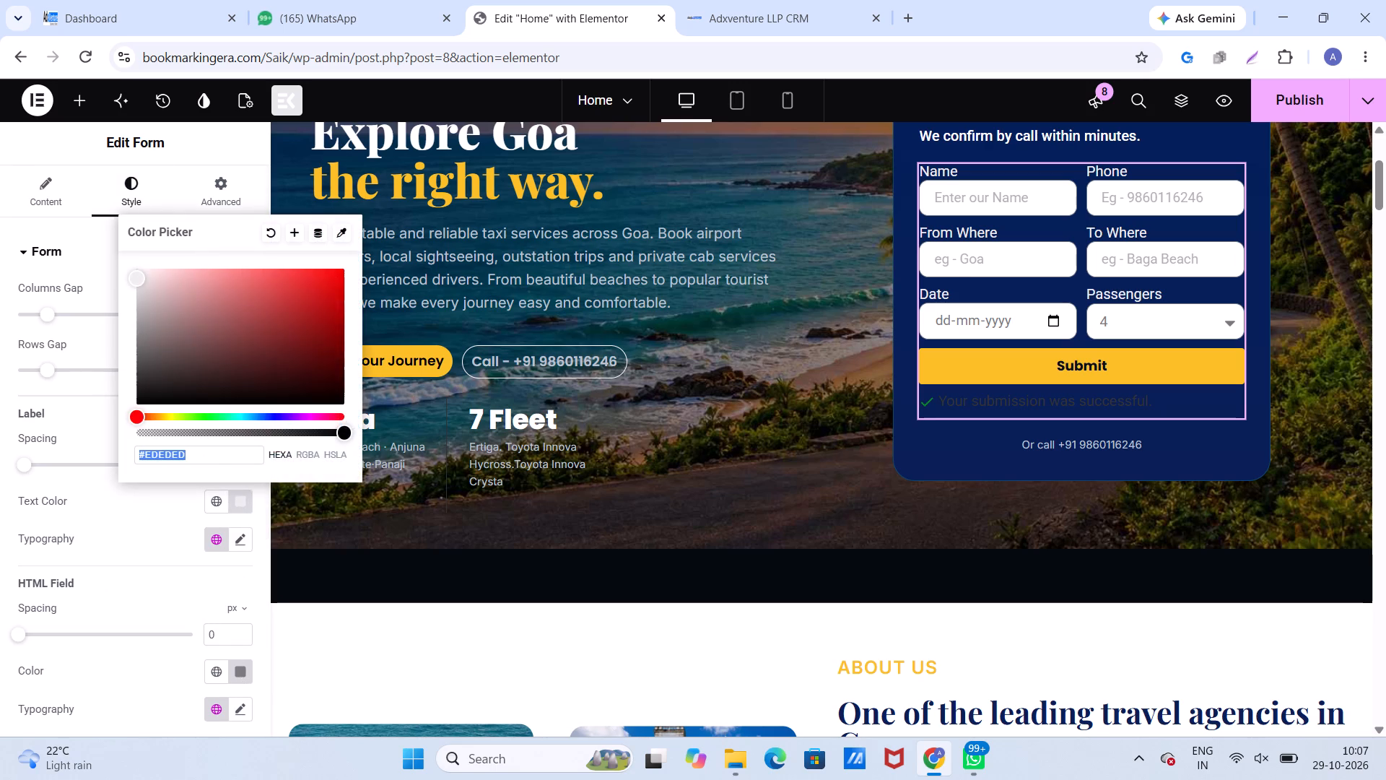
drag(203, 342, 120, 262)
click(79, 256)
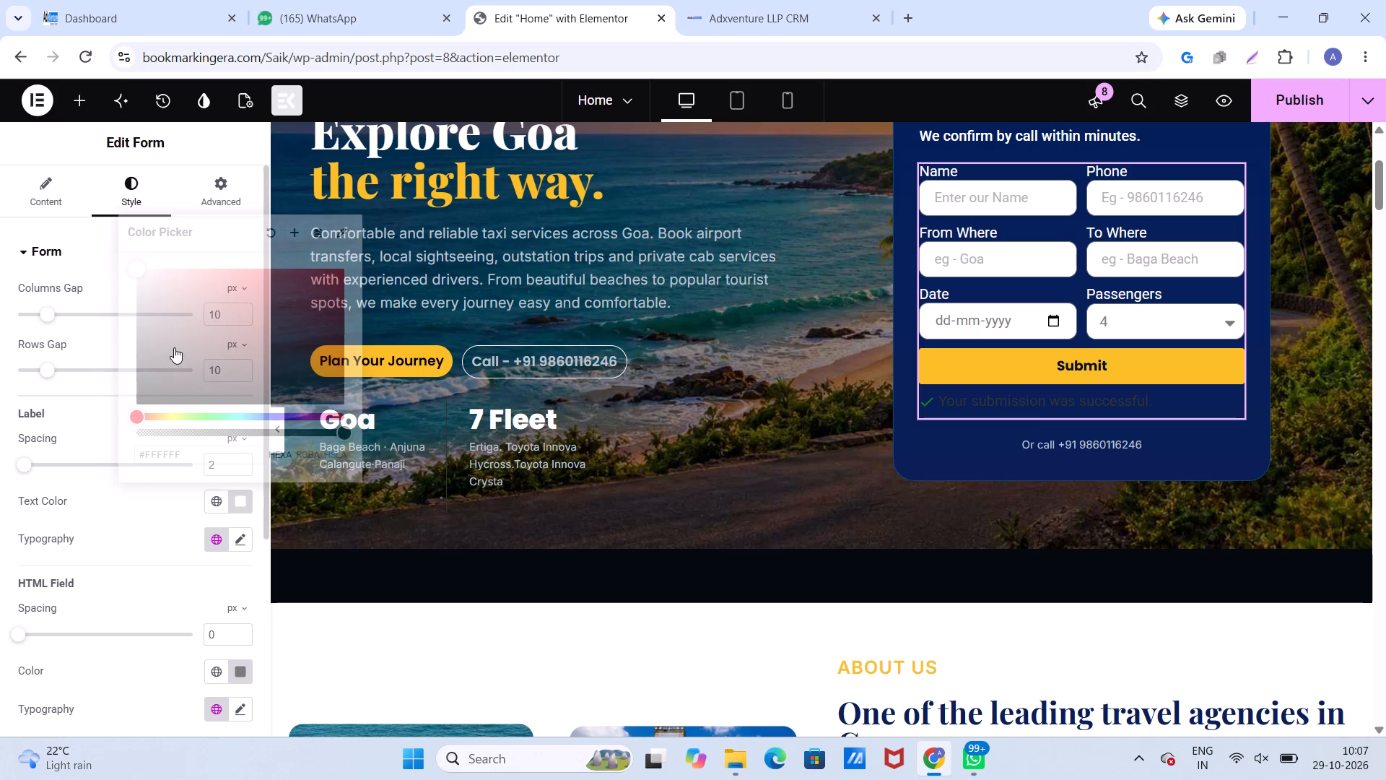
Reopen the form's content settings to examine its field options.
scroll(168, 336, up, 1)
click(40, 199)
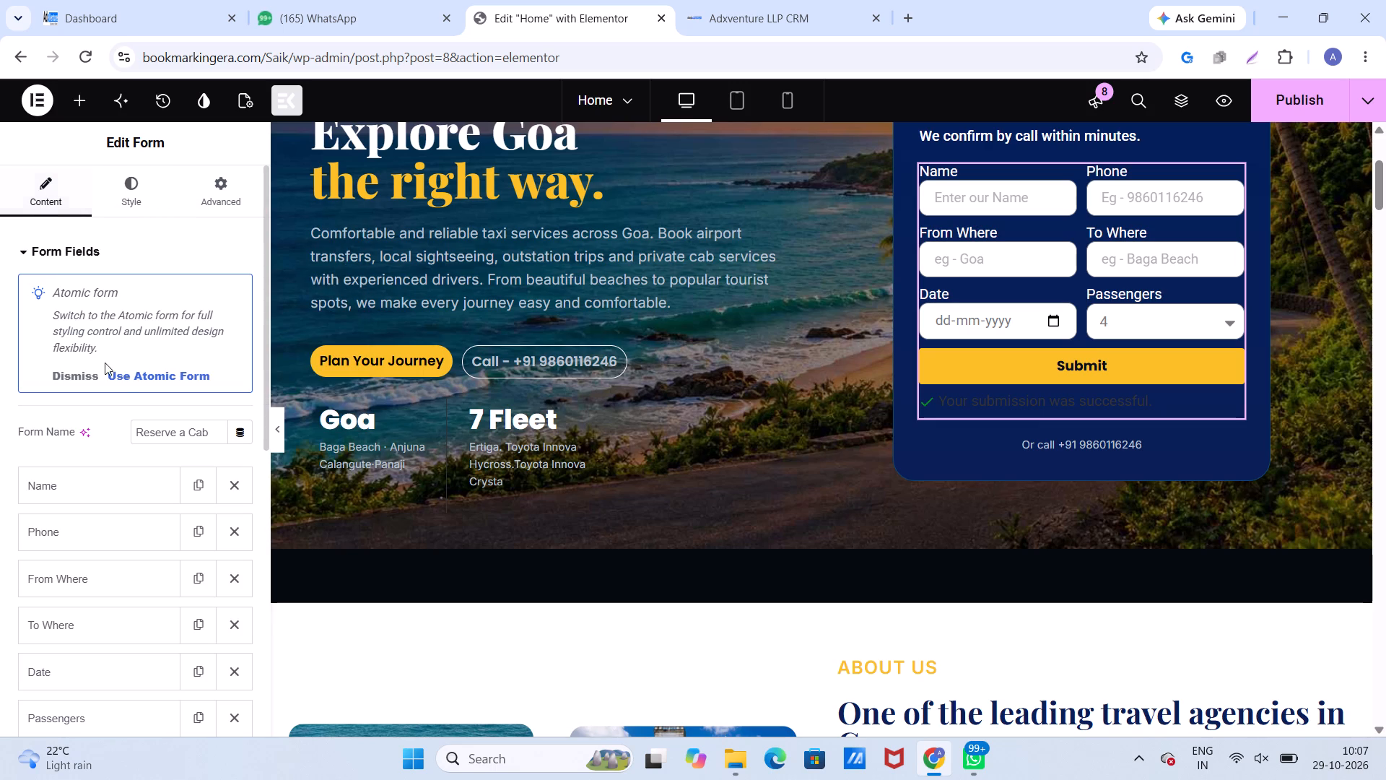
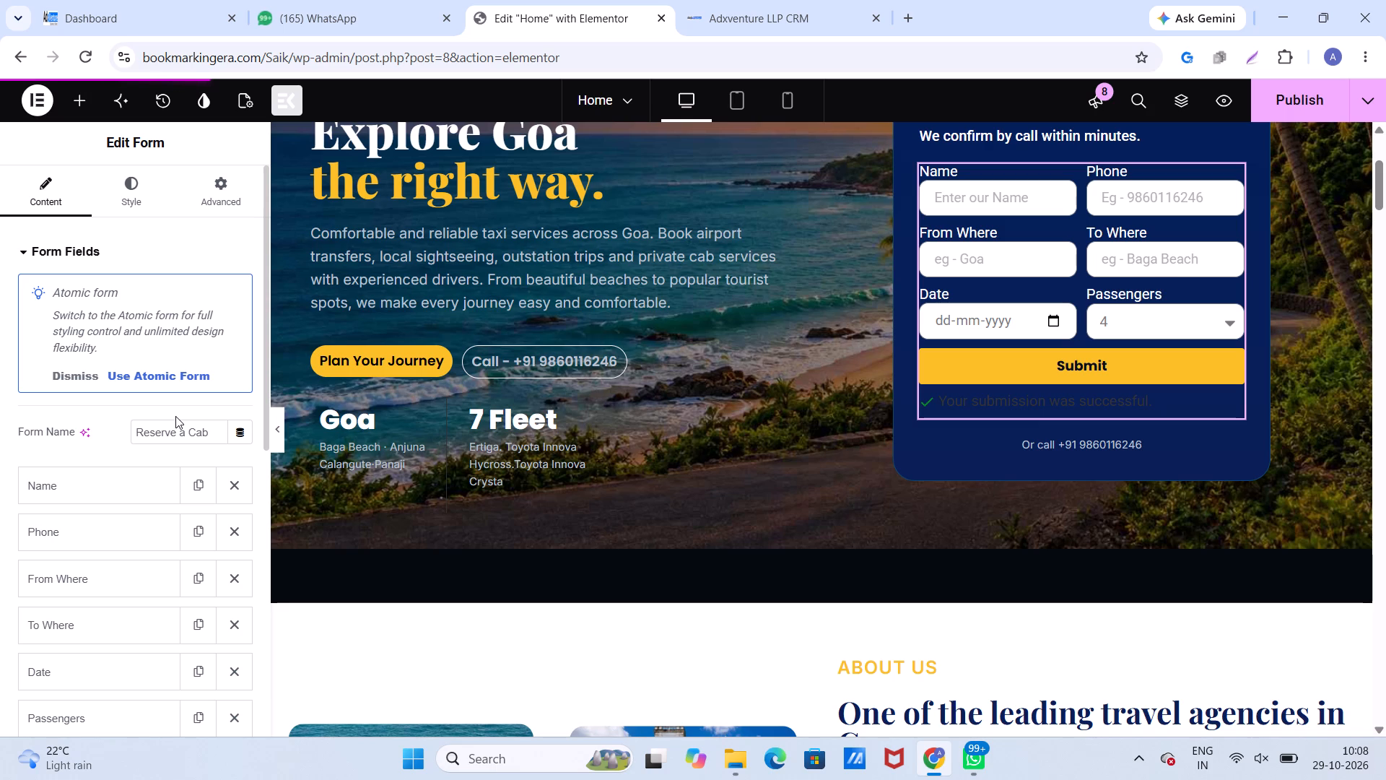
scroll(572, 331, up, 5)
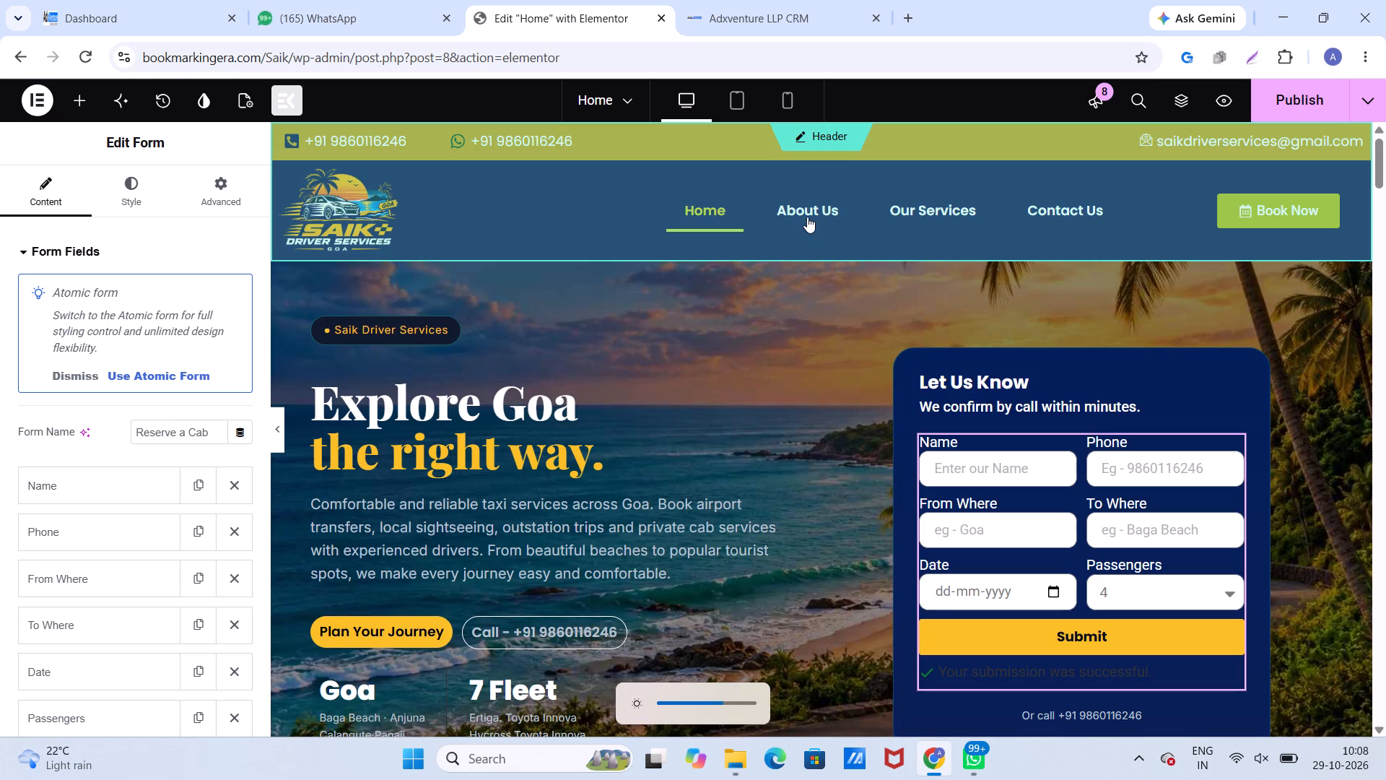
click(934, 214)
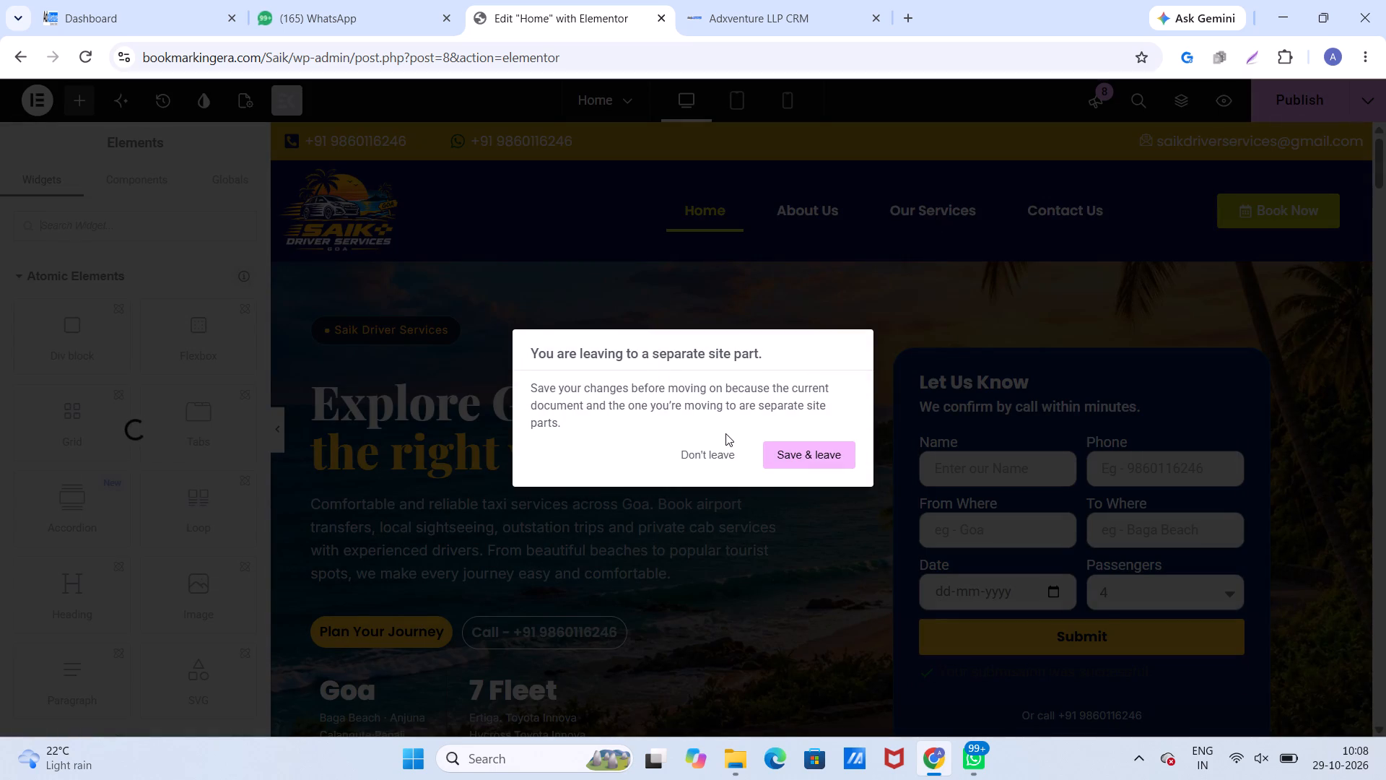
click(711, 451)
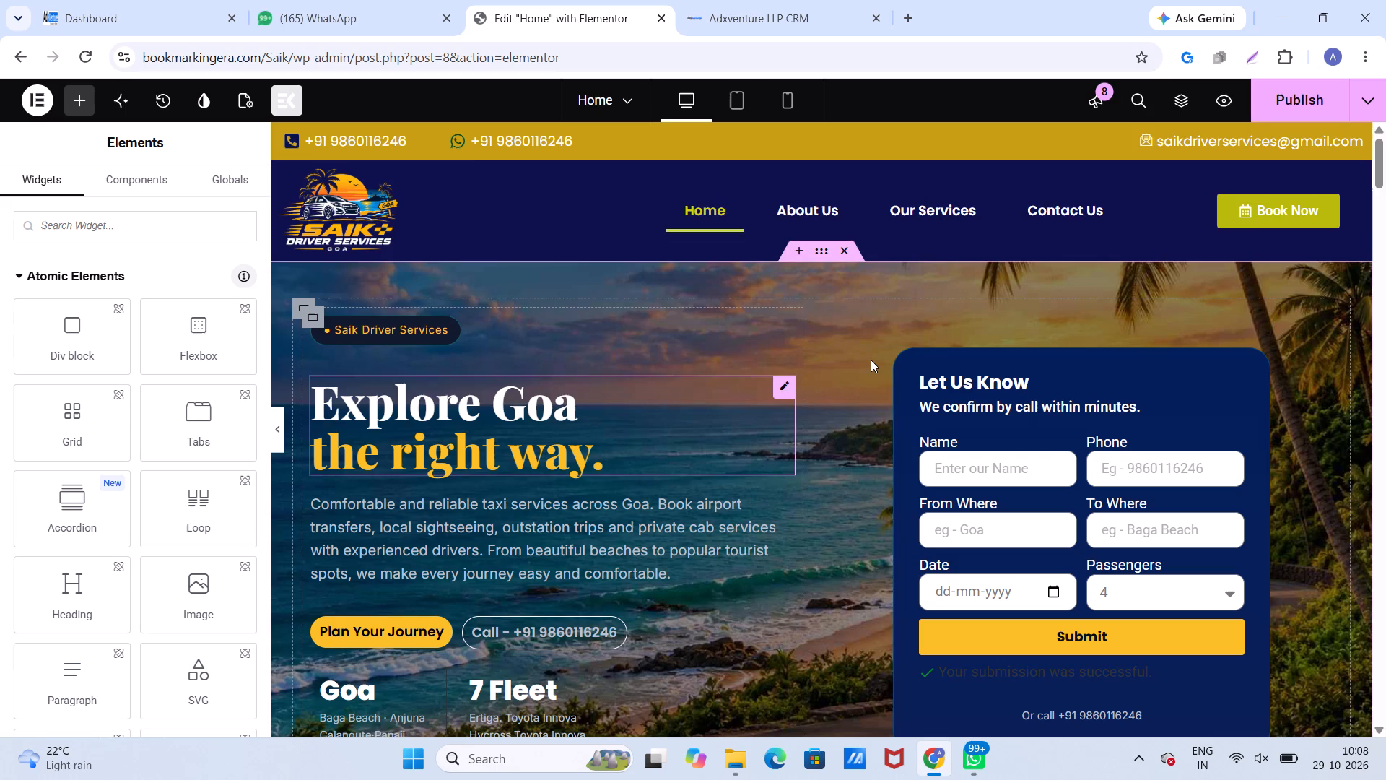
Publish the changes made to the Home page.
click(1276, 99)
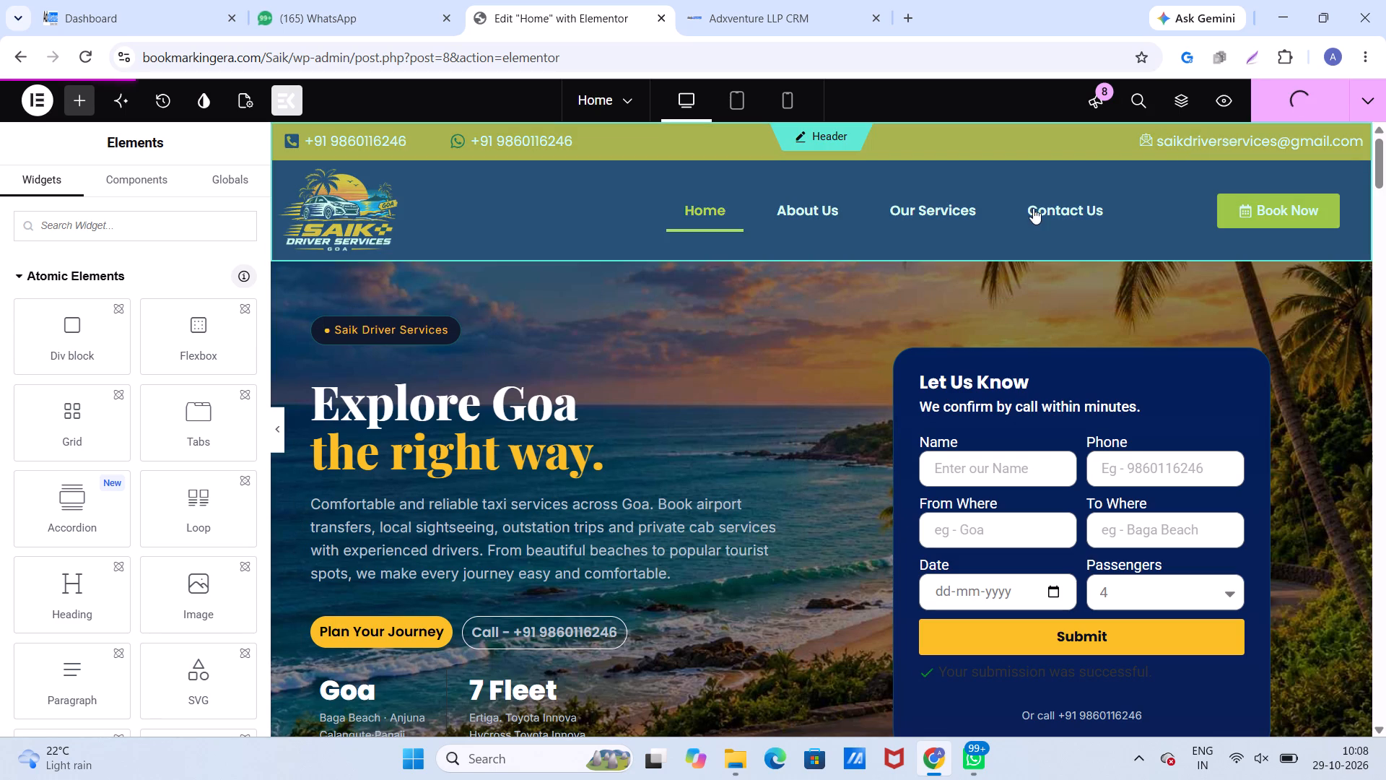
Examine the Home page sections below the booking form, from About Us to What We Offer.
scroll(892, 331, down, 7)
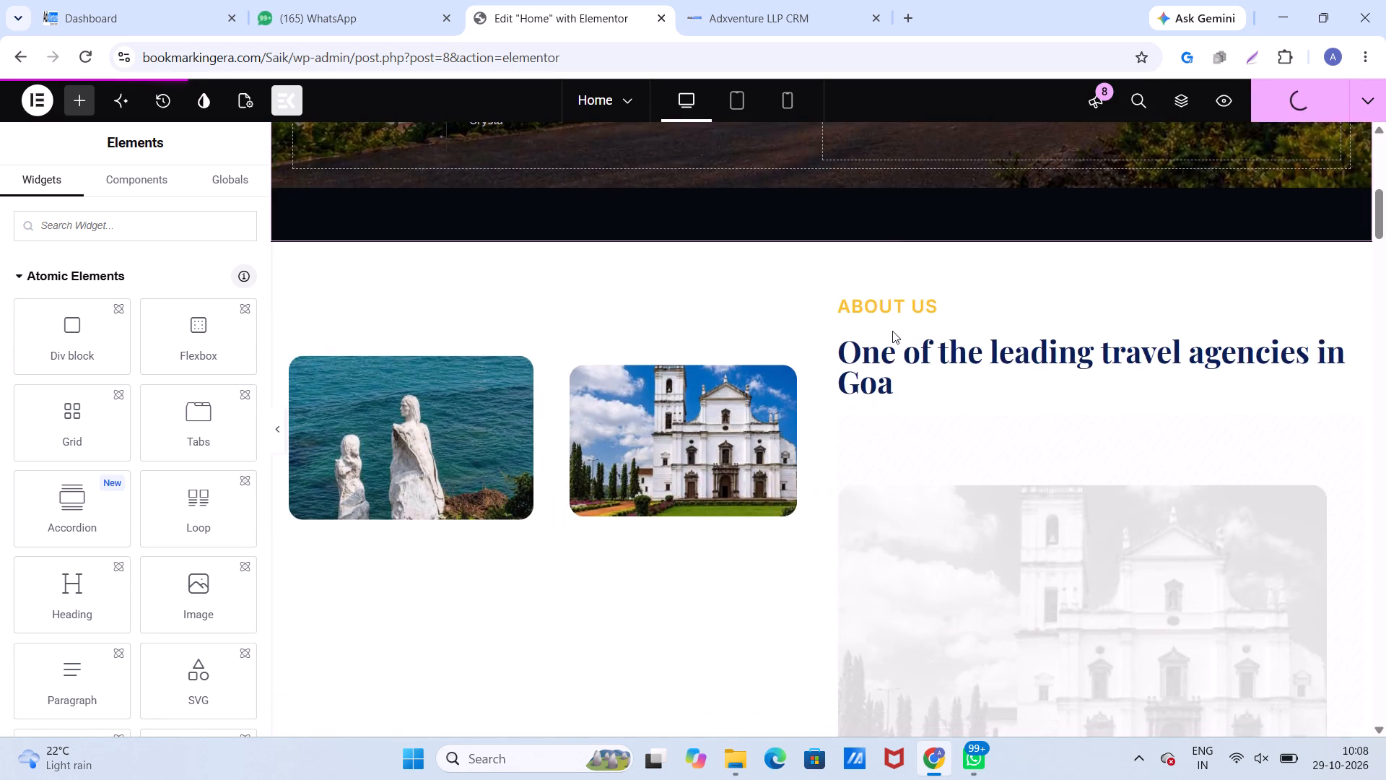
scroll(892, 331, down, 4)
scroll(892, 331, up, 3)
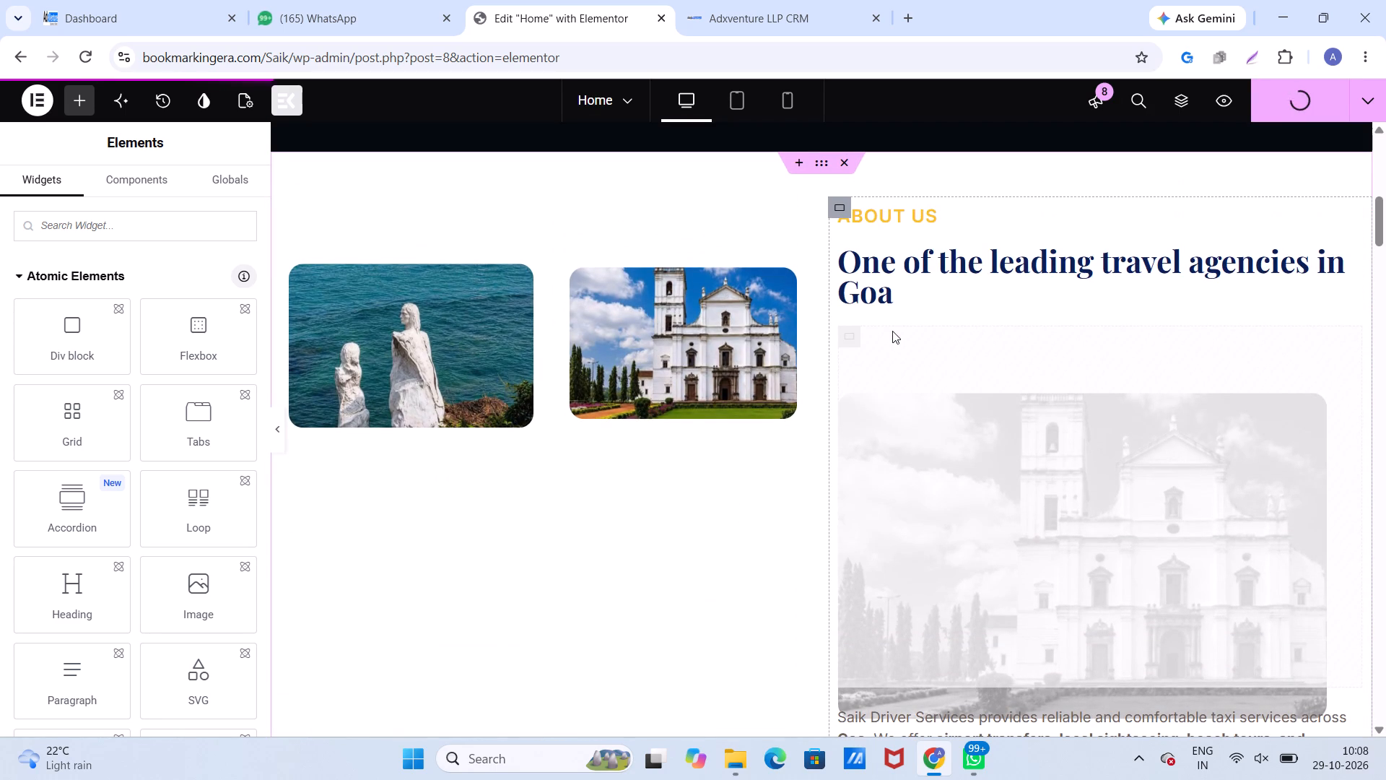
scroll(892, 331, down, 10)
scroll(892, 331, up, 4)
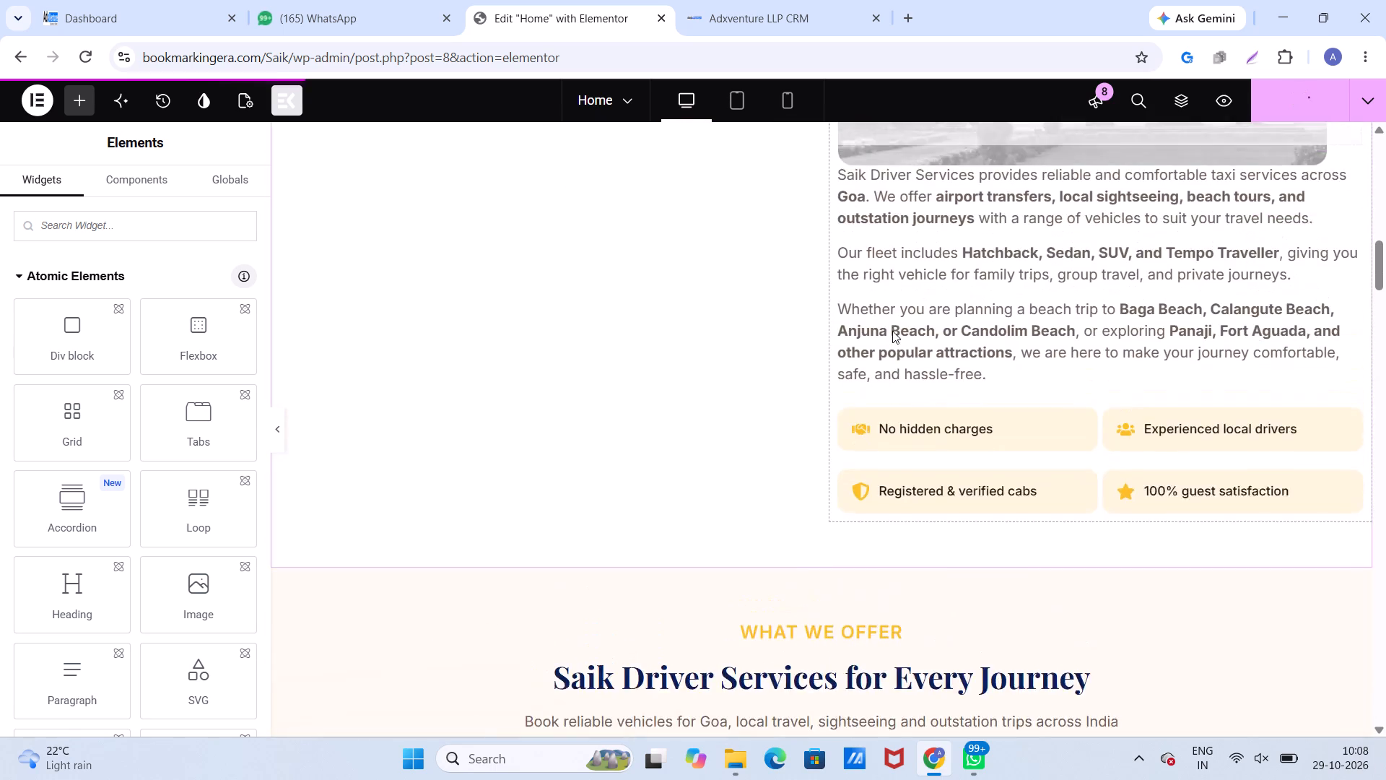
scroll(892, 331, up, 5)
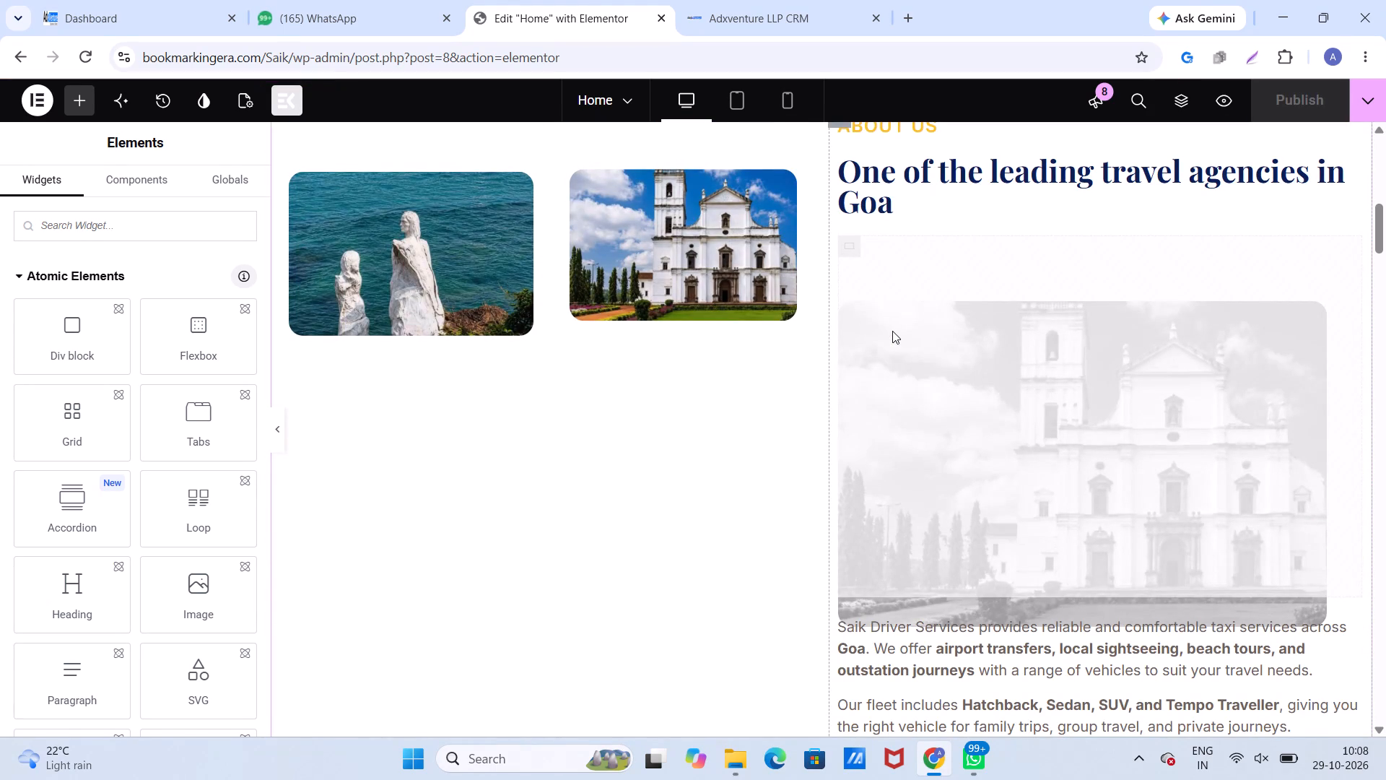
scroll(892, 331, up, 4)
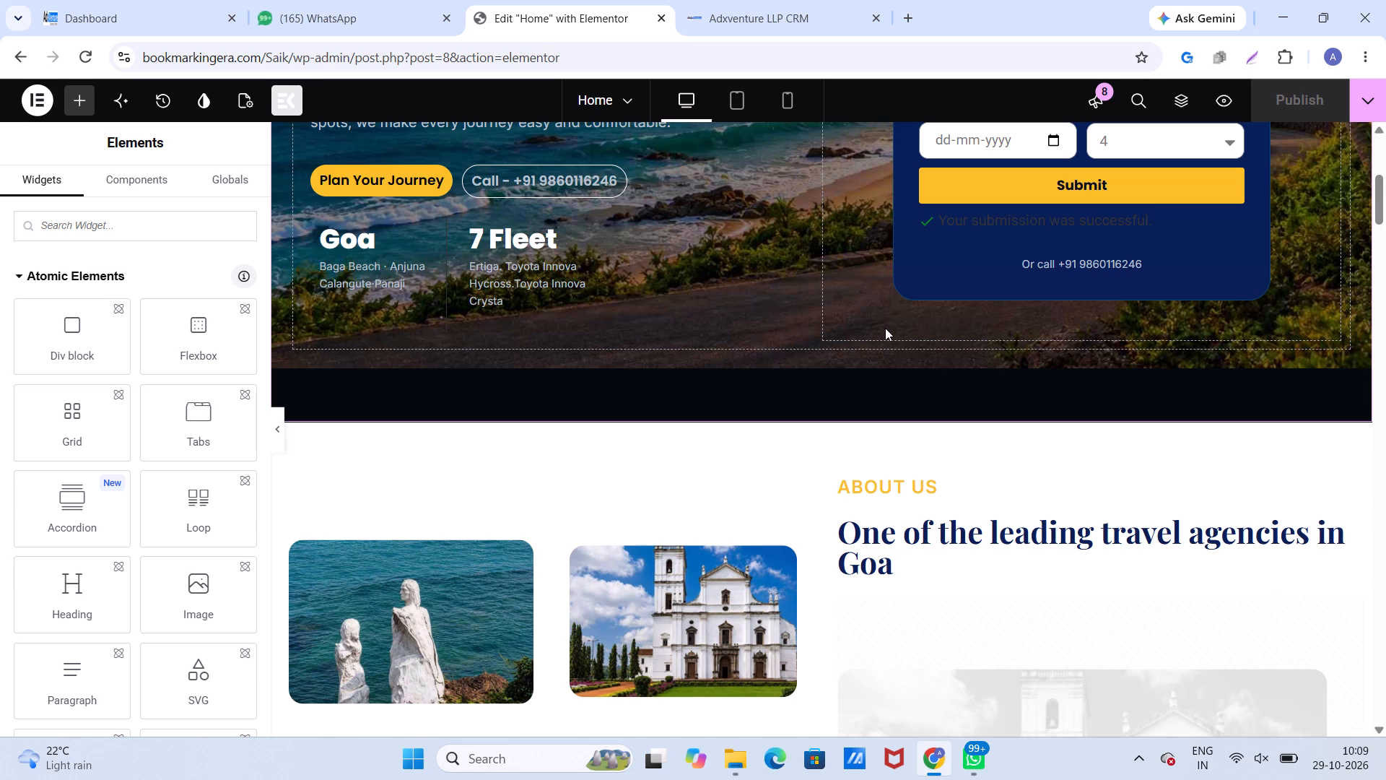
scroll(882, 330, down, 12)
scroll(890, 299, up, 4)
scroll(890, 299, down, 4)
scroll(890, 299, up, 3)
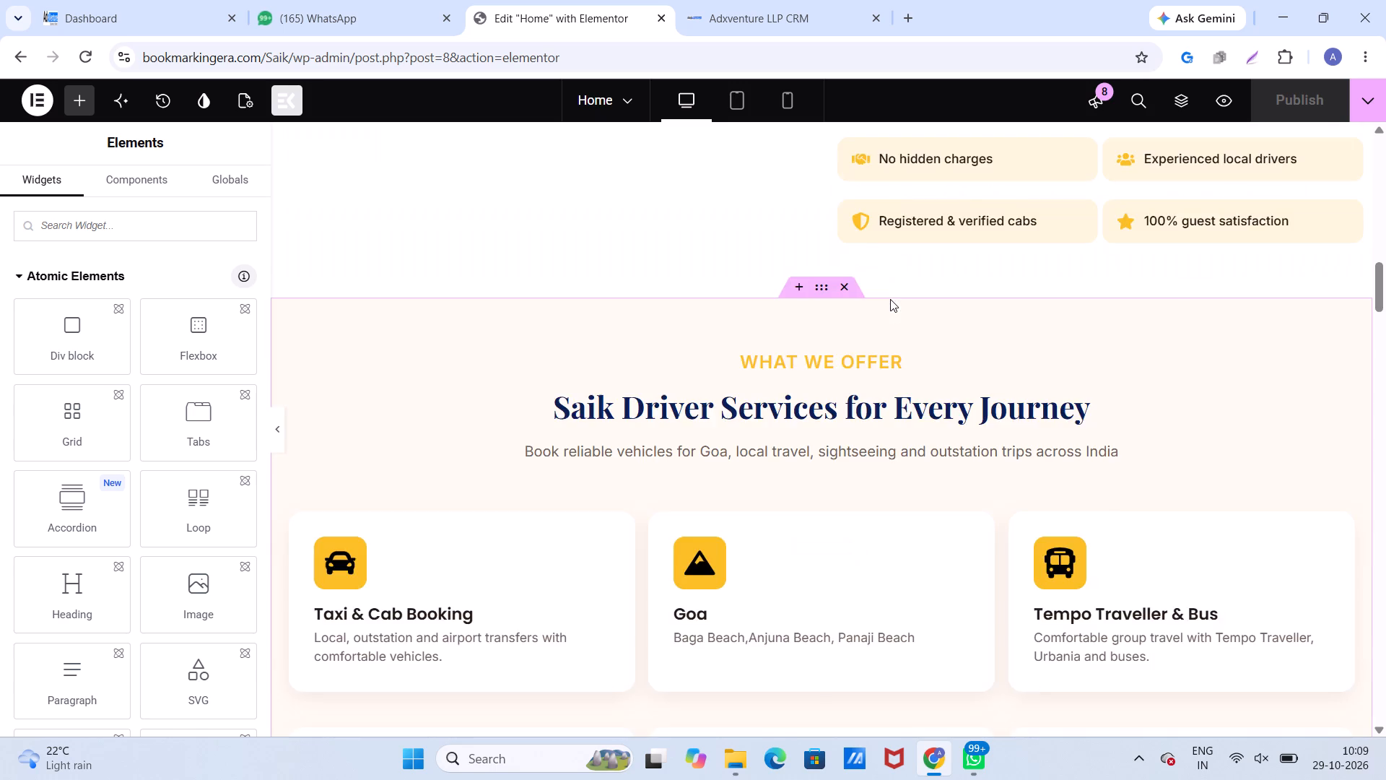
scroll(890, 299, up, 1)
scroll(890, 299, down, 4)
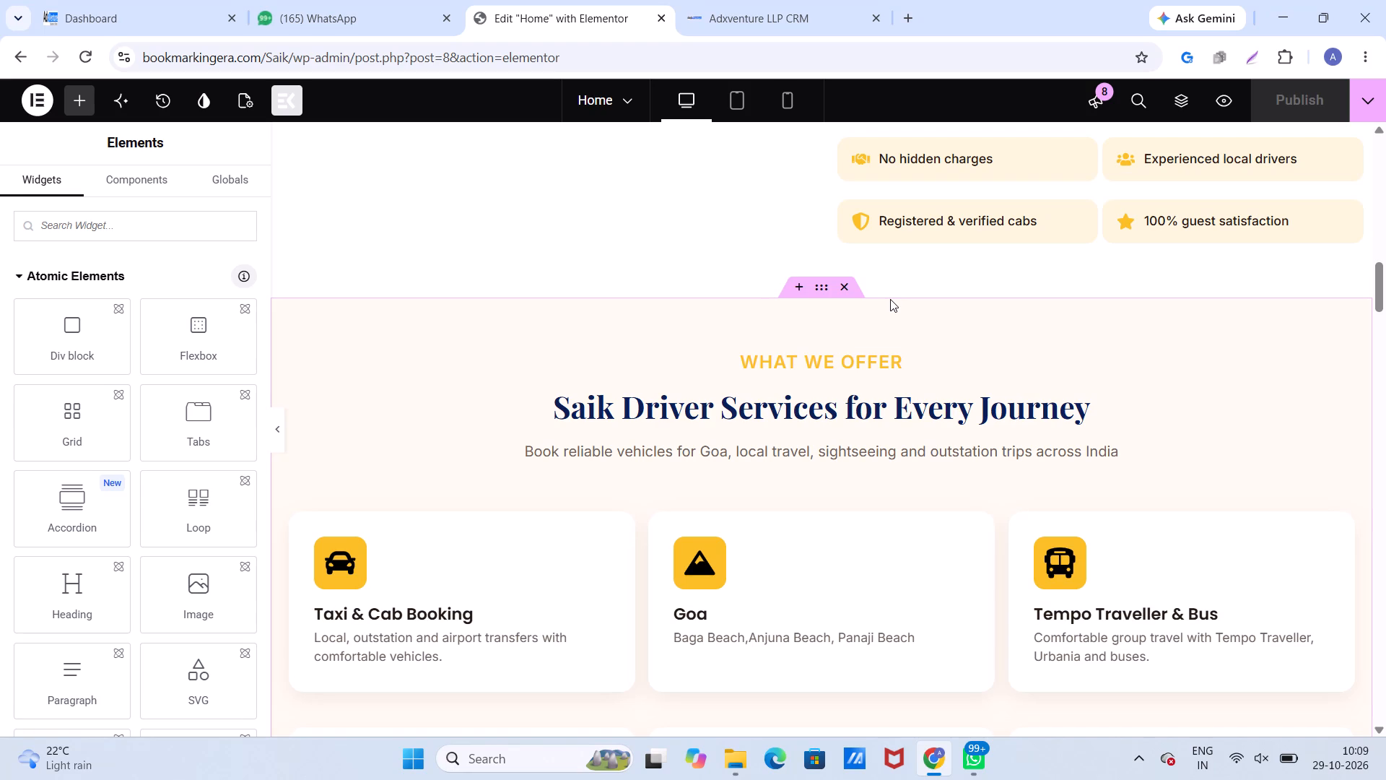
Open the Messages style settings of the Let Us Know booking form.
scroll(890, 299, up, 8)
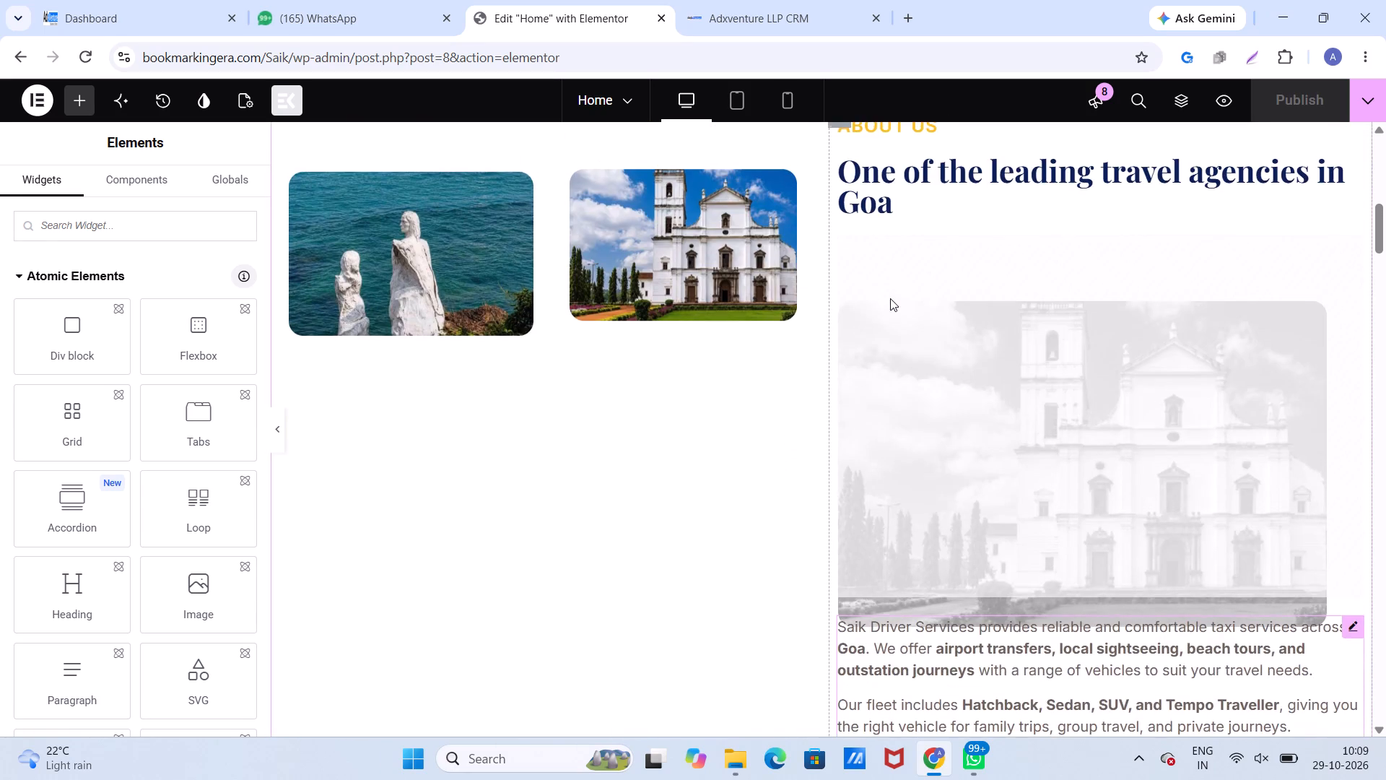
scroll(890, 298, up, 5)
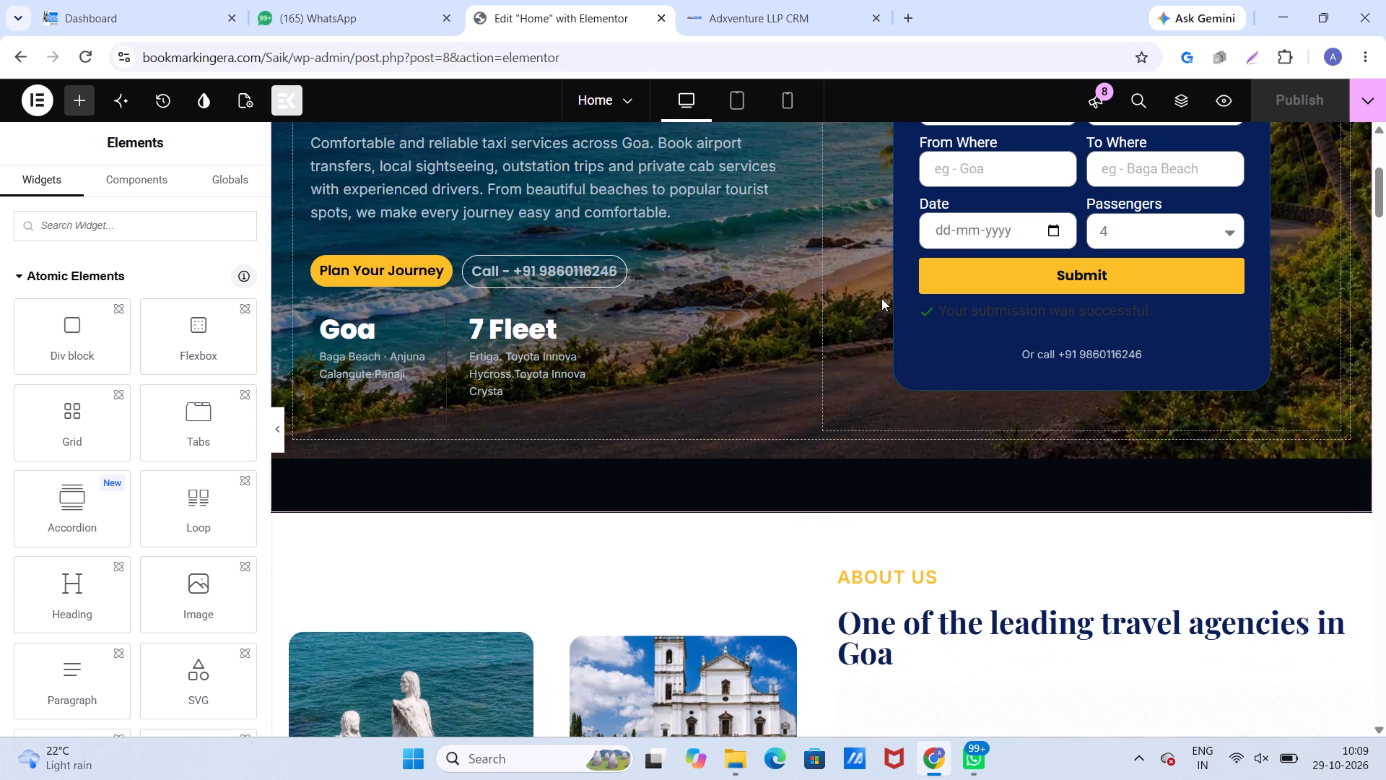
scroll(896, 308, up, 3)
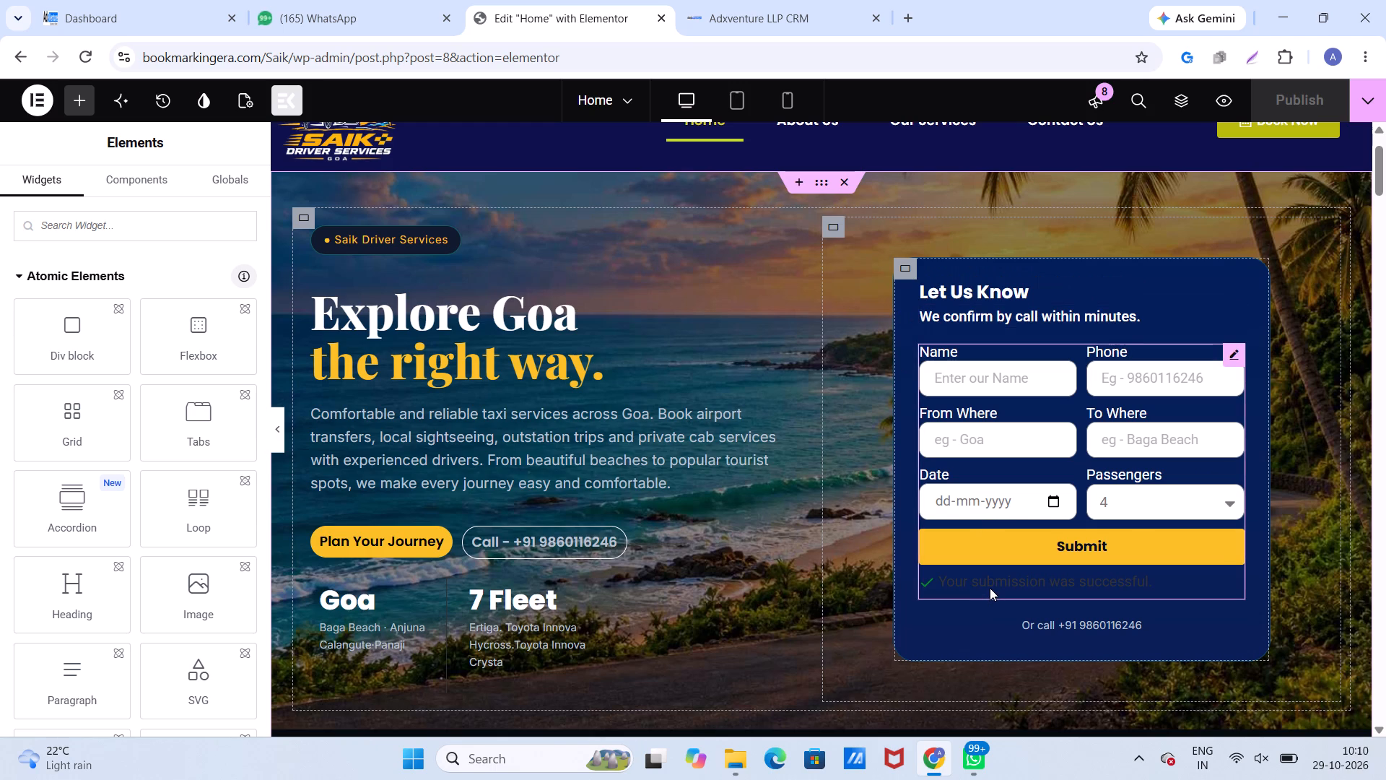
click(1230, 355)
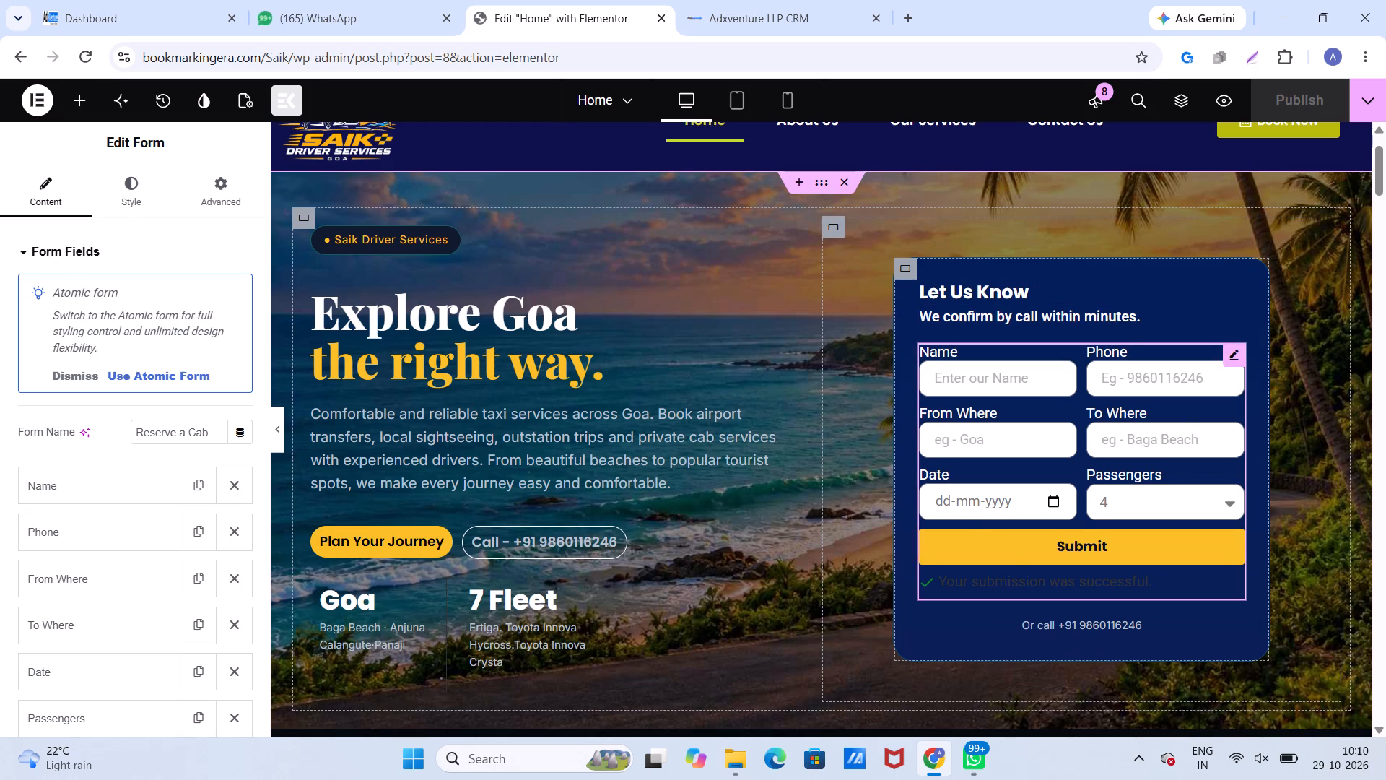
click(129, 192)
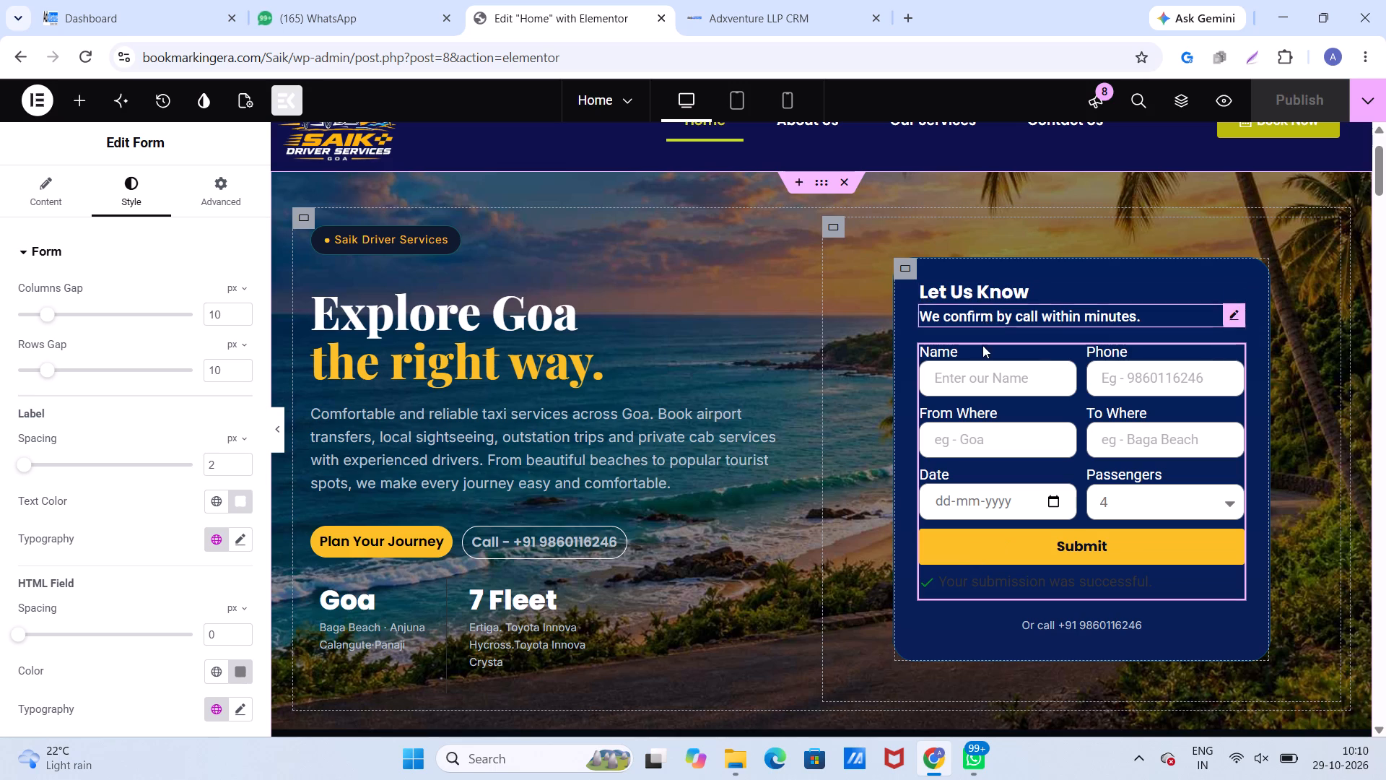
click(961, 581)
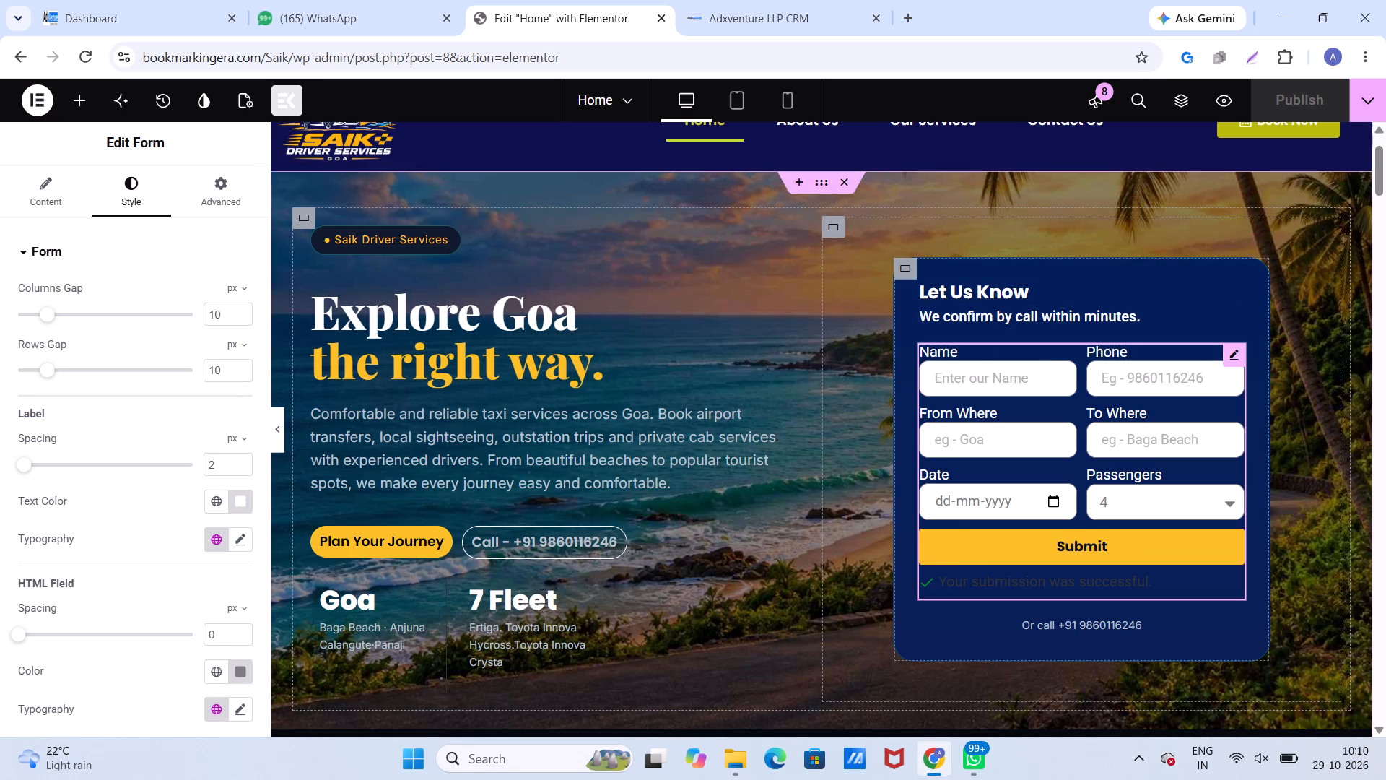
click(1226, 353)
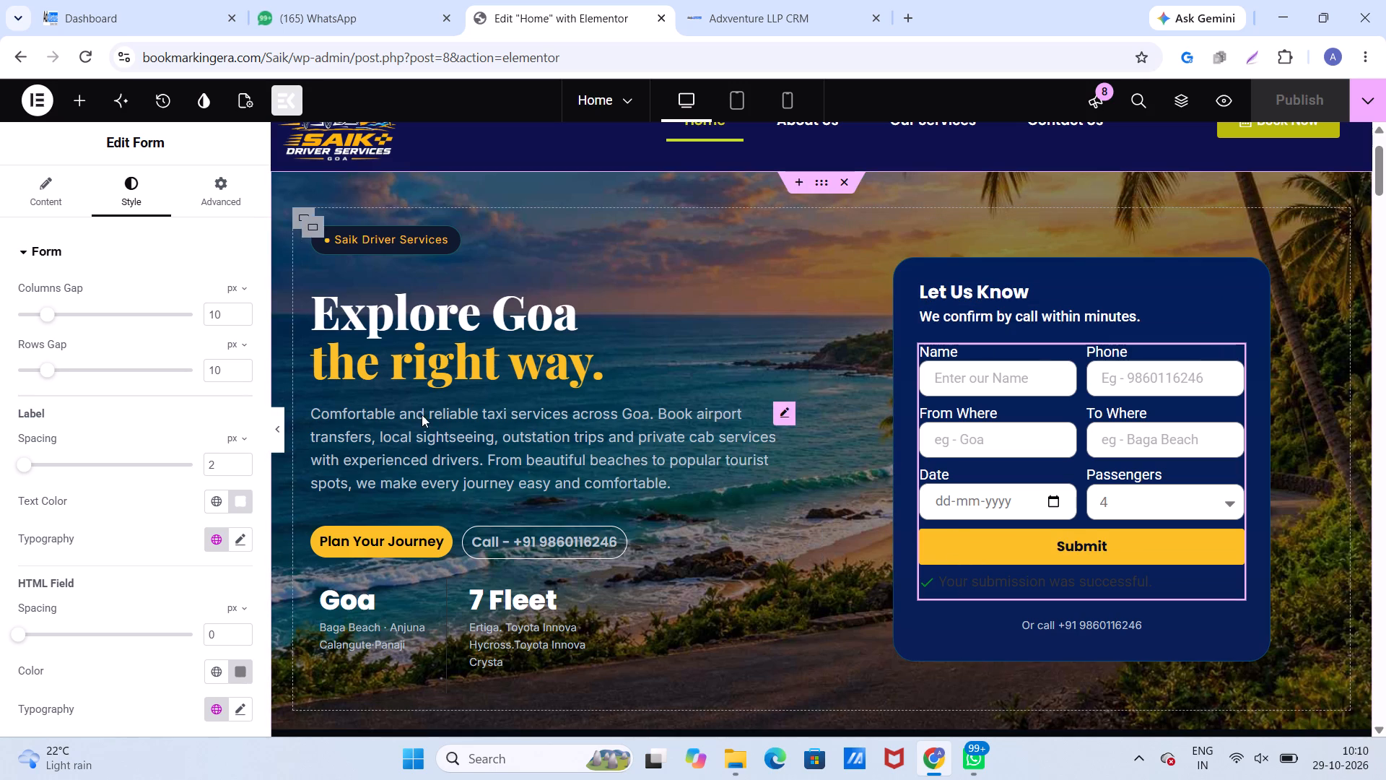
scroll(87, 387, down, 6)
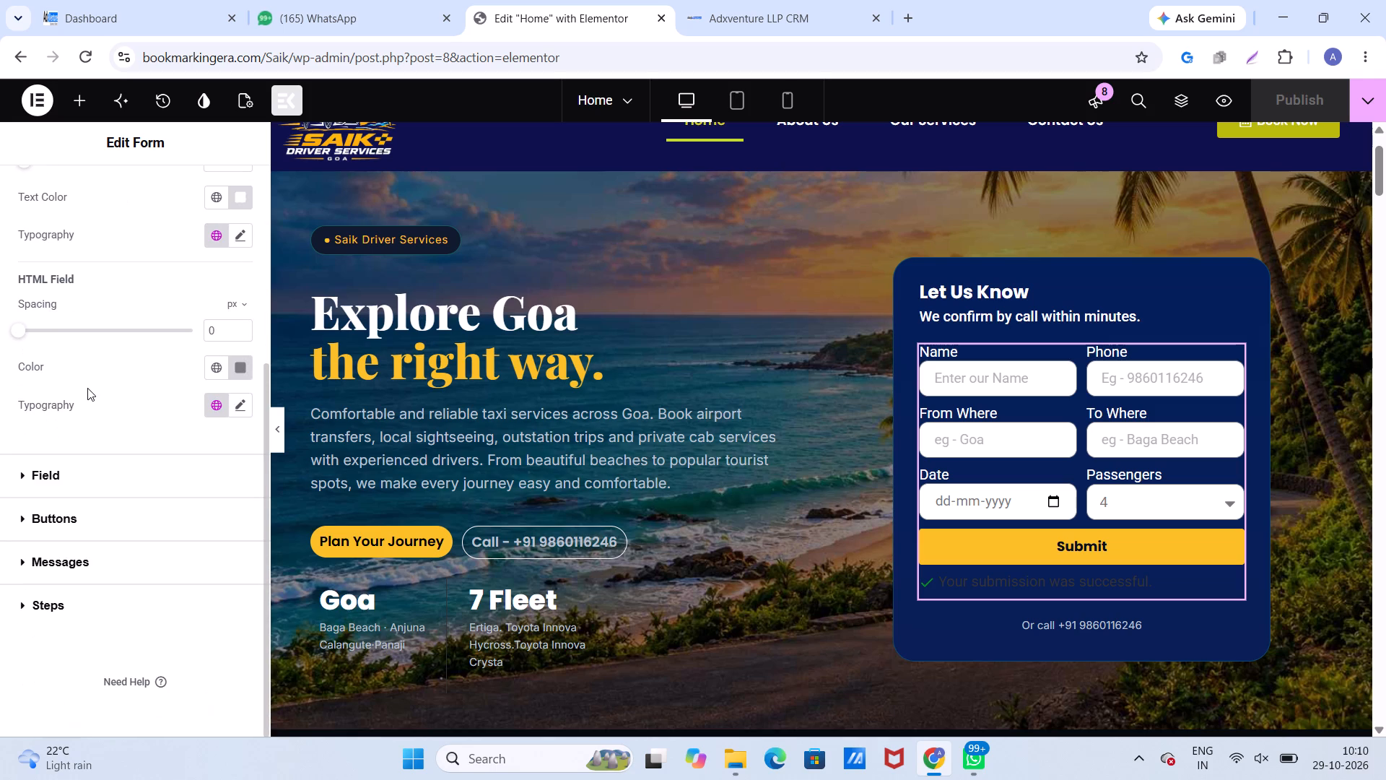
click(62, 565)
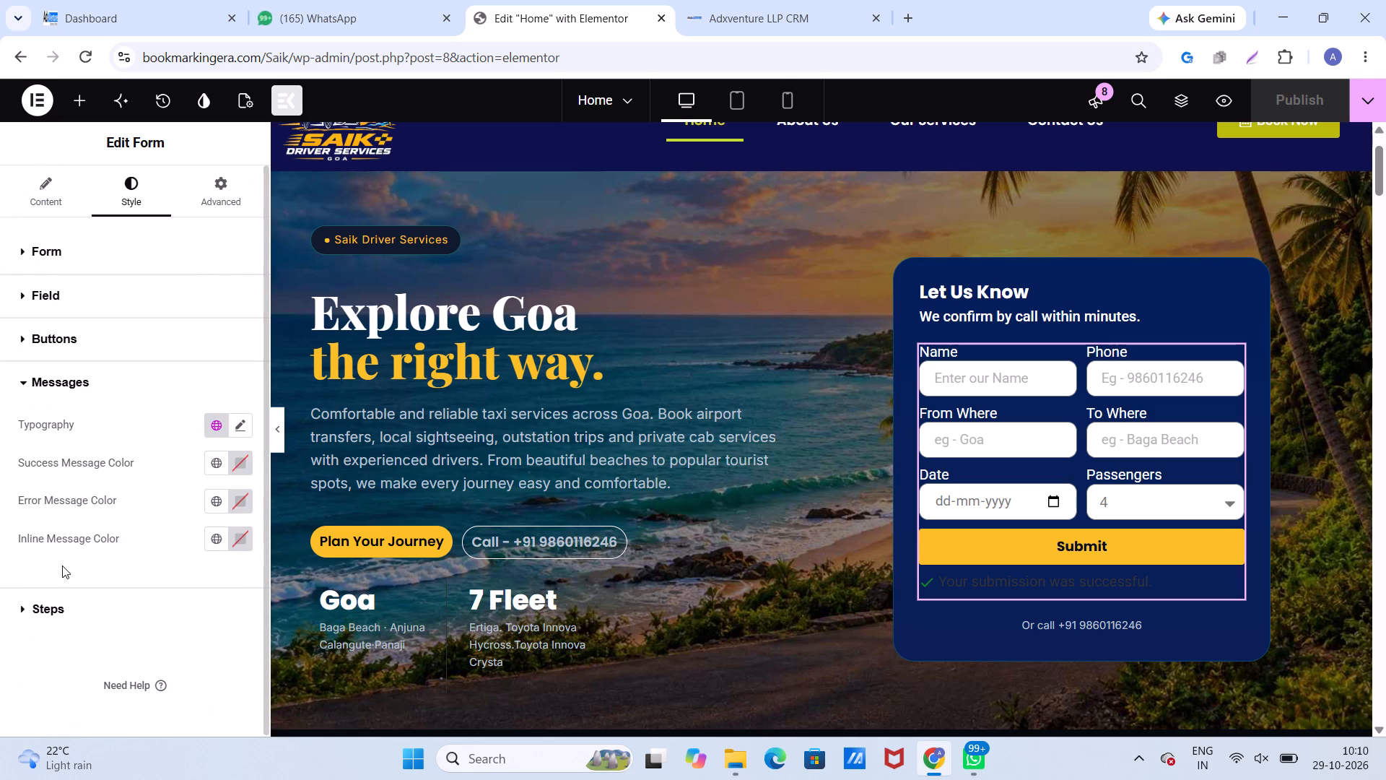
Set the Success Message Color of the Let Us Know booking form to white.
click(238, 463)
drag(204, 340, 149, 346)
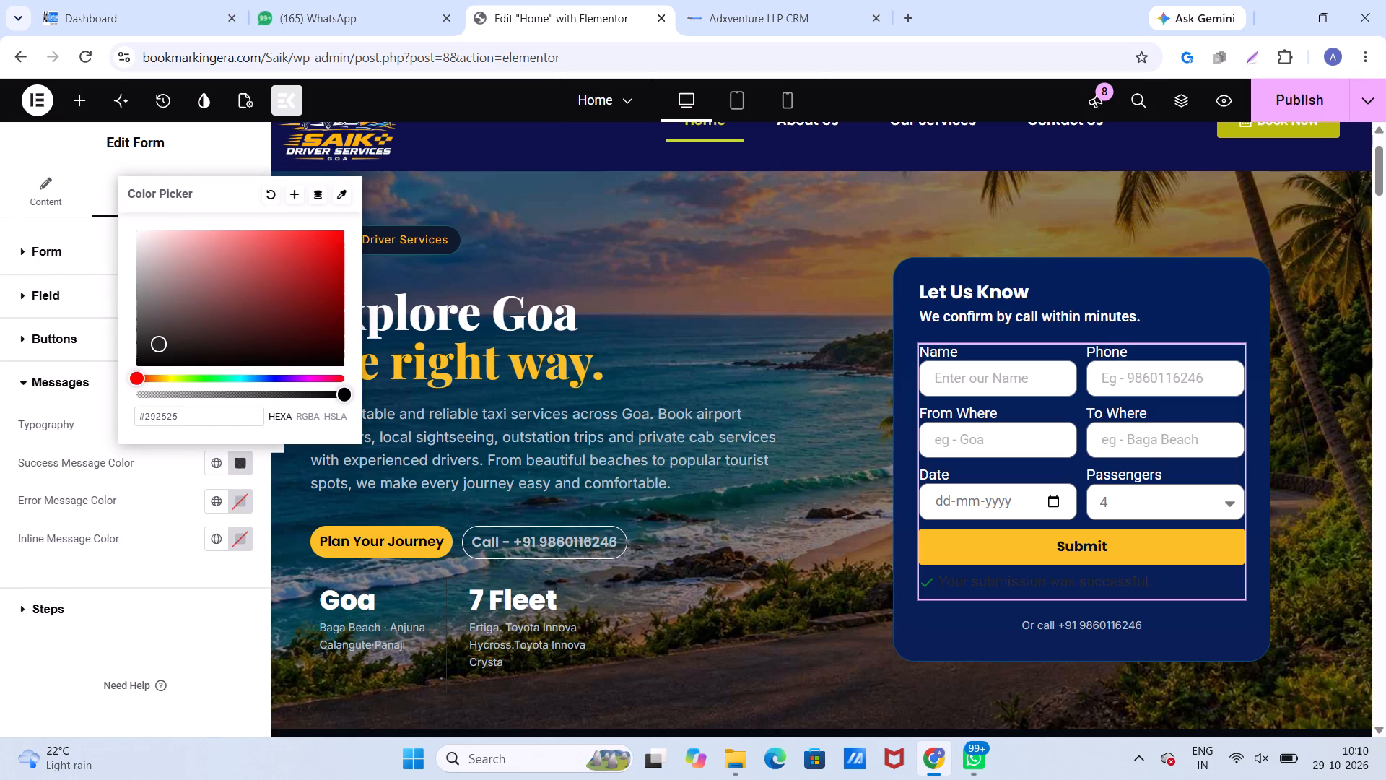
drag(149, 346, 104, 200)
click(100, 610)
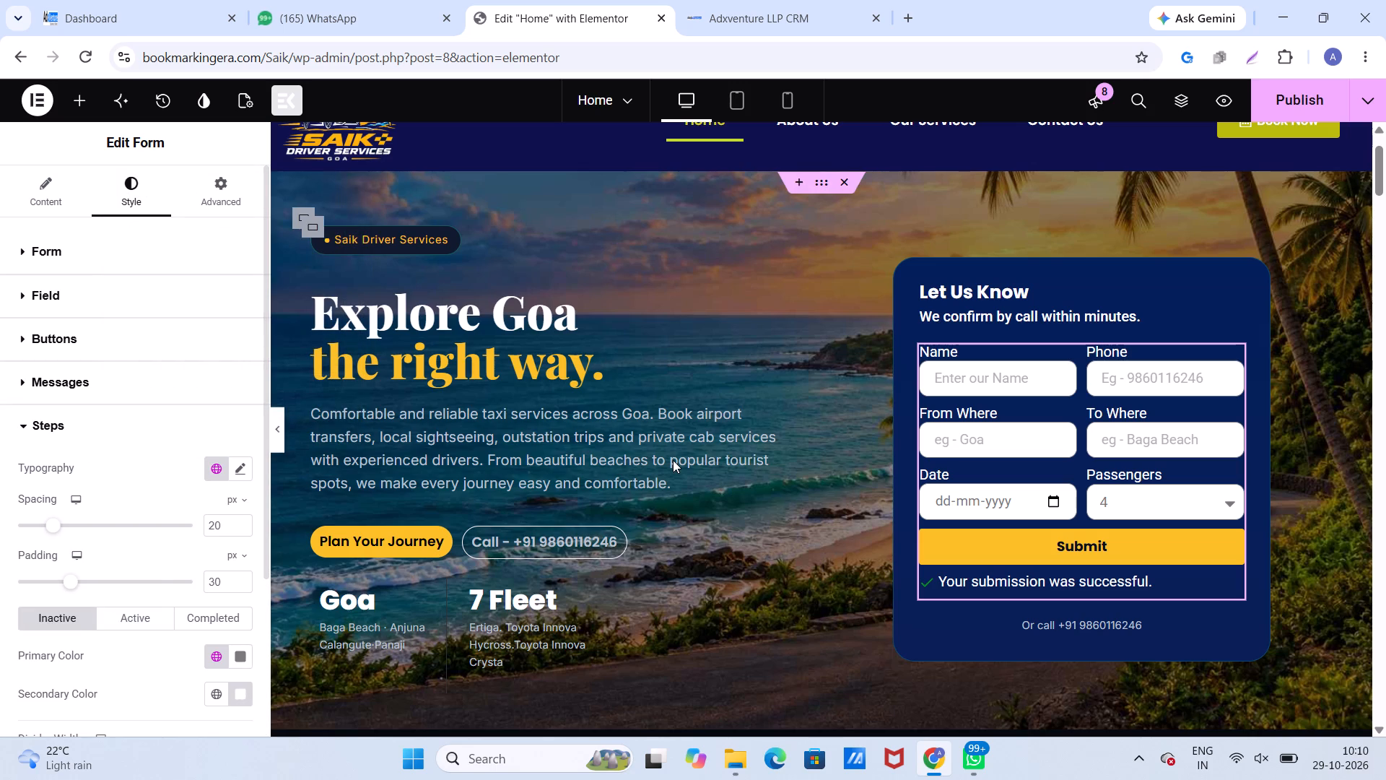
Publish the Home page with the recoloured form message.
click(1280, 99)
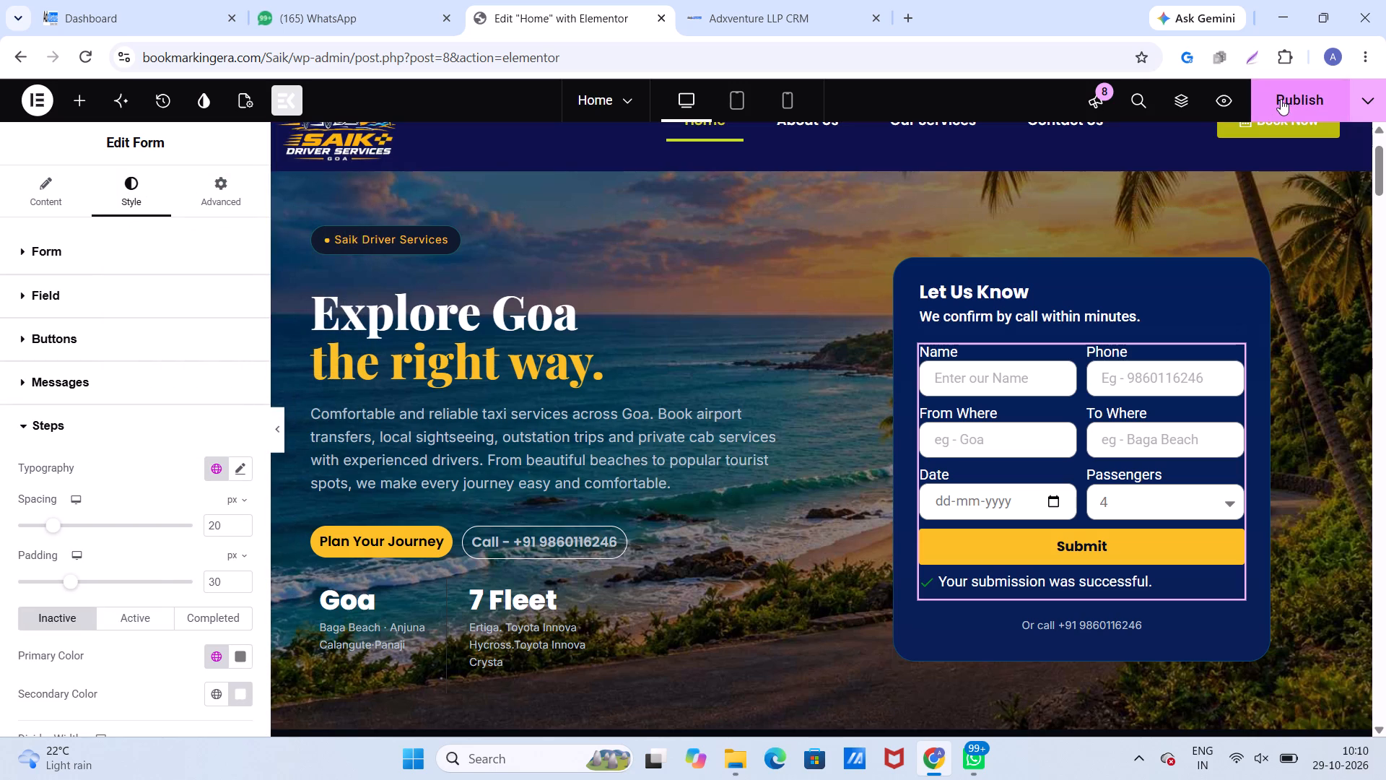
Examine the content settings of the "Or call" text below the booking form's submission message.
click(1070, 633)
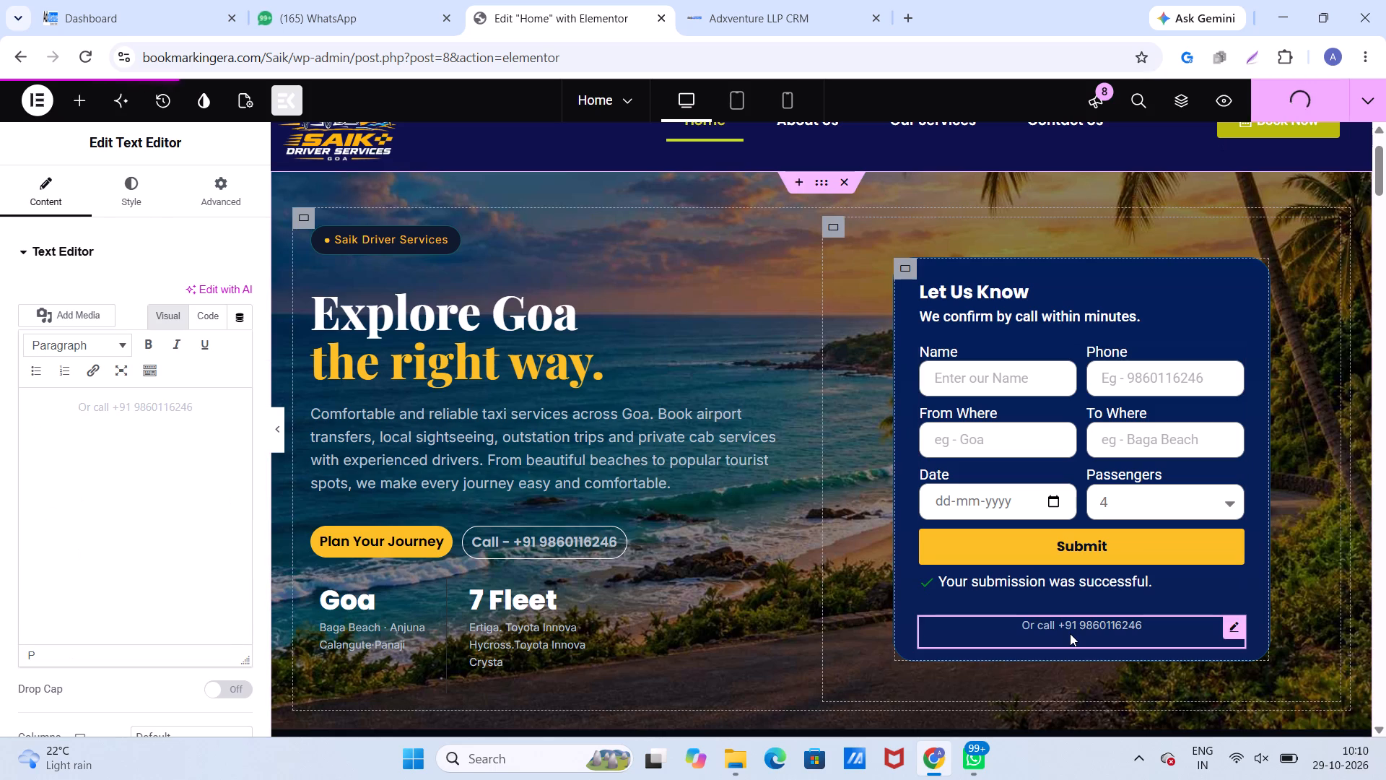
scroll(191, 555, down, 9)
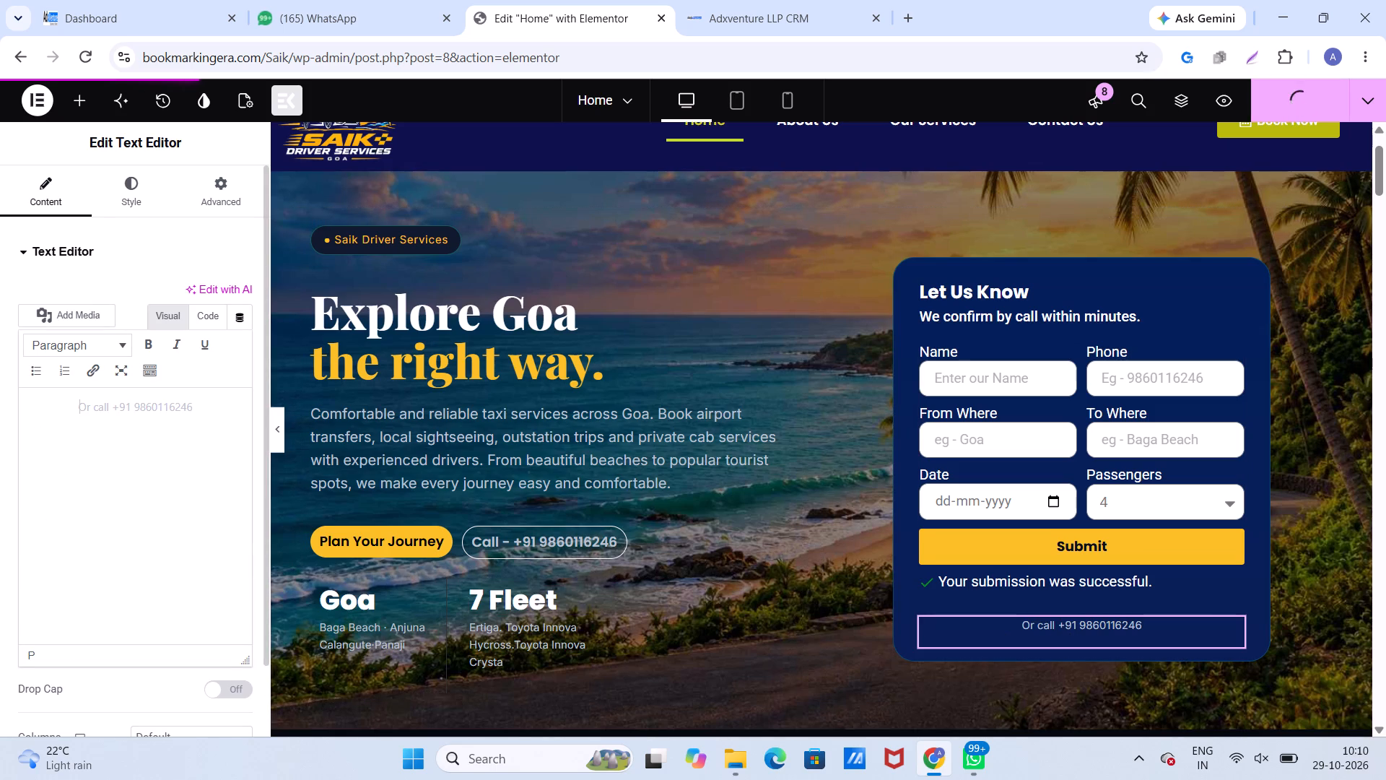
scroll(134, 563, up, 7)
scroll(133, 560, down, 8)
scroll(105, 724, up, 6)
scroll(118, 594, down, 3)
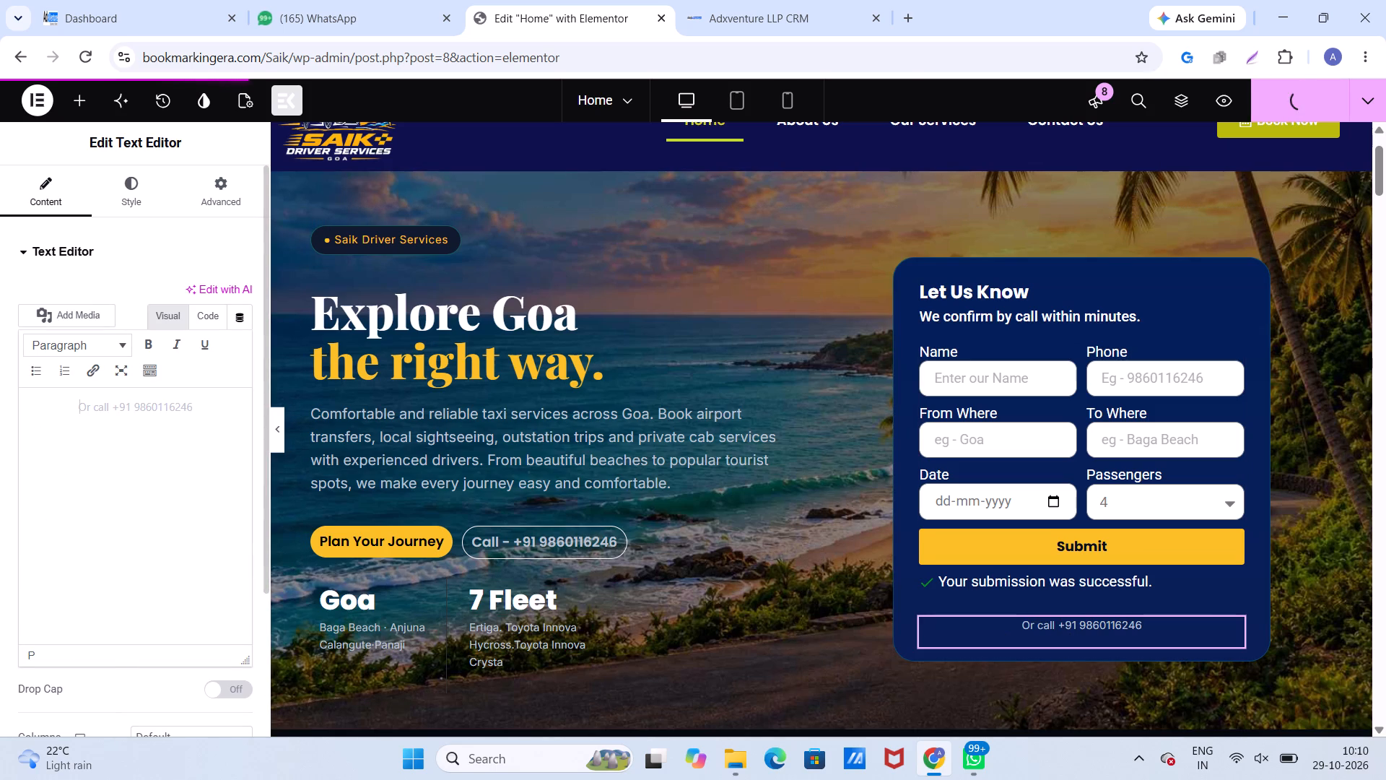
scroll(118, 594, down, 4)
scroll(177, 532, down, 6)
scroll(157, 248, up, 5)
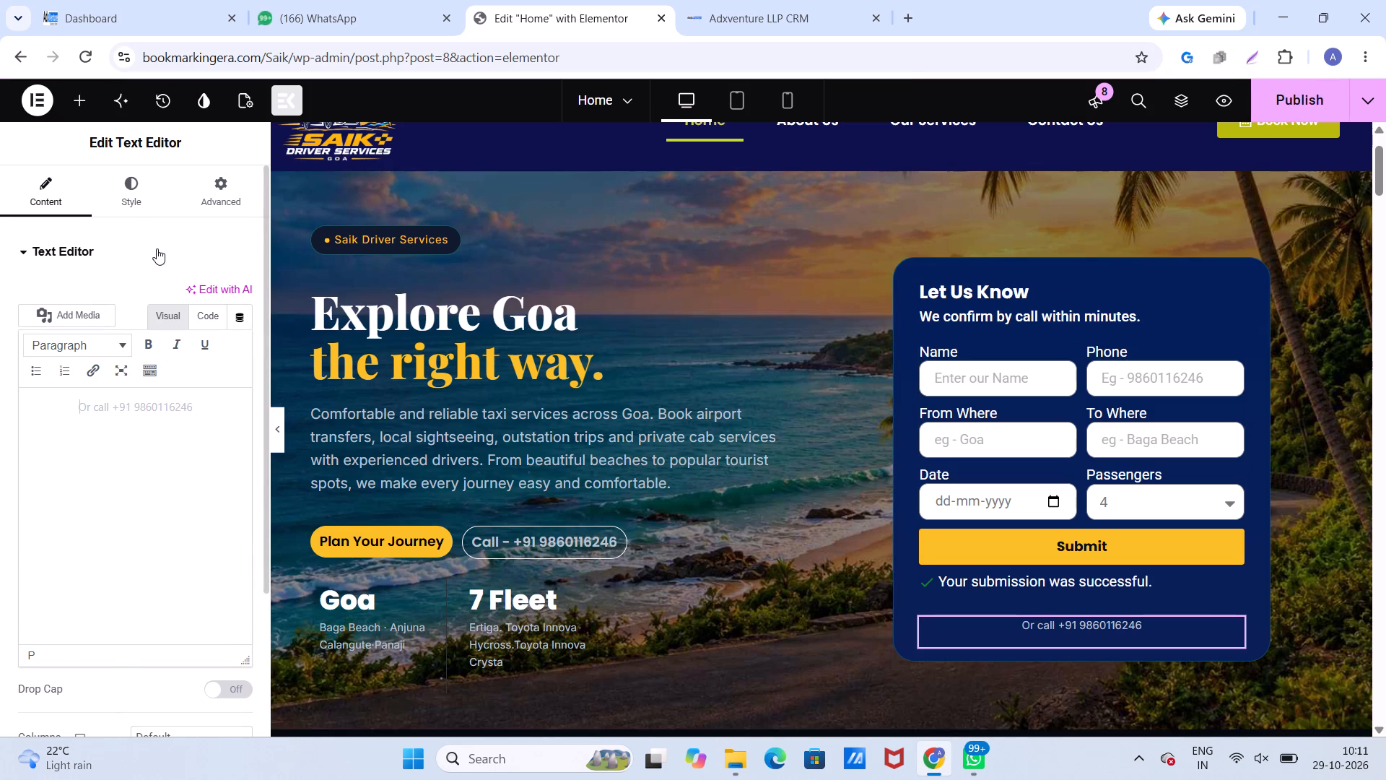
click(1011, 578)
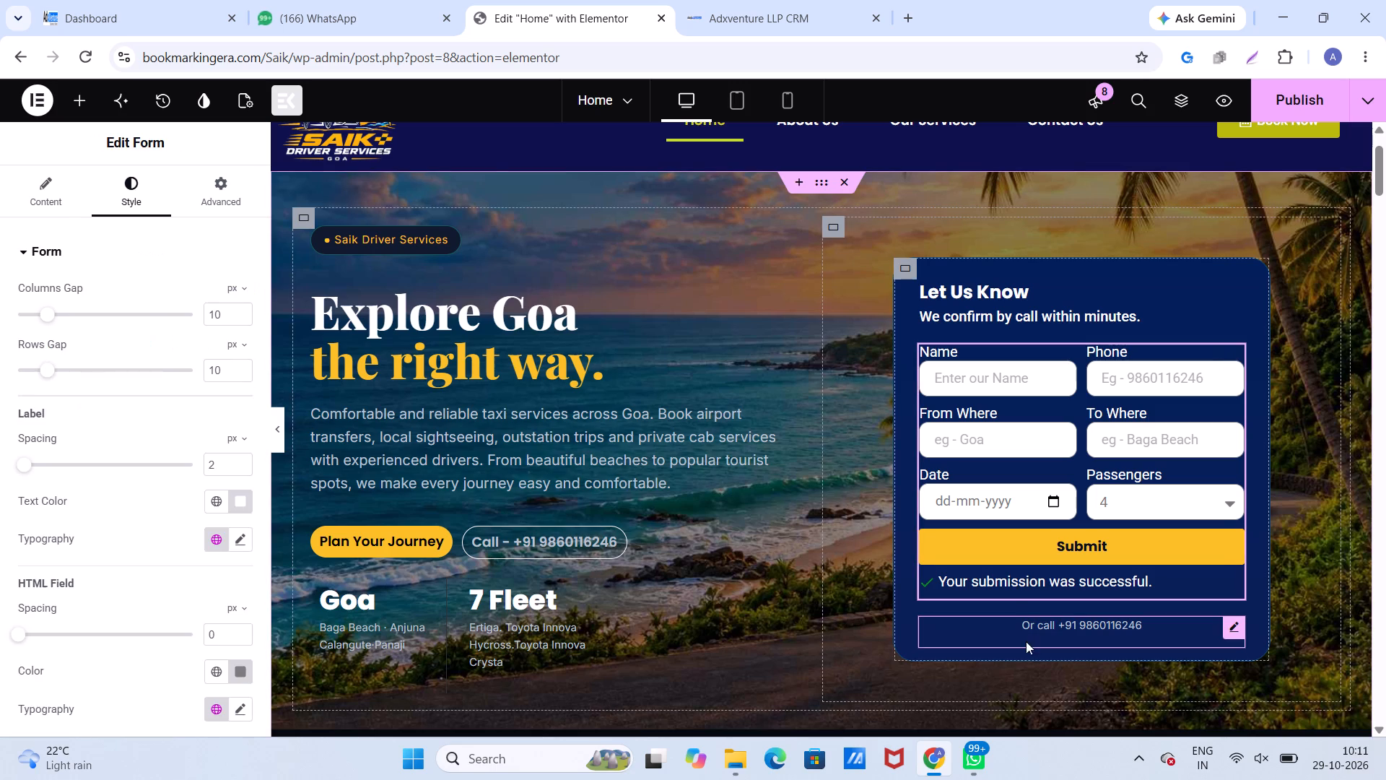
click(1019, 638)
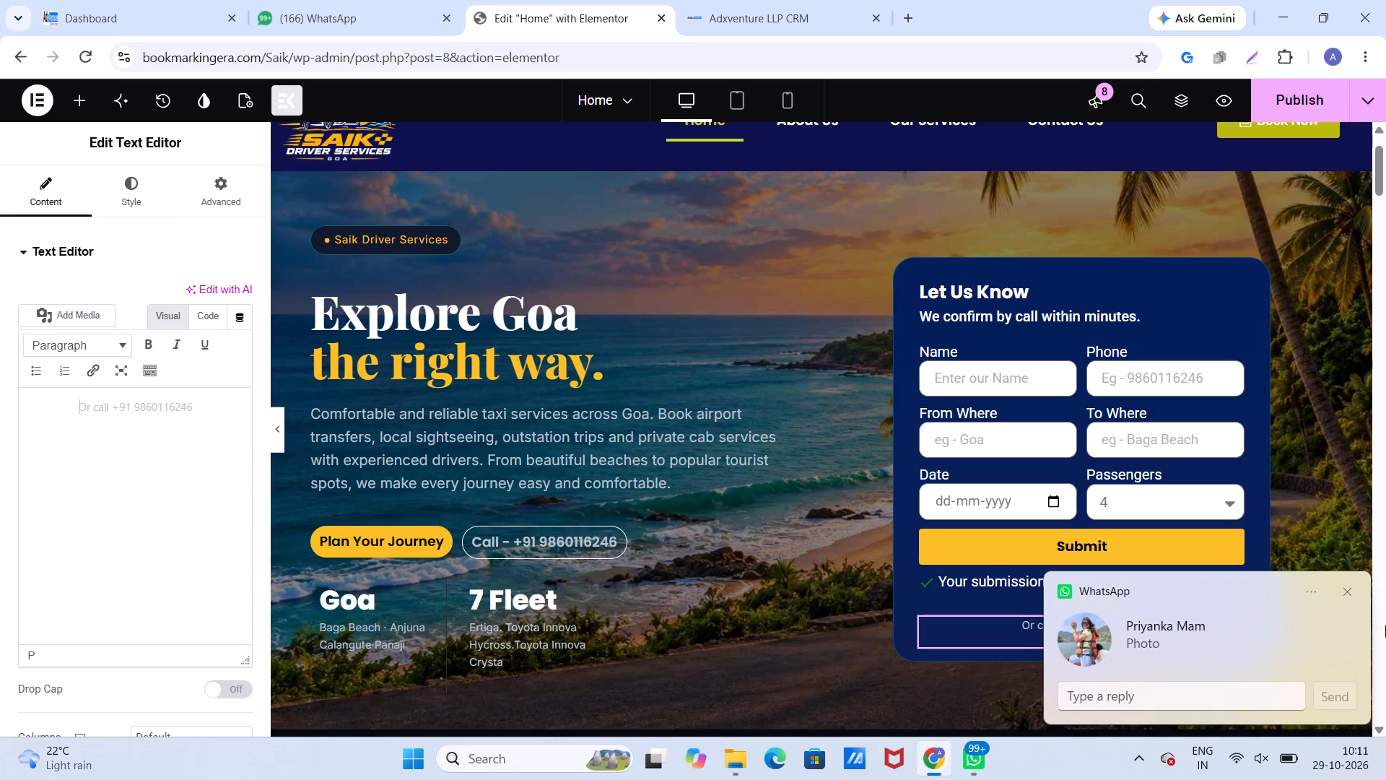
click(1346, 591)
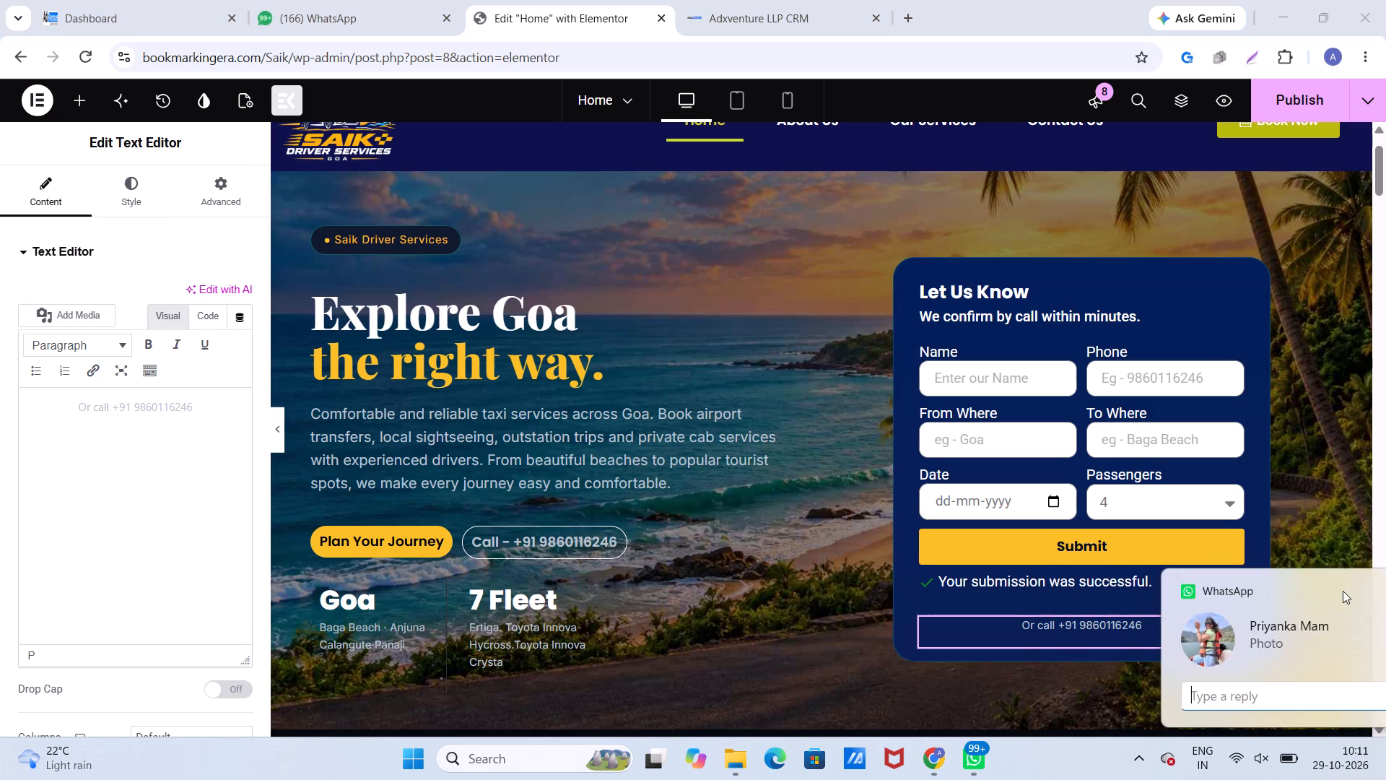
click(1133, 628)
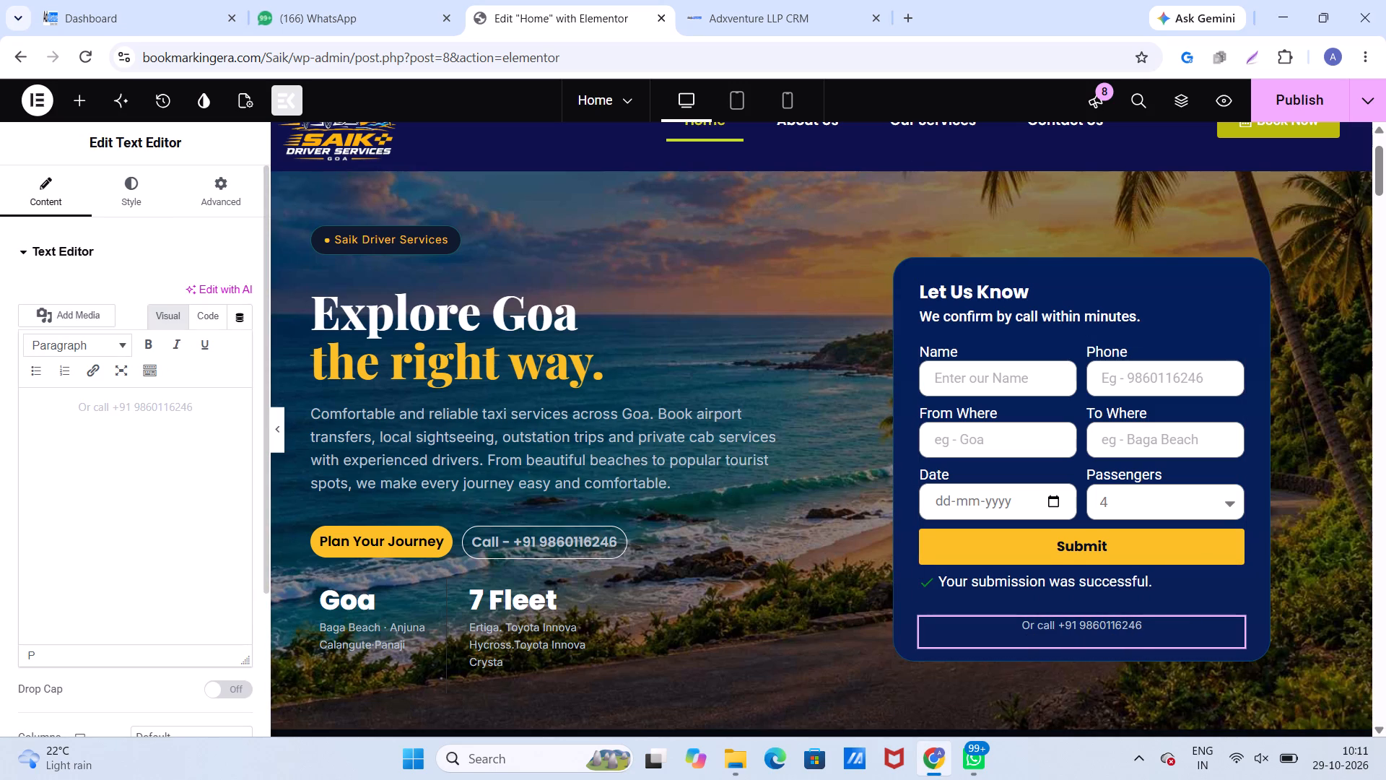
click(194, 407)
scroll(131, 519, down, 2)
scroll(110, 680, down, 4)
scroll(110, 681, up, 5)
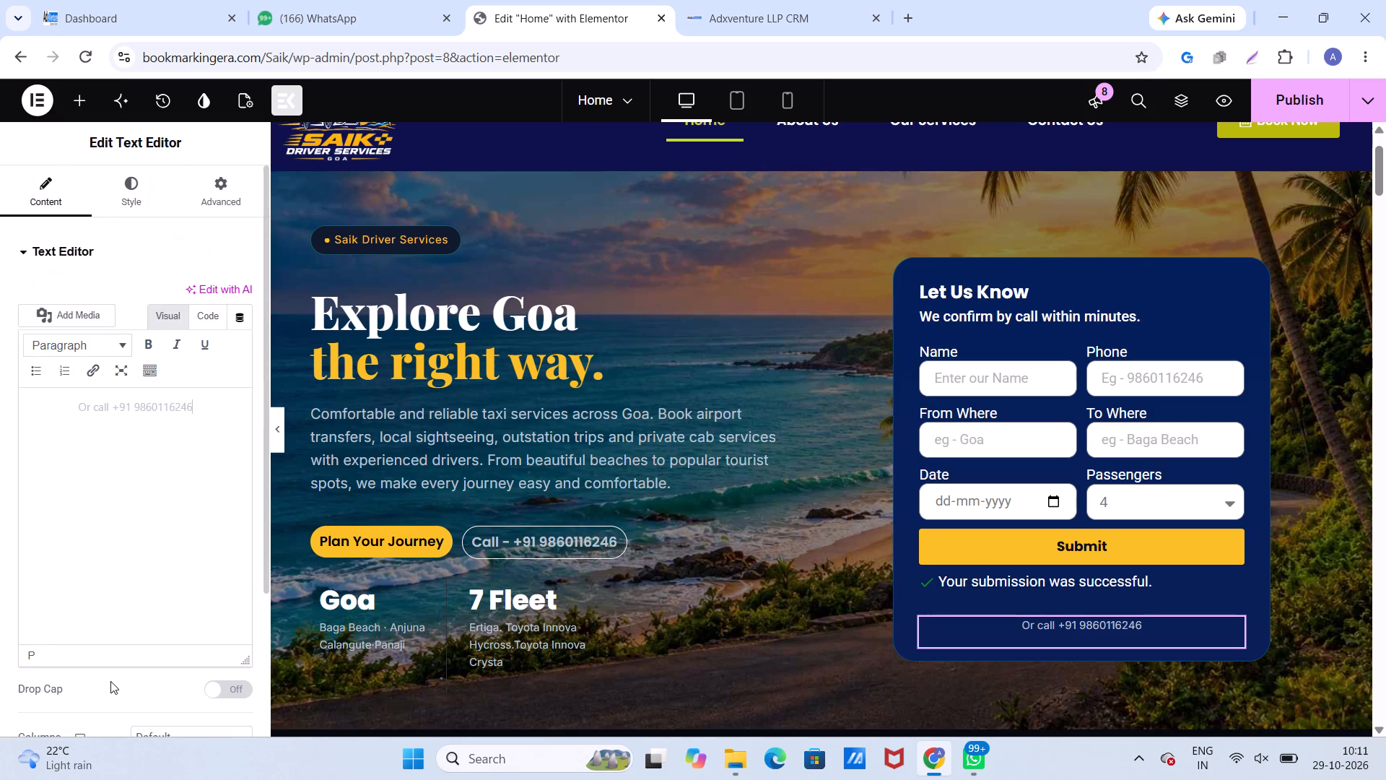
scroll(110, 681, down, 4)
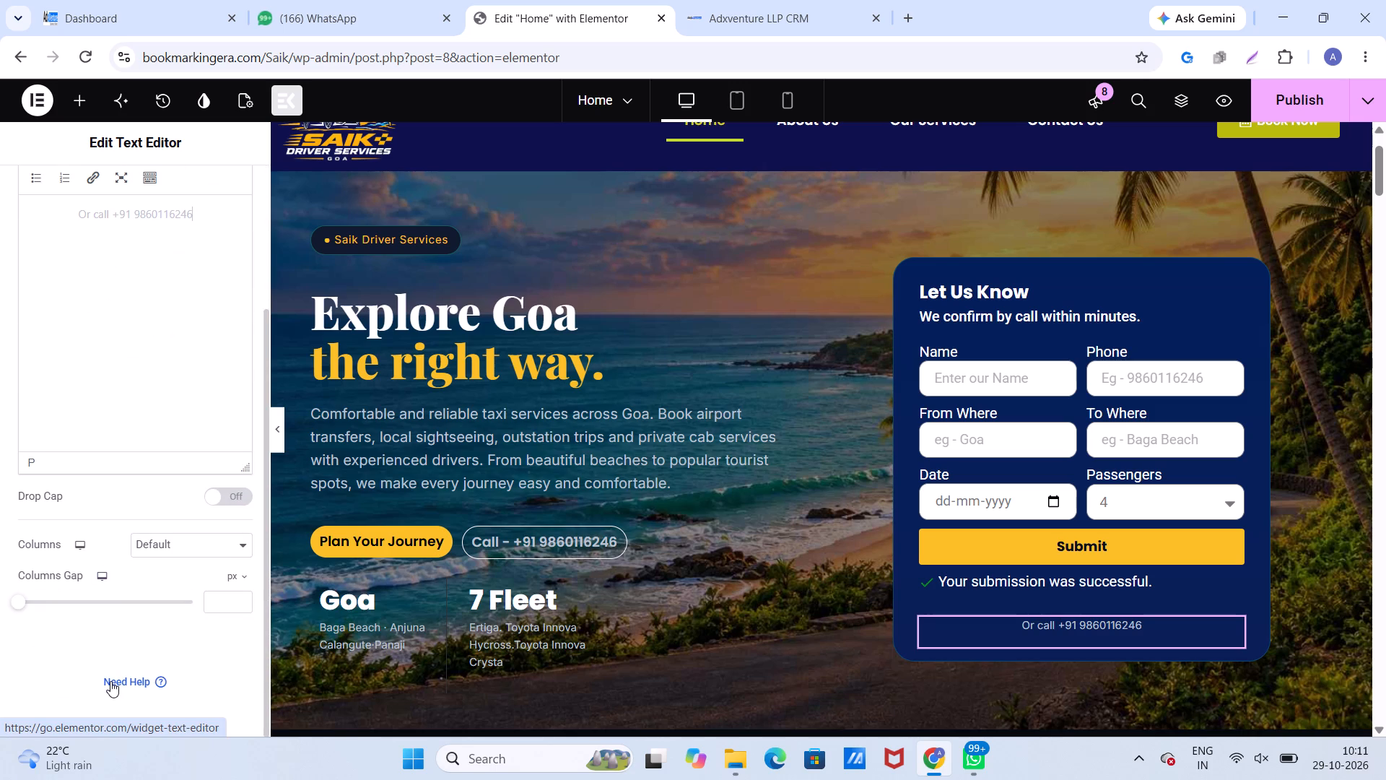
scroll(849, 571, up, 6)
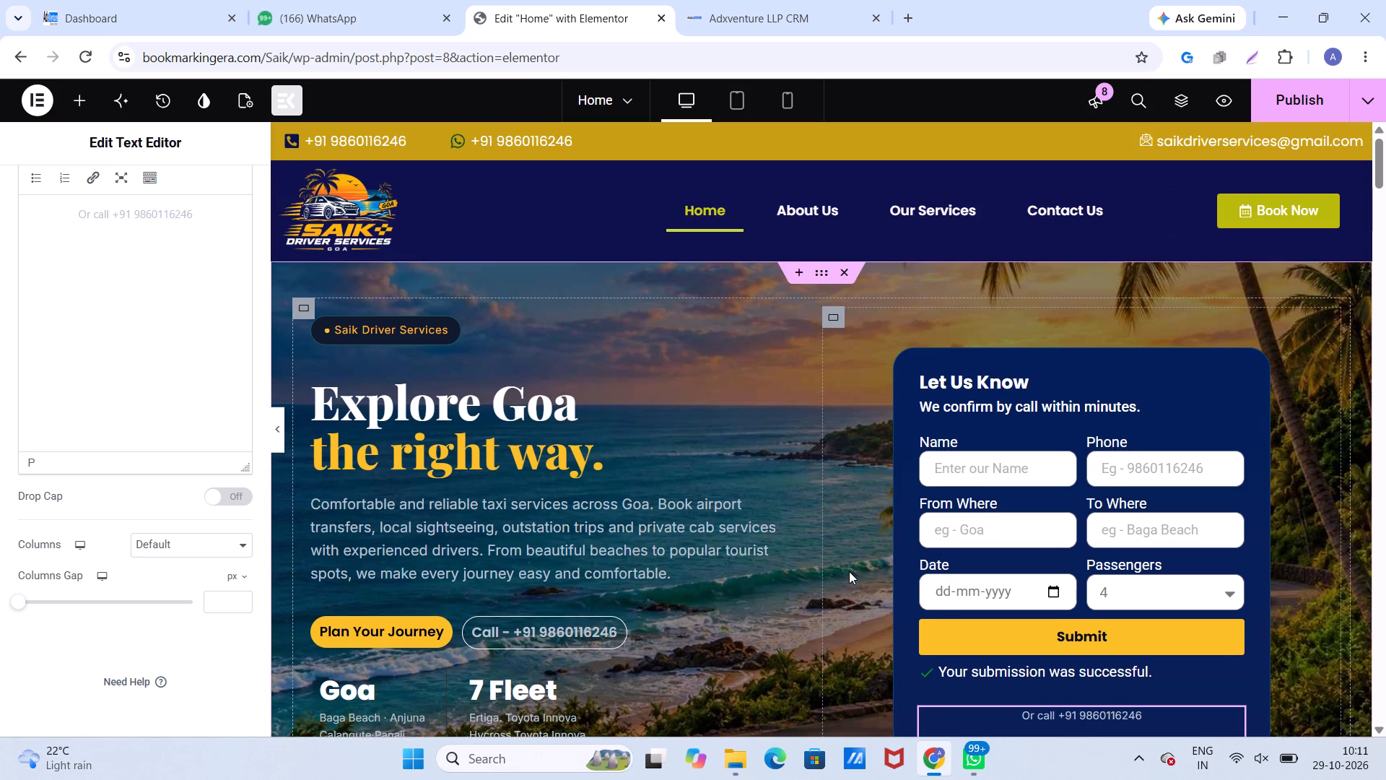
click(1130, 174)
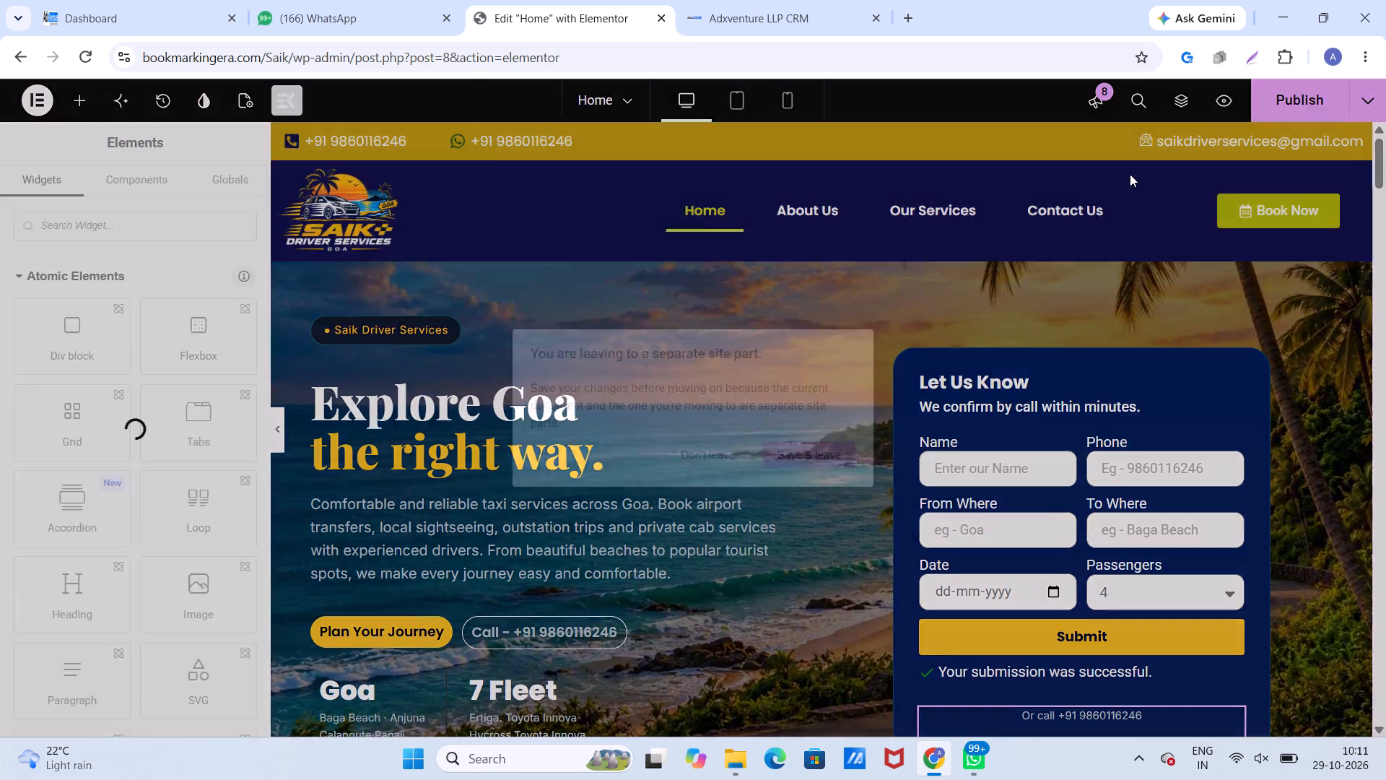
click(707, 449)
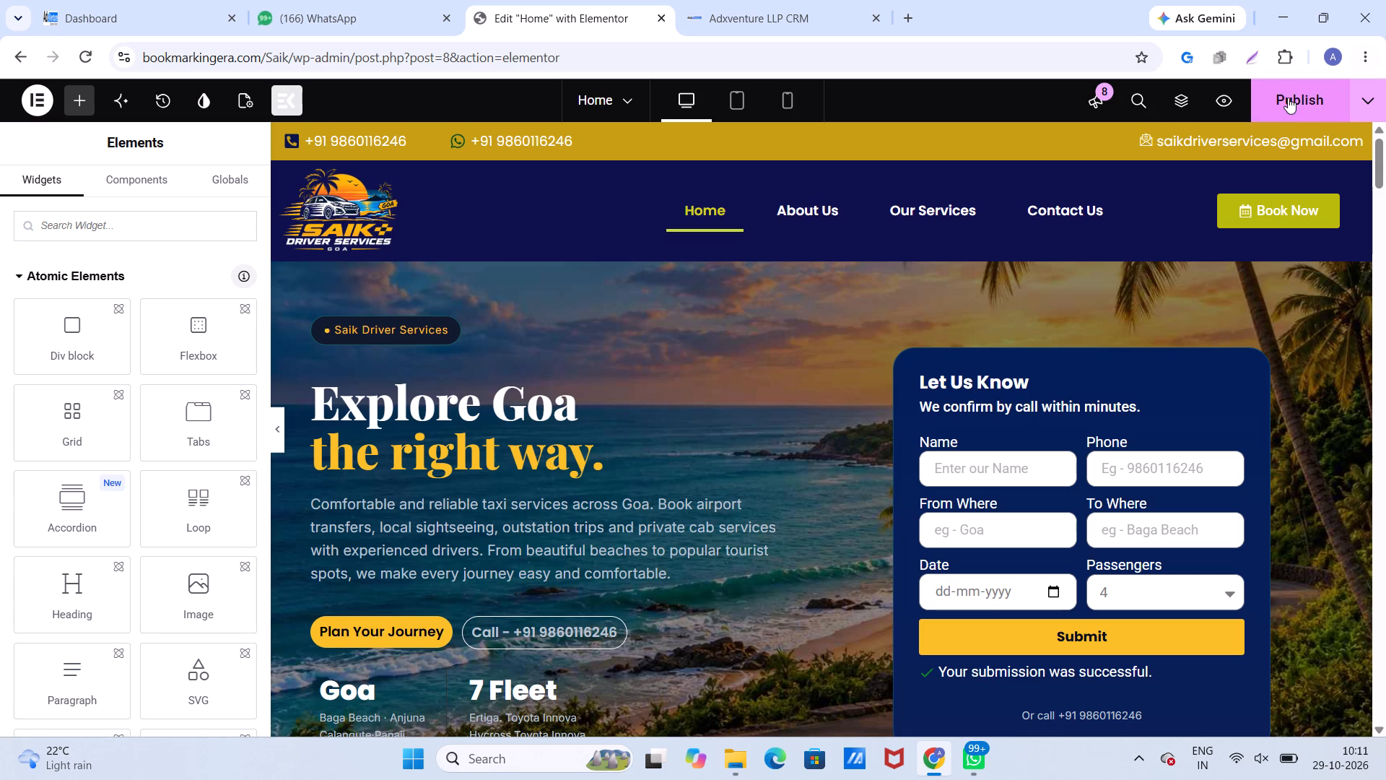
Publish the Home page again.
click(1288, 97)
scroll(867, 316, down, 2)
scroll(867, 316, up, 1)
scroll(867, 316, down, 6)
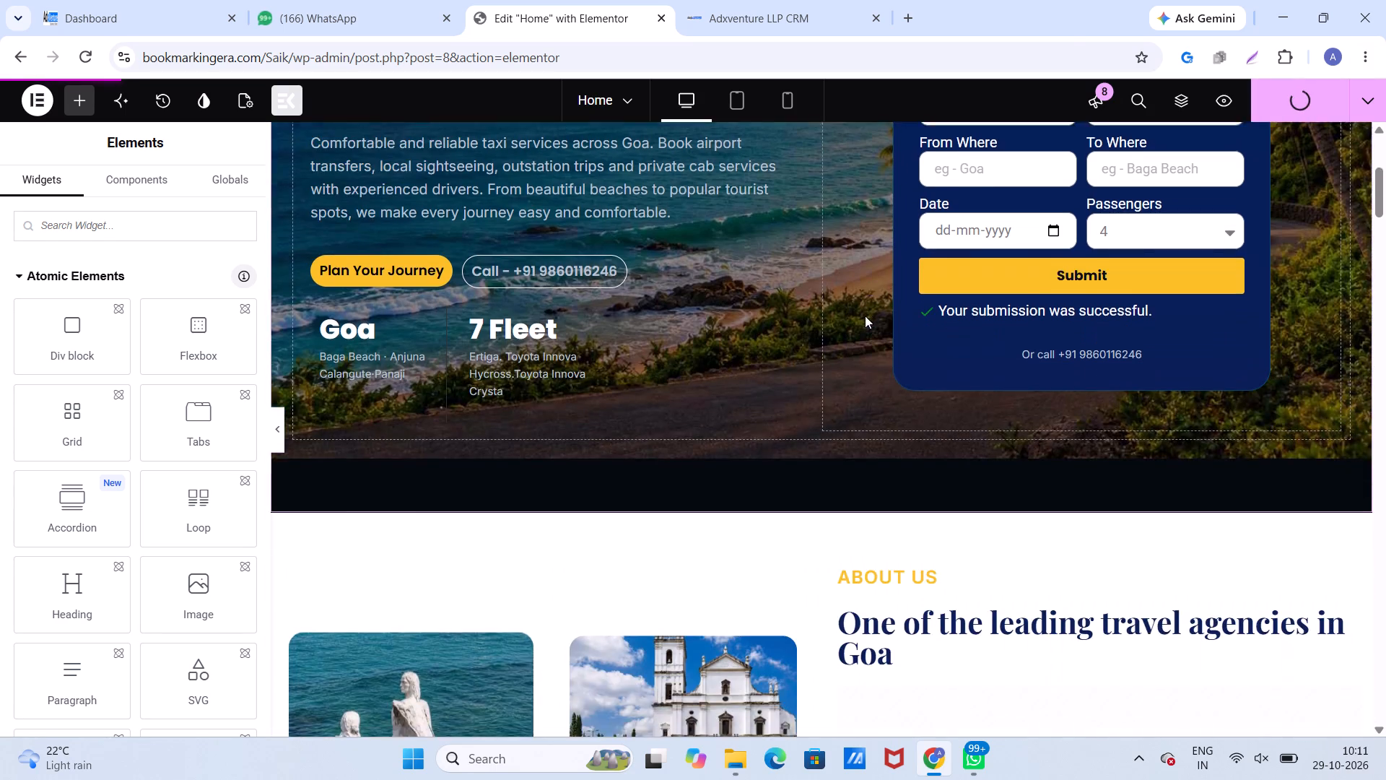
Examine the layout of the About Us section, including its two images and the text column beside them.
scroll(865, 316, down, 4)
scroll(861, 313, up, 5)
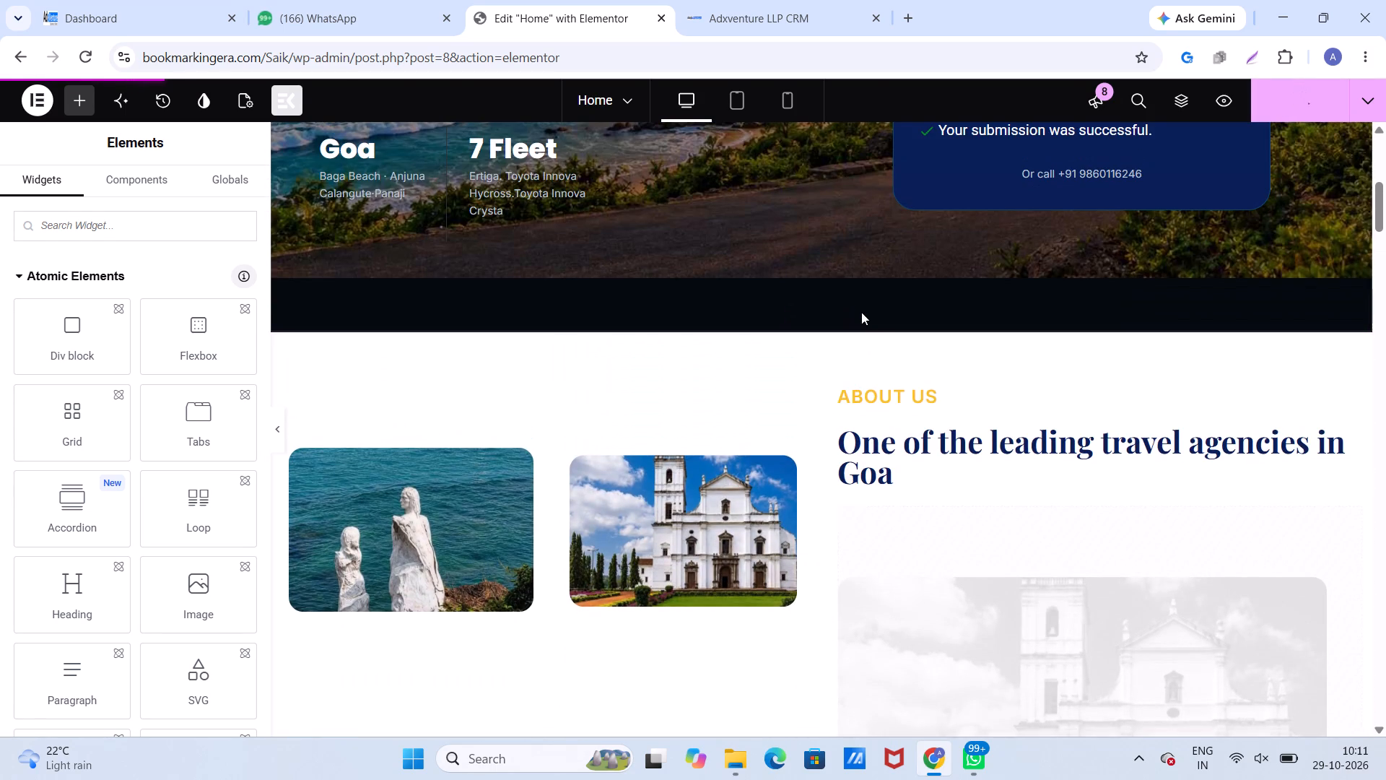
scroll(861, 312, down, 7)
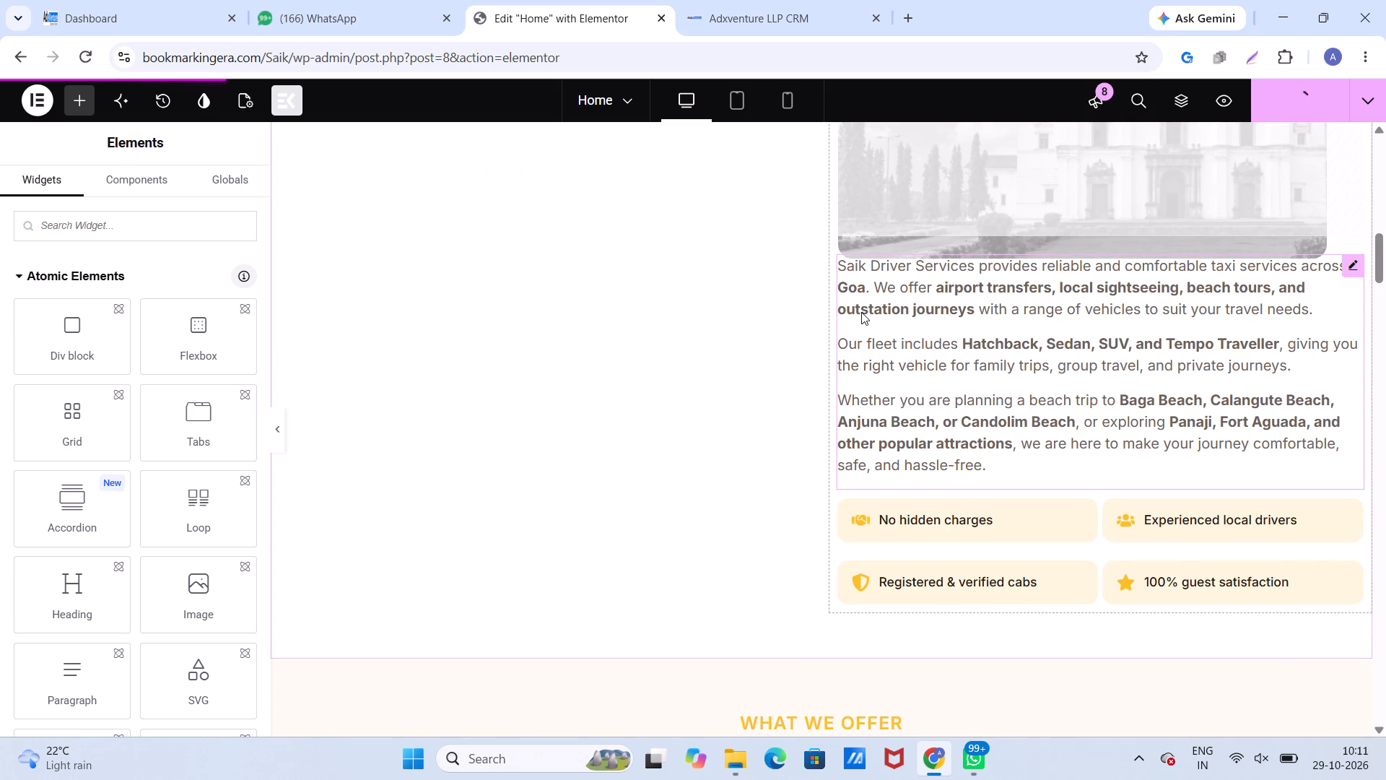
scroll(861, 312, up, 6)
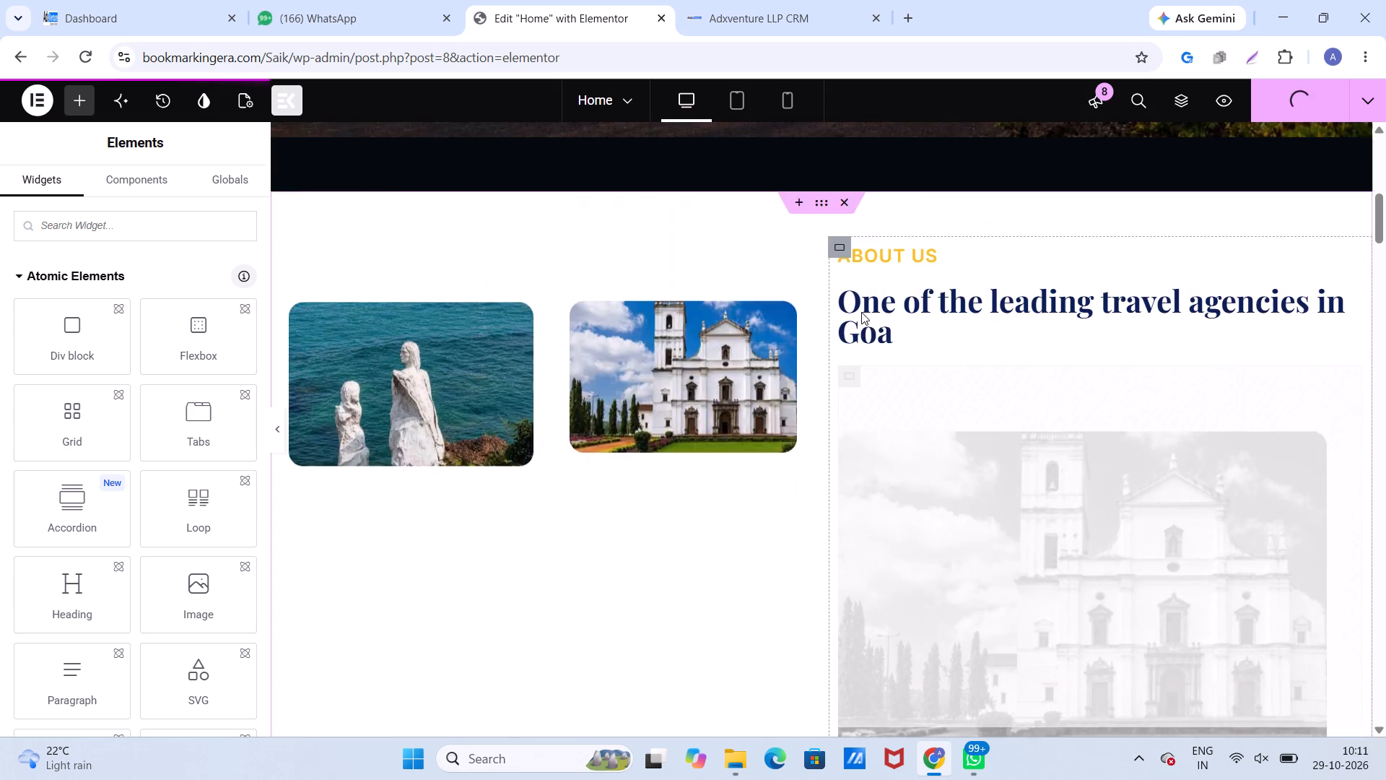
scroll(861, 312, up, 1)
scroll(861, 312, down, 2)
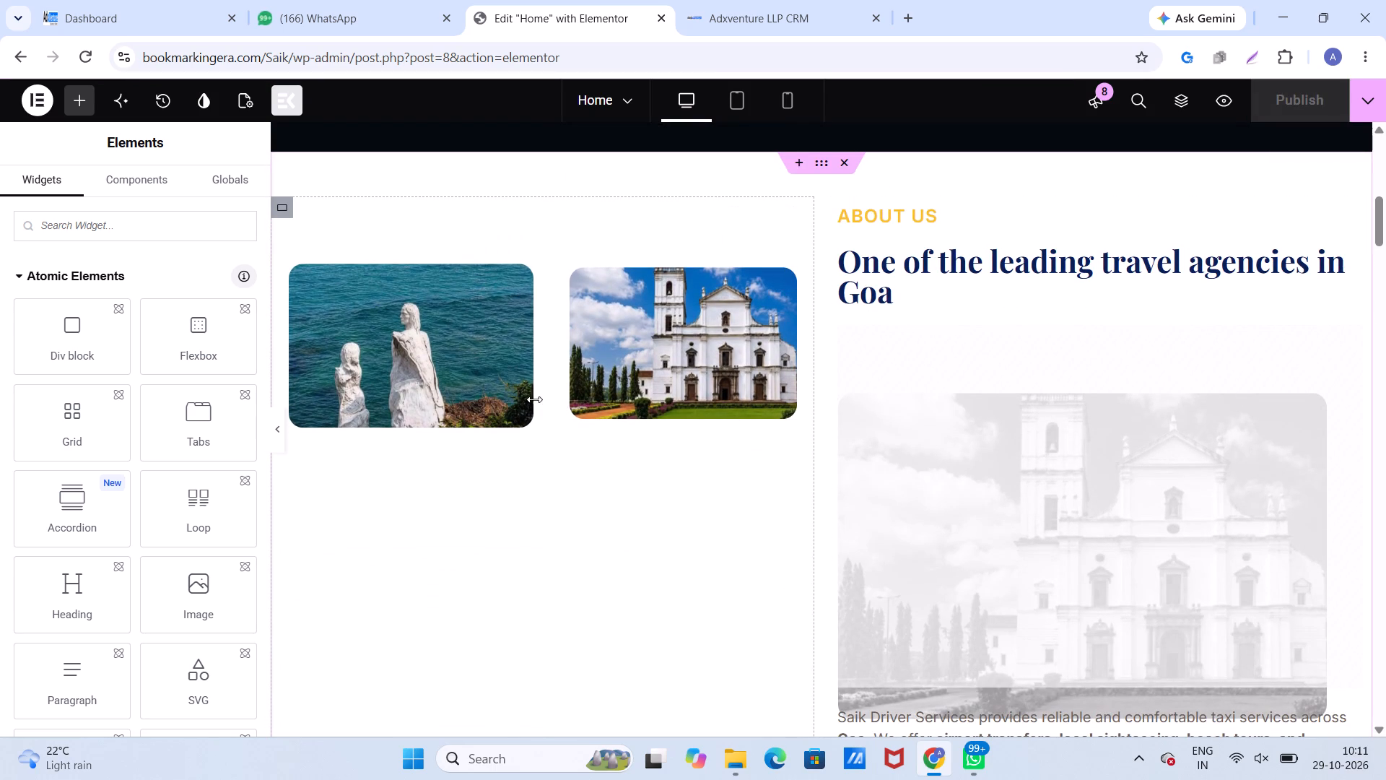
scroll(463, 482, down, 1)
scroll(463, 482, up, 1)
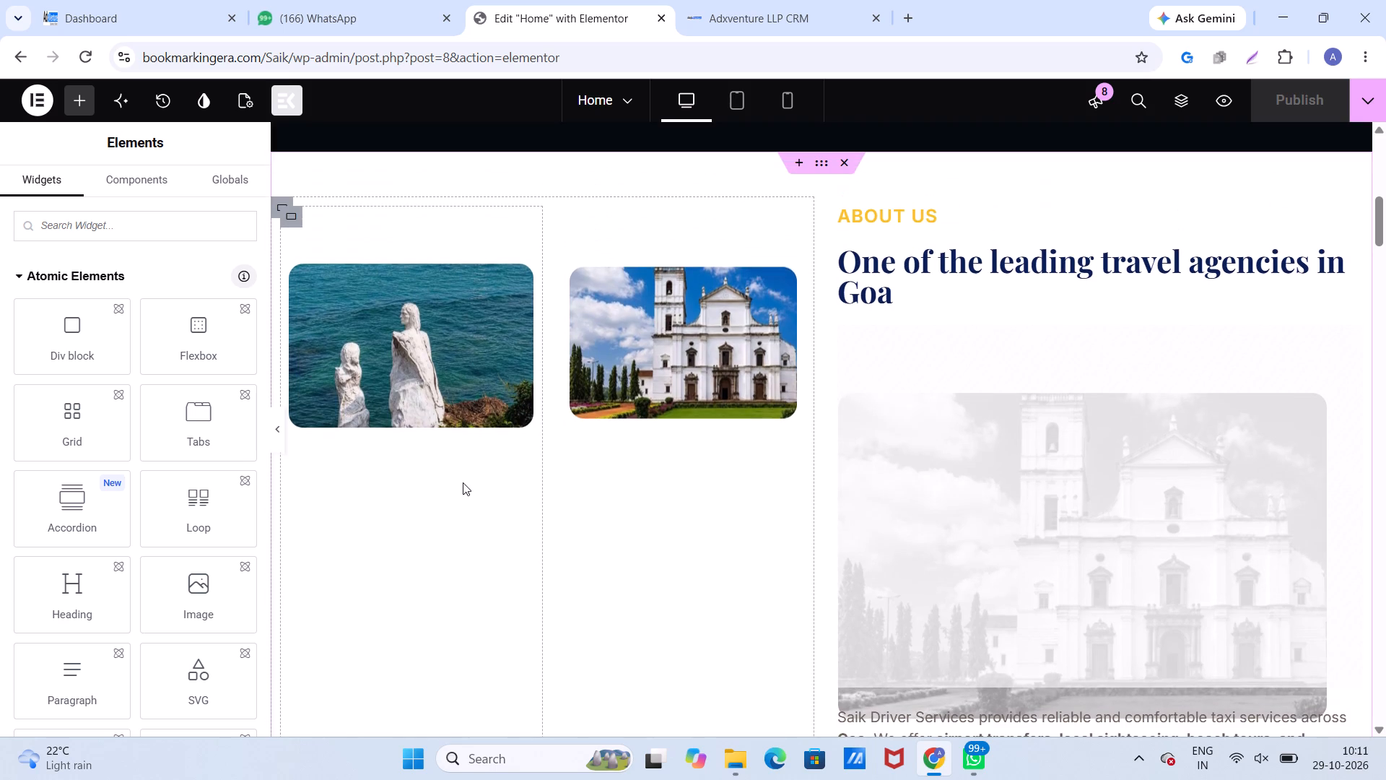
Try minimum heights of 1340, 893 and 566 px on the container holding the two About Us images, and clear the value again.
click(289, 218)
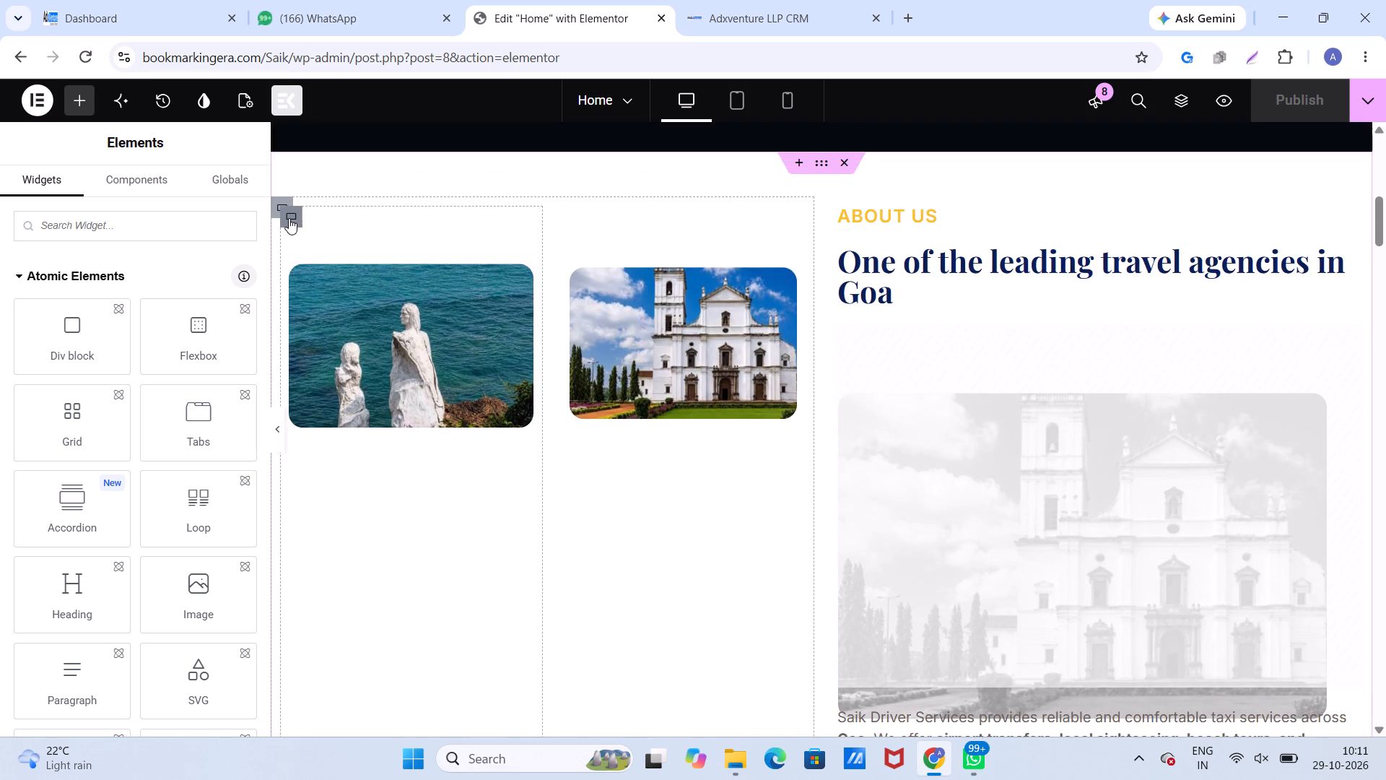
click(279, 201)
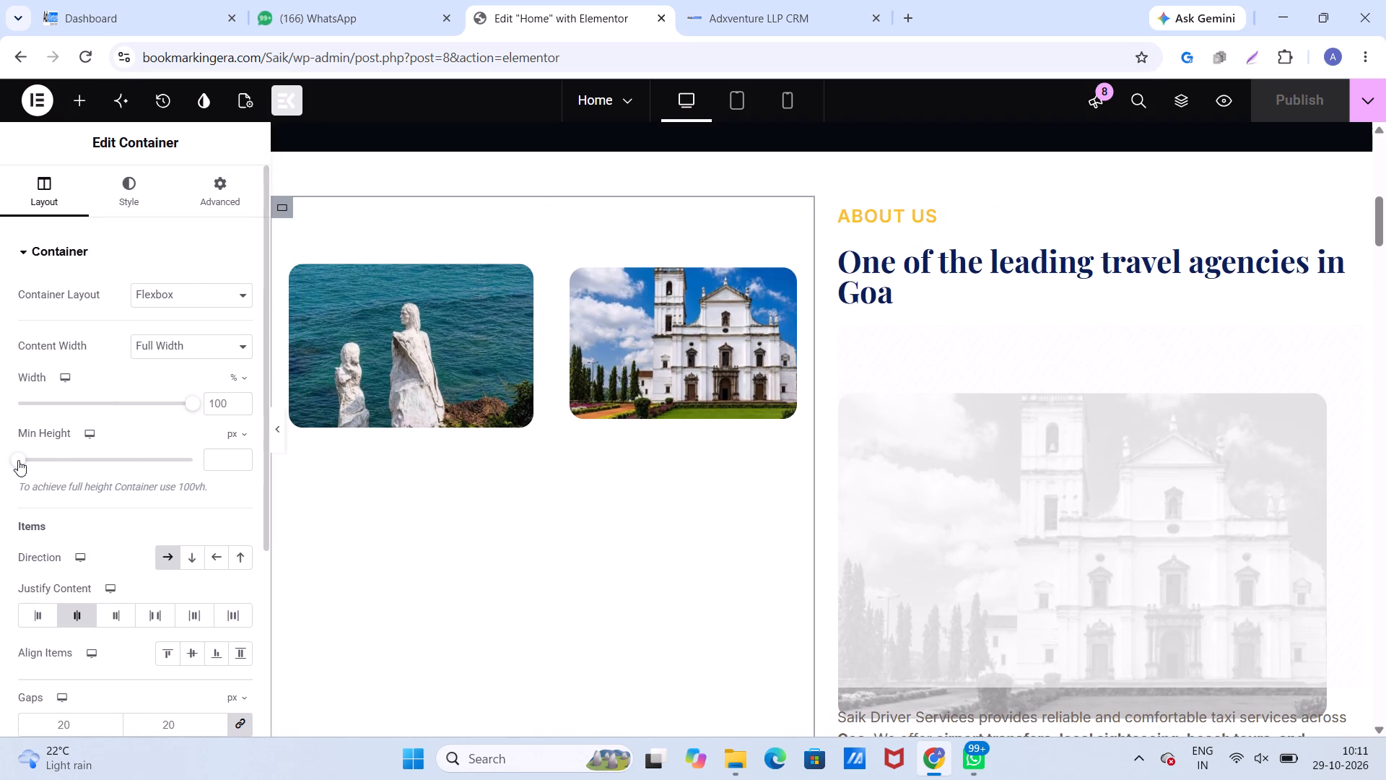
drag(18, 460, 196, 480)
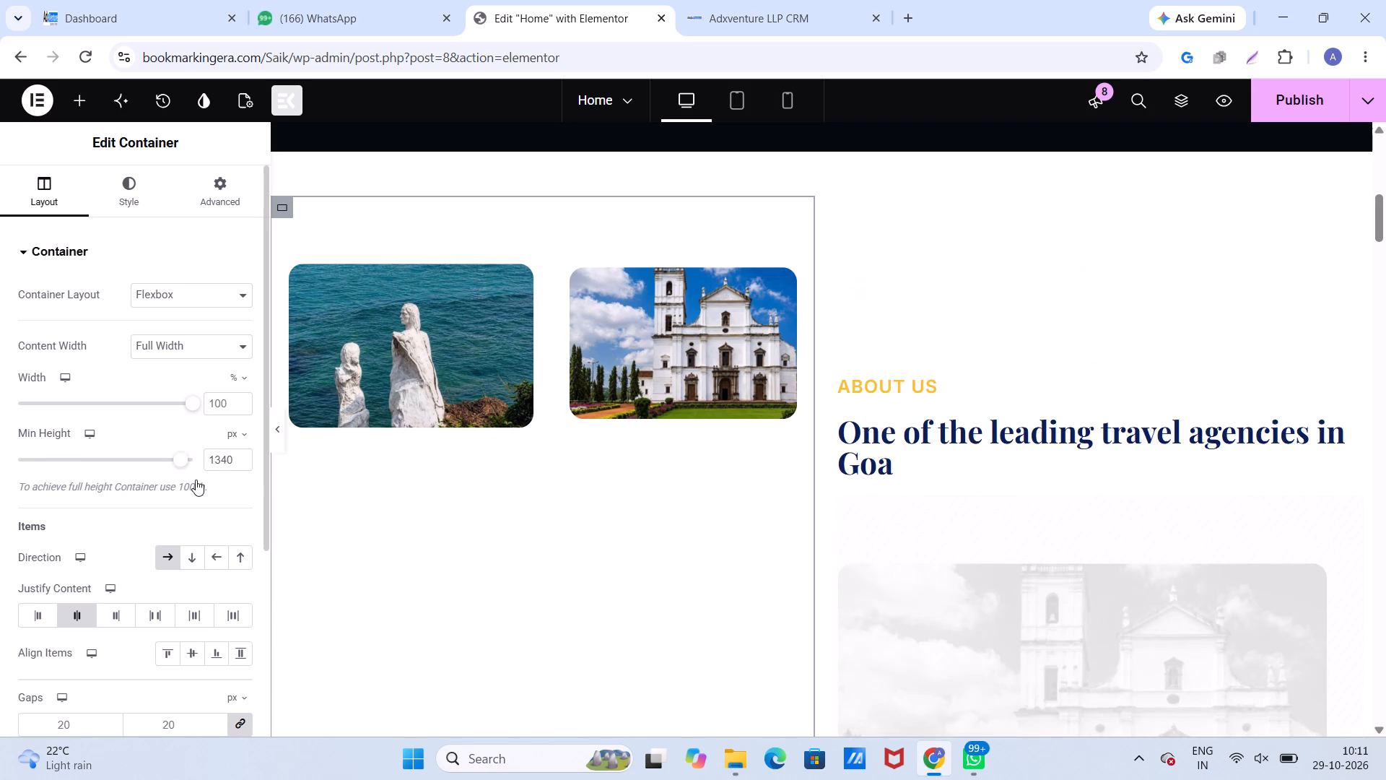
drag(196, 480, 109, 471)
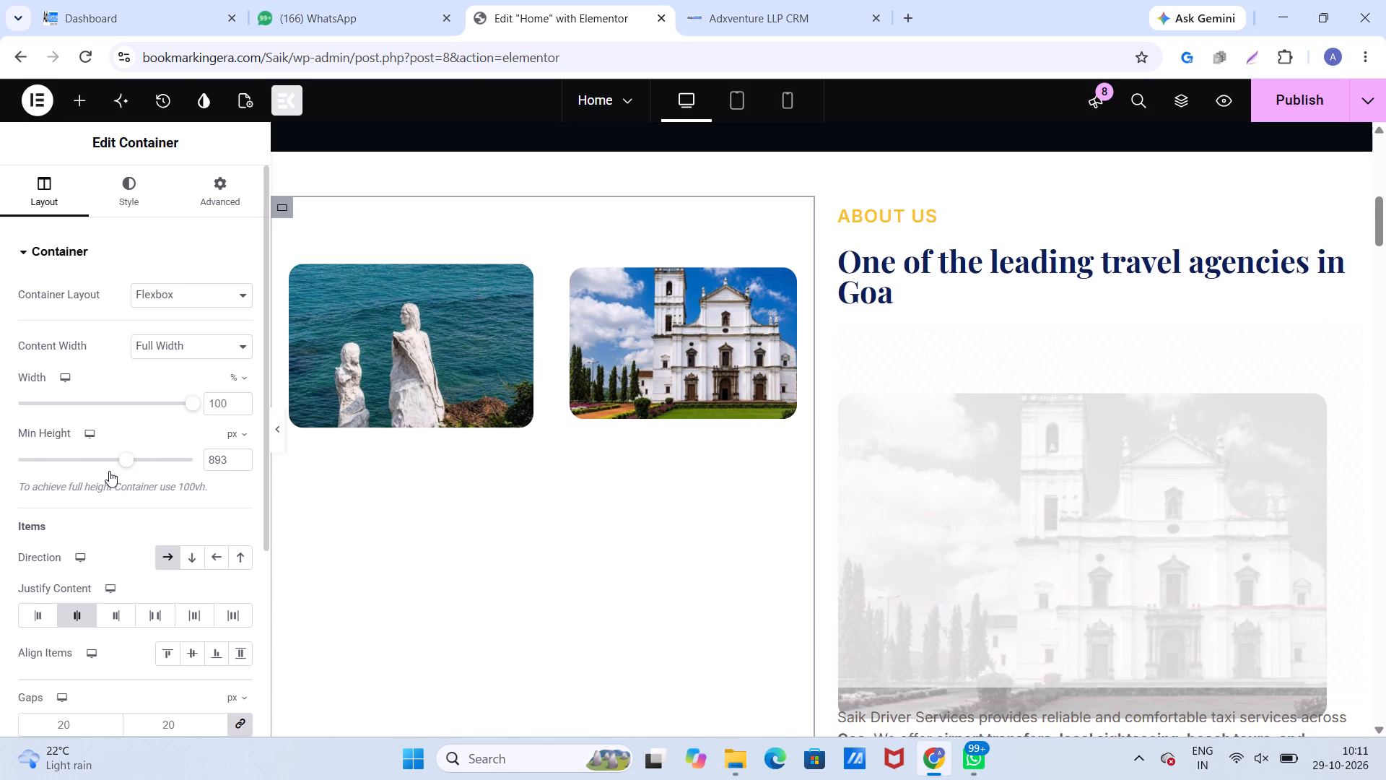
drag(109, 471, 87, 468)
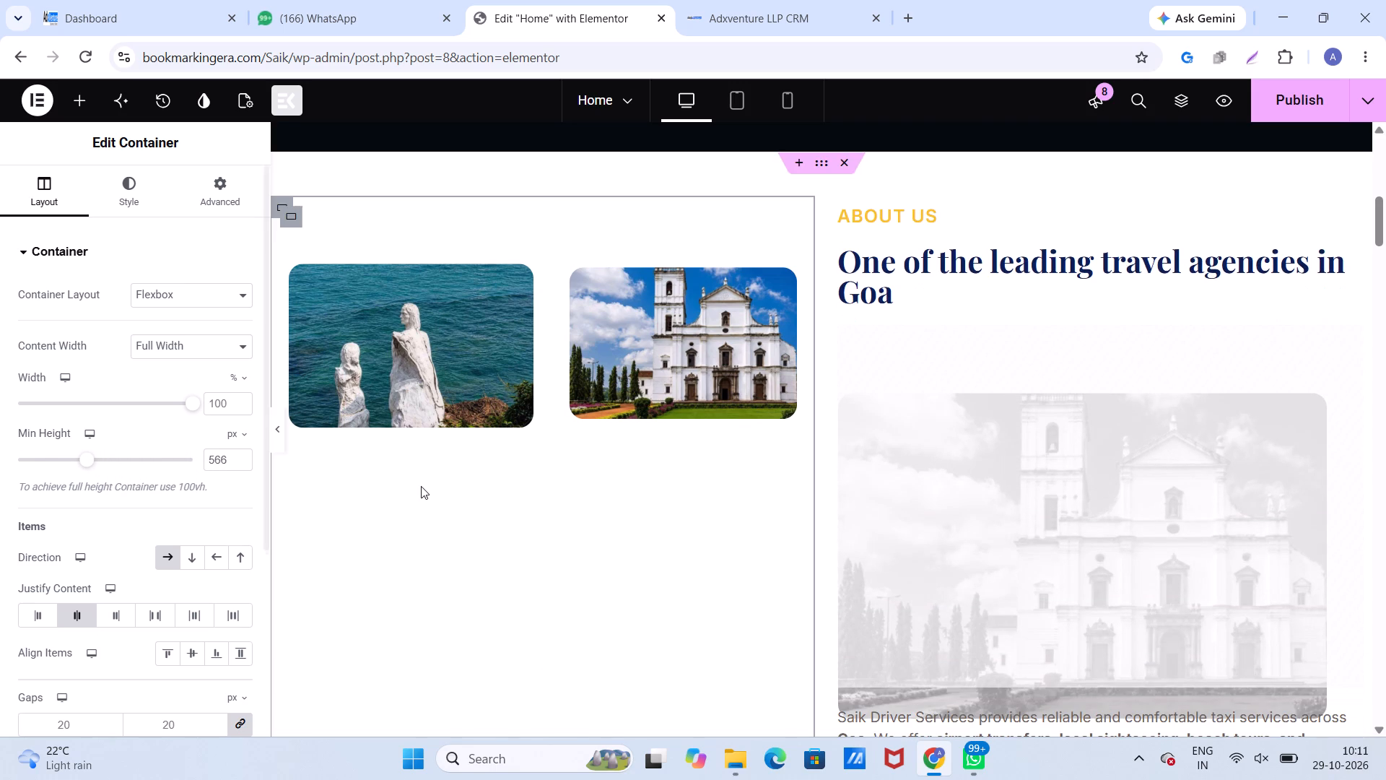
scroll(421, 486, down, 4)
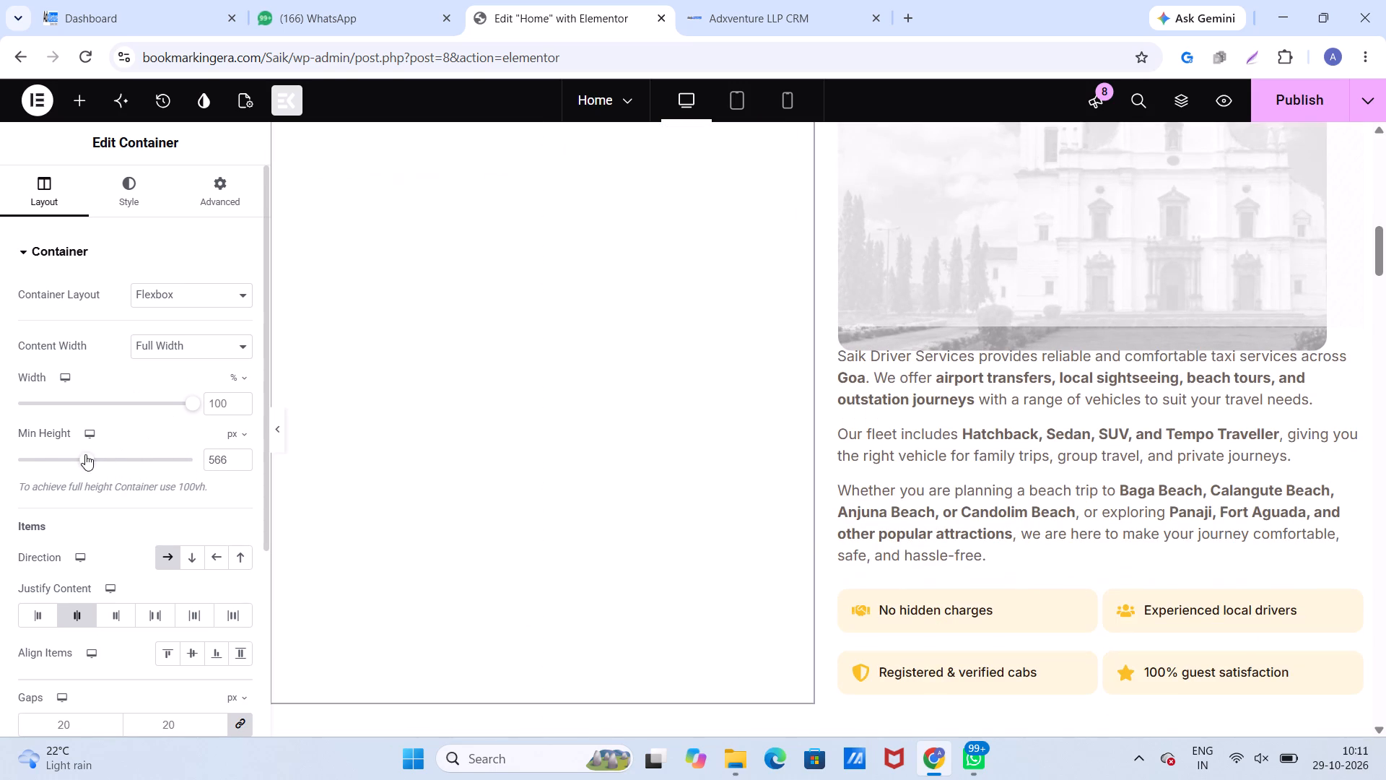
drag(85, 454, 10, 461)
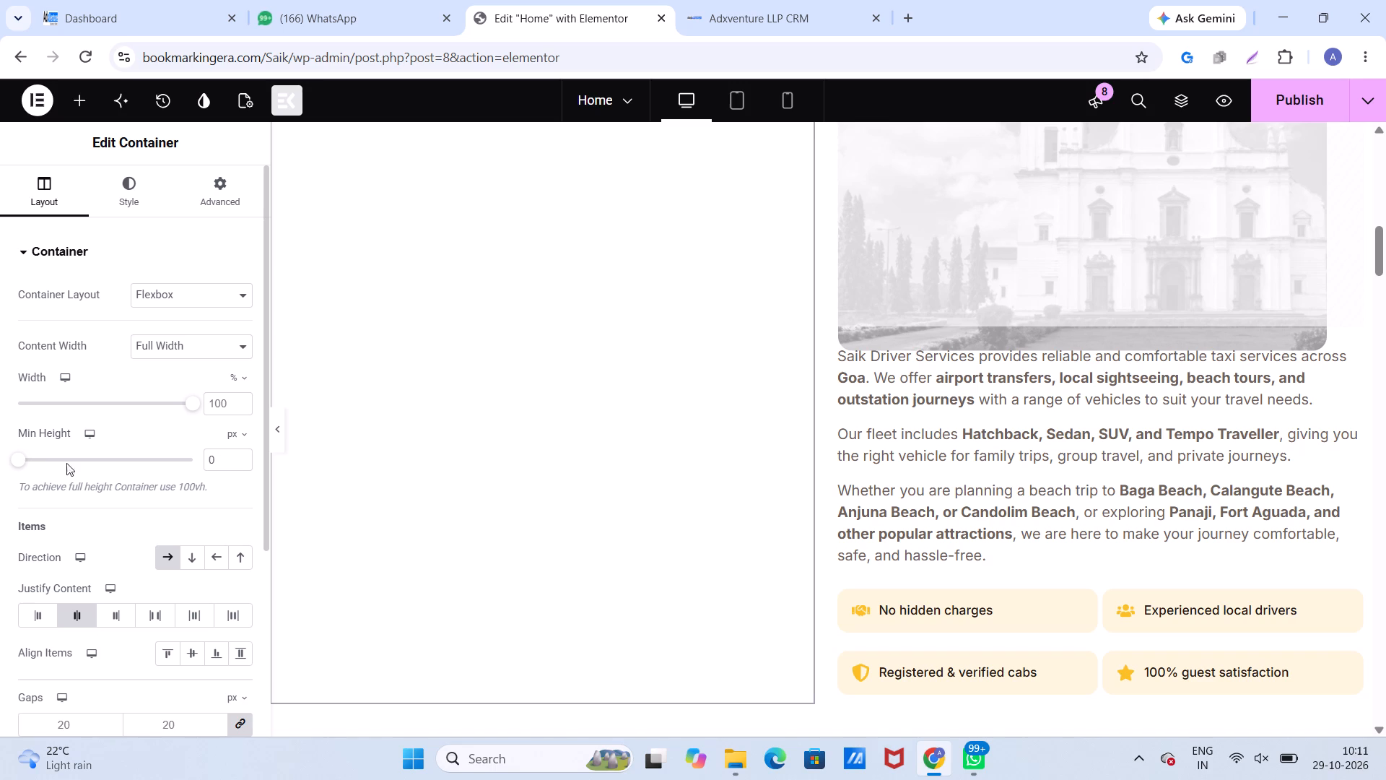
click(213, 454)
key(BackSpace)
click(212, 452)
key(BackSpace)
Publish the current changes to the Home page.
scroll(451, 454, up, 4)
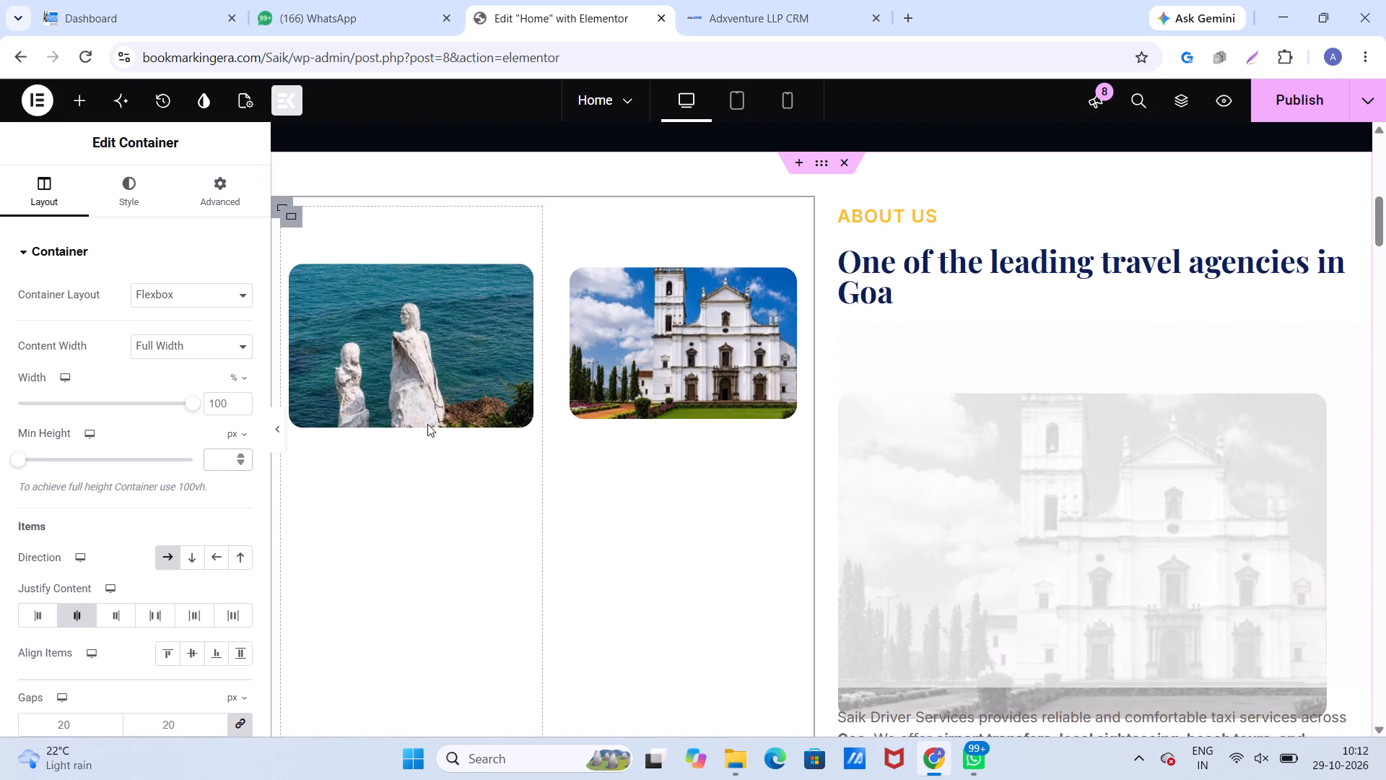
scroll(603, 414, down, 2)
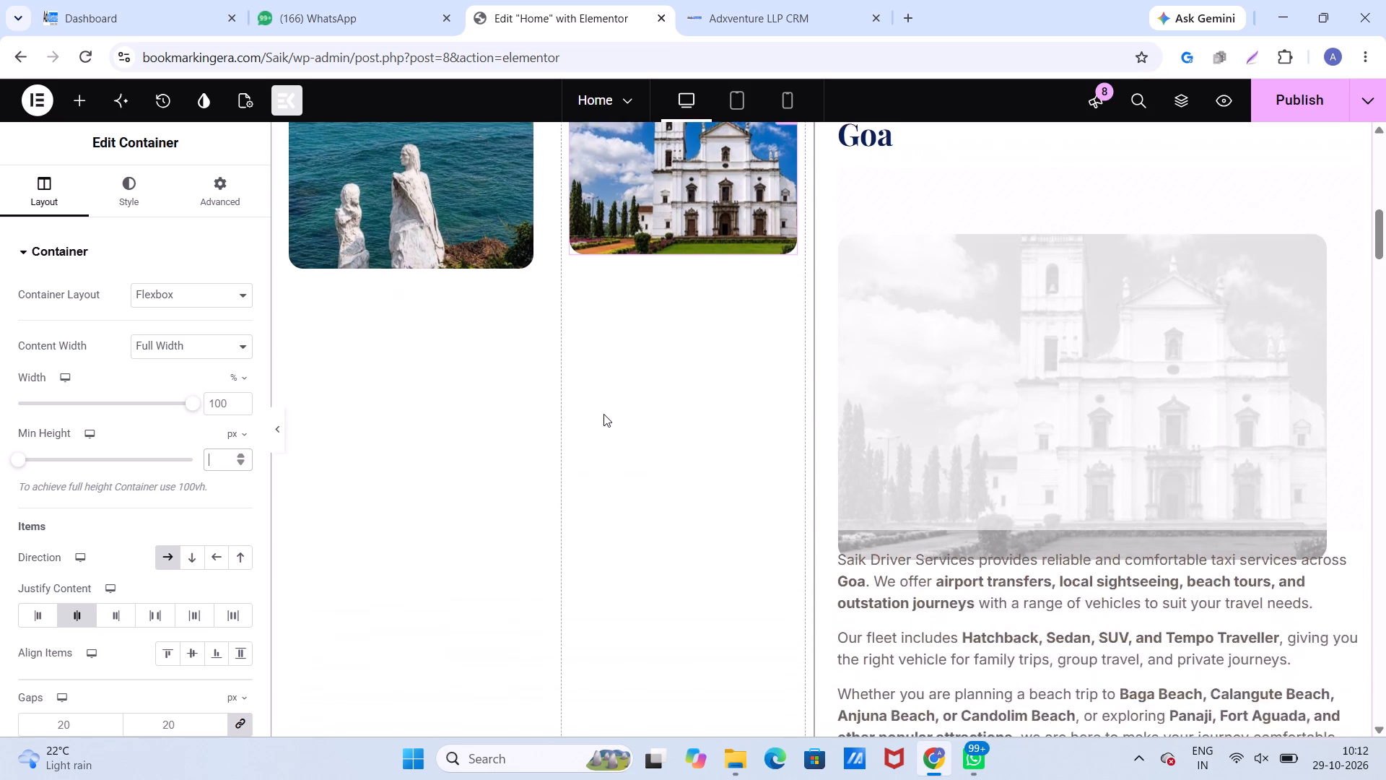
scroll(603, 414, down, 2)
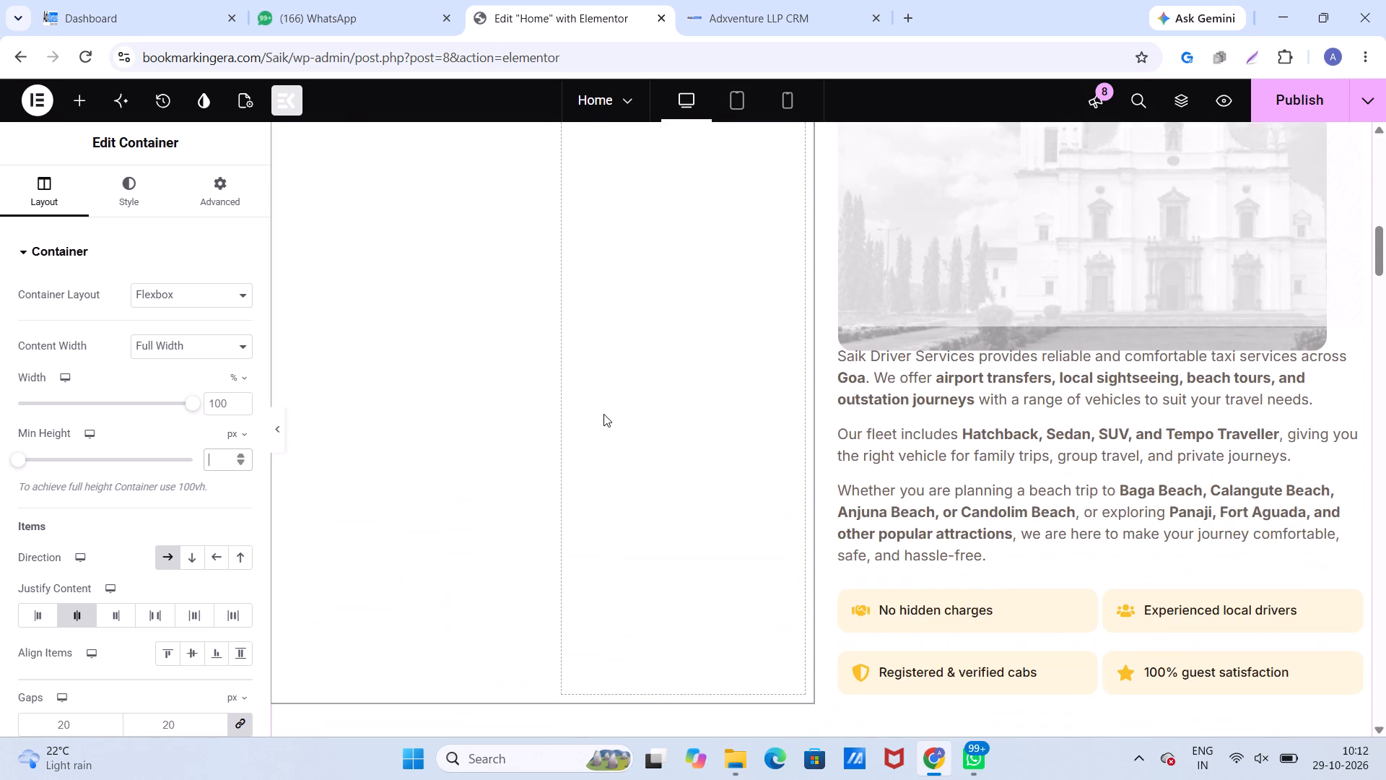
scroll(581, 418, up, 12)
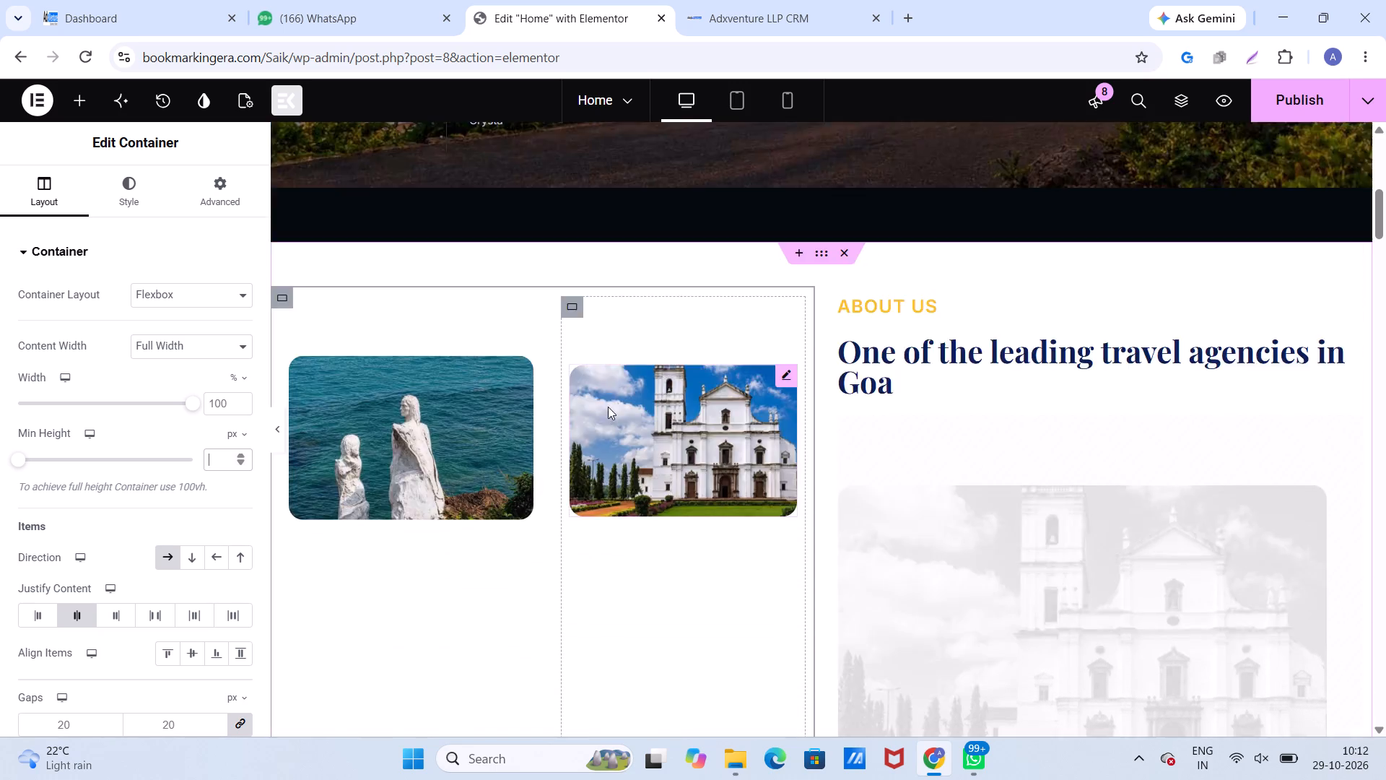
click(1322, 95)
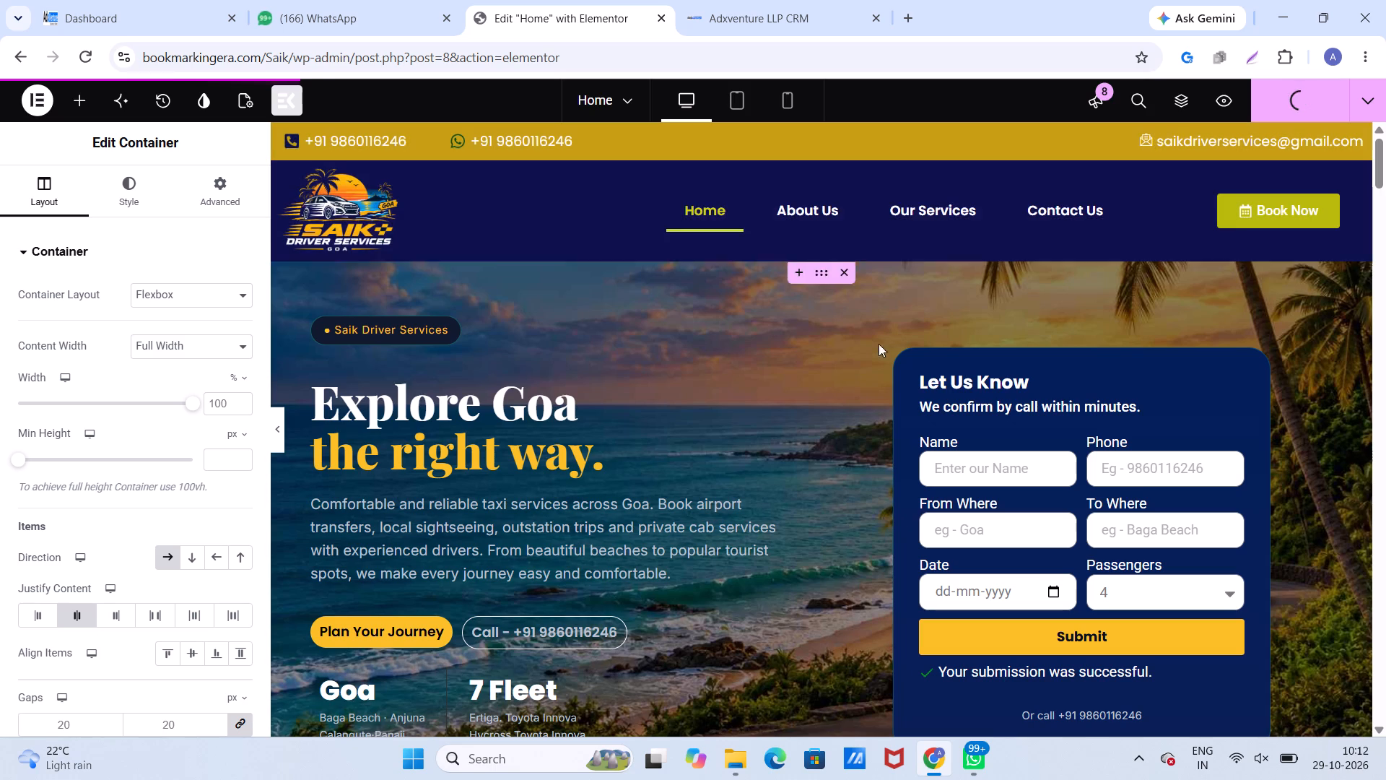
Set the text colour of the hero section's Call button to white, #FFFFFF.
scroll(685, 488, down, 1)
click(562, 544)
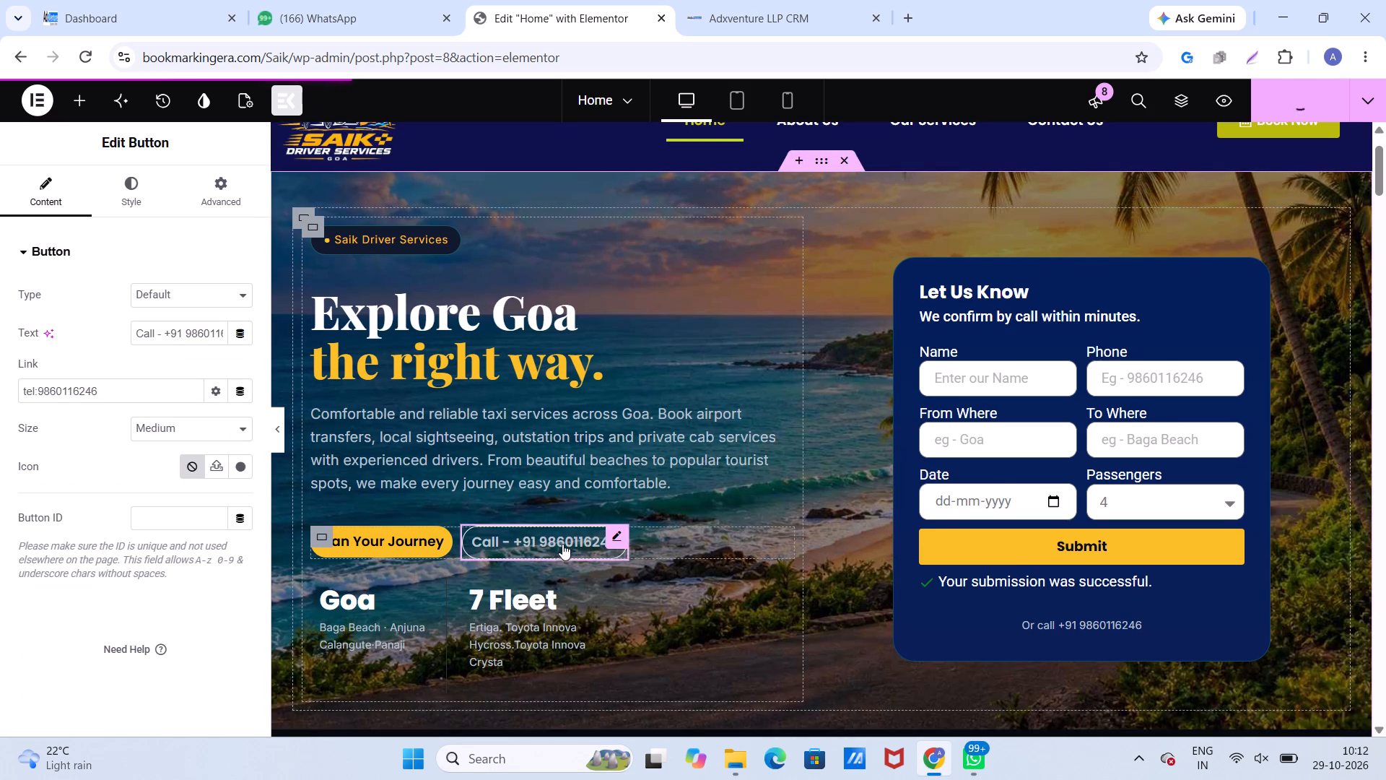
click(128, 183)
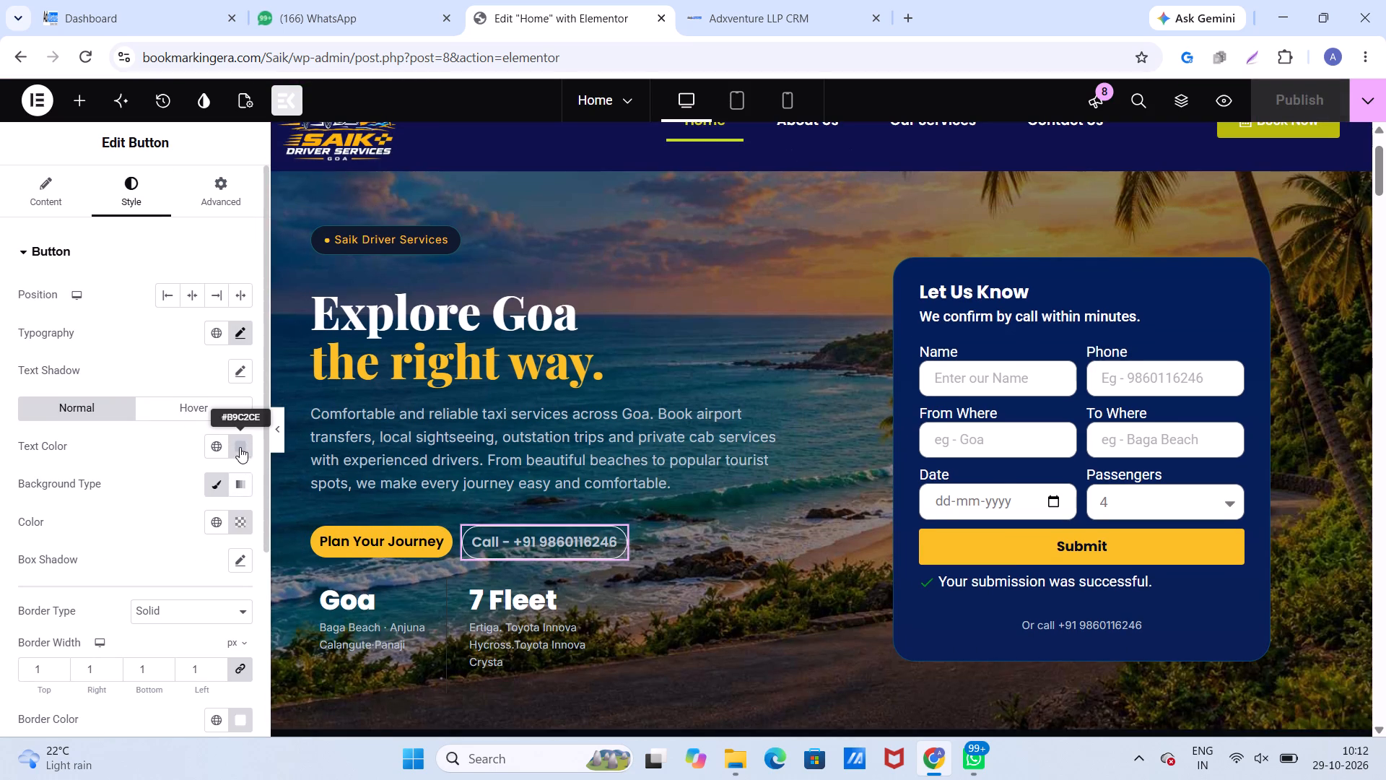
click(240, 447)
drag(199, 549, 106, 503)
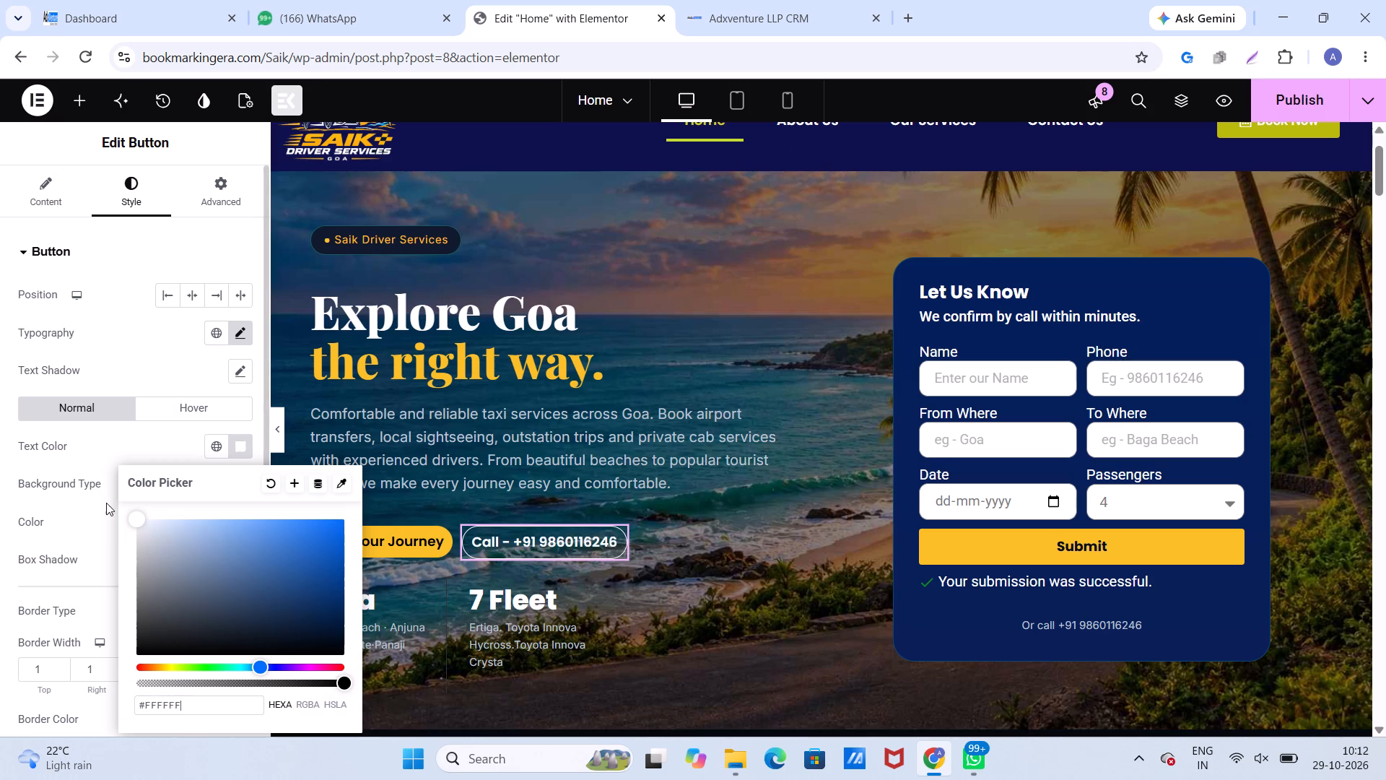
drag(106, 503, 86, 491)
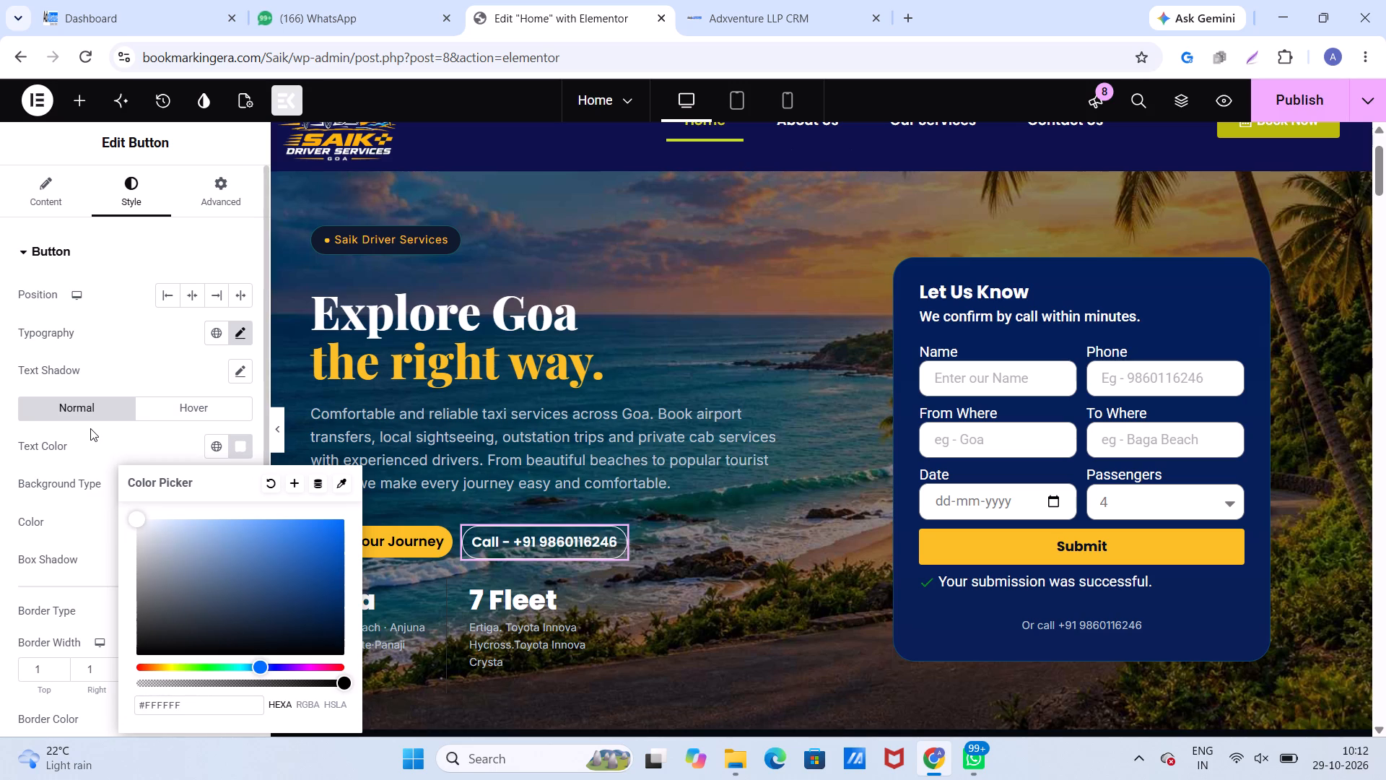
click(90, 428)
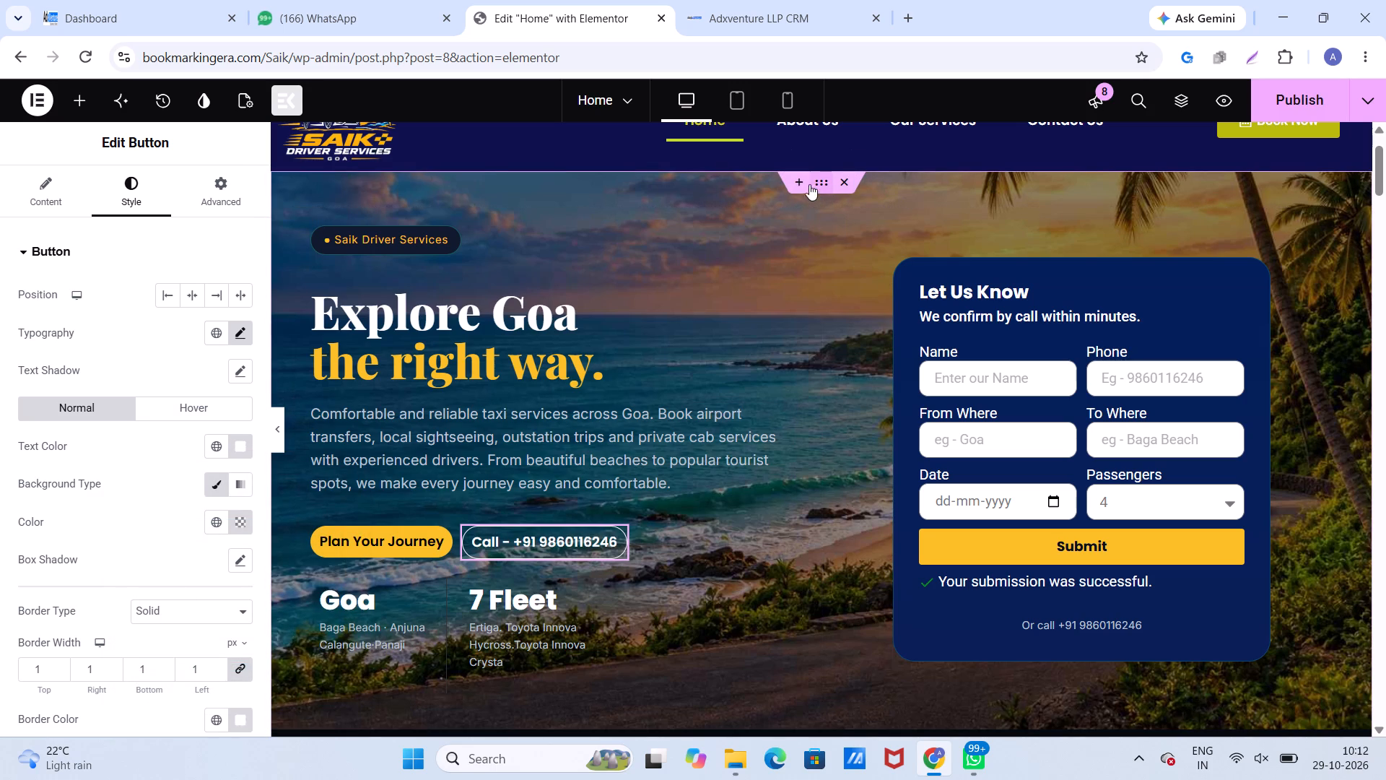
Change the hero container's background colour to the near-black shade #0E1118.
click(824, 177)
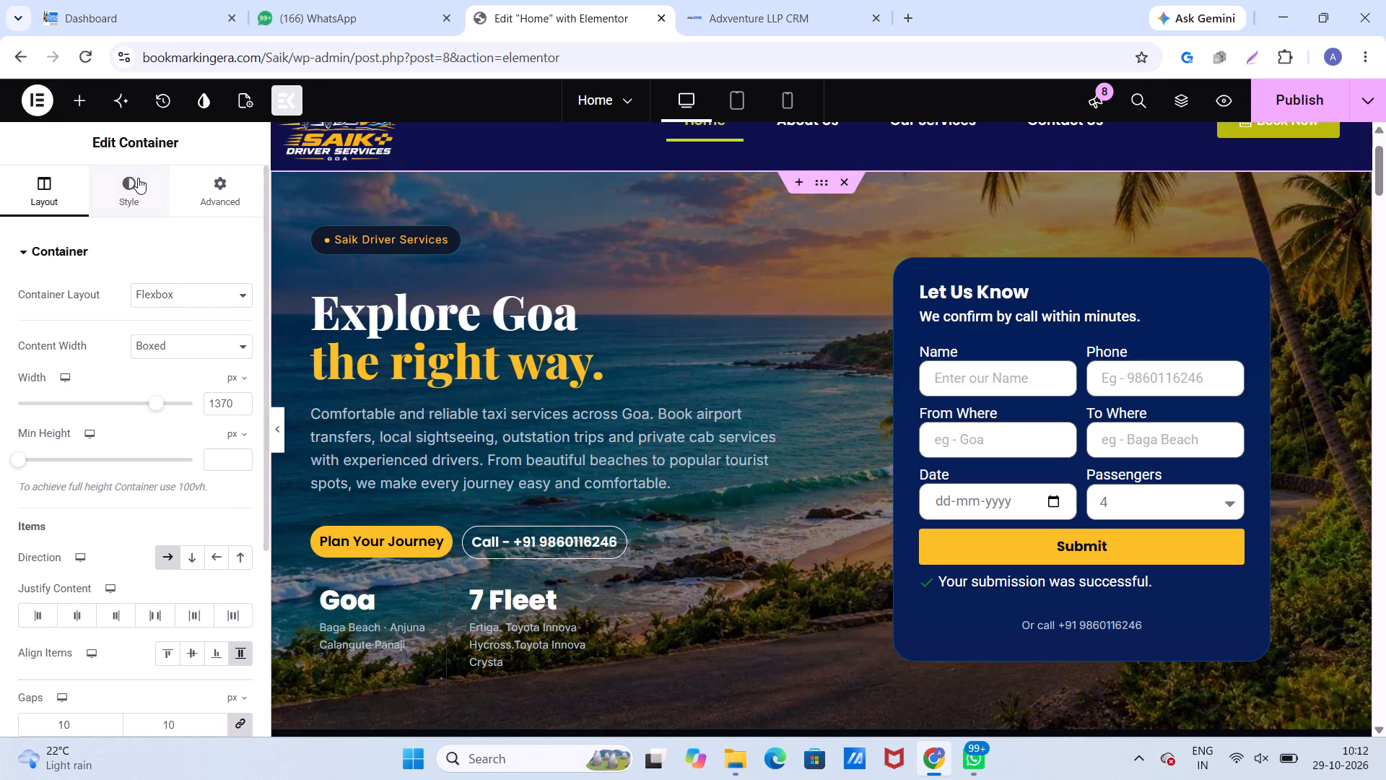
click(138, 178)
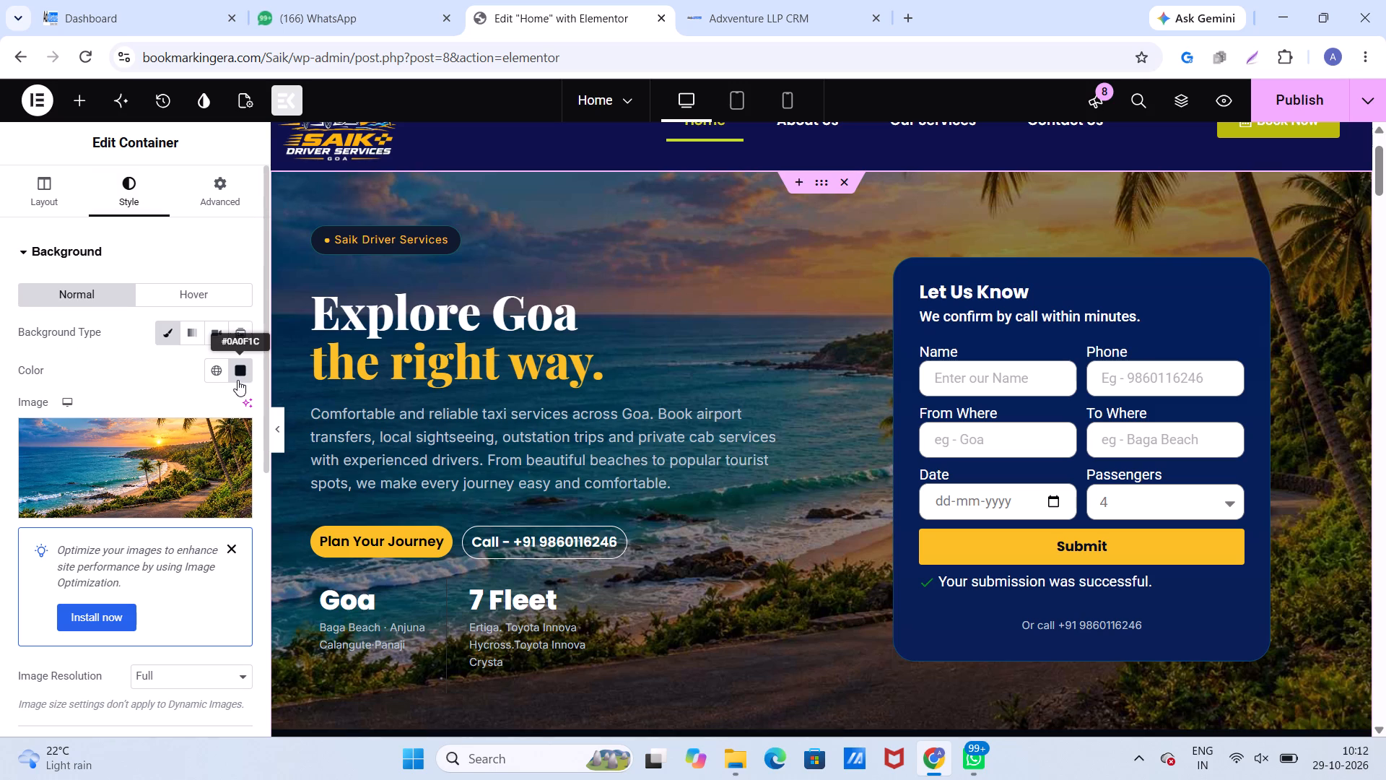
click(245, 369)
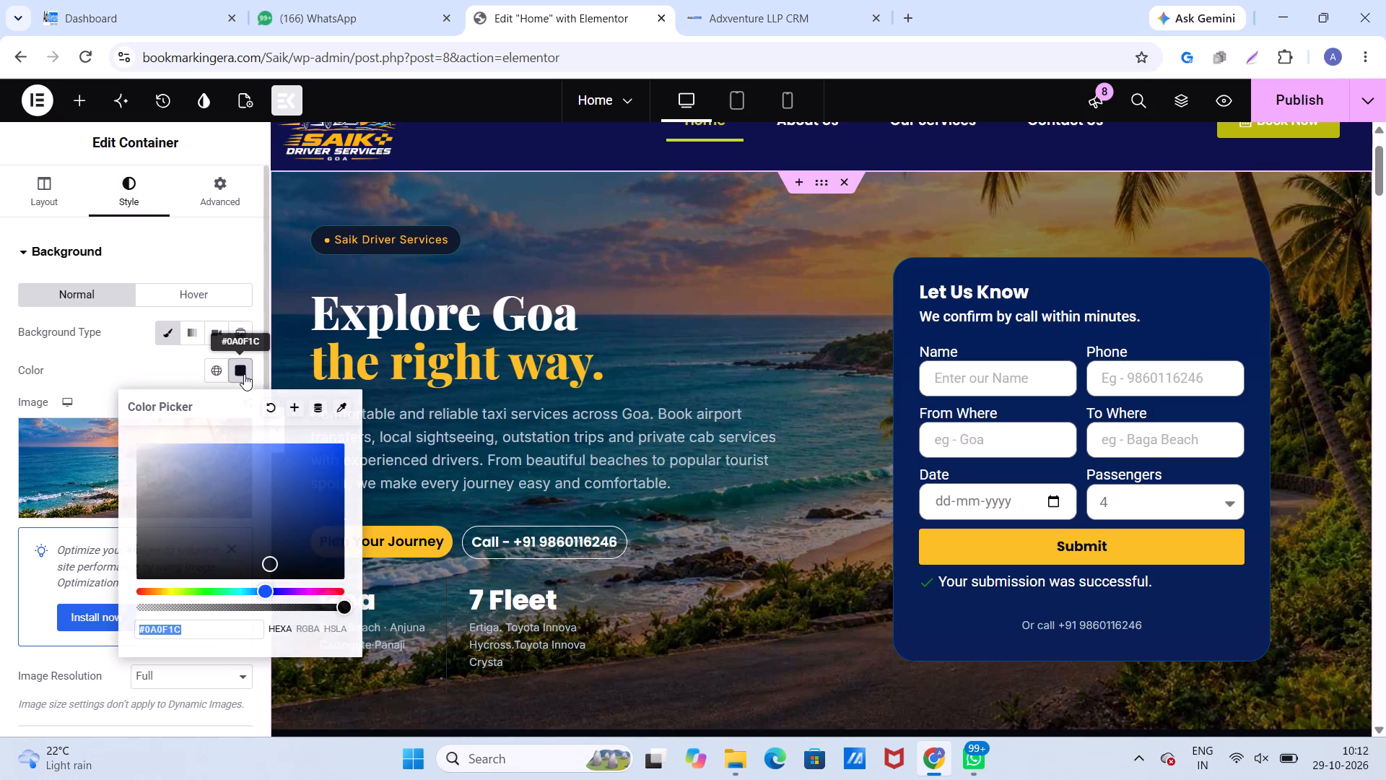
drag(274, 570, 251, 558)
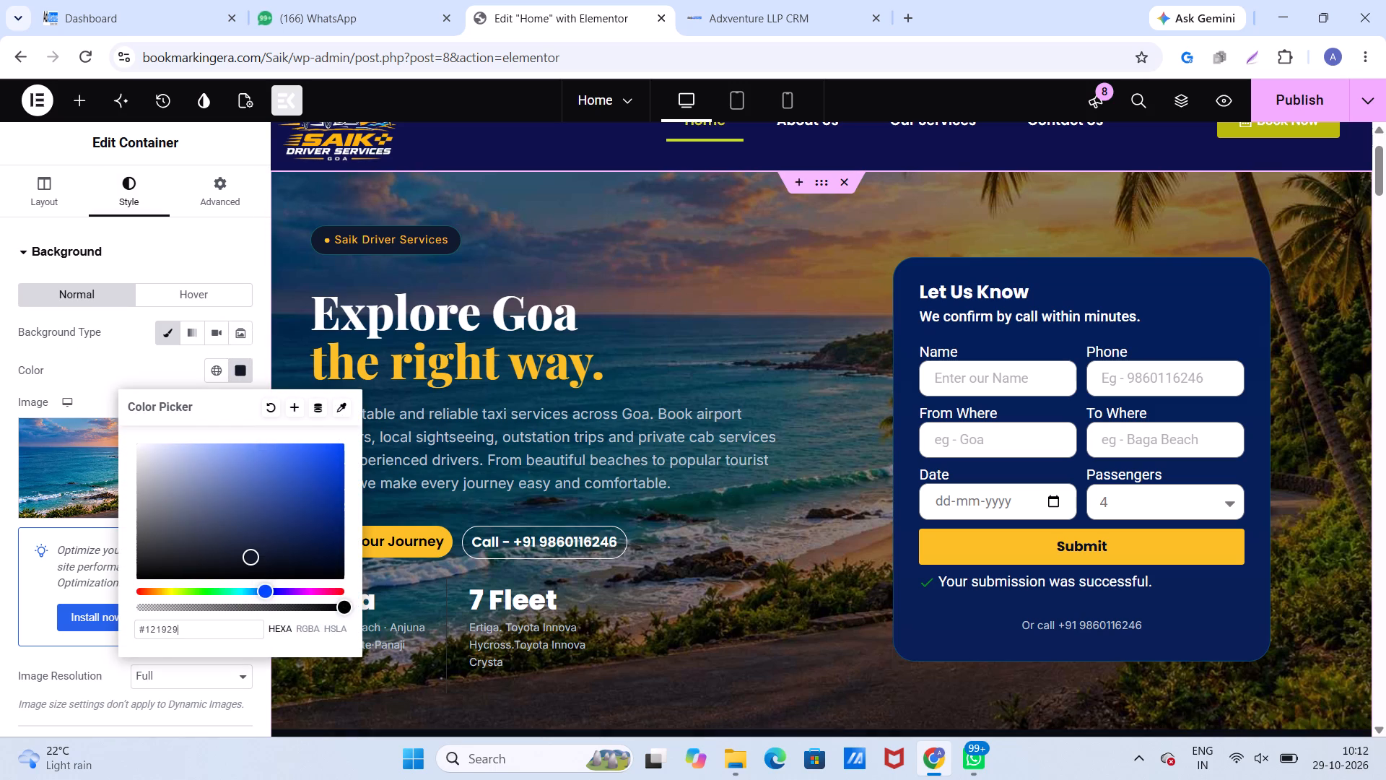
drag(251, 558, 191, 560)
drag(191, 560, 166, 573)
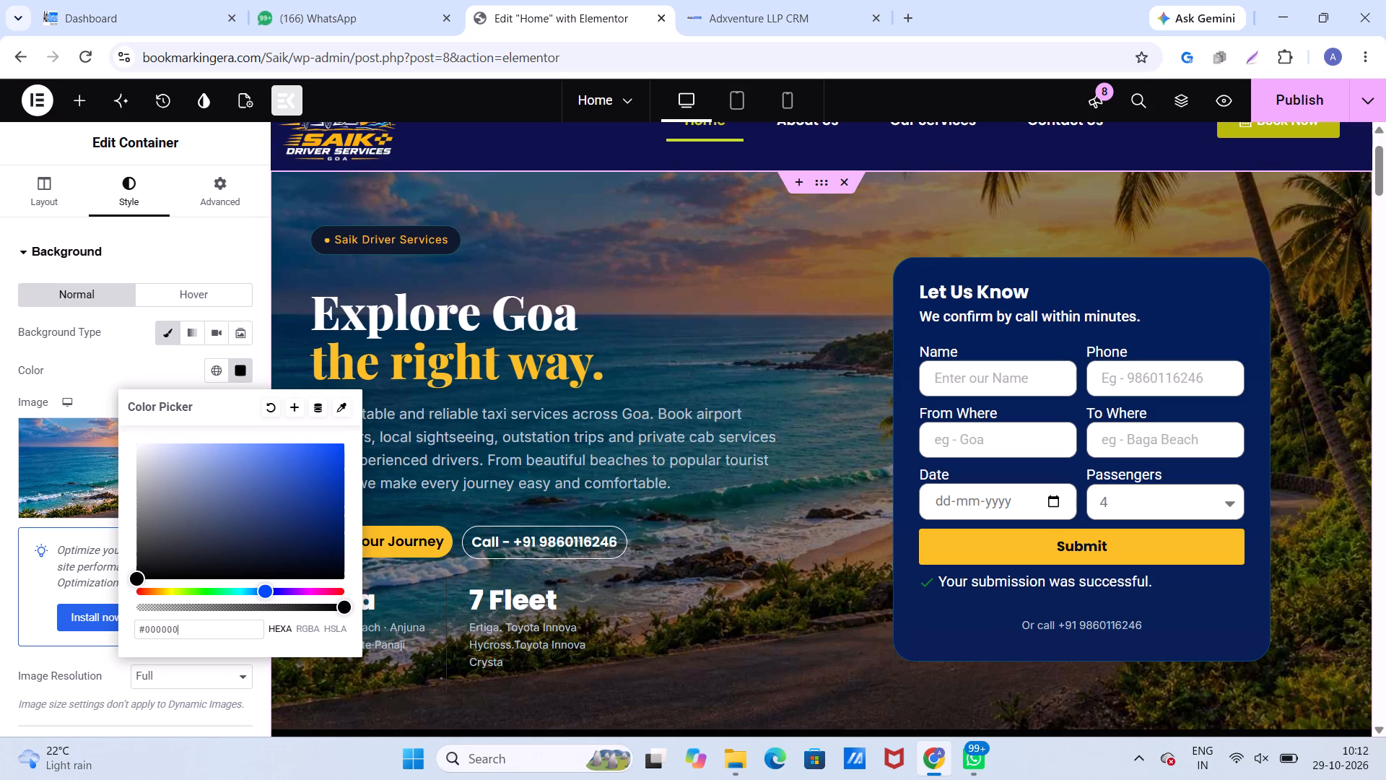
drag(166, 573, 229, 565)
click(121, 360)
Open the background overlay colour of the hero container.
click(97, 241)
click(112, 293)
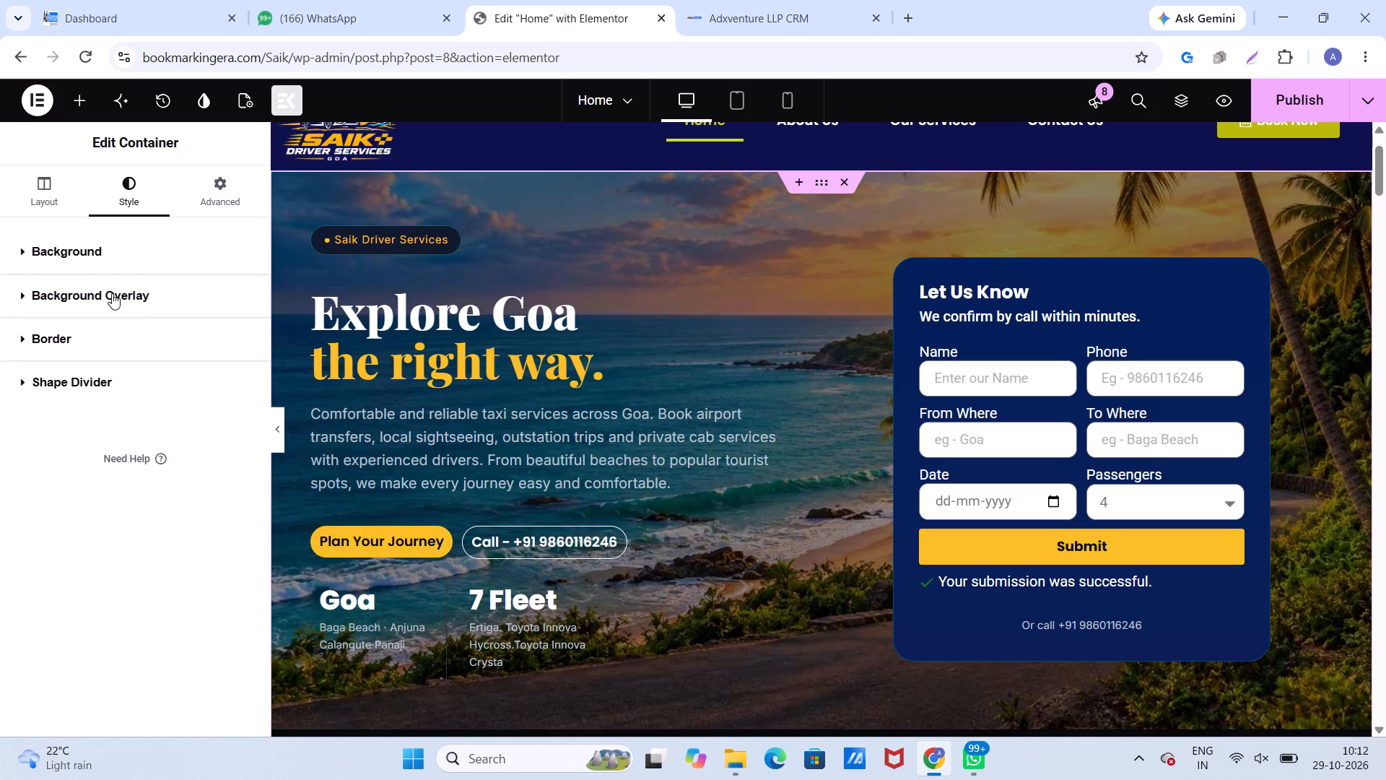
click(237, 415)
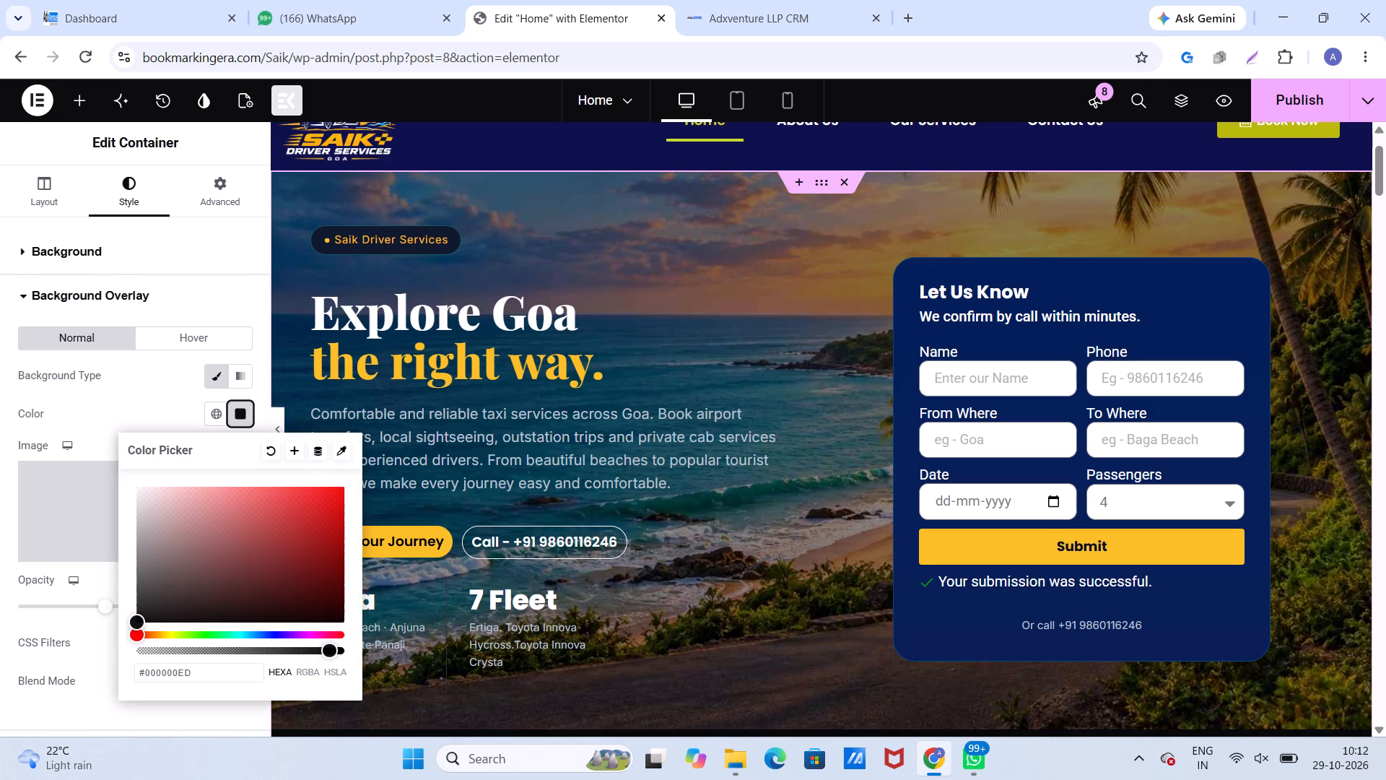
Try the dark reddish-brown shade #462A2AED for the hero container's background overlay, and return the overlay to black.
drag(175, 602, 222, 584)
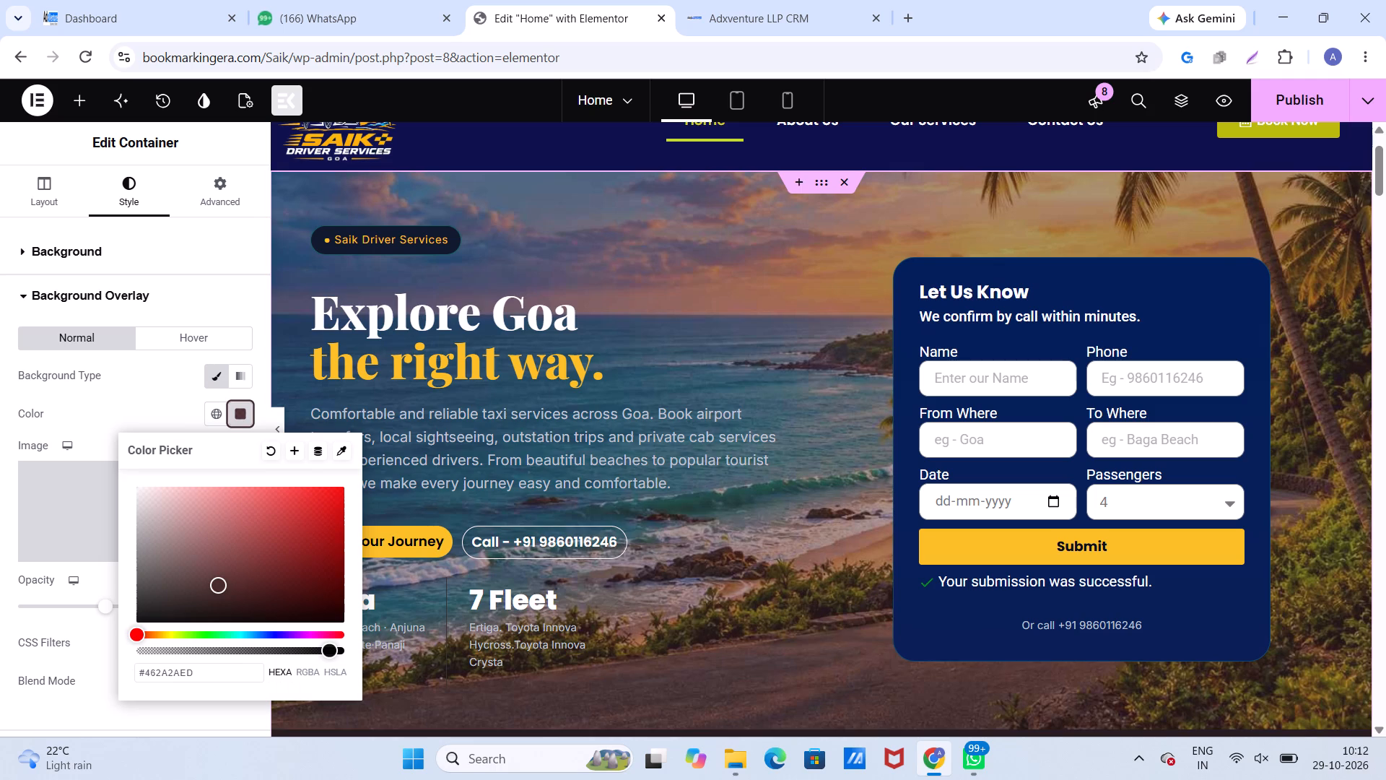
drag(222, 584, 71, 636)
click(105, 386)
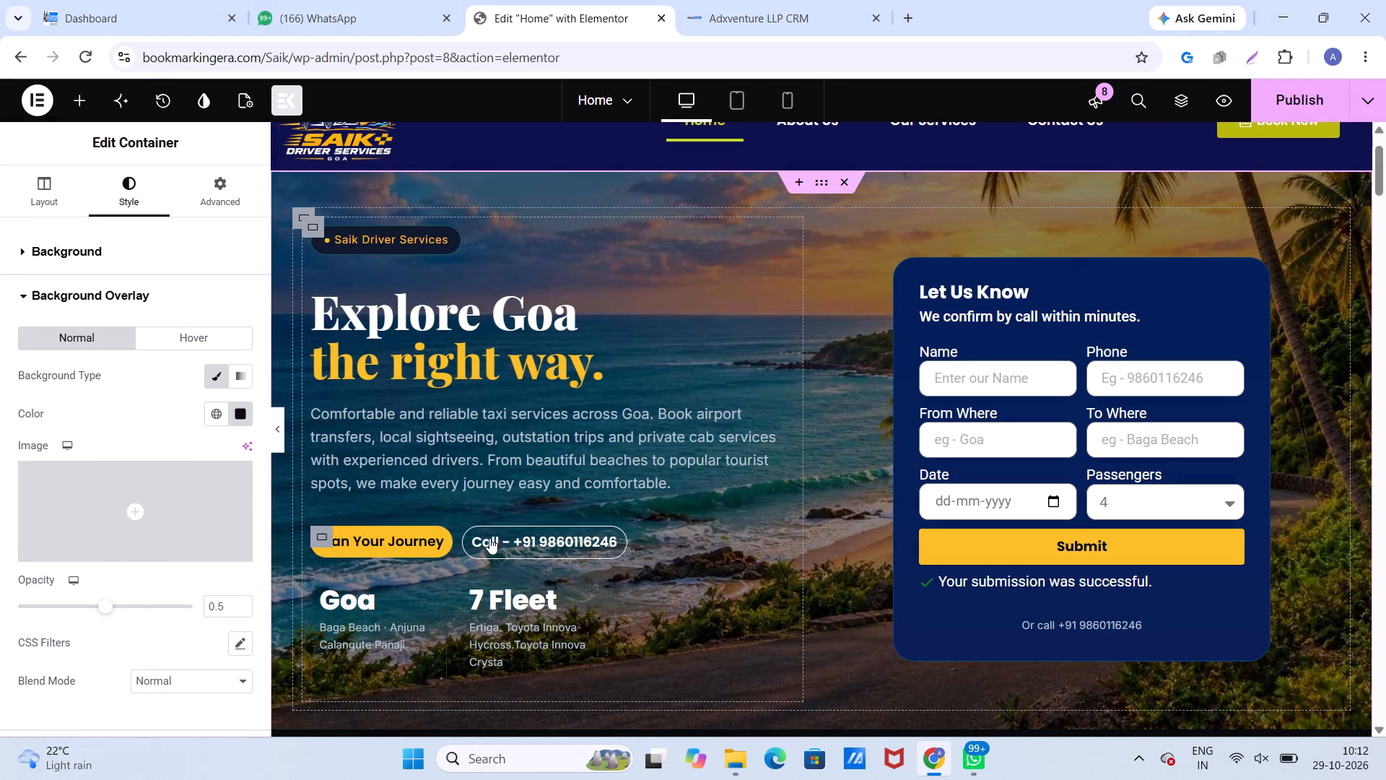
Copy the phone number from the link of the hero section's Call button.
click(404, 536)
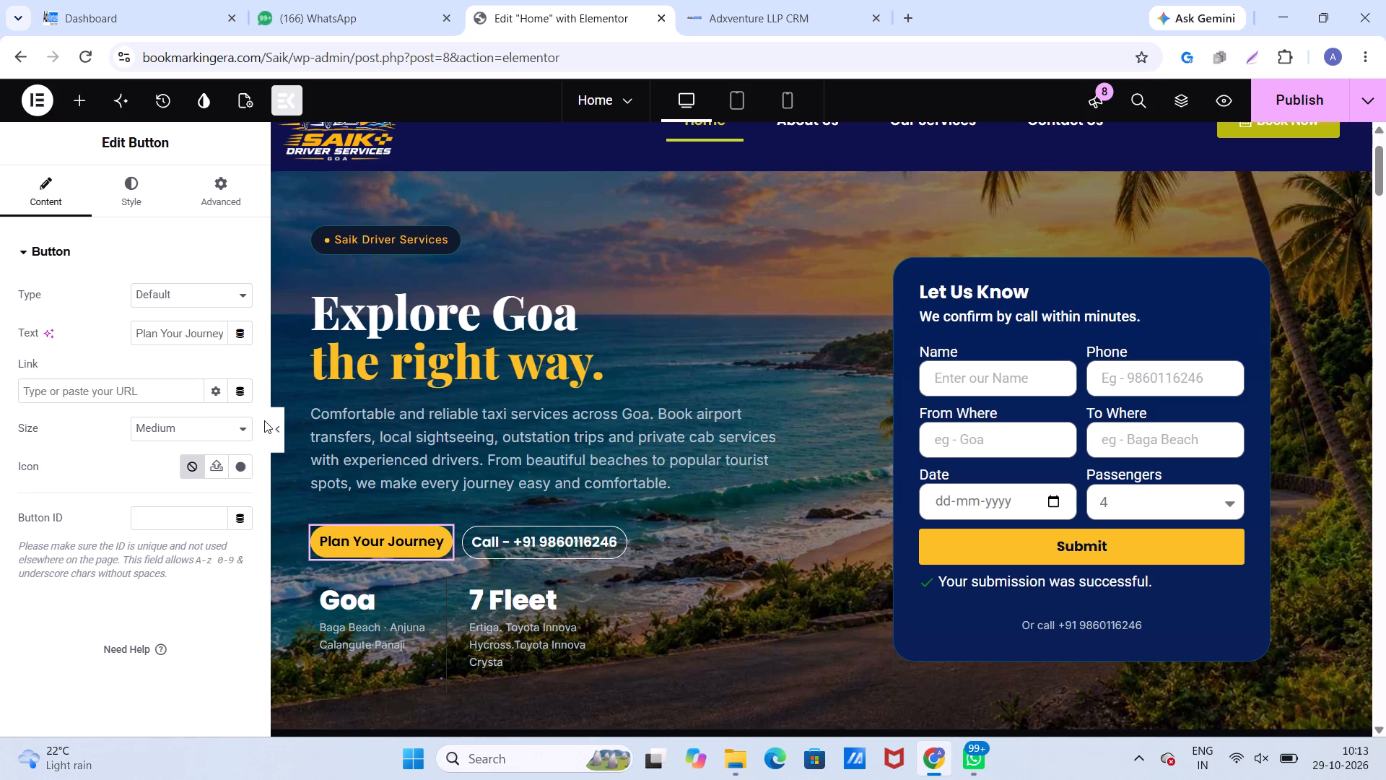
click(541, 541)
scroll(165, 578, down, 2)
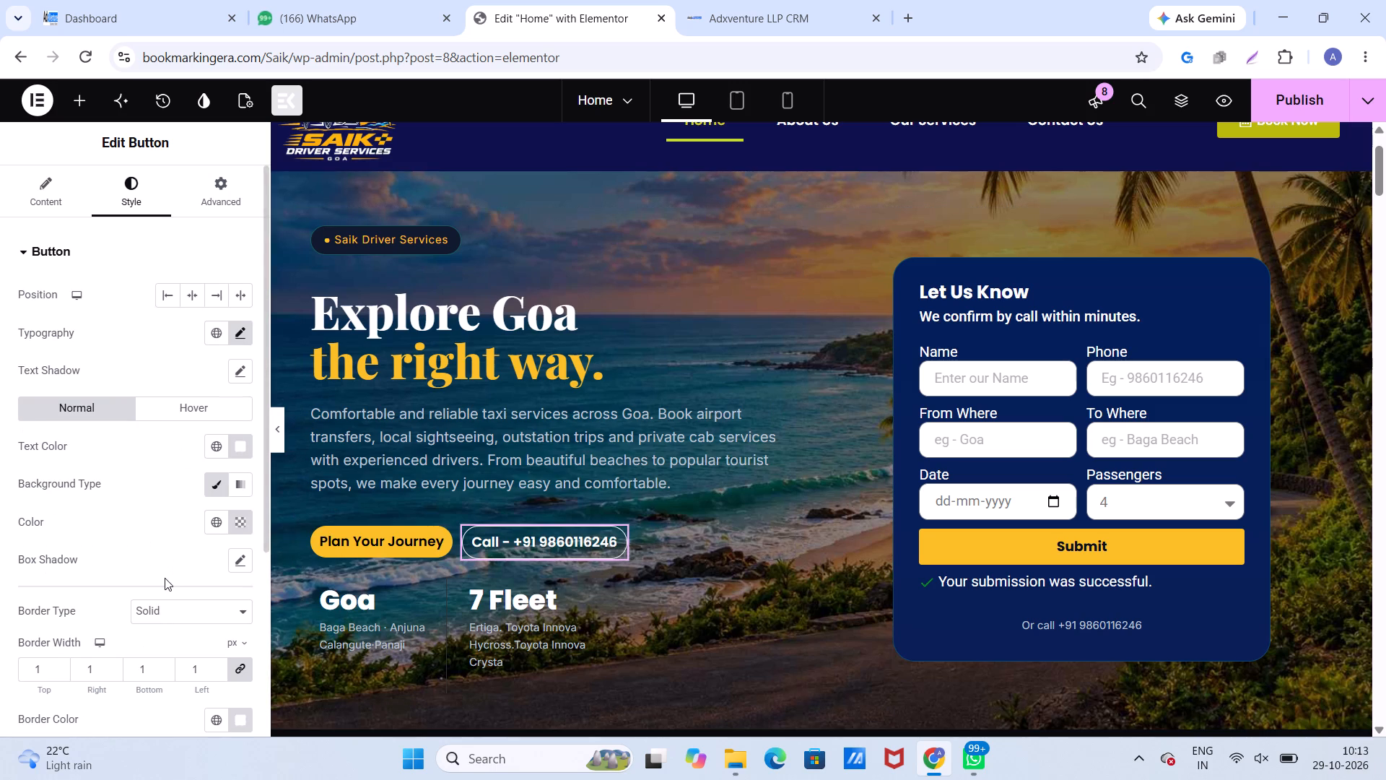
scroll(160, 566, up, 4)
click(42, 186)
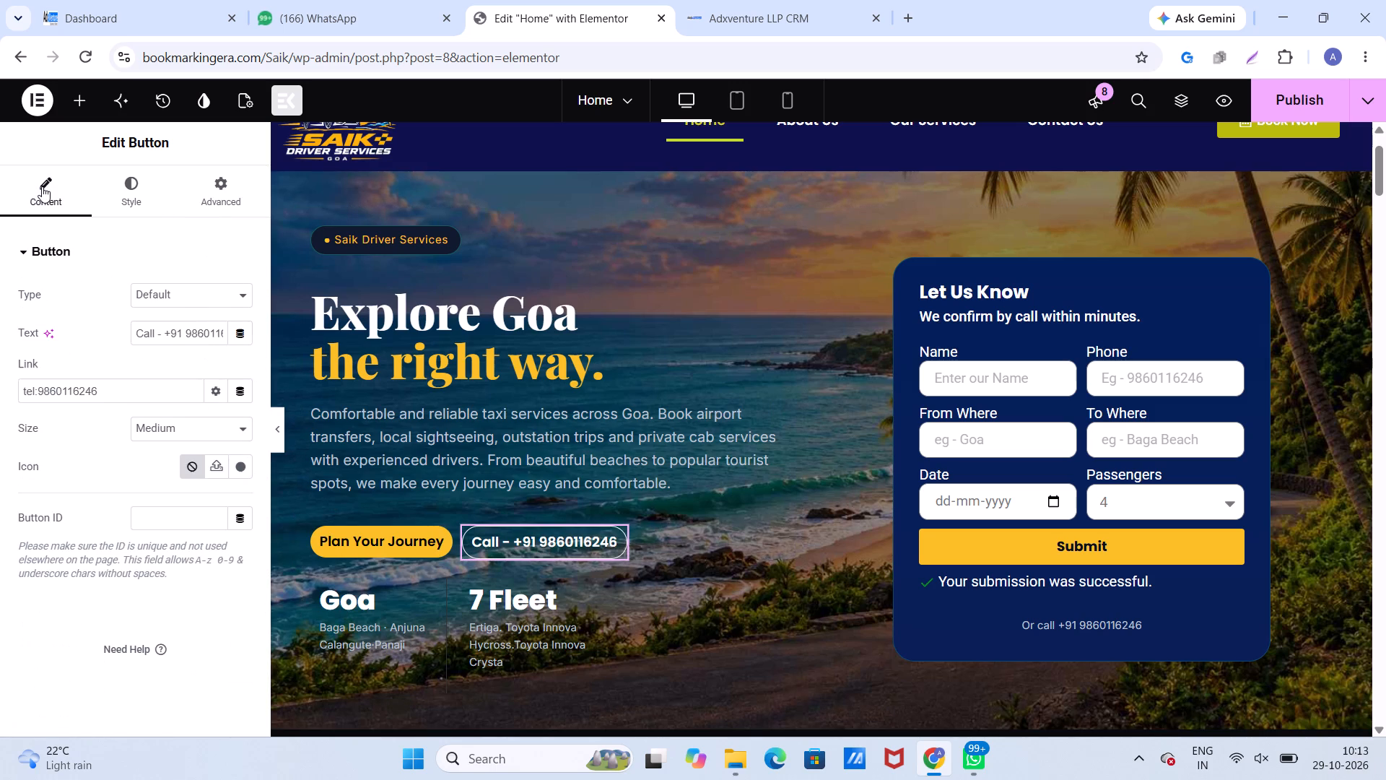
drag(128, 389, 80, 386)
drag(80, 386, 40, 383)
key(ctrl+c)
Assign the dynamic Contact URL as the link of the hero's Plan Your Journey button and open its settings.
click(352, 546)
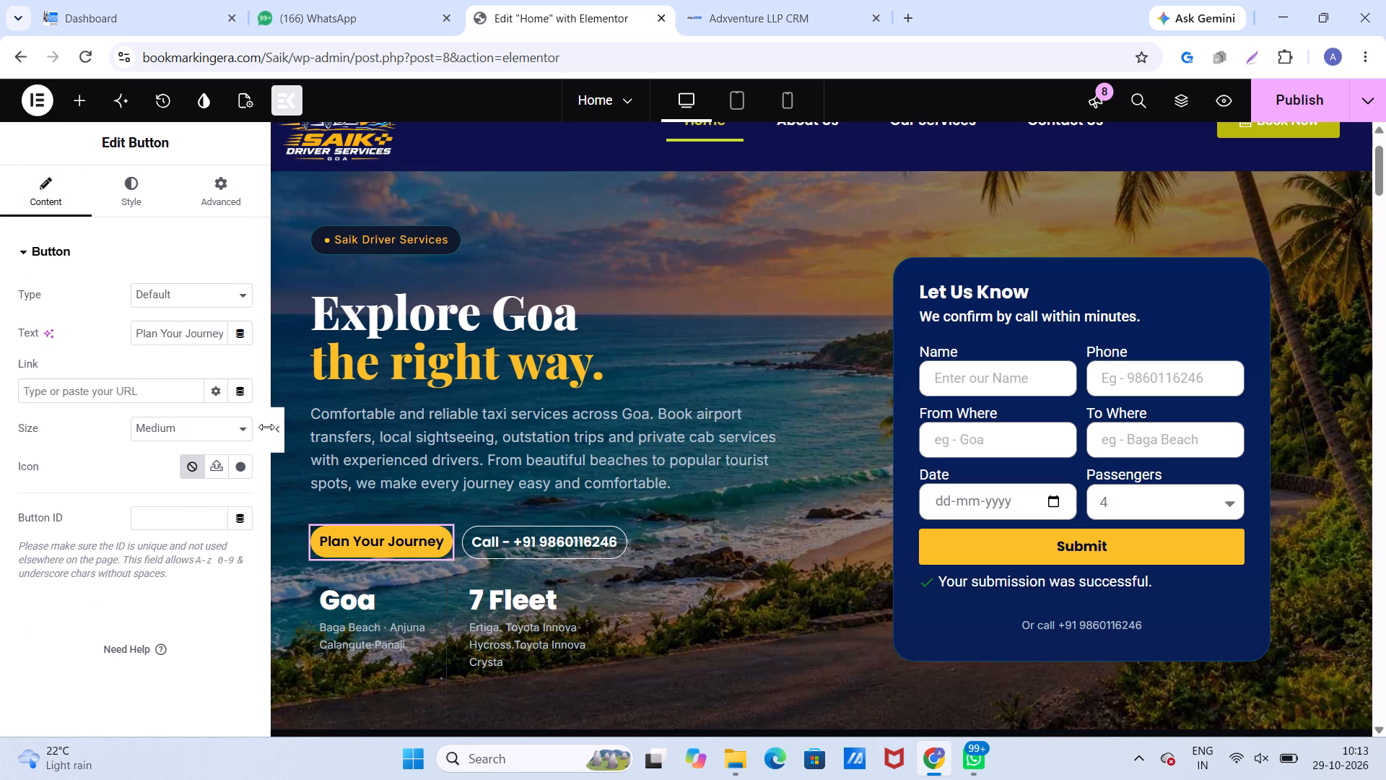
click(243, 393)
scroll(173, 455, down, 5)
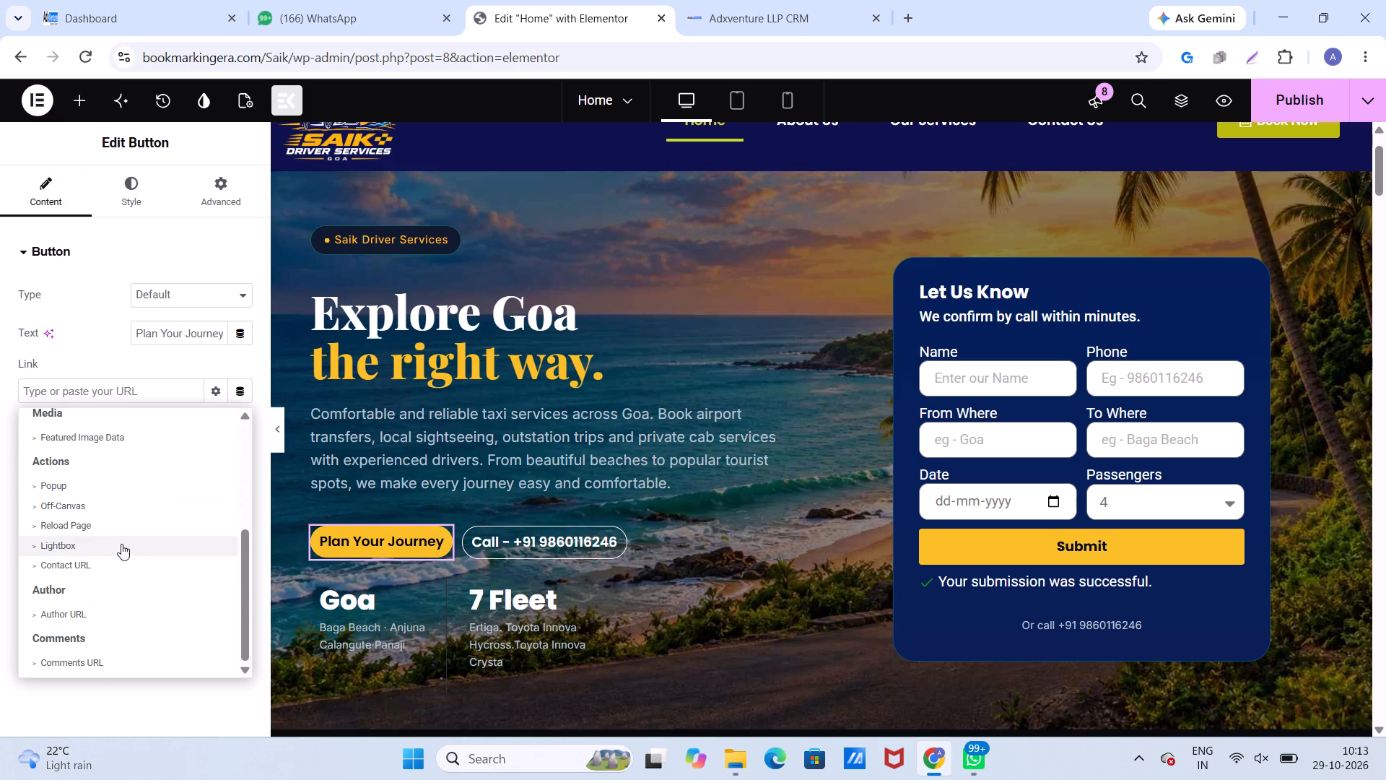
click(81, 566)
click(140, 391)
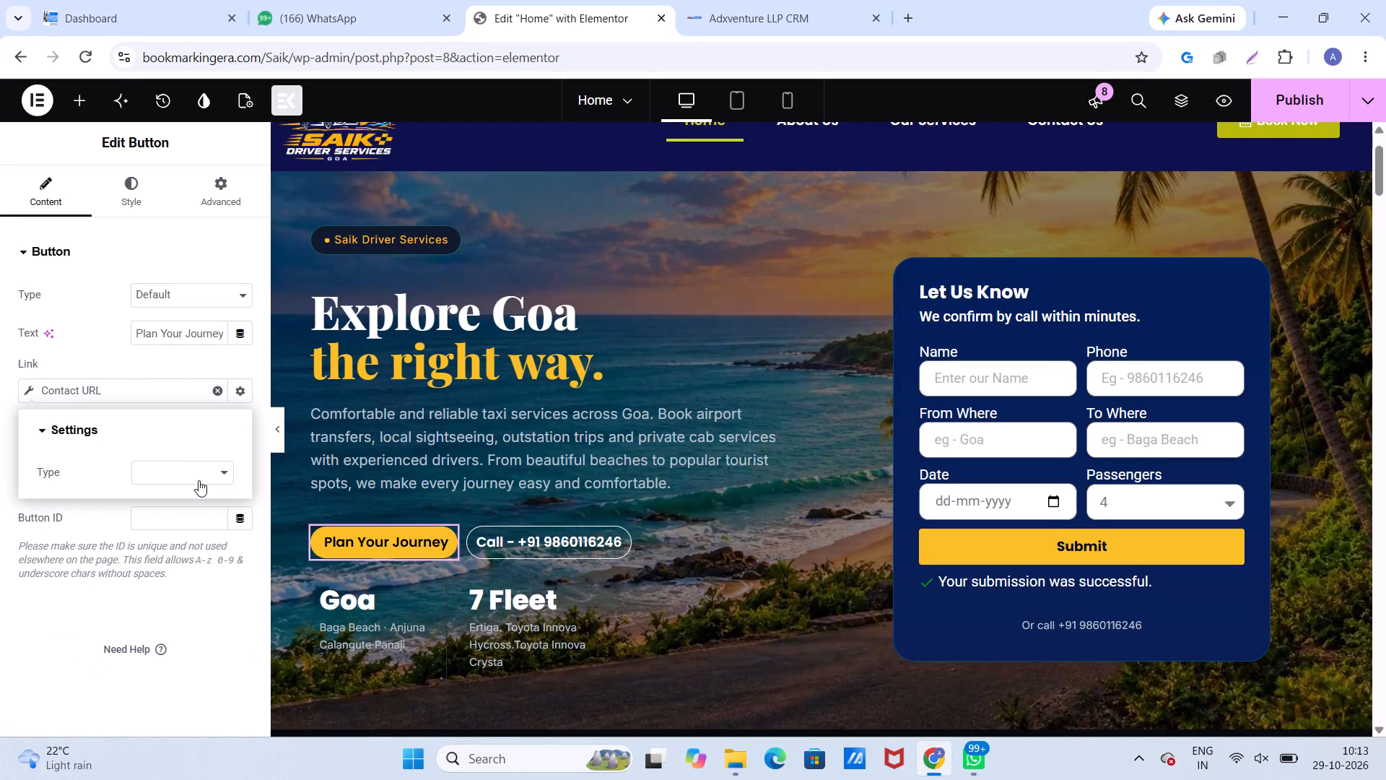
Set the Plan Your Journey button's contact link type to WhatsApp and enter the business phone number.
click(195, 475)
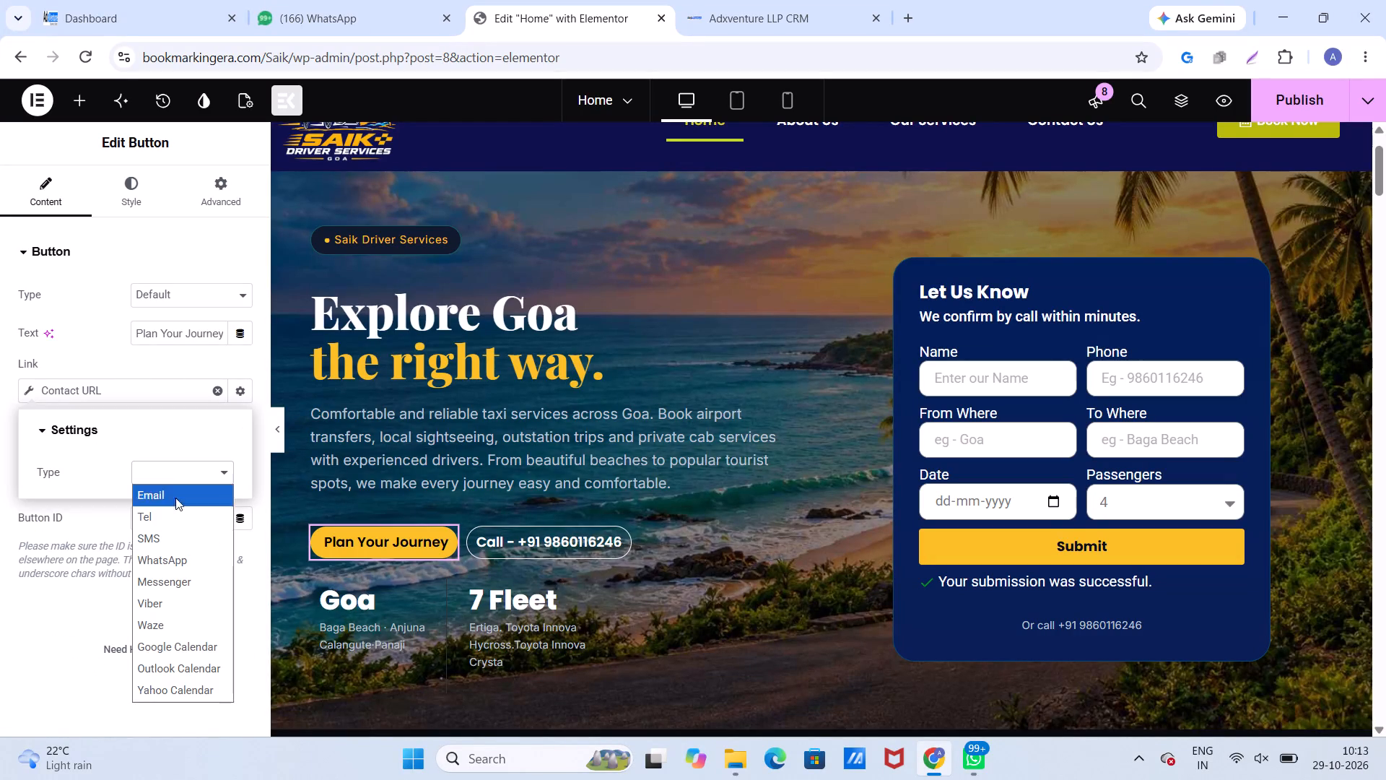
click(167, 559)
click(167, 506)
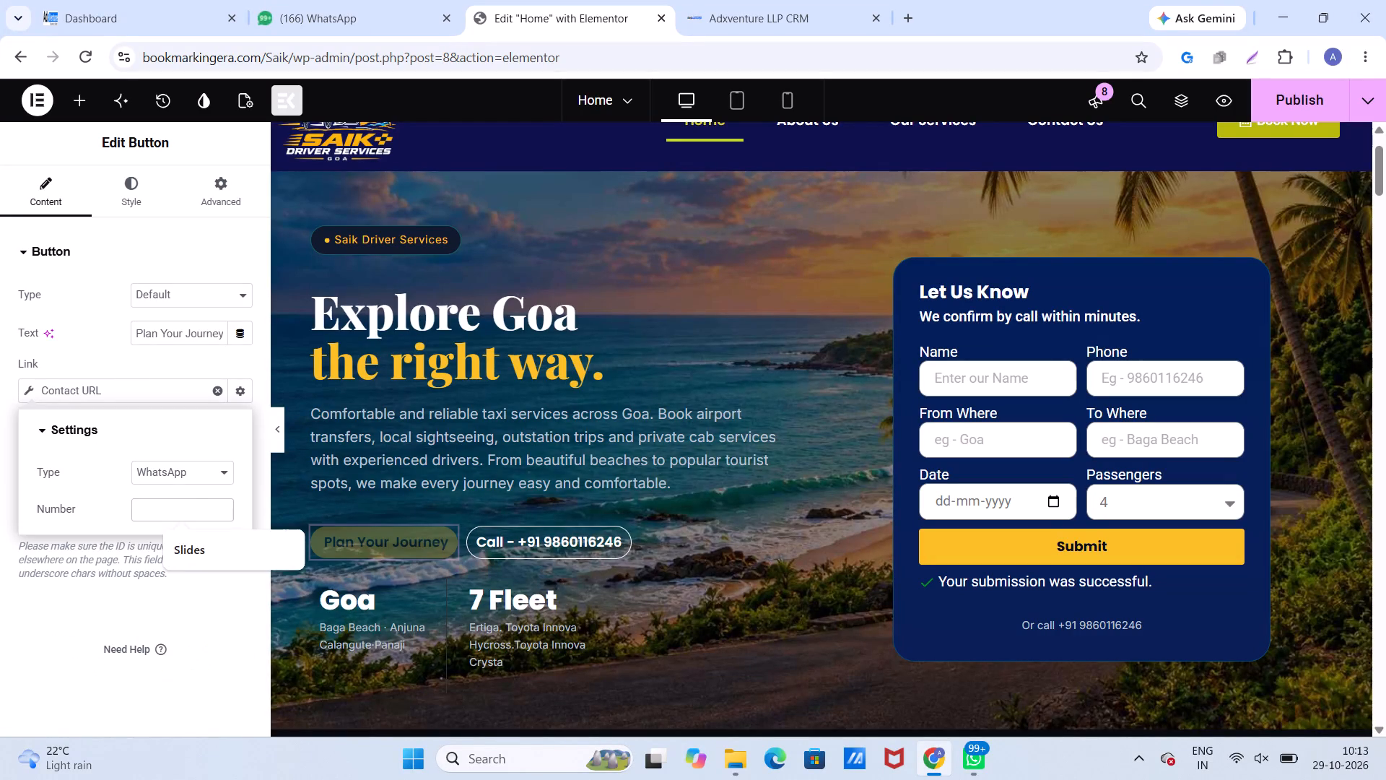
key(ctrl+v)
Publish the Home page with the hero section changes.
click(1322, 95)
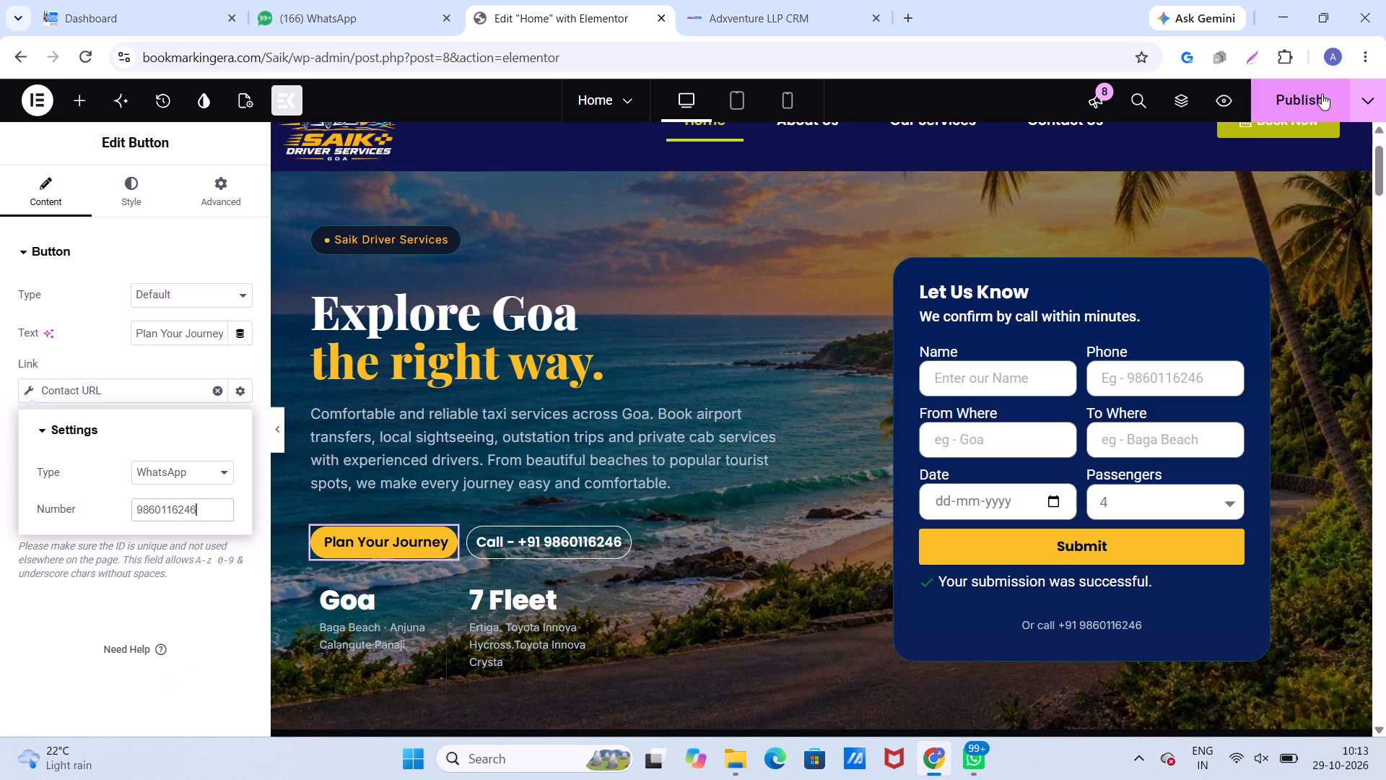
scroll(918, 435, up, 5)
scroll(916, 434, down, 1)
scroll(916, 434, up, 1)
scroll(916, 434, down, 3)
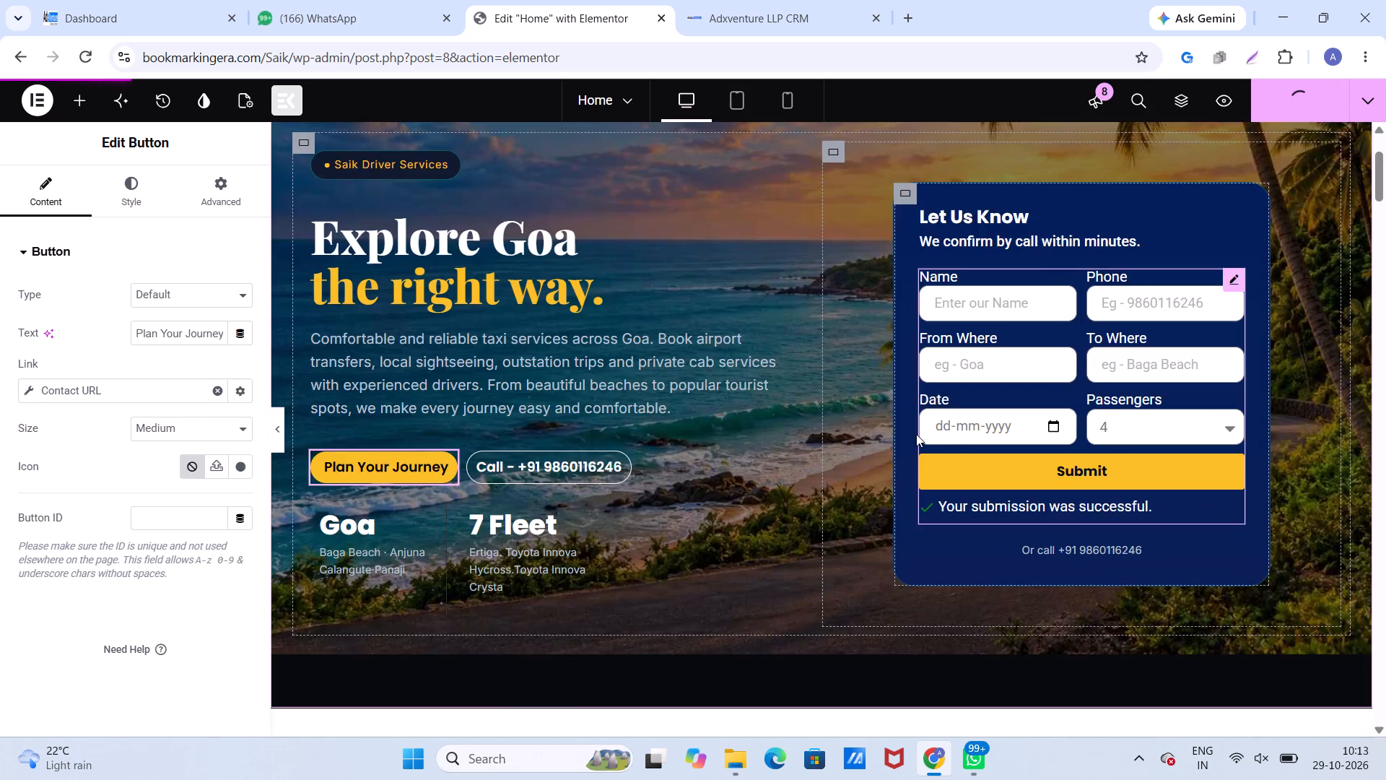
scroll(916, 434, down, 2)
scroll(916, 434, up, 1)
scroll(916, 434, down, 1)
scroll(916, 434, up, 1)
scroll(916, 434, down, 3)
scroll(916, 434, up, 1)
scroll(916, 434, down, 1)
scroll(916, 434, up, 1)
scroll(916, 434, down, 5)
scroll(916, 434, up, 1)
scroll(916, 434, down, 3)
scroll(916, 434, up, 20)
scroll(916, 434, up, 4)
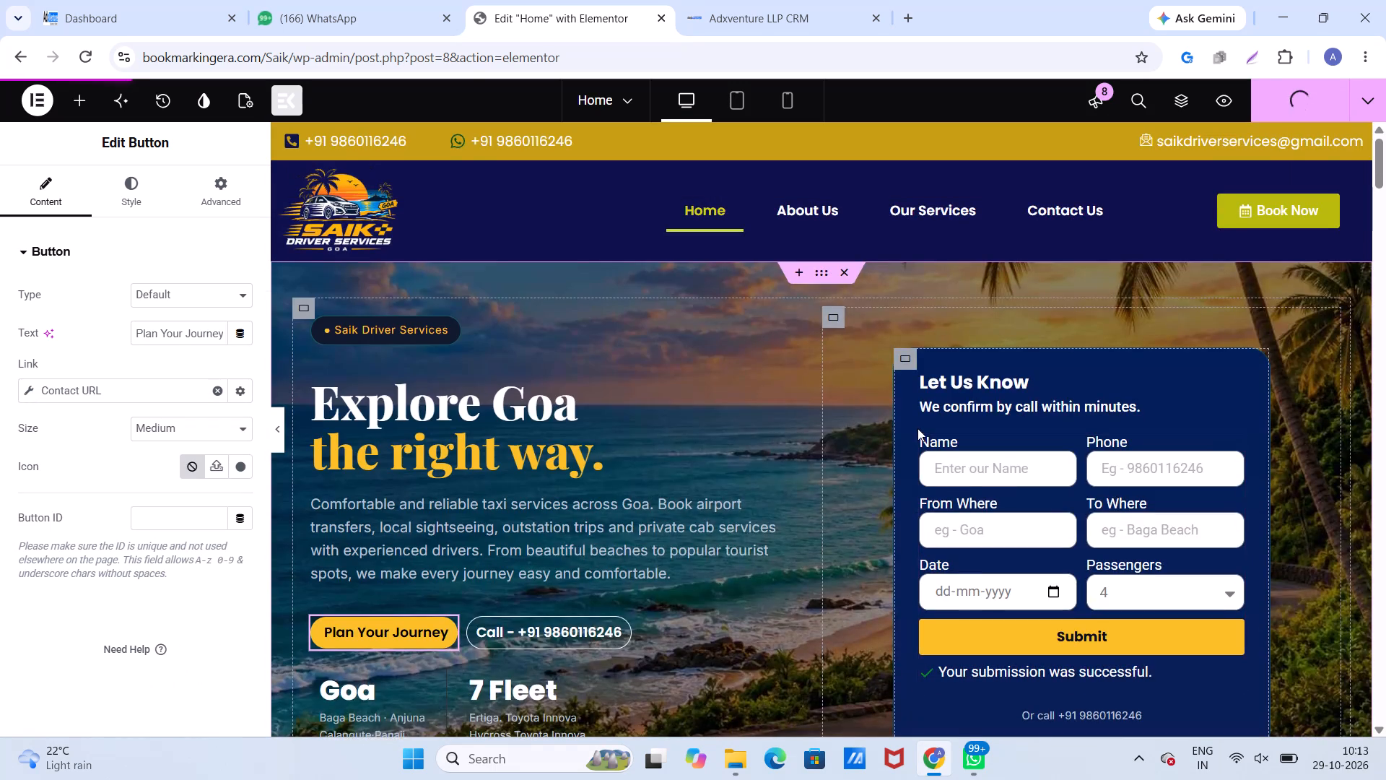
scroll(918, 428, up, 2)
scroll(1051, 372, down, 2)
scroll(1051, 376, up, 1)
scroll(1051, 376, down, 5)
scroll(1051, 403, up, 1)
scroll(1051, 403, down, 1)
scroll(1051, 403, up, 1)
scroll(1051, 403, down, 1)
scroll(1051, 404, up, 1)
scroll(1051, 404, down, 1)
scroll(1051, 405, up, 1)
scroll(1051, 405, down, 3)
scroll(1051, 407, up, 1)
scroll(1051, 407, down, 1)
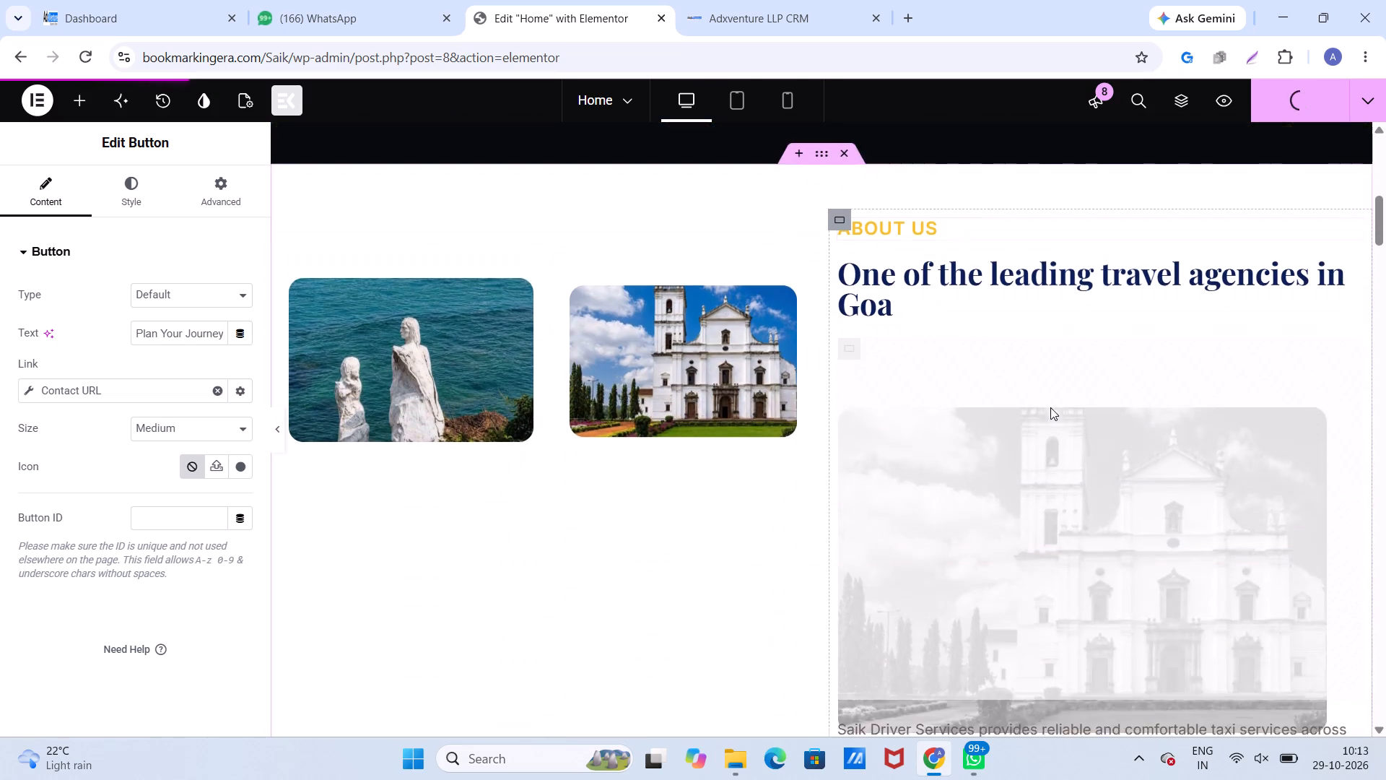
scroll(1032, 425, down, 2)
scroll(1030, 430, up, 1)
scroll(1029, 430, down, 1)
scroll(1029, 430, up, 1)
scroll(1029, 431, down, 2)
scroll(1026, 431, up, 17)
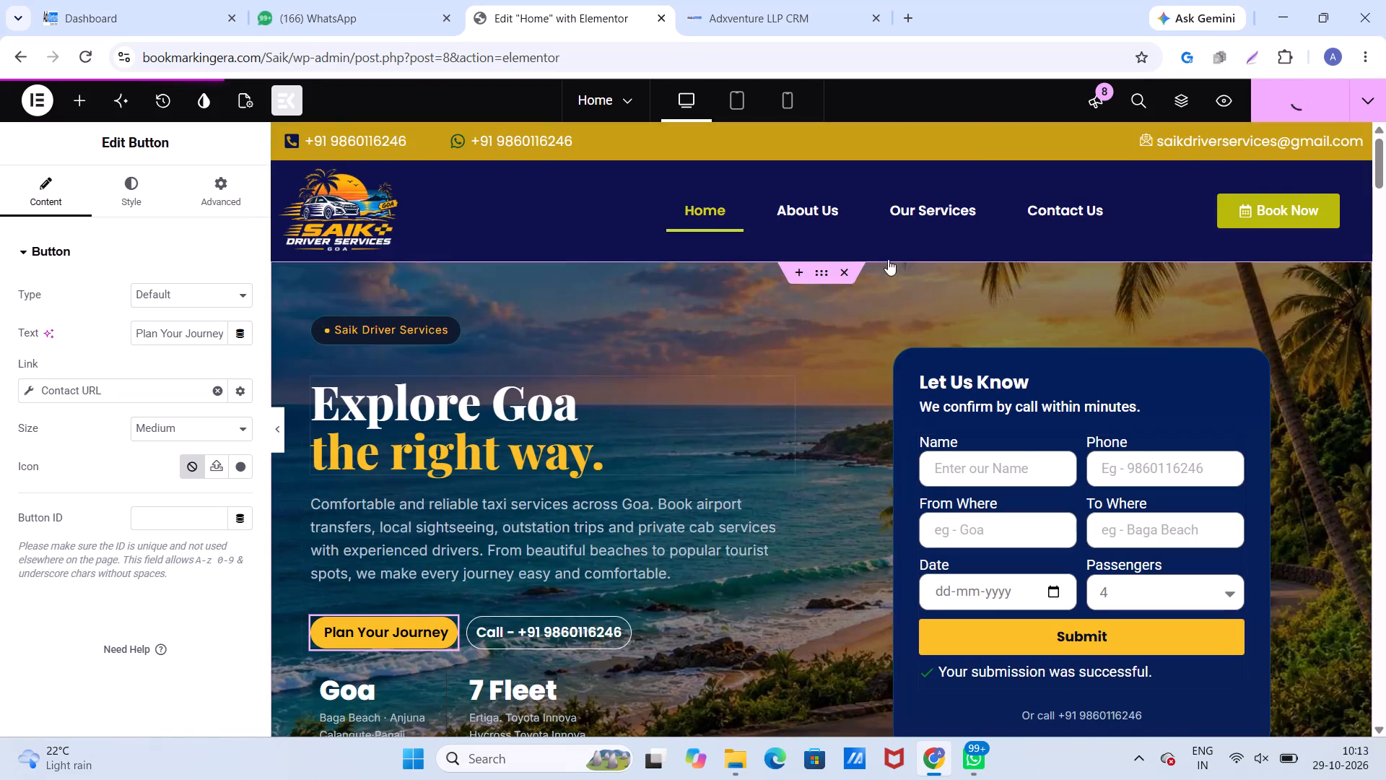
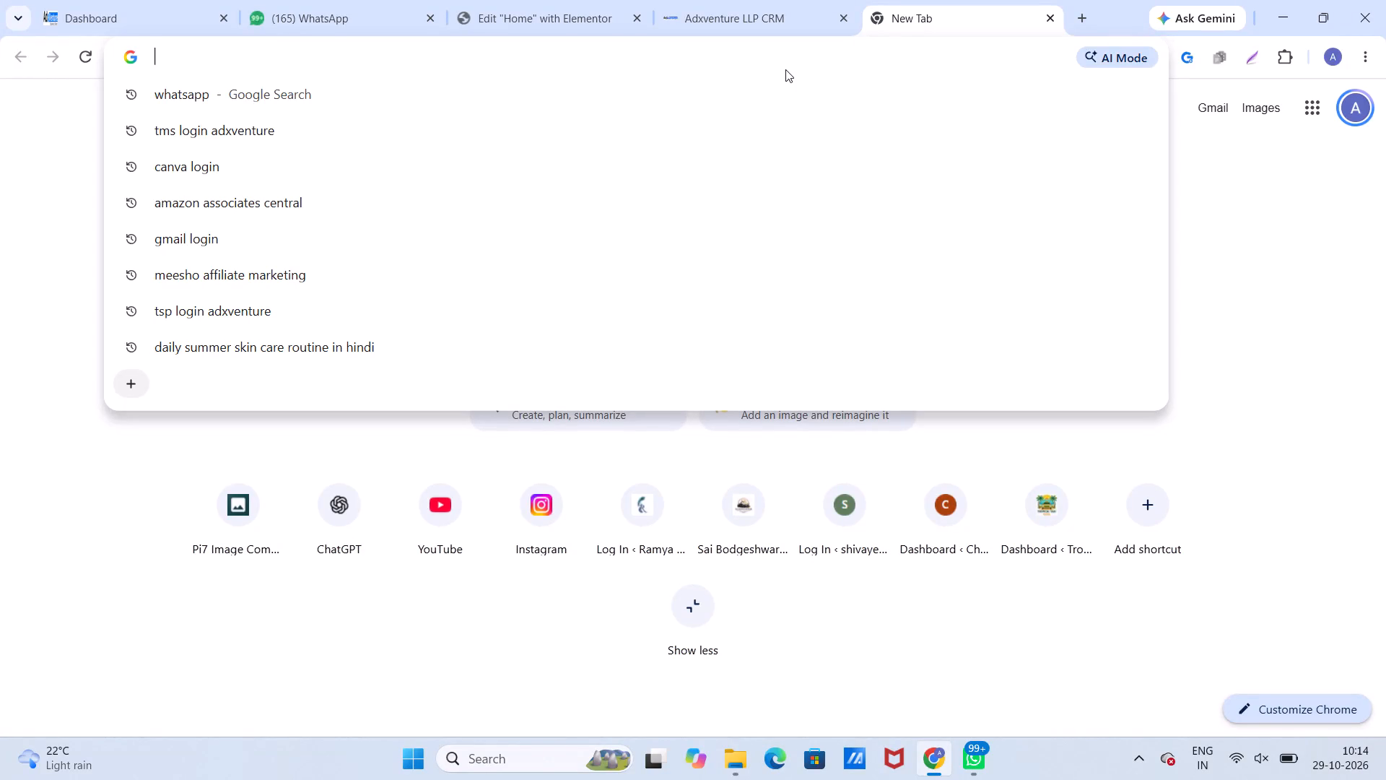
key(ctrl+v)
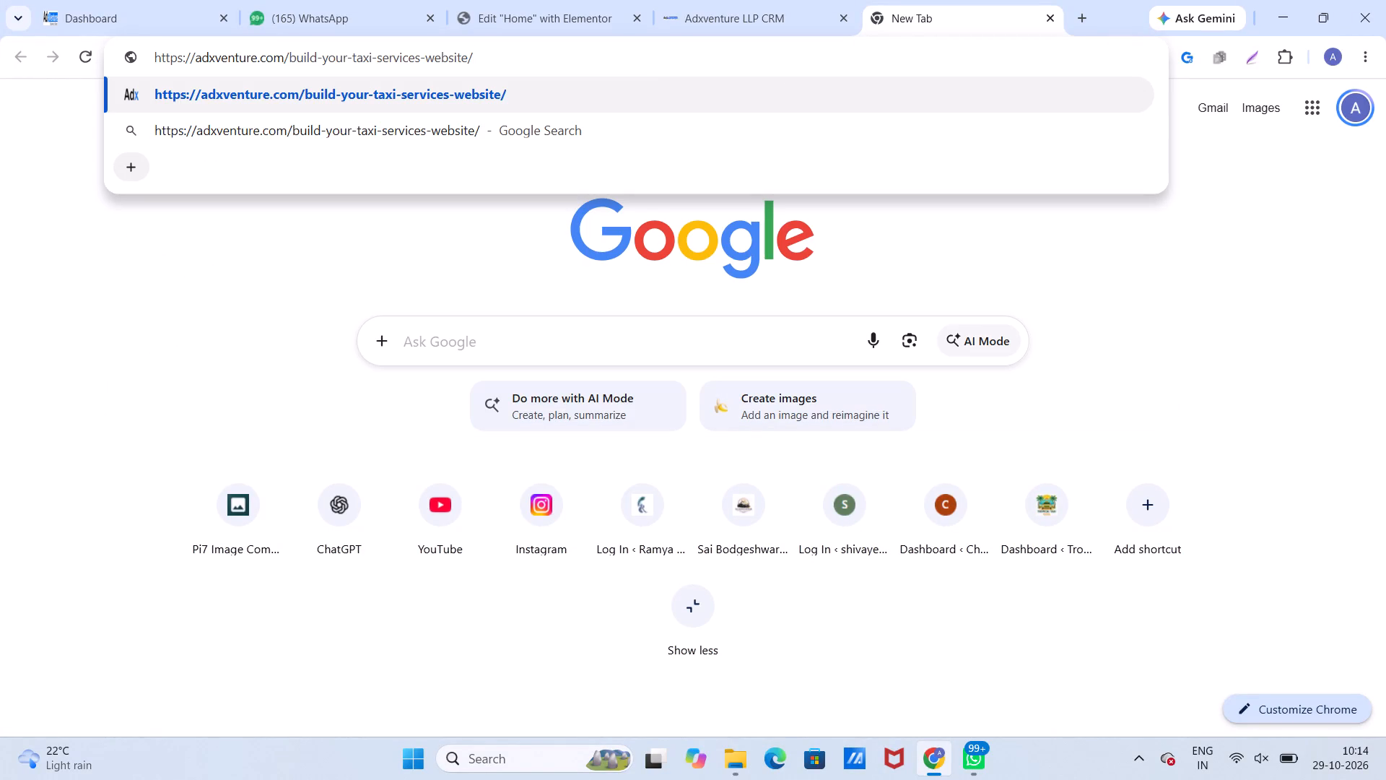
key(Return)
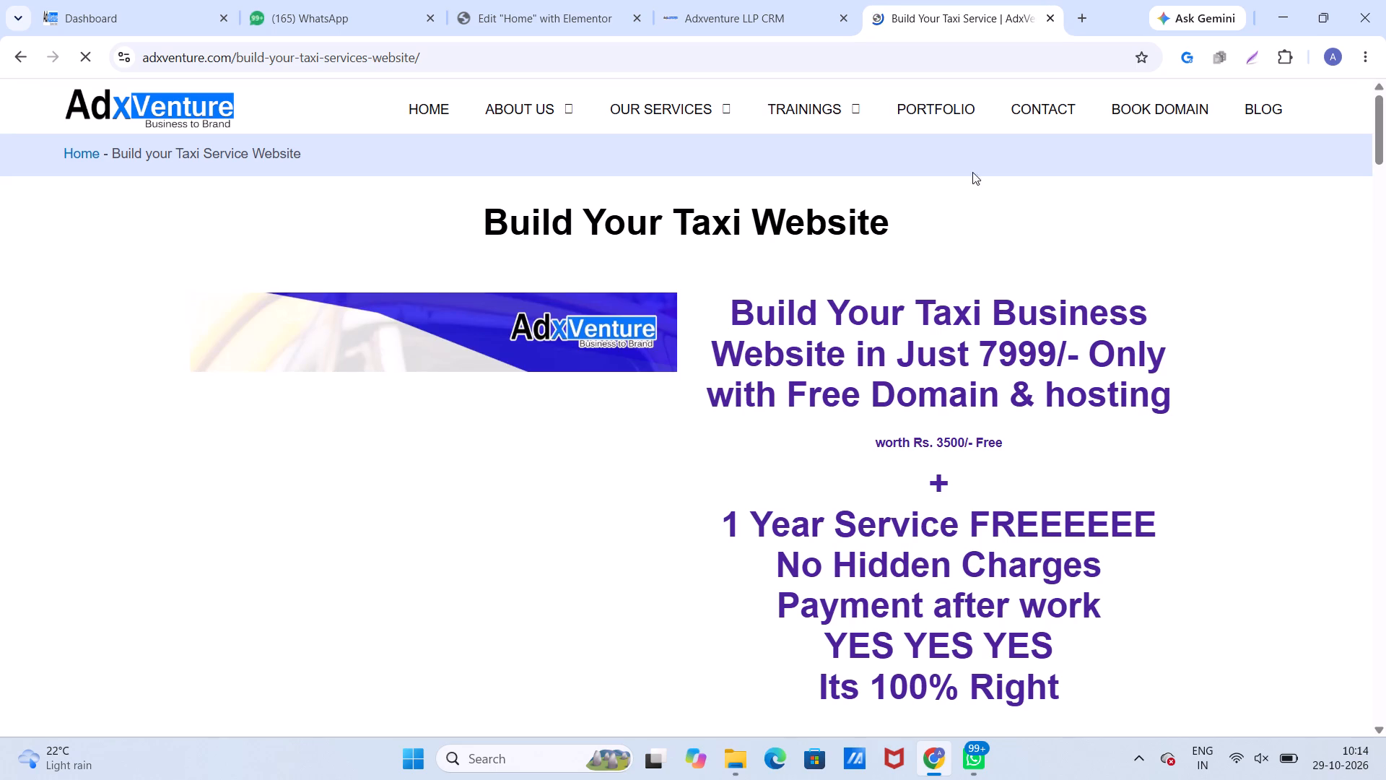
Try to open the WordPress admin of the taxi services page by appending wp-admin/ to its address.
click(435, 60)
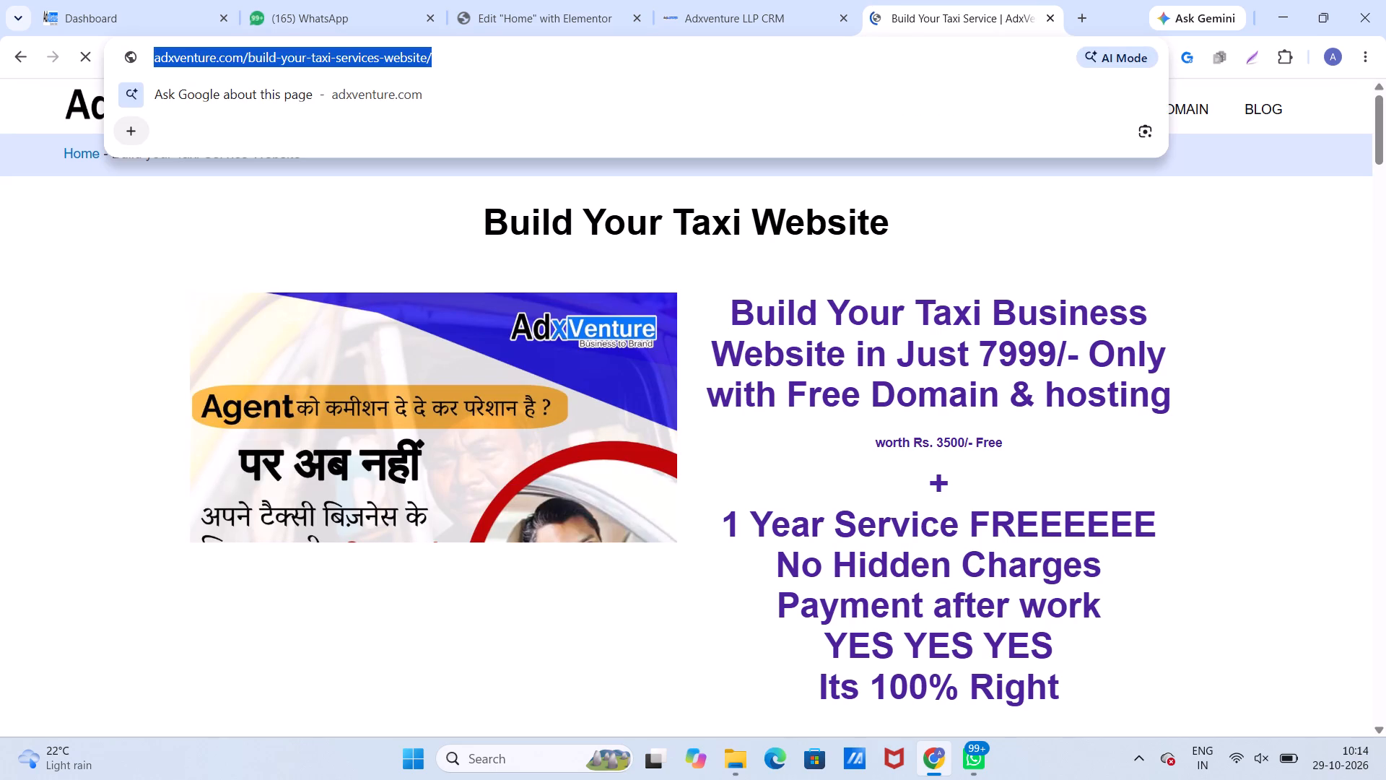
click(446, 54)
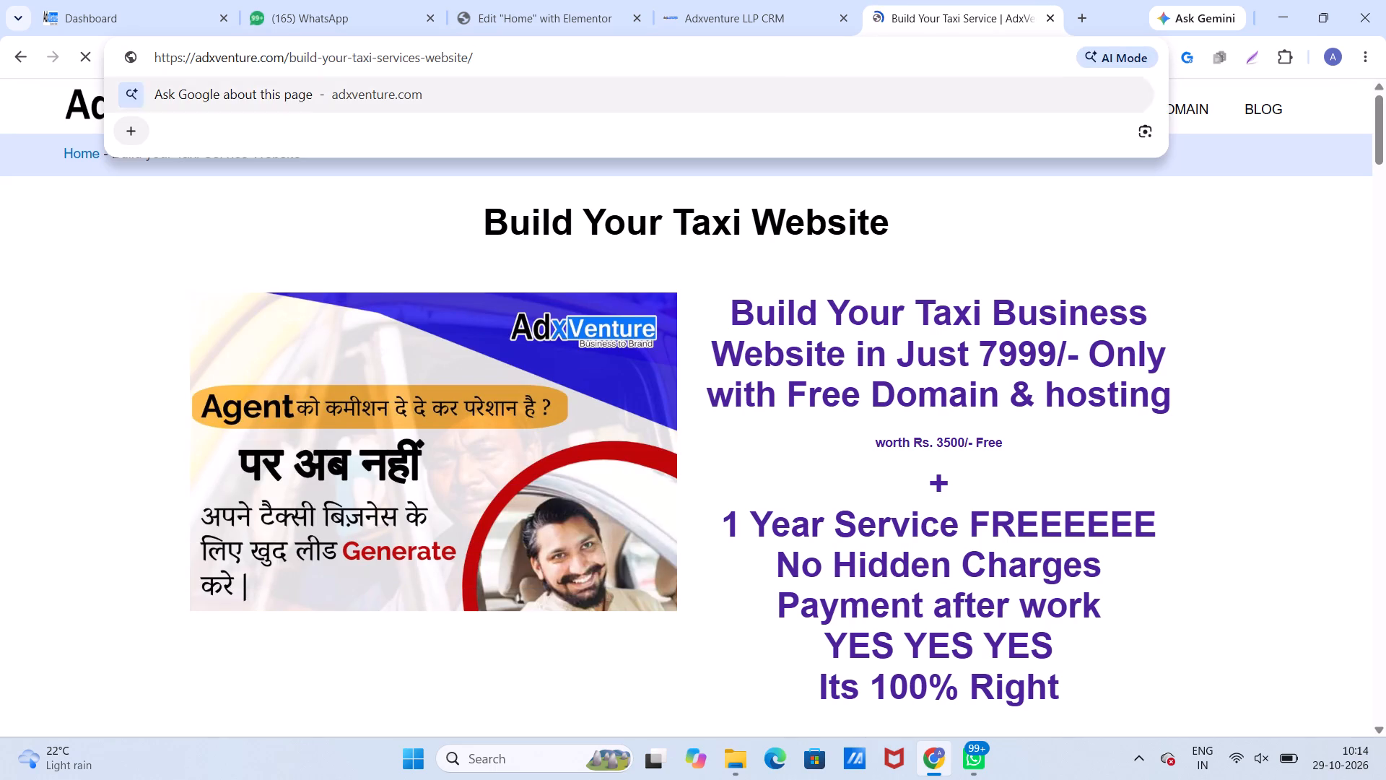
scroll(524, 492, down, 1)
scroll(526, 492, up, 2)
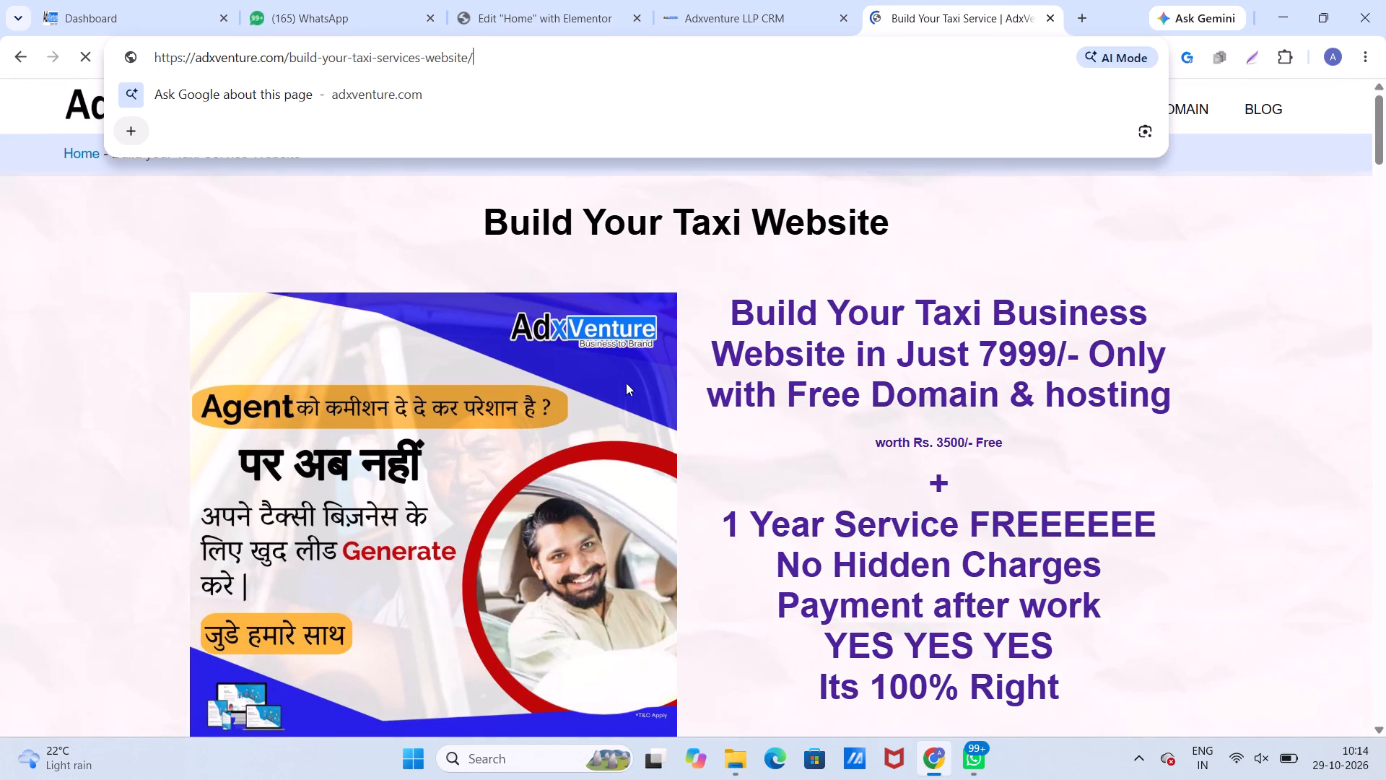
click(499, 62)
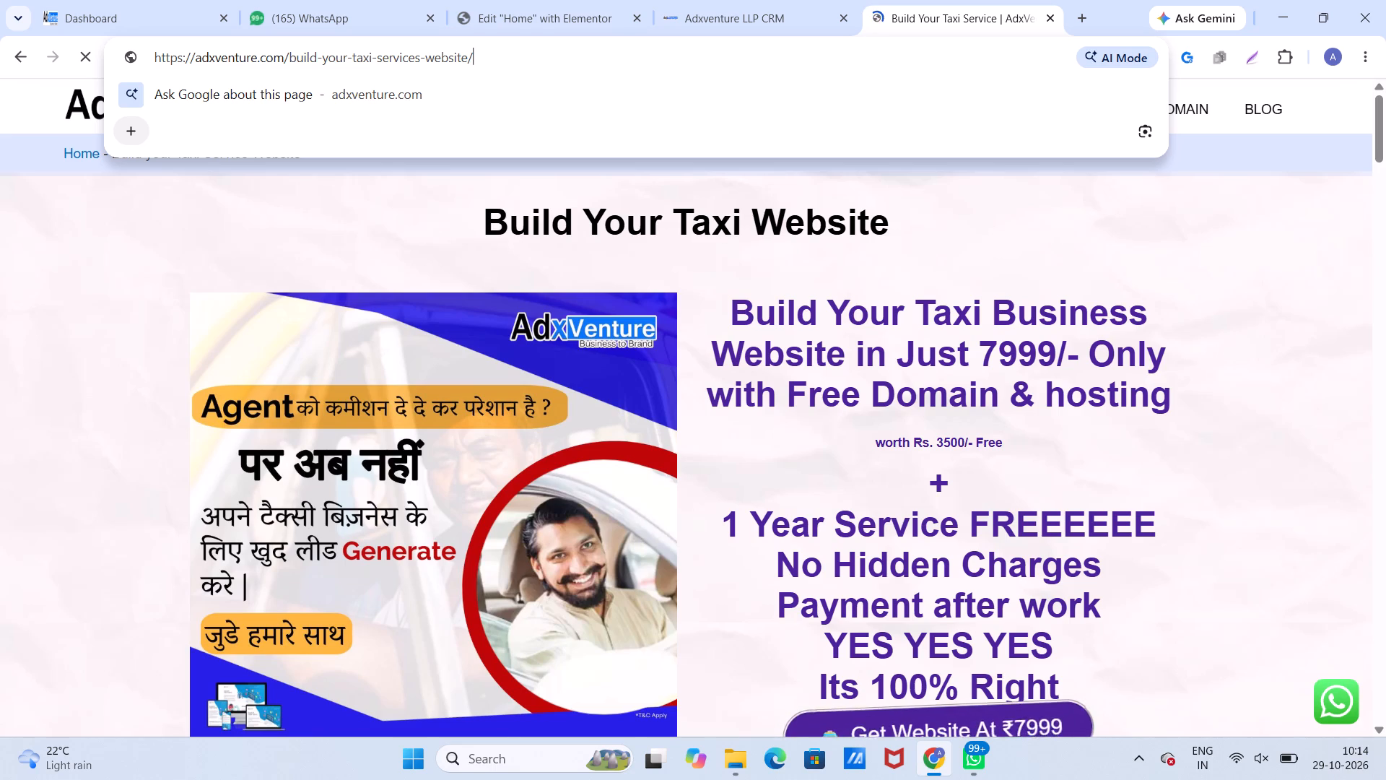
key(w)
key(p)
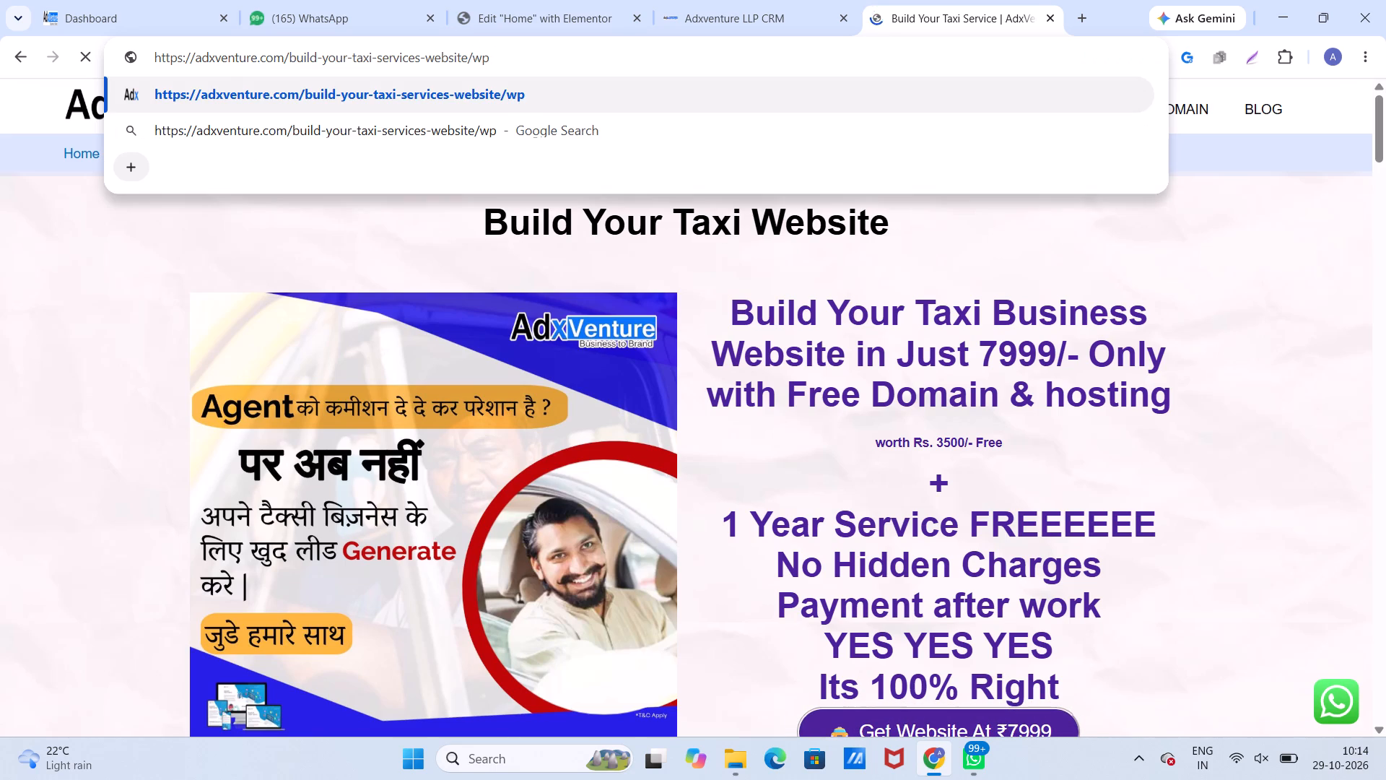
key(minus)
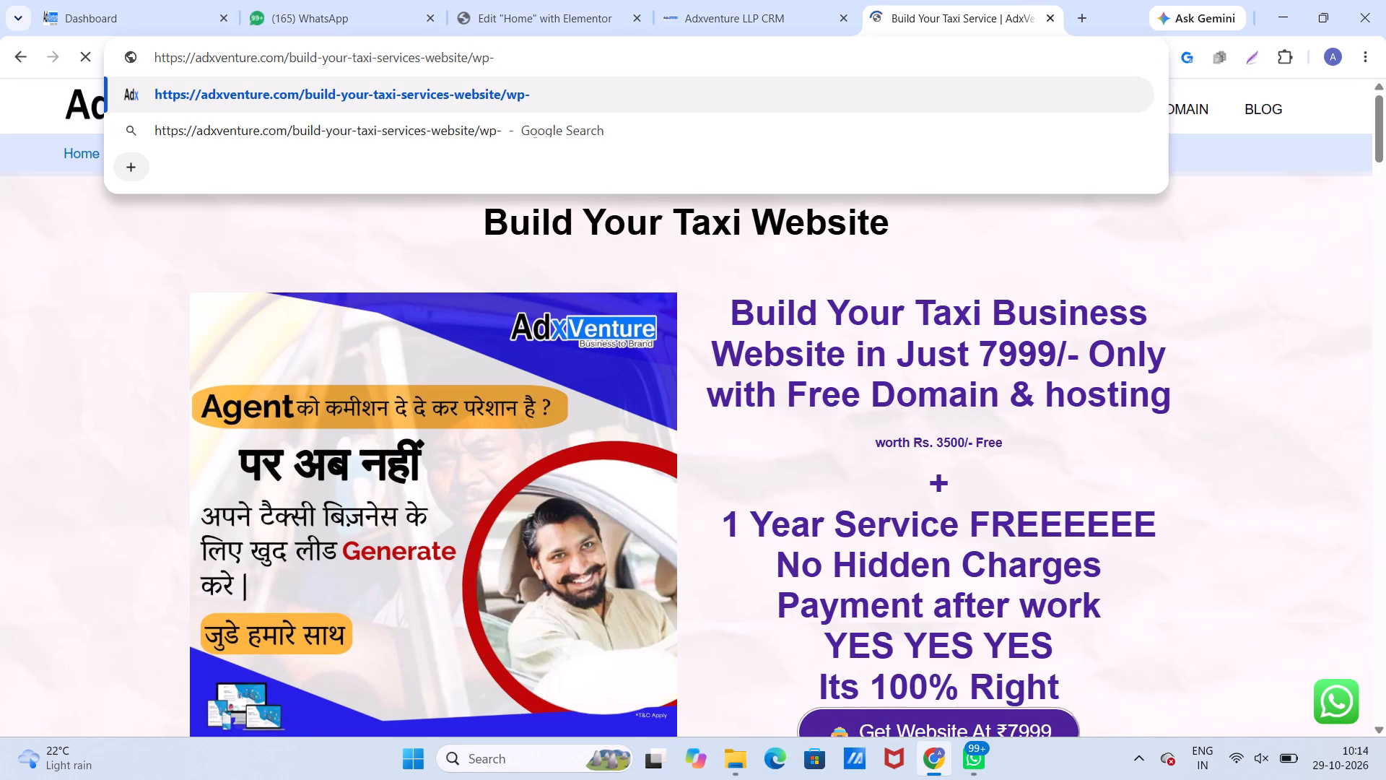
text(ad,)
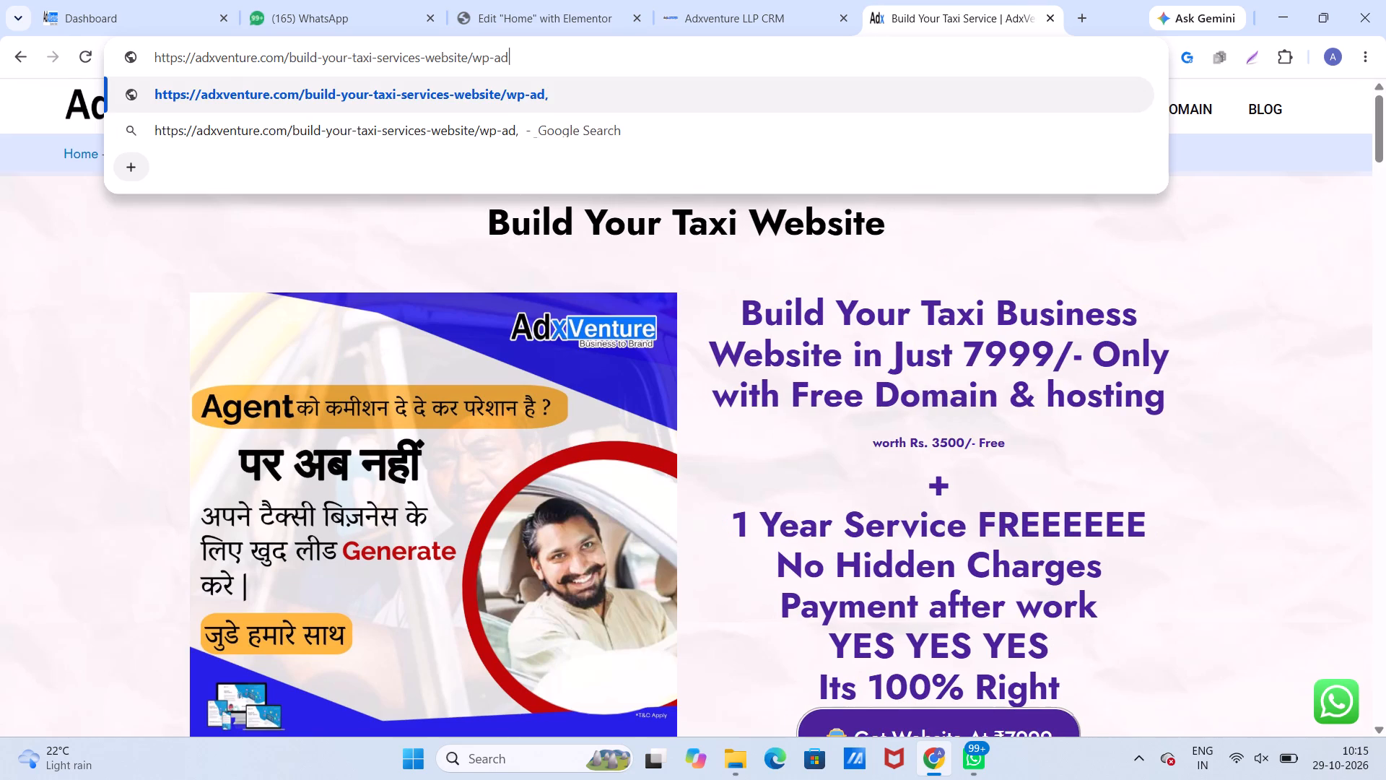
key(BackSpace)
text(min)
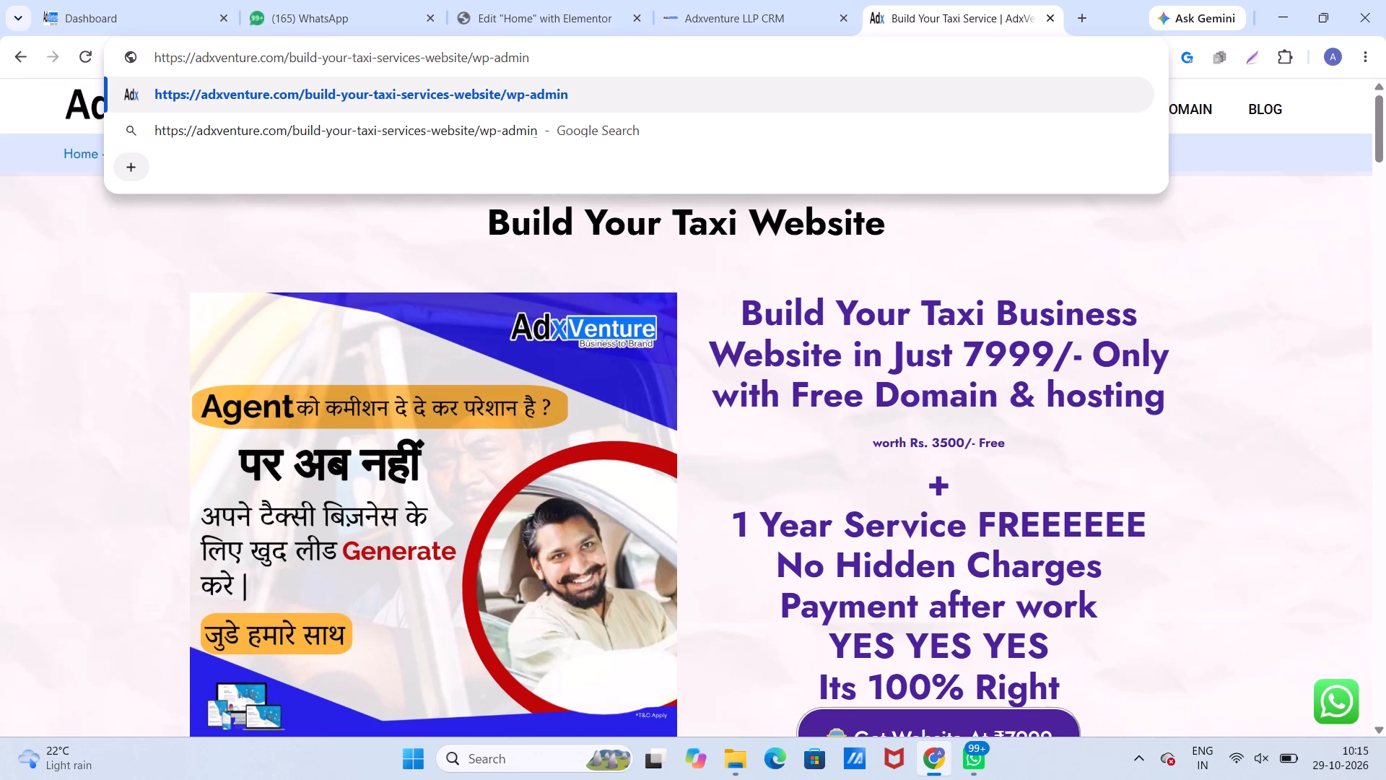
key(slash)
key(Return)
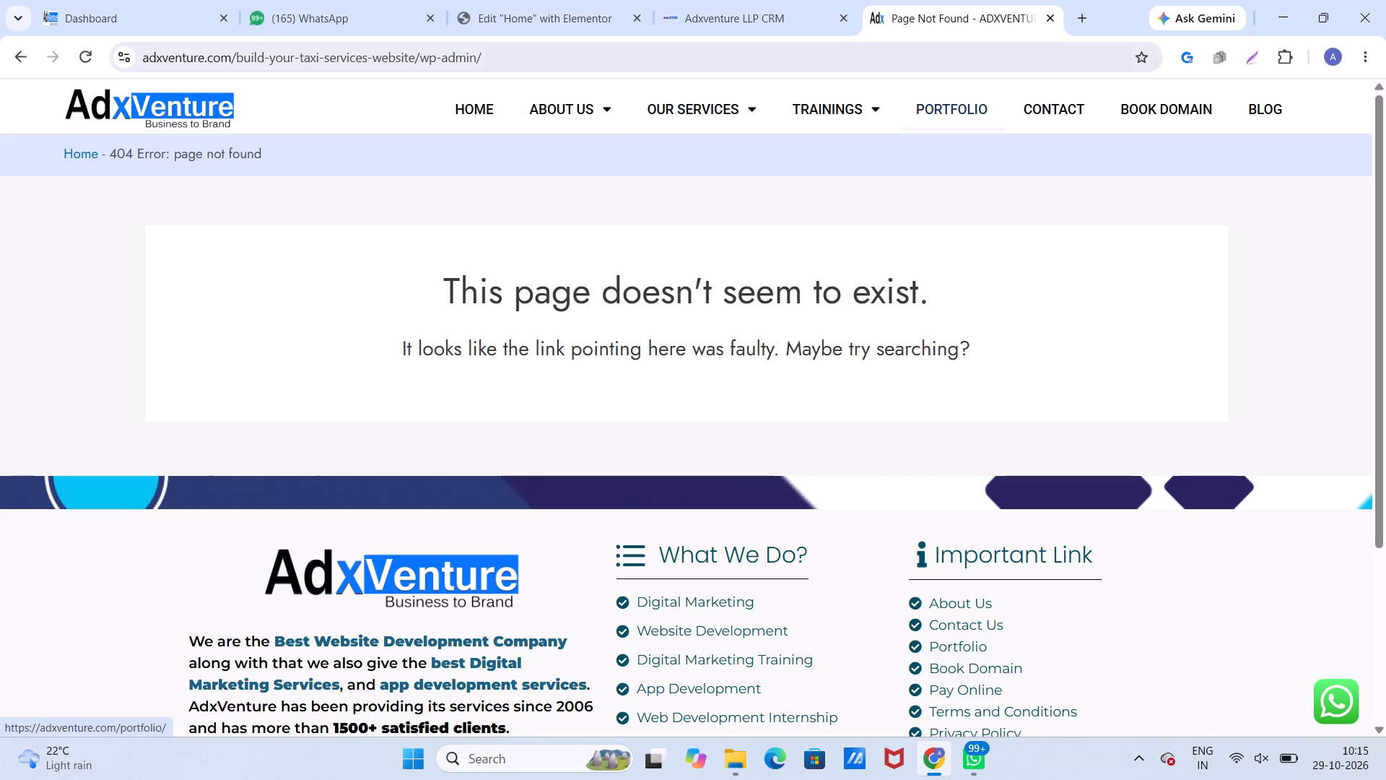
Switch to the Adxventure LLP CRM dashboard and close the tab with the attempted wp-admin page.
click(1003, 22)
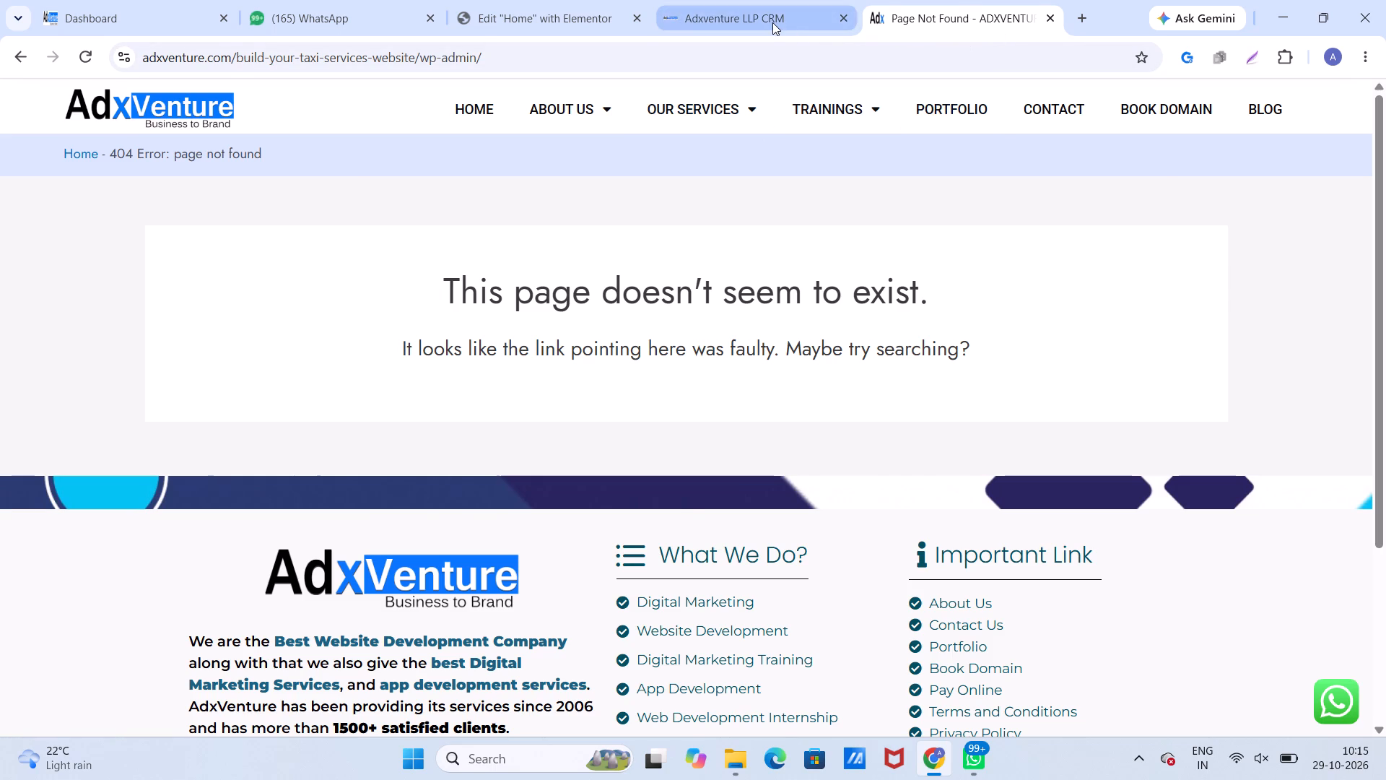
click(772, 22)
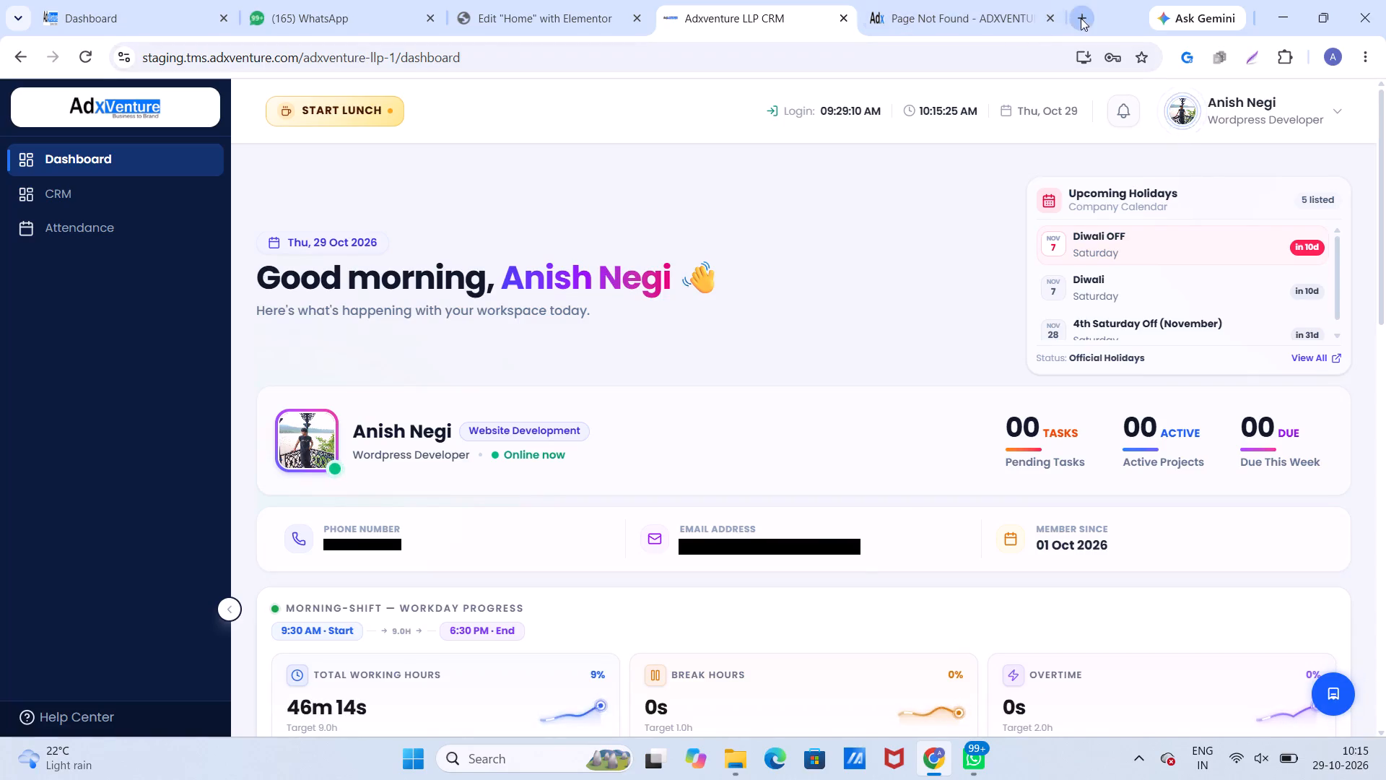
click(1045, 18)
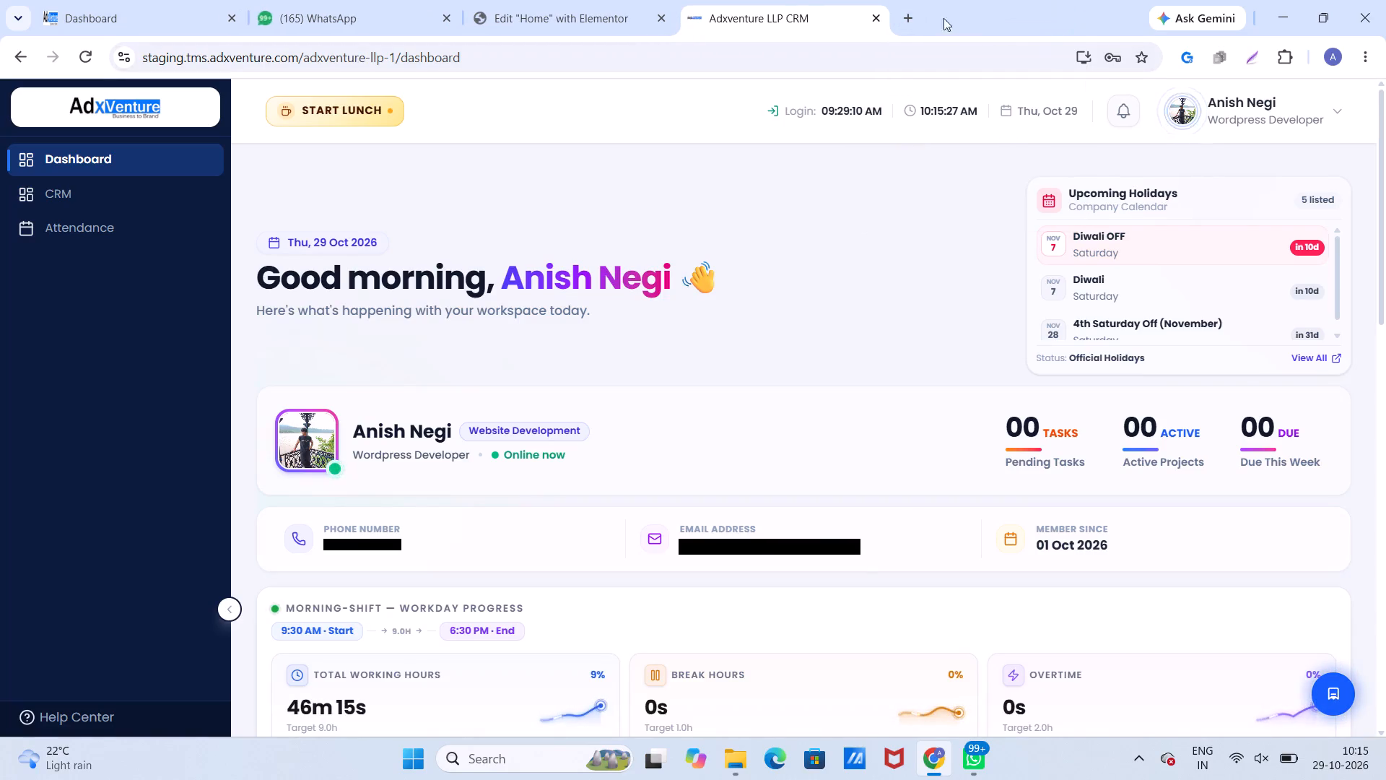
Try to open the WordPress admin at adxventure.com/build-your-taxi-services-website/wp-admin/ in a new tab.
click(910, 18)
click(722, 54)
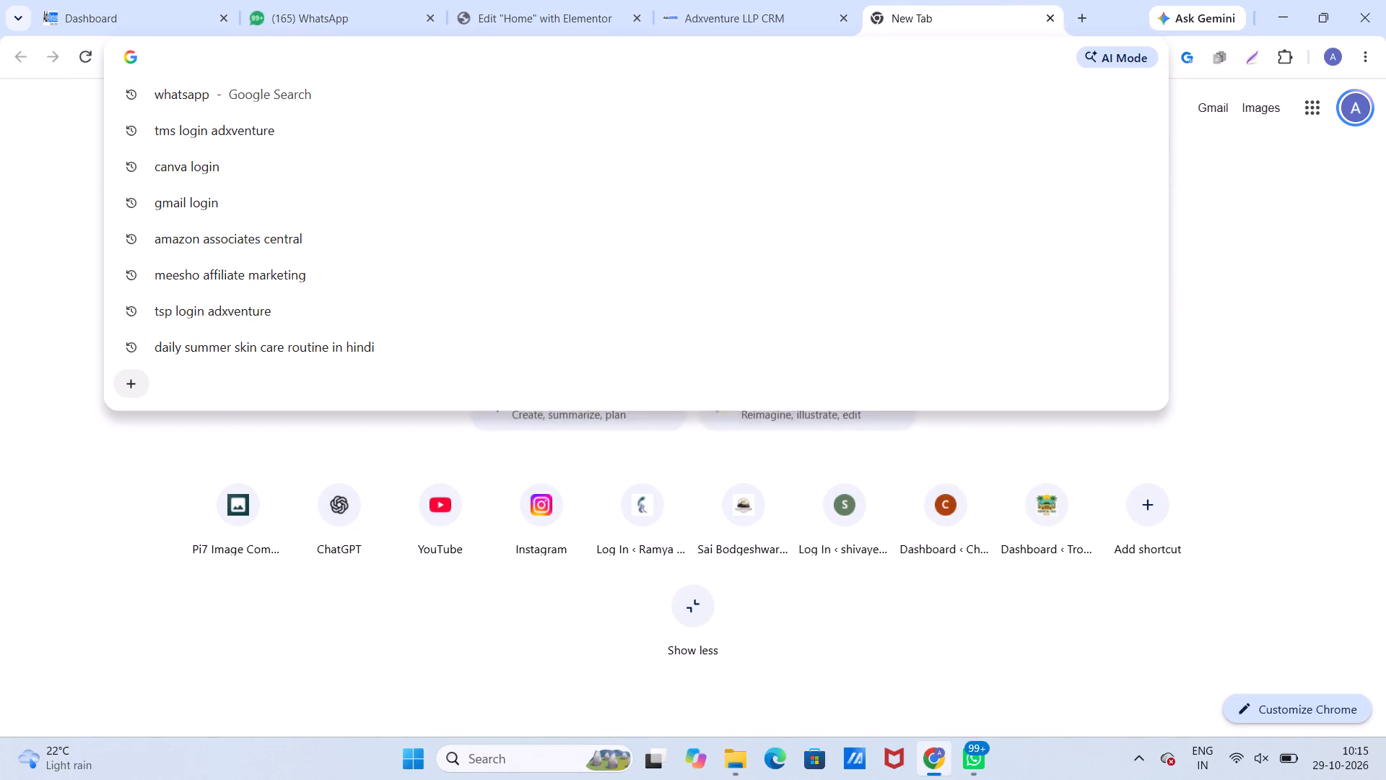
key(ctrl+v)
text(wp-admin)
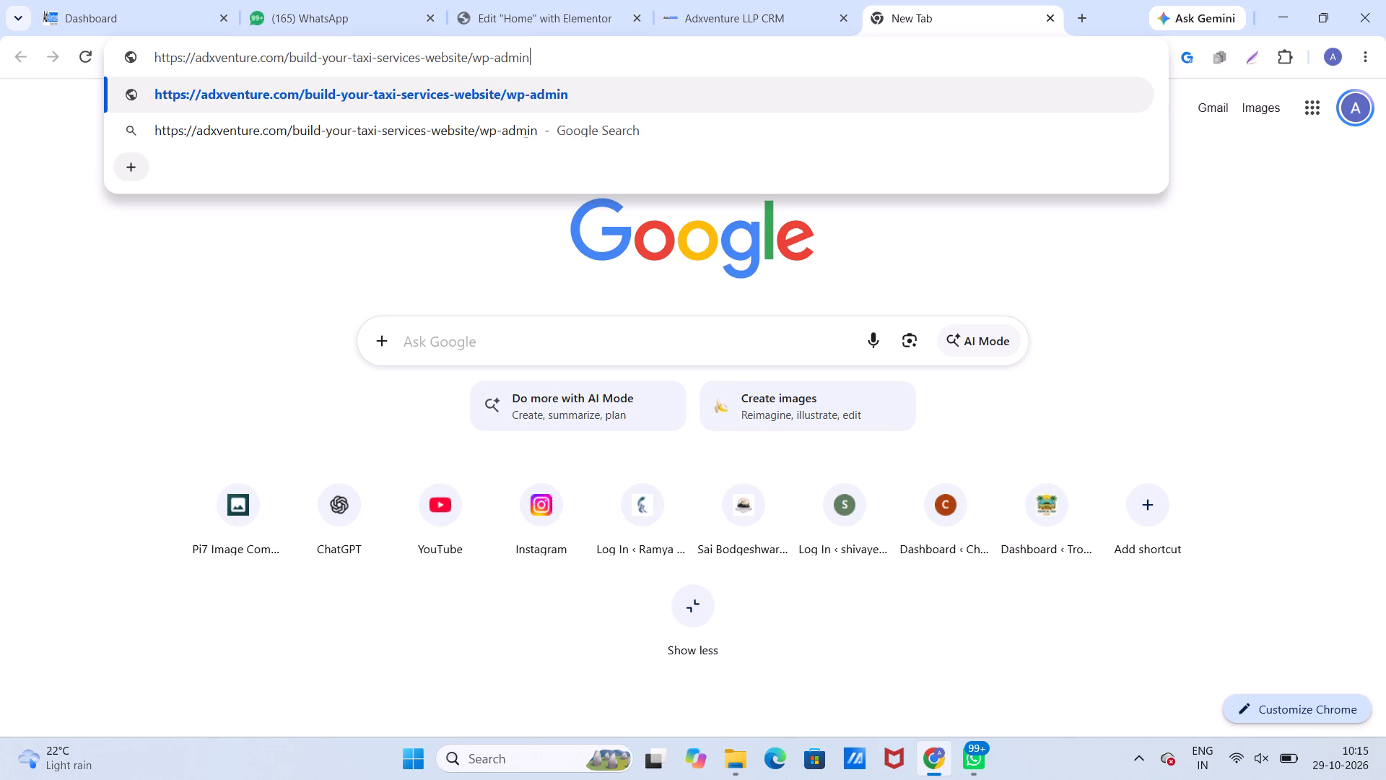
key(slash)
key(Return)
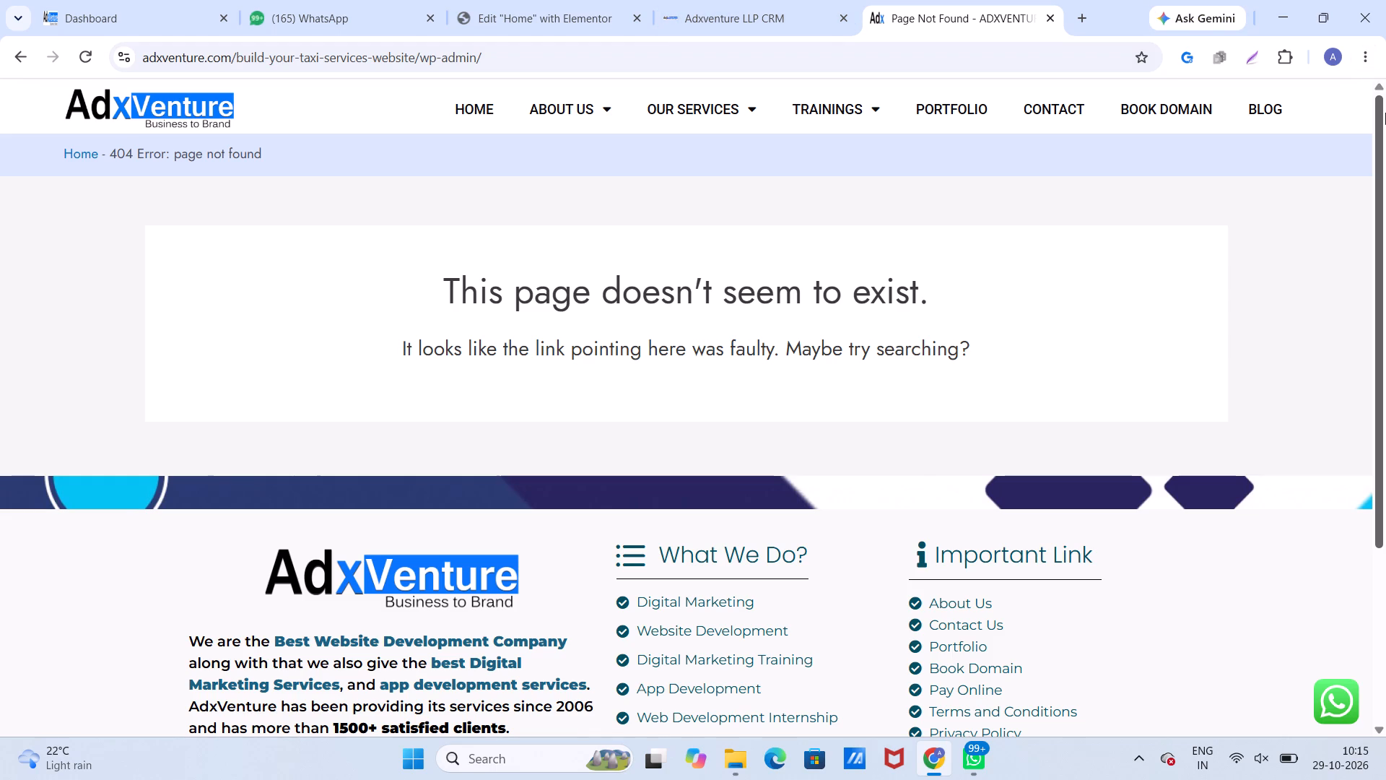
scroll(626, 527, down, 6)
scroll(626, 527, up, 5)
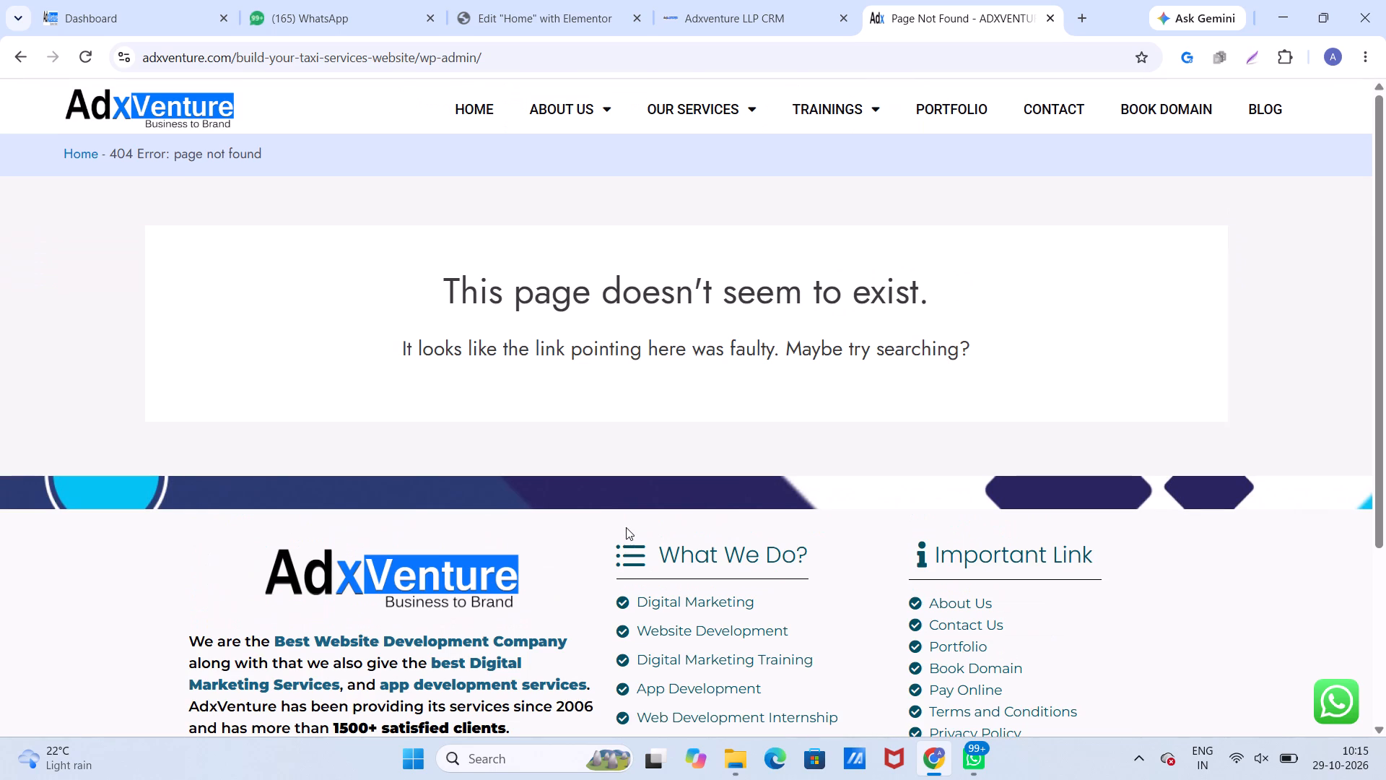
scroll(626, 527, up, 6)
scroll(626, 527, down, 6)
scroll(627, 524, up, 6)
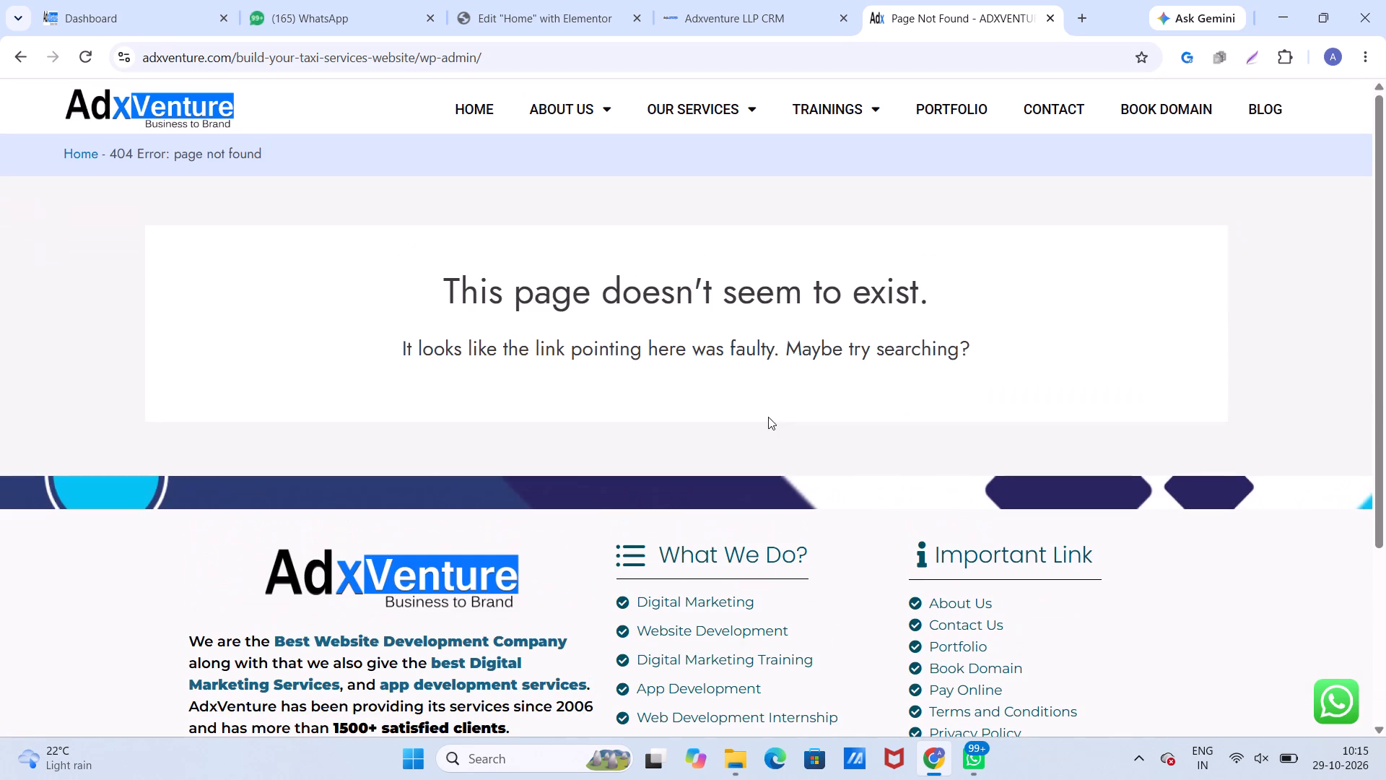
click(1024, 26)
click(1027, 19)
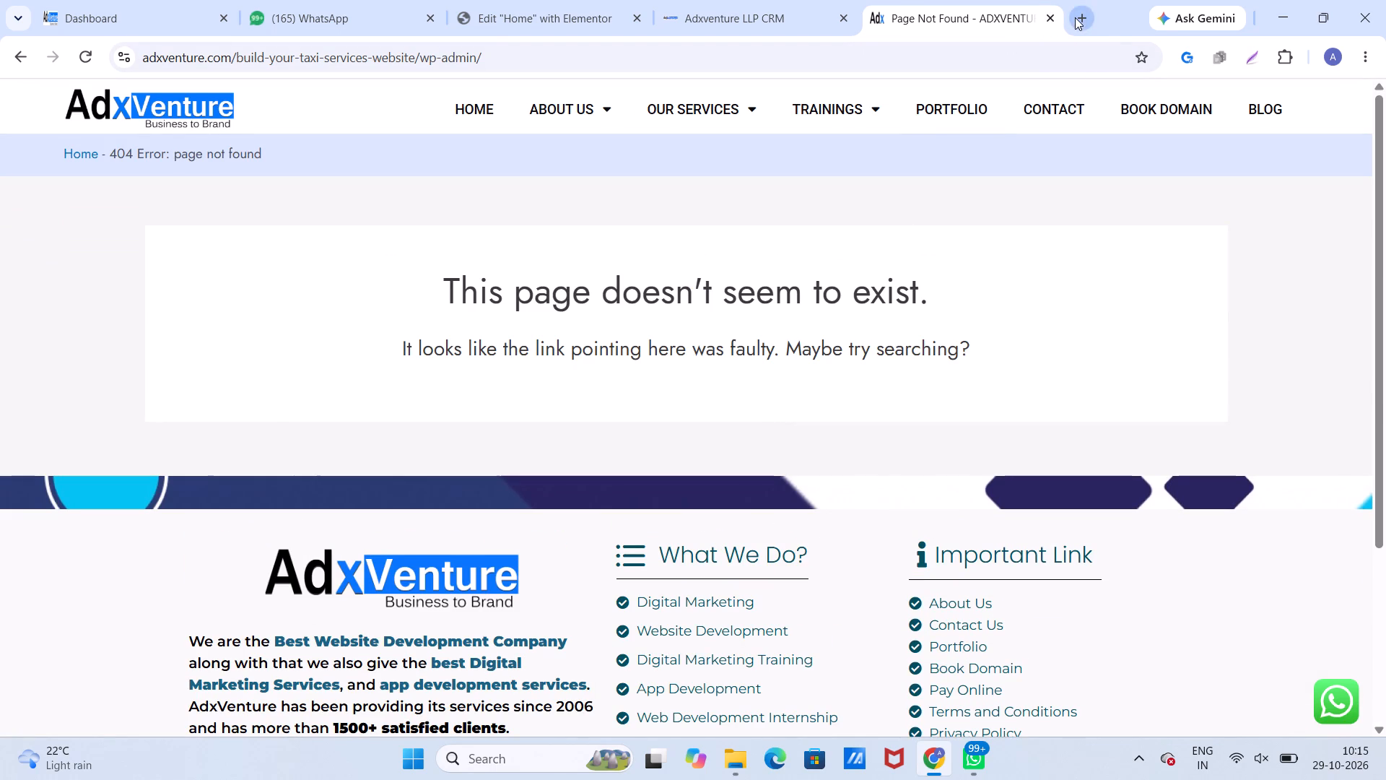
Go to the WordPress admin address under the root domain adxventure.com in another new tab.
click(1075, 17)
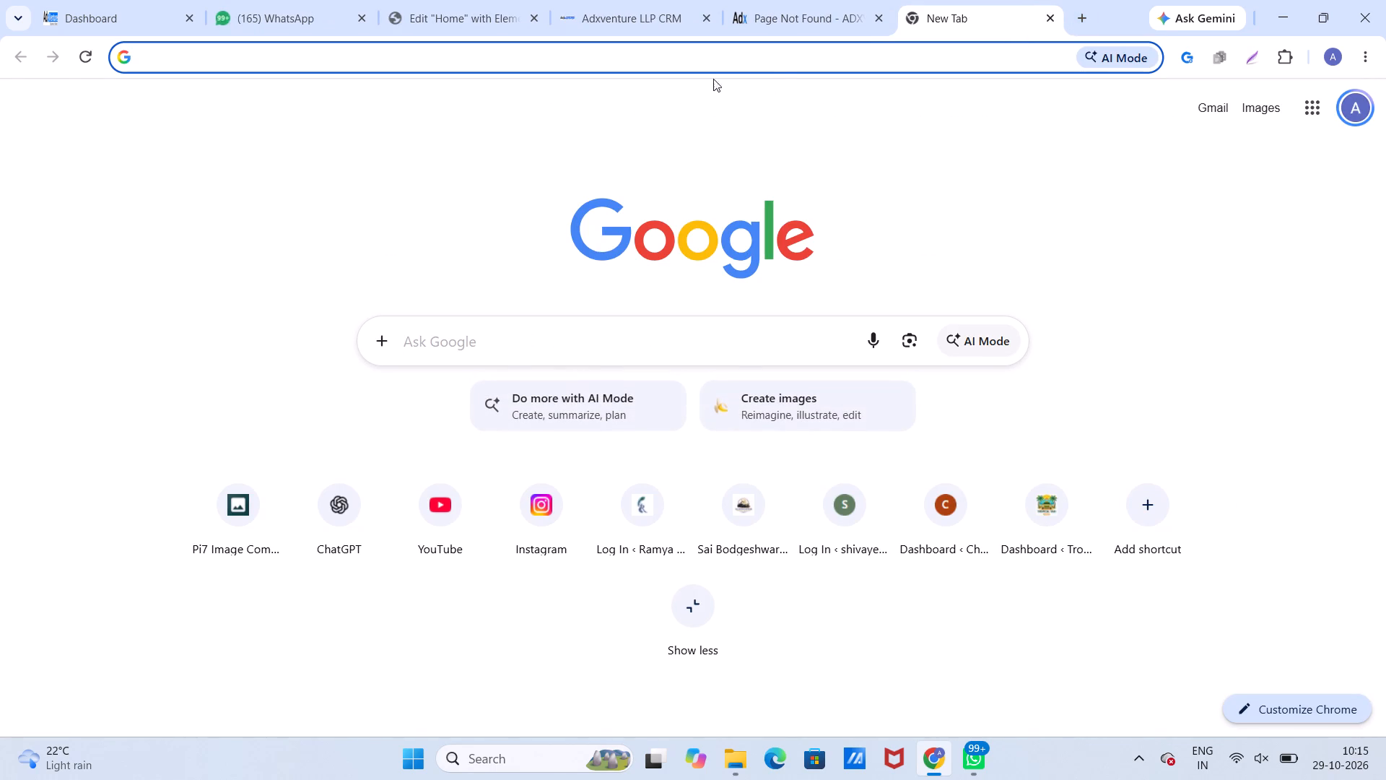
click(697, 52)
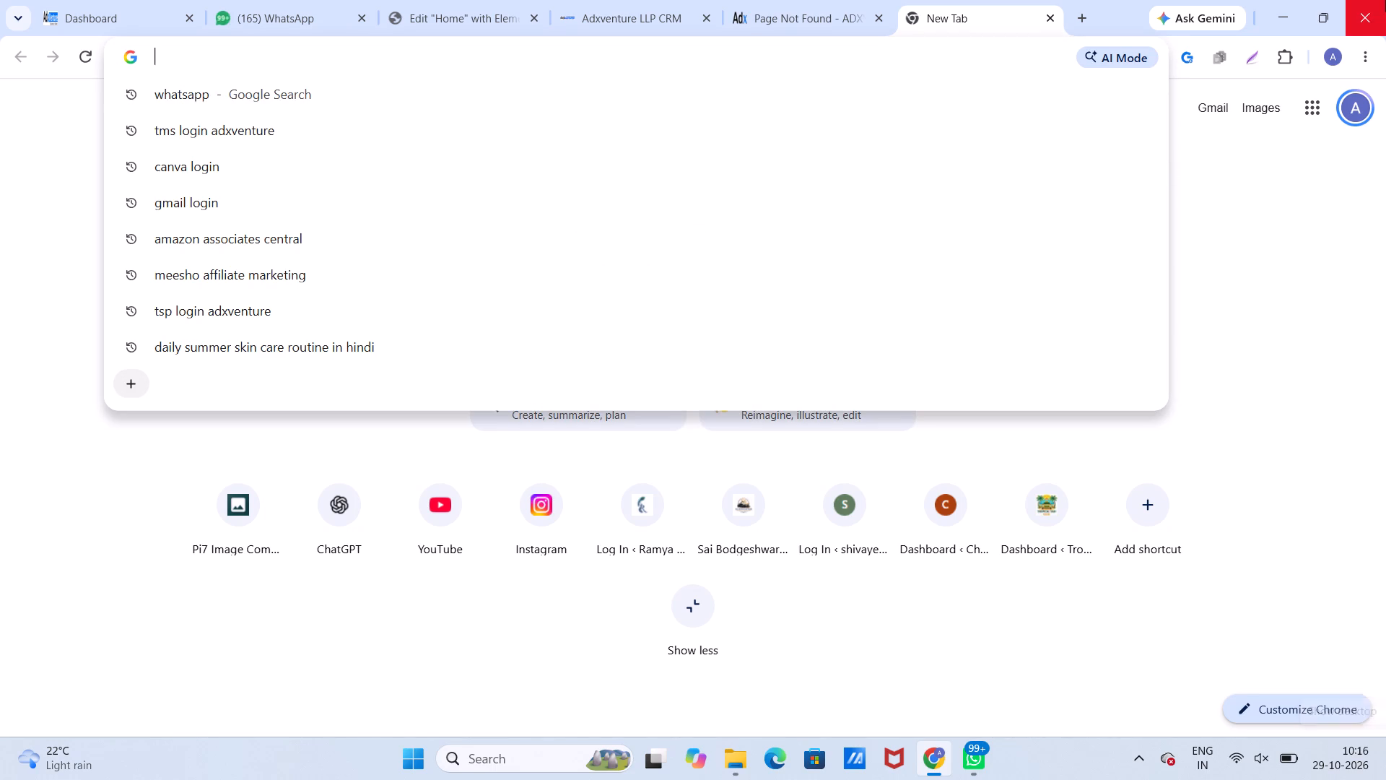
text(adxventute)
key(BackSpace)
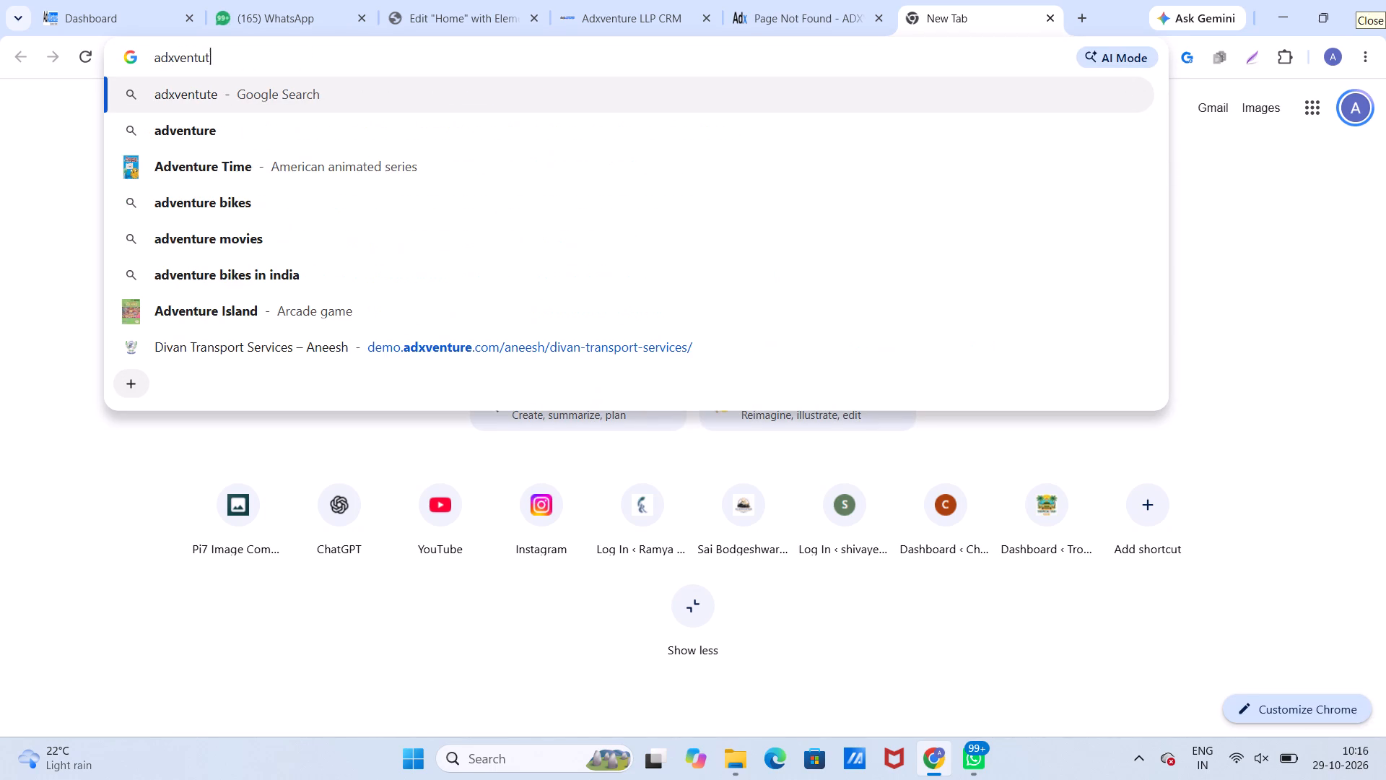
key(BackSpace)
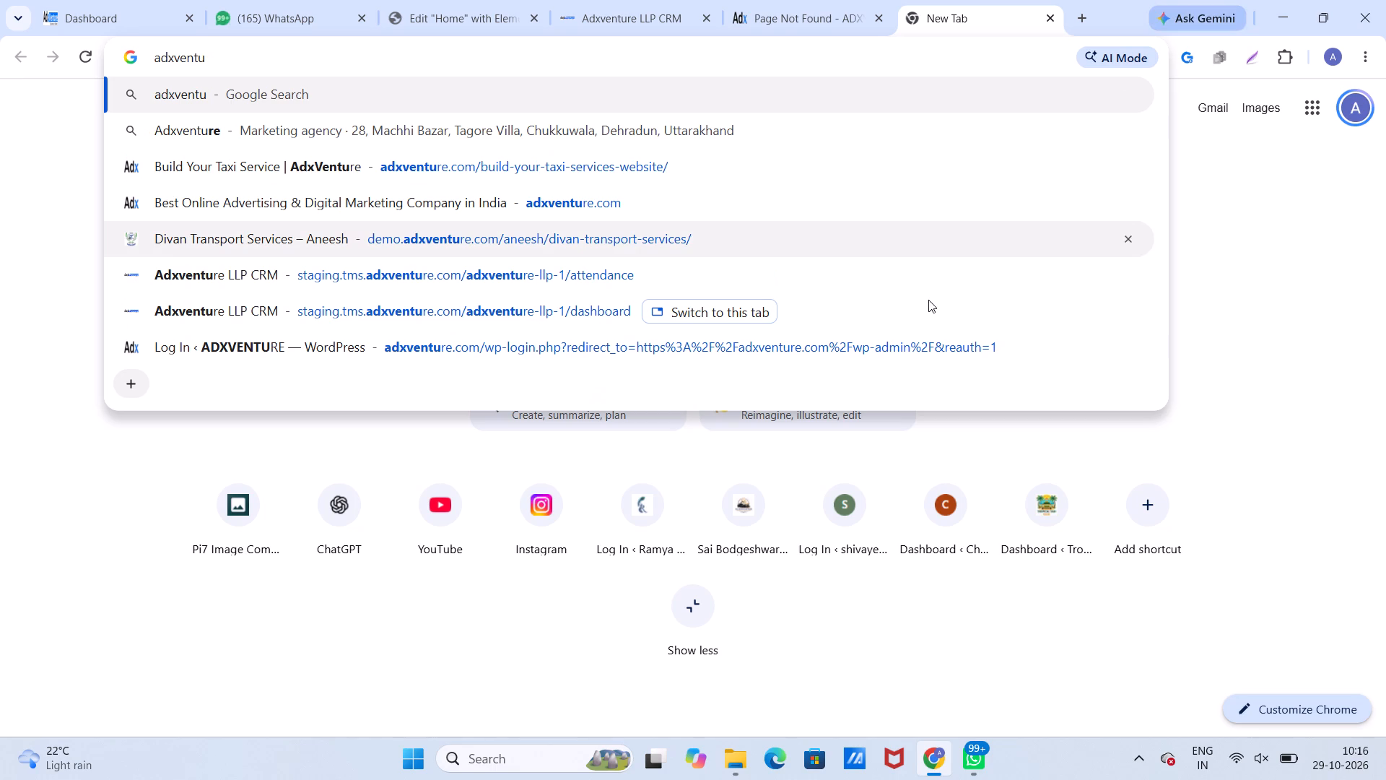
click(403, 211)
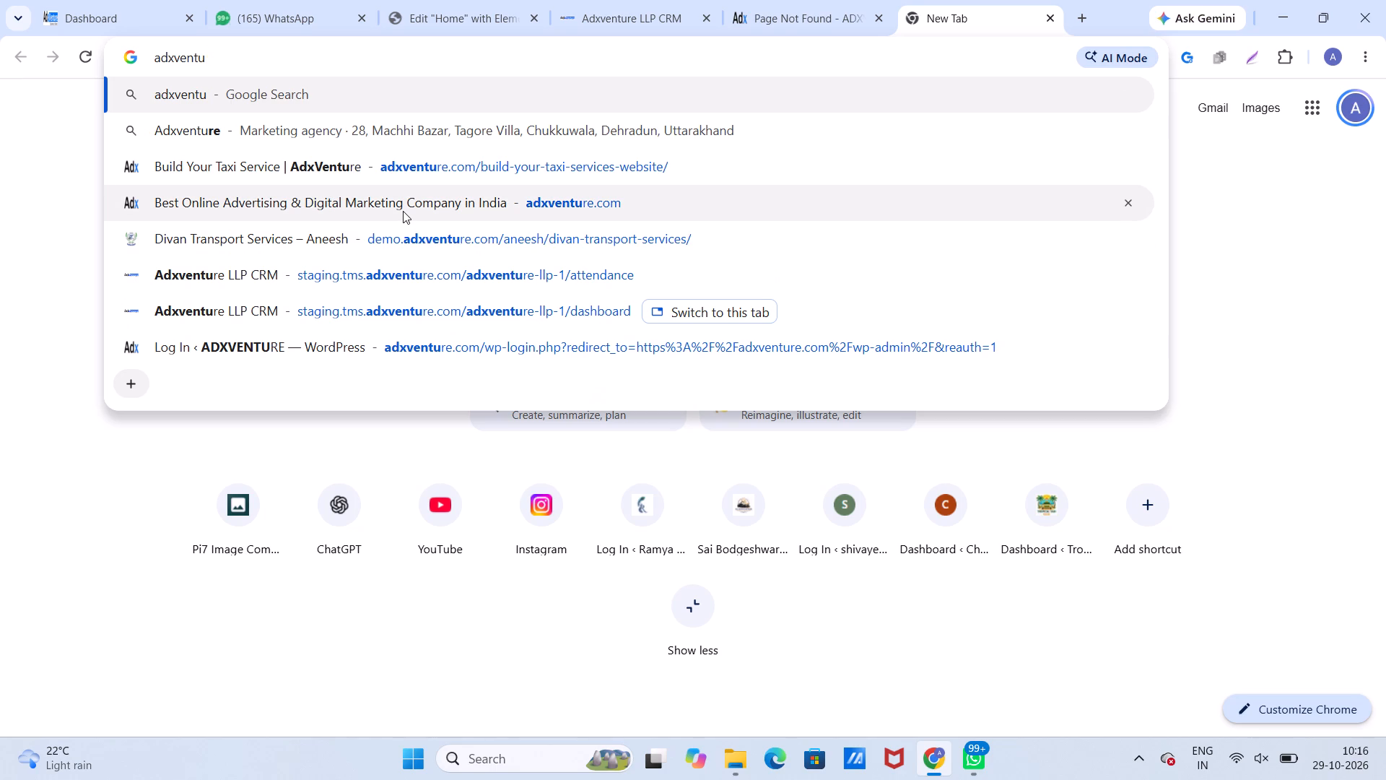
click(336, 49)
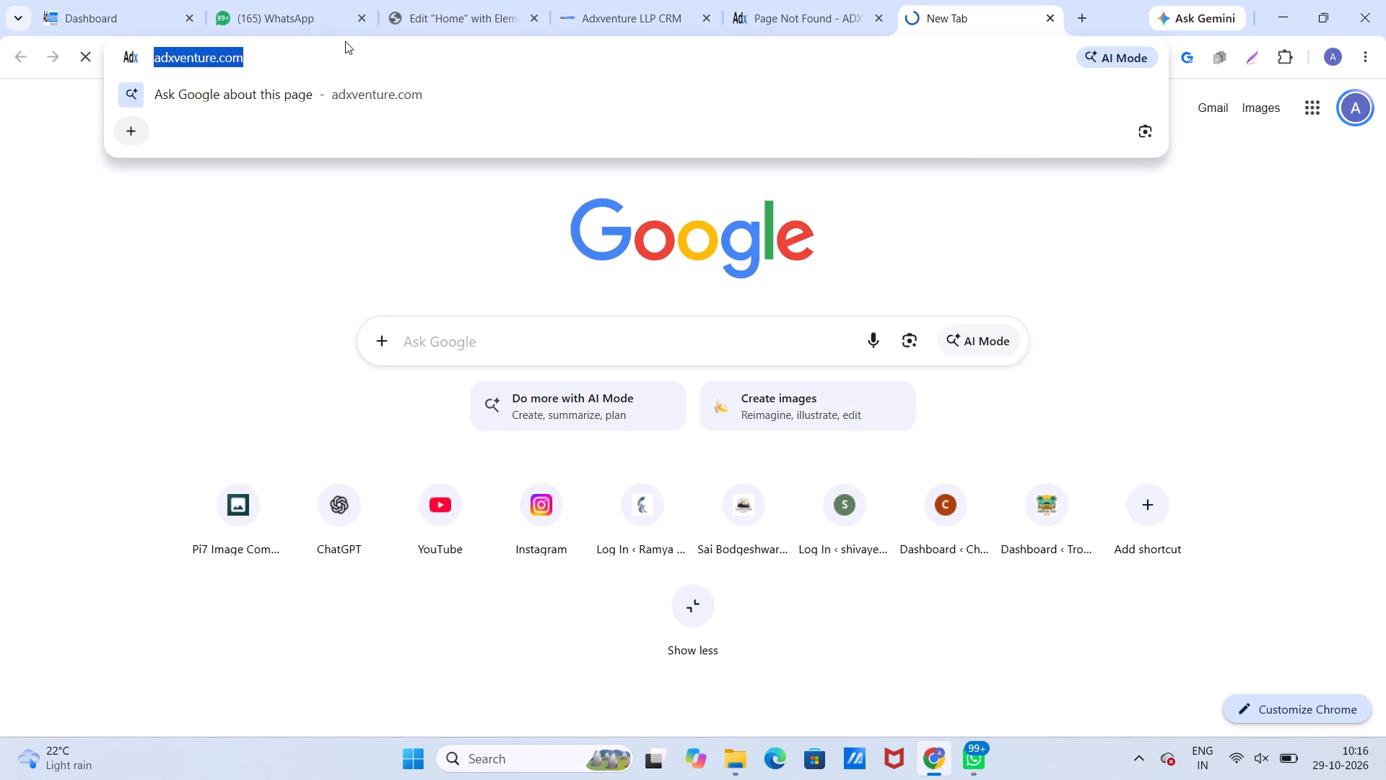
key(Right)
key(slash)
text(wp)
text(-)
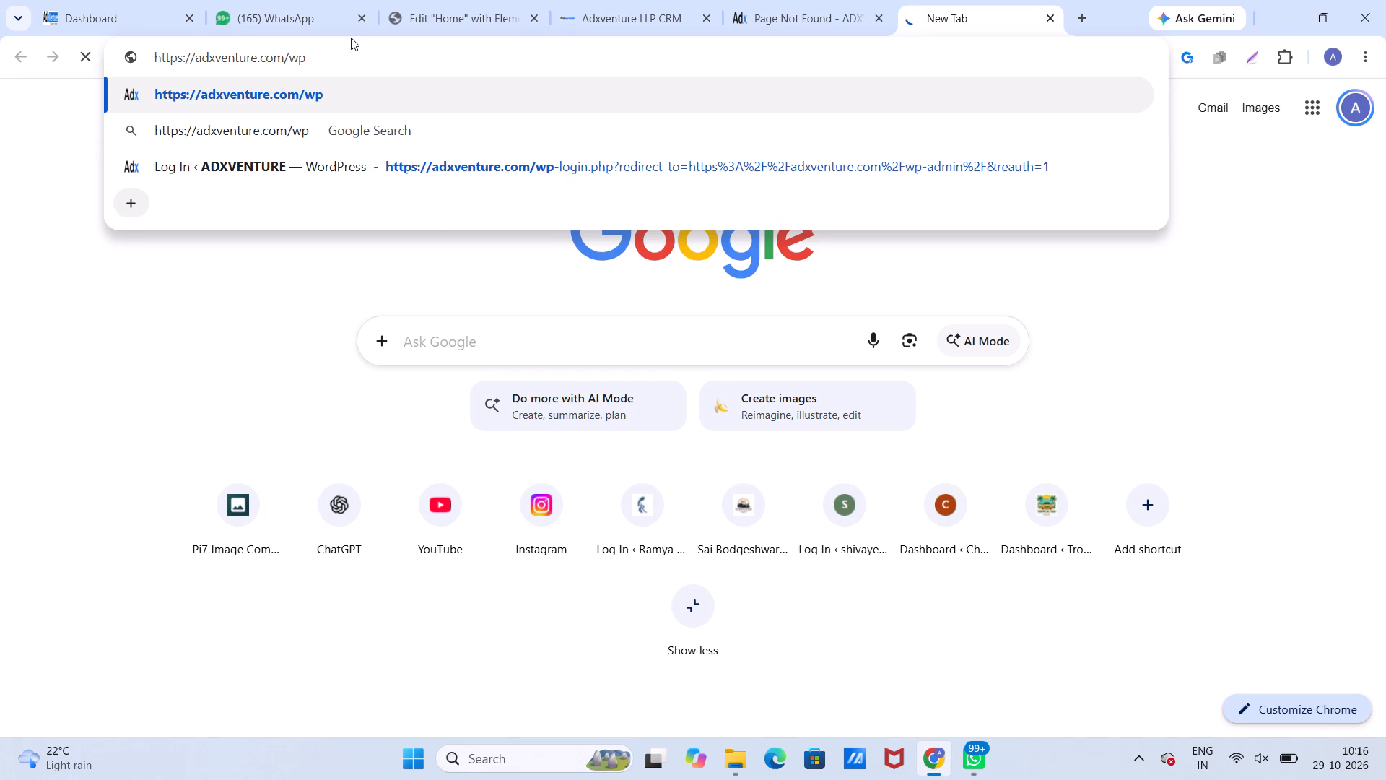
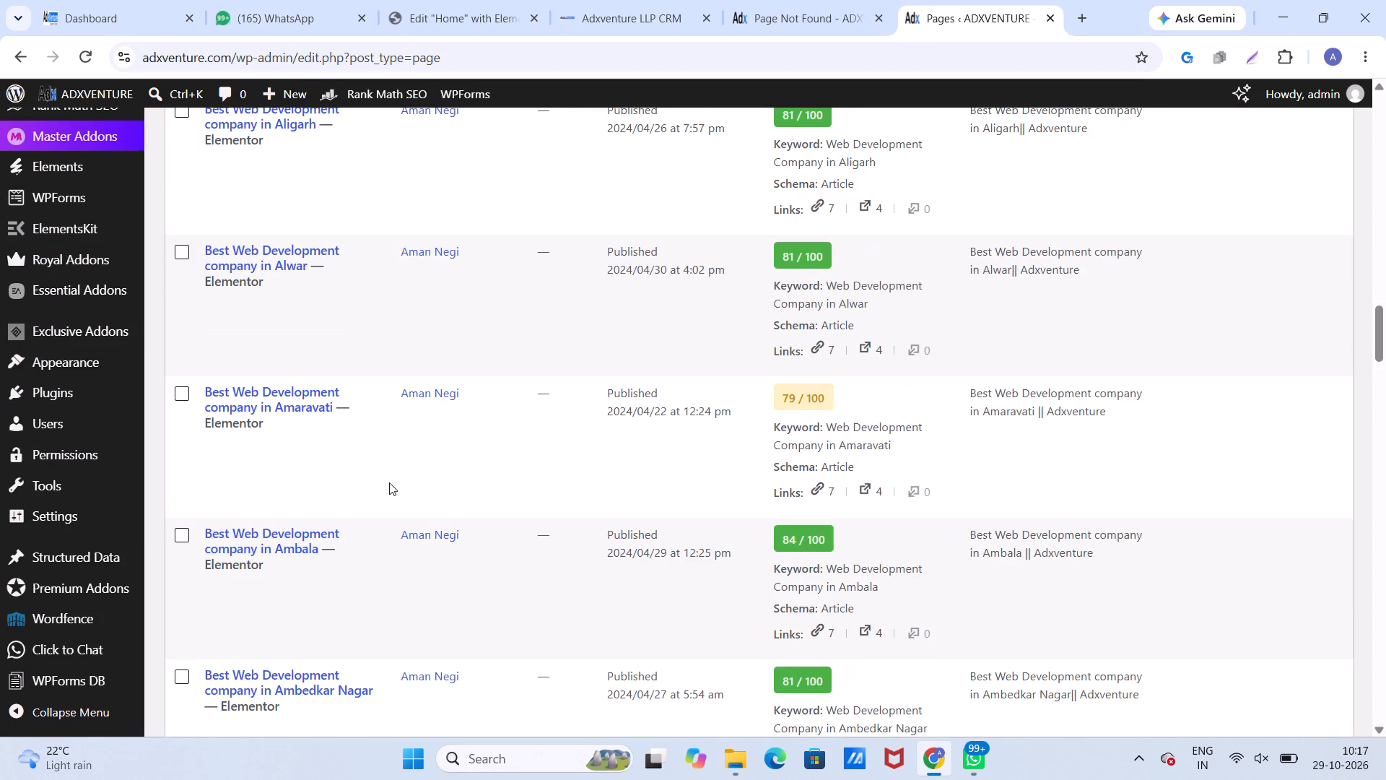
Look through the first page of the AdxVenture Pages list for the taxi services website page.
scroll(389, 482, down, 17)
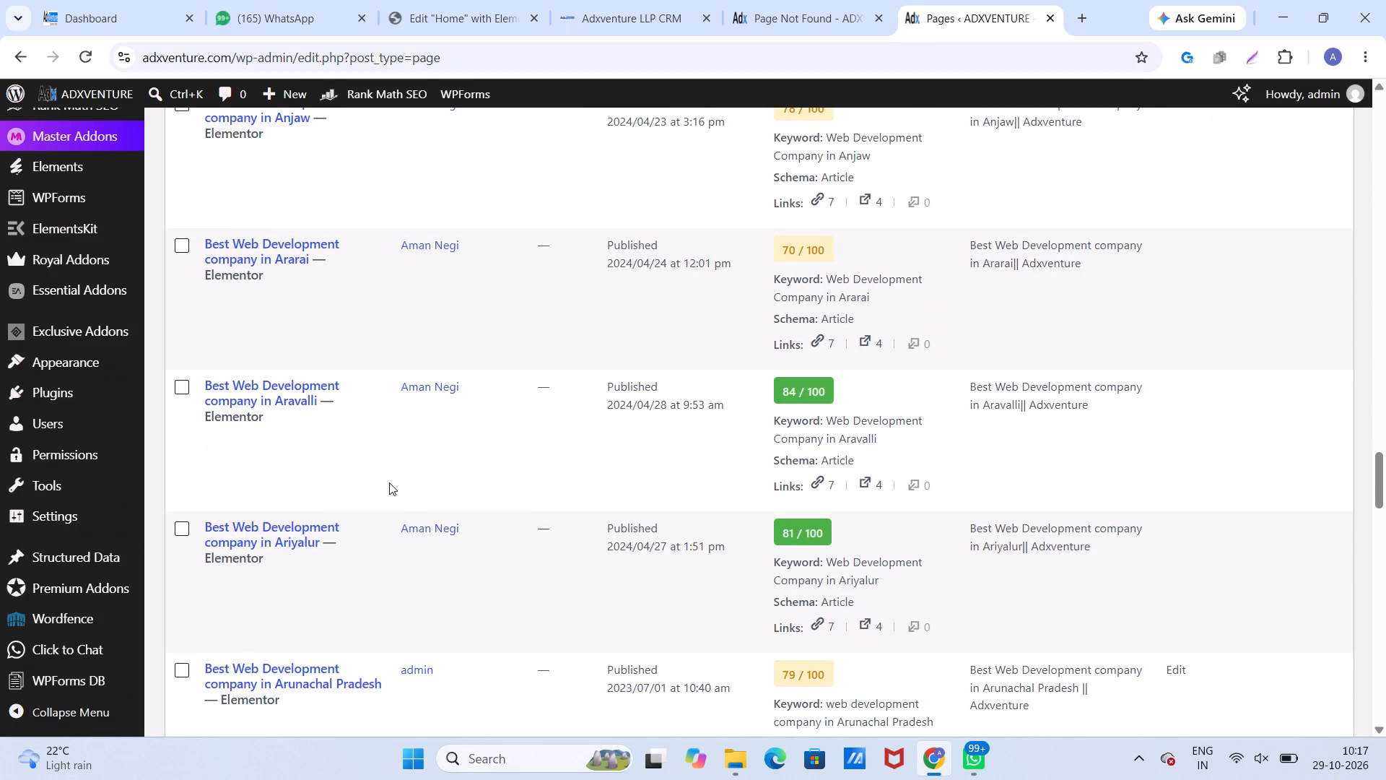
scroll(389, 482, down, 18)
scroll(389, 482, down, 7)
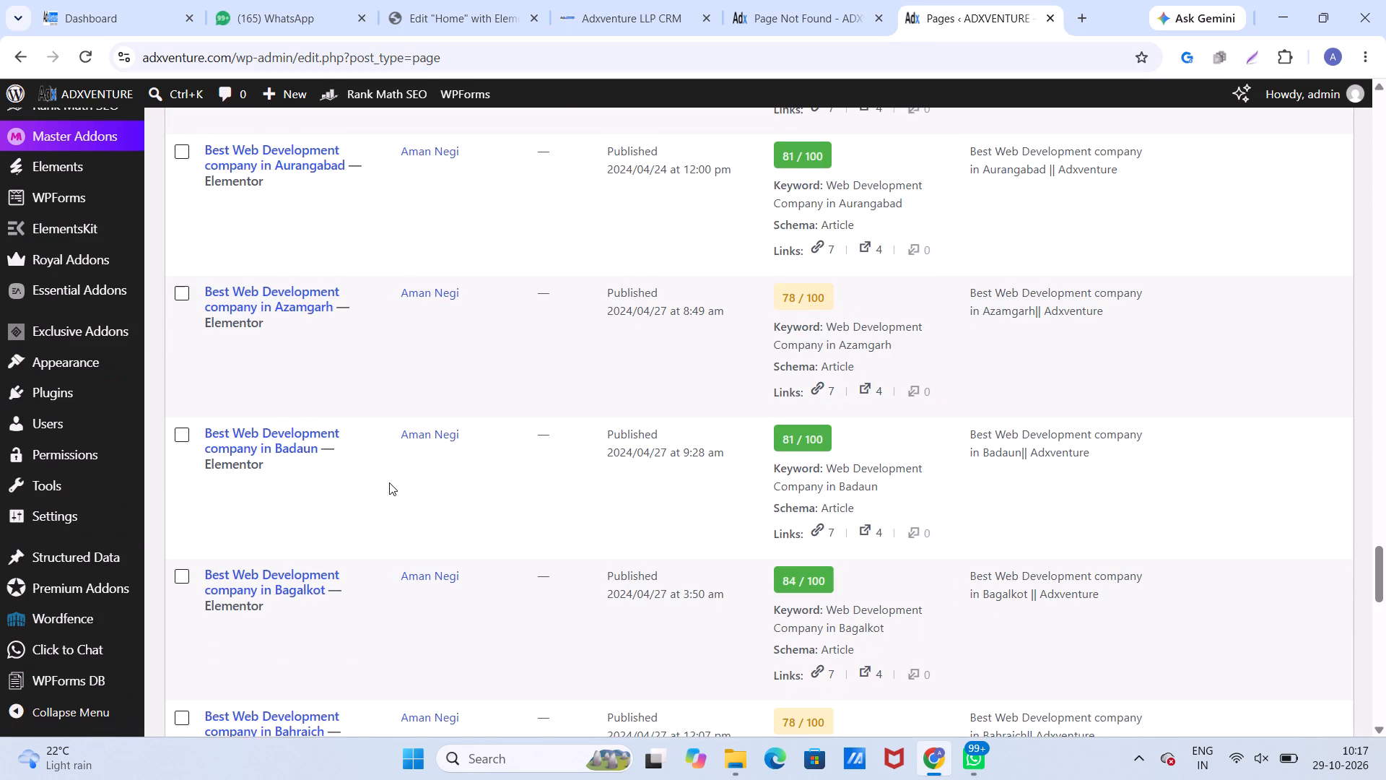
scroll(388, 485, down, 12)
scroll(388, 485, up, 9)
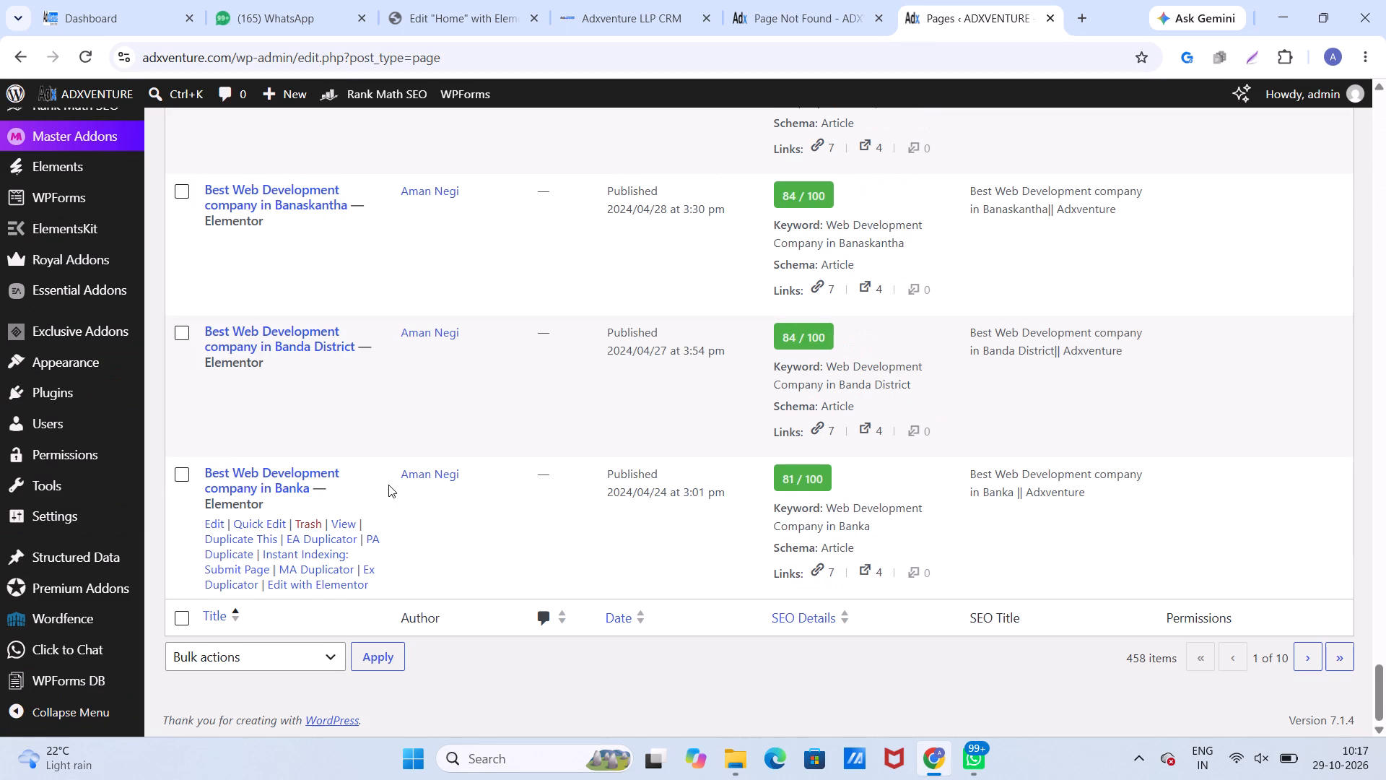
scroll(388, 485, up, 20)
scroll(388, 485, up, 8)
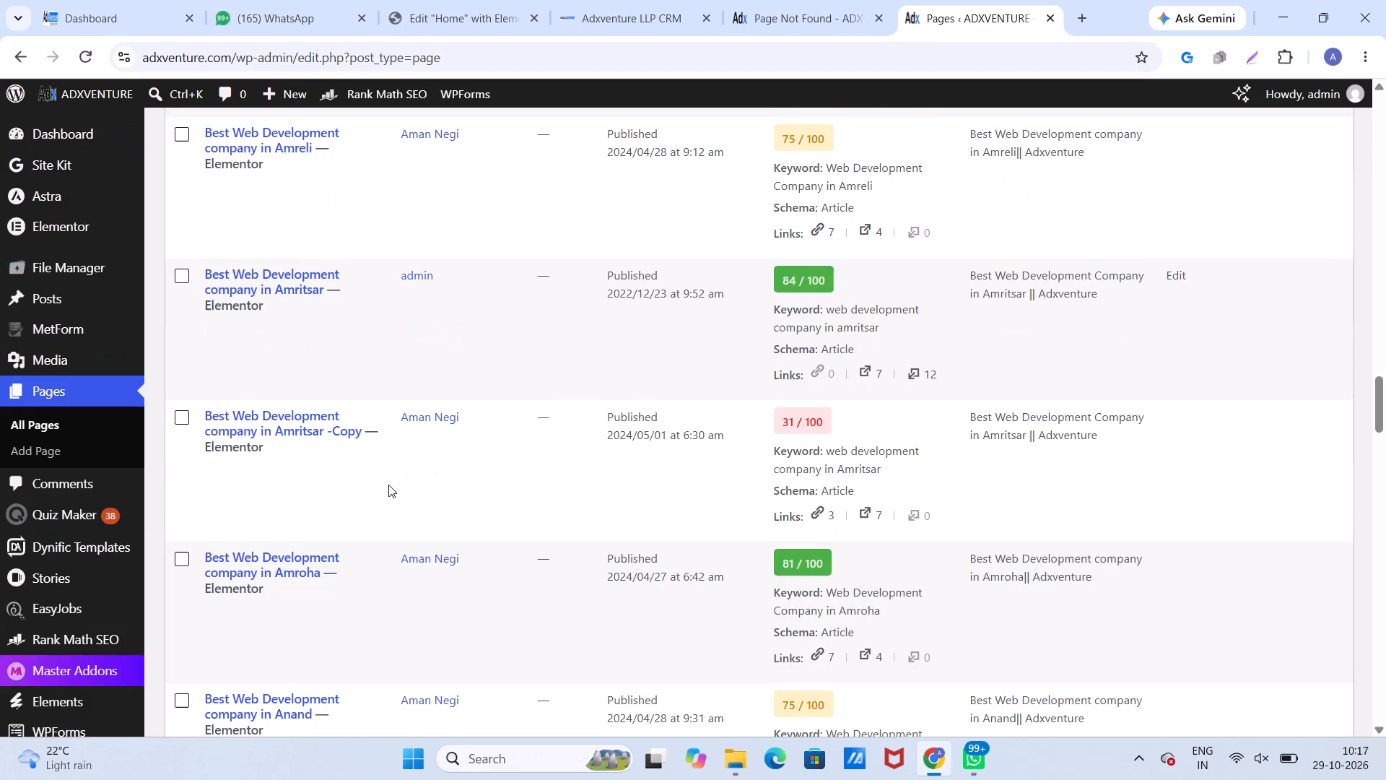
scroll(388, 485, up, 18)
scroll(388, 485, up, 11)
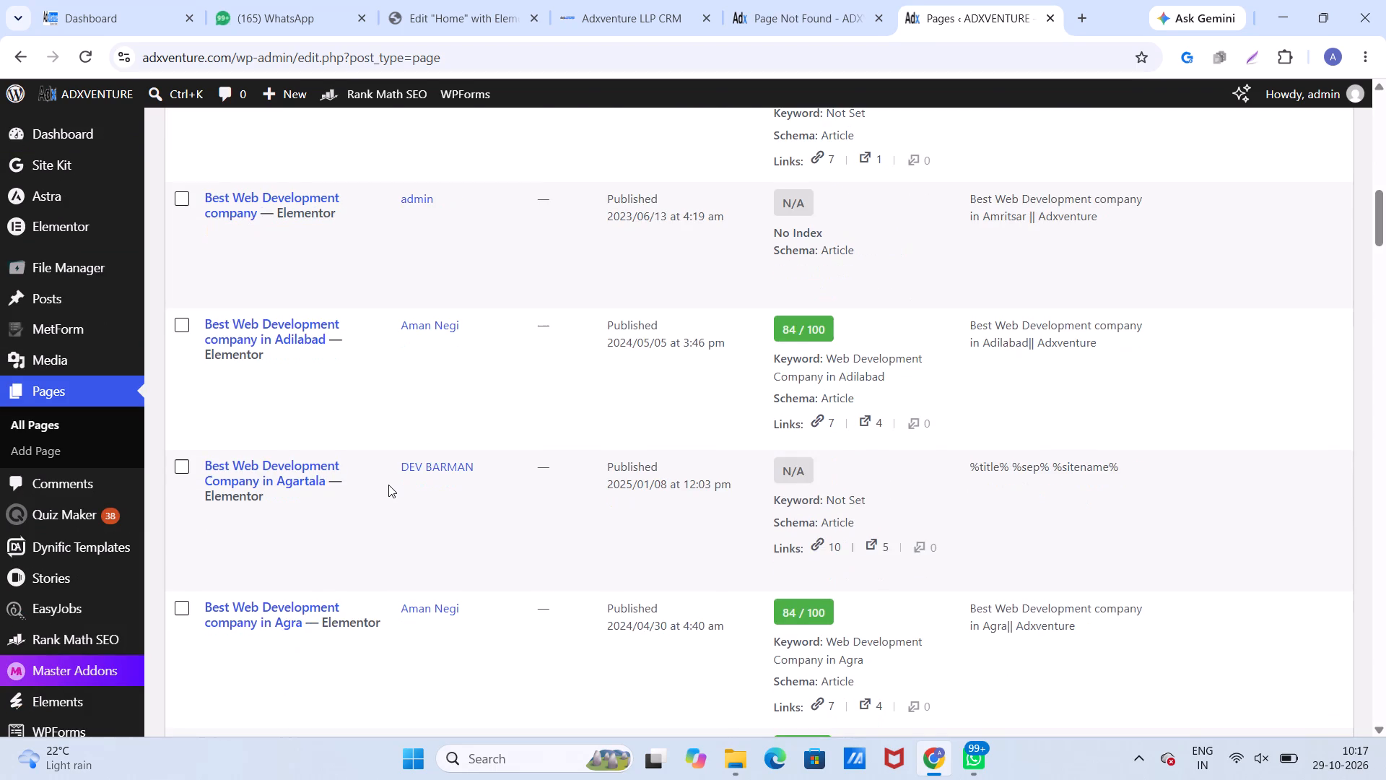
scroll(388, 485, up, 12)
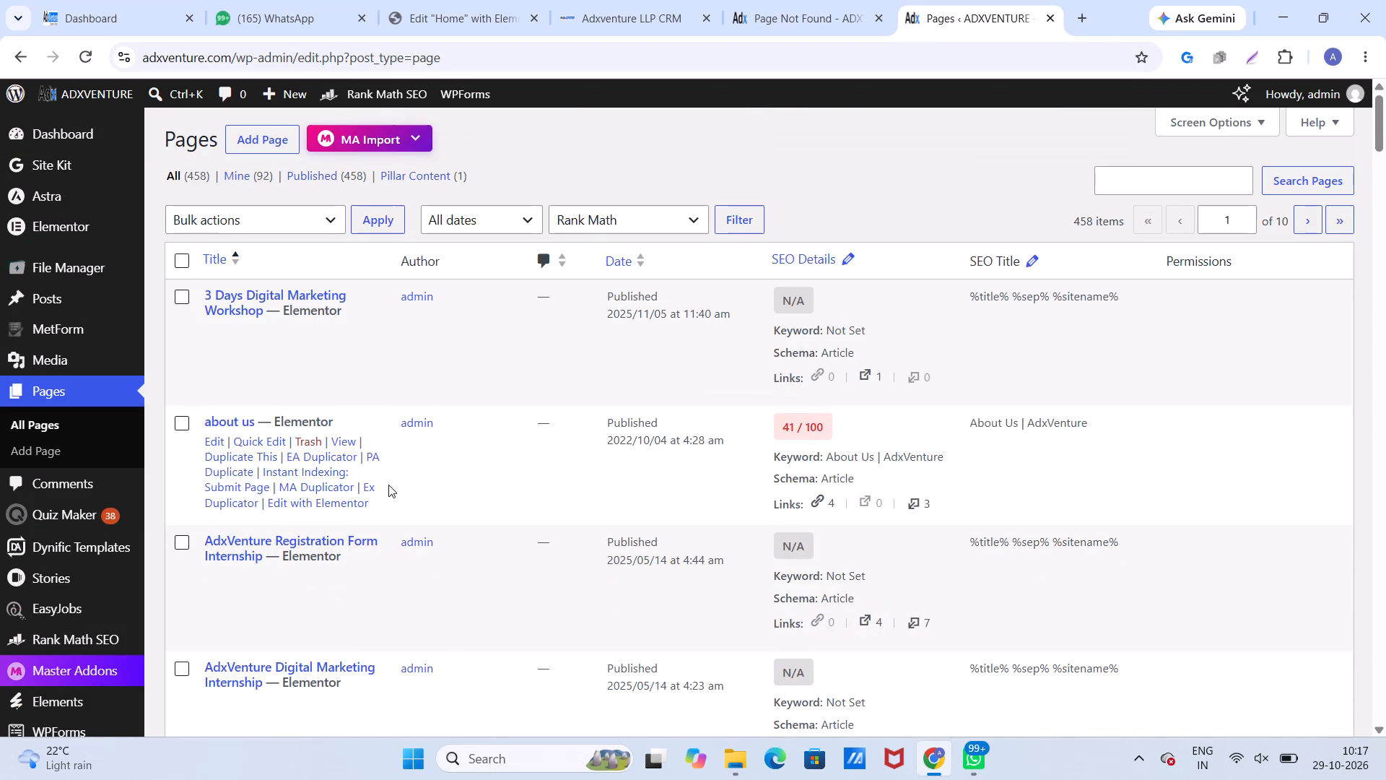
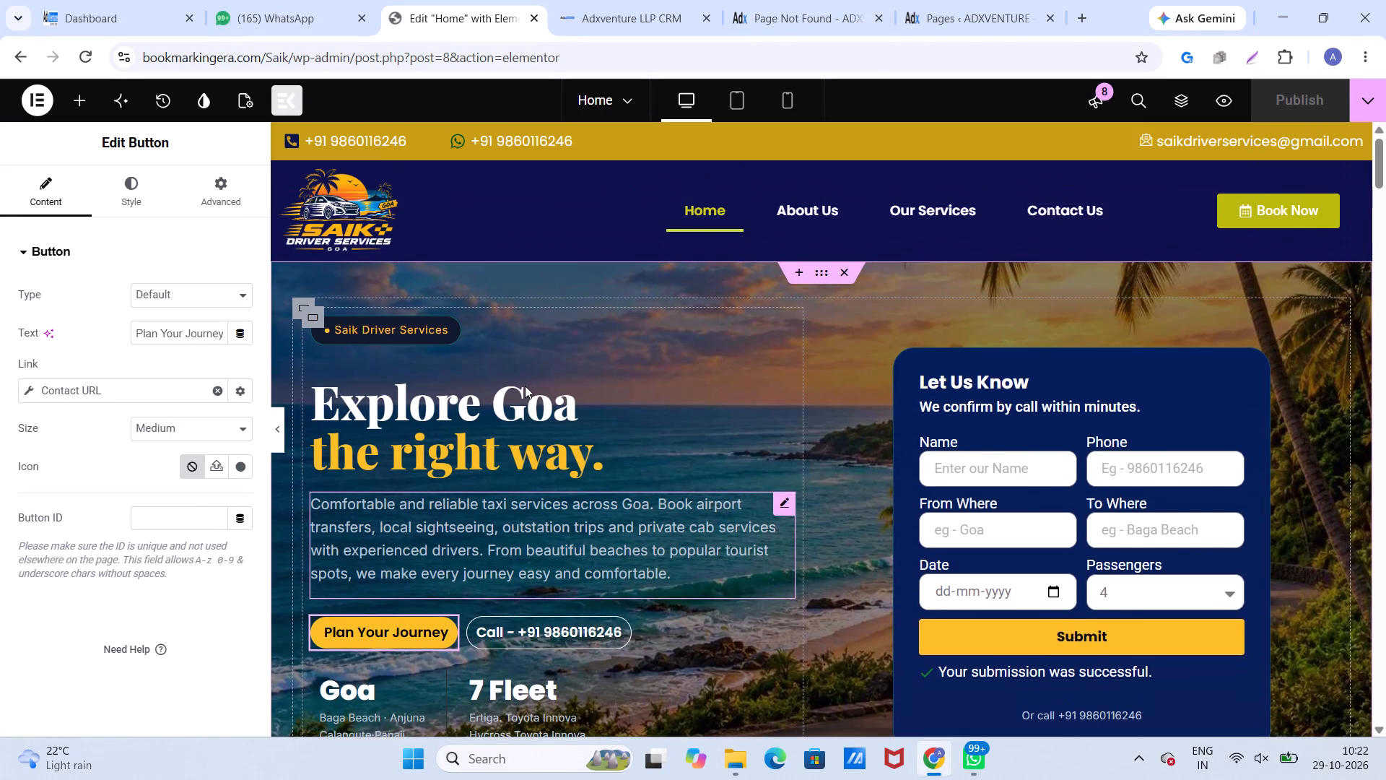
Open the site header for editing and inspect the content of the e-mail icon list item in the gold top bar.
click(1161, 133)
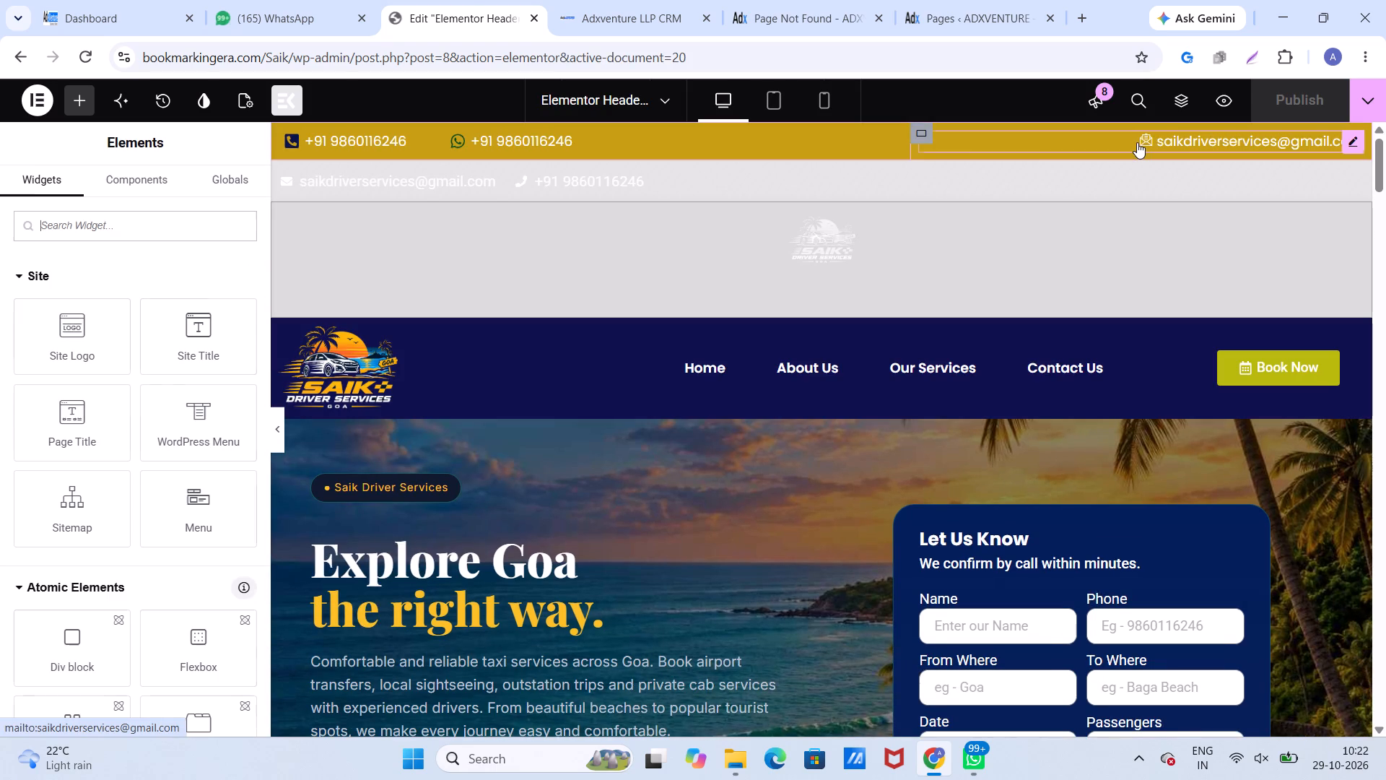
click(1194, 137)
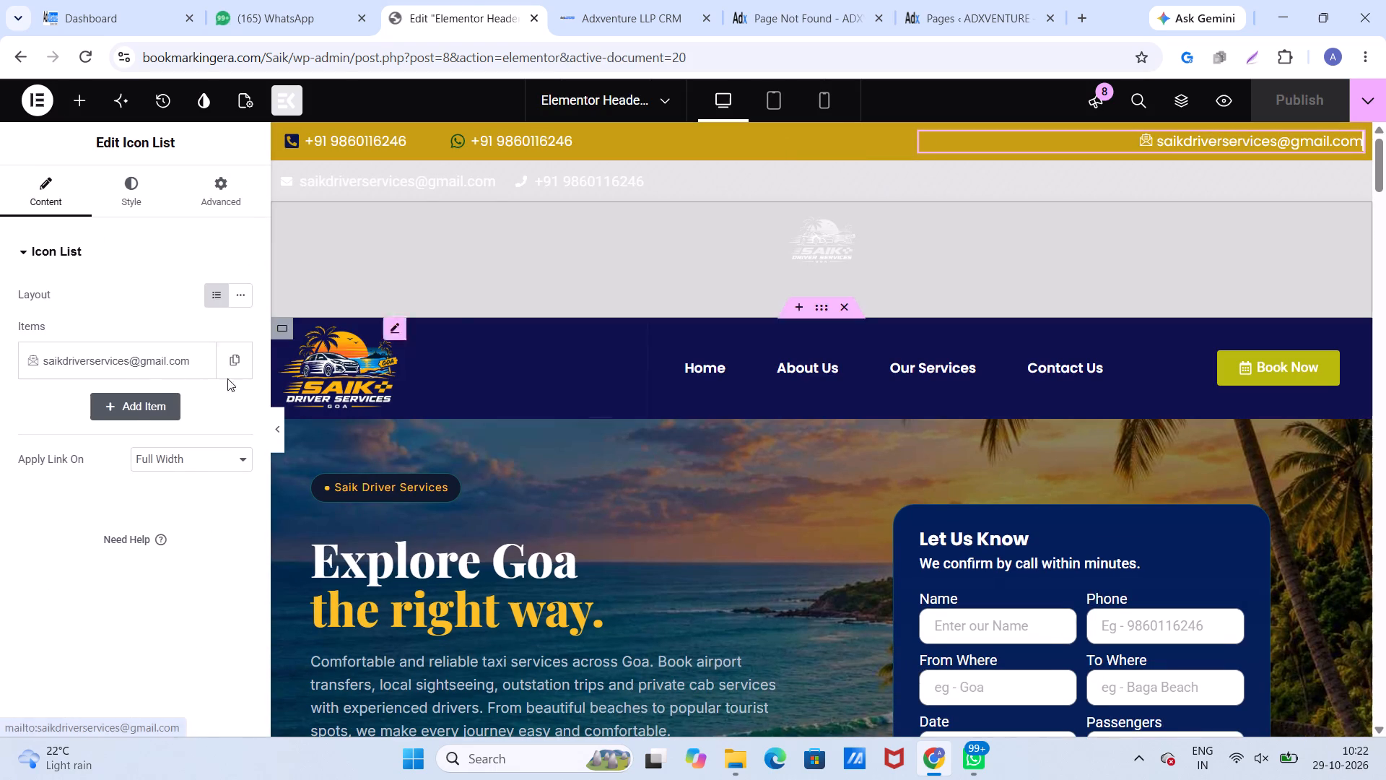
click(116, 360)
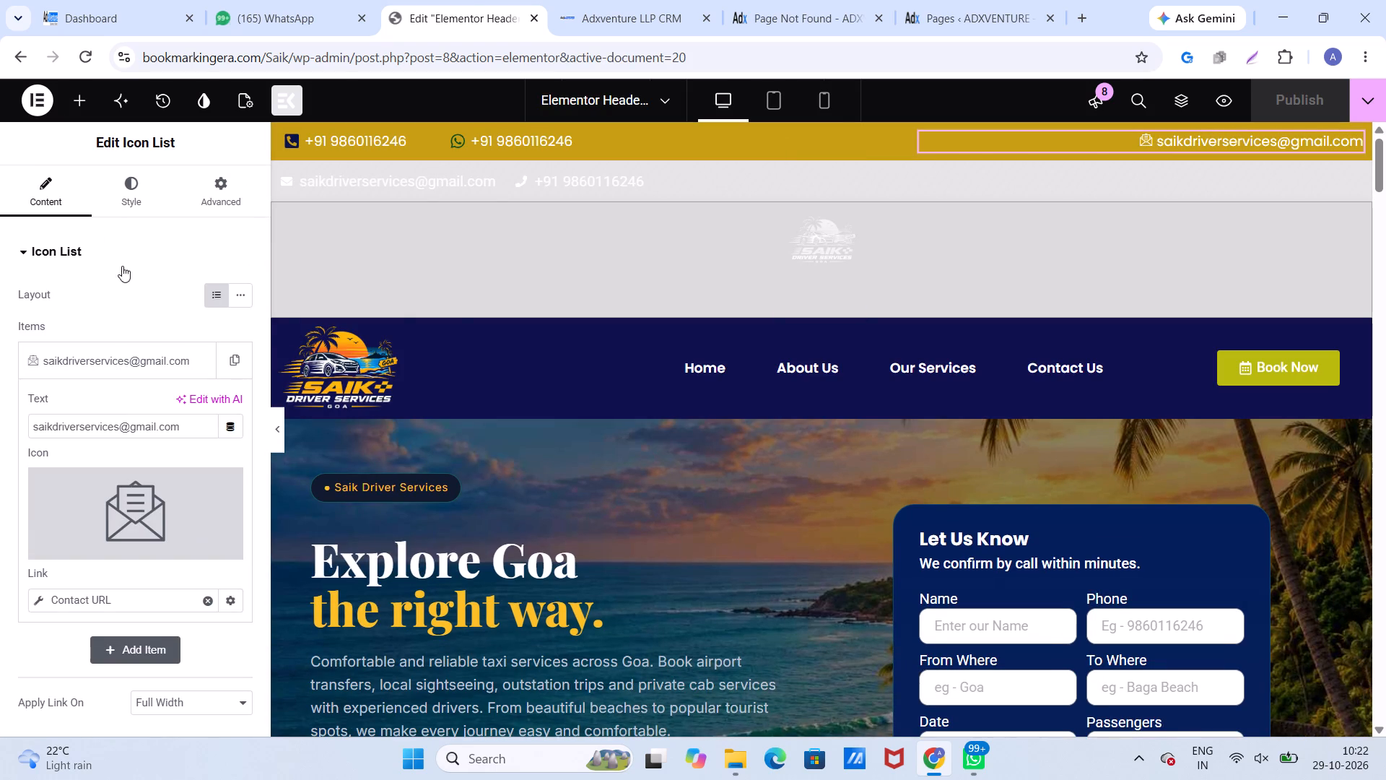
click(60, 253)
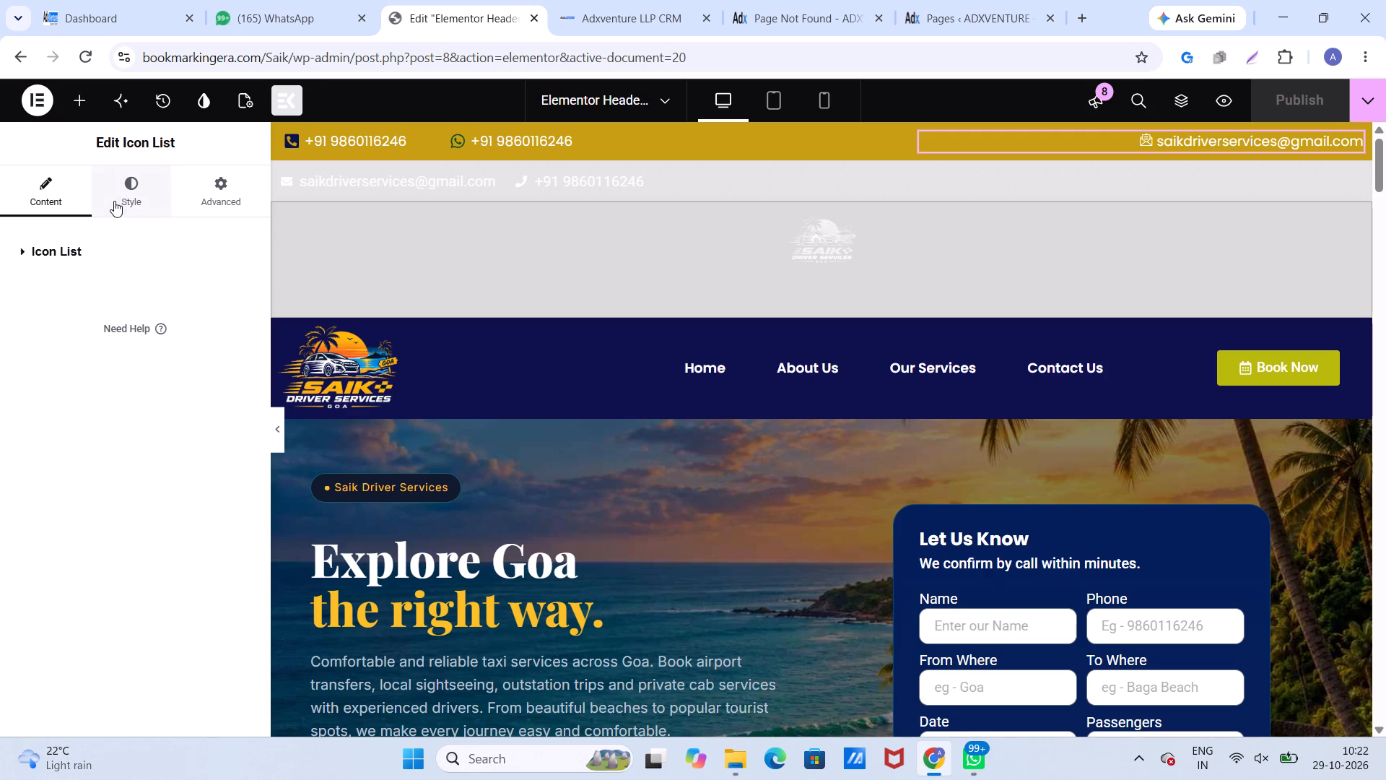
Try black and white for the top bar's e-mail icon, and set its normal colour to red #D10C0C.
click(119, 199)
click(110, 472)
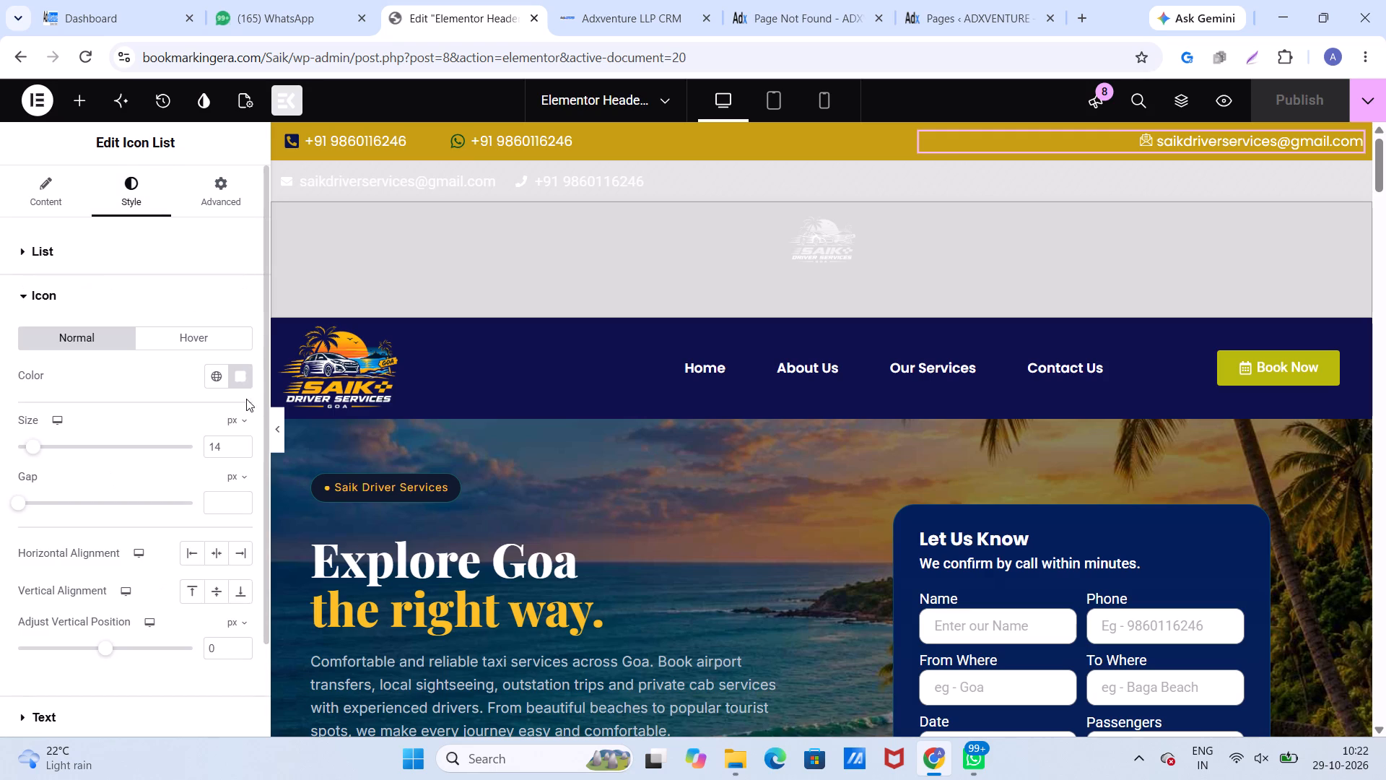
click(247, 374)
drag(183, 501, 77, 621)
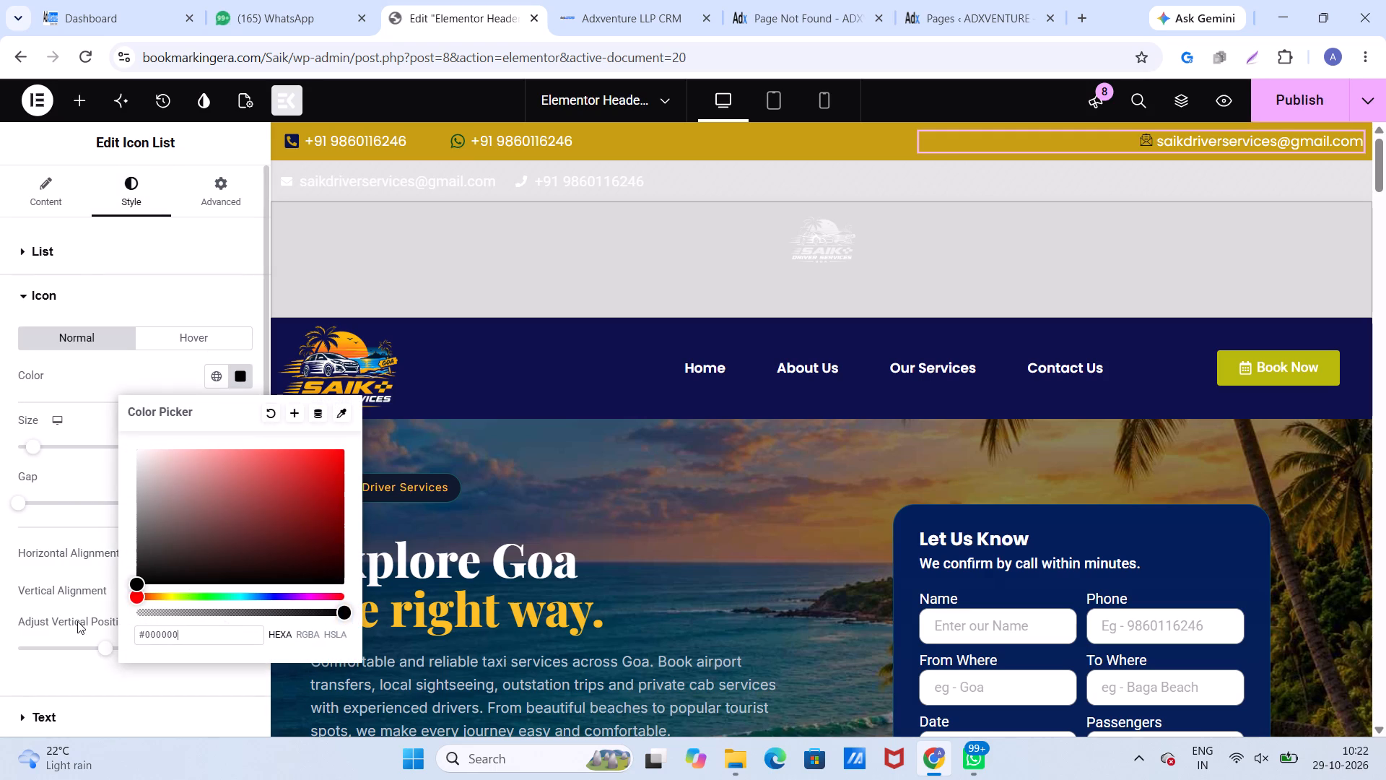
drag(77, 621, 87, 593)
drag(87, 593, 90, 592)
drag(90, 592, 120, 424)
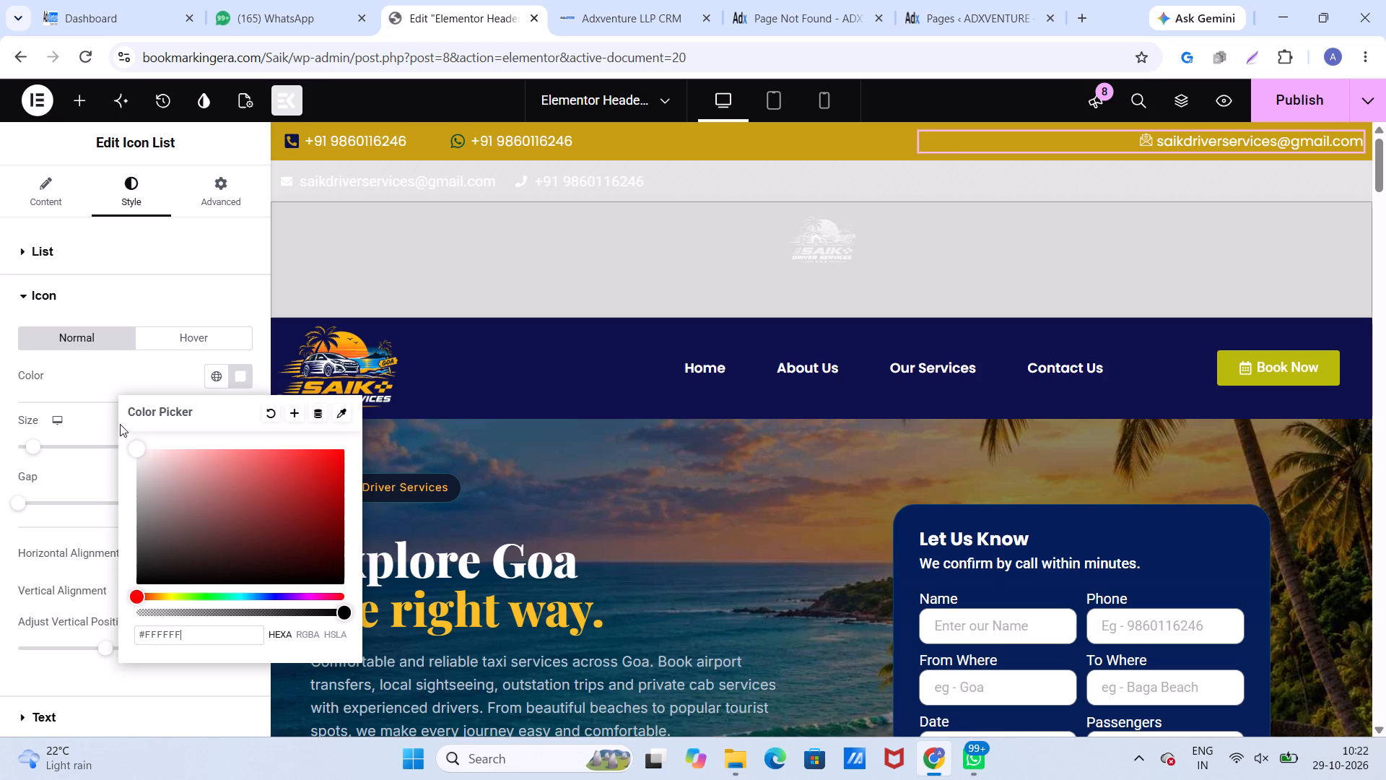
drag(120, 424, 123, 440)
drag(220, 536, 331, 485)
drag(331, 485, 333, 474)
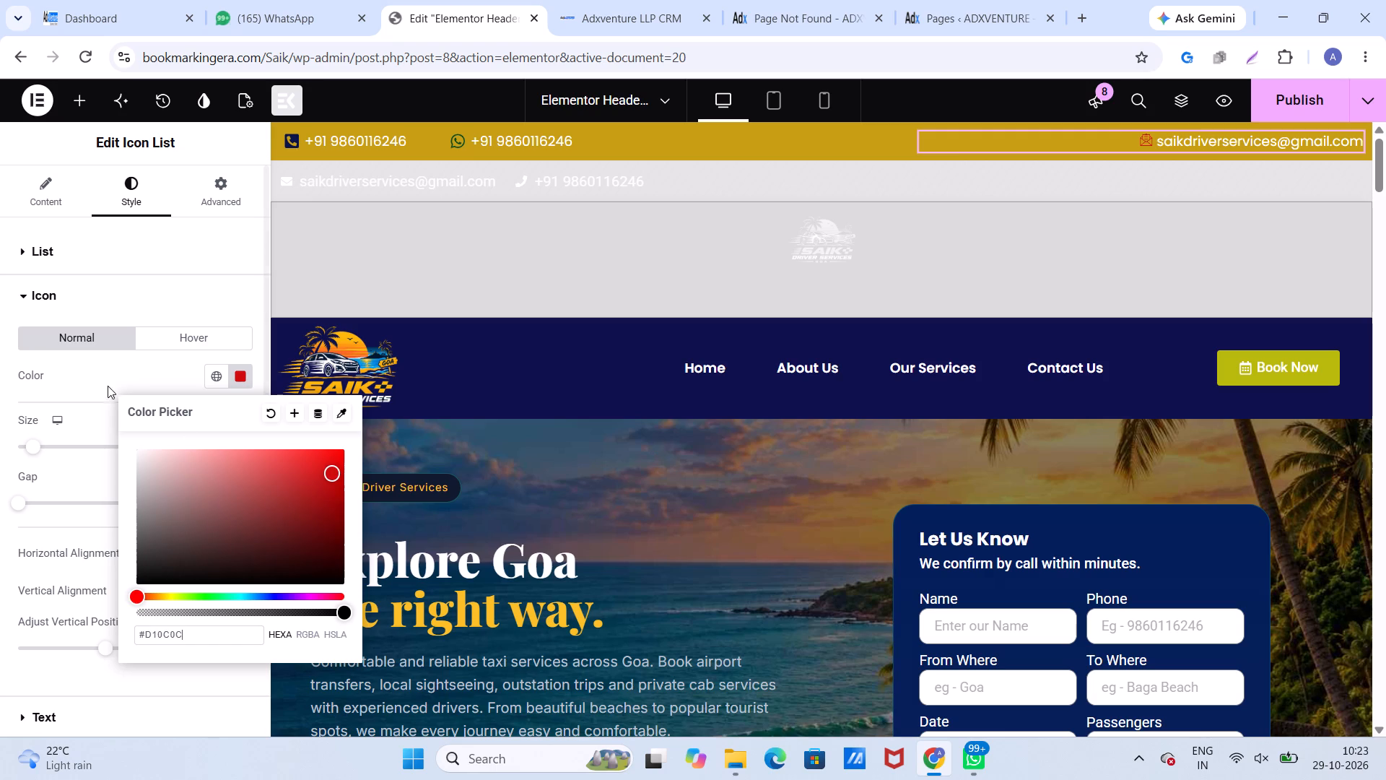
Give the email icon in the header's top bar a medium-red hover color.
click(105, 380)
click(167, 341)
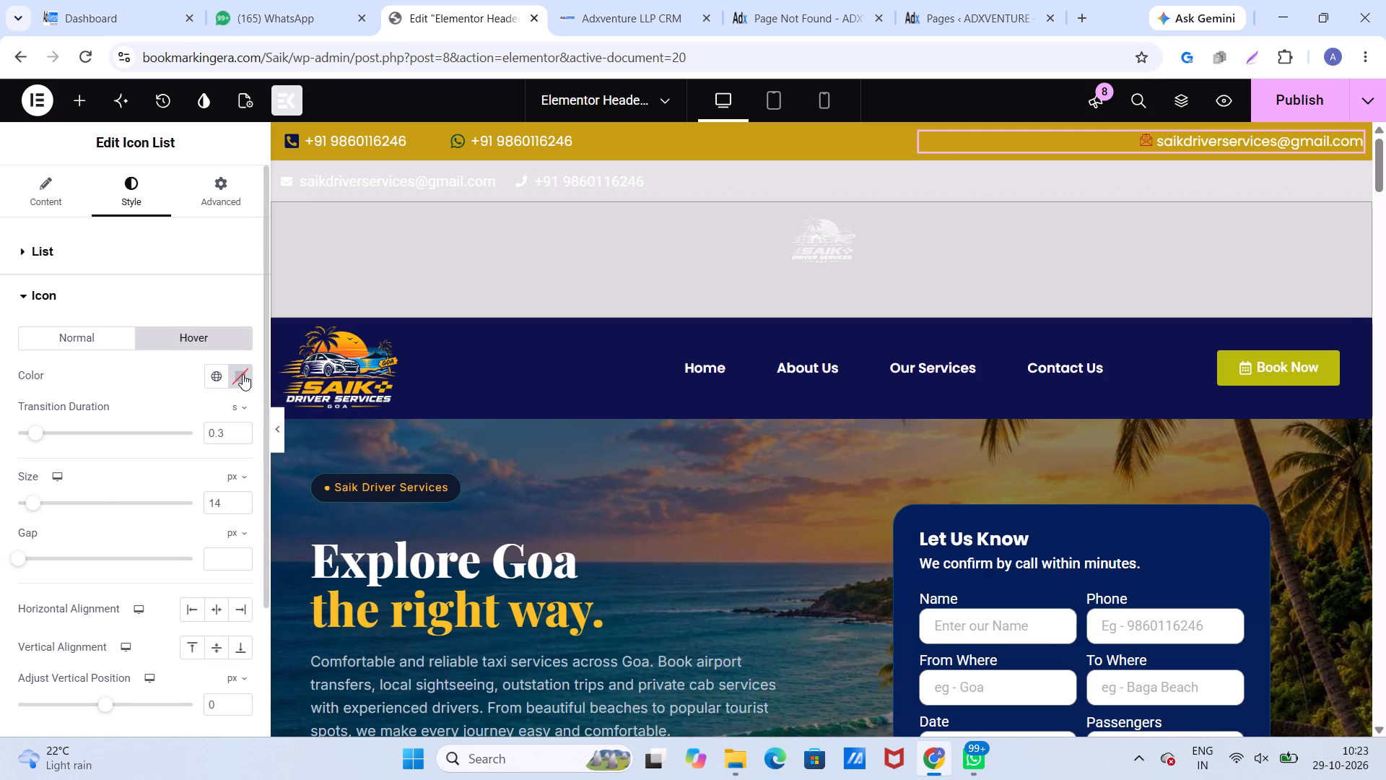
click(243, 374)
drag(199, 485, 265, 495)
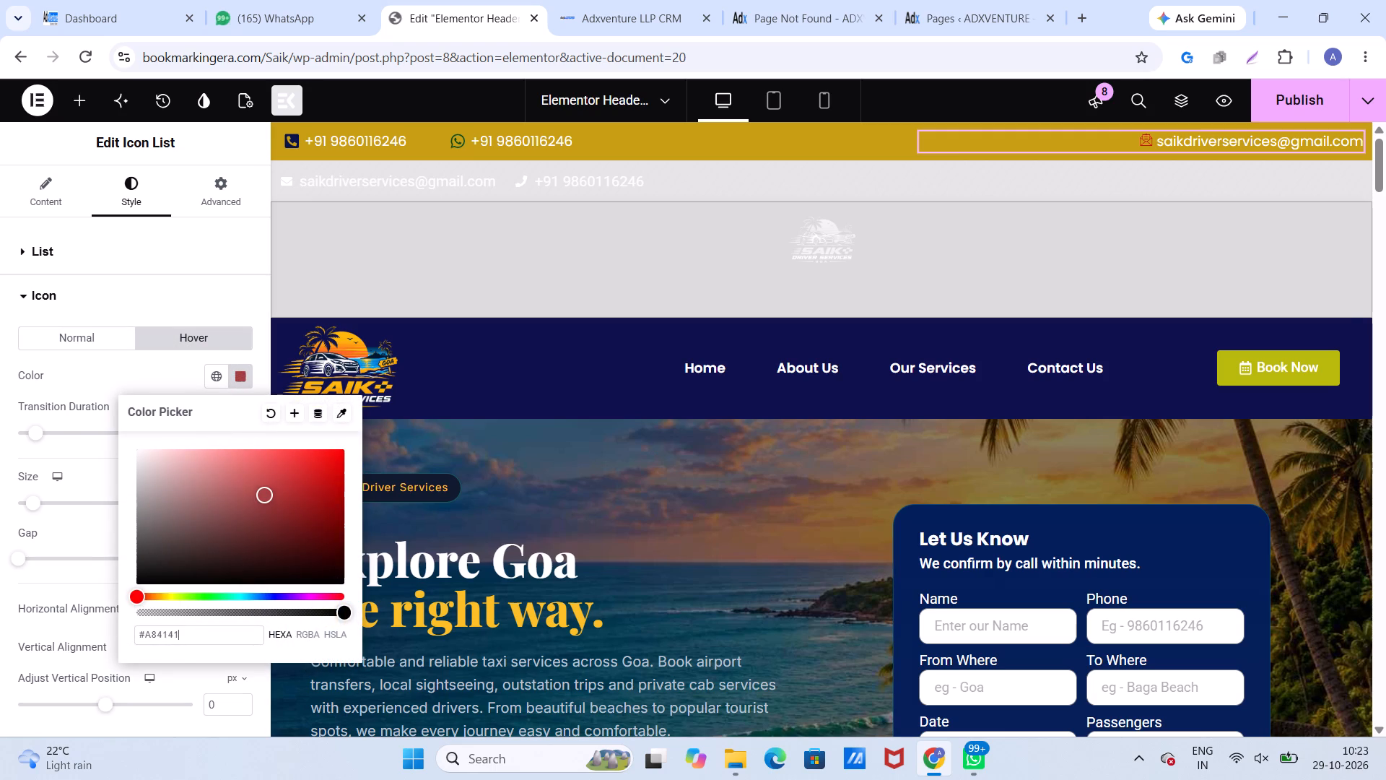
drag(265, 495, 284, 473)
click(108, 373)
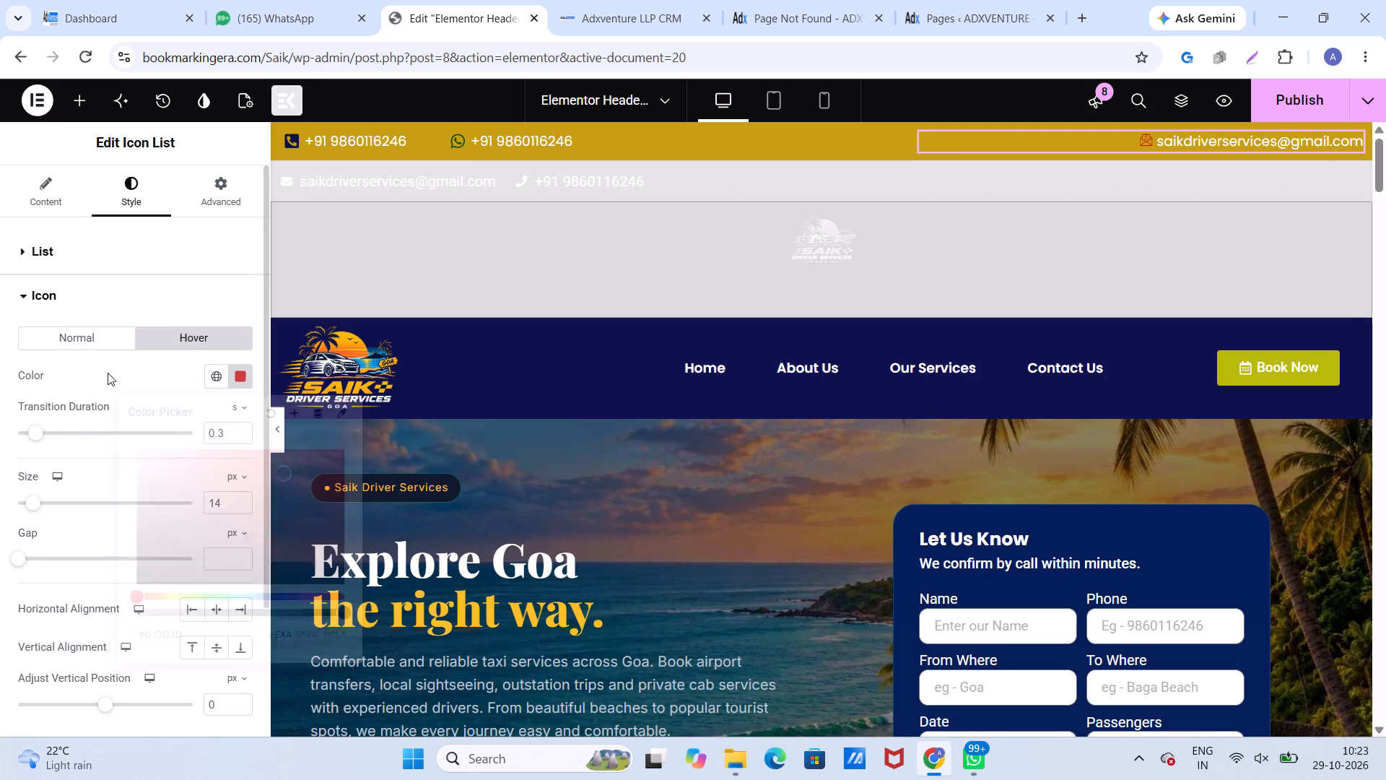
click(84, 338)
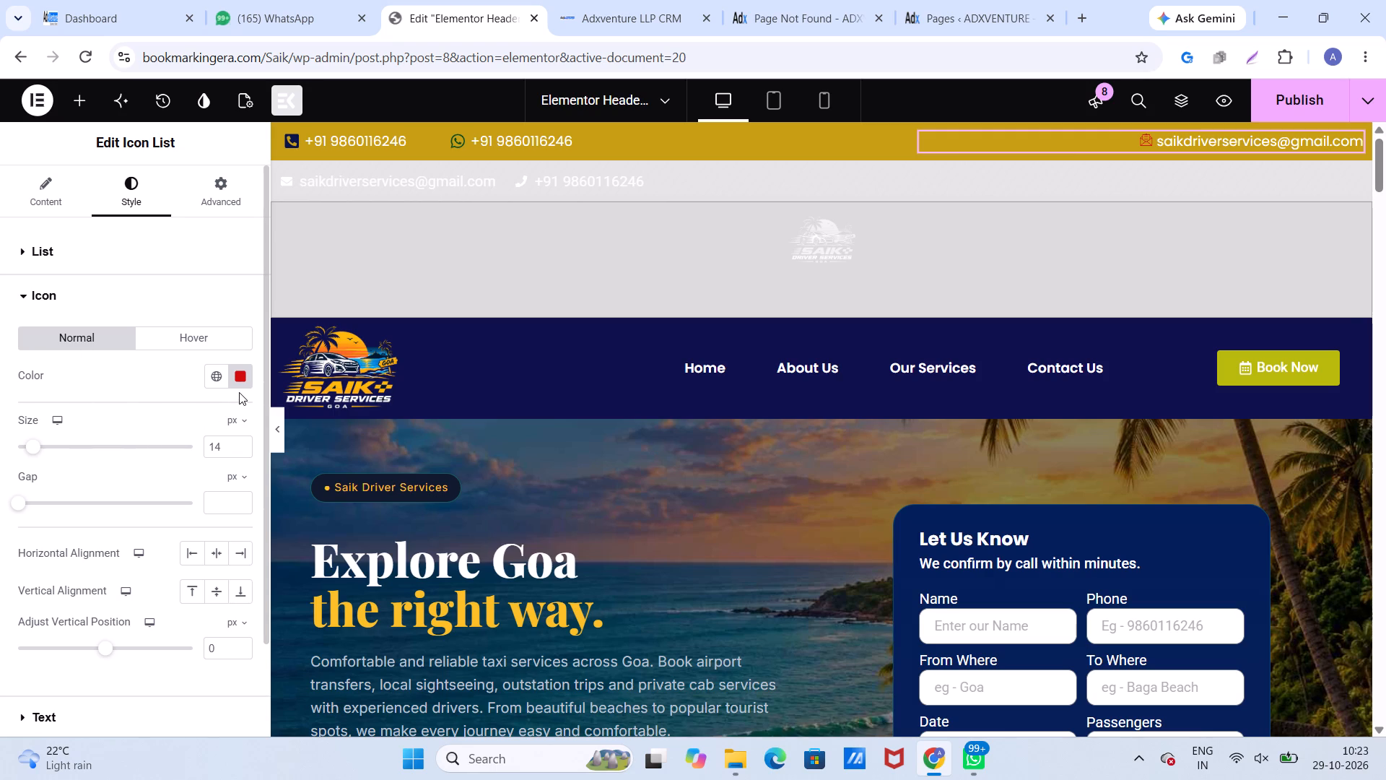
click(187, 337)
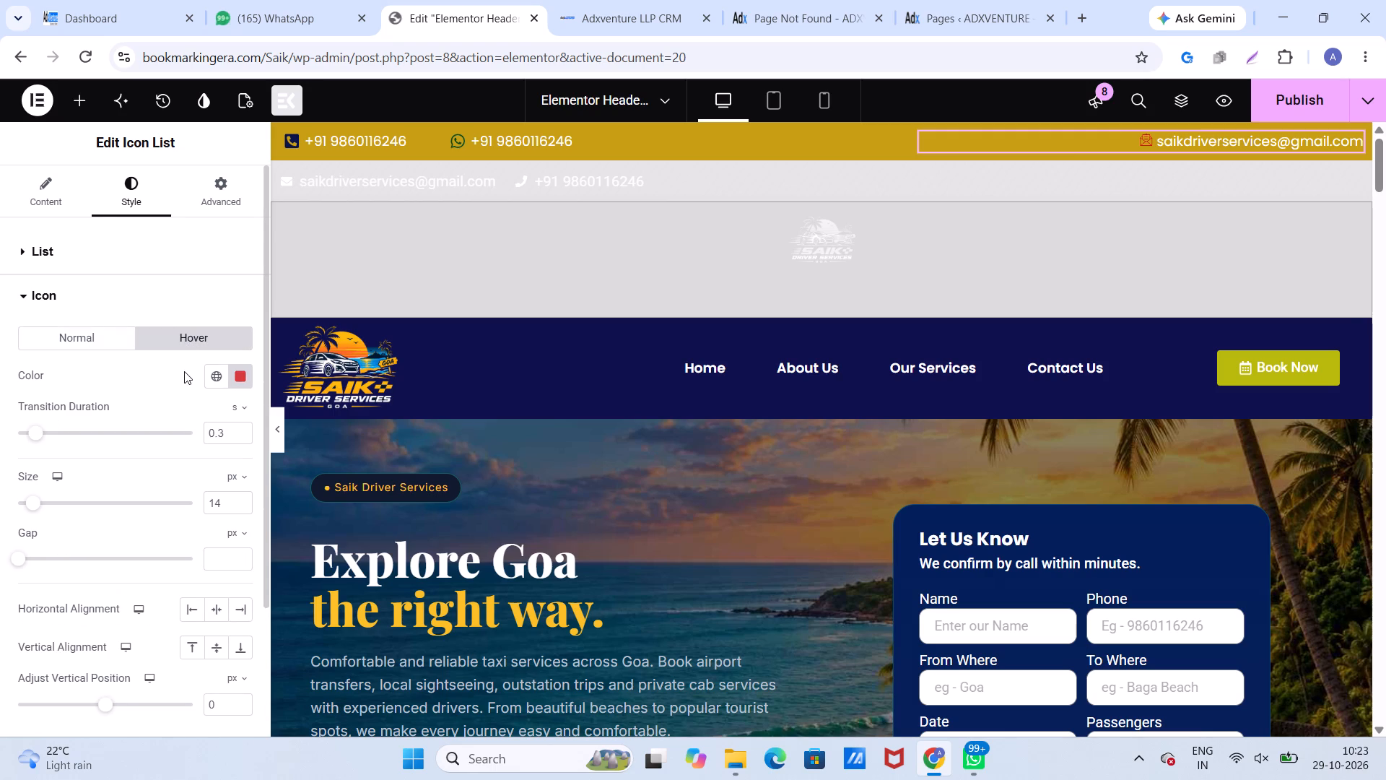
click(84, 344)
Set the normal color of the email icon in the header's top bar to dark red #7A1111.
click(78, 297)
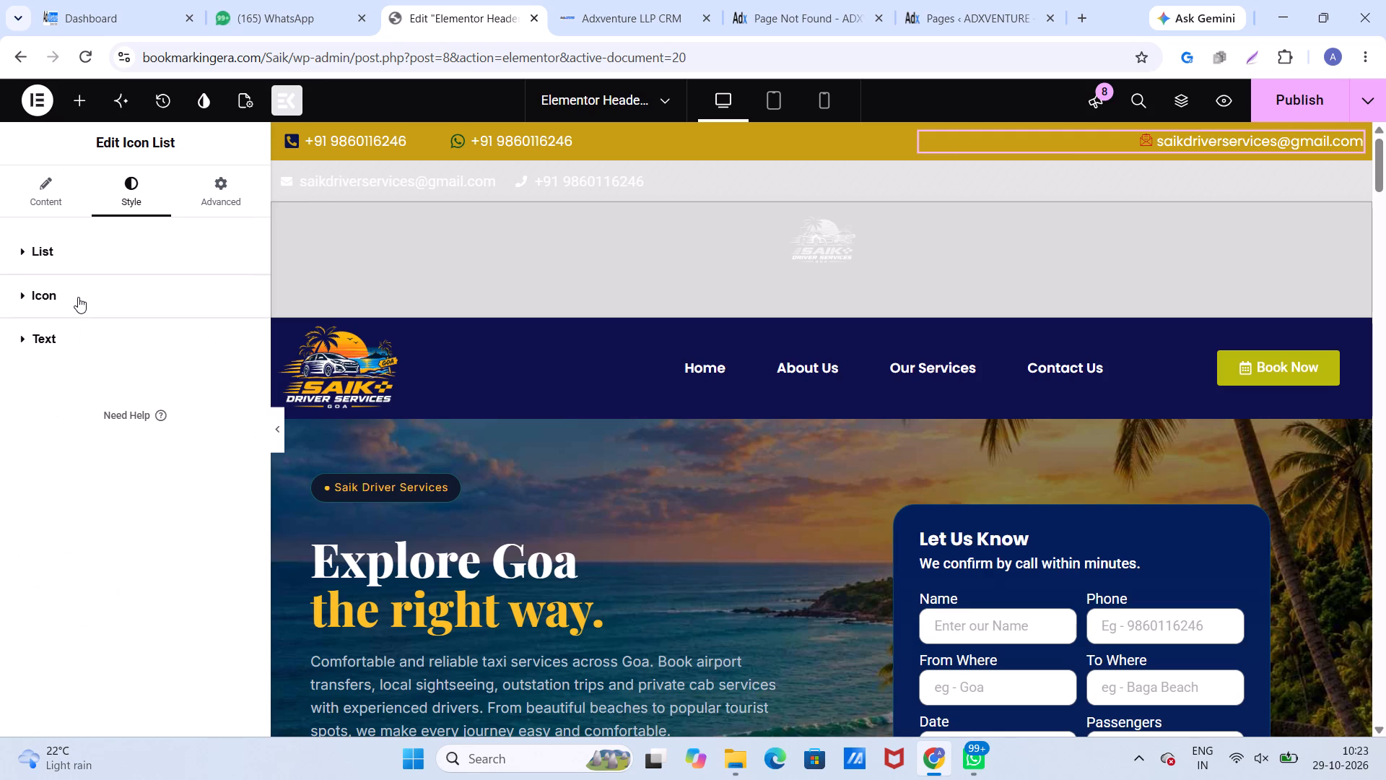
click(78, 297)
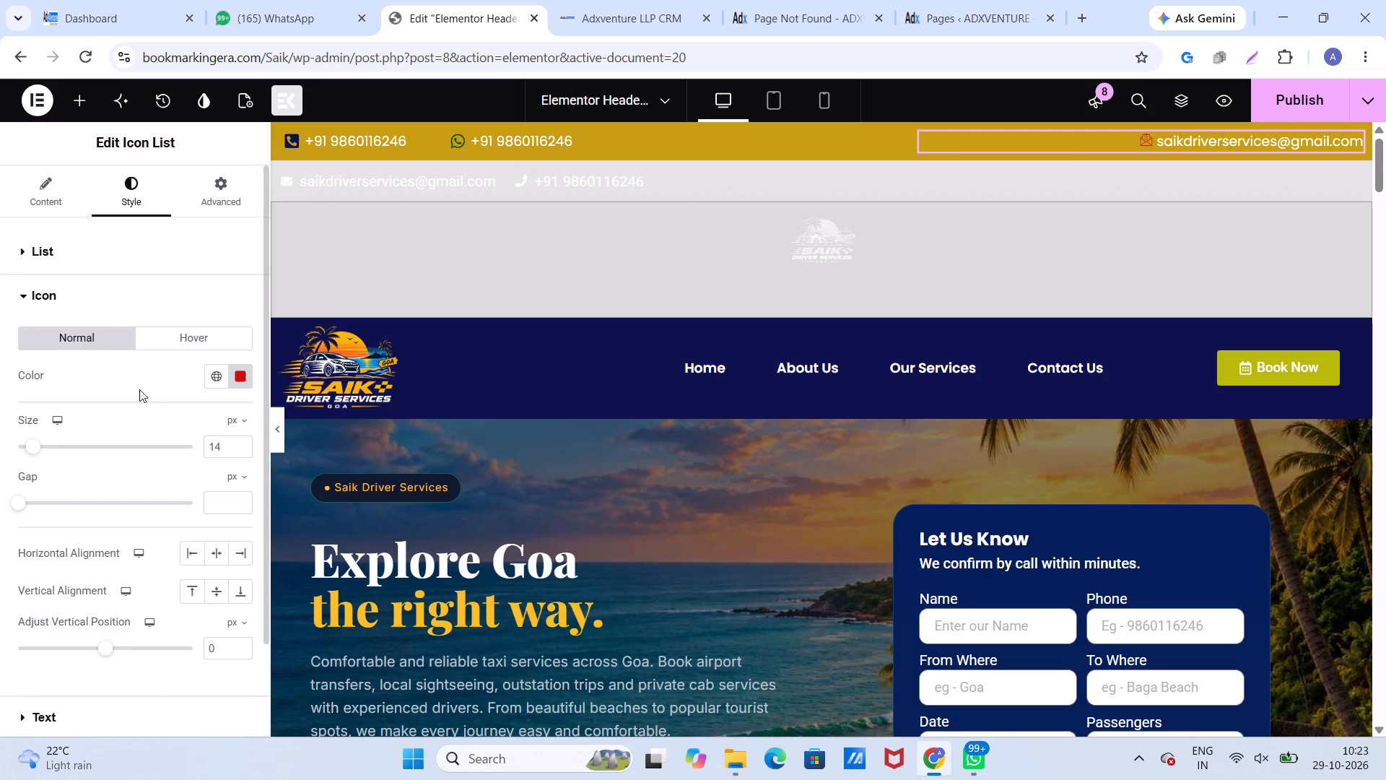
click(243, 376)
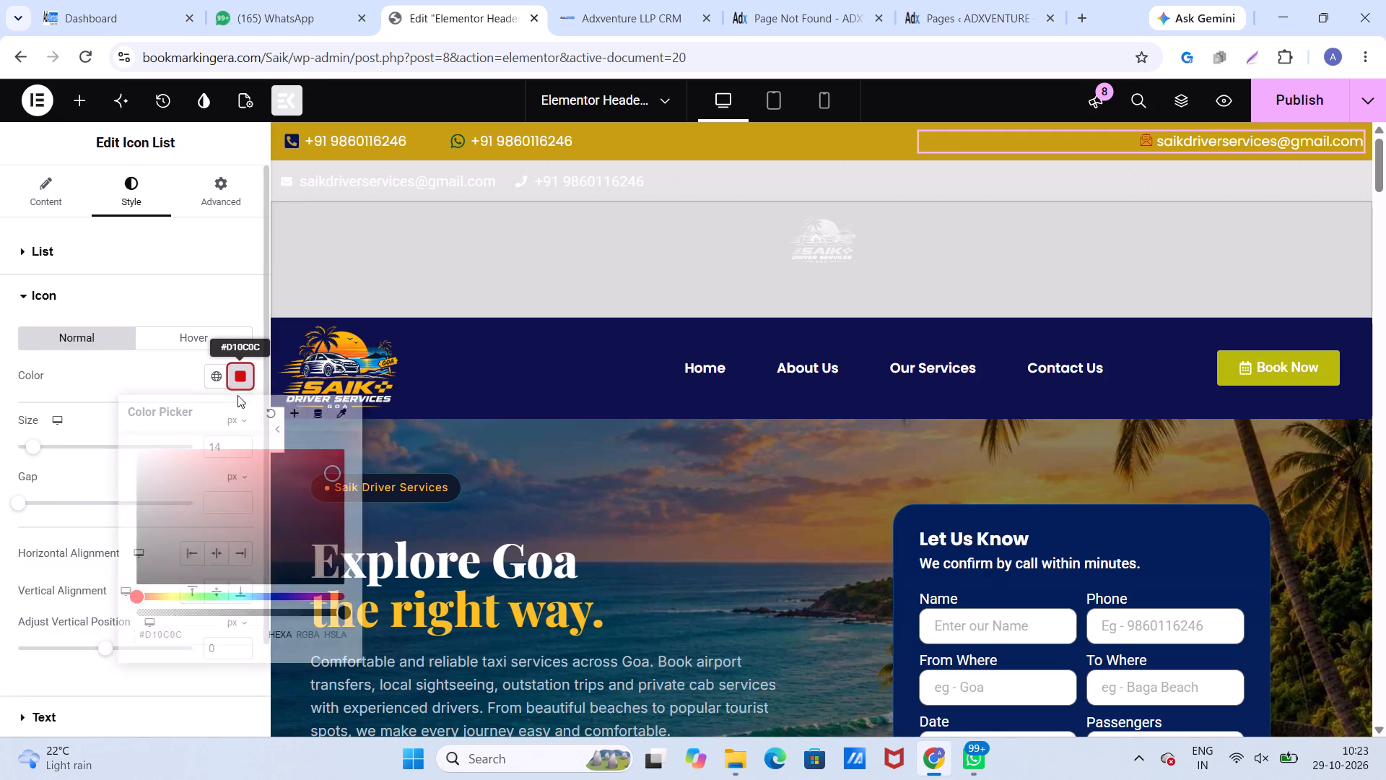
drag(270, 510, 321, 563)
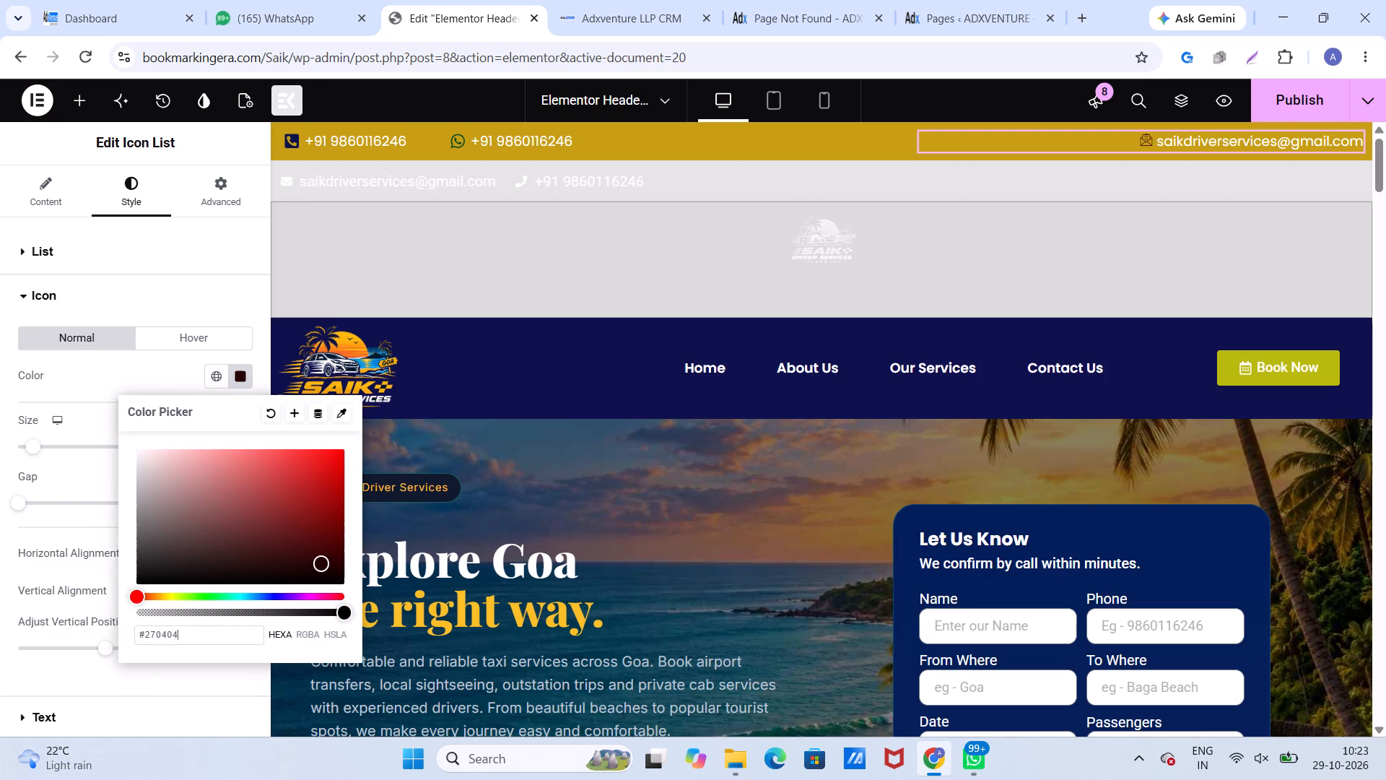
drag(321, 563, 328, 509)
drag(328, 509, 328, 510)
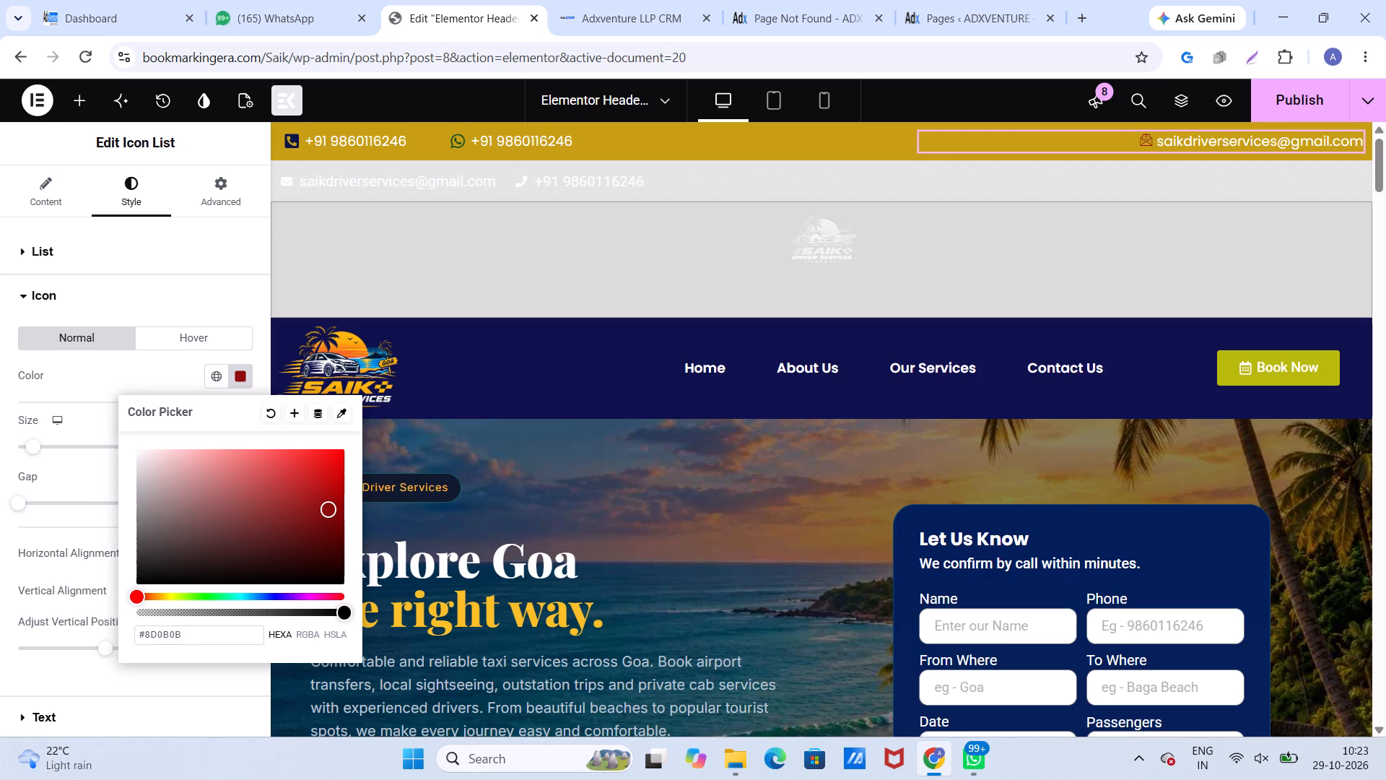
drag(176, 534, 248, 483)
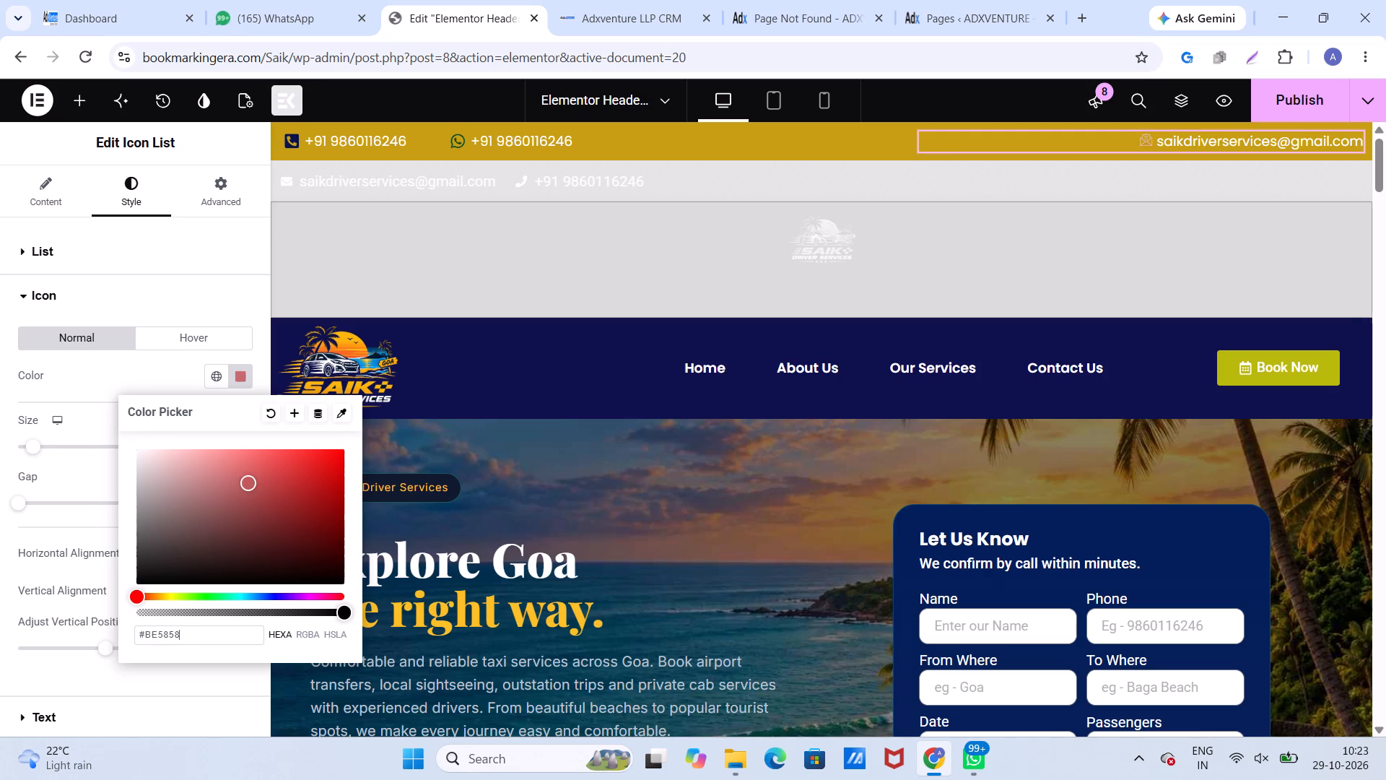
drag(248, 483, 140, 548)
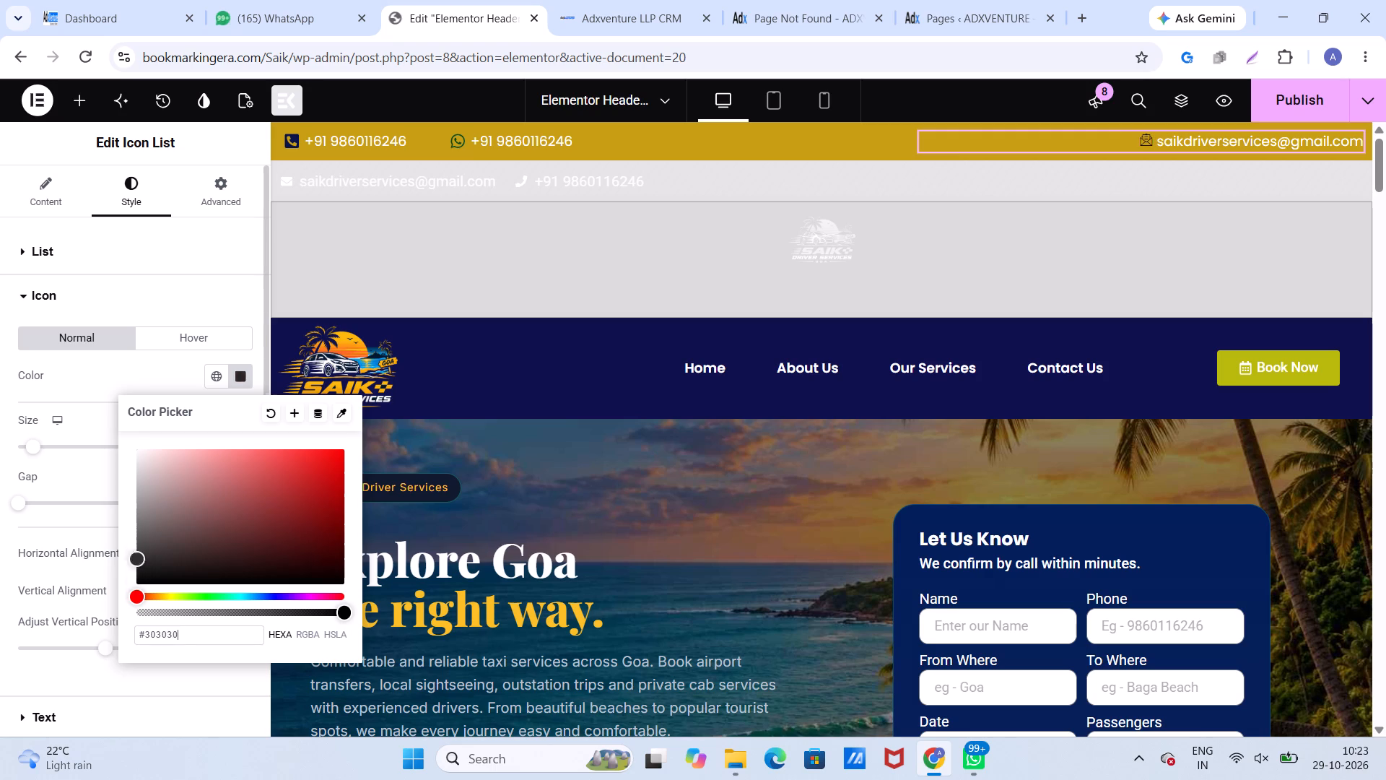
drag(140, 548, 313, 539)
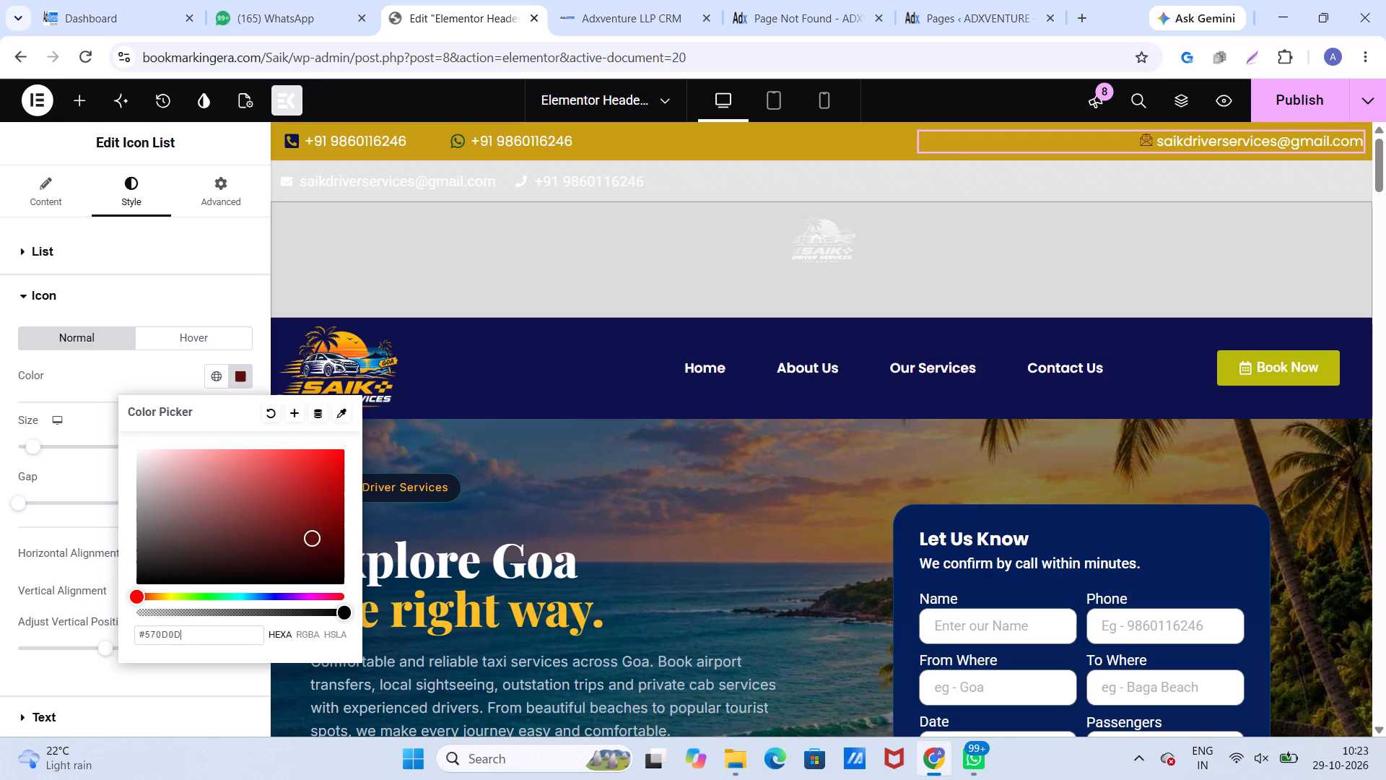
drag(313, 539, 316, 519)
click(99, 350)
Replace the icon of the top bar's email item with the Mail bulk icon, found by filtering the library for "mail".
click(58, 212)
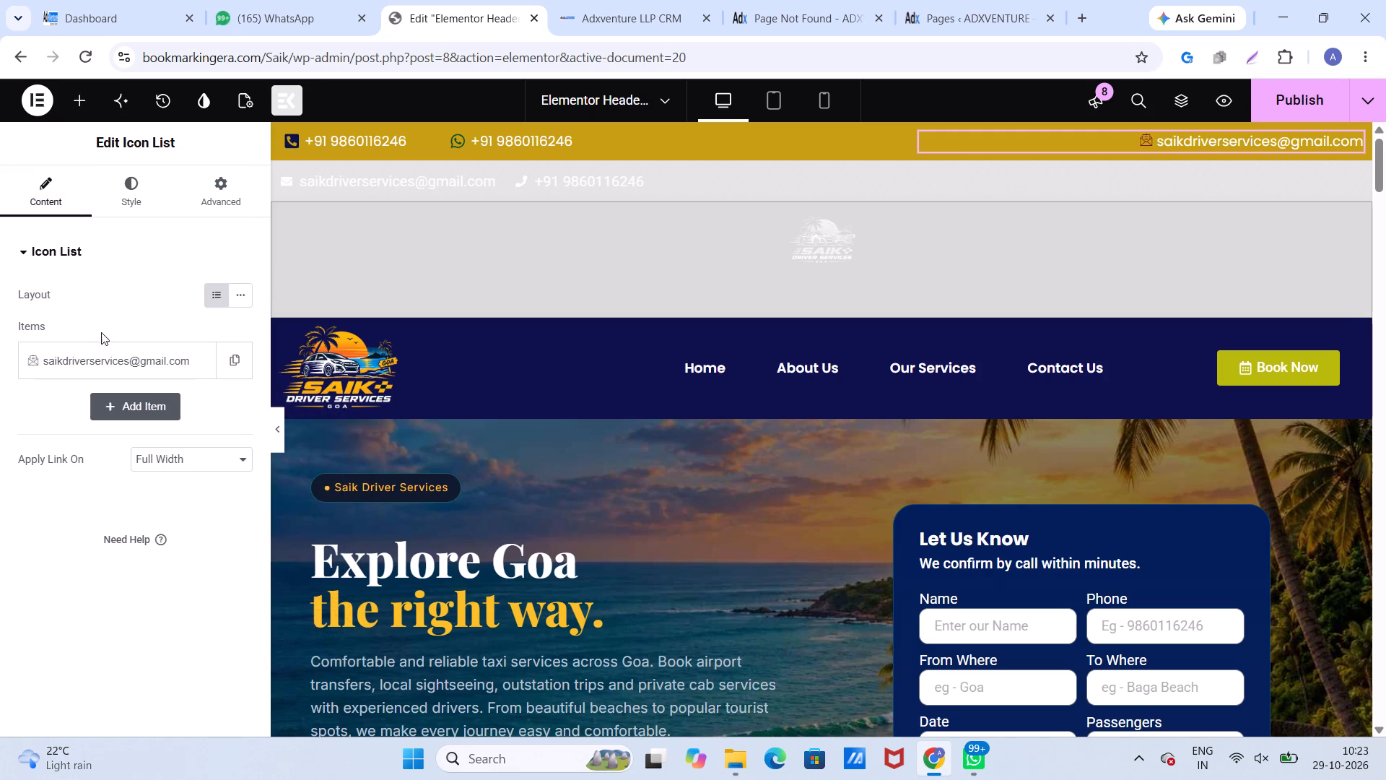
click(53, 248)
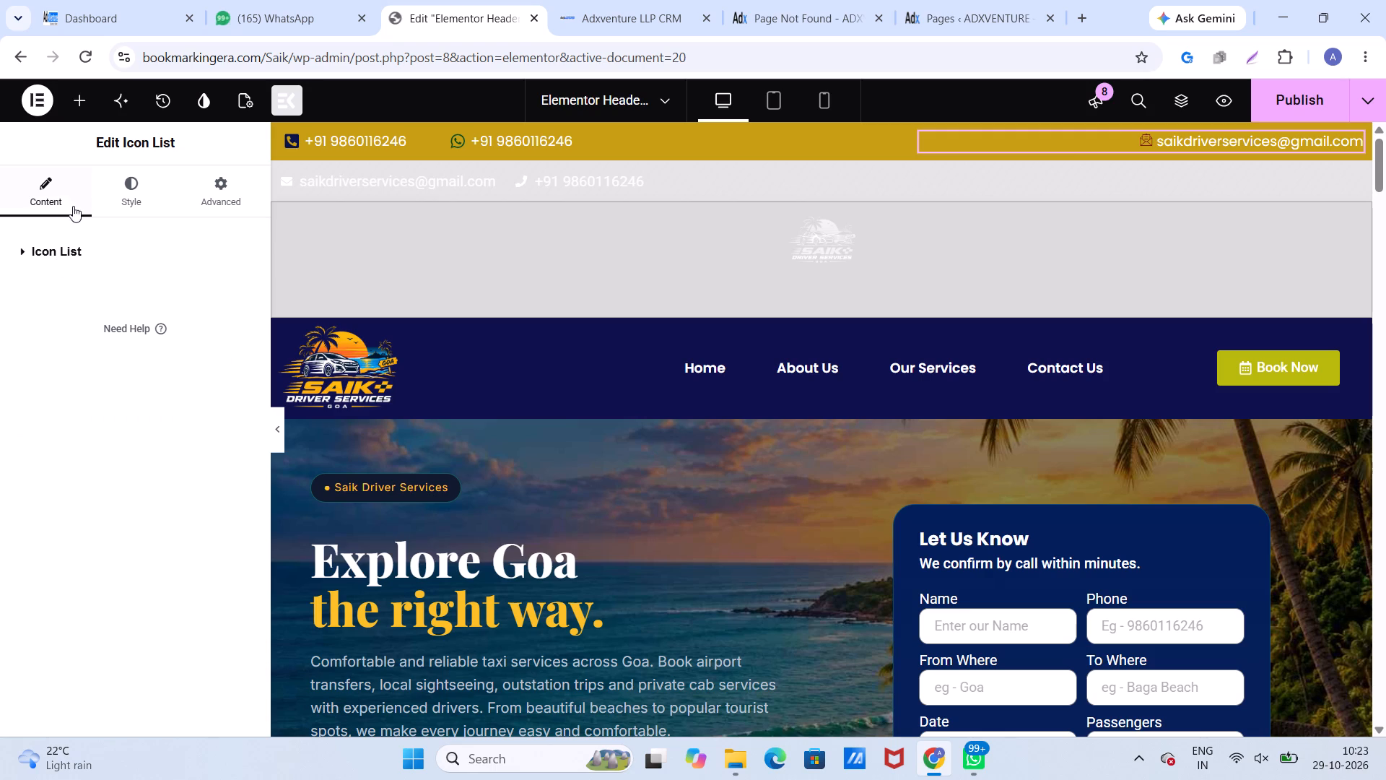
click(61, 245)
click(102, 370)
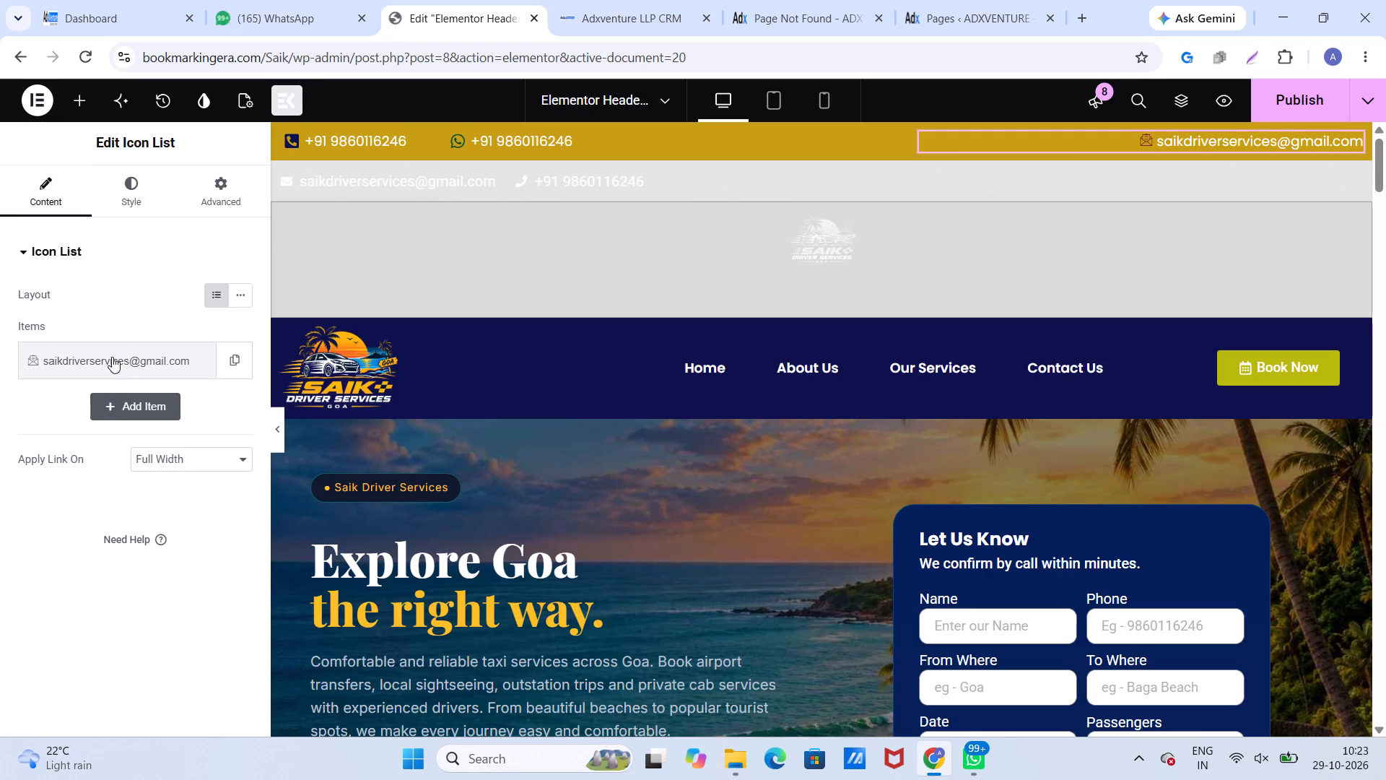
click(112, 357)
click(108, 496)
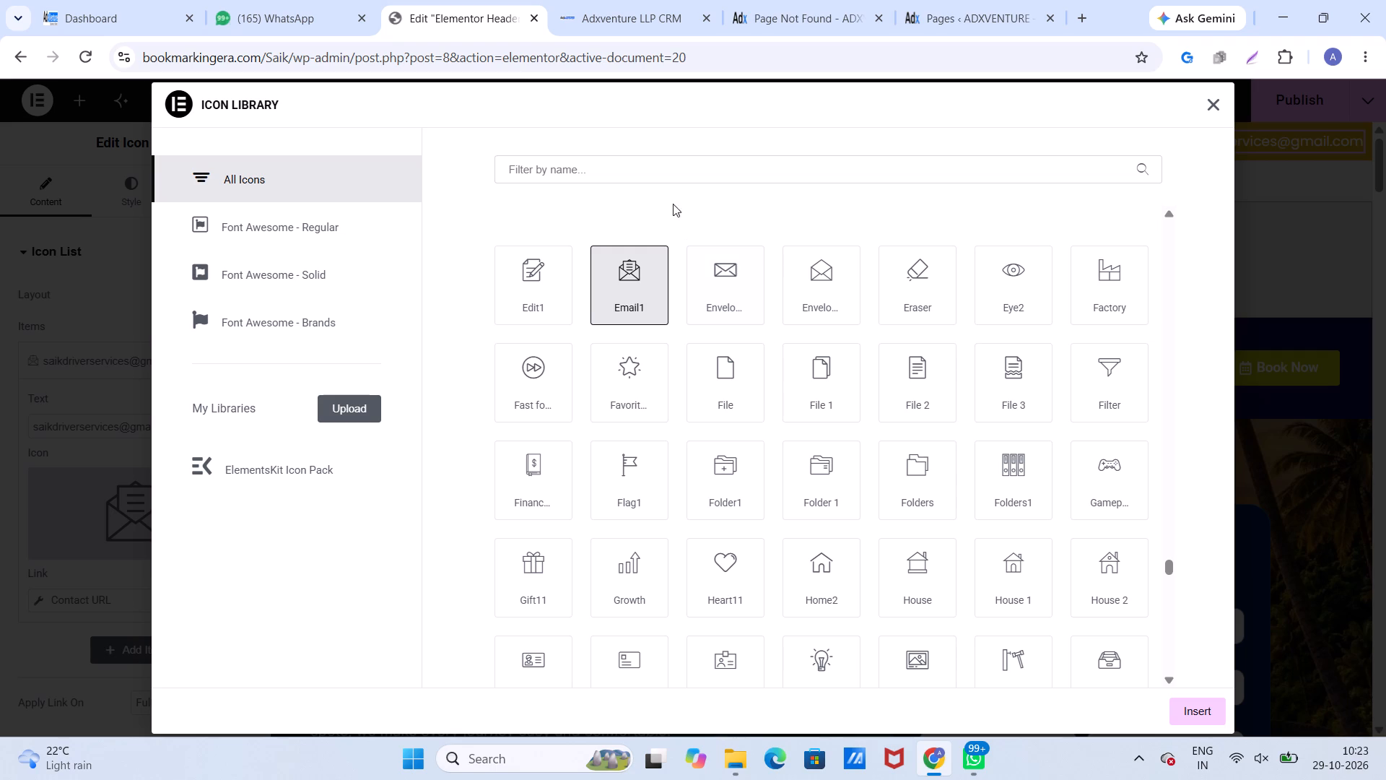
click(659, 182)
text(mail)
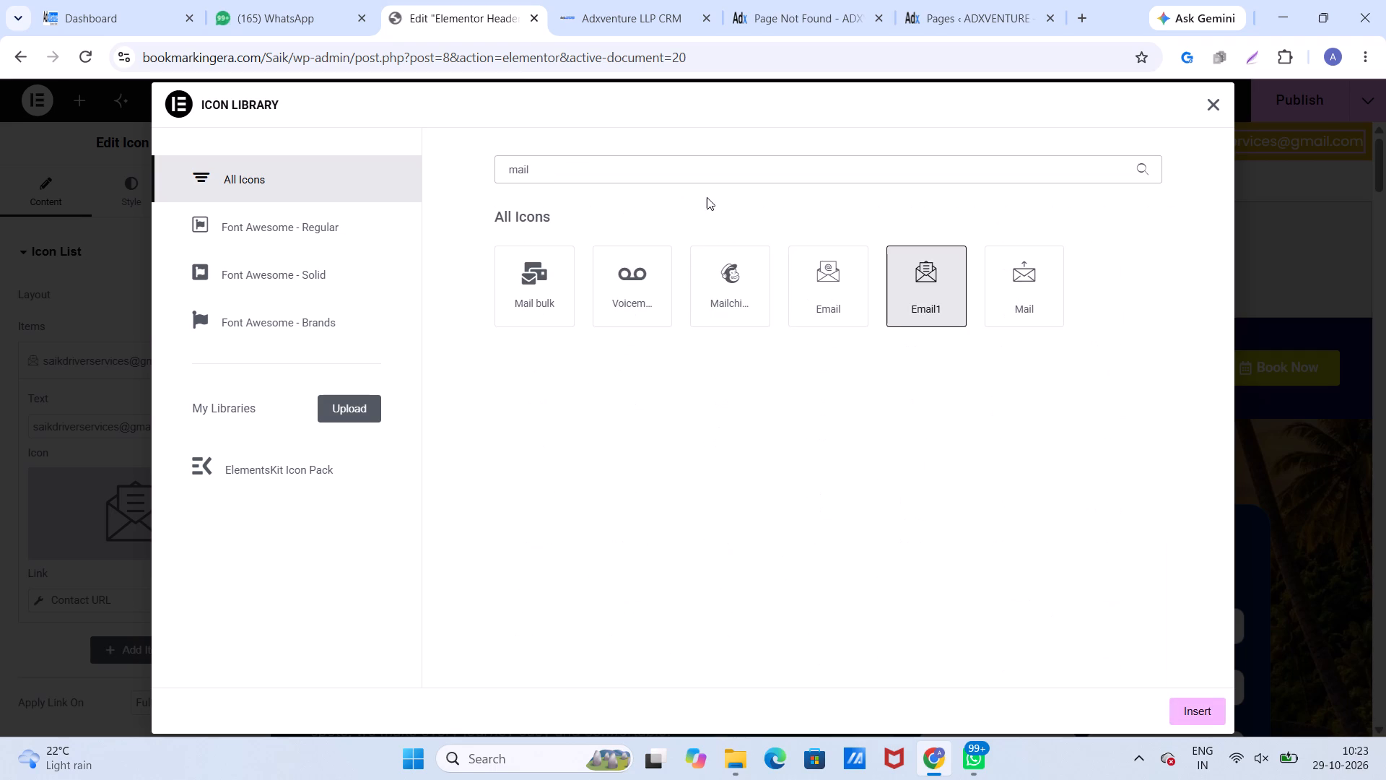
click(538, 295)
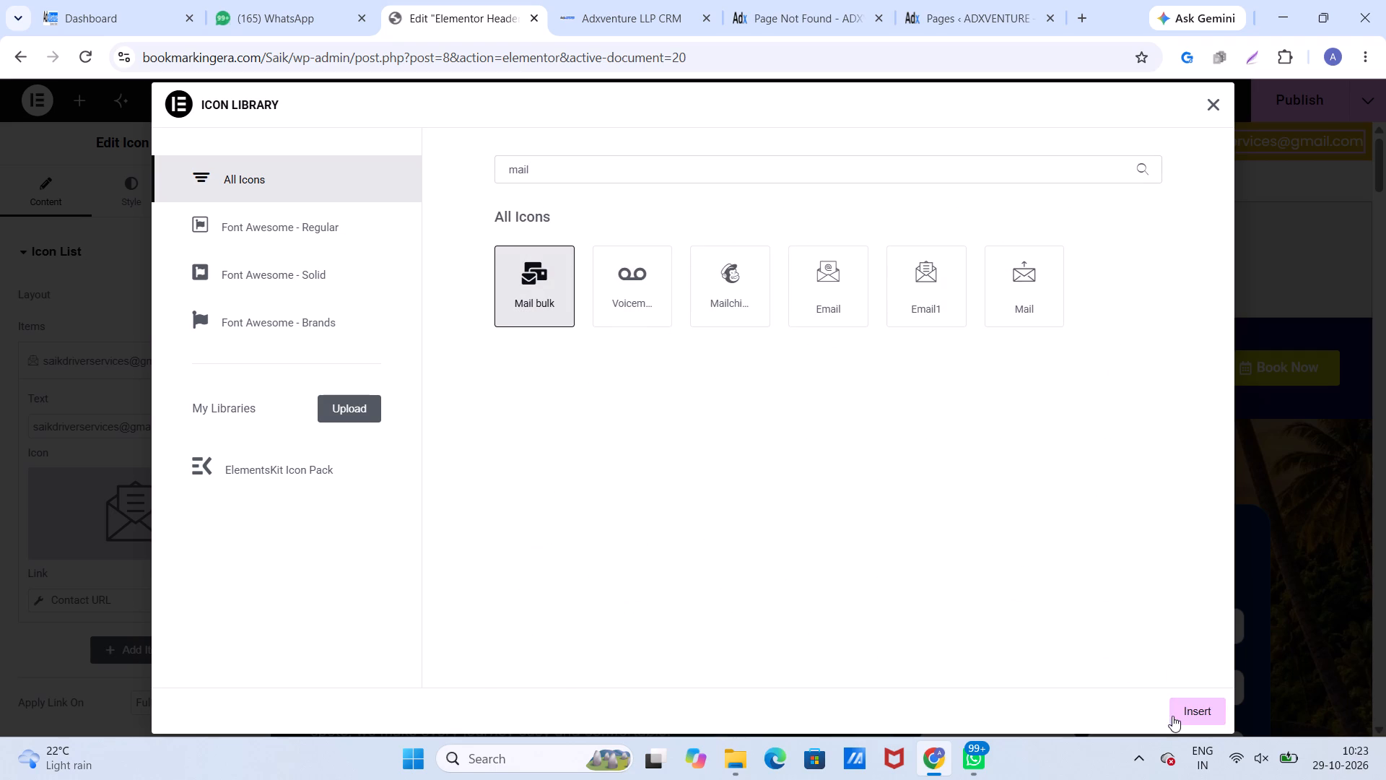
click(1174, 715)
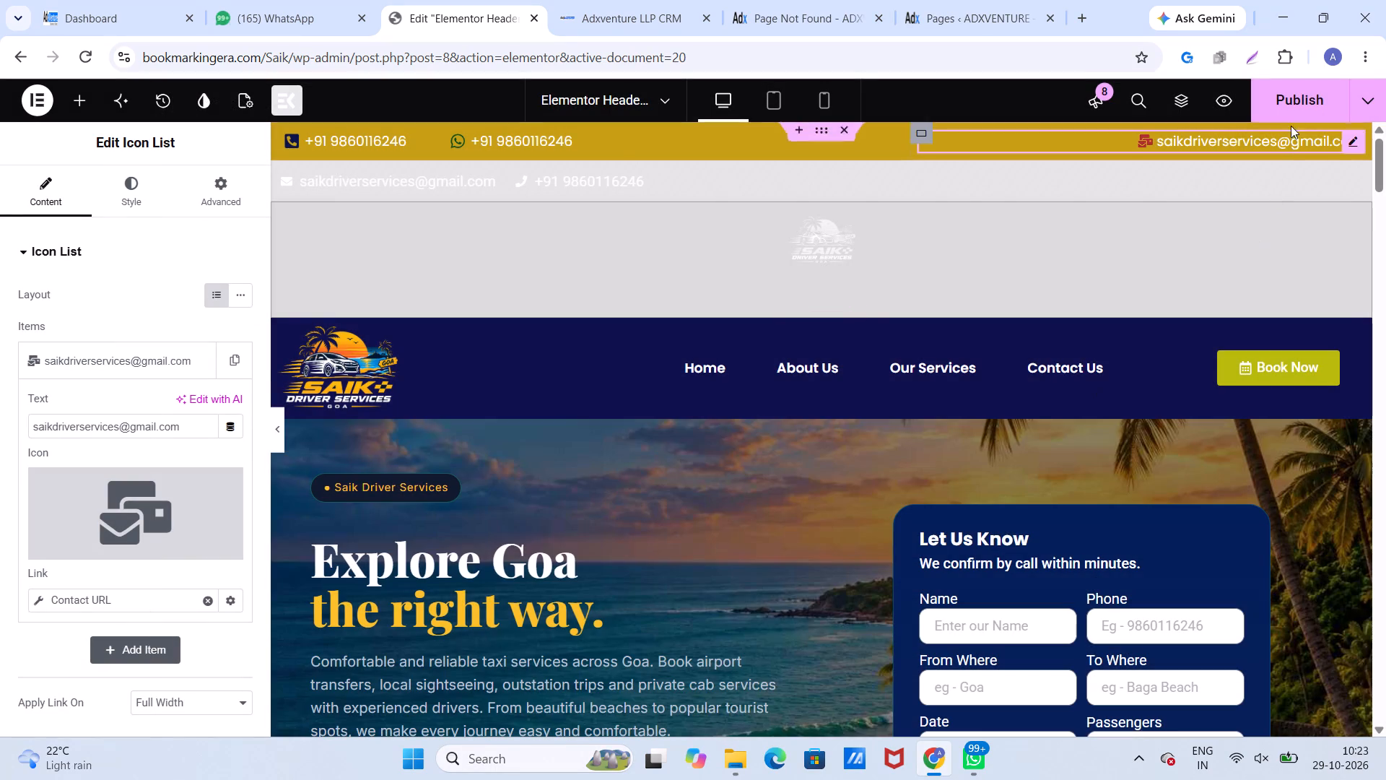
Publish the header template changes.
click(1292, 100)
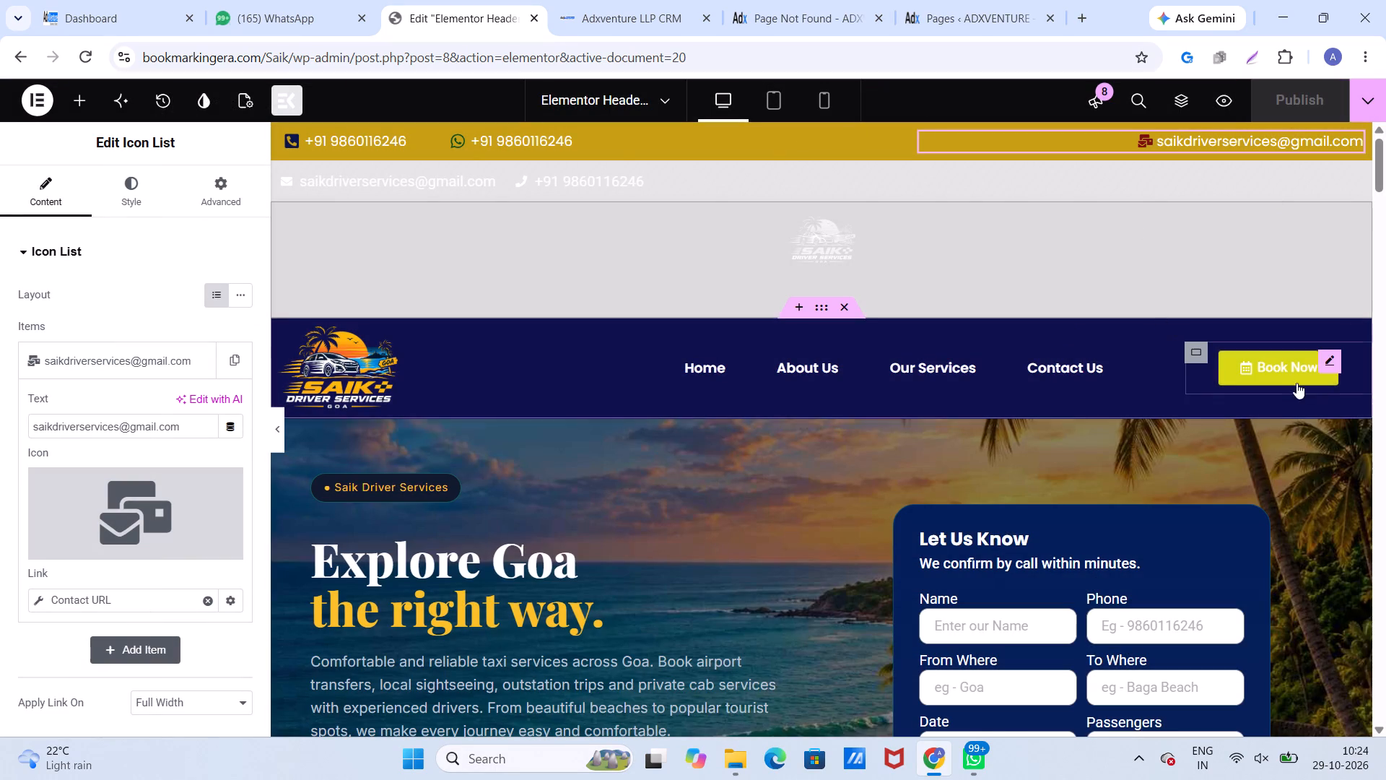
Review the Home page below the header, from the hero form and About Us section through the services and destinations gallery.
scroll(955, 389, down, 12)
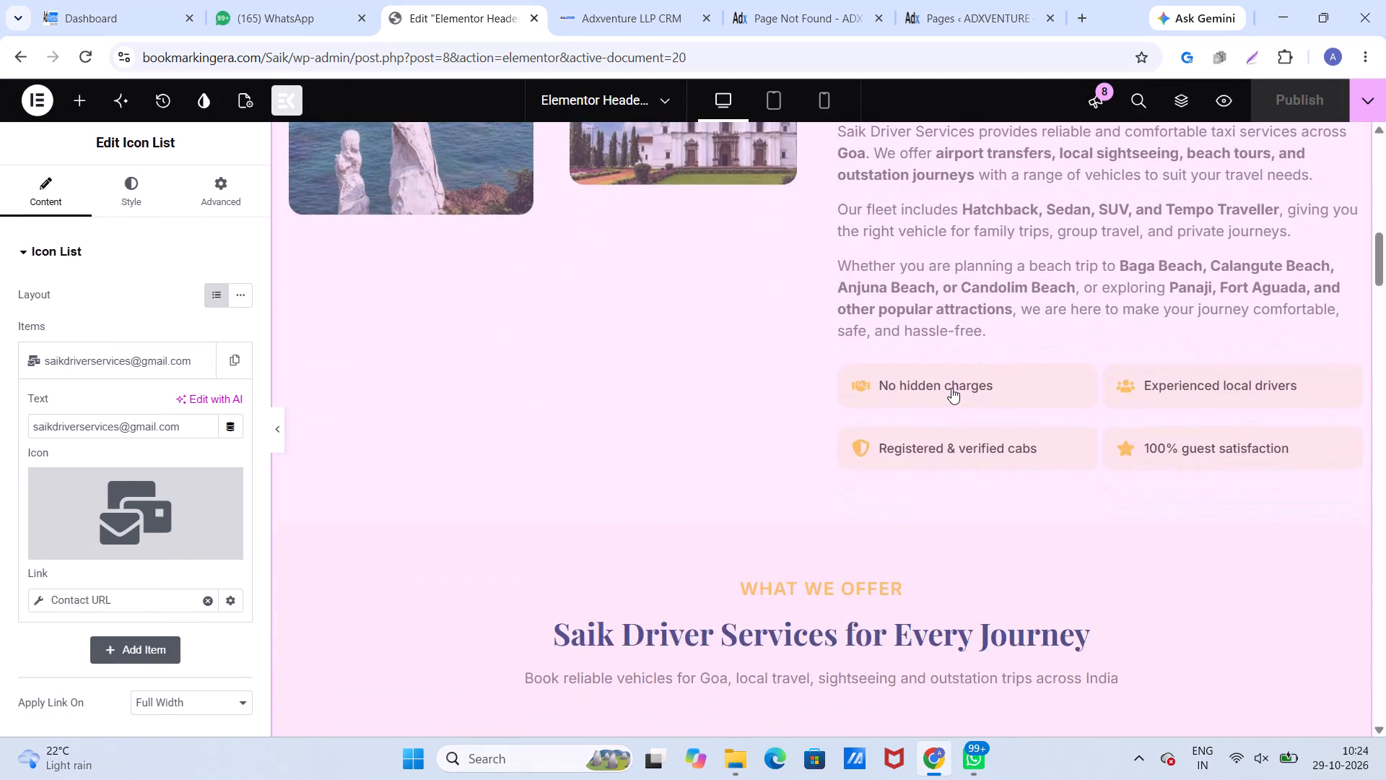
scroll(951, 388, up, 9)
scroll(951, 381, down, 4)
scroll(951, 381, up, 1)
scroll(951, 381, down, 8)
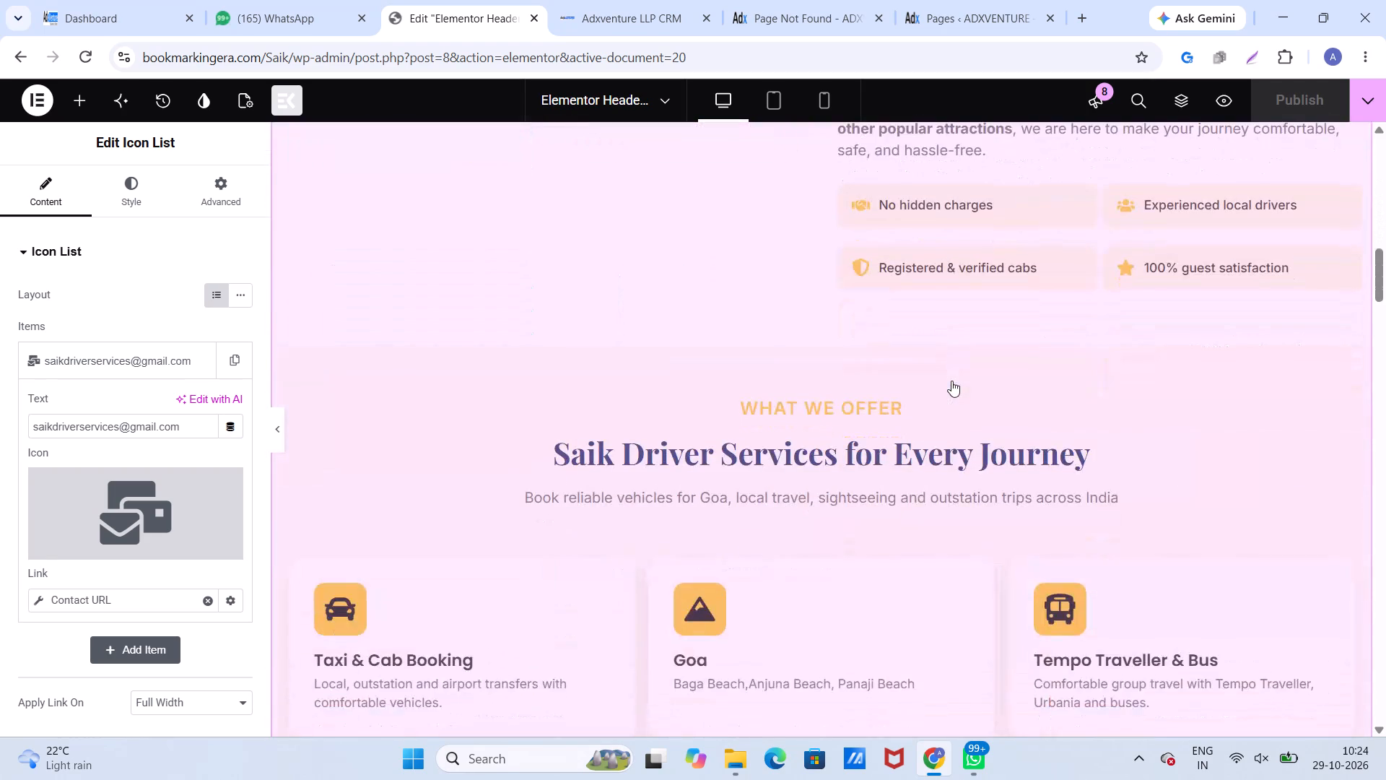
scroll(951, 381, up, 6)
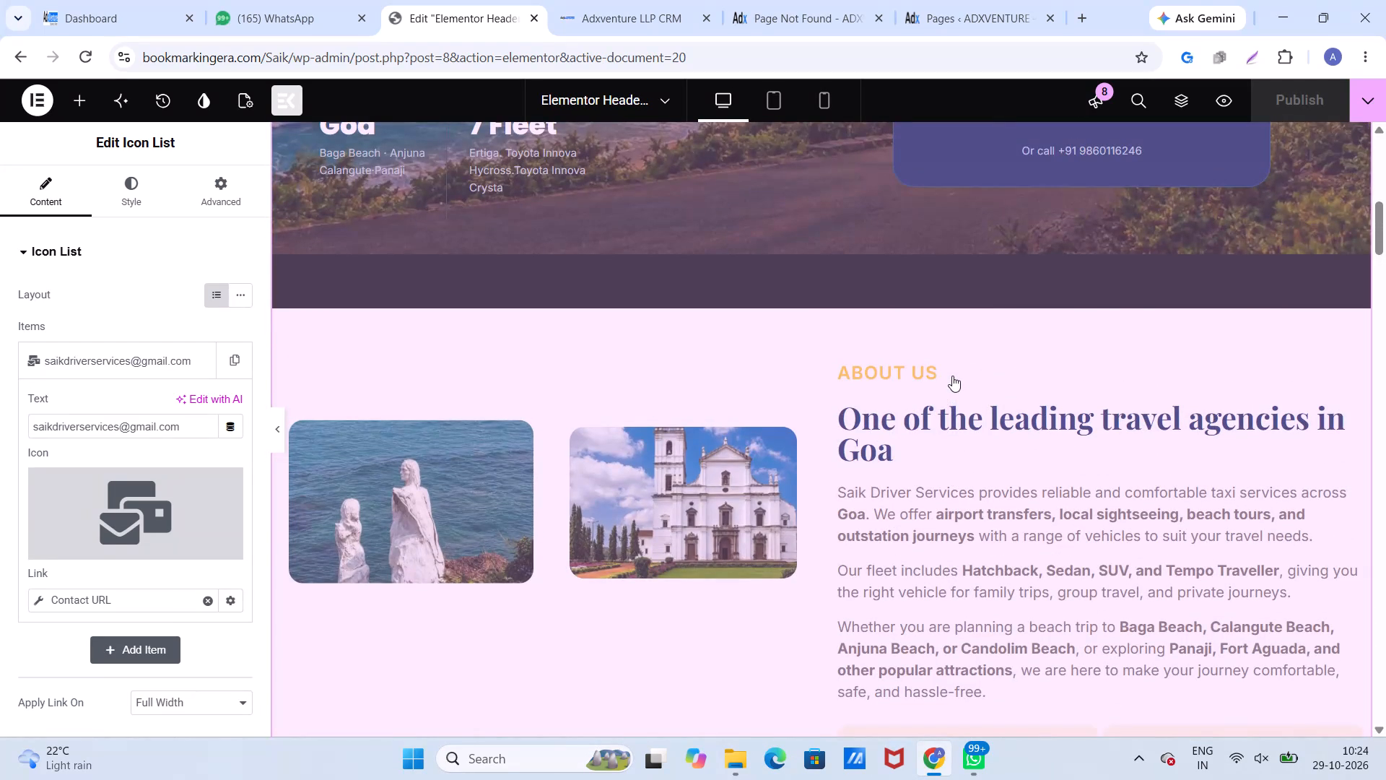
scroll(952, 376, down, 4)
scroll(952, 376, up, 5)
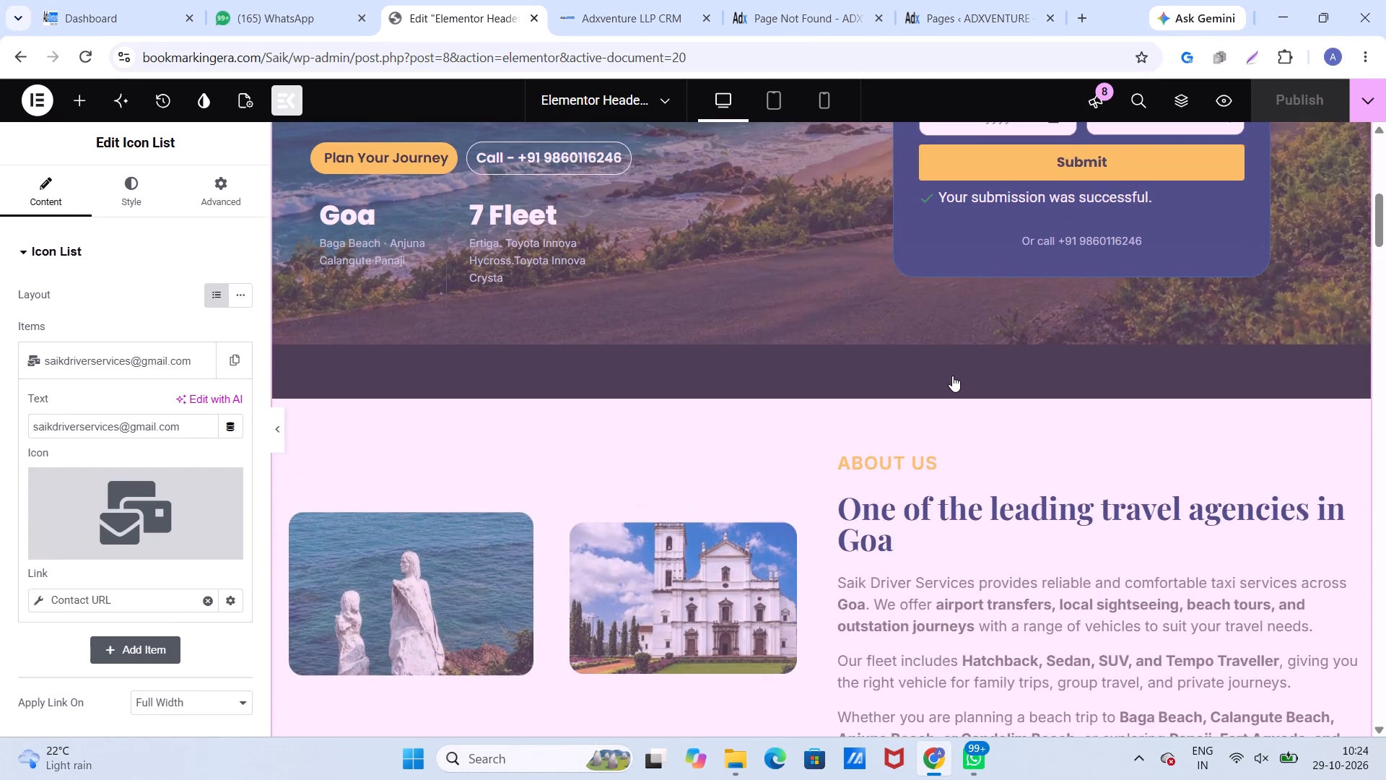
scroll(952, 376, down, 14)
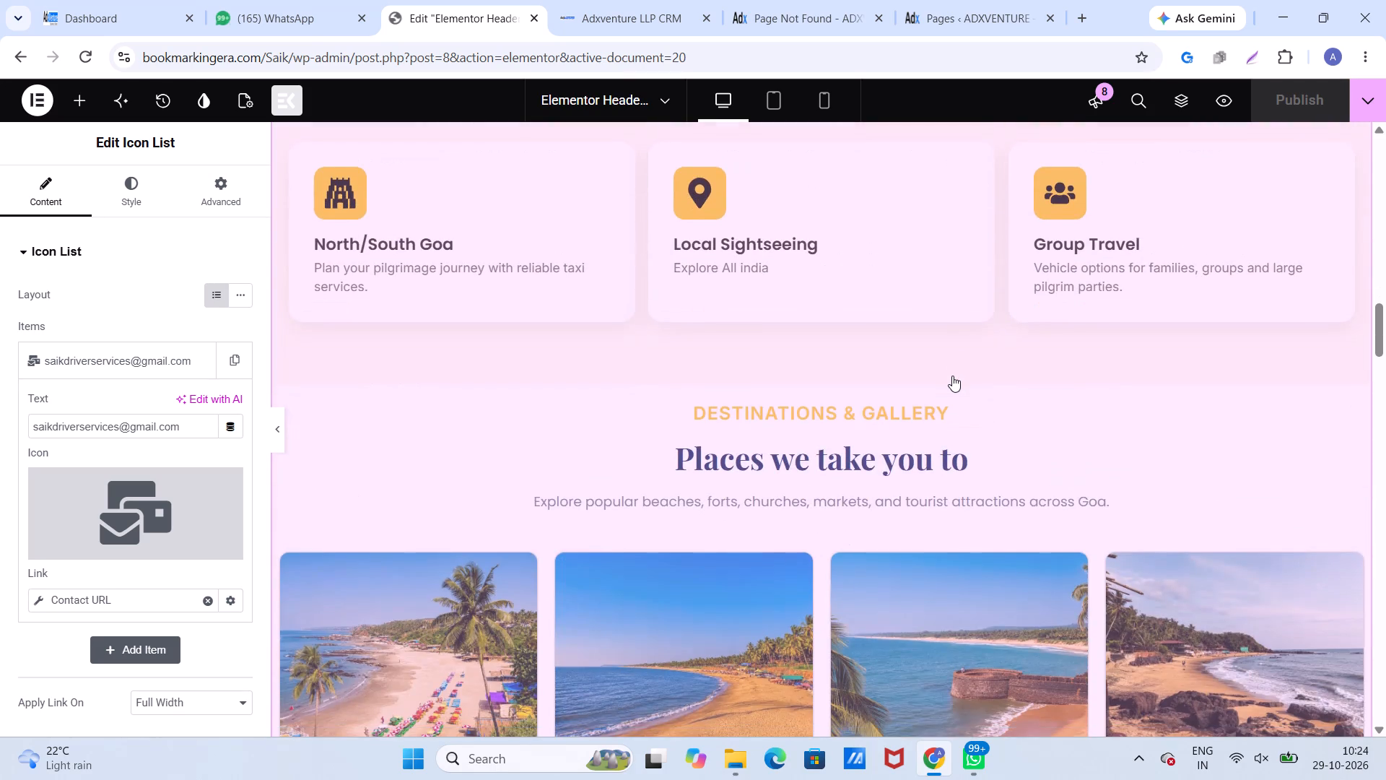
scroll(952, 376, up, 19)
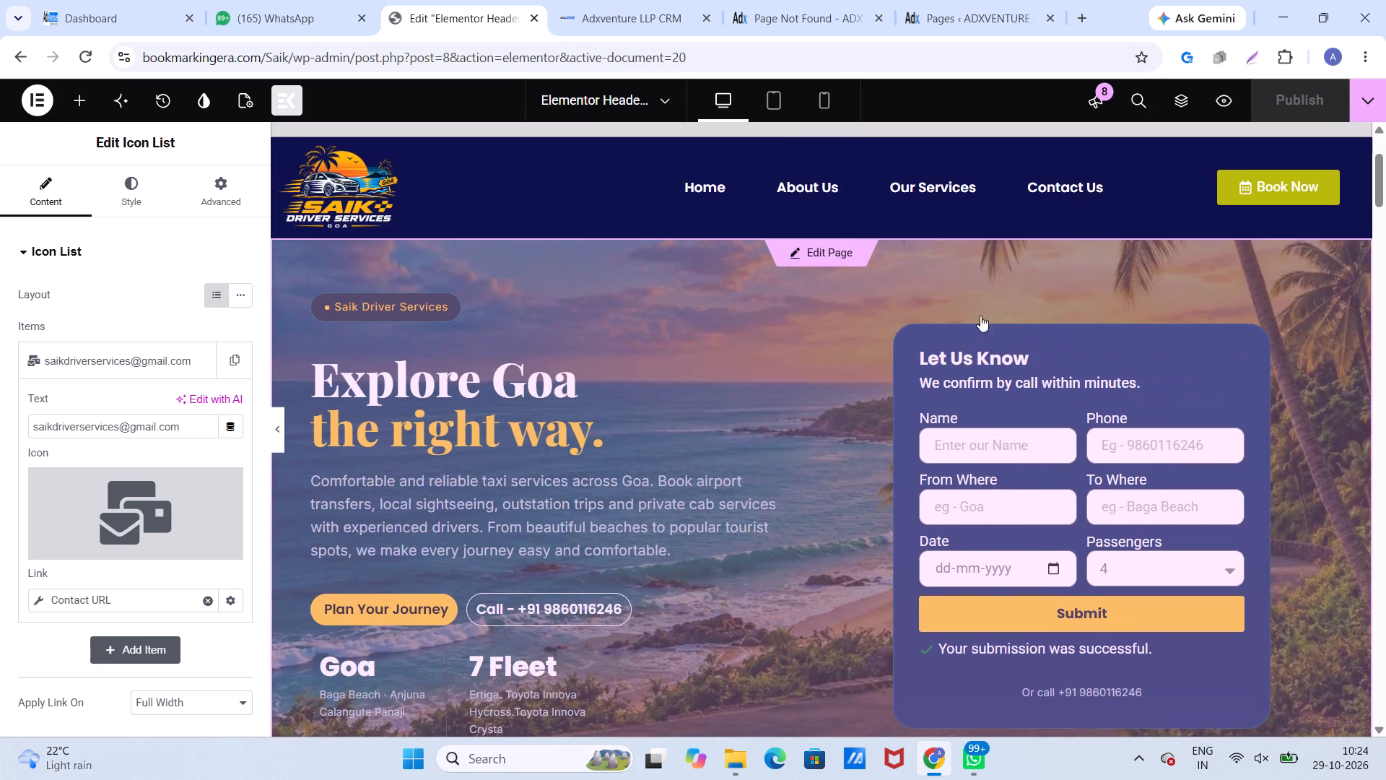
scroll(937, 325, down, 3)
scroll(937, 325, up, 1)
scroll(937, 325, down, 4)
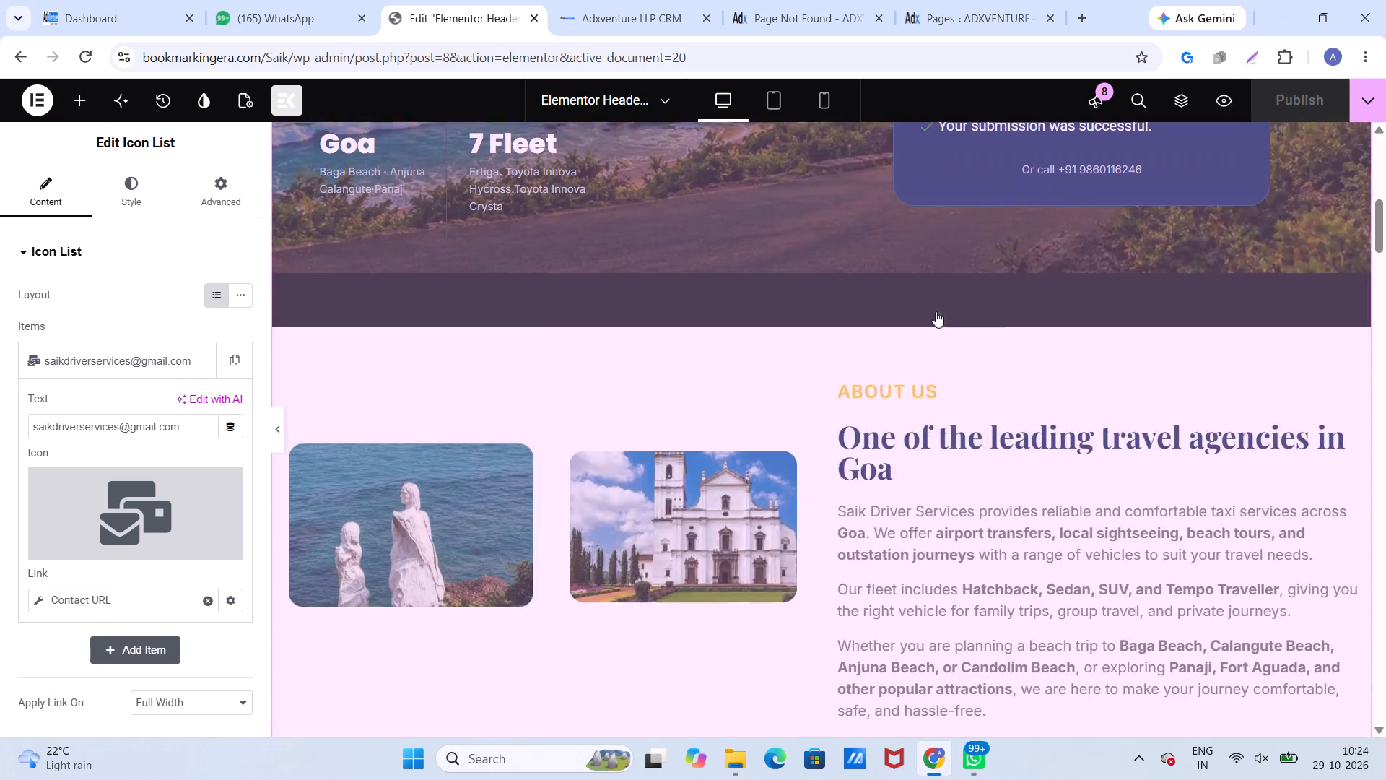
scroll(936, 311, down, 11)
scroll(935, 313, up, 5)
Switch from editing the header template to editing the Home page content.
click(873, 310)
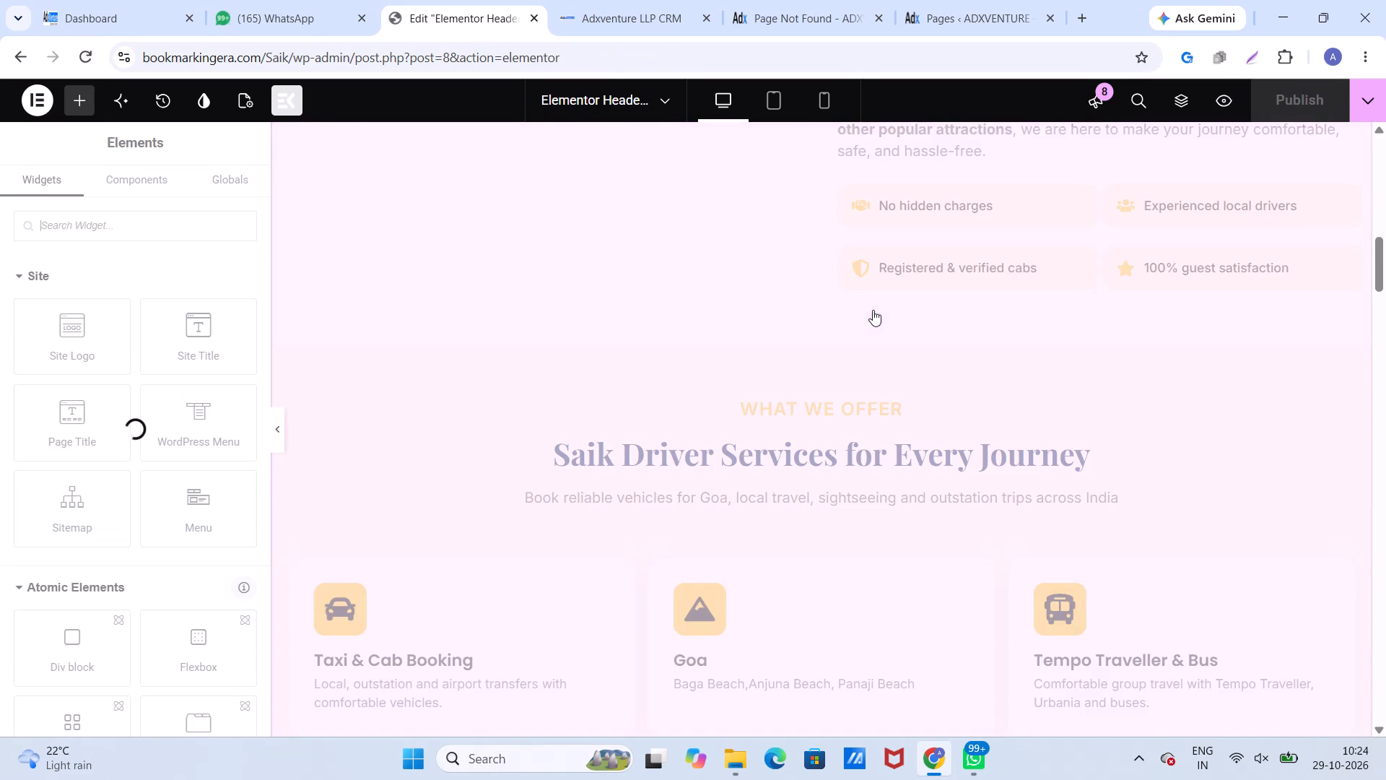
scroll(811, 362, up, 5)
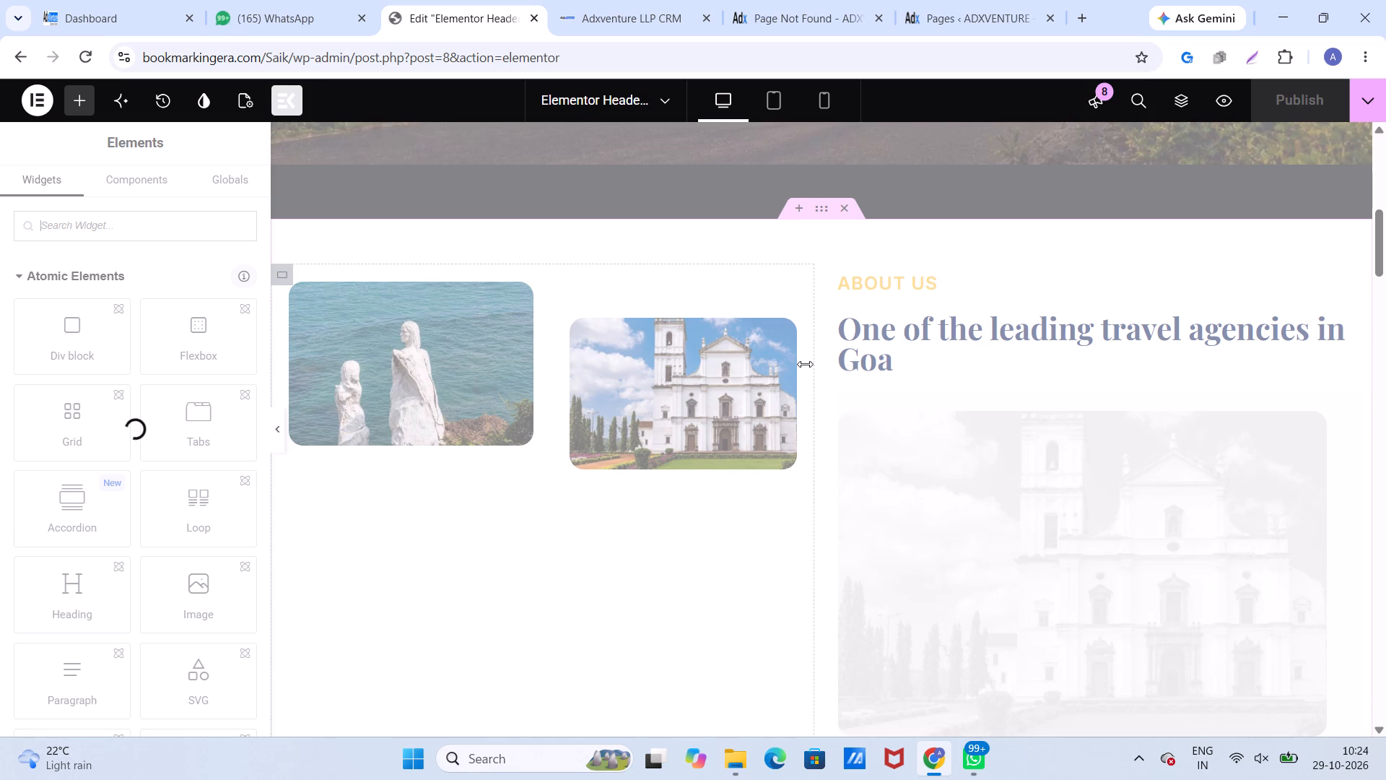
scroll(805, 364, down, 5)
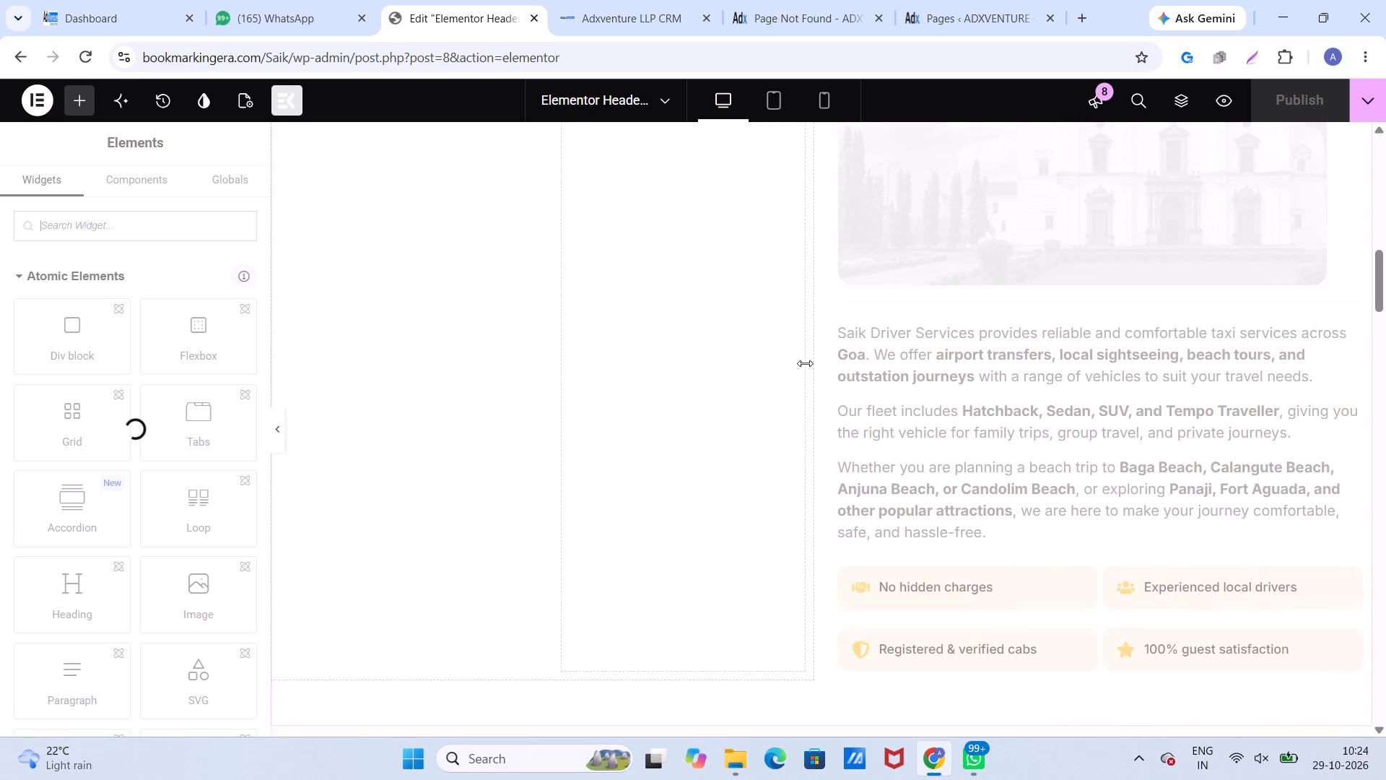
scroll(805, 363, down, 2)
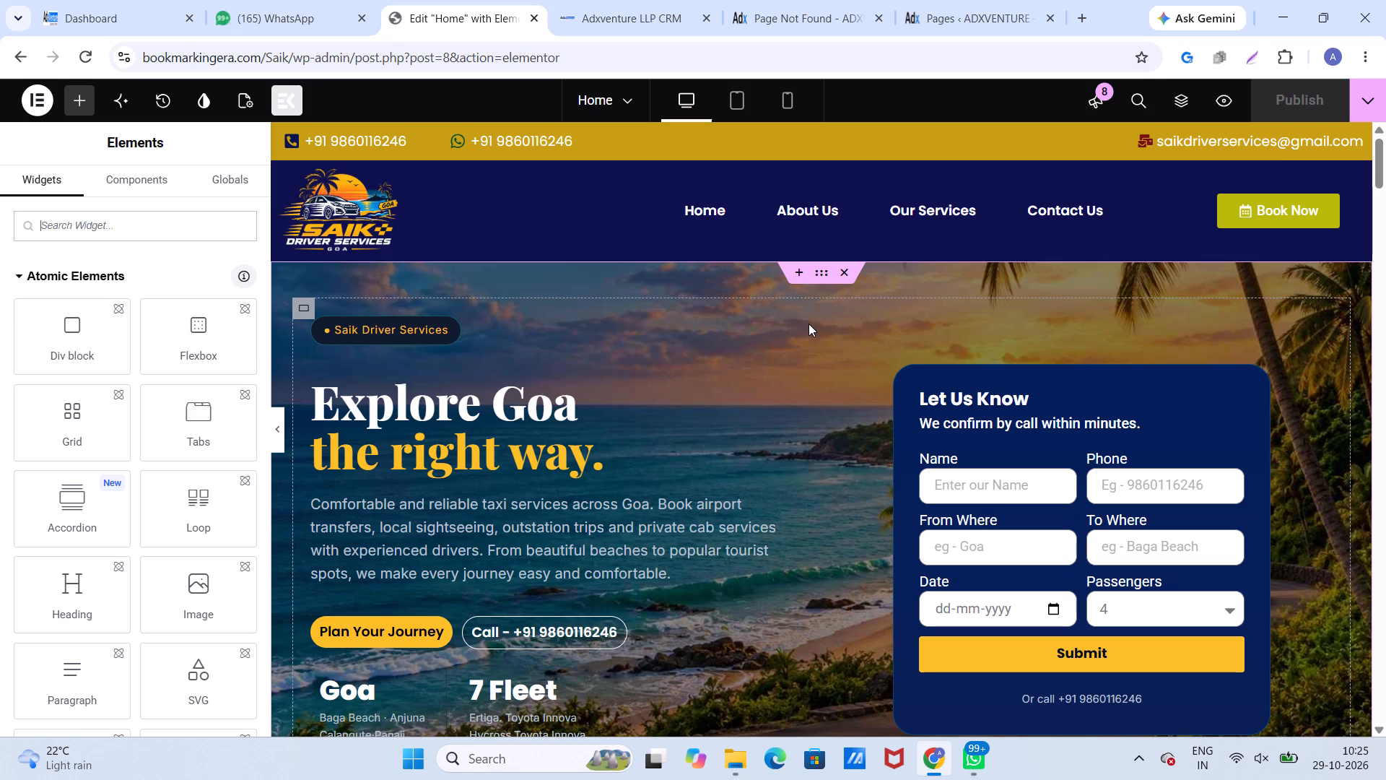
scroll(808, 339, down, 15)
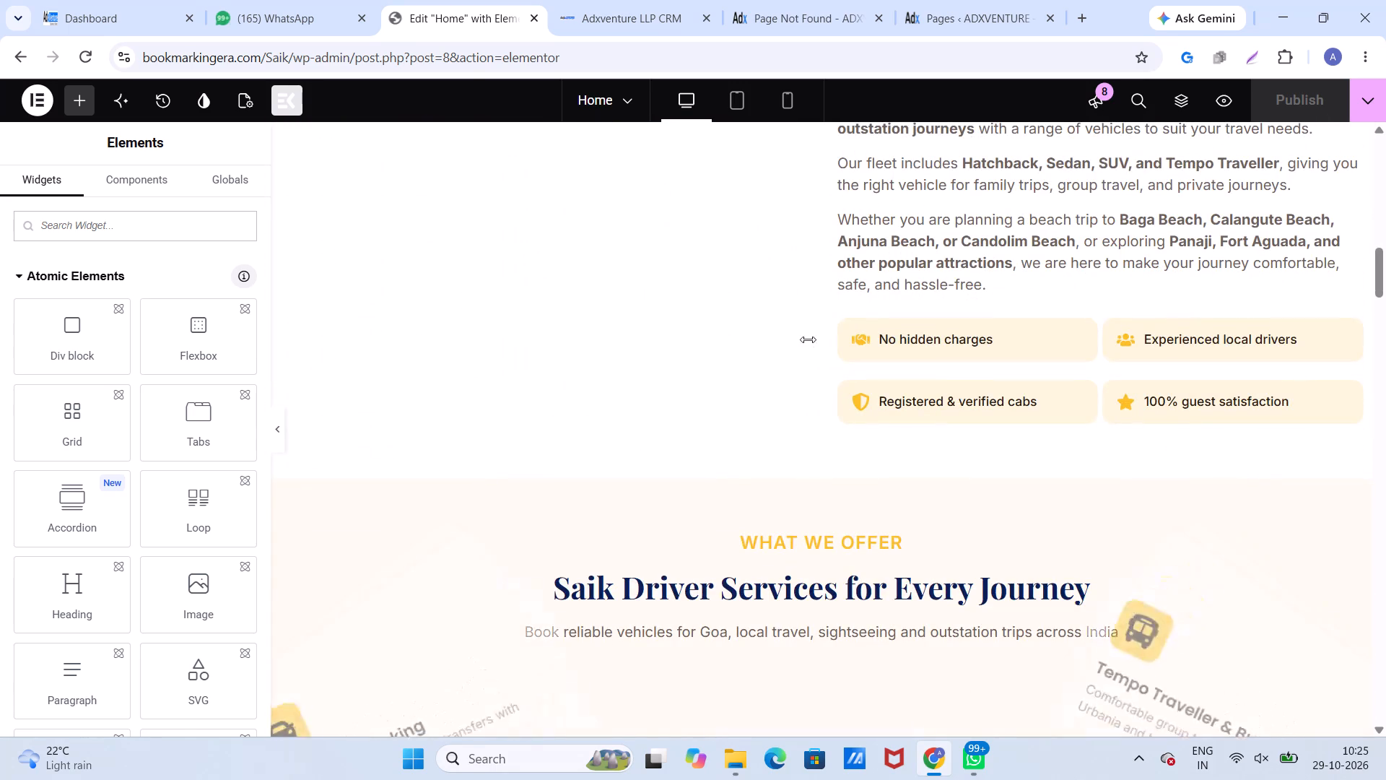
Preview the Home page and examine it from the services cards through the destinations gallery to the Why Choose Us section.
scroll(808, 339, down, 6)
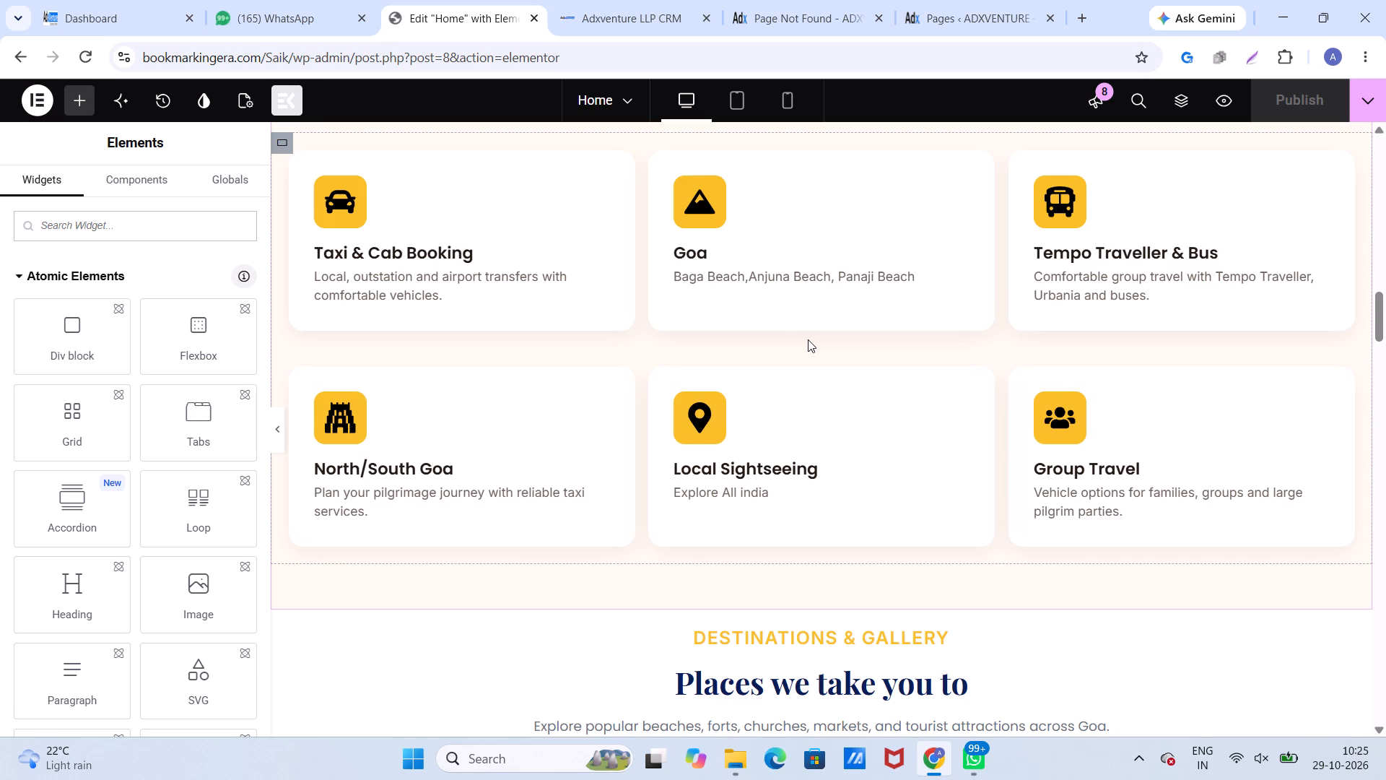
scroll(808, 339, down, 9)
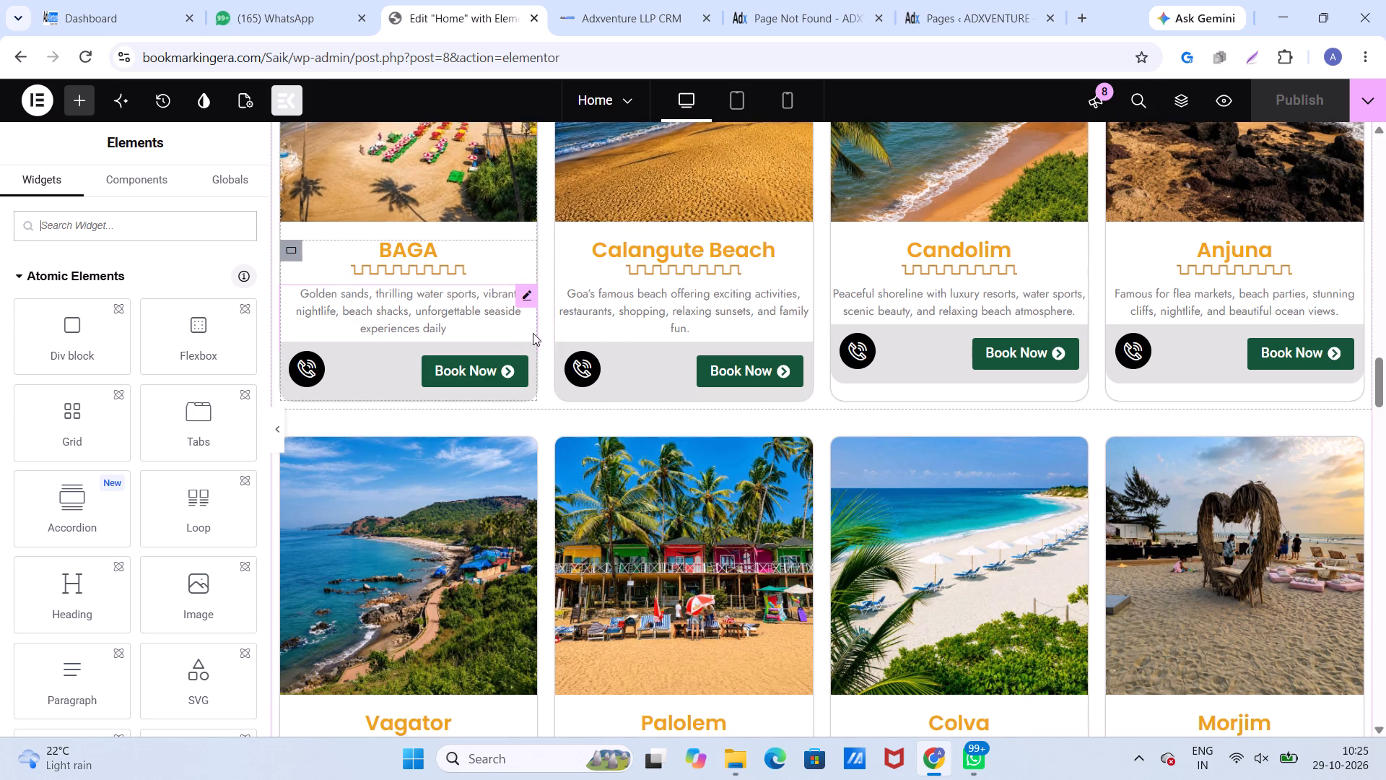
scroll(619, 329, down, 3)
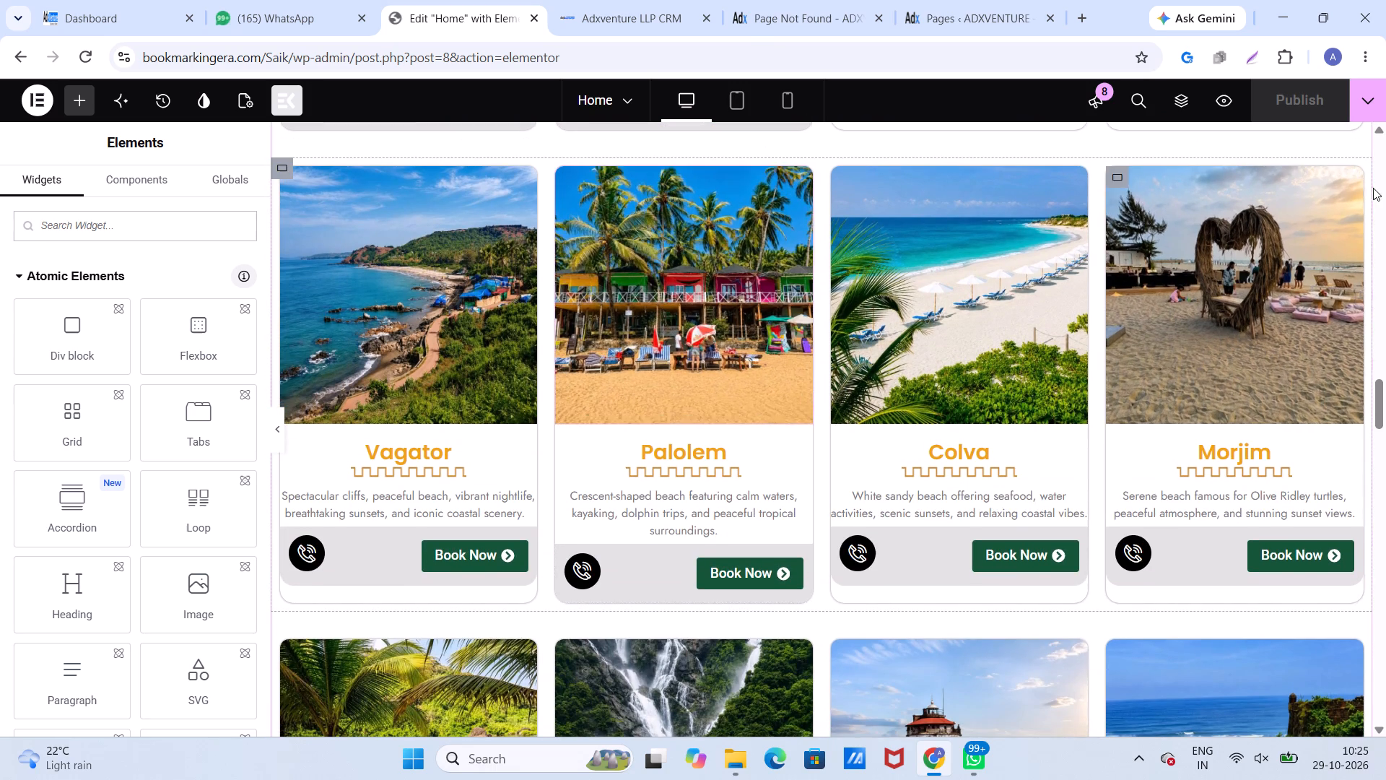
click(1229, 103)
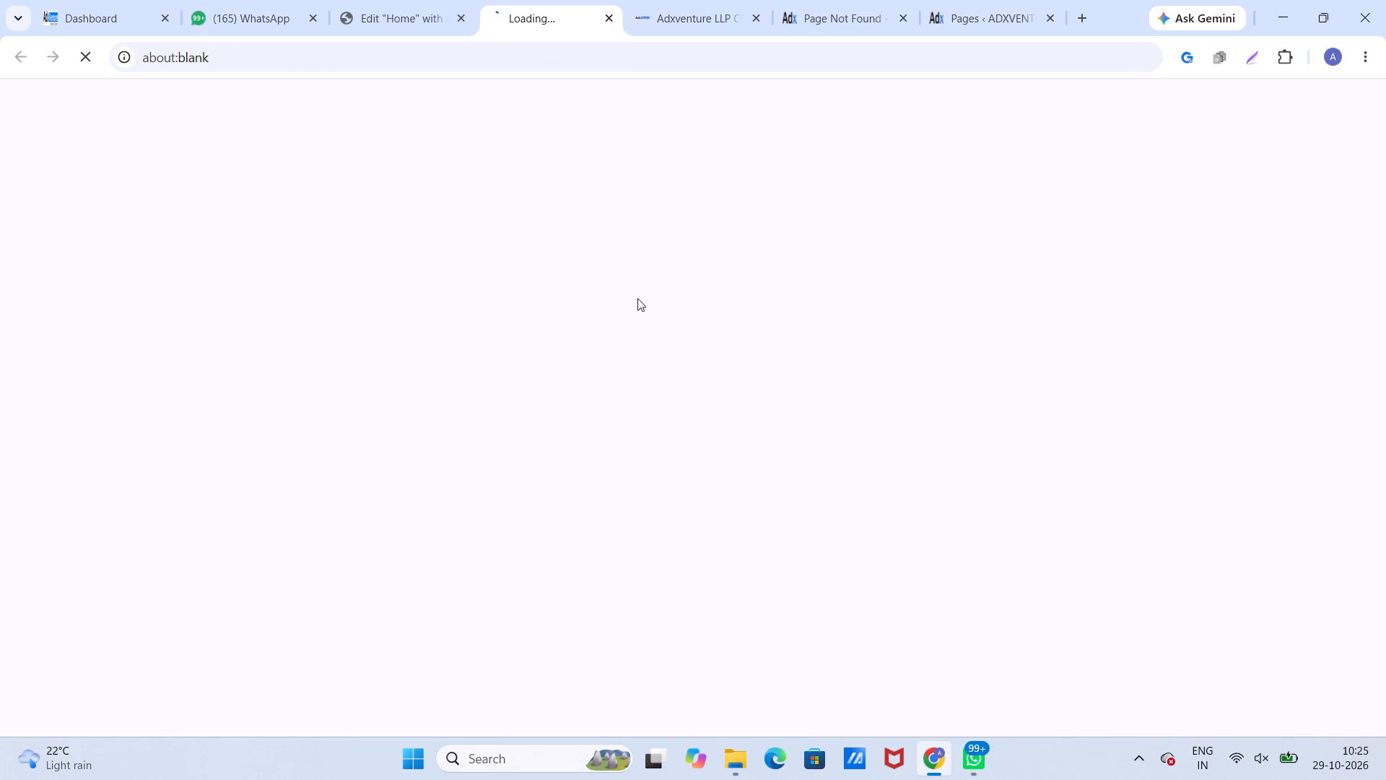
scroll(637, 299, down, 2)
scroll(637, 301, up, 1)
scroll(637, 302, down, 1)
scroll(637, 302, up, 1)
scroll(637, 302, down, 17)
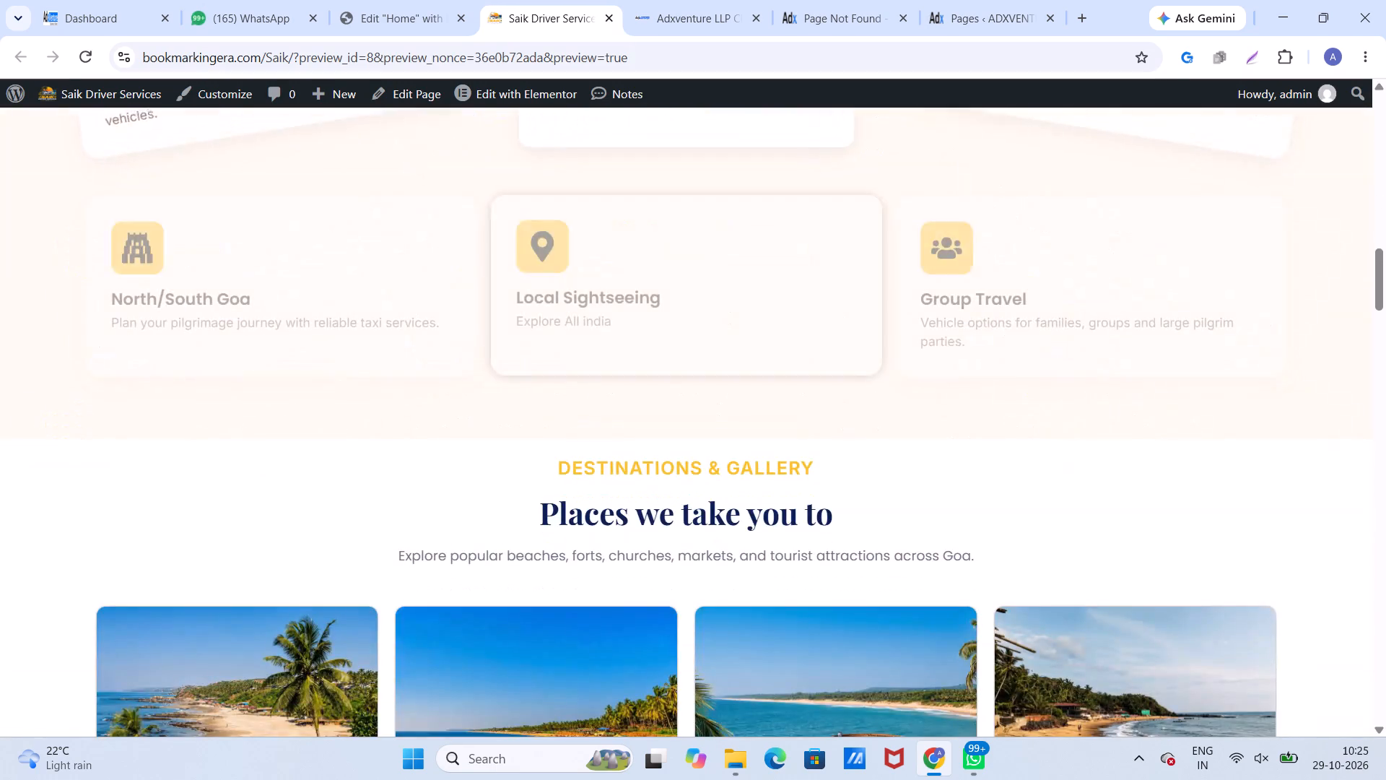
scroll(637, 303, down, 12)
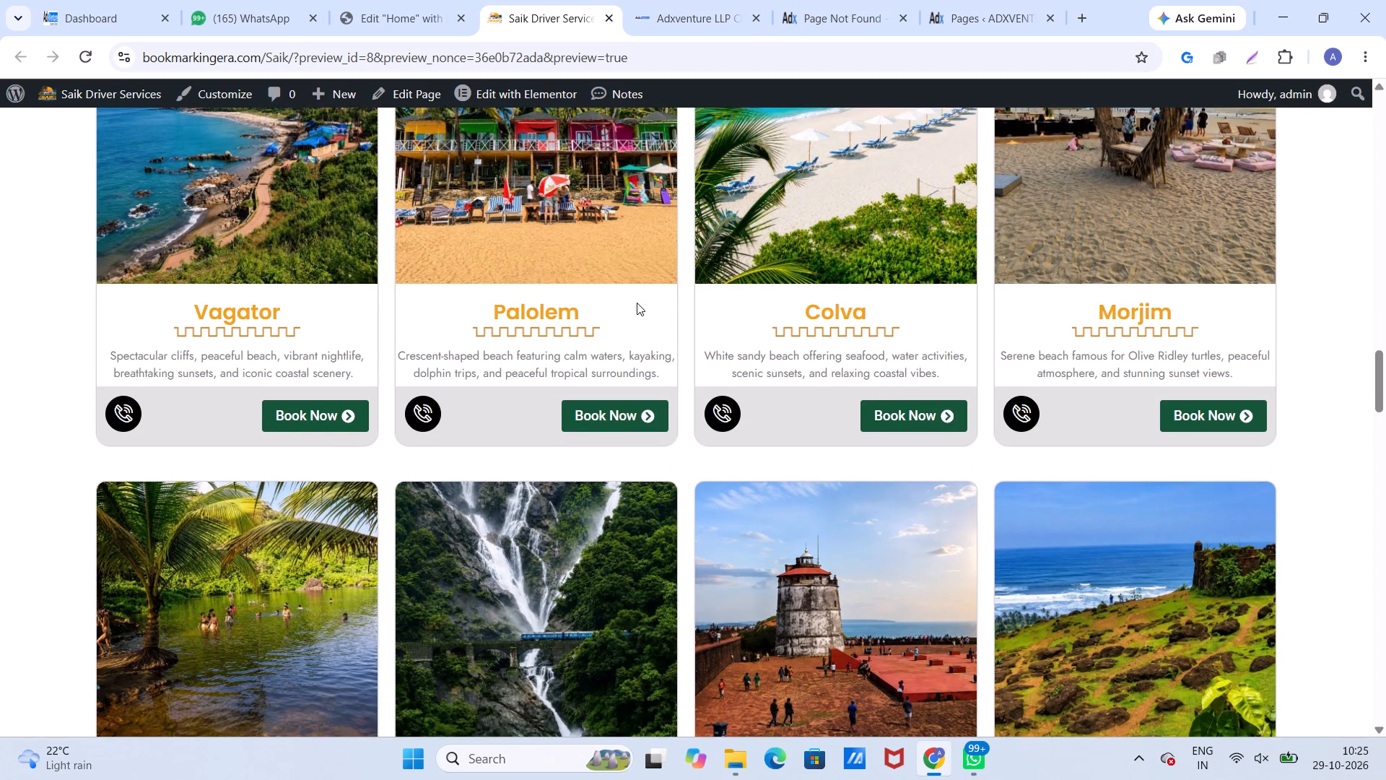
scroll(637, 303, down, 4)
scroll(637, 303, up, 1)
scroll(637, 303, down, 9)
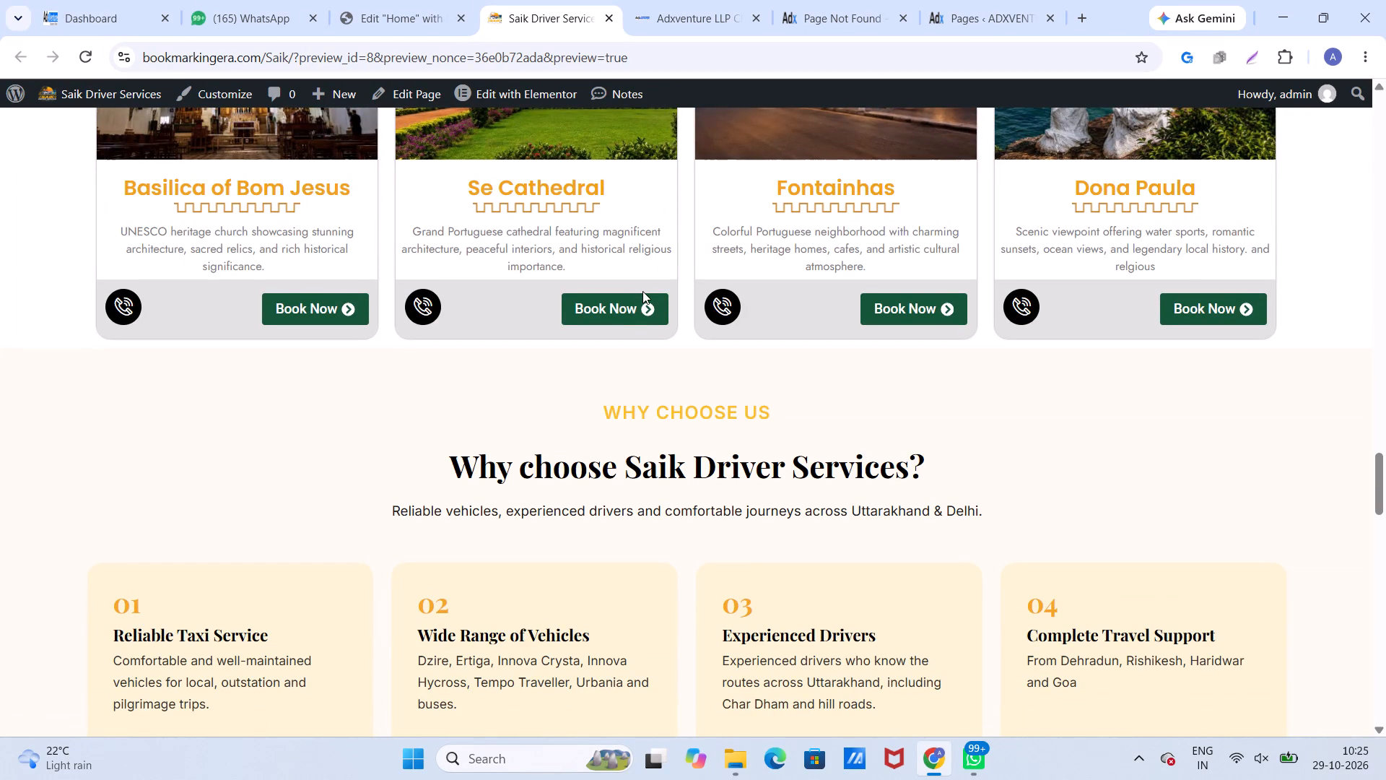
Check the destination cards' descriptions and alignment in the preview, from the Basilica of Bom Jesus row back to the Baga row.
scroll(642, 291, up, 3)
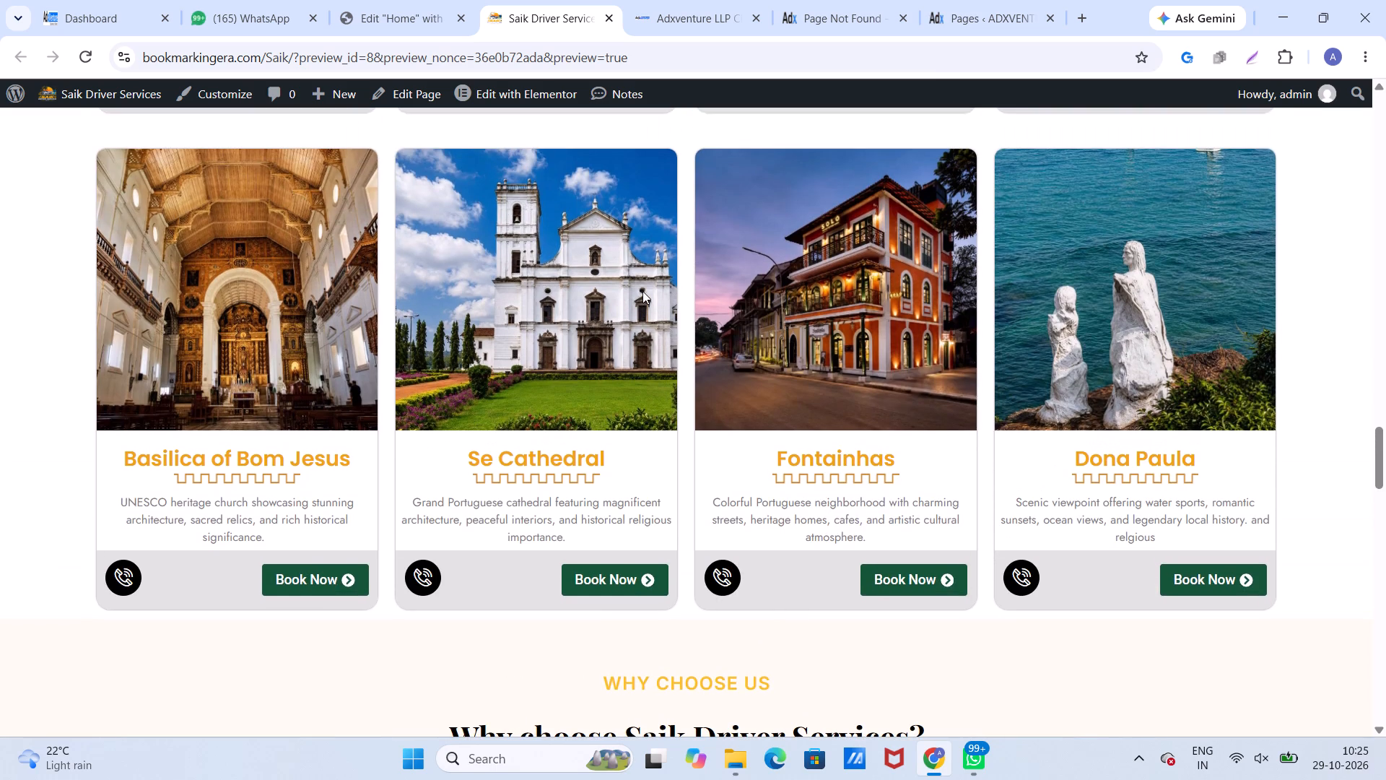
scroll(642, 291, up, 5)
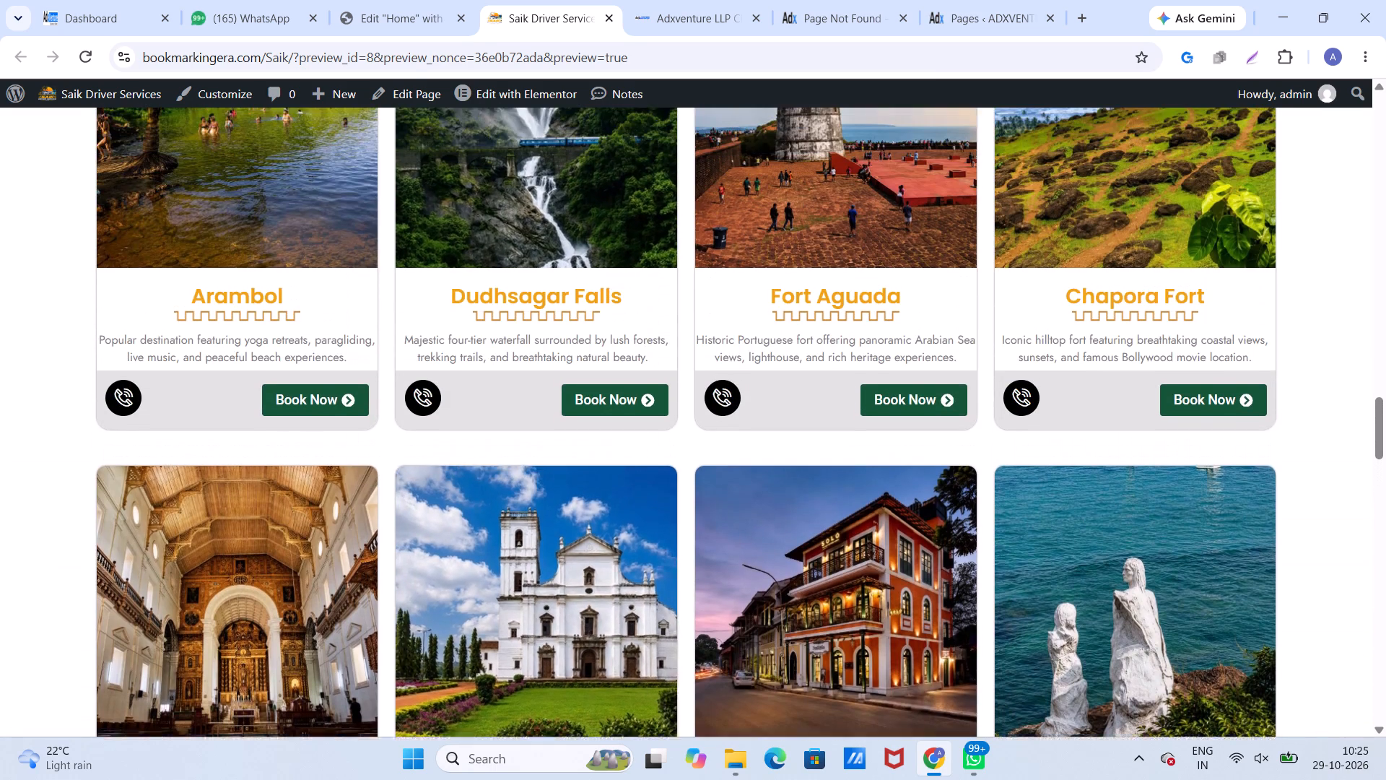
scroll(642, 291, up, 5)
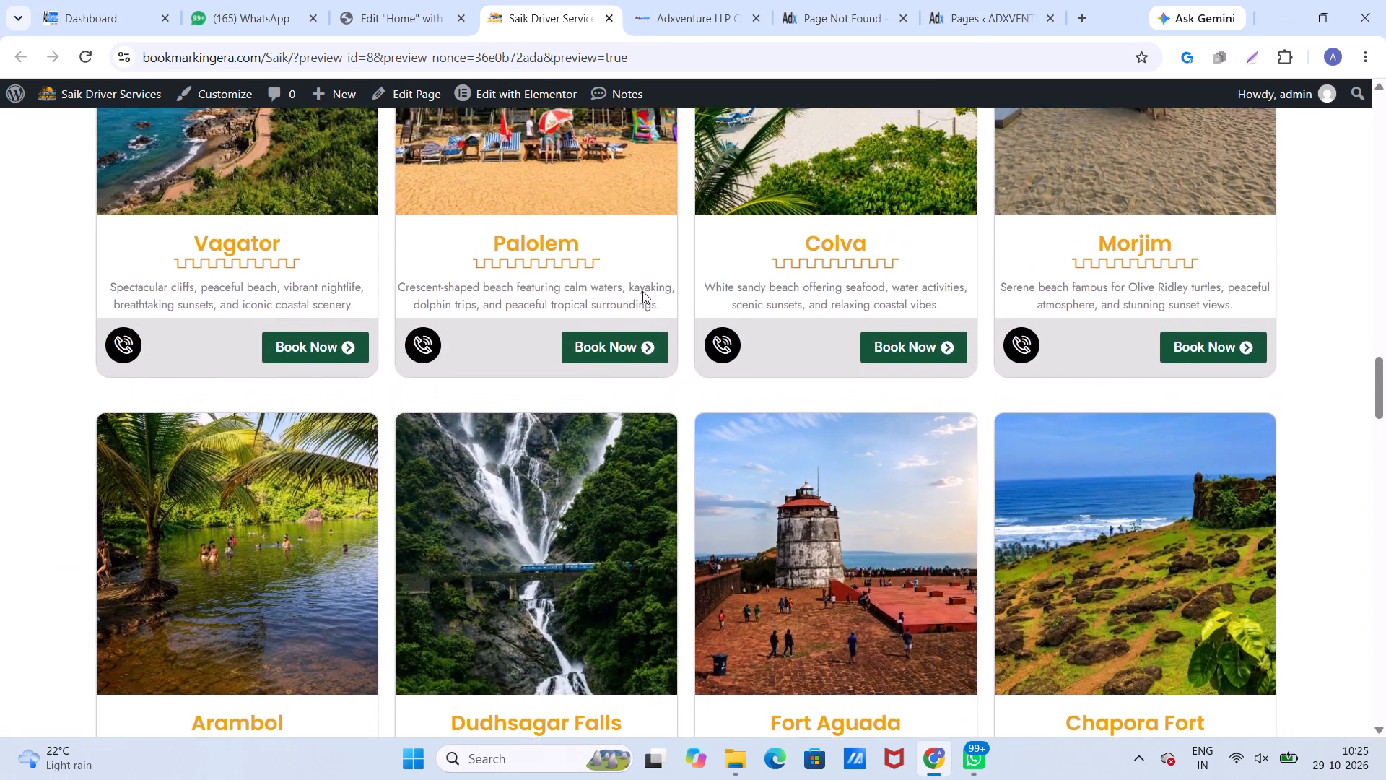
scroll(642, 291, up, 5)
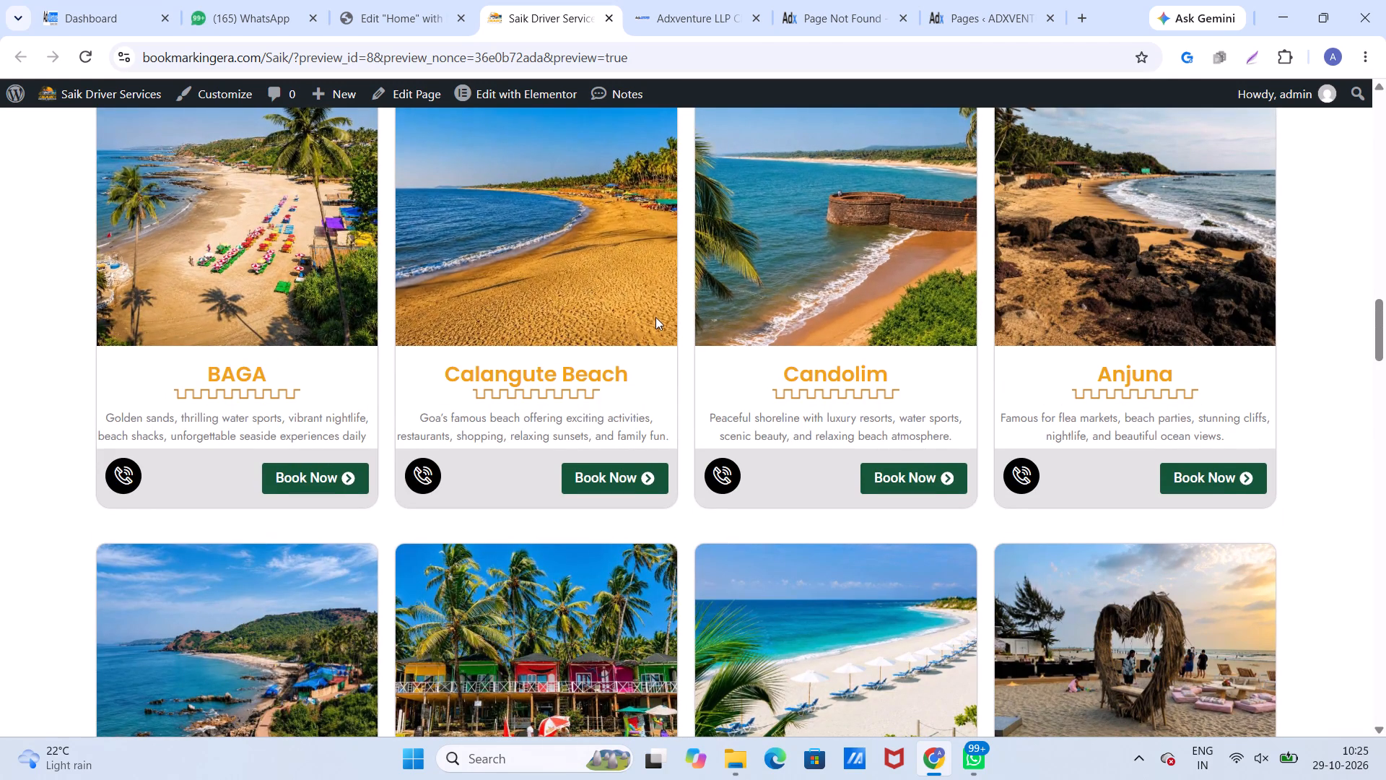
scroll(655, 315, up, 5)
scroll(655, 315, down, 4)
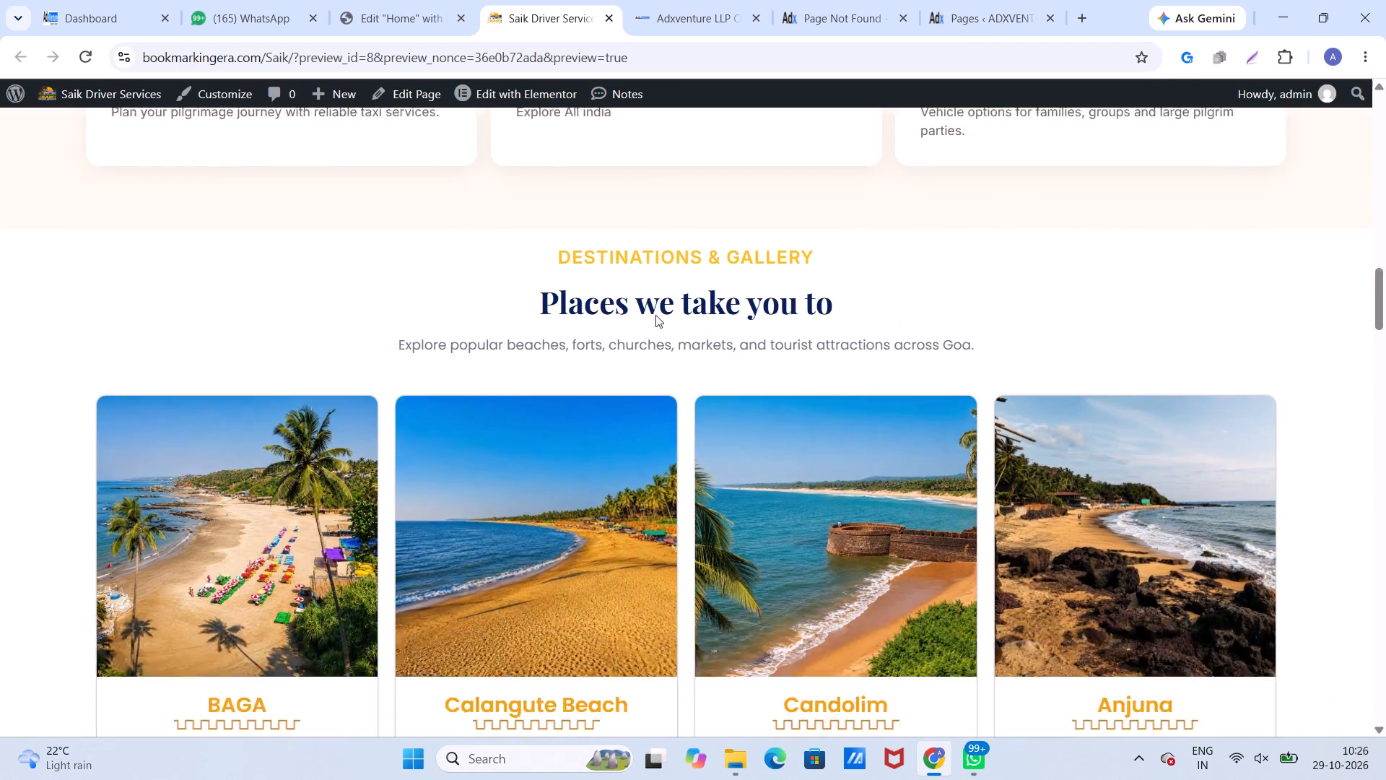
scroll(655, 315, down, 1)
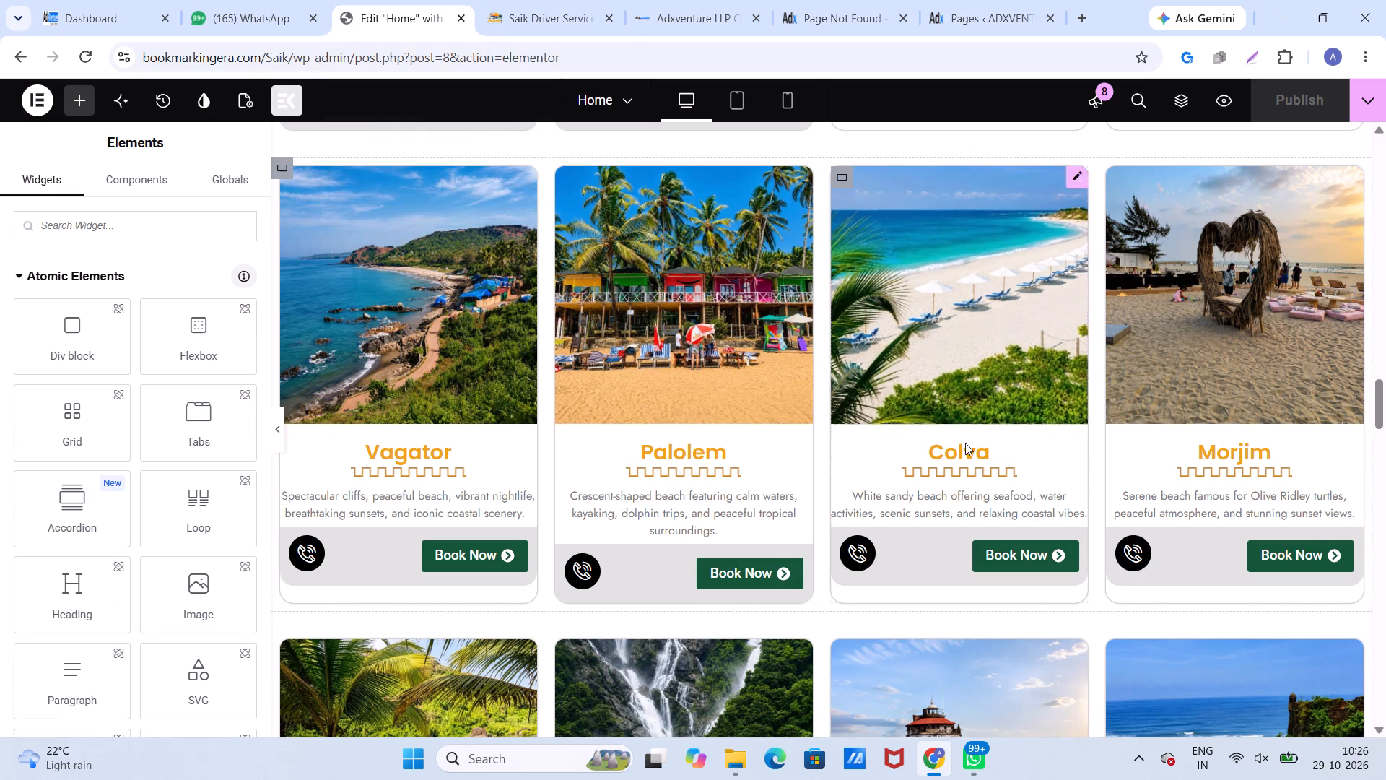
Shorten the Palolem card's description in the Home page editor by removing the words "dolphin trips".
click(920, 510)
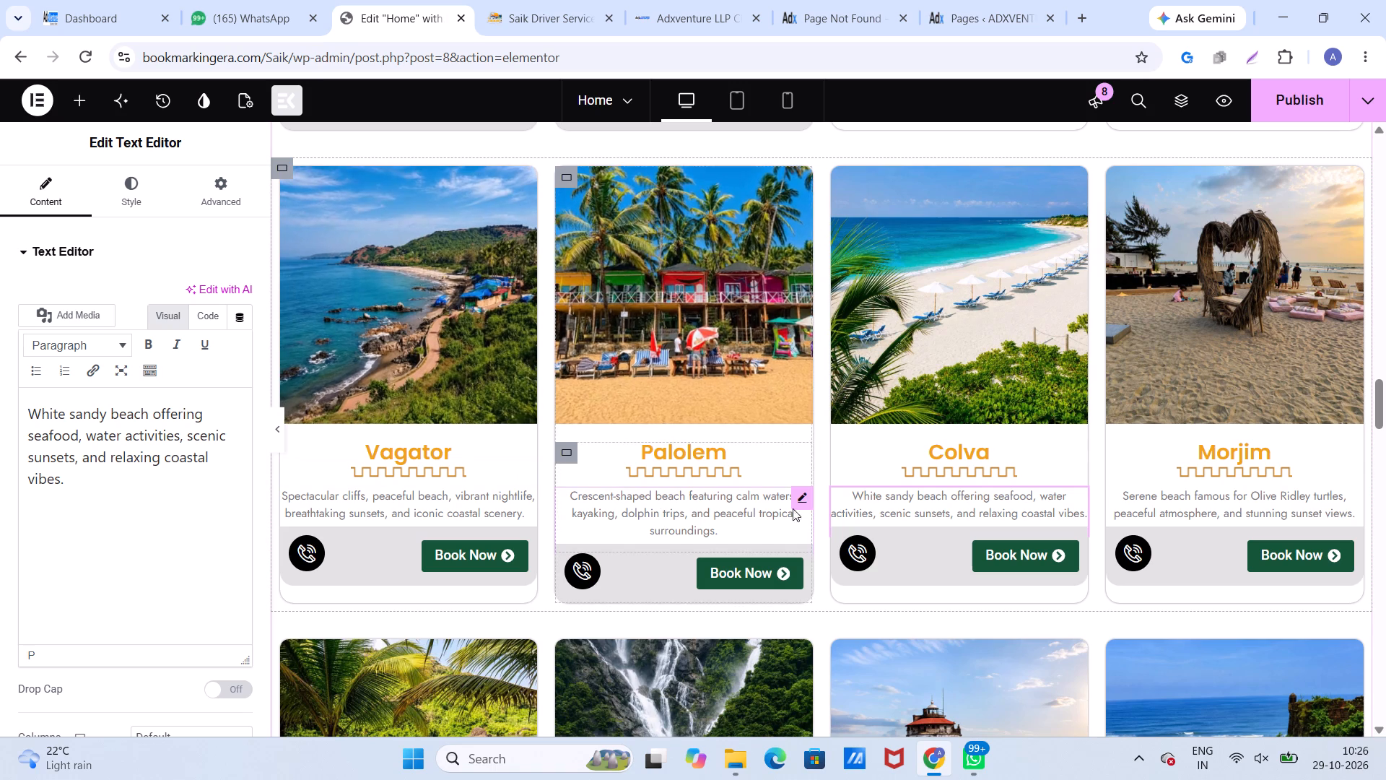
click(694, 532)
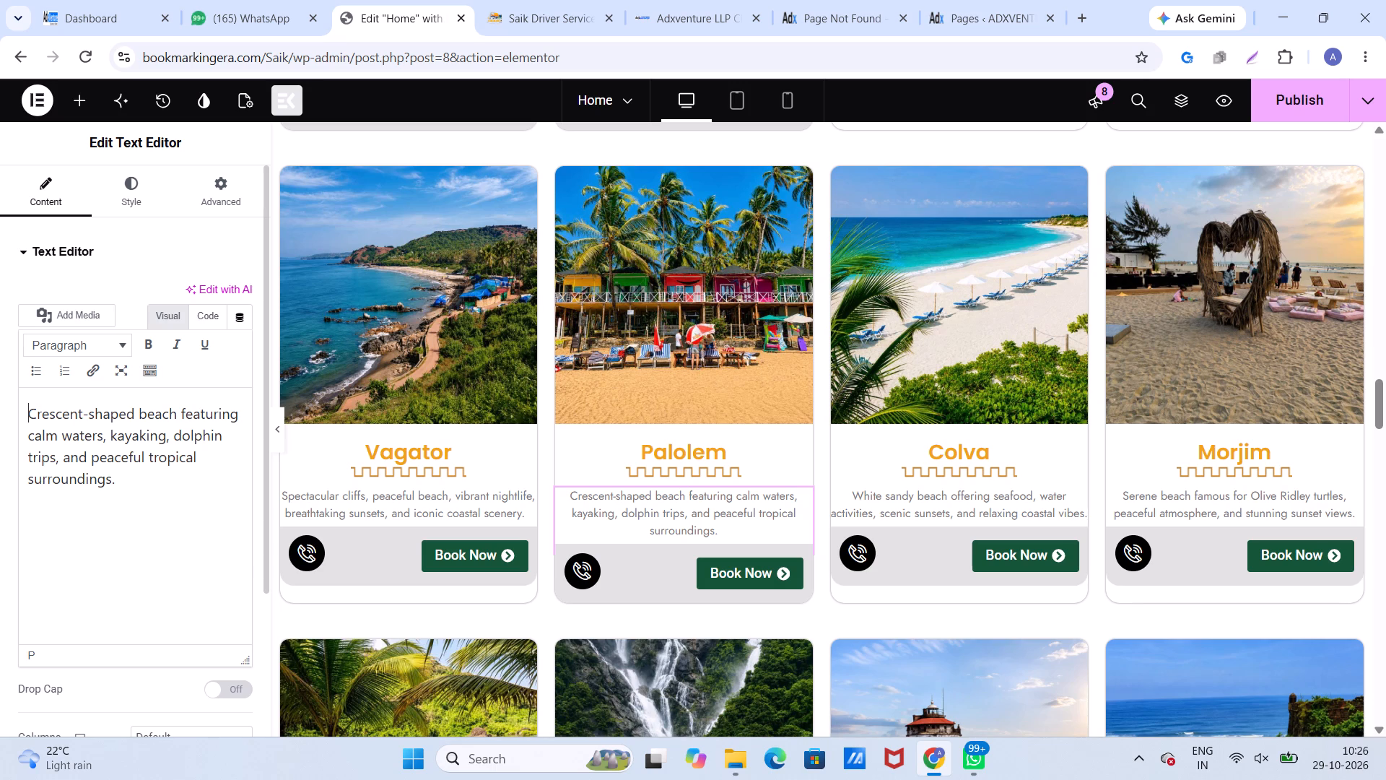
drag(56, 459, 45, 459)
drag(45, 459, 173, 430)
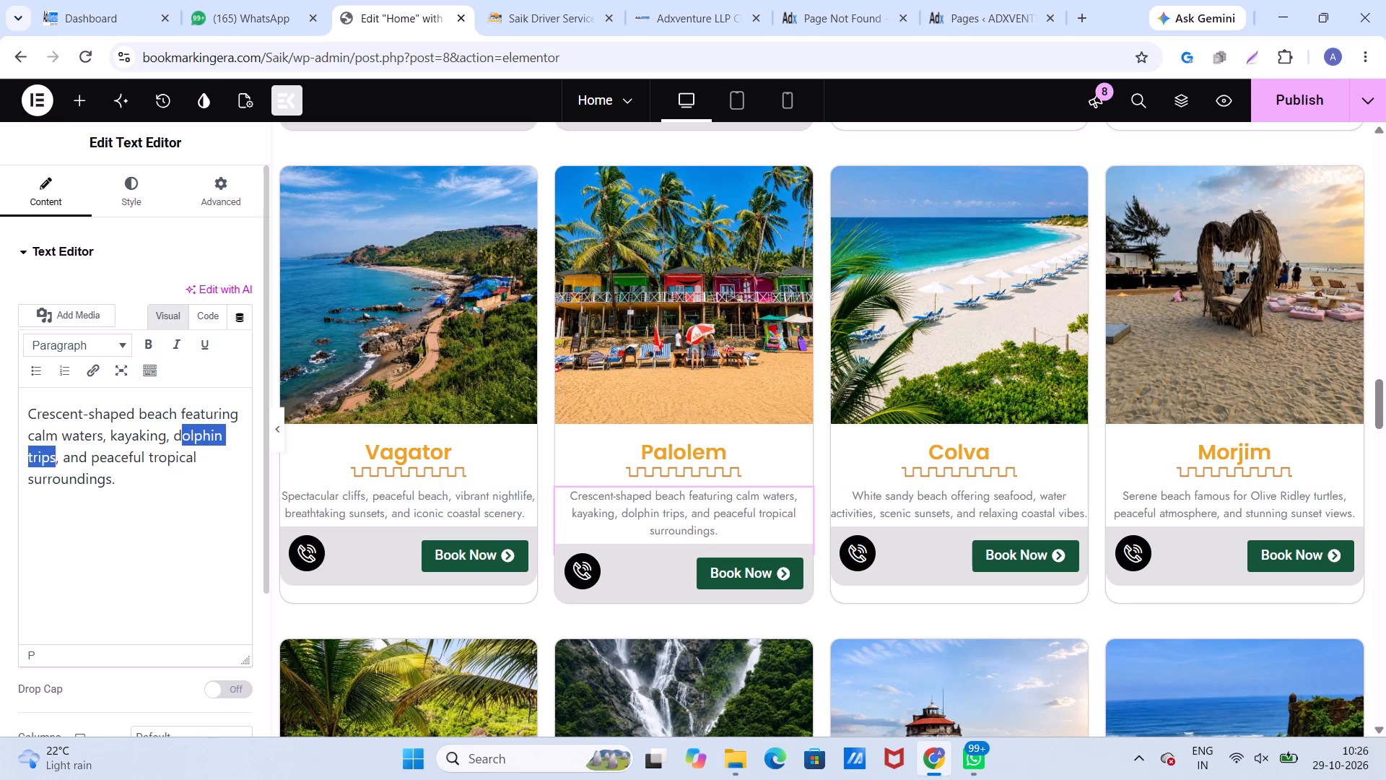
key(BackSpace)
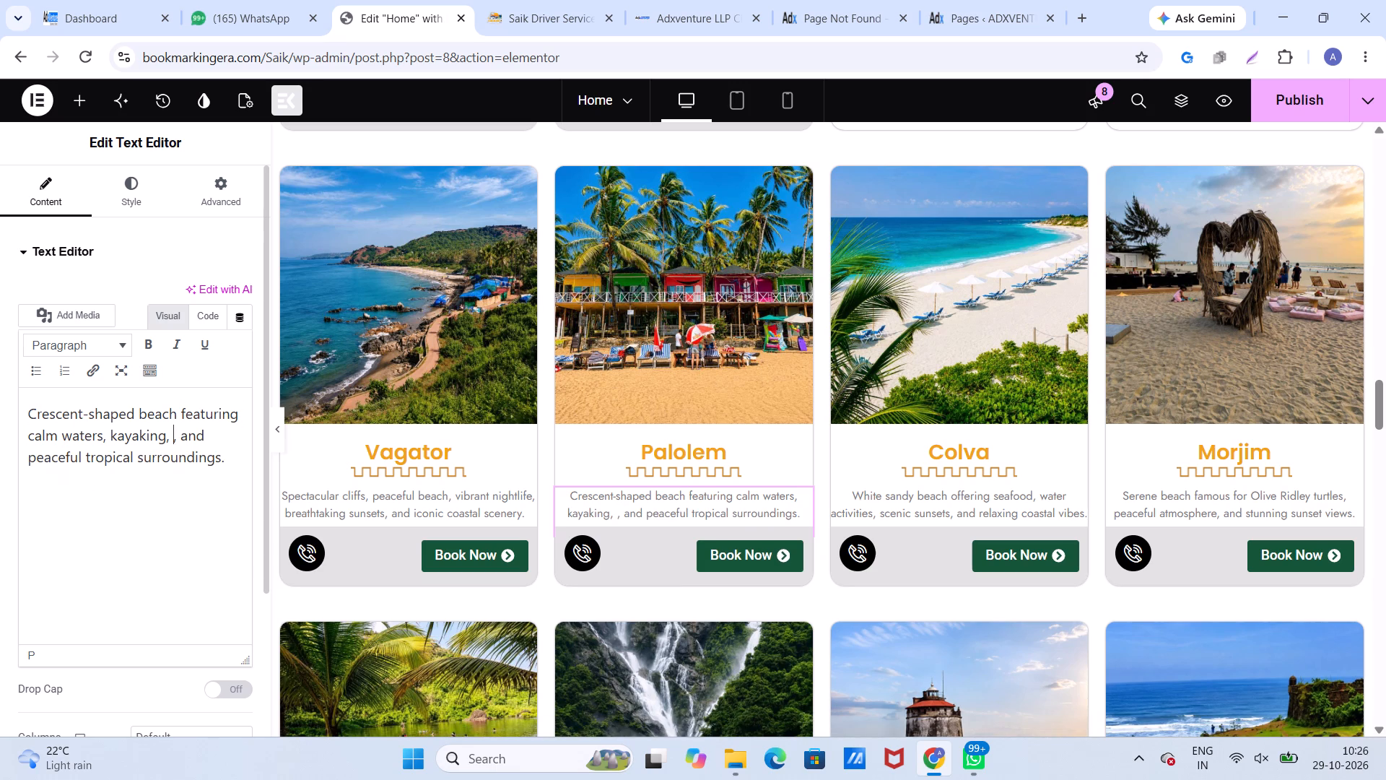
Publish the Home page changes.
click(378, 504)
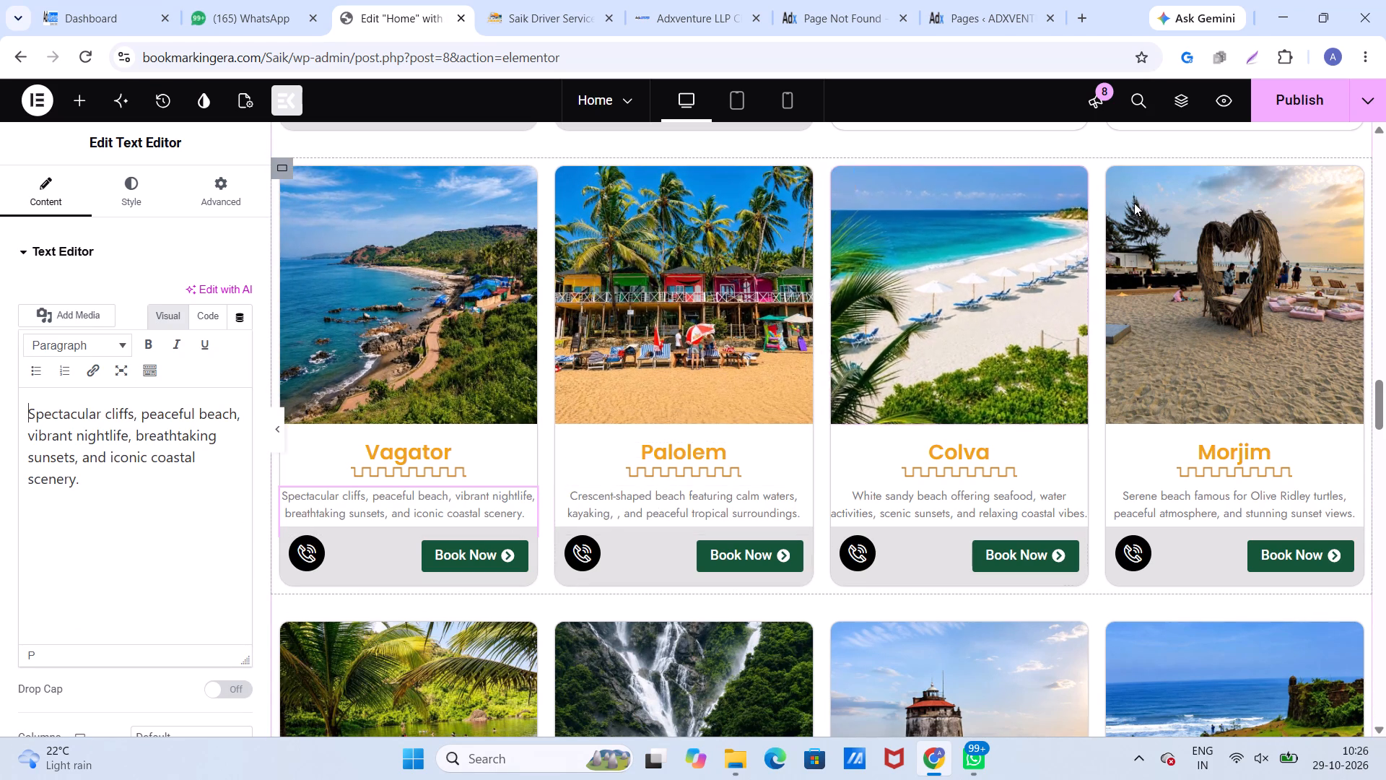
click(1268, 108)
Shorten the Baga card's description in the destinations gallery by removing the word "unforgettable".
scroll(786, 326, down, 3)
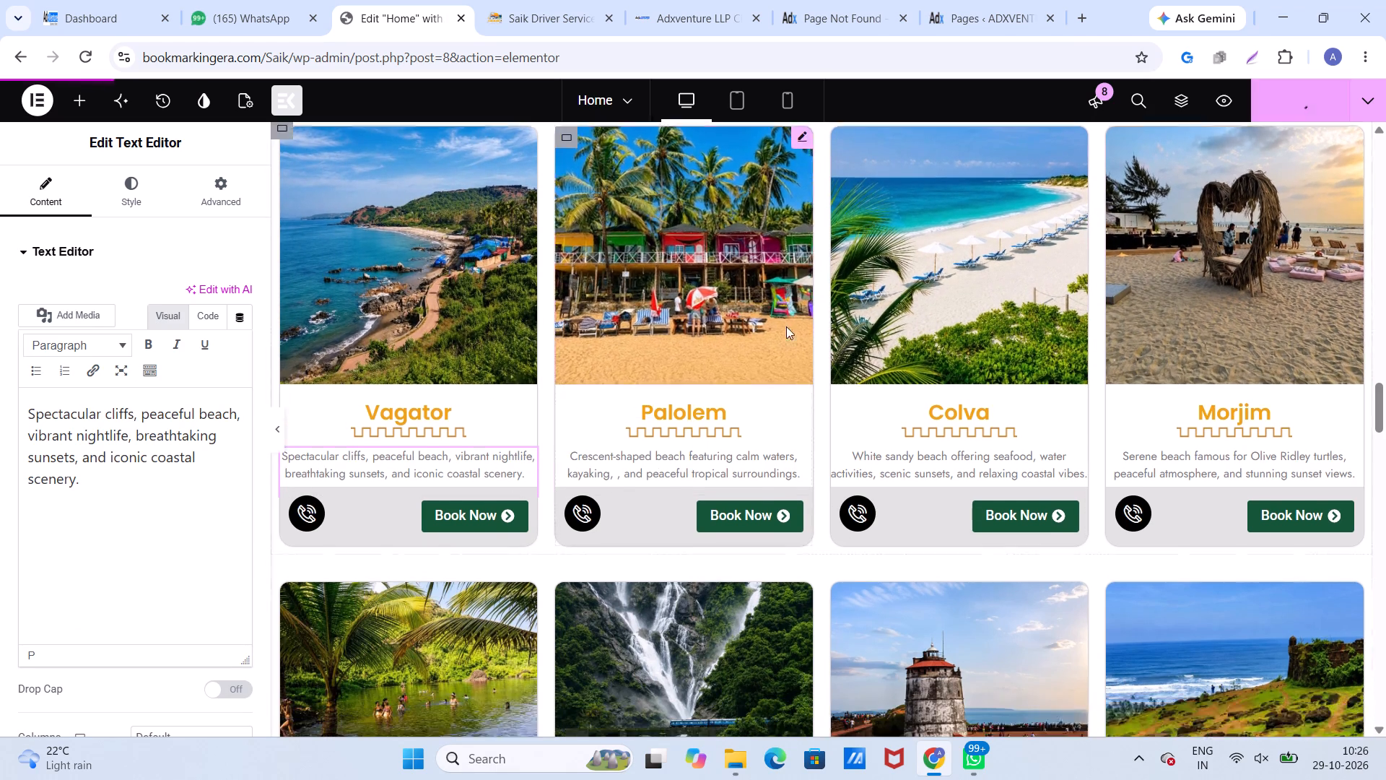
scroll(786, 326, down, 11)
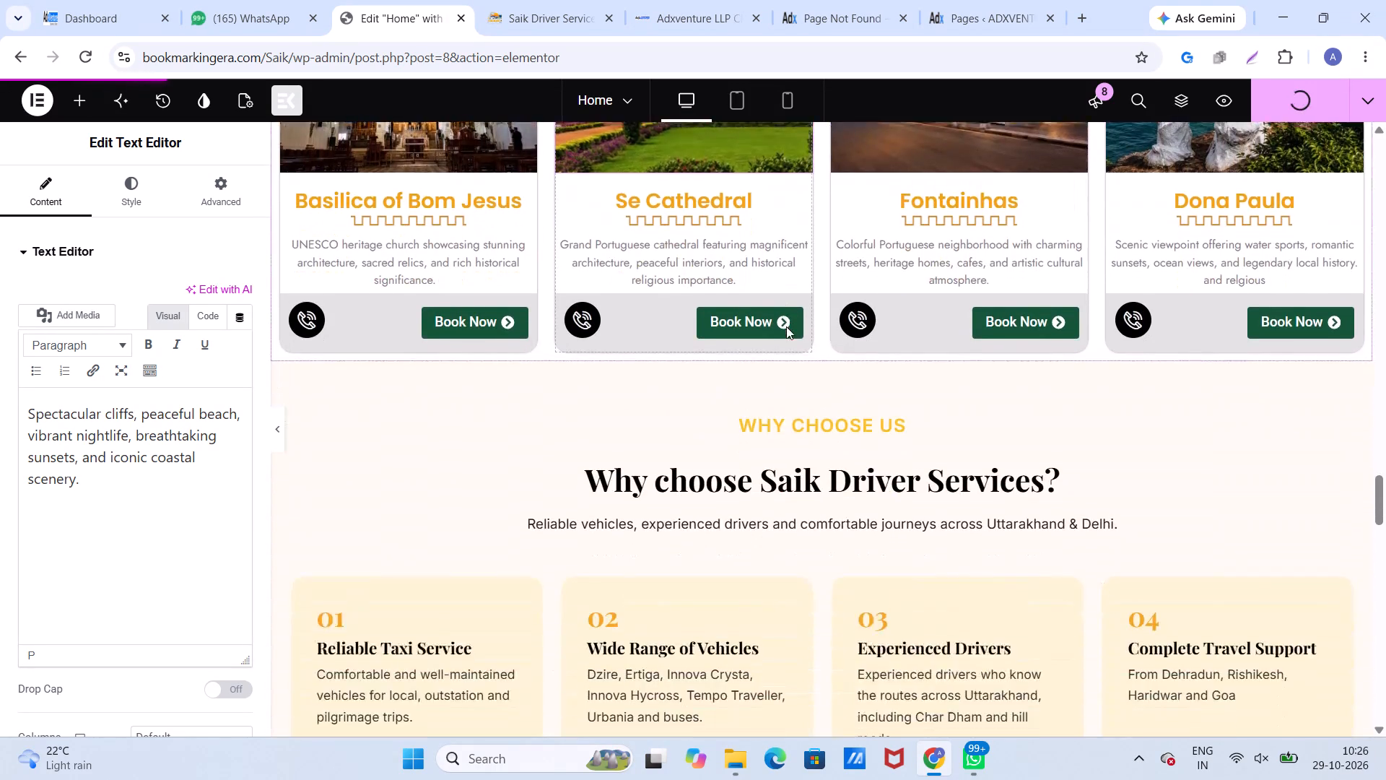
scroll(786, 326, up, 16)
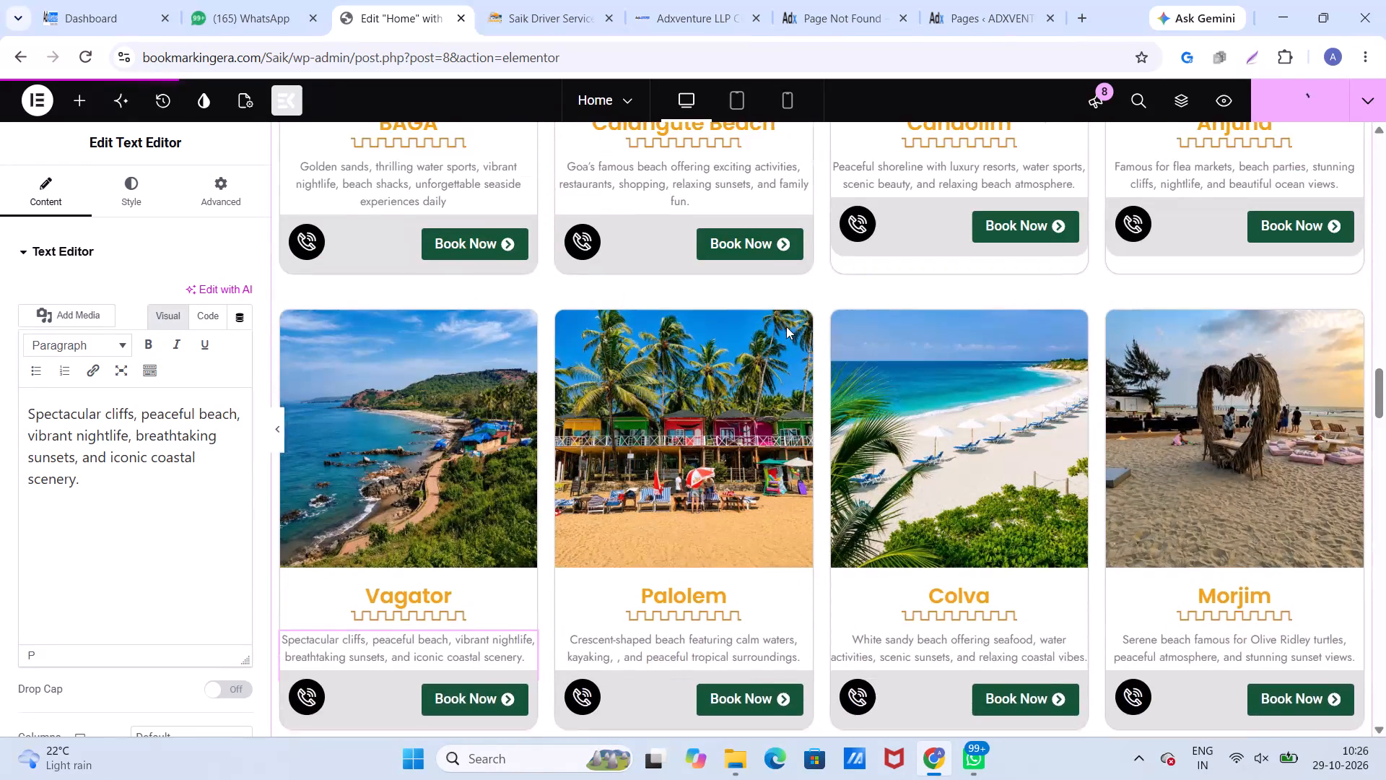
scroll(786, 326, up, 1)
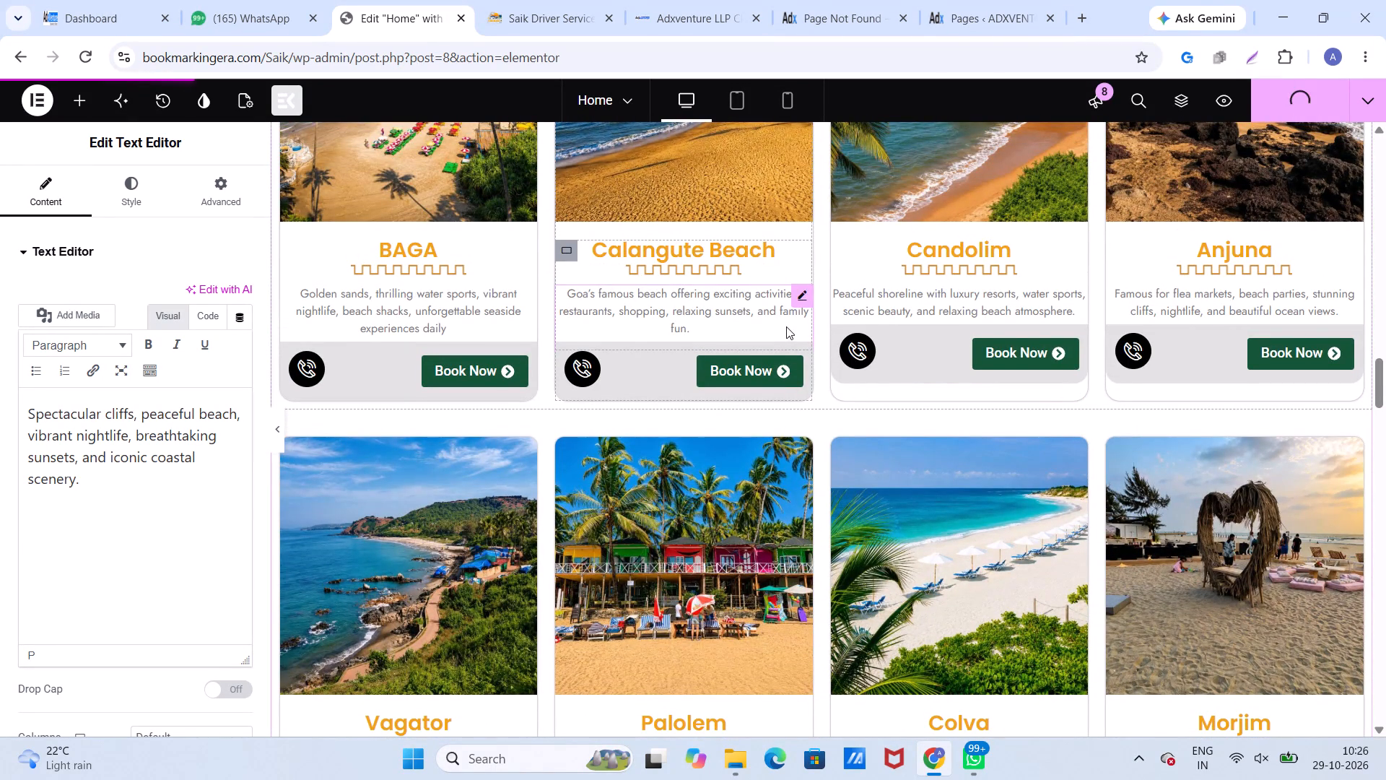
click(489, 317)
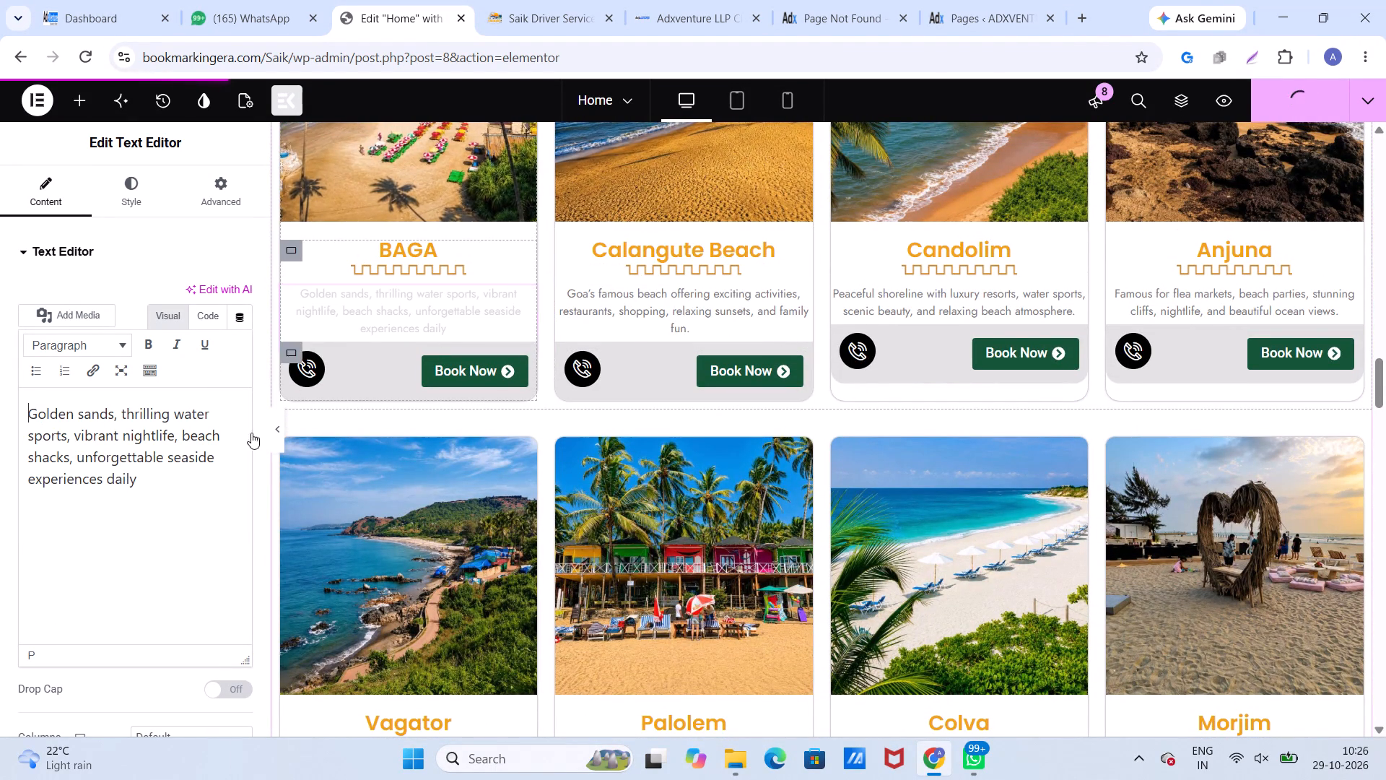
drag(162, 454, 81, 461)
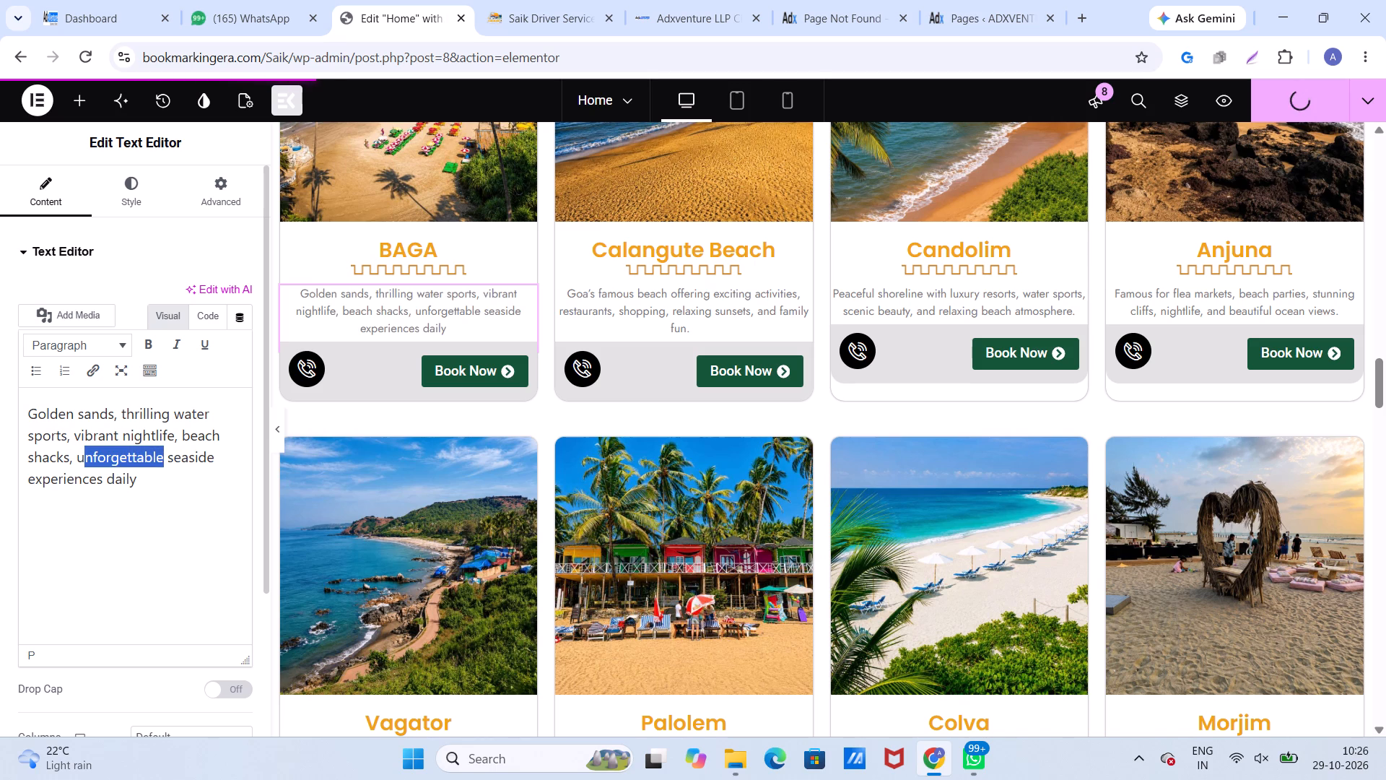
key(BackSpace)
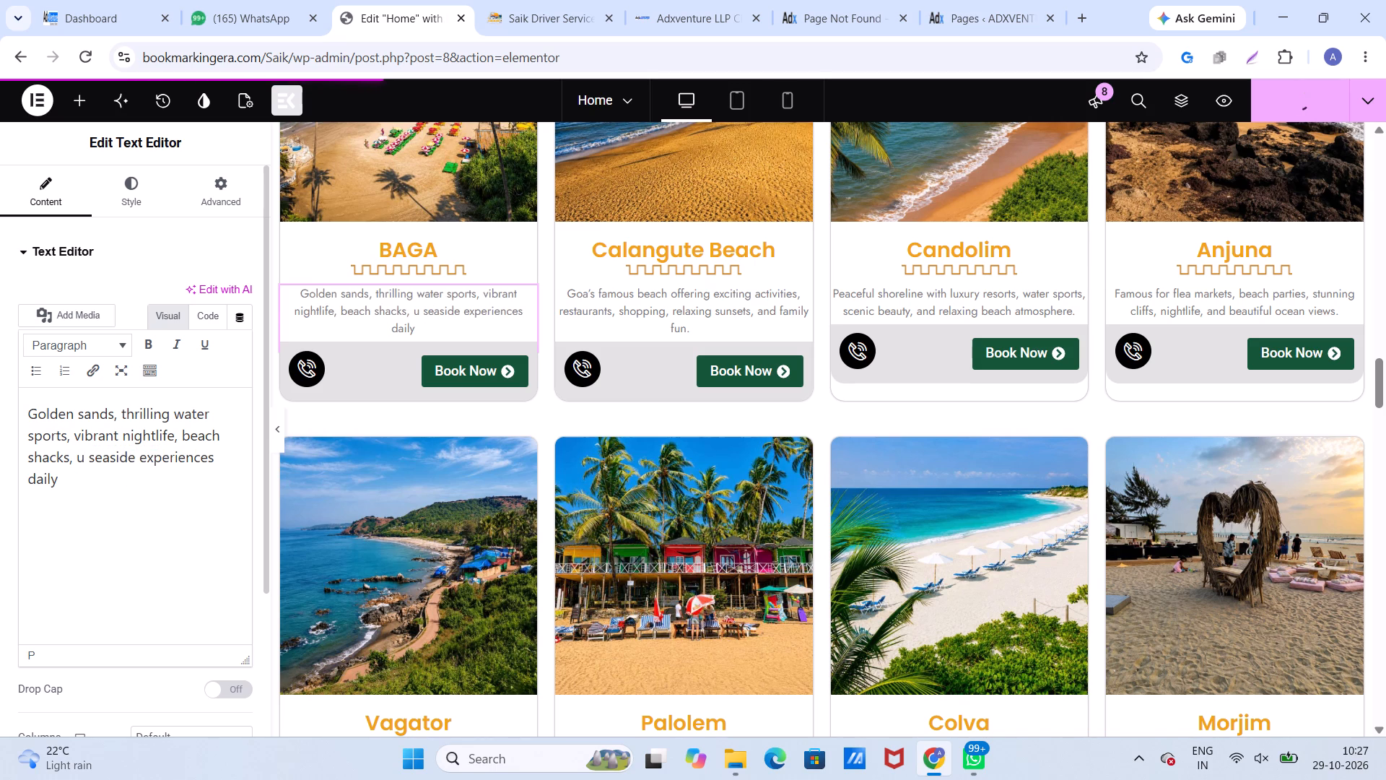
key(BackSpace)
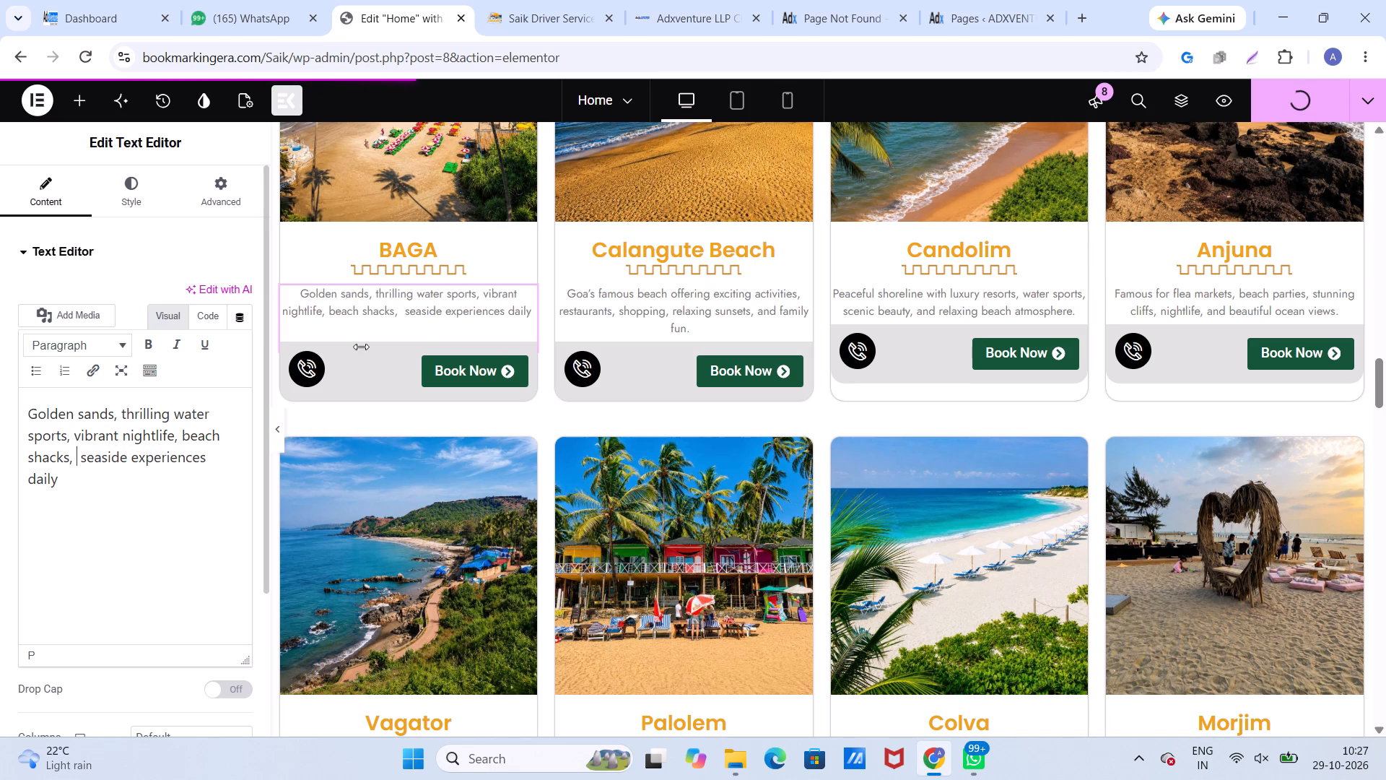
Shorten the Calangute Beach card's description by removing "relaxing sunsets," from the text.
click(590, 313)
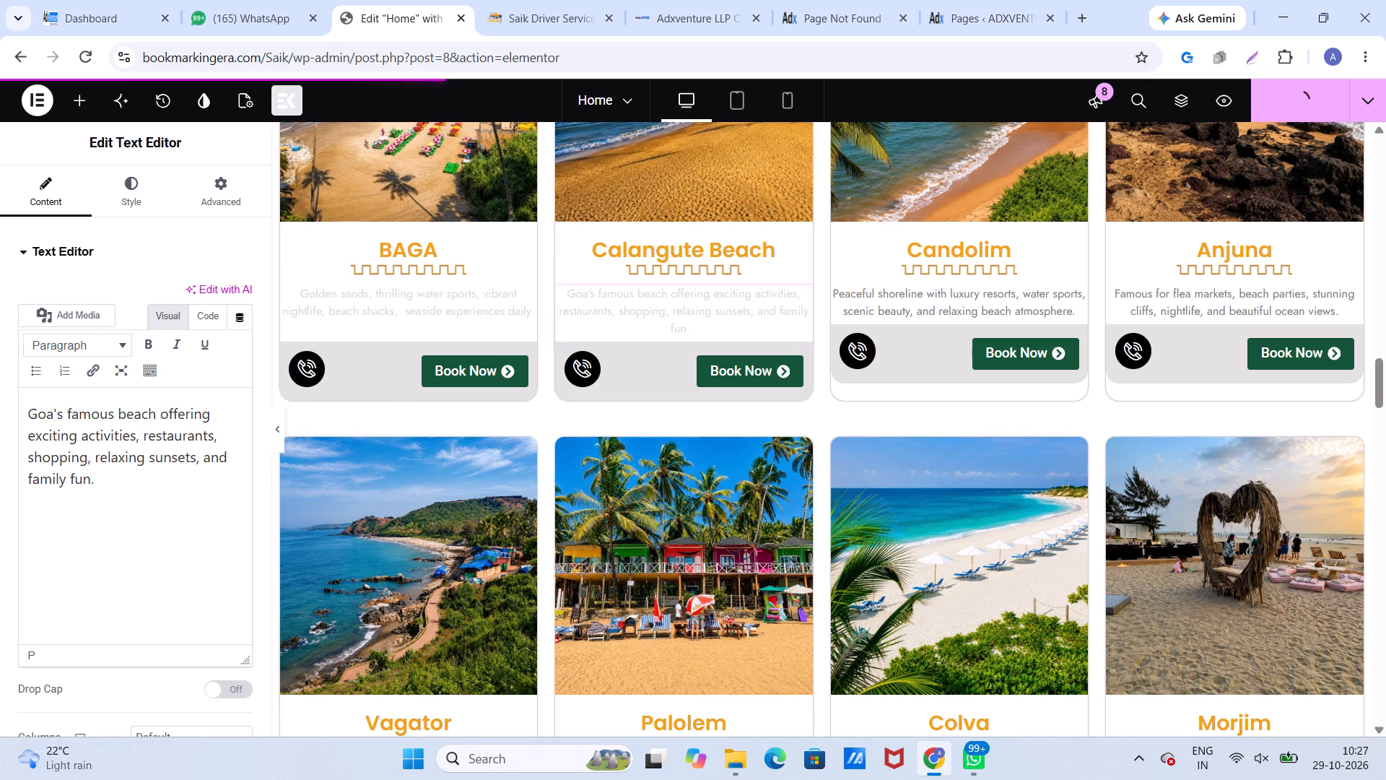
drag(144, 458, 90, 446)
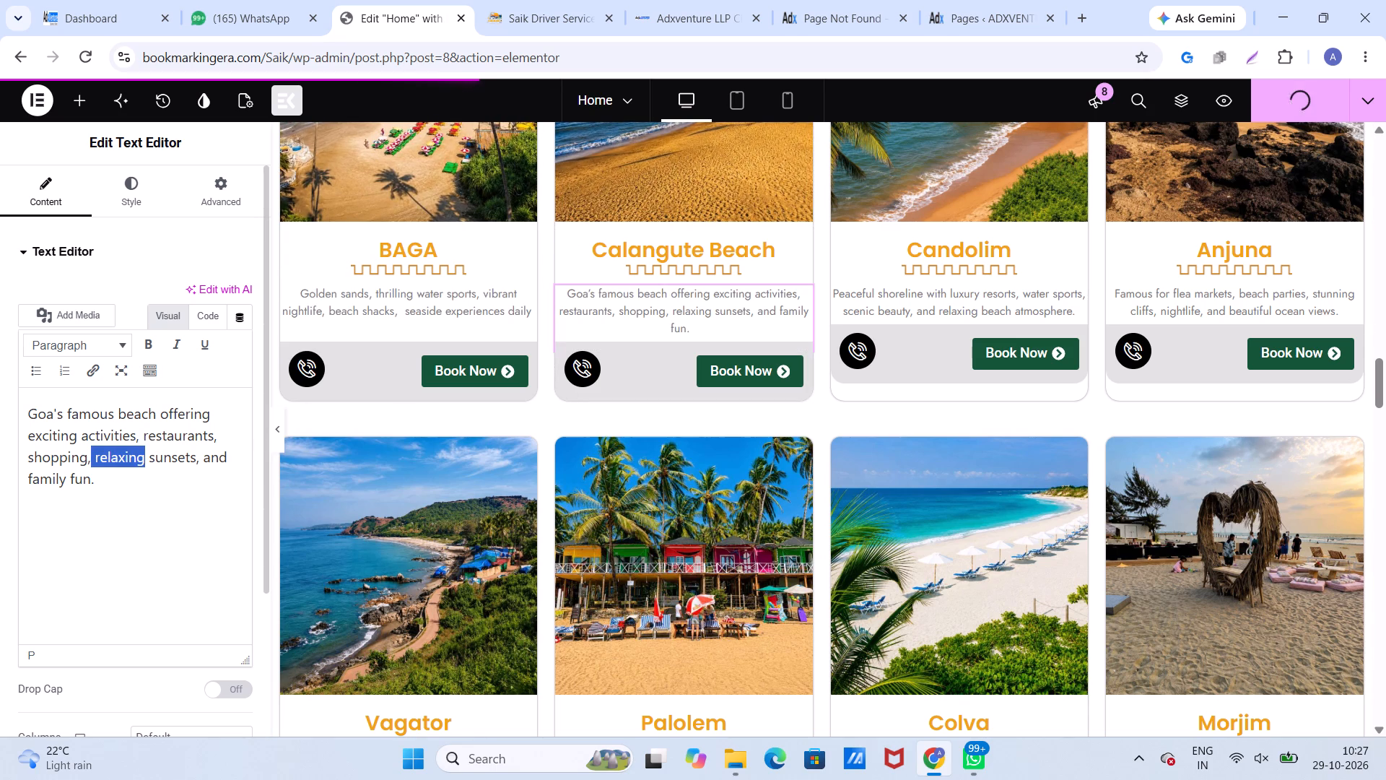
key(BackSpace)
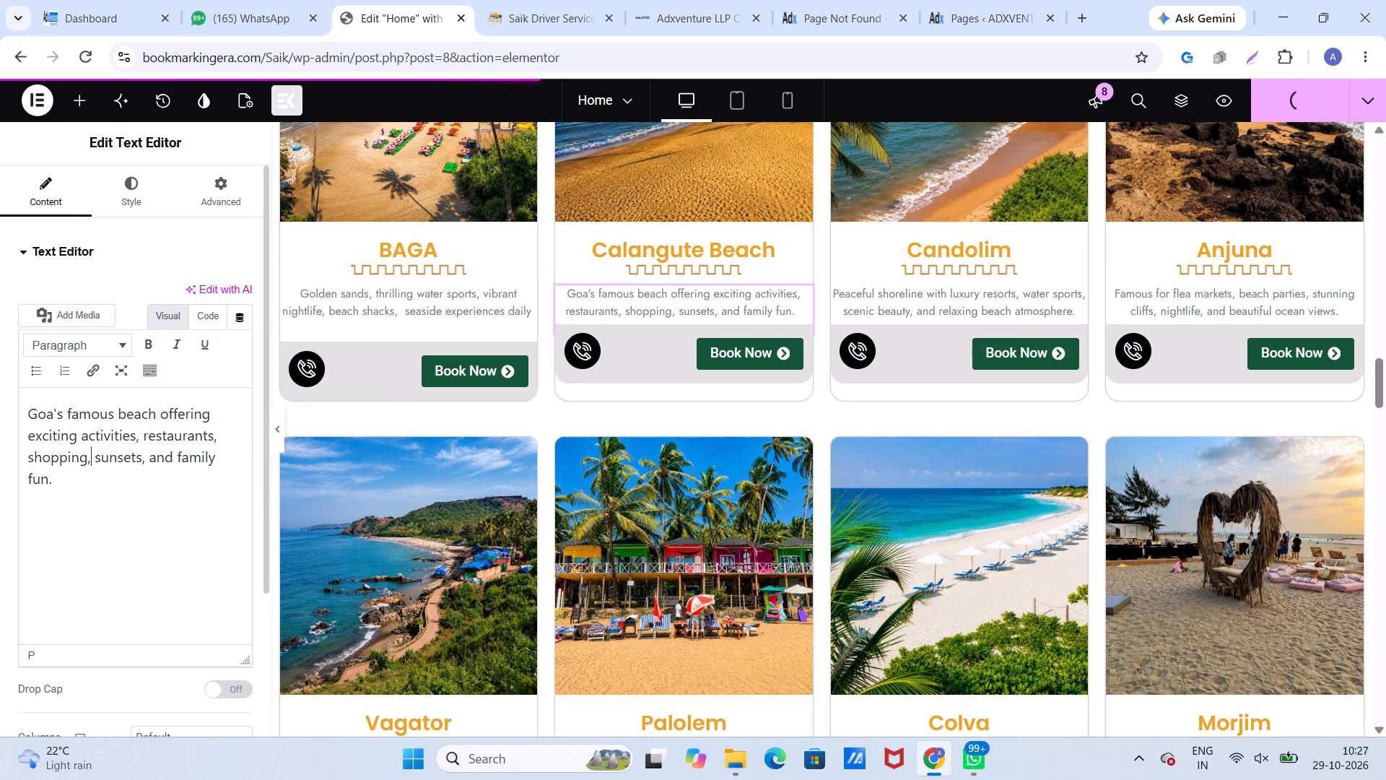
drag(144, 454, 92, 463)
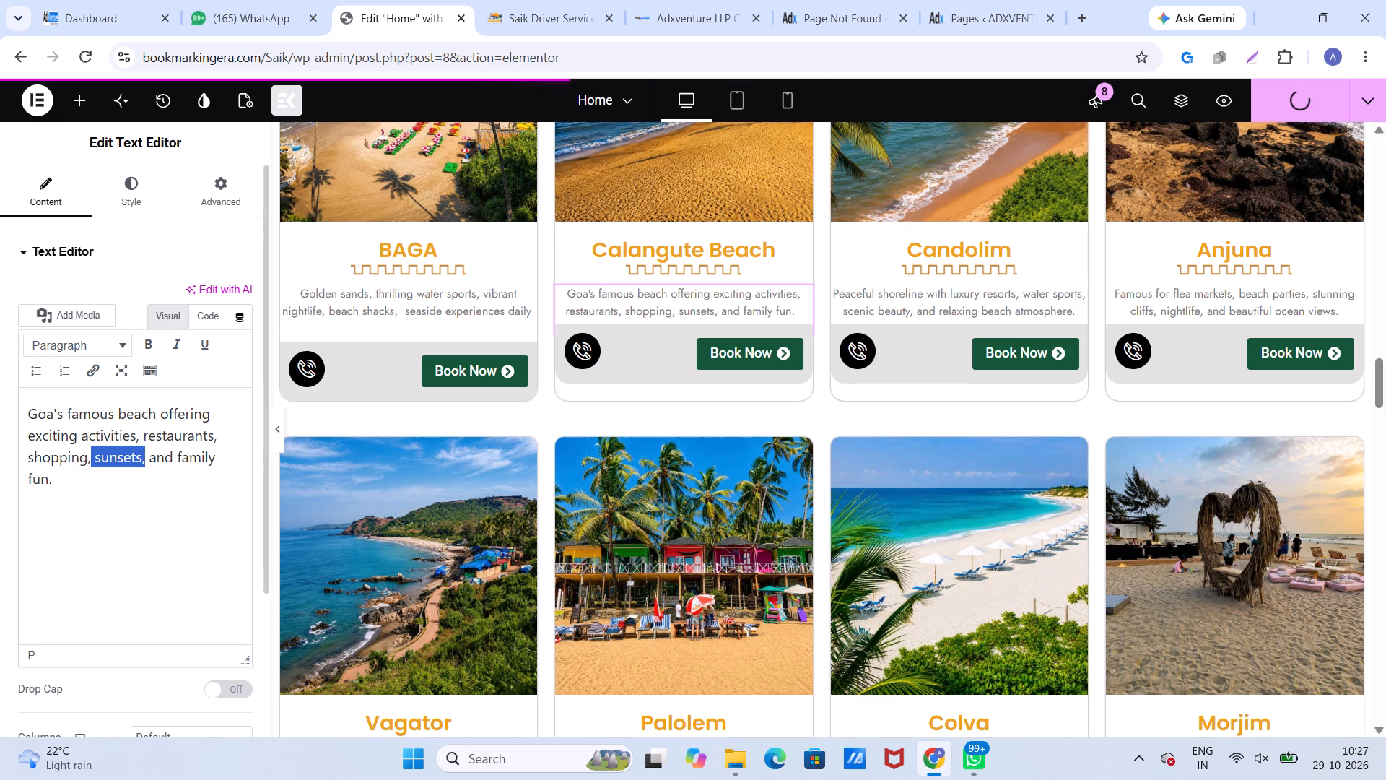
key(BackSpace)
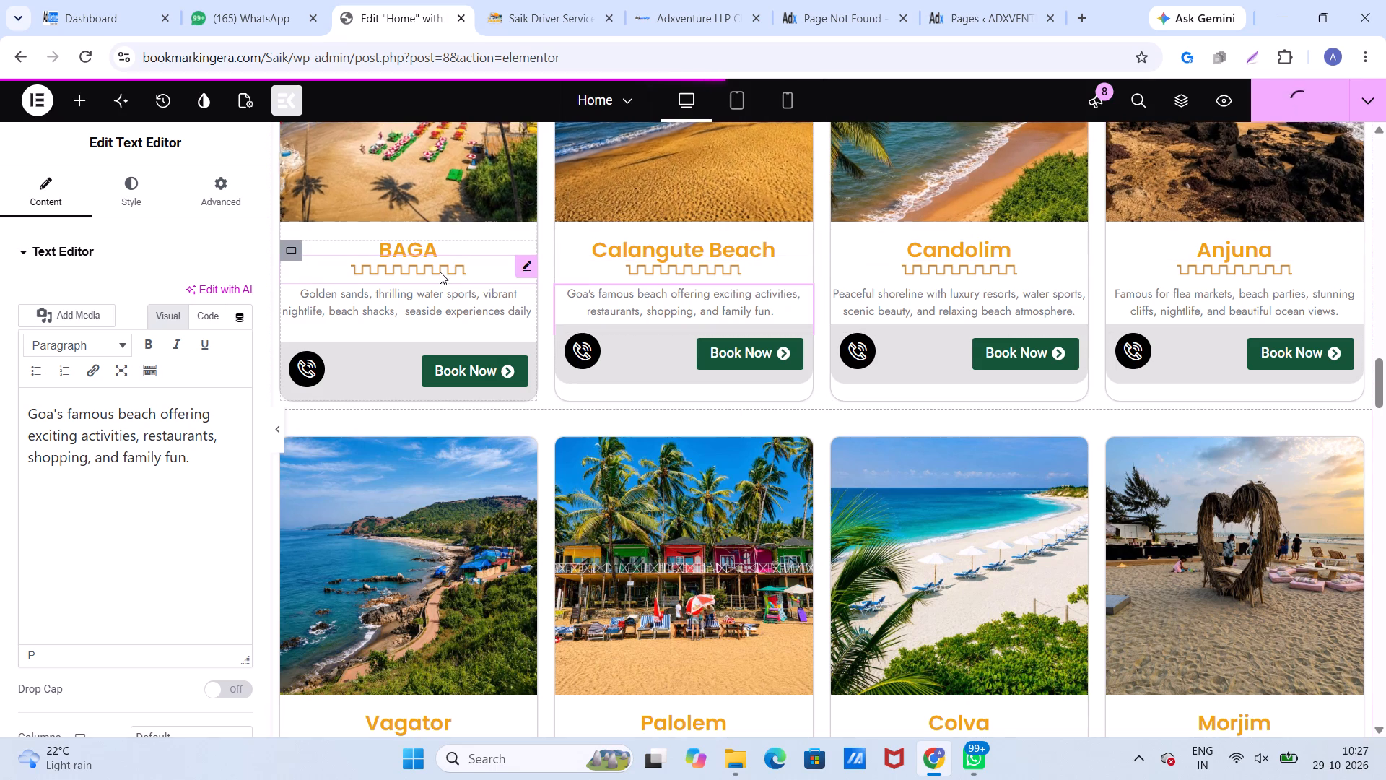
Publish the Home page with the edited Baga and Calangute Beach descriptions.
scroll(632, 393, up, 5)
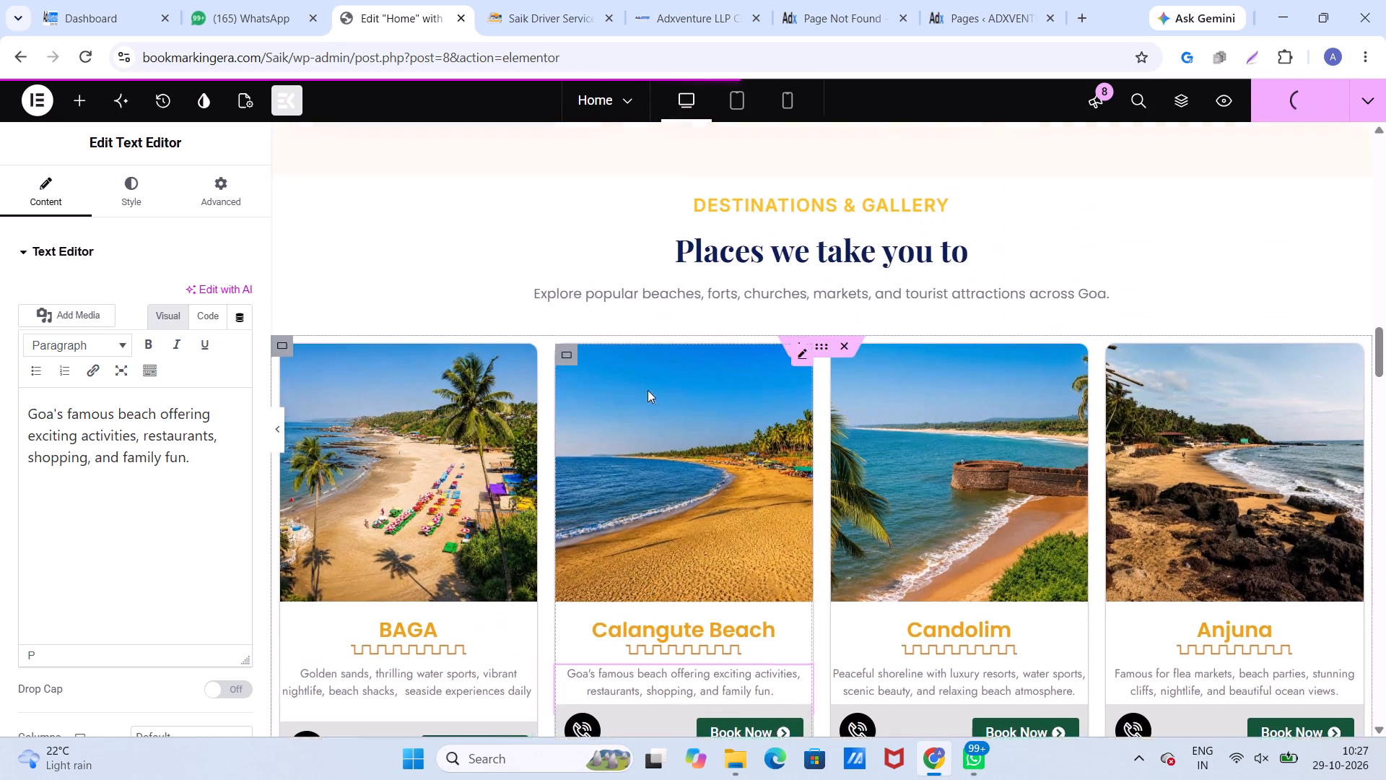
scroll(651, 376, down, 3)
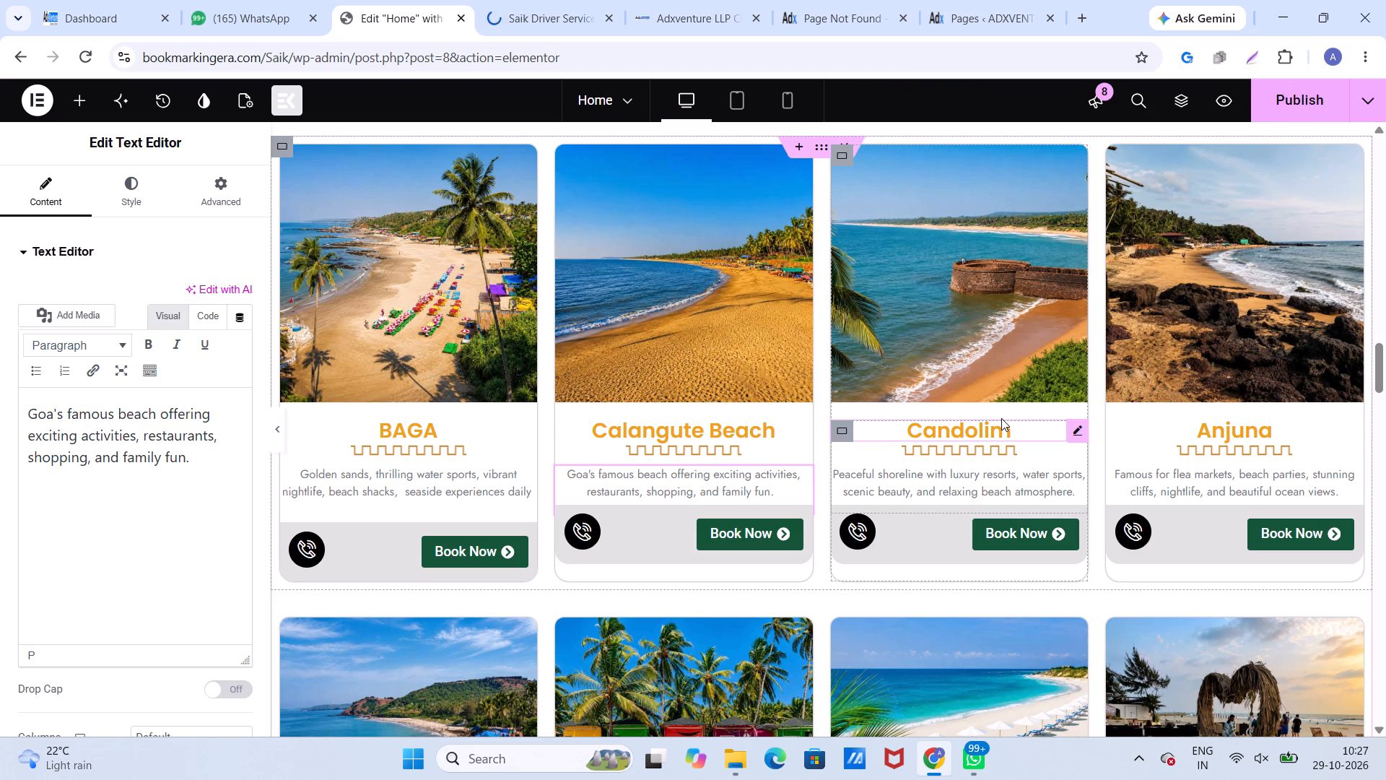
click(1281, 112)
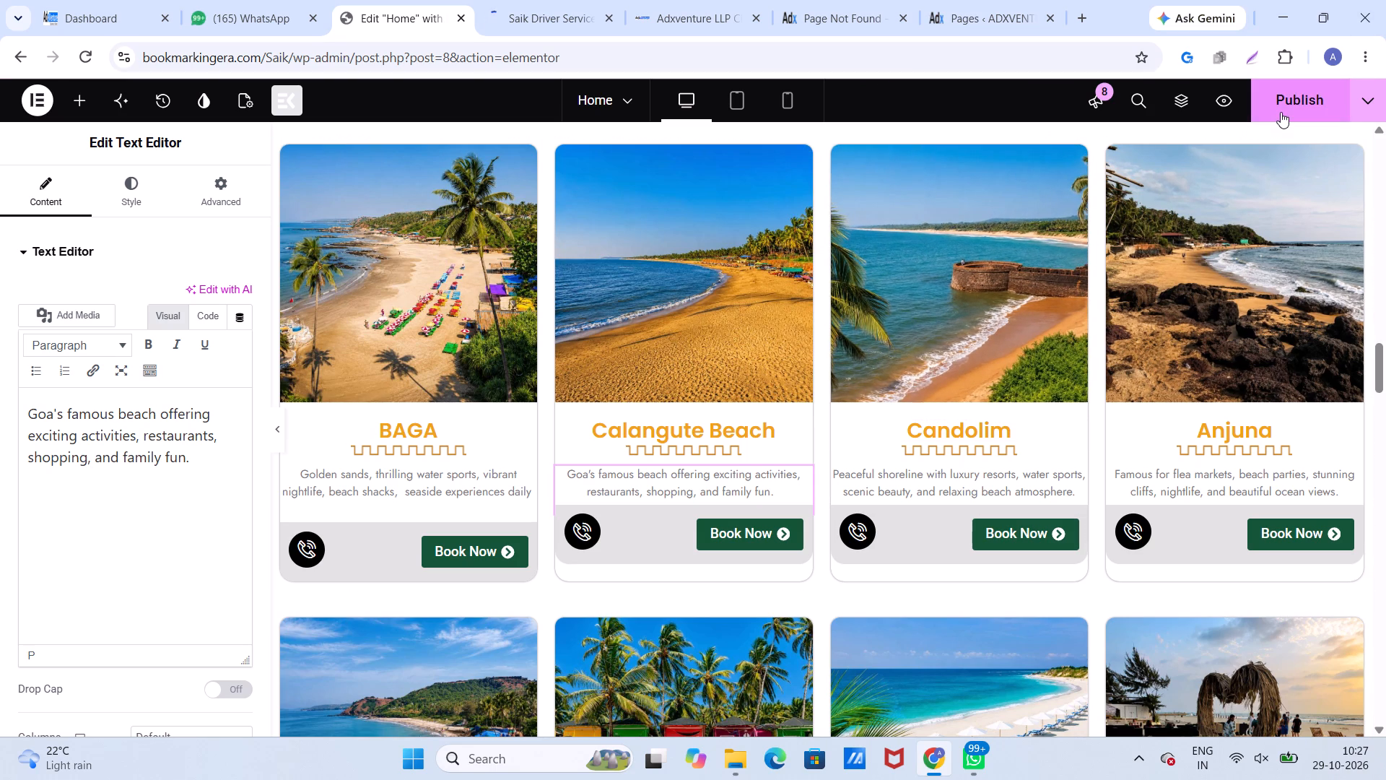
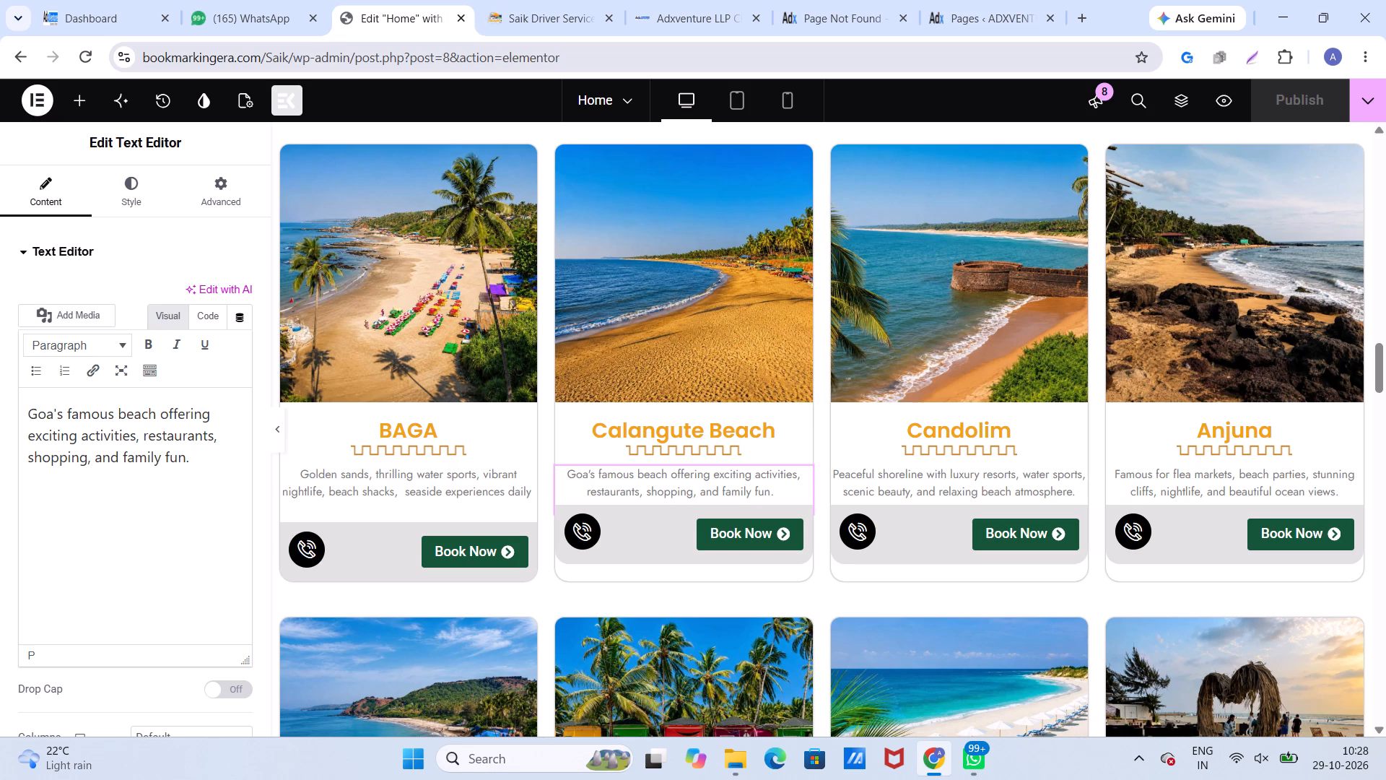
Check the card descriptions and alignment across the destinations gallery in the Home page preview.
click(556, 17)
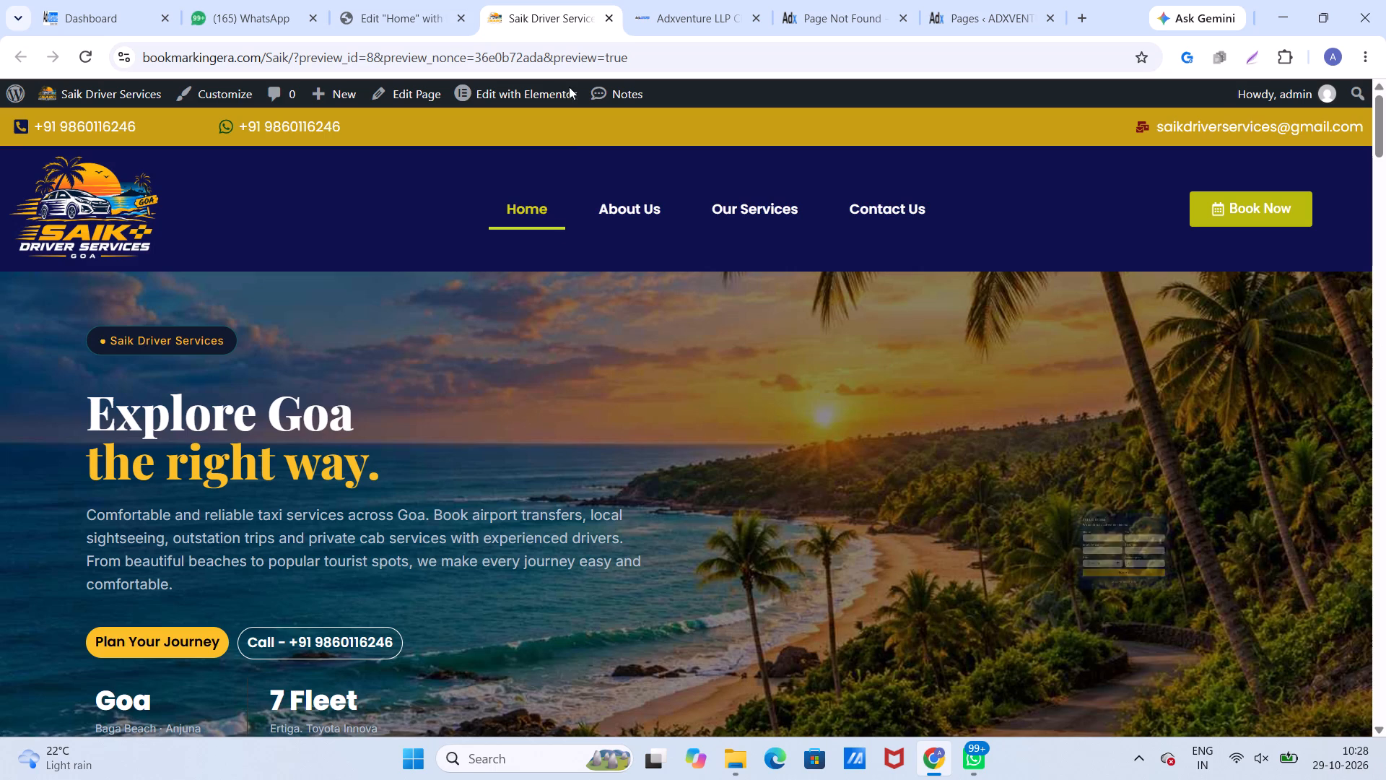
scroll(505, 280, down, 1)
scroll(505, 280, up, 1)
scroll(505, 280, down, 12)
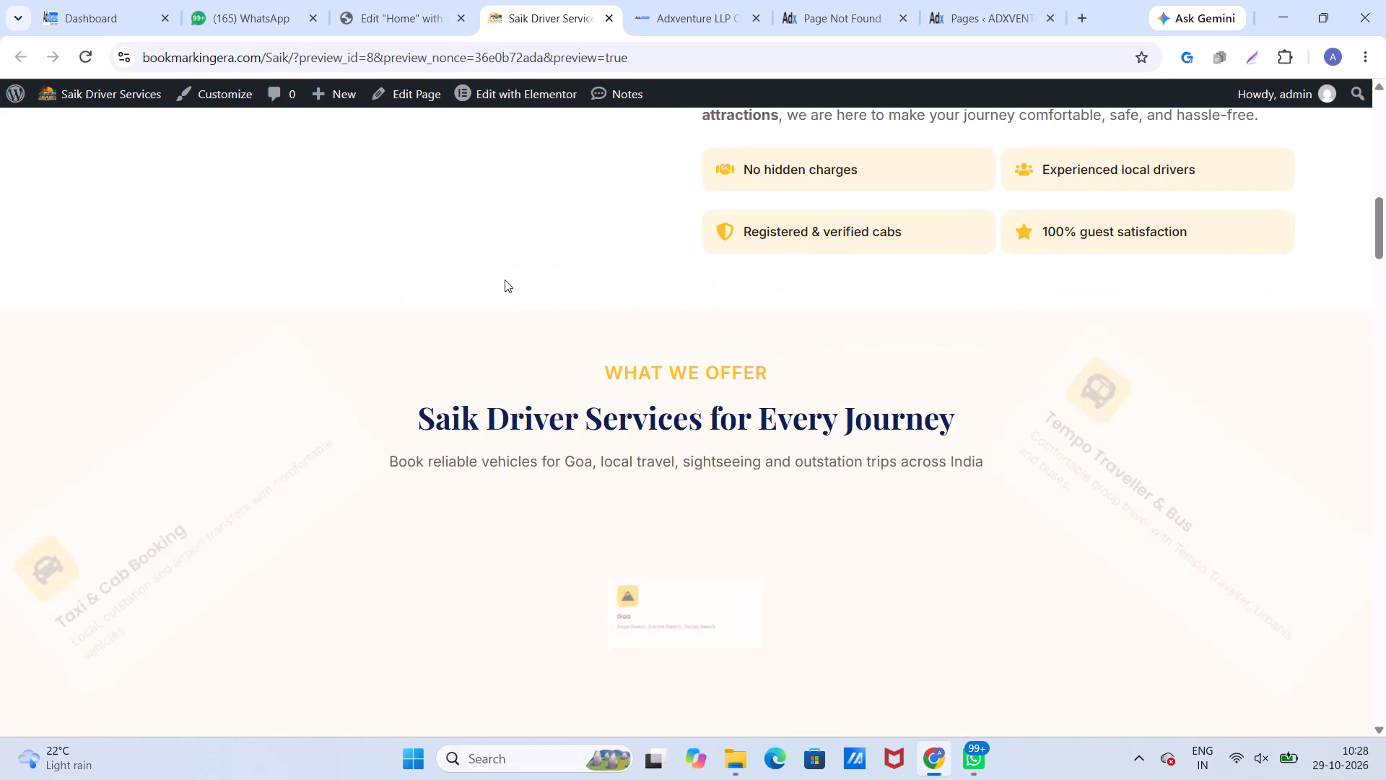
scroll(505, 279, down, 5)
scroll(505, 279, up, 1)
scroll(505, 279, down, 5)
scroll(505, 279, up, 1)
scroll(505, 279, down, 1)
scroll(505, 279, up, 1)
scroll(505, 279, down, 5)
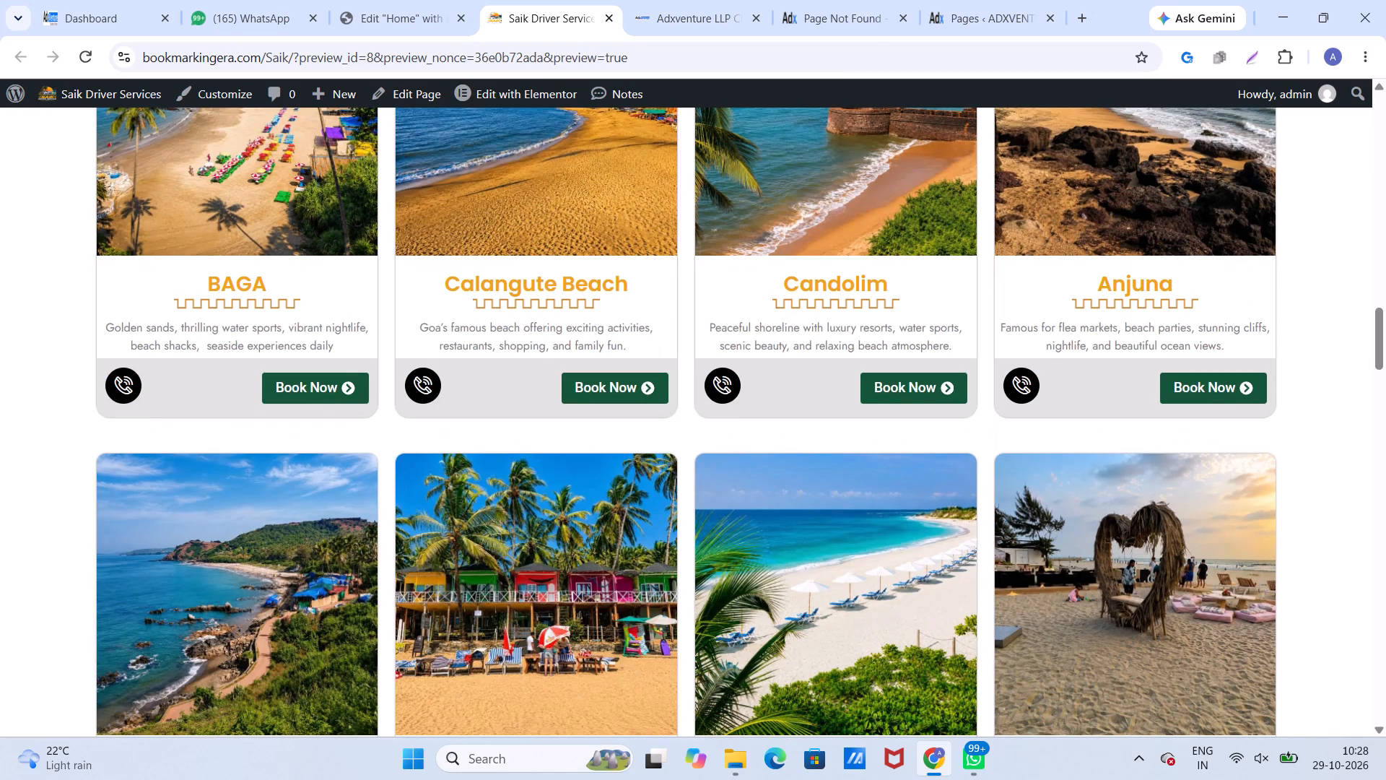
scroll(505, 279, down, 4)
scroll(505, 279, up, 1)
scroll(505, 279, down, 1)
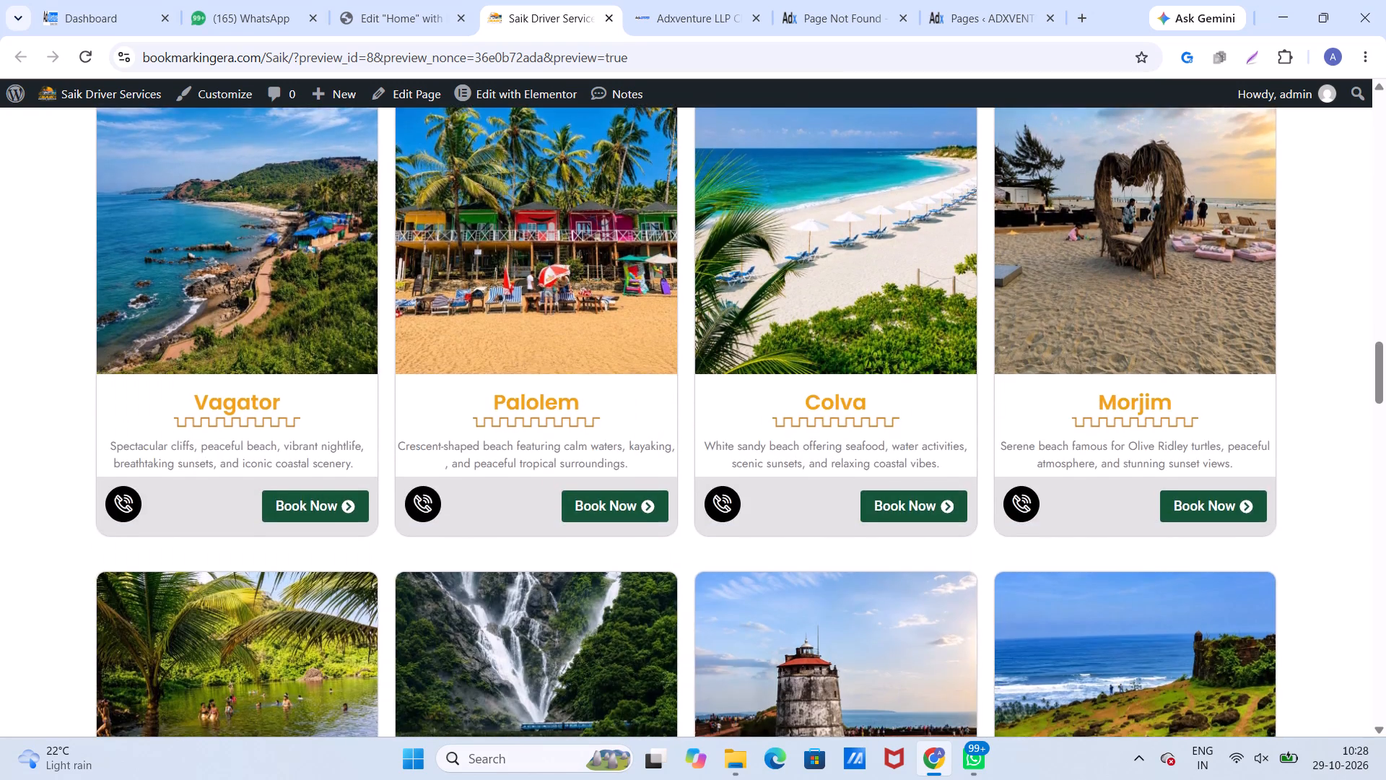
scroll(505, 279, down, 11)
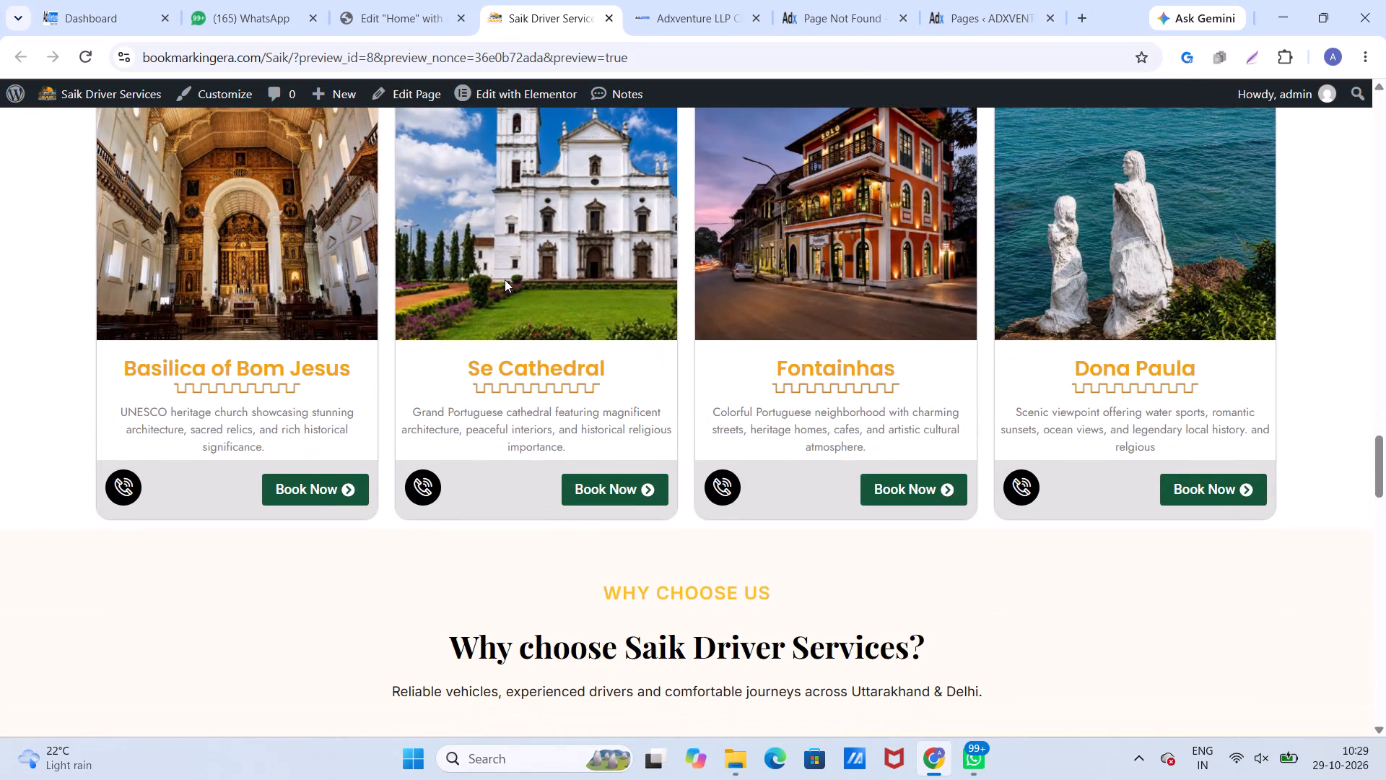
scroll(505, 278, up, 11)
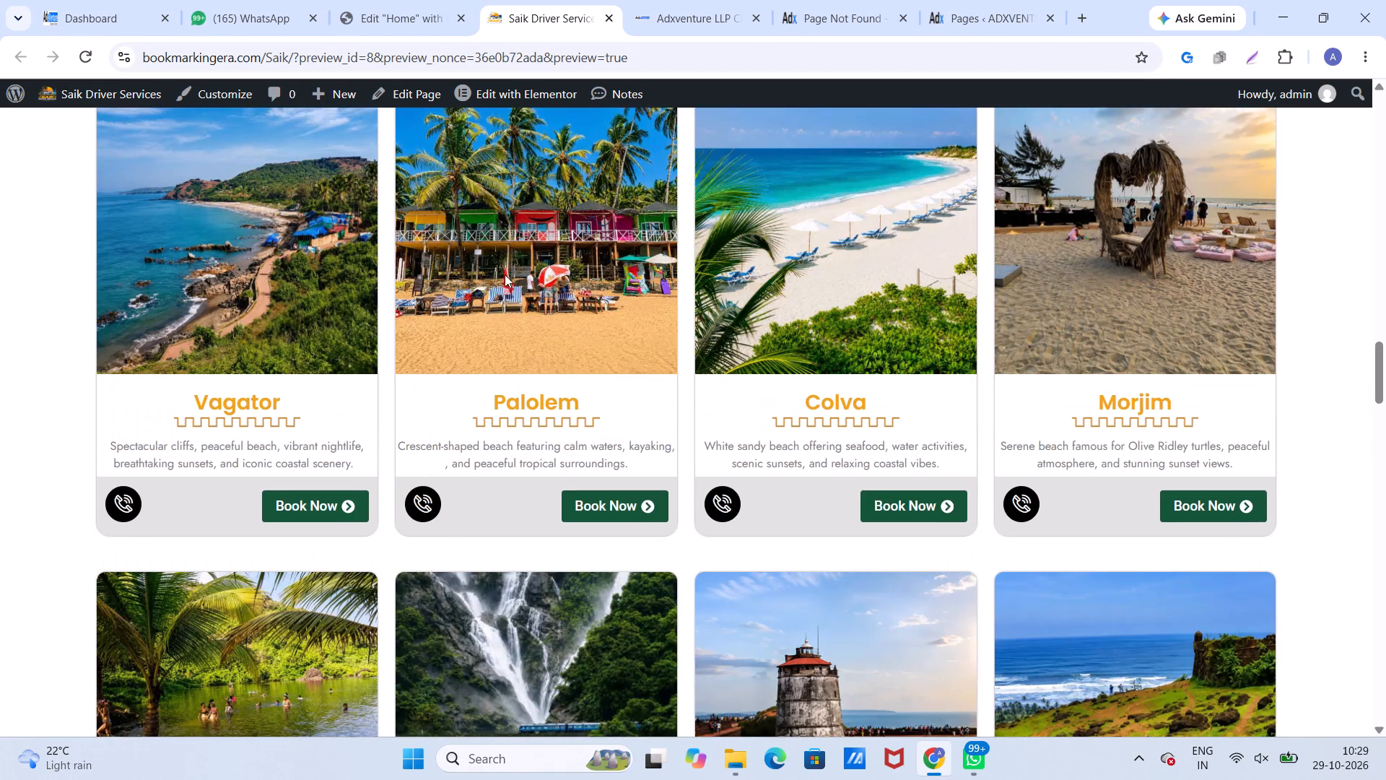
Return to the Home page in the Elementor editor and look over its sections from the services area up to the header.
click(393, 17)
scroll(761, 352, up, 17)
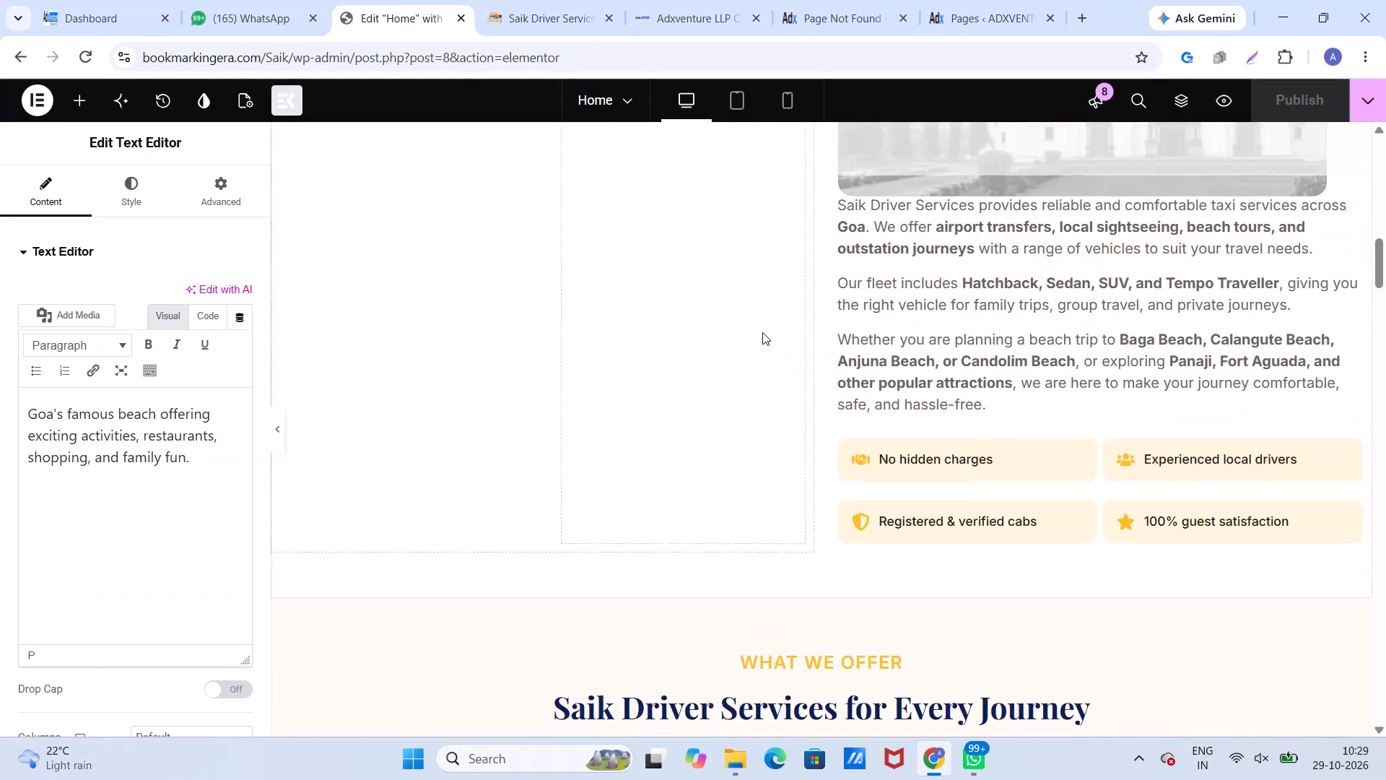
scroll(762, 332, up, 18)
scroll(762, 322, down, 1)
scroll(762, 322, up, 4)
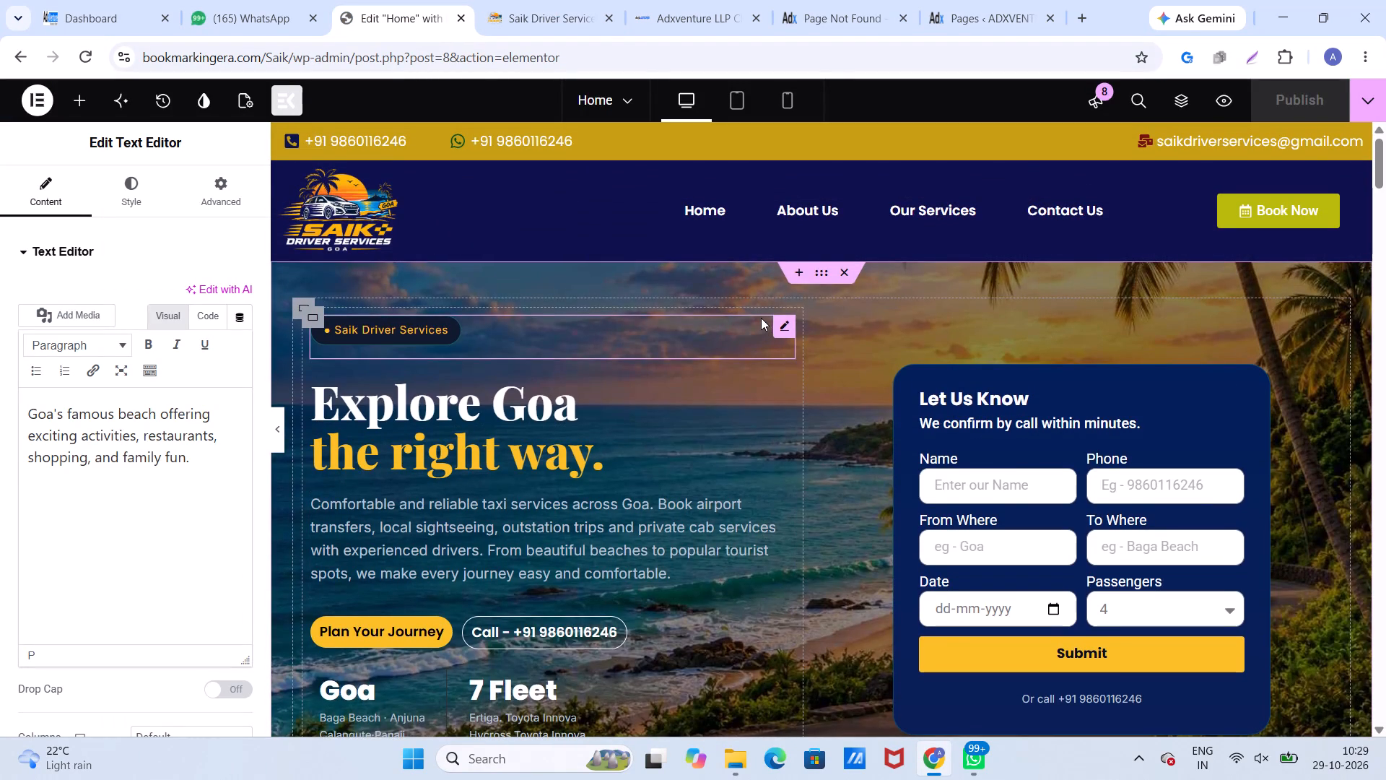
scroll(764, 314, down, 14)
scroll(763, 312, up, 1)
scroll(763, 312, down, 9)
scroll(763, 312, up, 5)
scroll(763, 312, down, 1)
scroll(763, 312, up, 5)
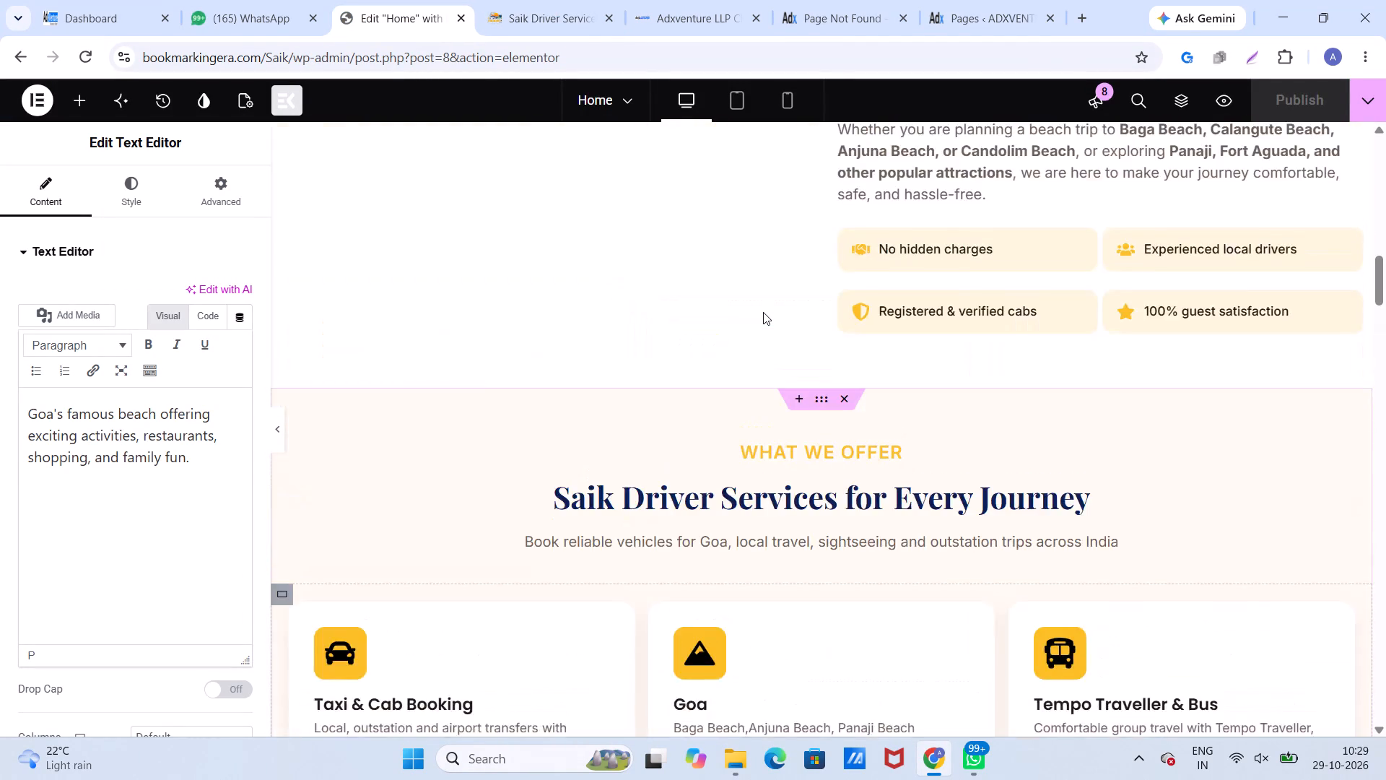
scroll(763, 312, up, 17)
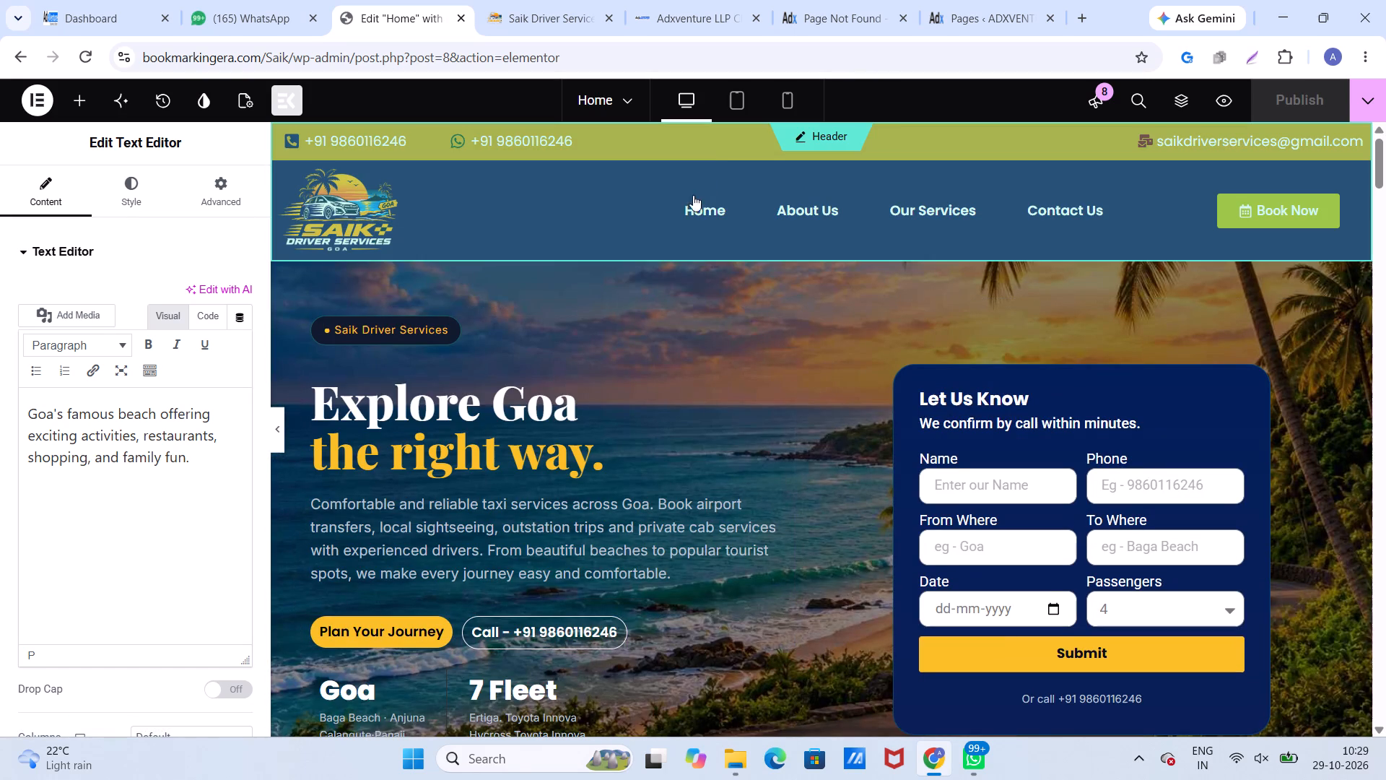
Exit the Home page editor to WordPress and open the Our Services page for editing with Elementor.
click(625, 101)
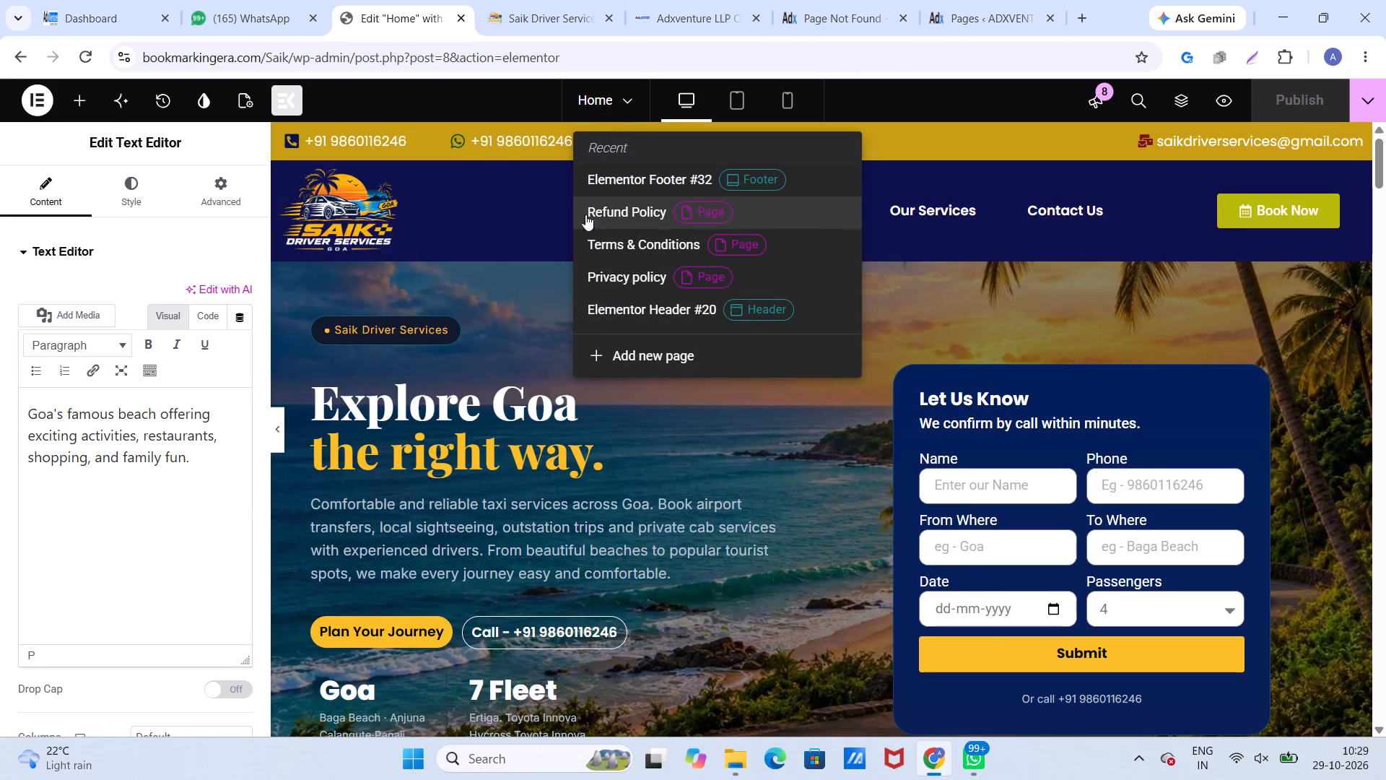
click(34, 103)
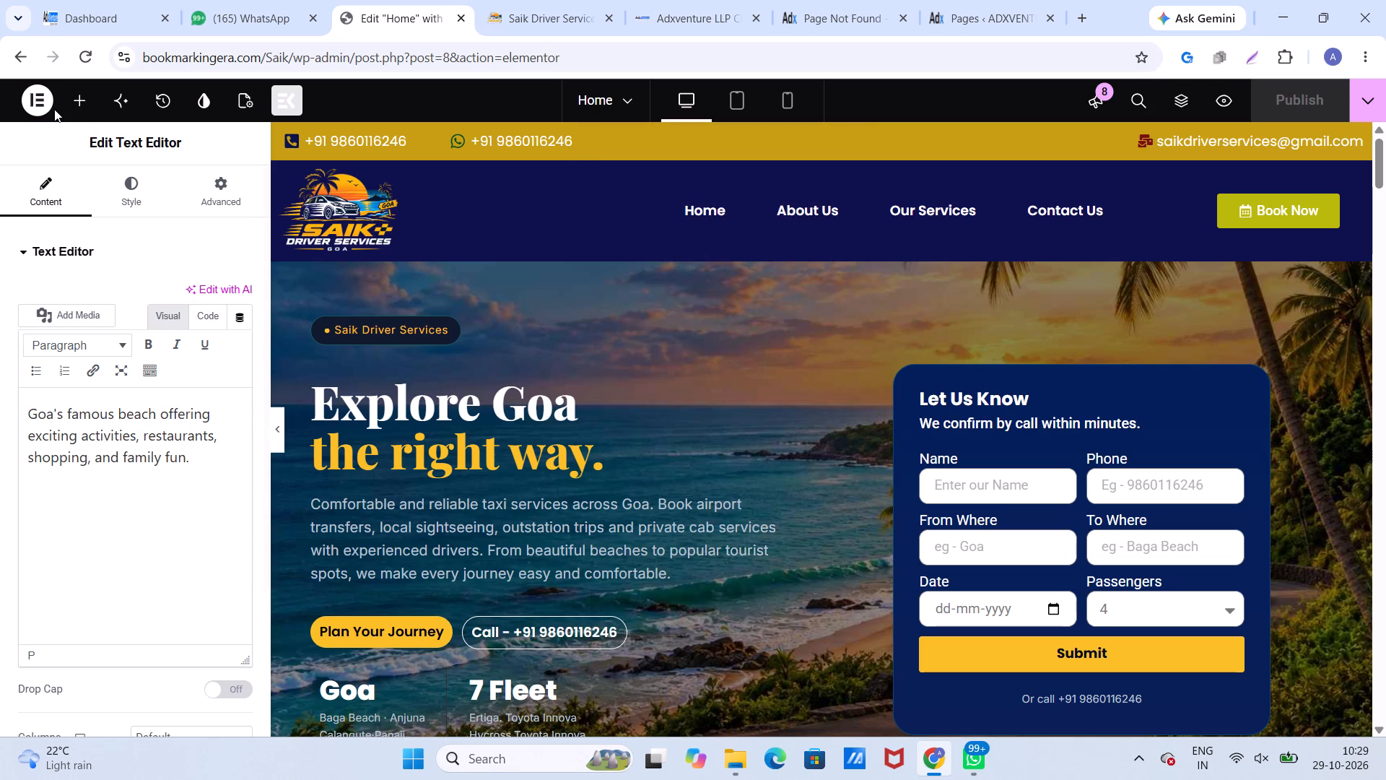
click(45, 105)
click(101, 363)
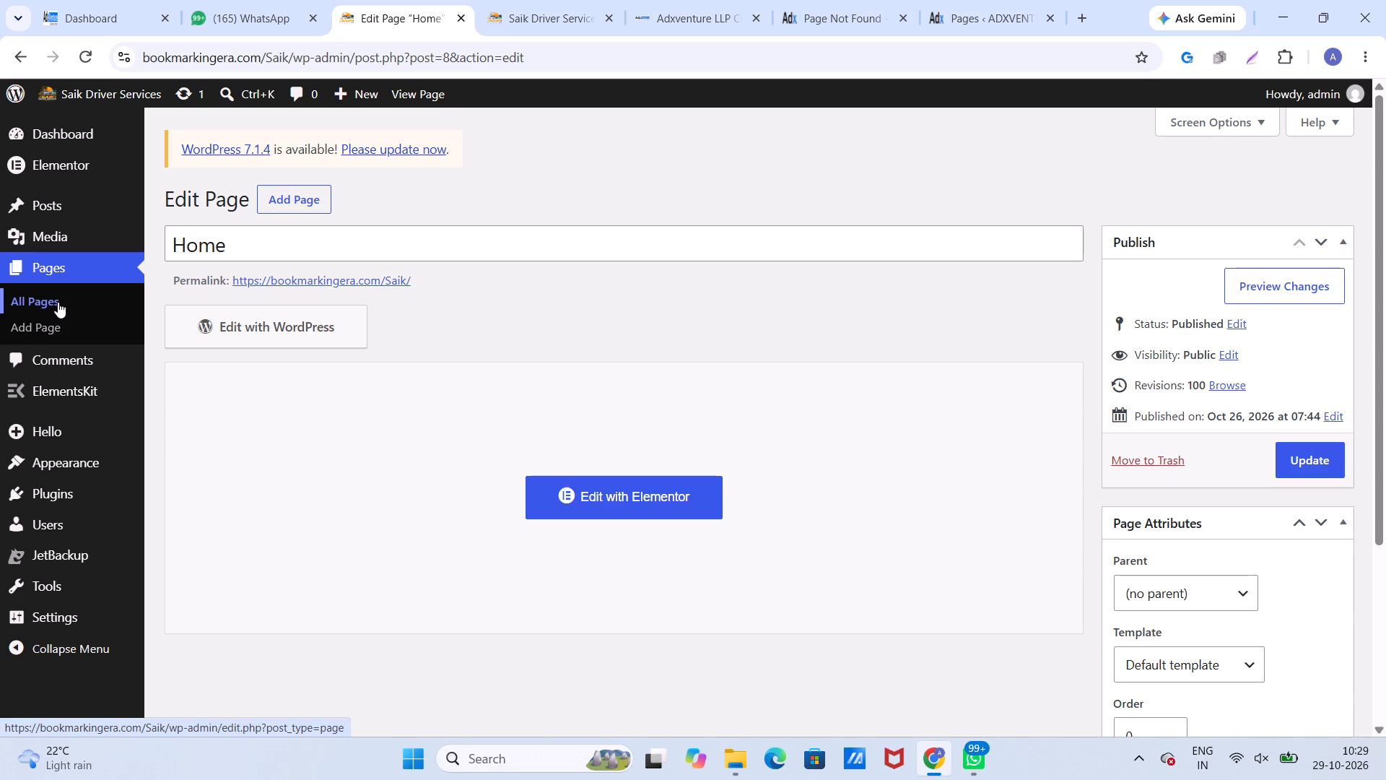
click(58, 302)
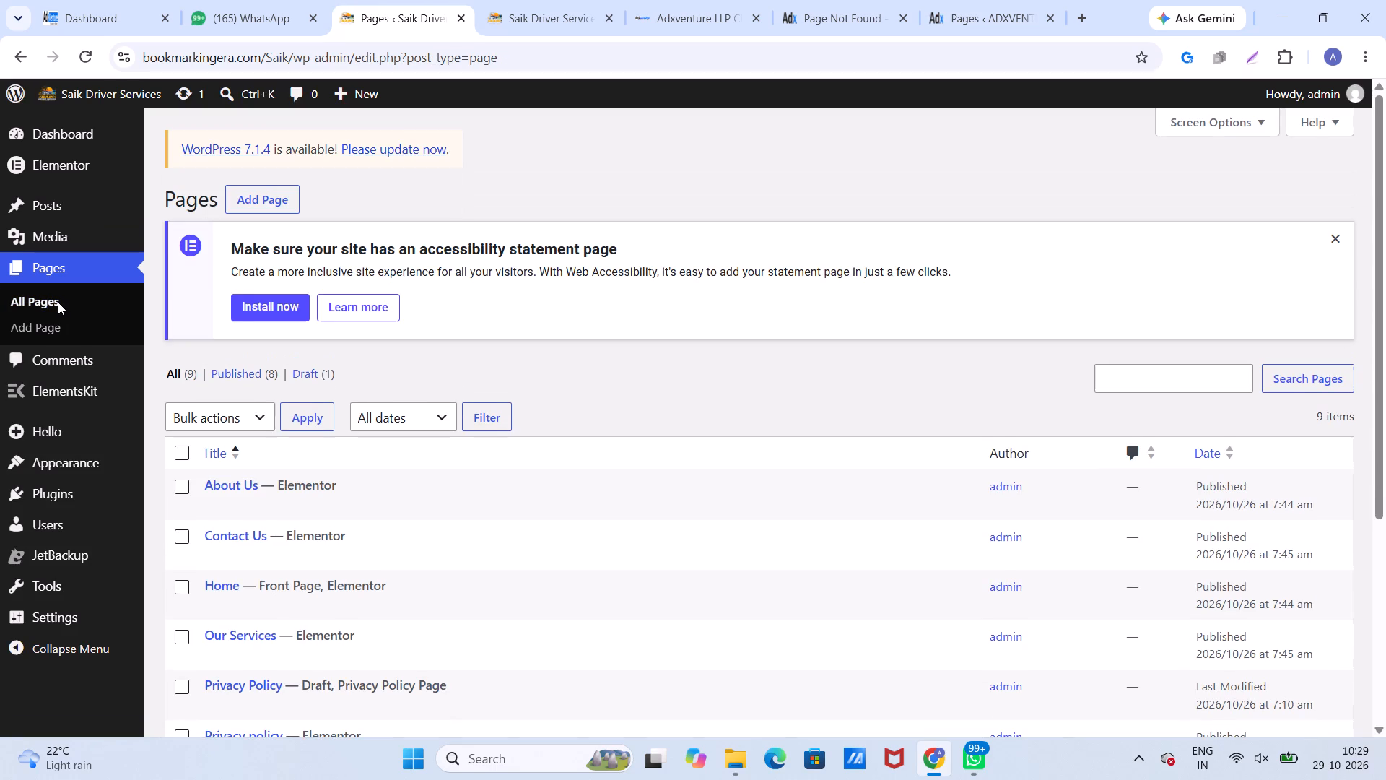
scroll(416, 519, down, 1)
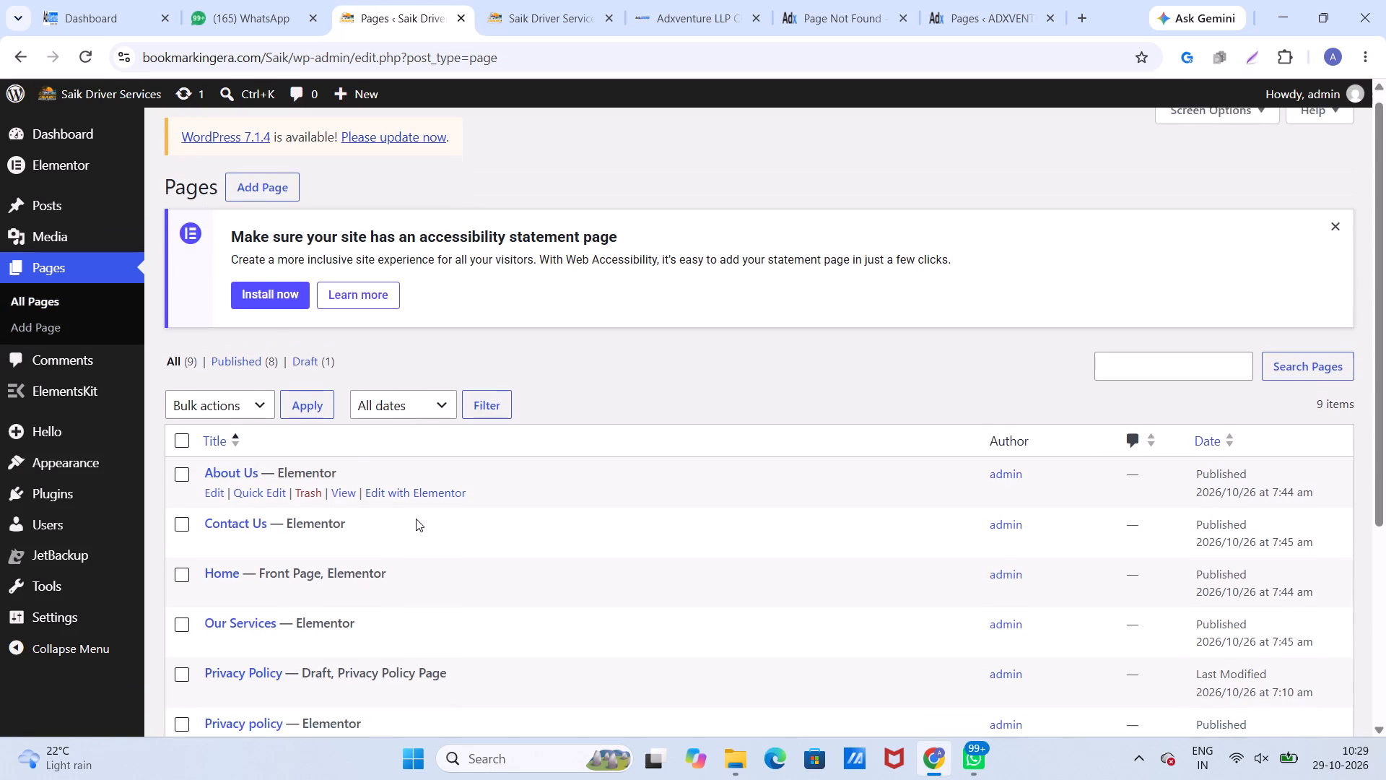
scroll(416, 519, down, 2)
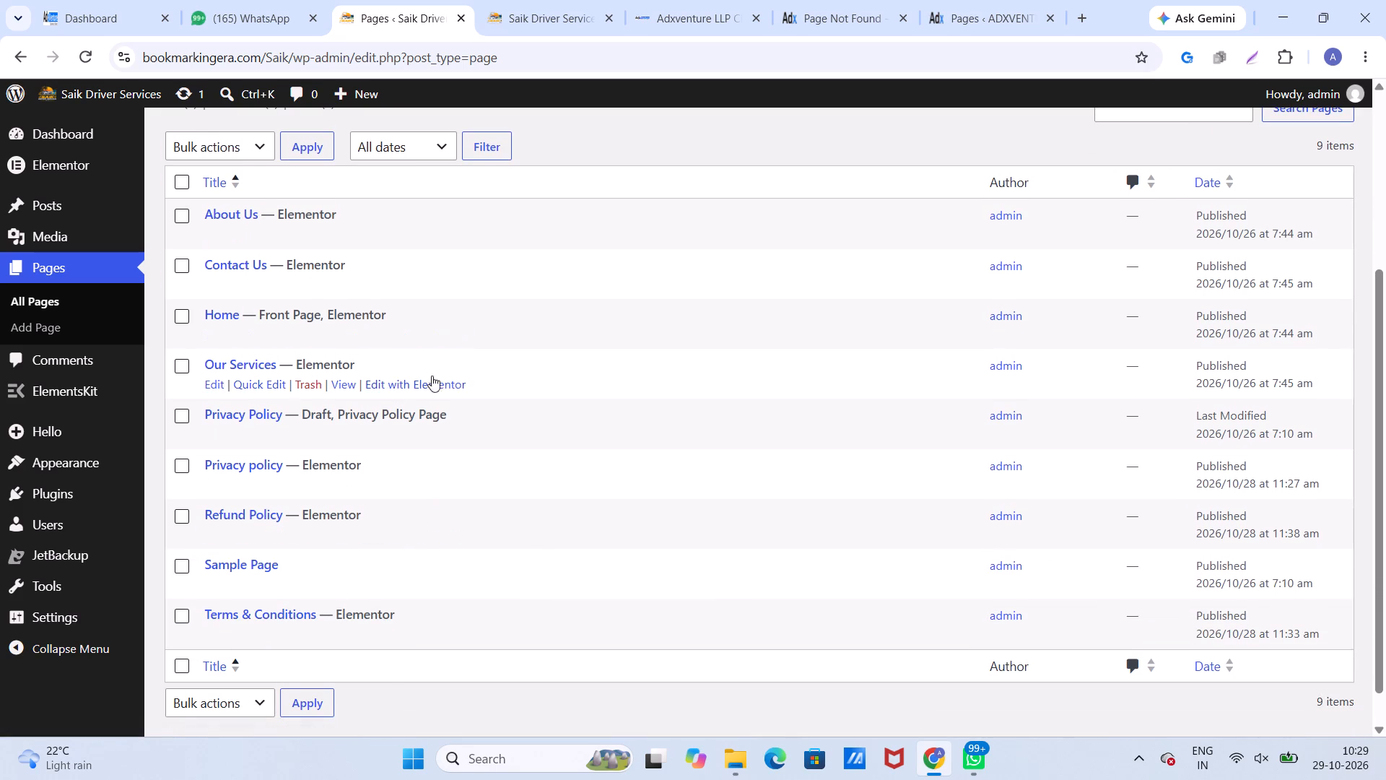
click(425, 379)
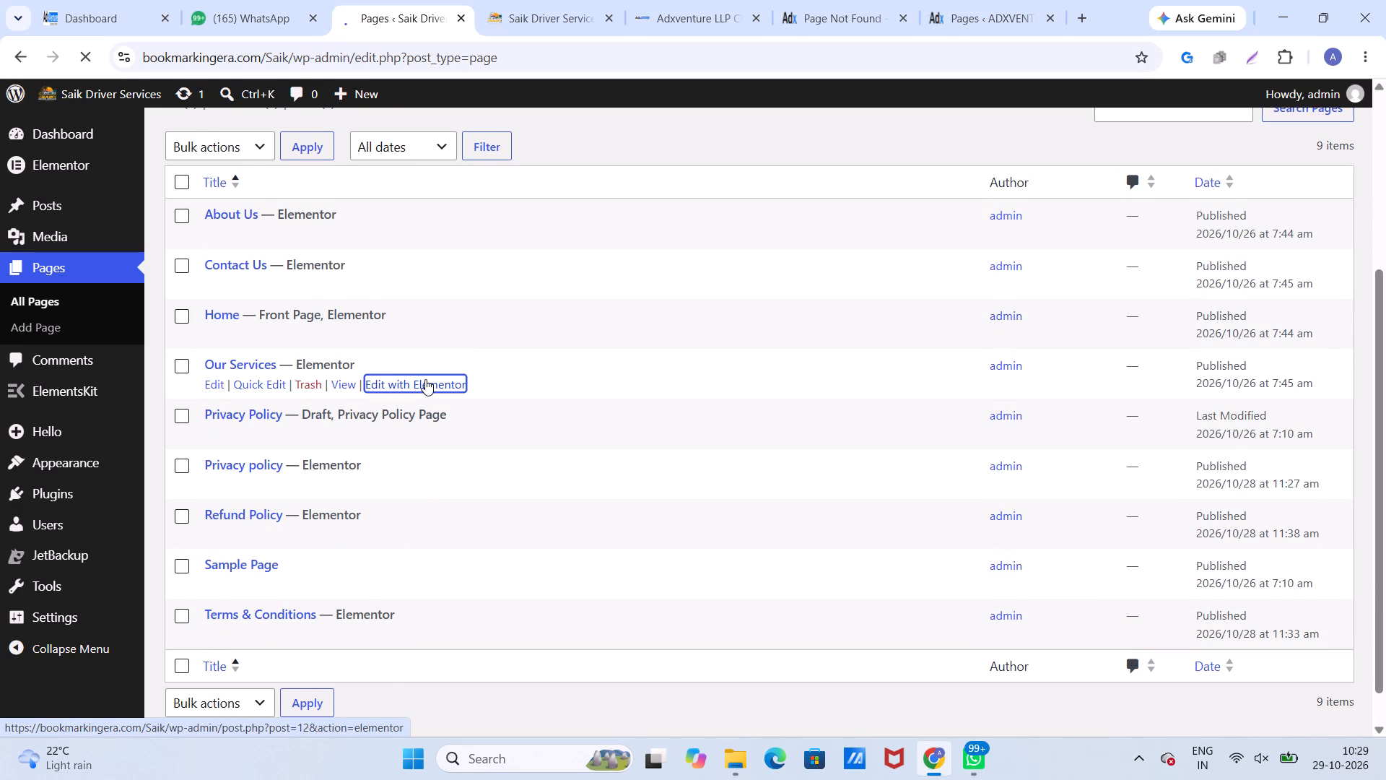
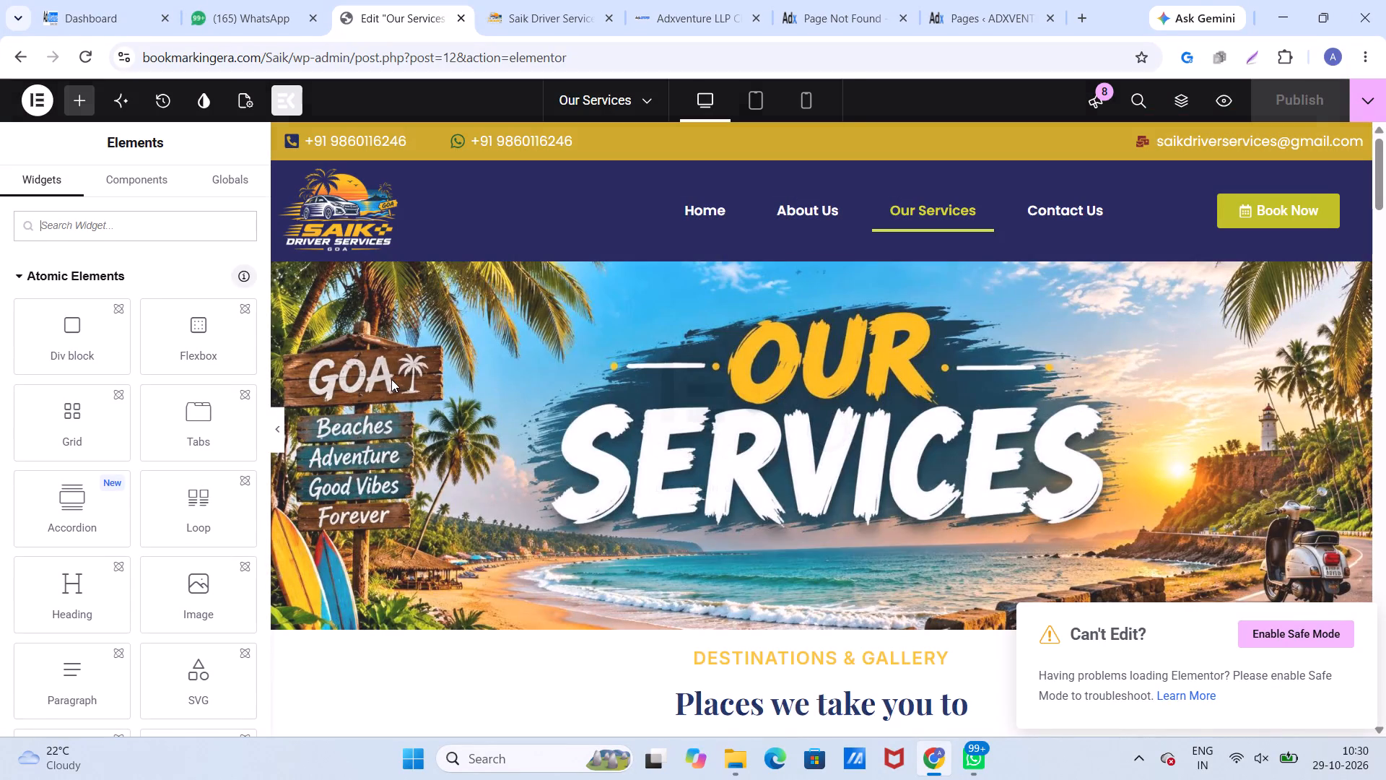
Shorten the BAGA card's description by deleting the word "unforgettable" before "seaside experiences daily".
scroll(489, 396, down, 9)
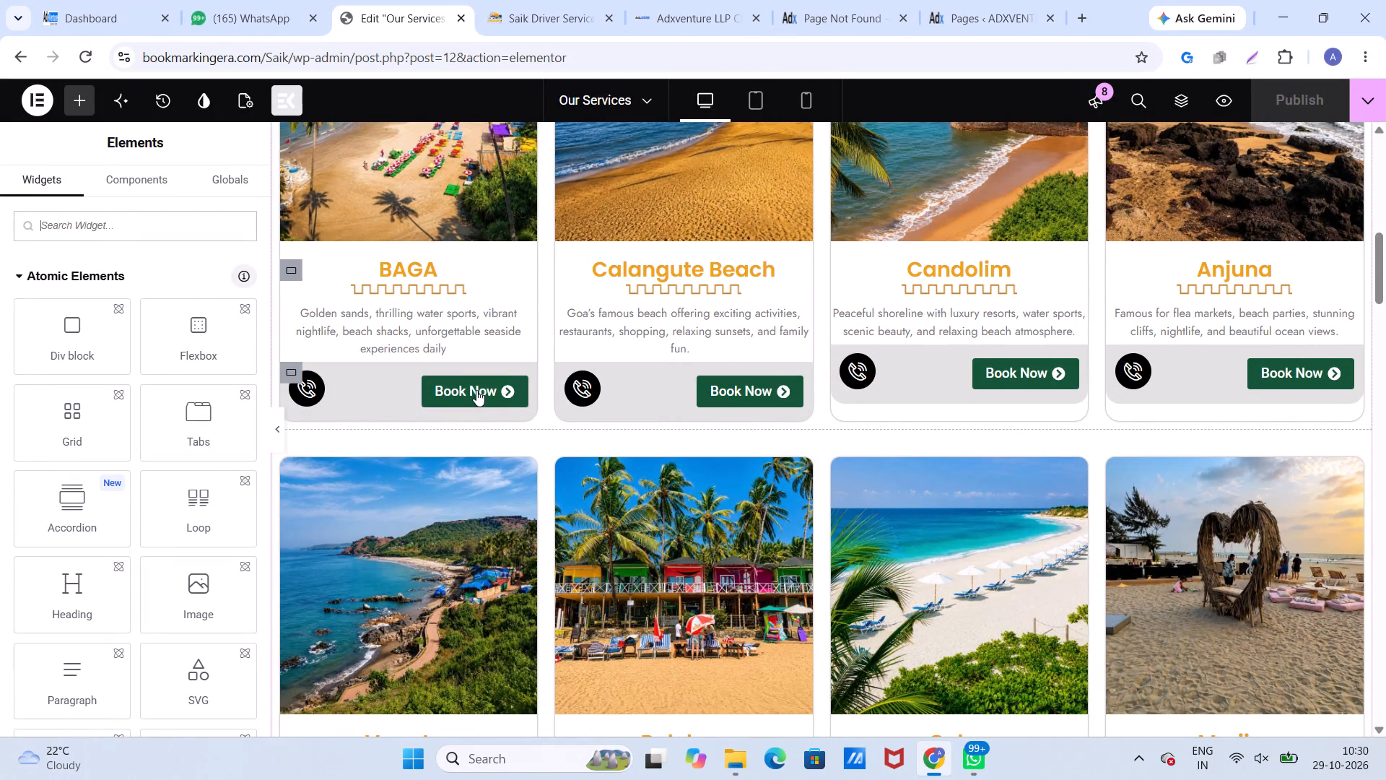
click(419, 339)
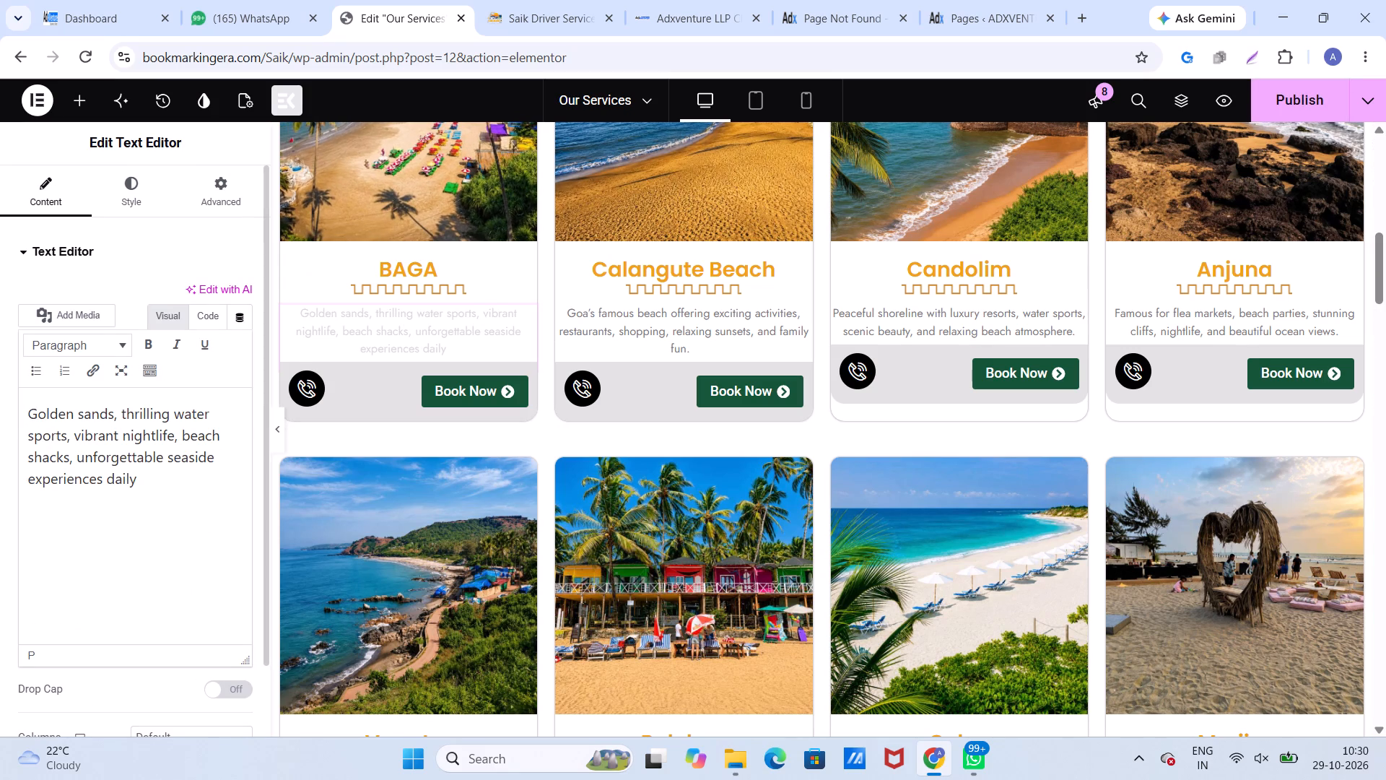
drag(166, 459, 115, 456)
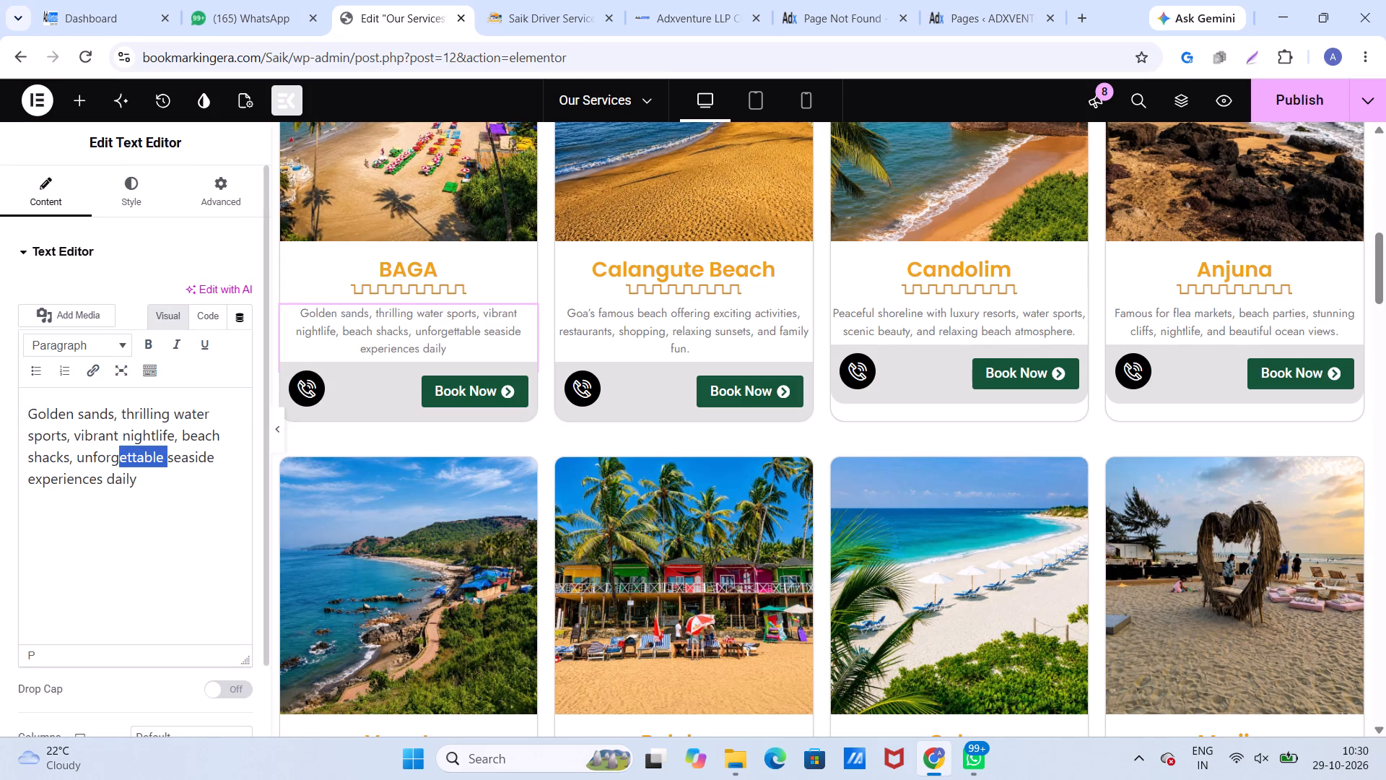
drag(115, 456, 78, 458)
key(BackSpace)
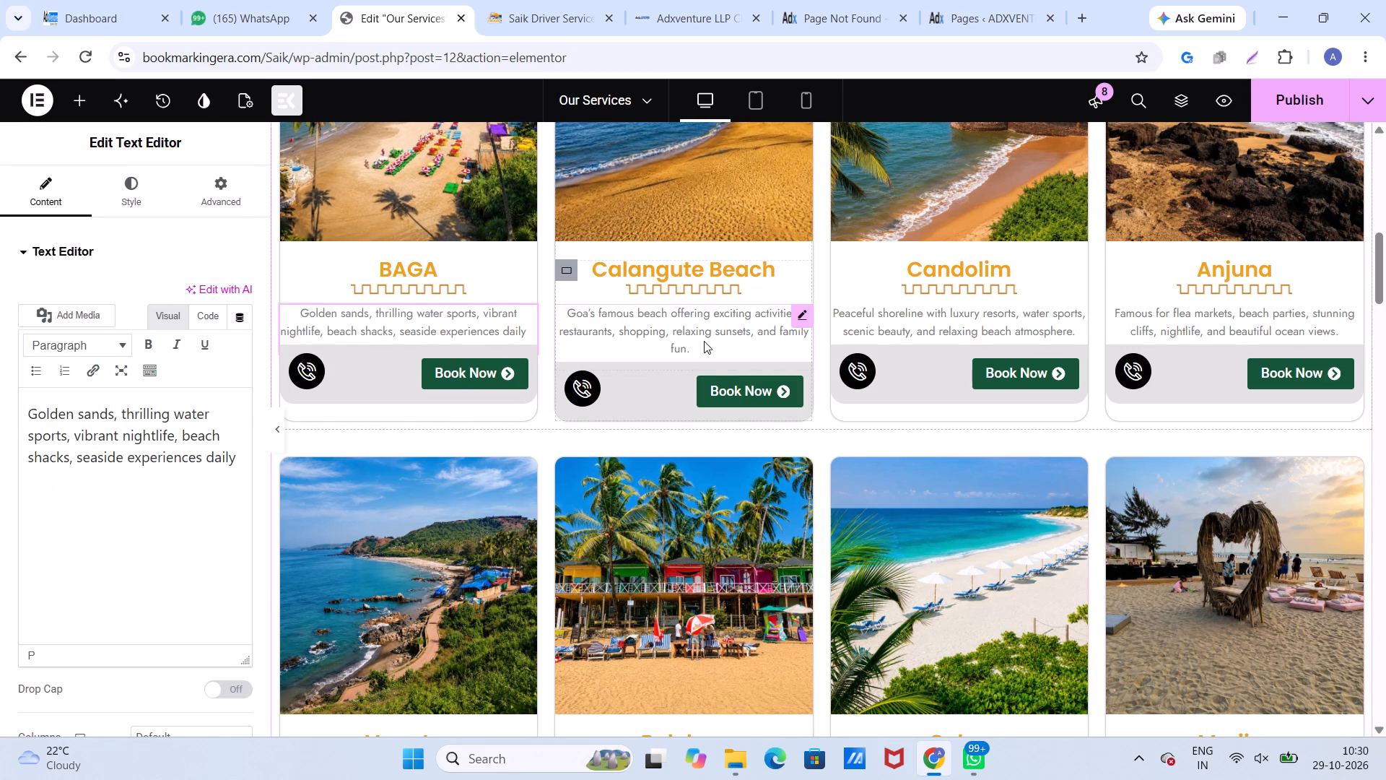
Remove "relaxing sunsets," from the Calangute Beach card's description and publish the Our Services page.
click(694, 334)
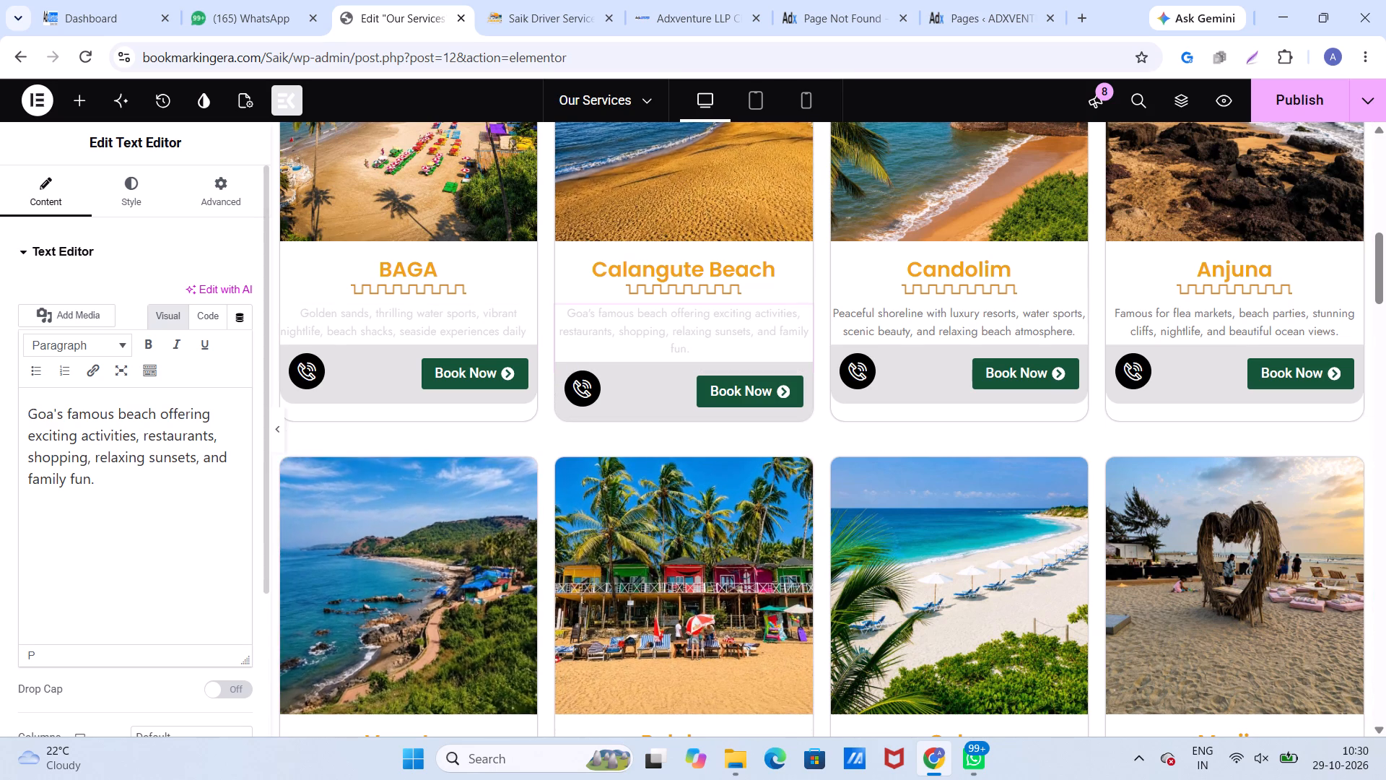
drag(202, 456, 96, 448)
key(BackSpace)
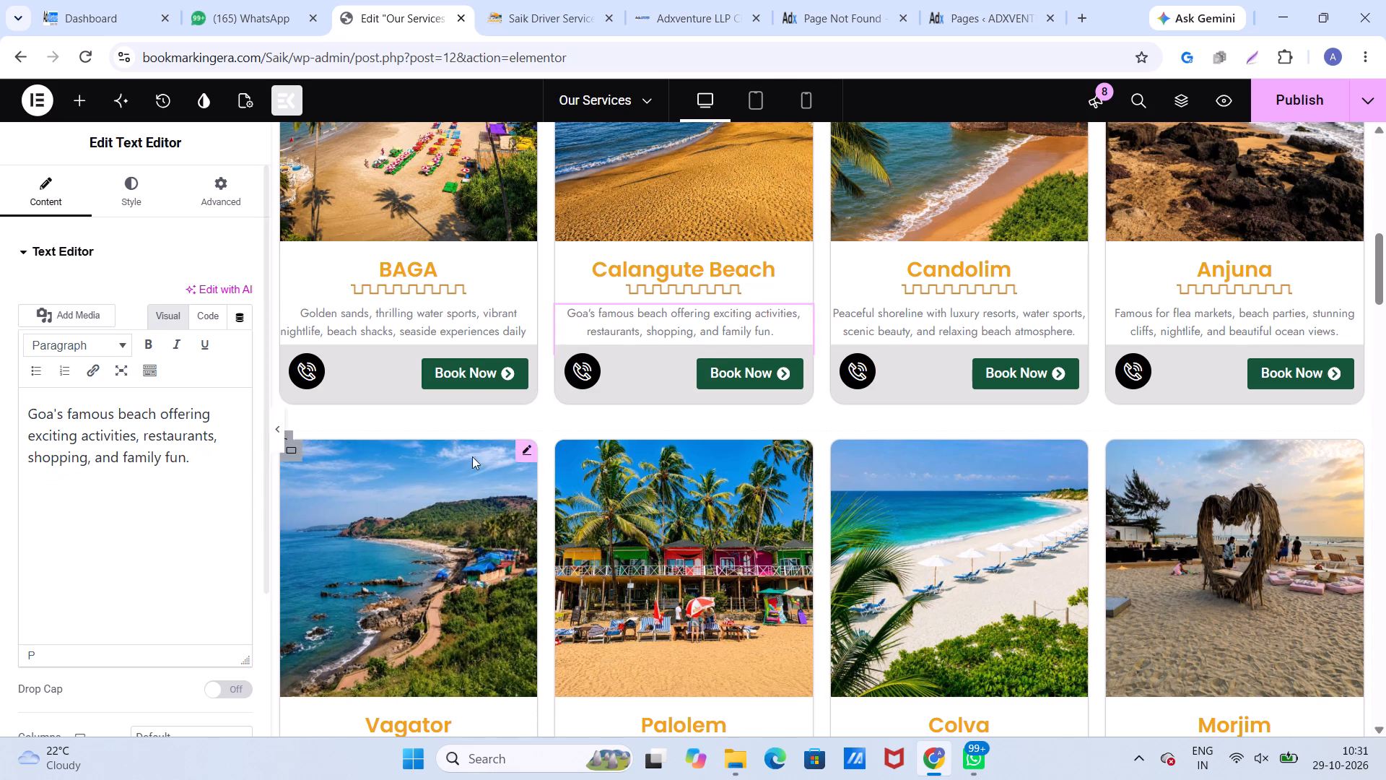
click(1272, 111)
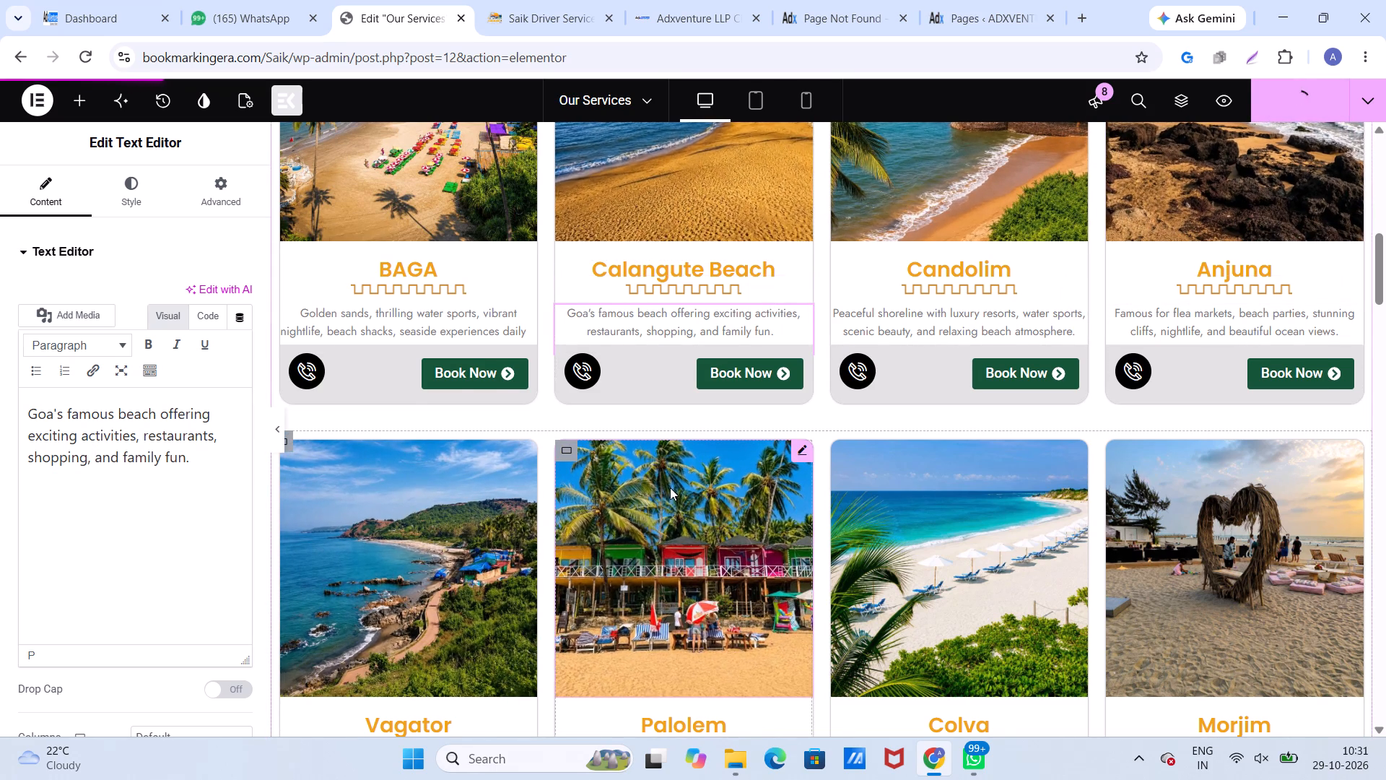
Delete "peaceful" from the Palolem card's description so it ends with "and tropical surroundings.".
scroll(670, 487, down, 5)
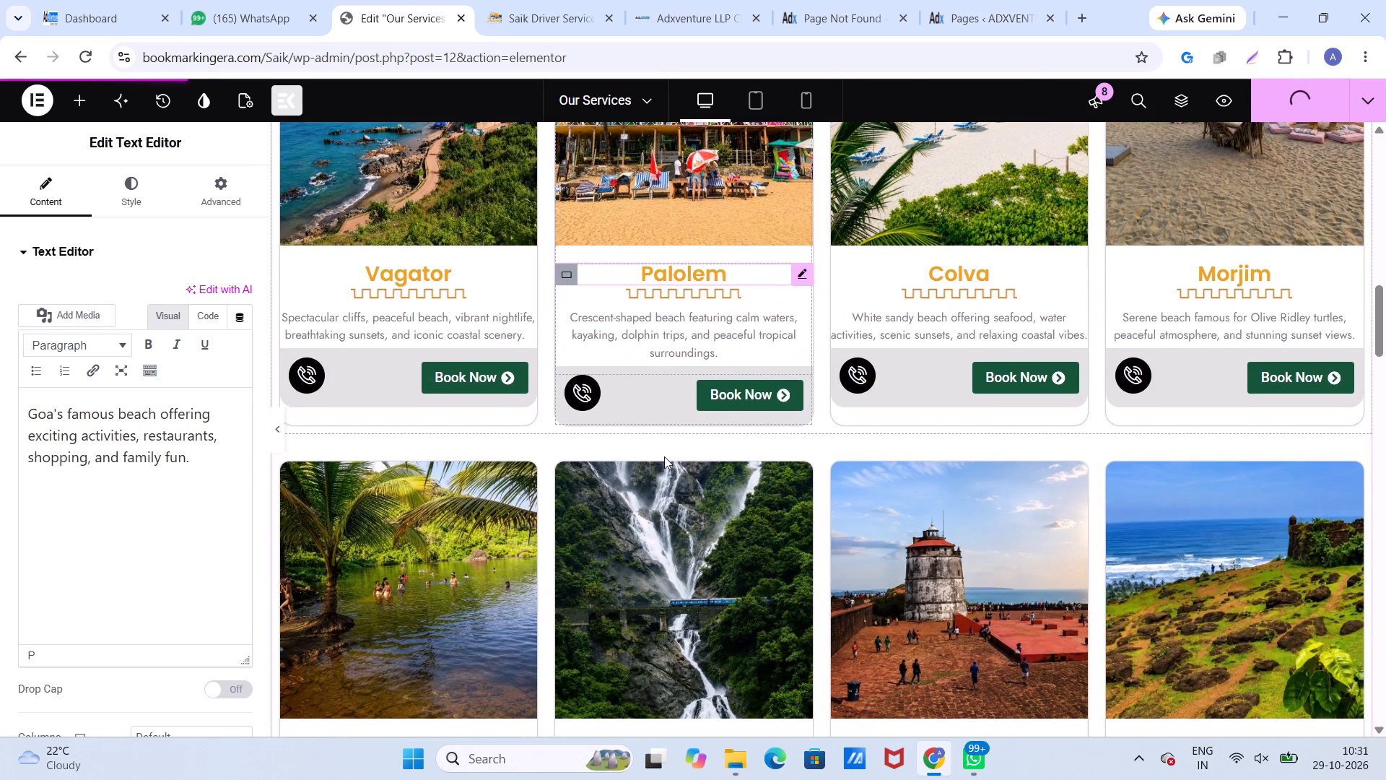
click(676, 342)
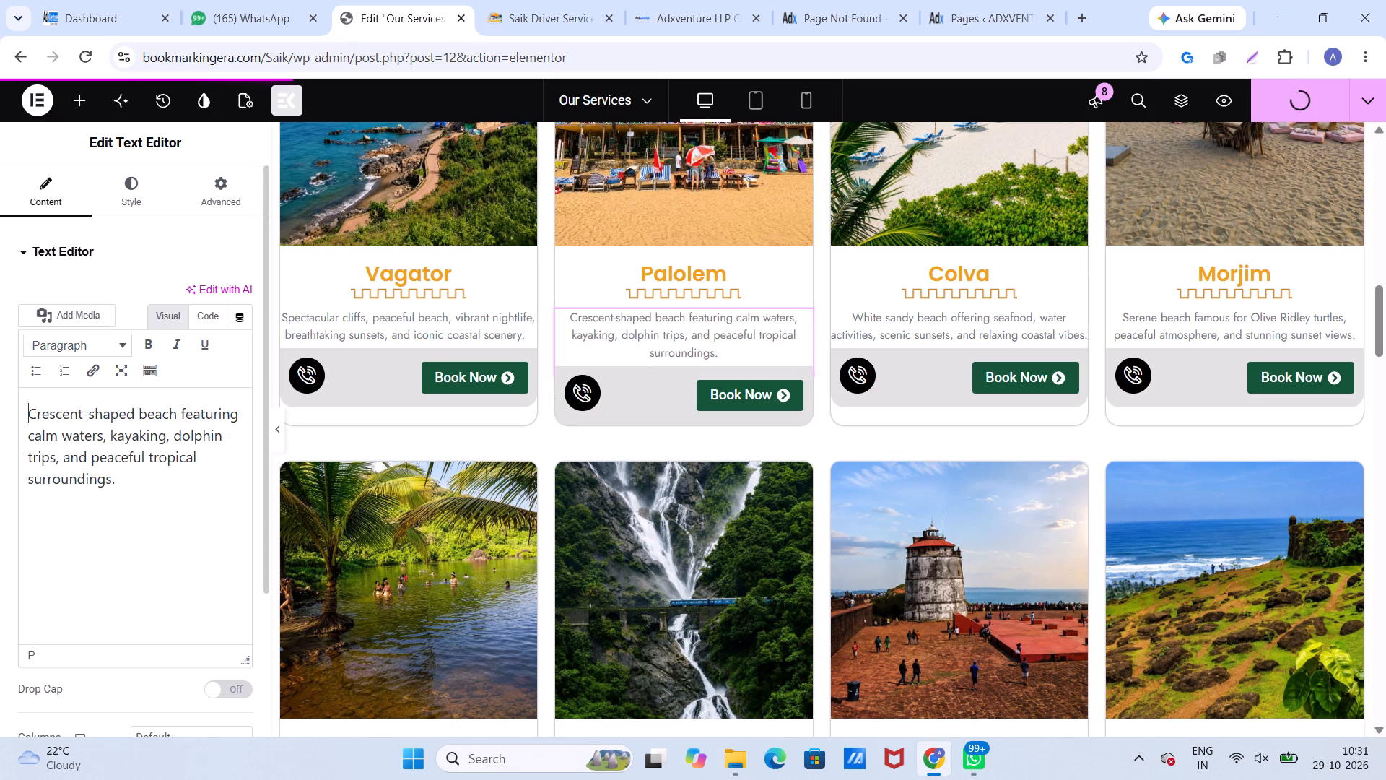
drag(150, 458, 92, 447)
key(BackSpace)
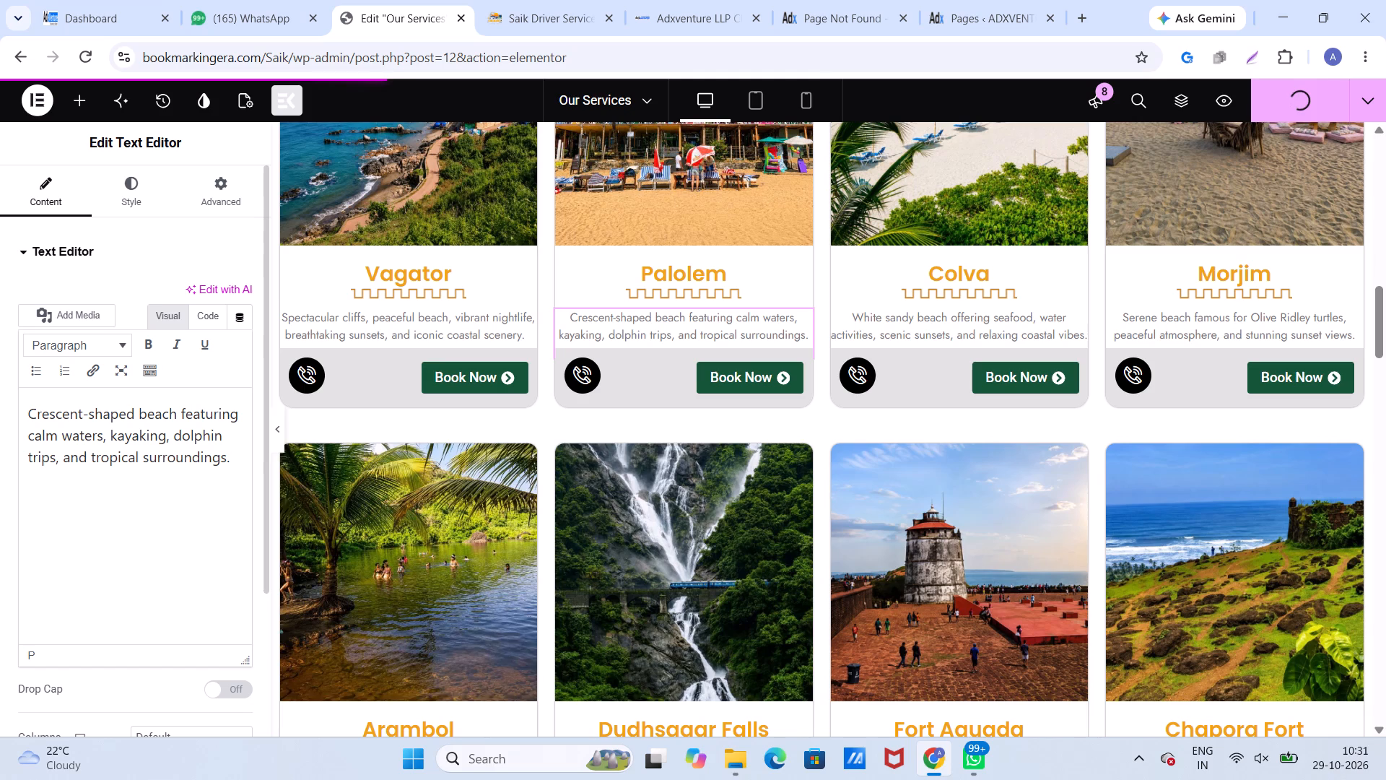
Check the description lengths on the cards from the Arambol row down to the Basilica of Bom Jesus row.
scroll(684, 490, down, 7)
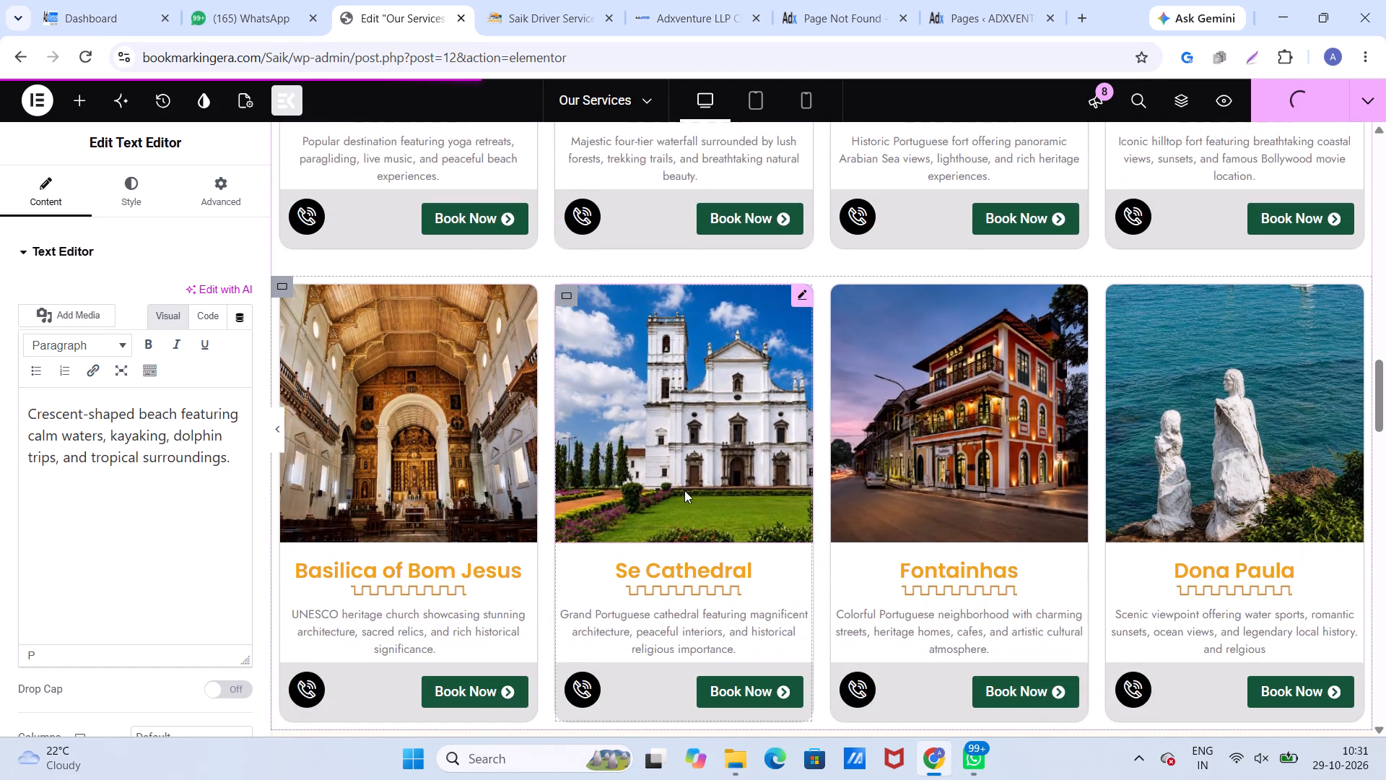
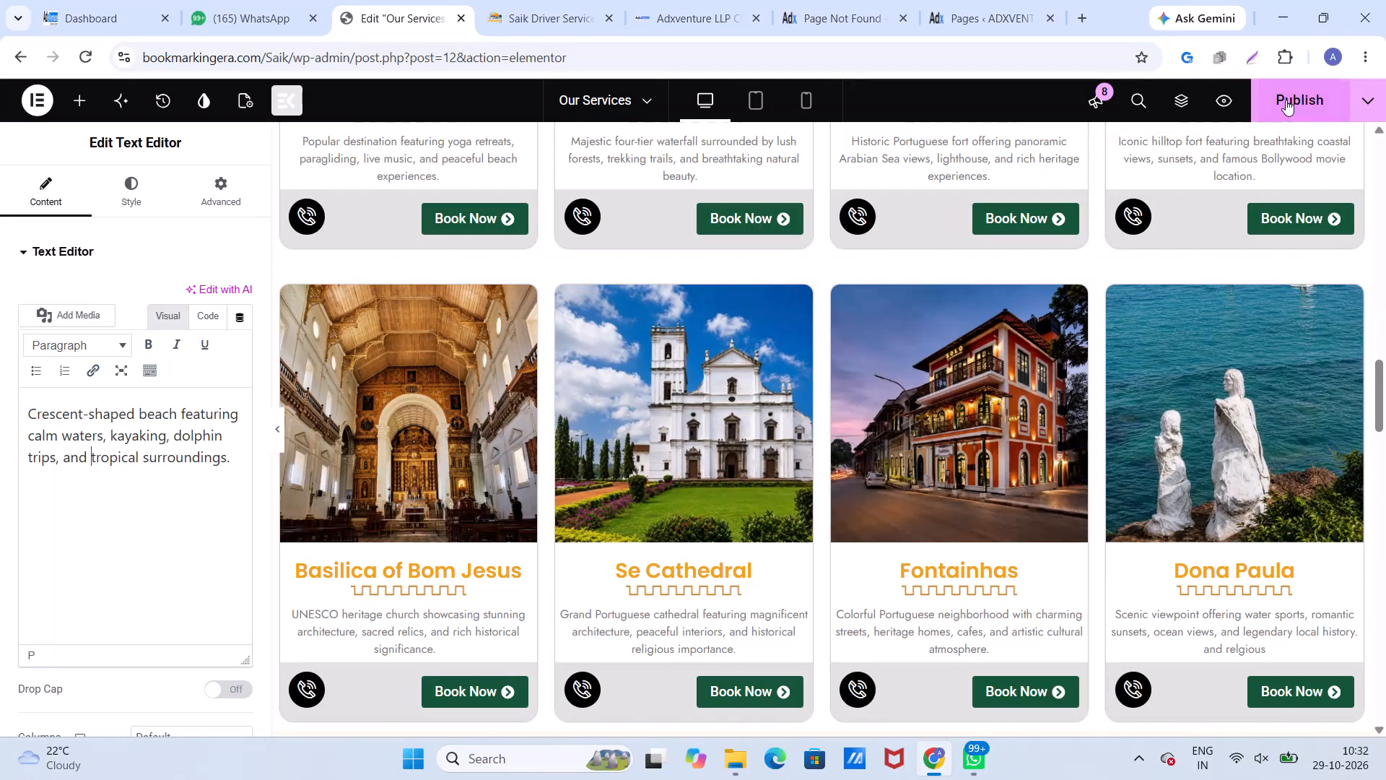
Publish the Our Services page with the shortened card descriptions.
click(1286, 100)
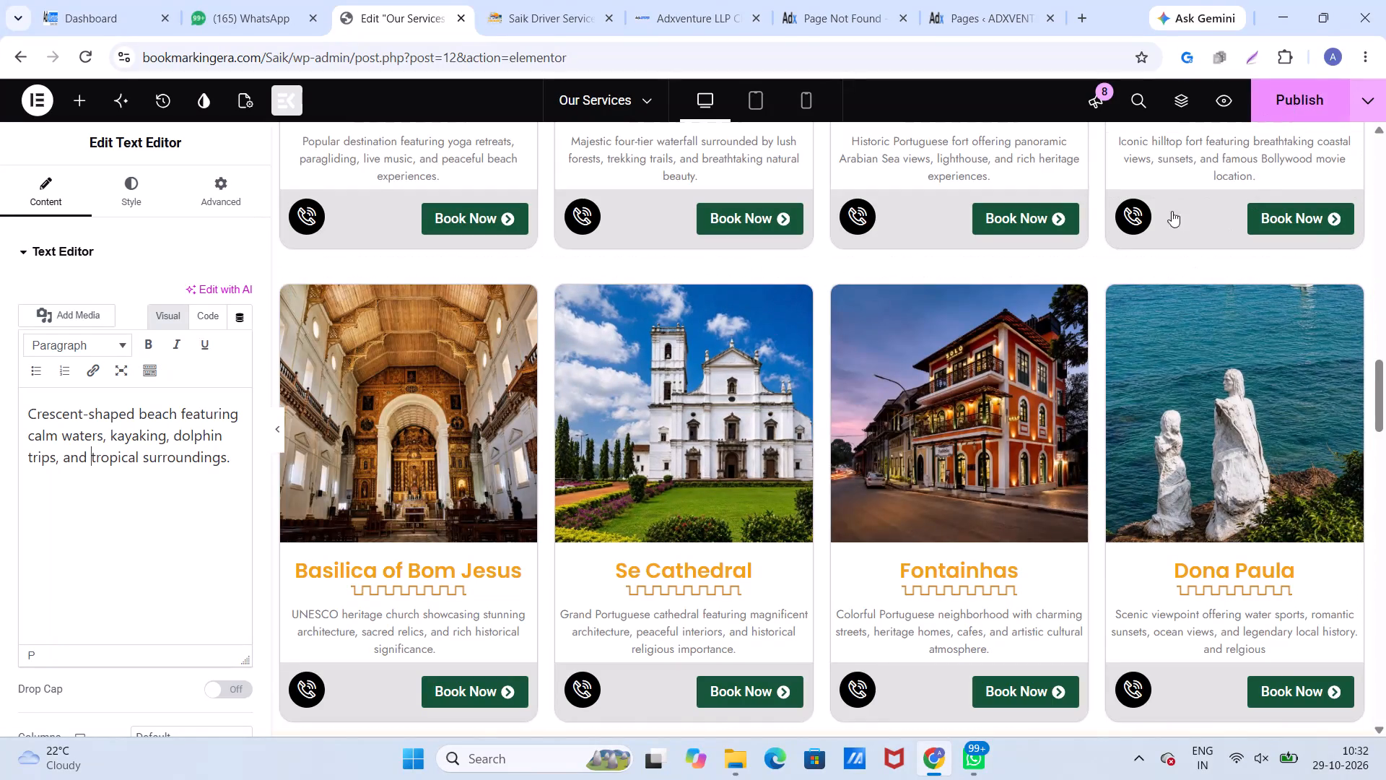
Review the Our Services page from the Basilica of Bom Jesus row through the Why Choose Us and Our Fleet sections.
scroll(870, 344, down, 2)
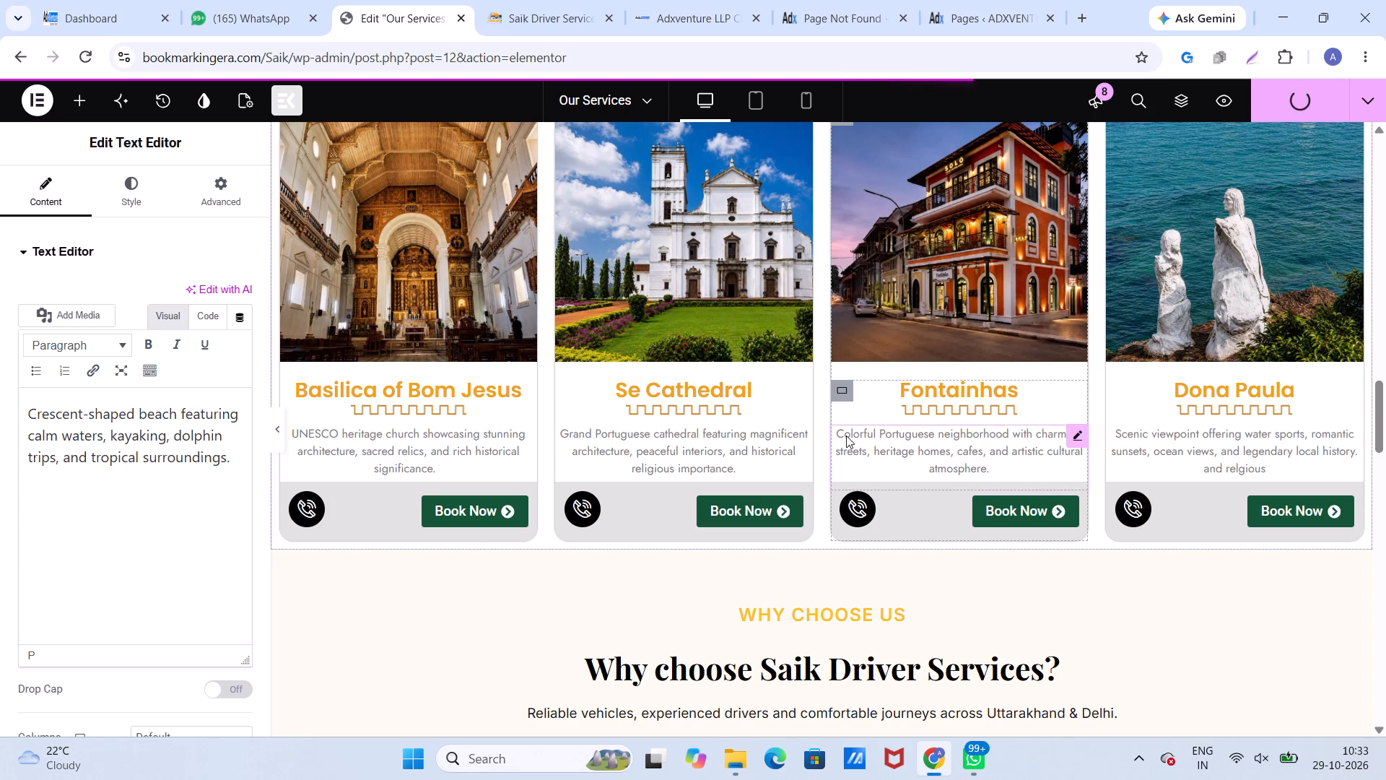
scroll(847, 443, down, 4)
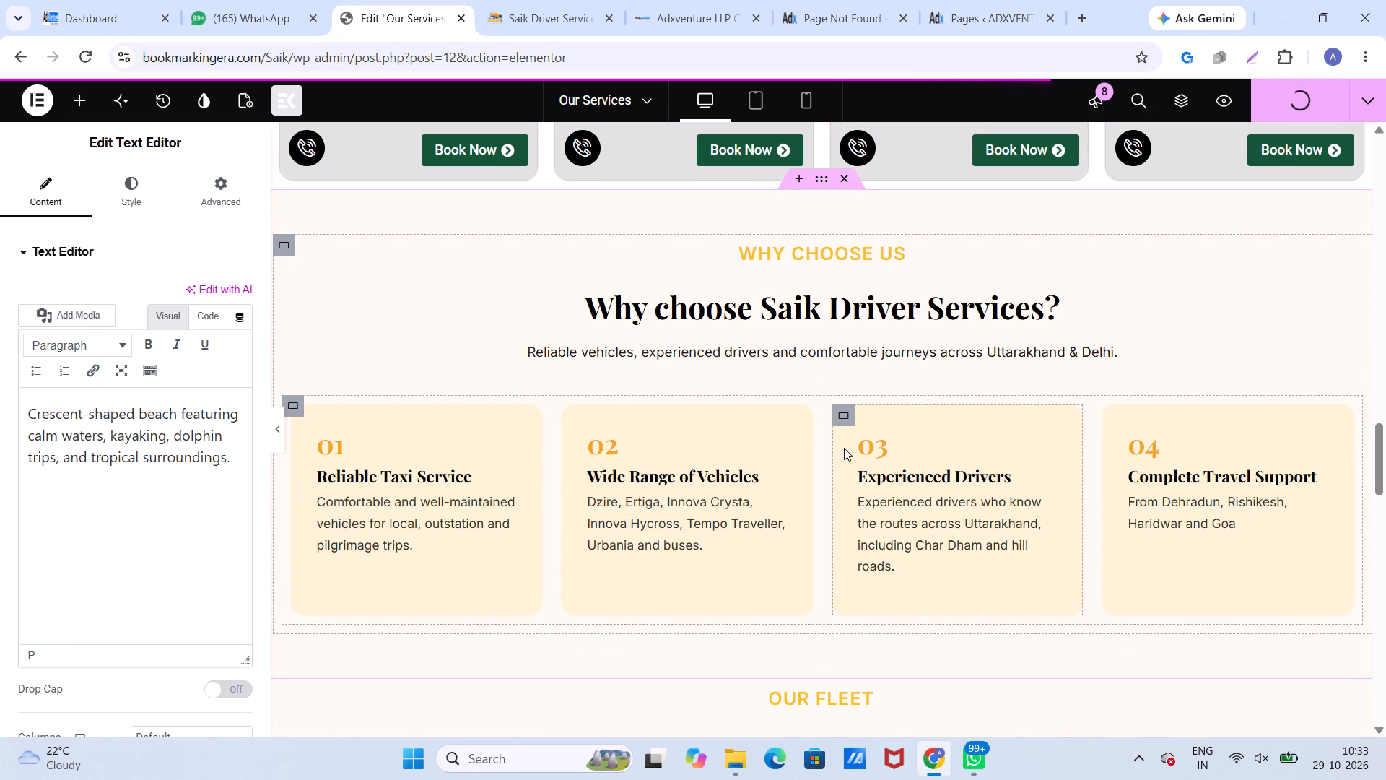
scroll(844, 448, down, 4)
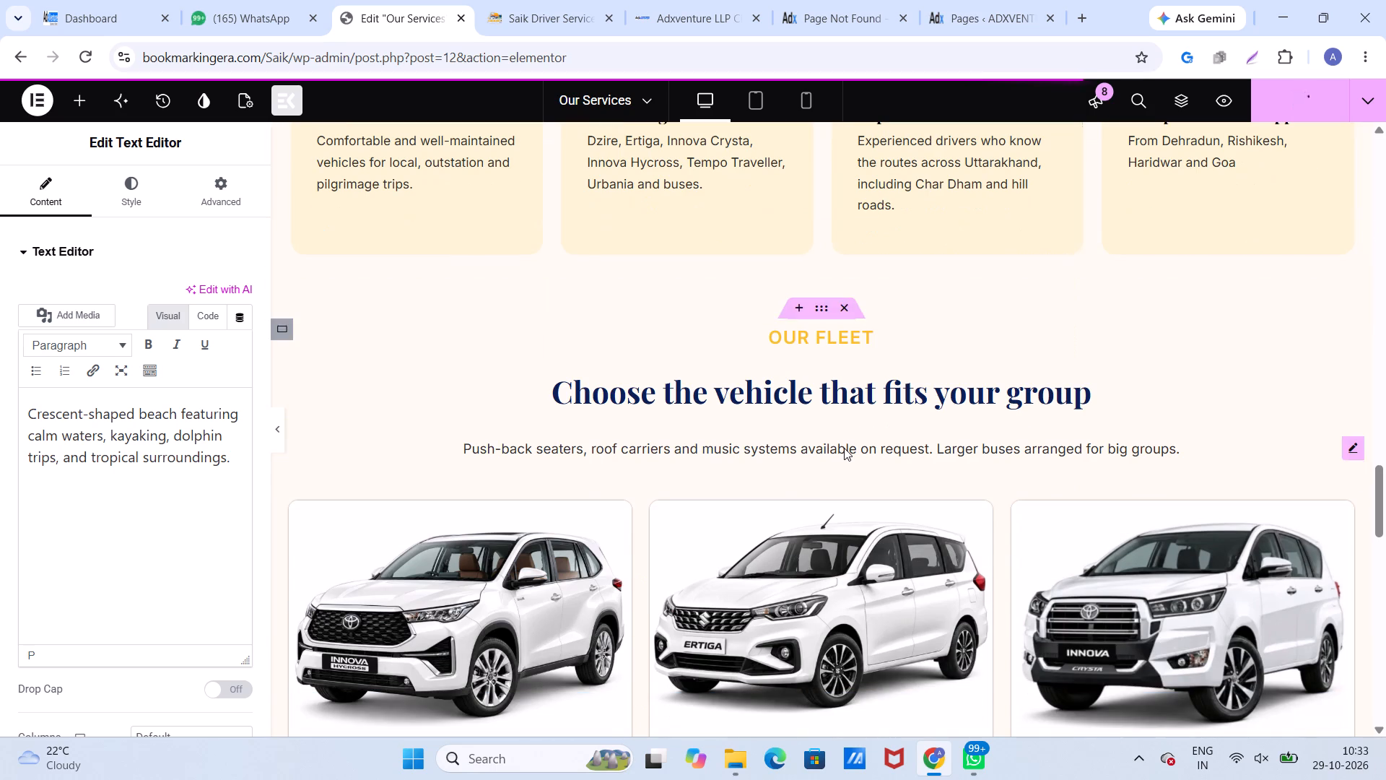
scroll(844, 448, down, 4)
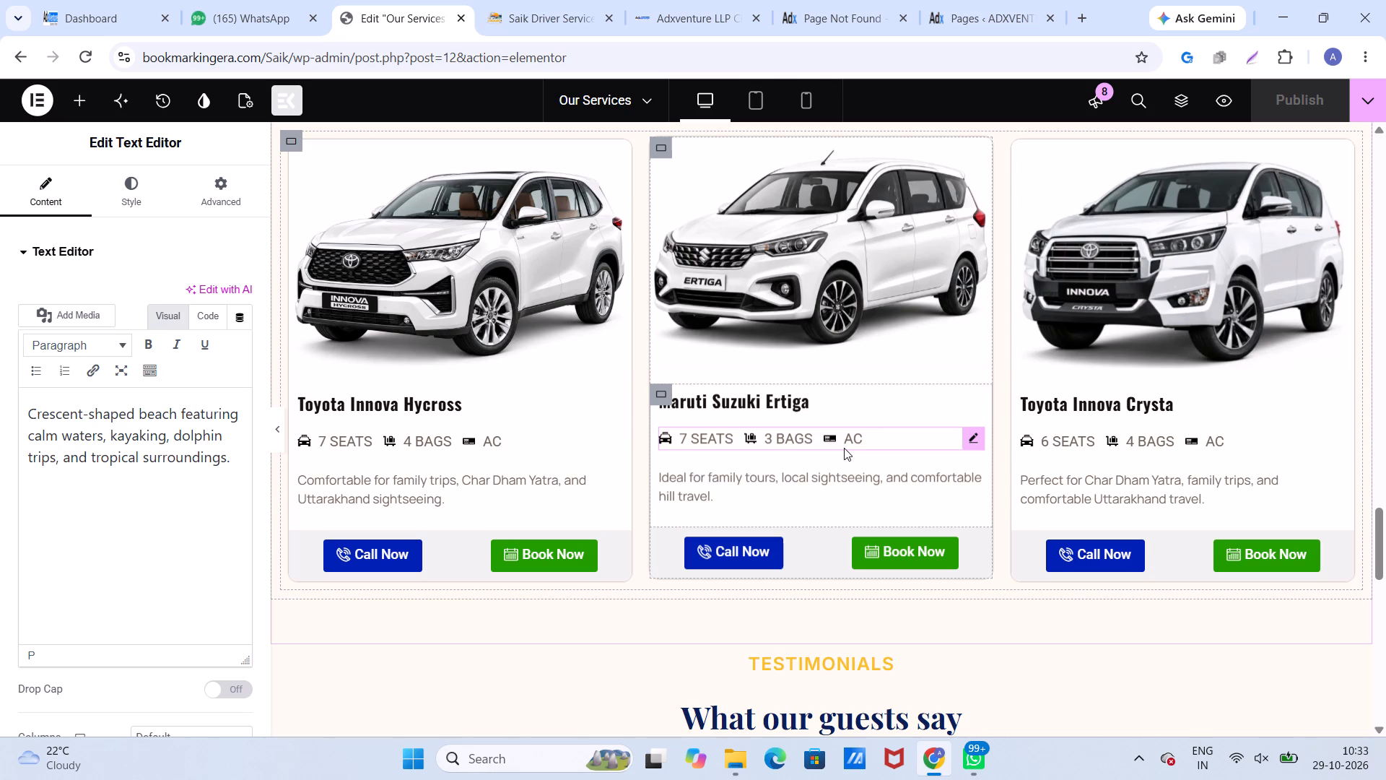
scroll(844, 448, up, 18)
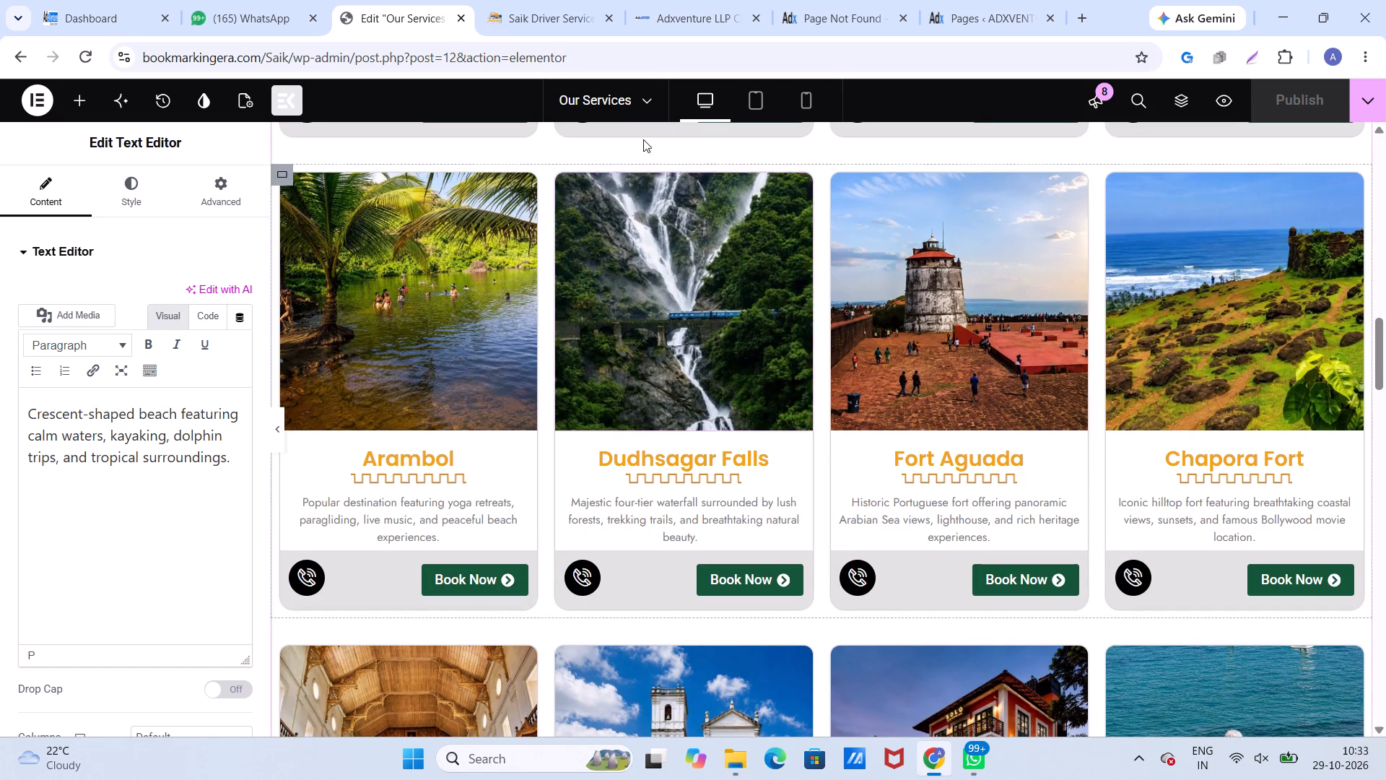
Switch the editor from the Our Services page to the Home page.
click(643, 108)
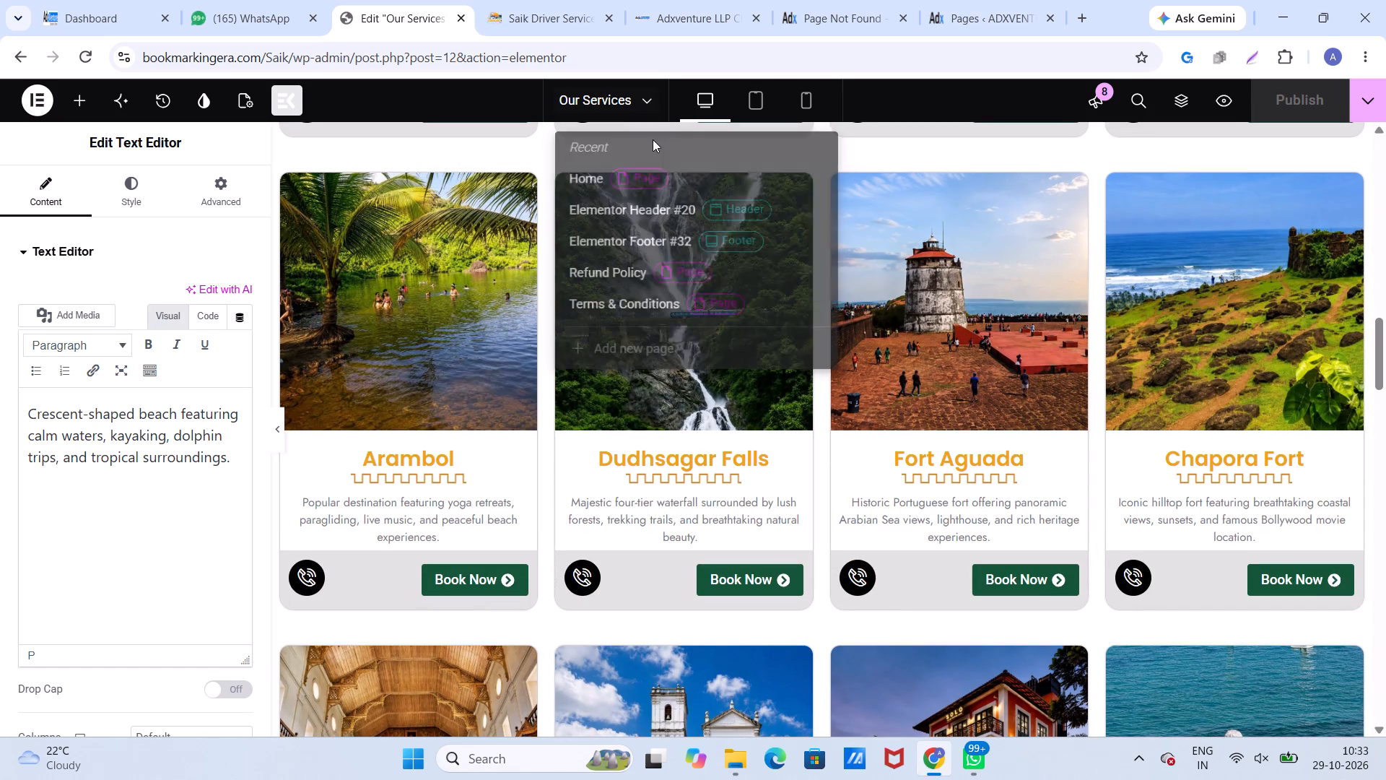
click(595, 183)
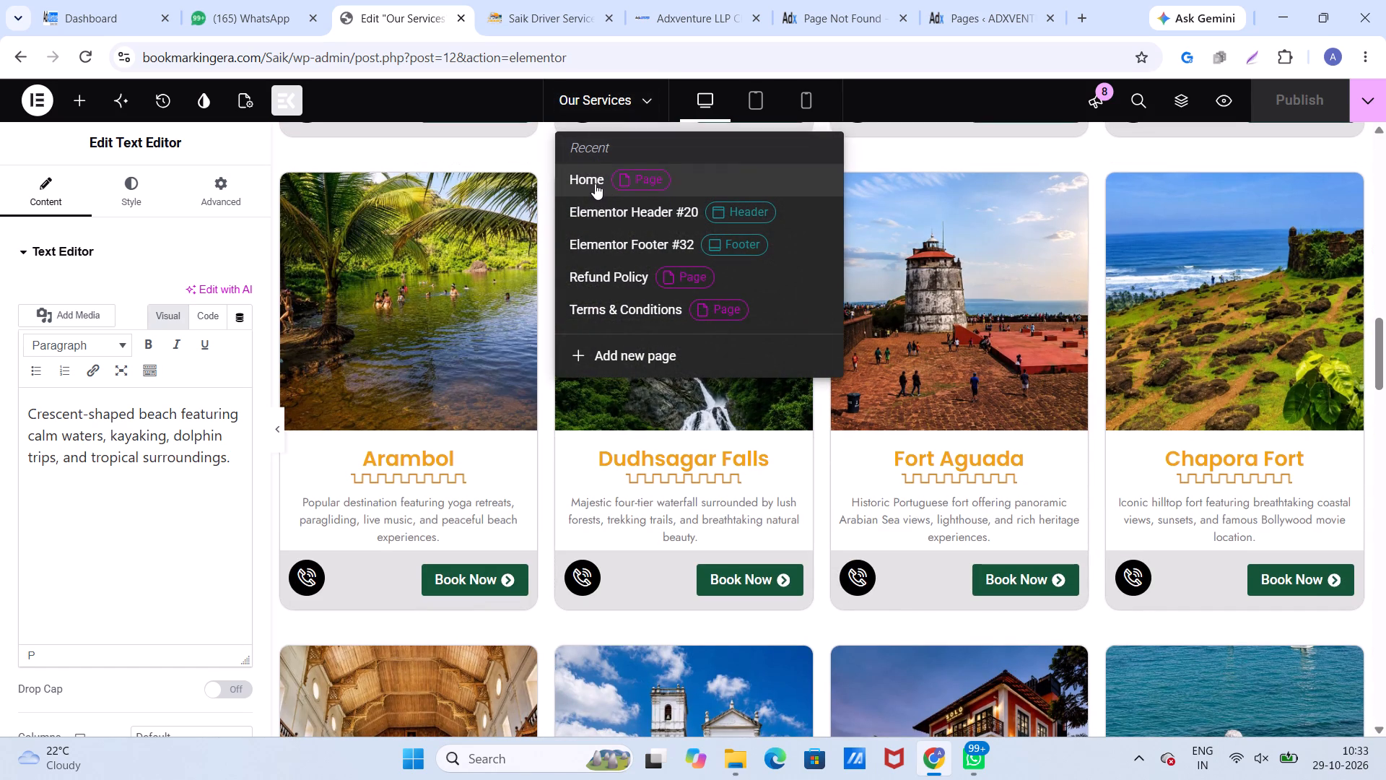
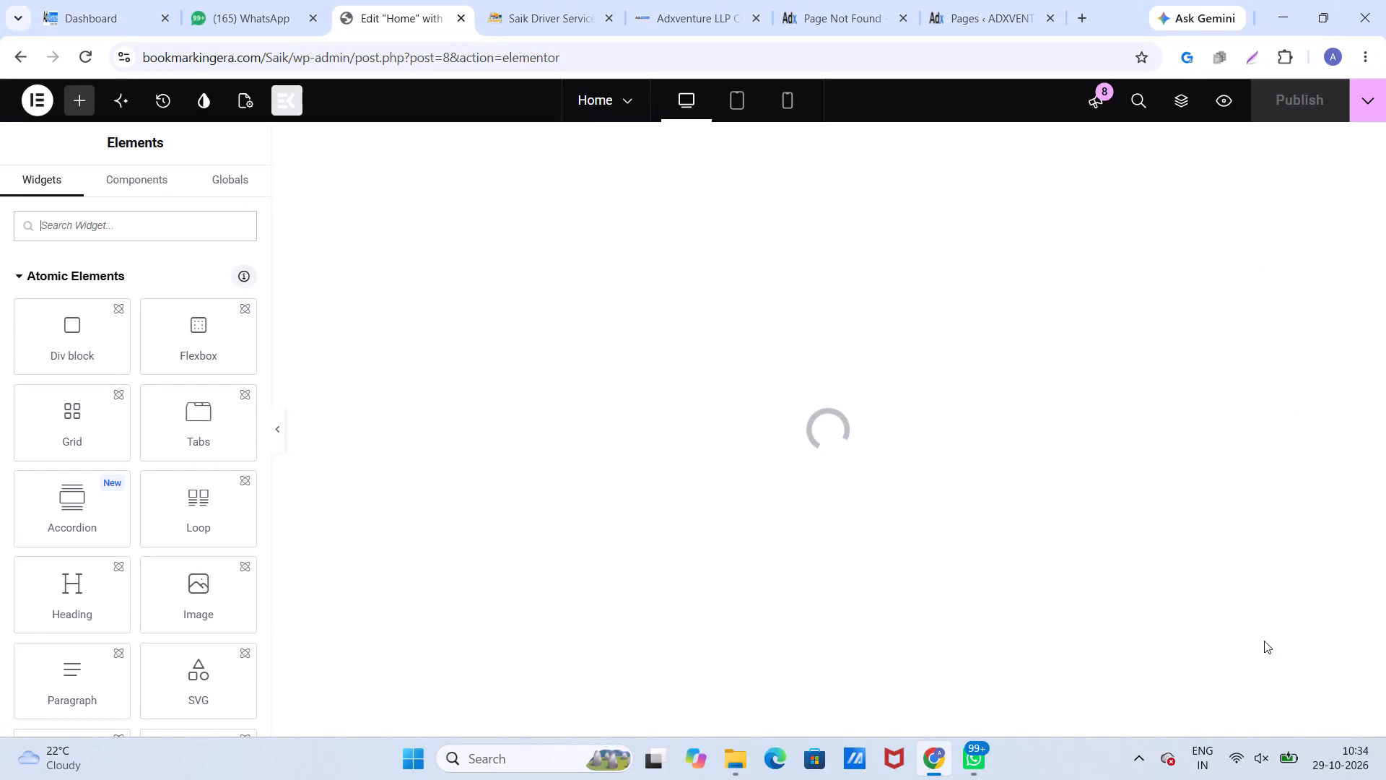
Switch the computer's Wi-Fi connection to the jioairfibre network.
click(1234, 760)
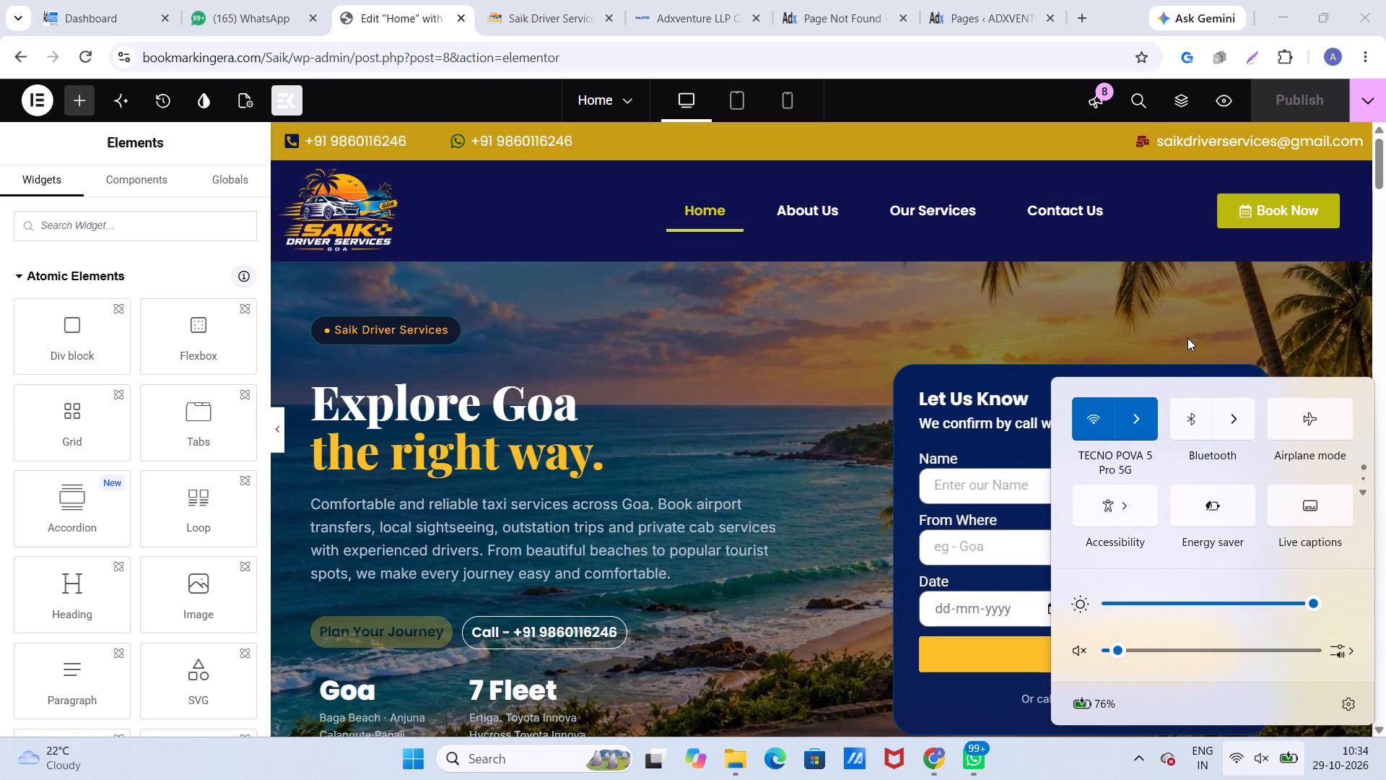
click(1147, 421)
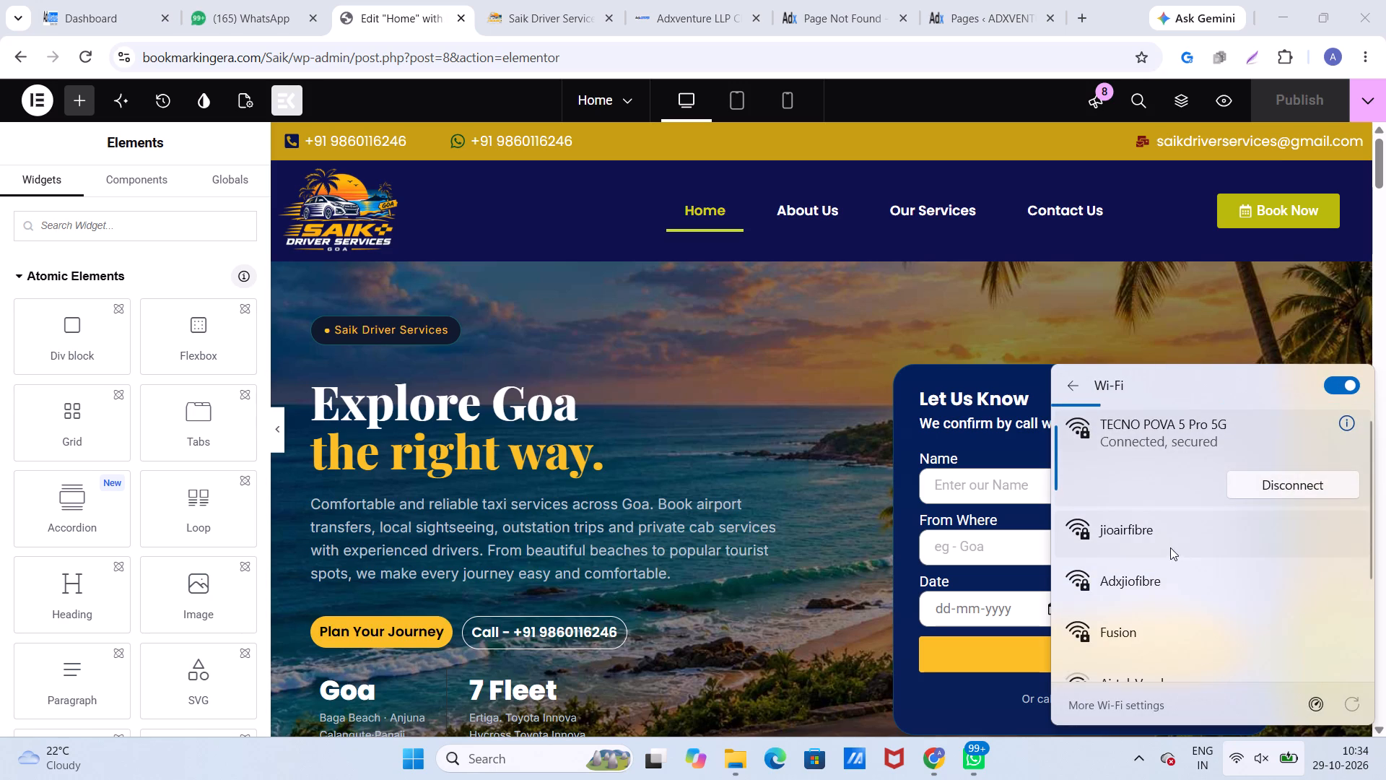
click(1167, 529)
click(1294, 569)
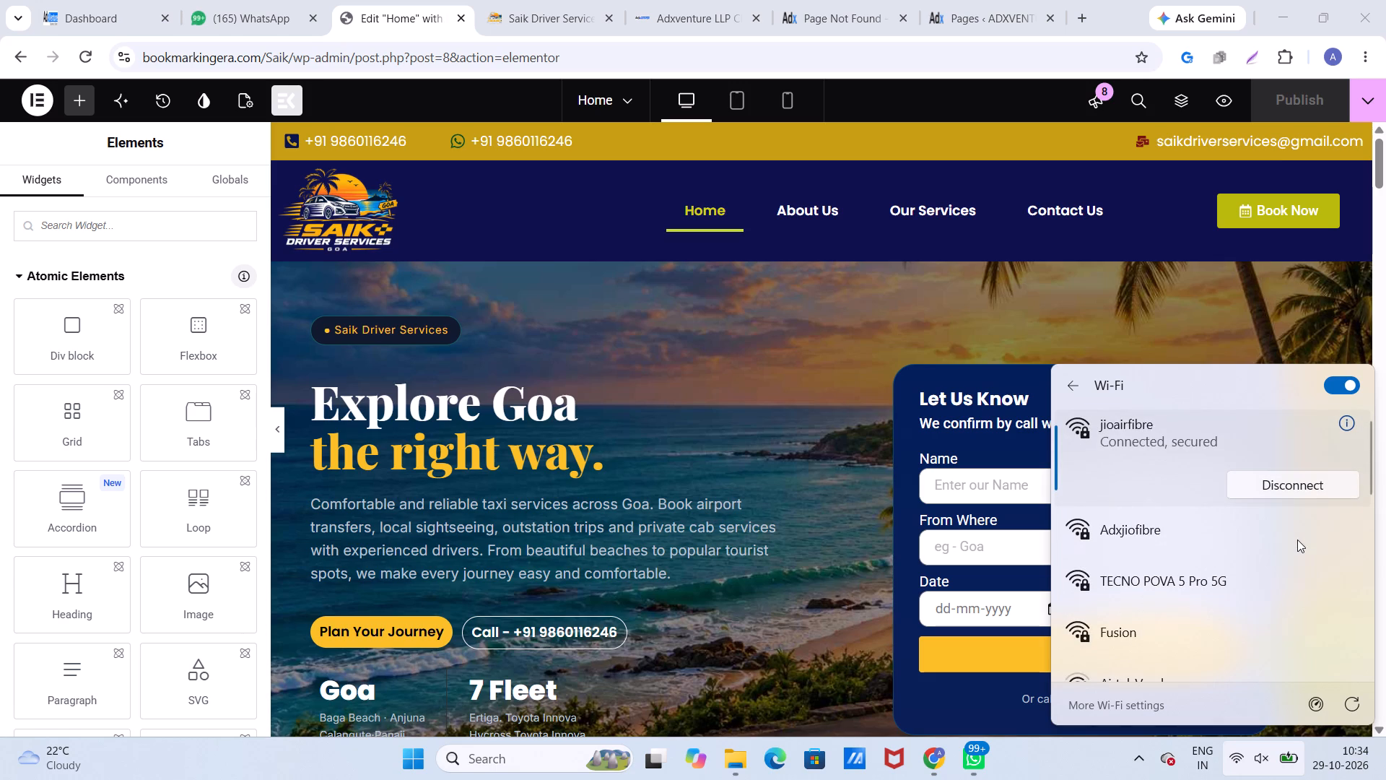
click(797, 407)
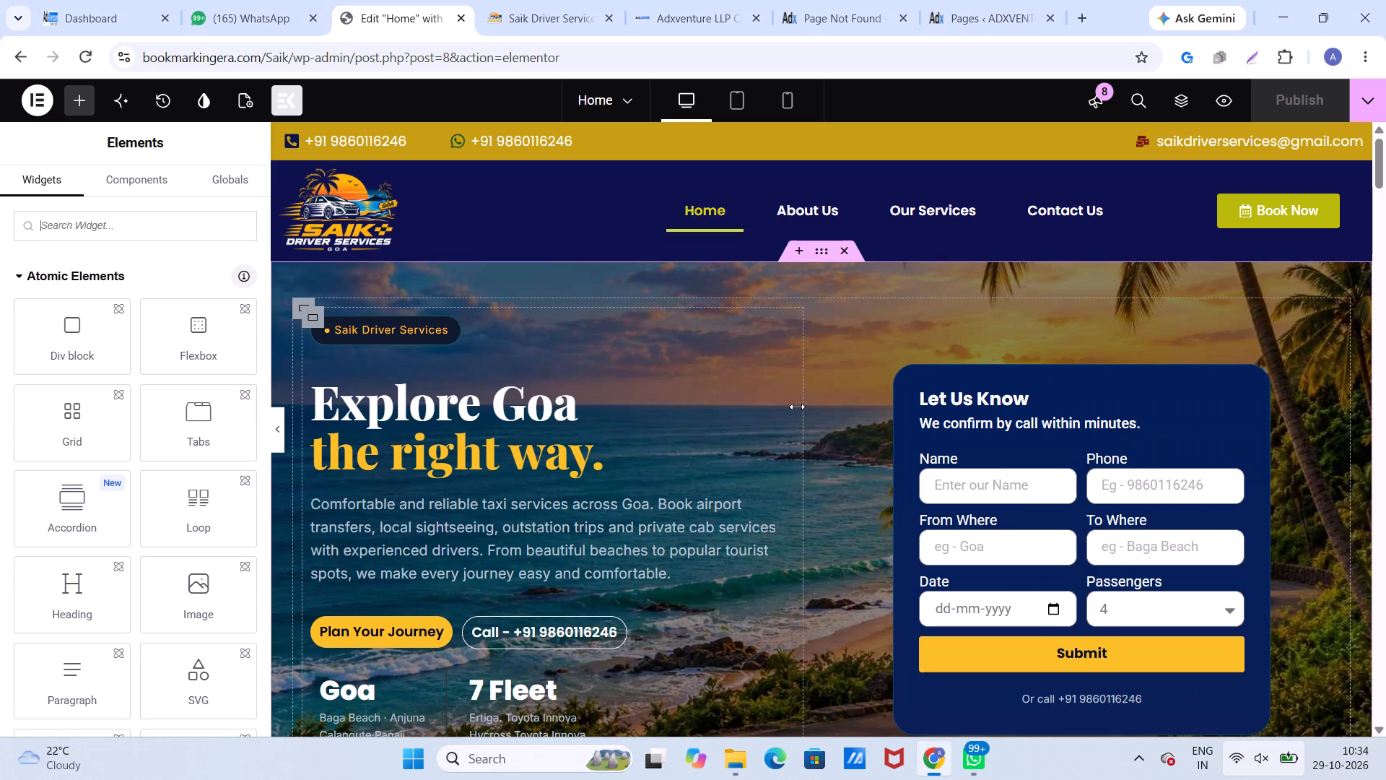
Set Align Items to Center on the container holding the two images beside the About Us text.
scroll(575, 415, down, 12)
scroll(572, 423, up, 3)
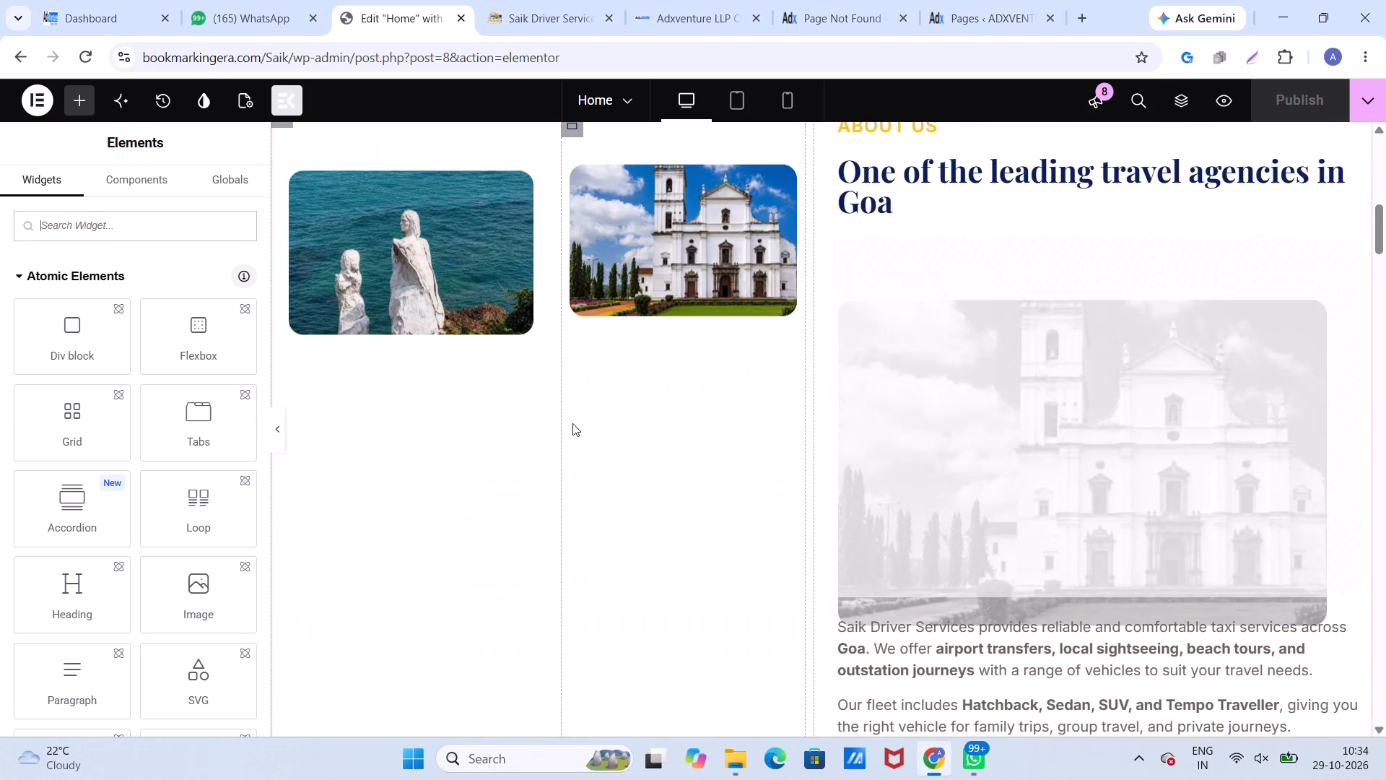
scroll(401, 271, up, 1)
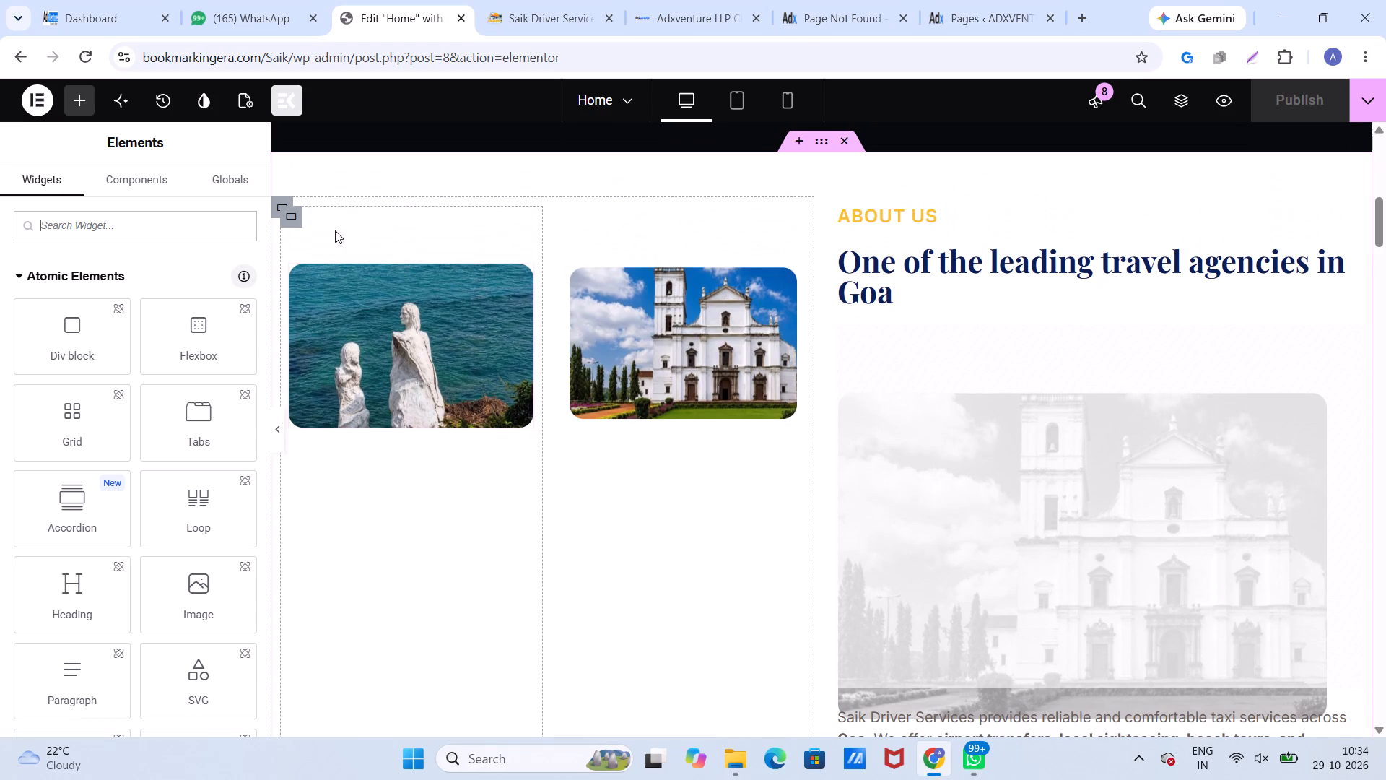
click(276, 205)
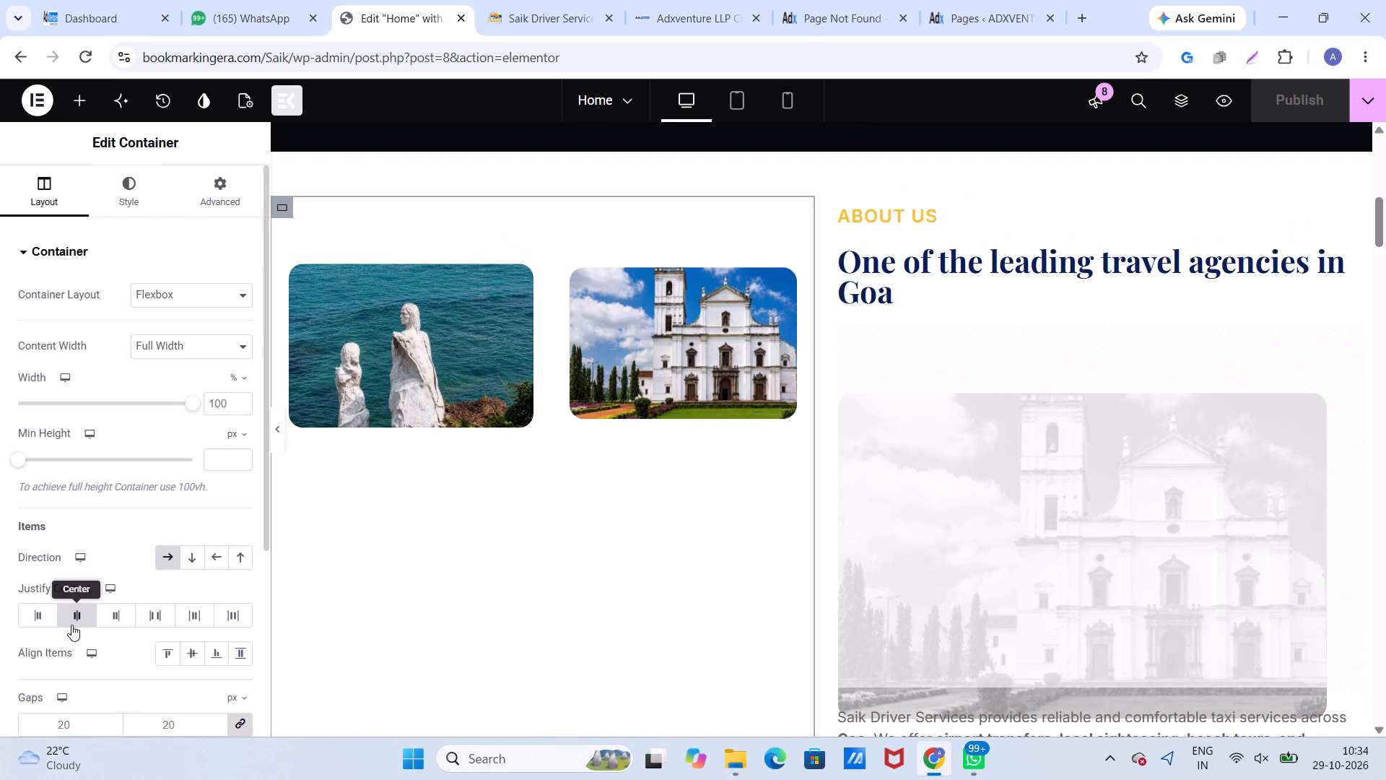
click(188, 653)
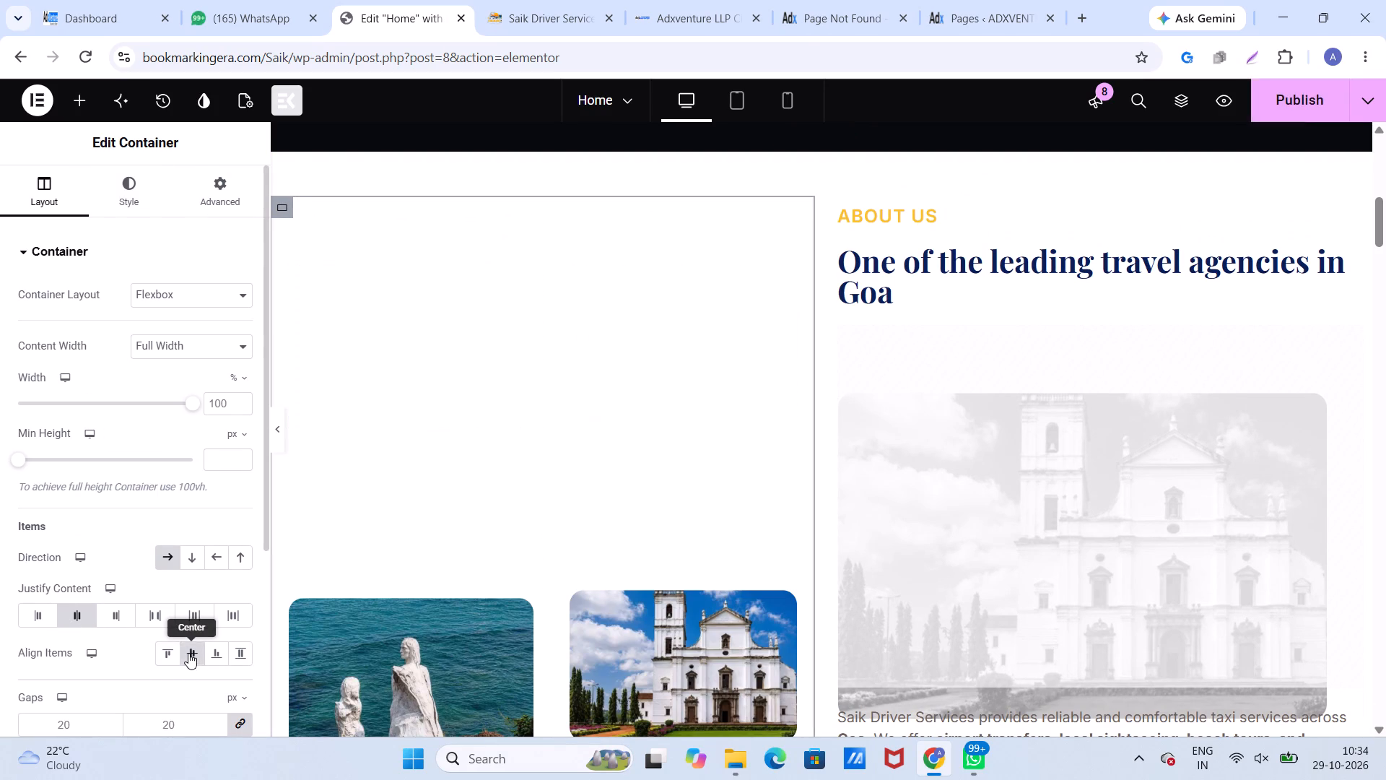
Publish the Home page with the current About Us image container layout.
scroll(606, 552, down, 3)
scroll(614, 533, up, 2)
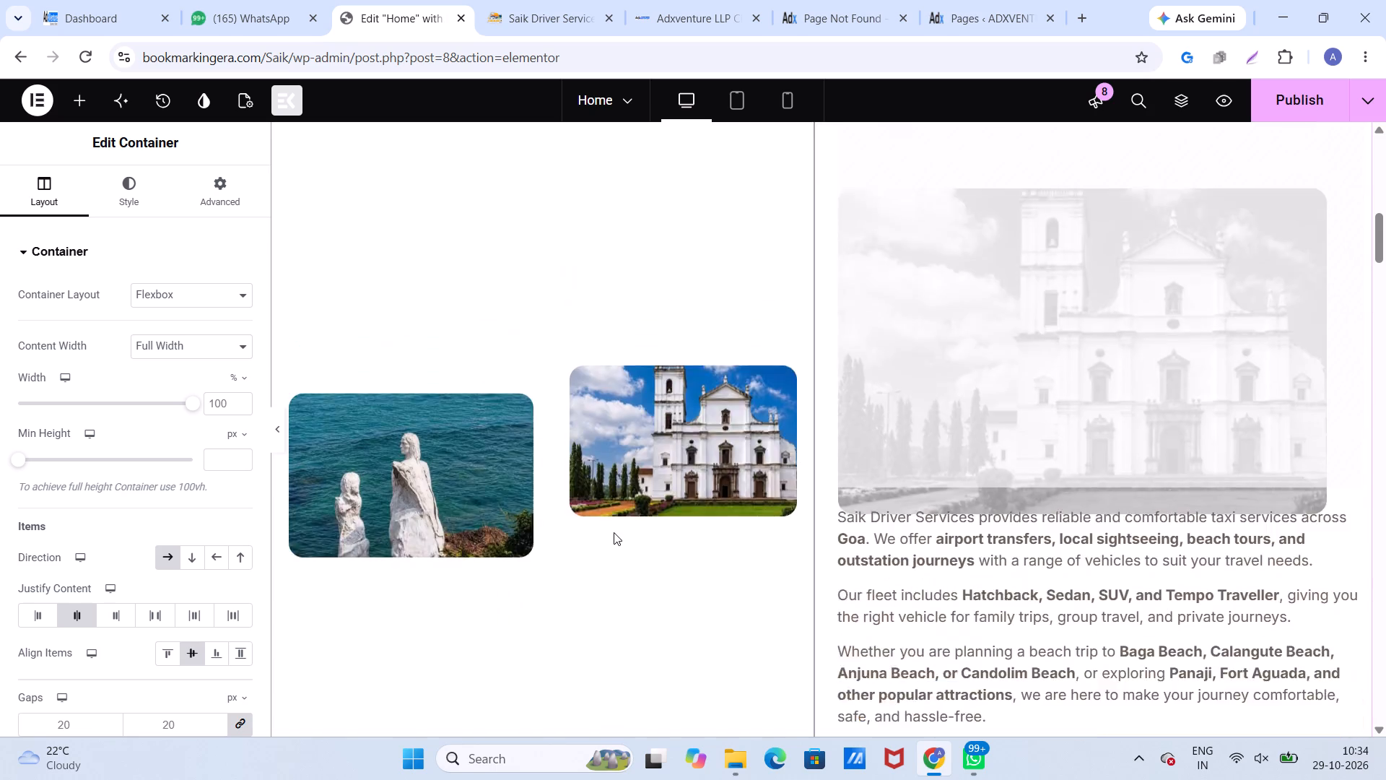
scroll(614, 532, up, 1)
click(1276, 110)
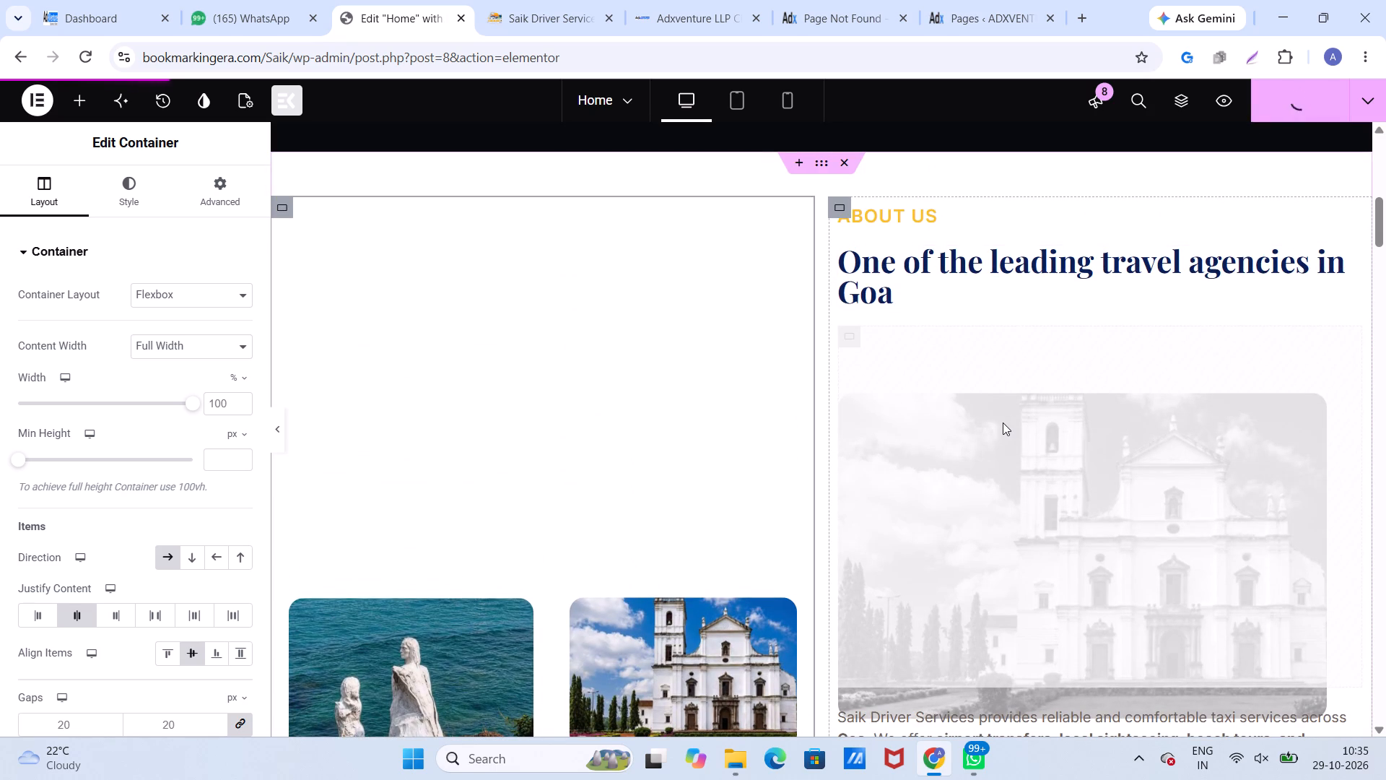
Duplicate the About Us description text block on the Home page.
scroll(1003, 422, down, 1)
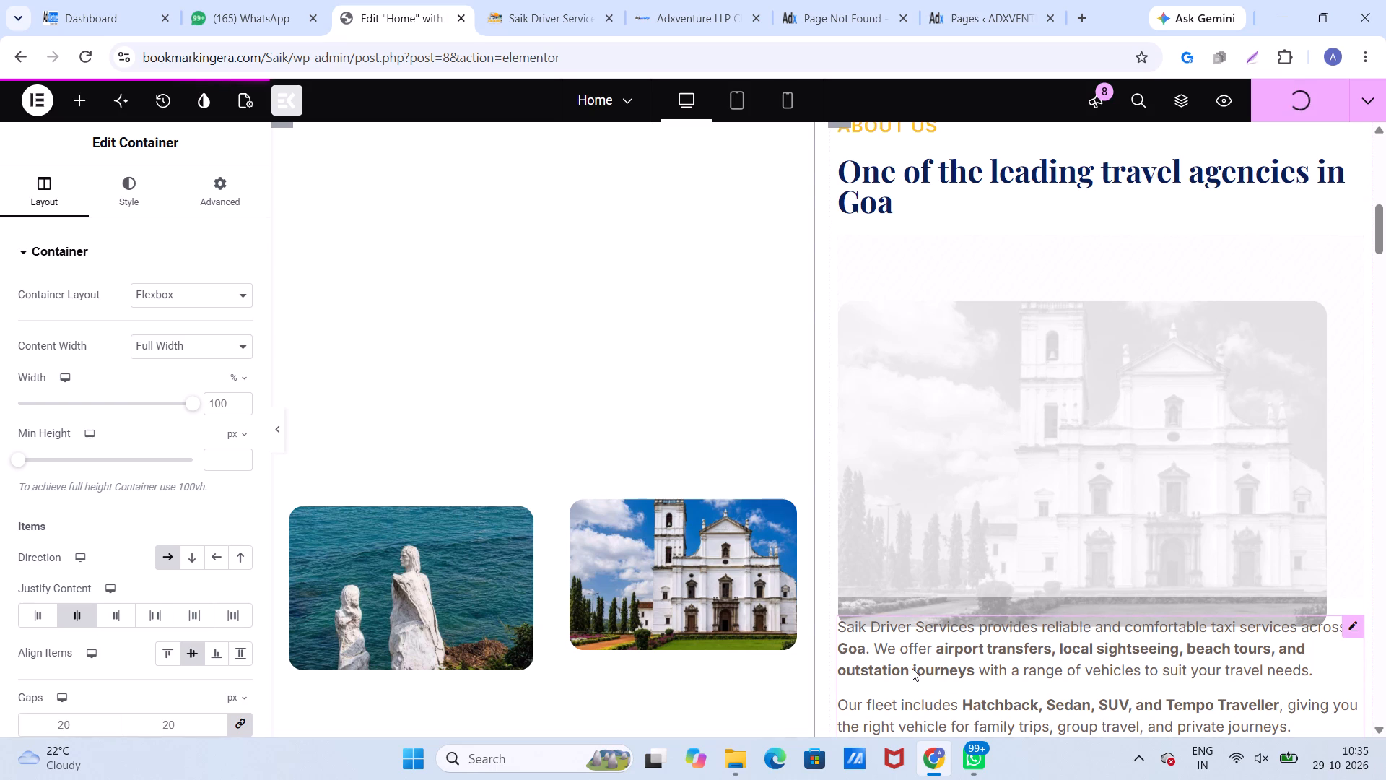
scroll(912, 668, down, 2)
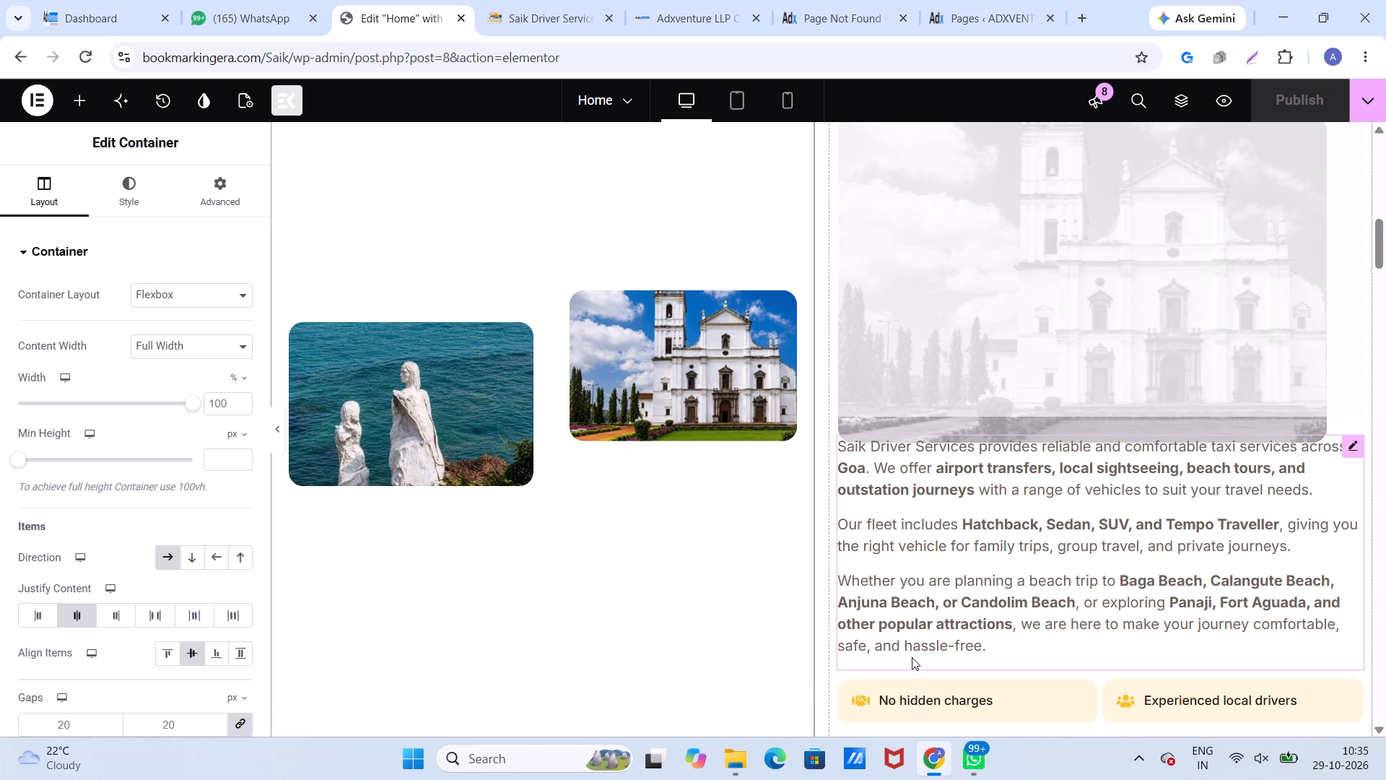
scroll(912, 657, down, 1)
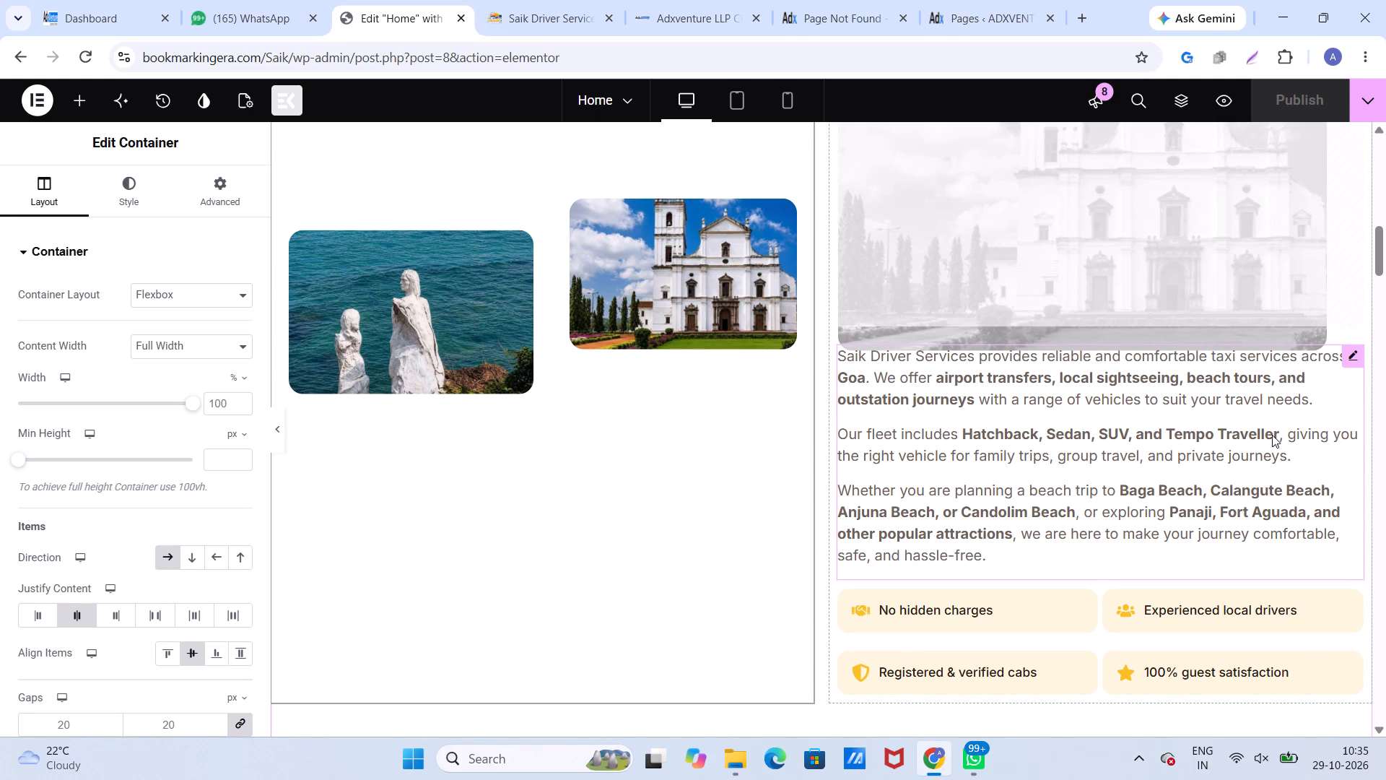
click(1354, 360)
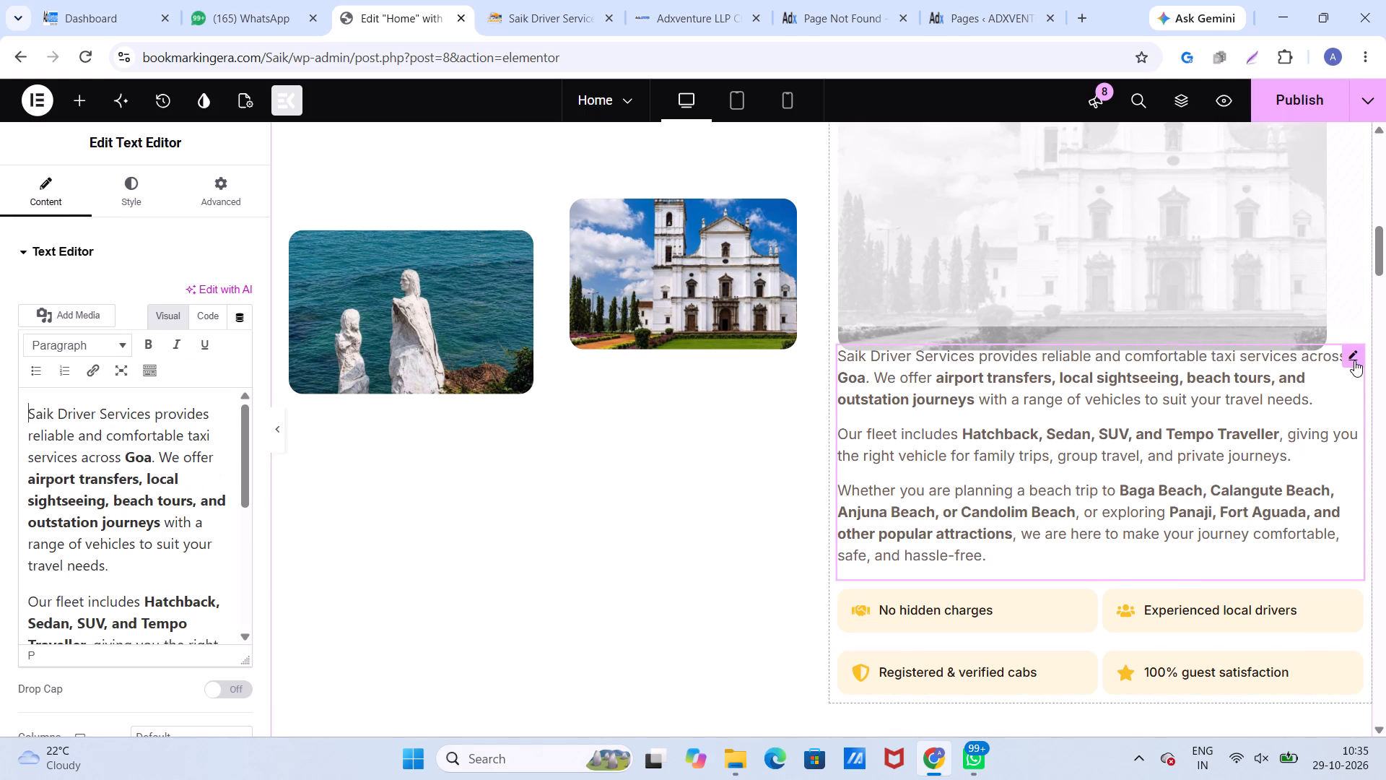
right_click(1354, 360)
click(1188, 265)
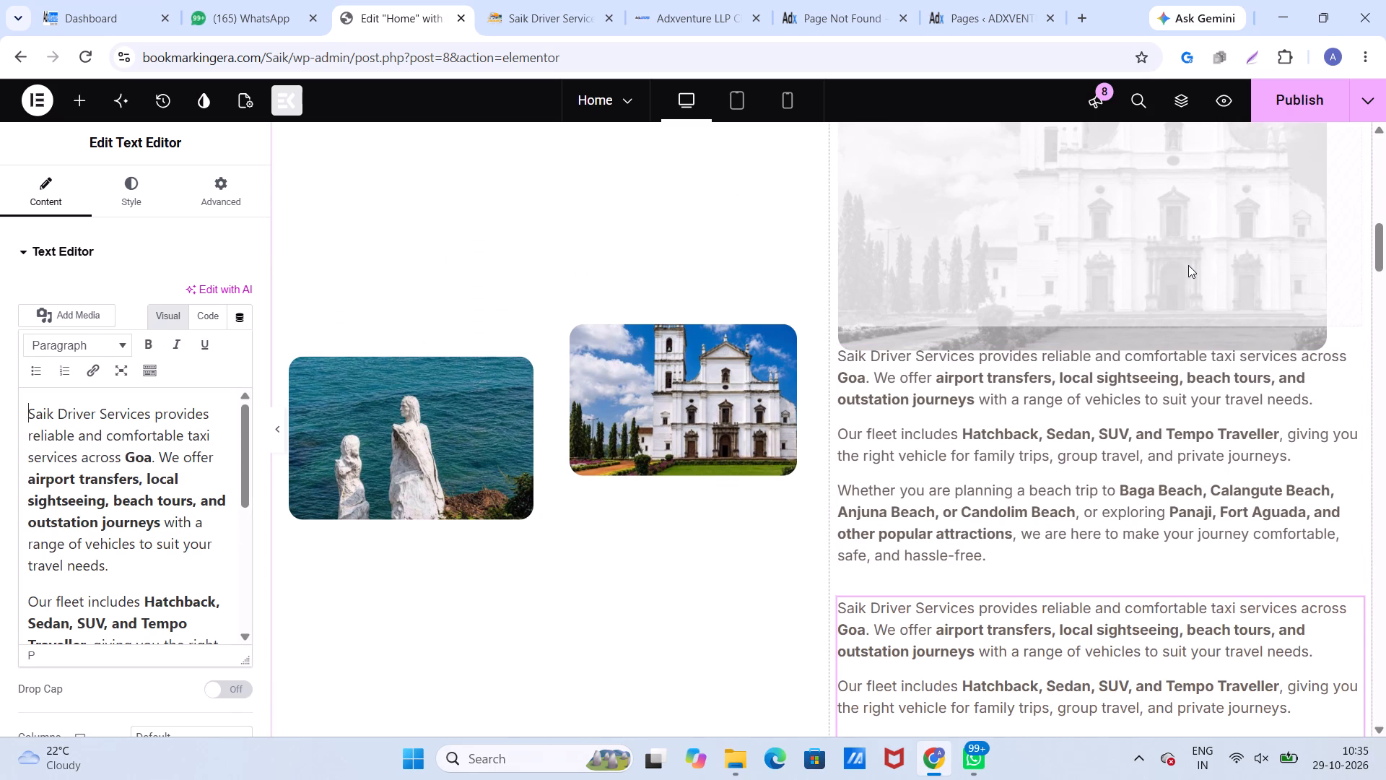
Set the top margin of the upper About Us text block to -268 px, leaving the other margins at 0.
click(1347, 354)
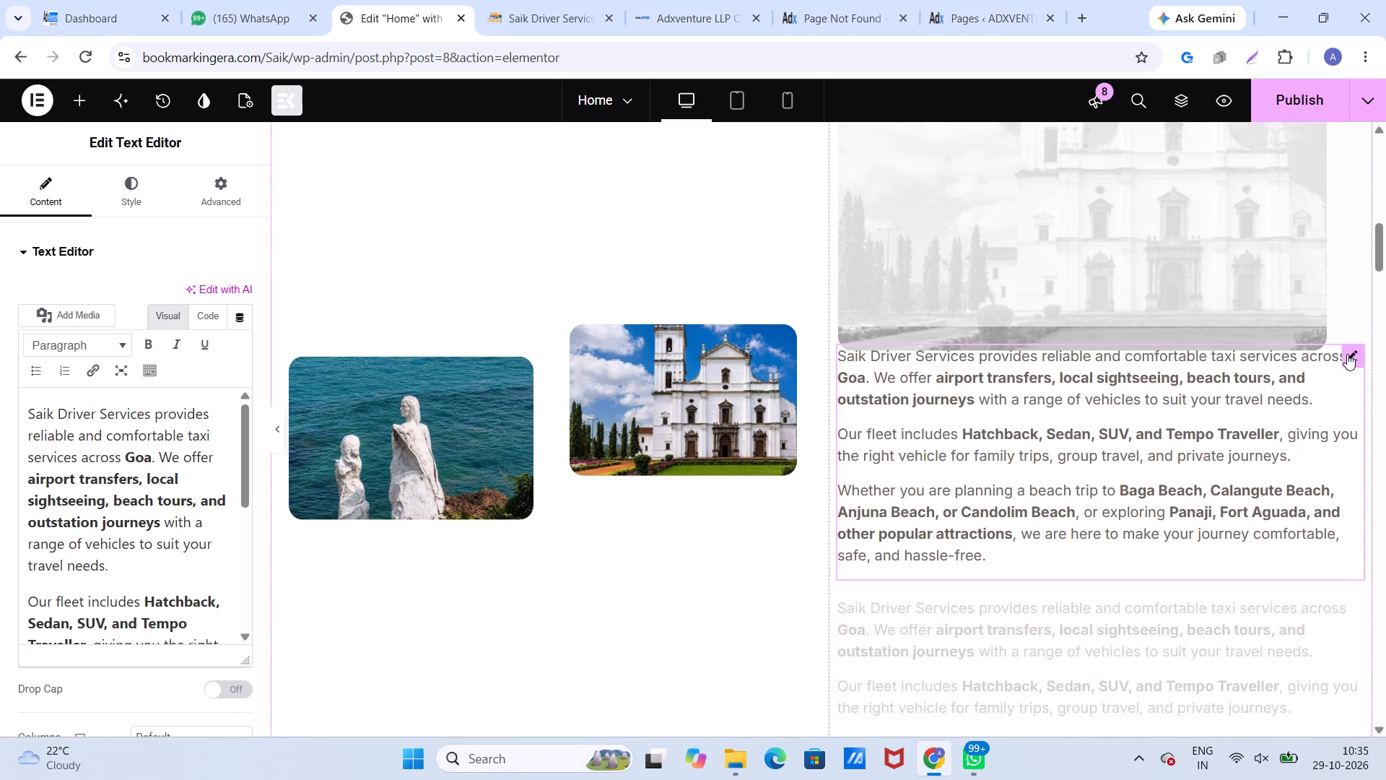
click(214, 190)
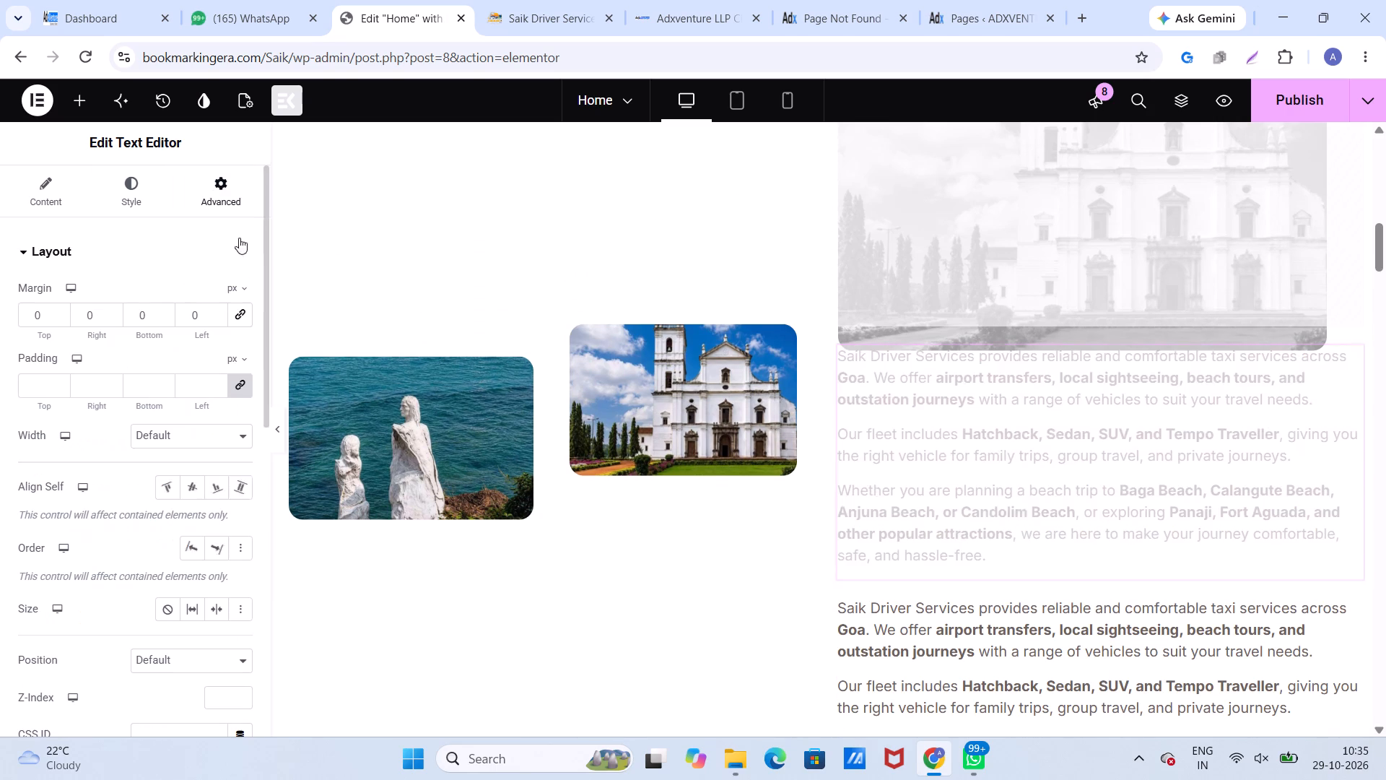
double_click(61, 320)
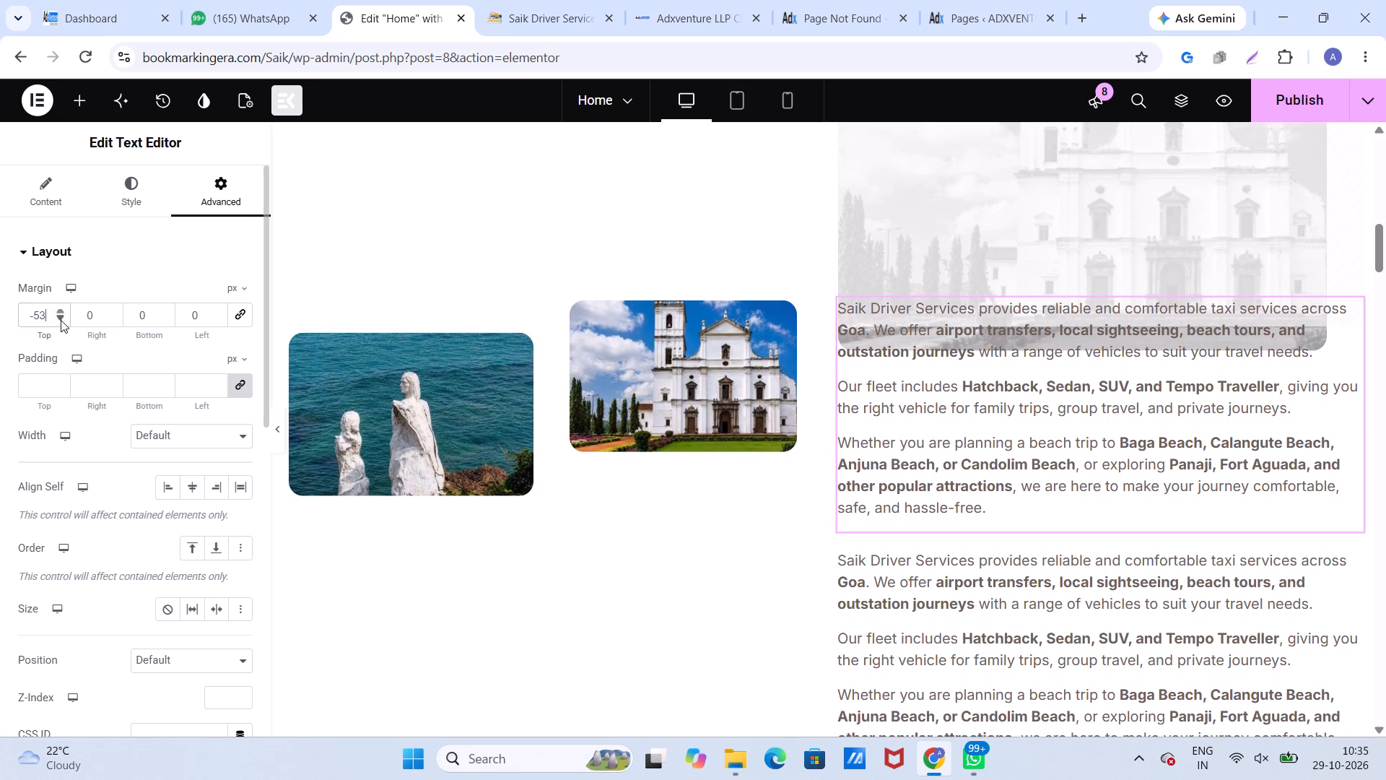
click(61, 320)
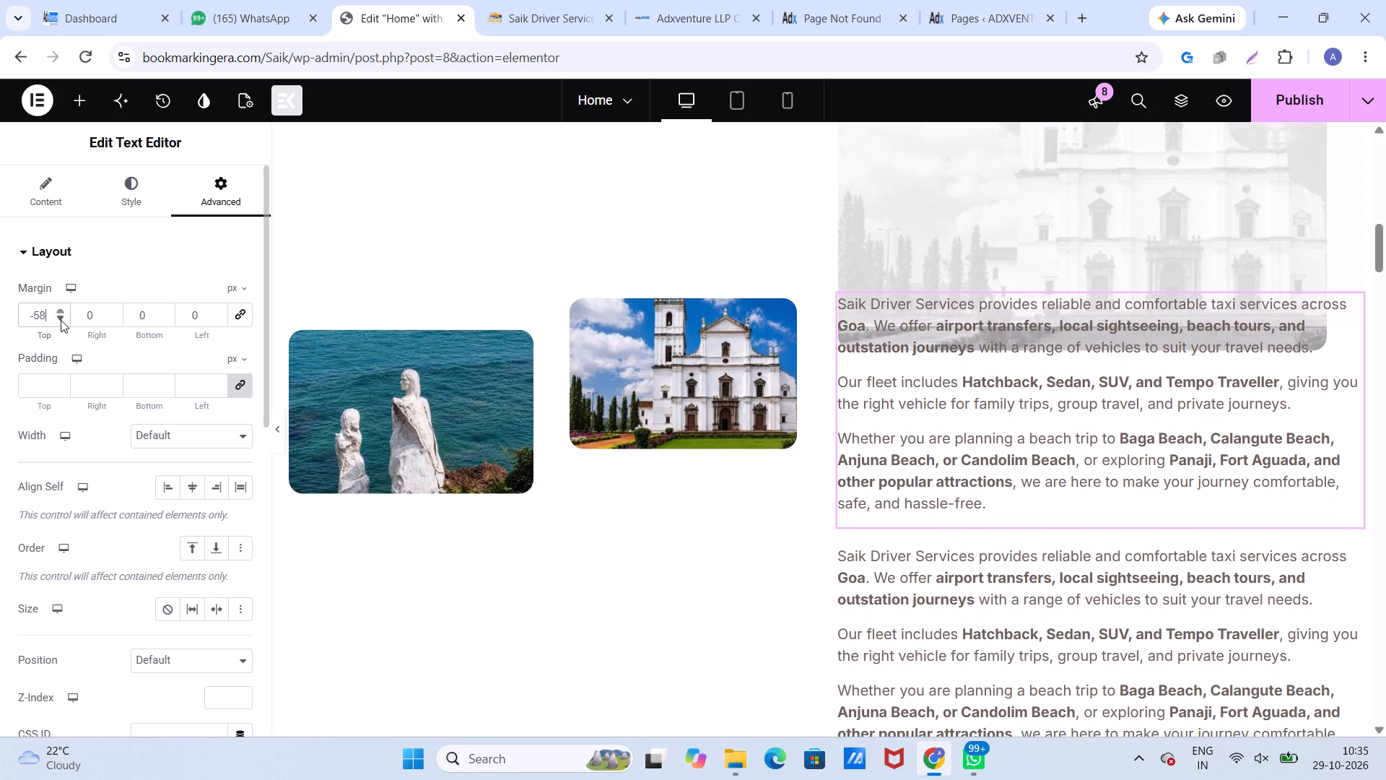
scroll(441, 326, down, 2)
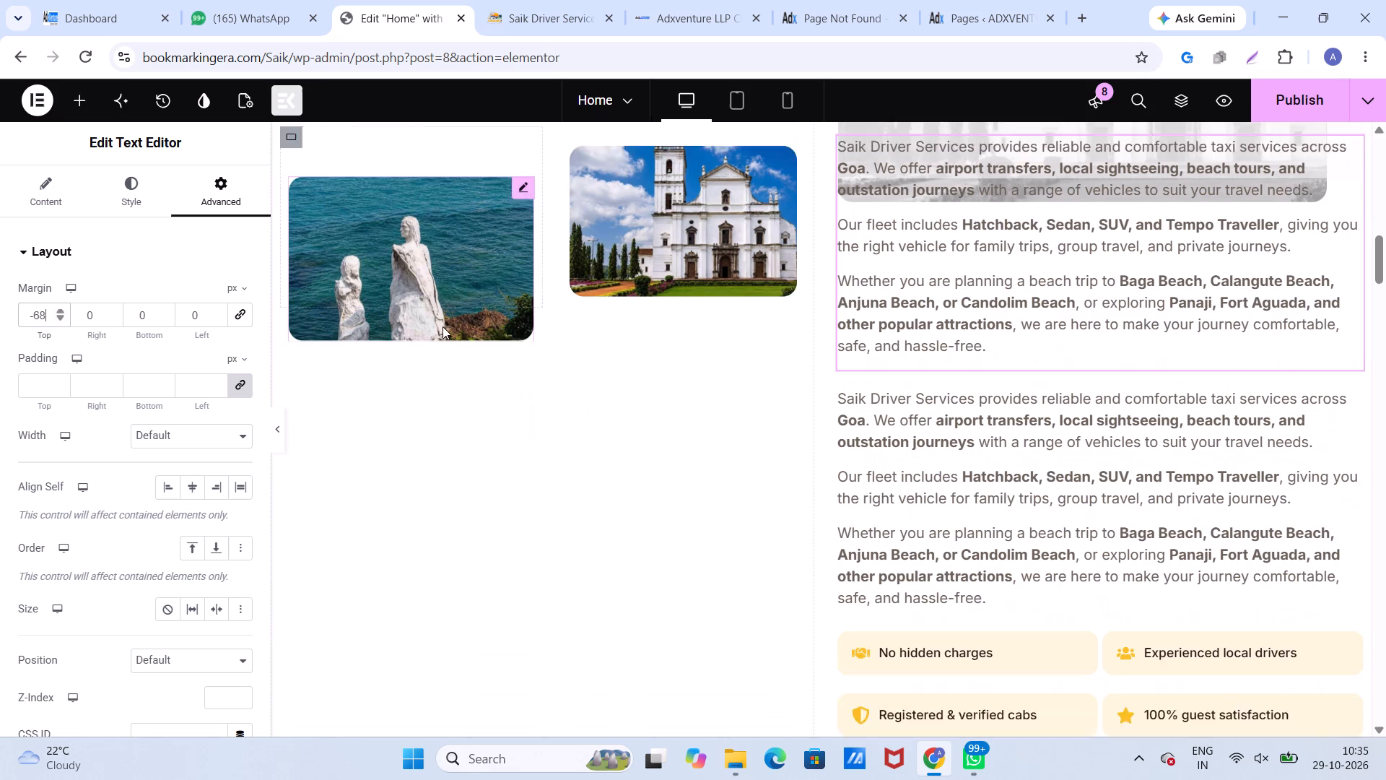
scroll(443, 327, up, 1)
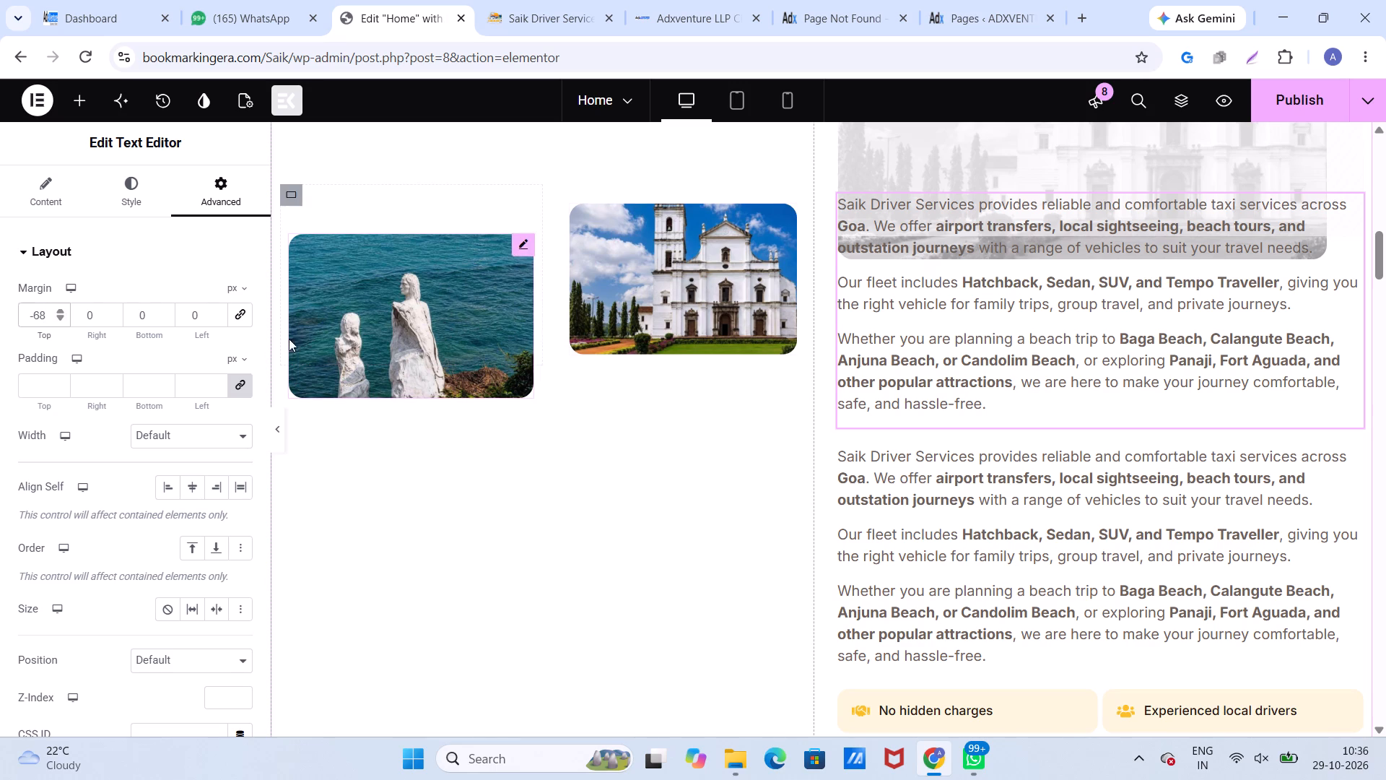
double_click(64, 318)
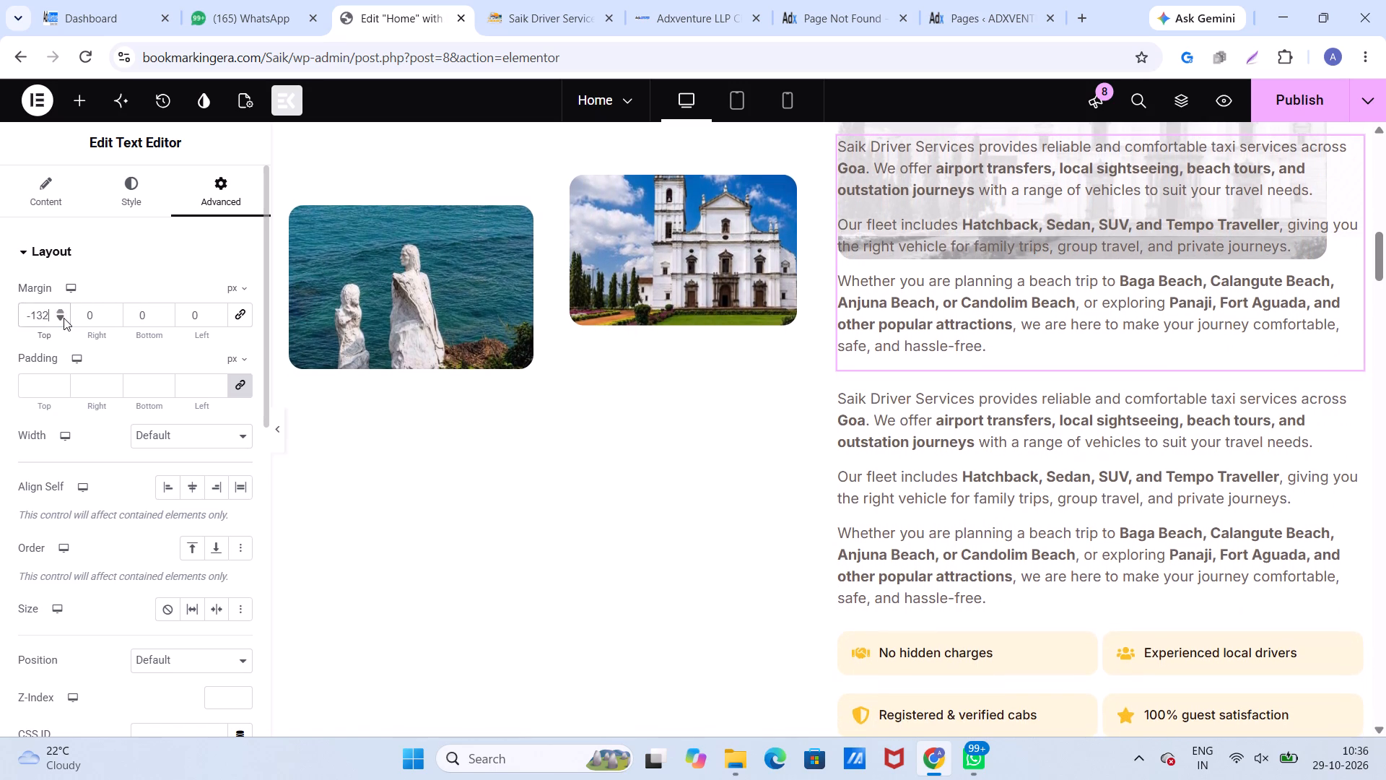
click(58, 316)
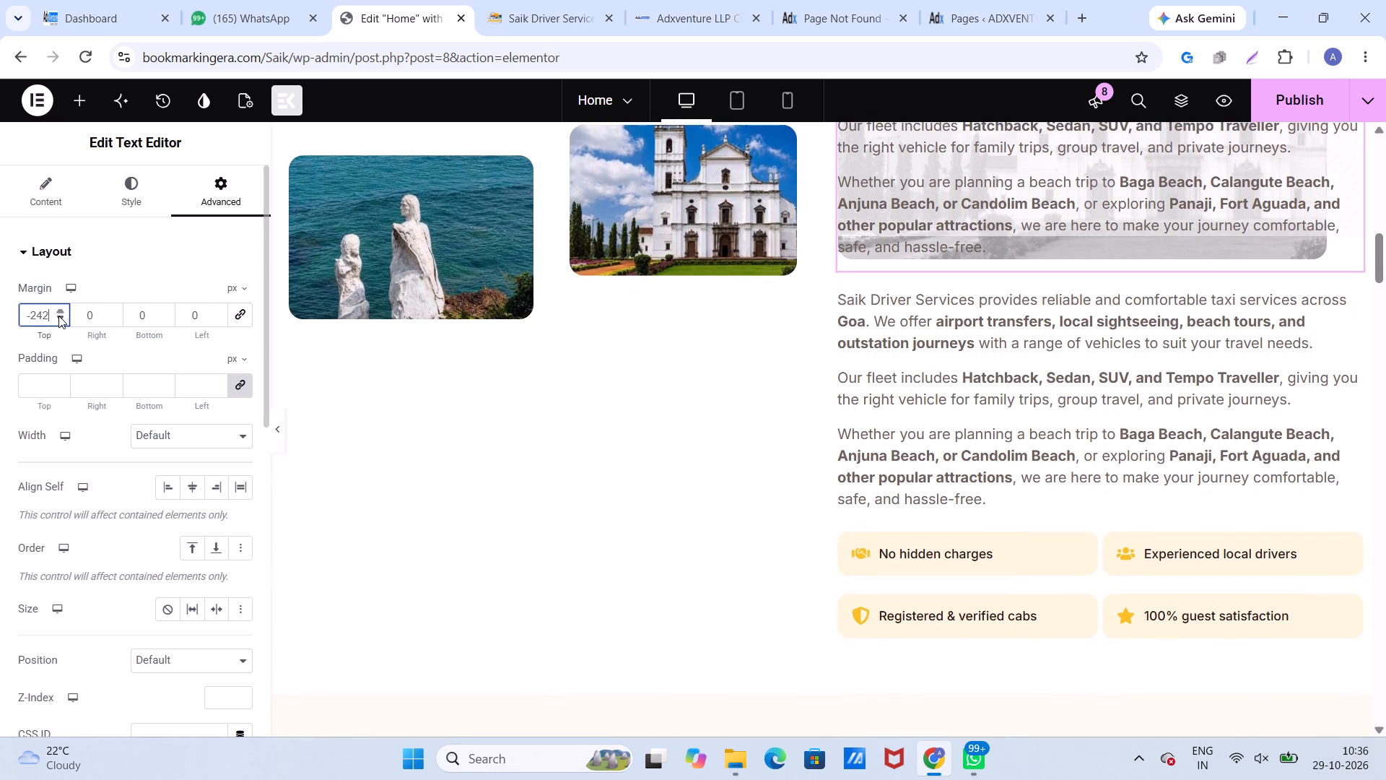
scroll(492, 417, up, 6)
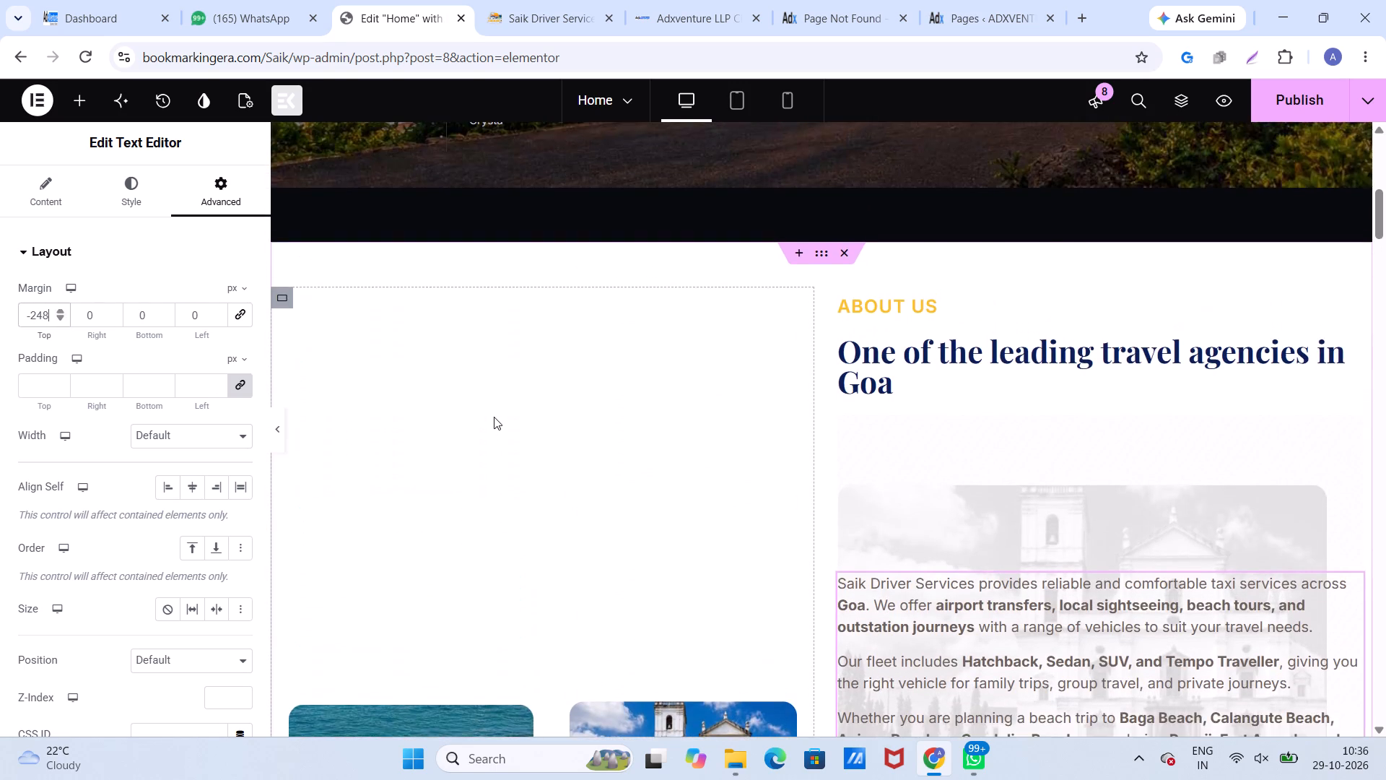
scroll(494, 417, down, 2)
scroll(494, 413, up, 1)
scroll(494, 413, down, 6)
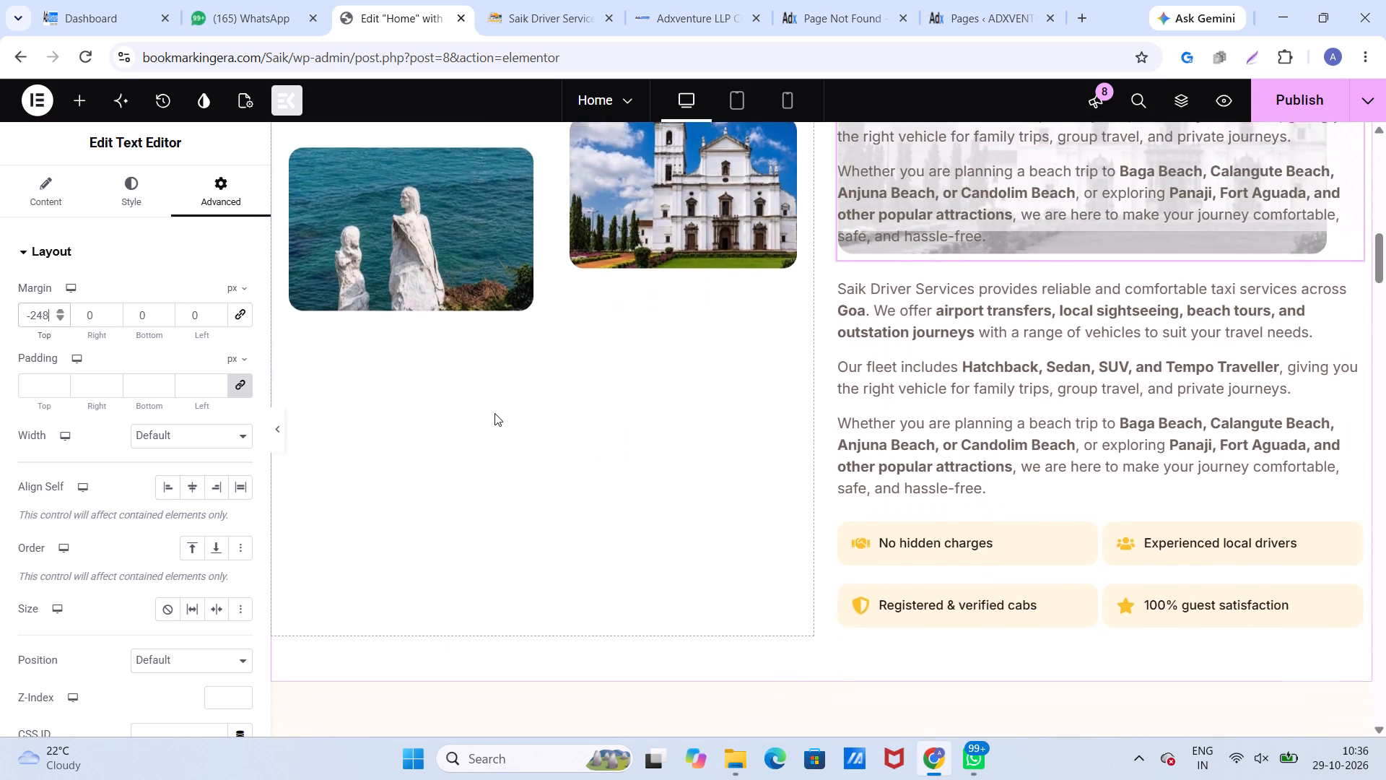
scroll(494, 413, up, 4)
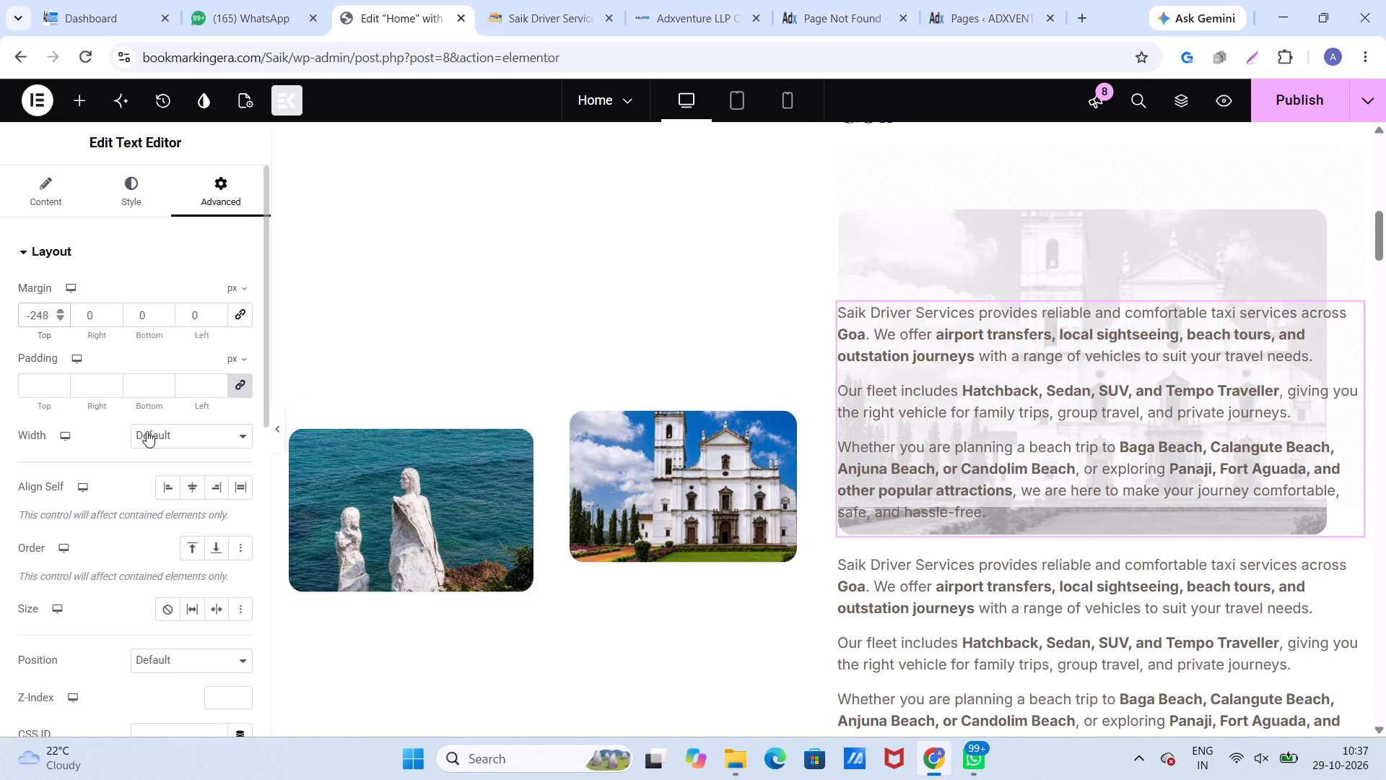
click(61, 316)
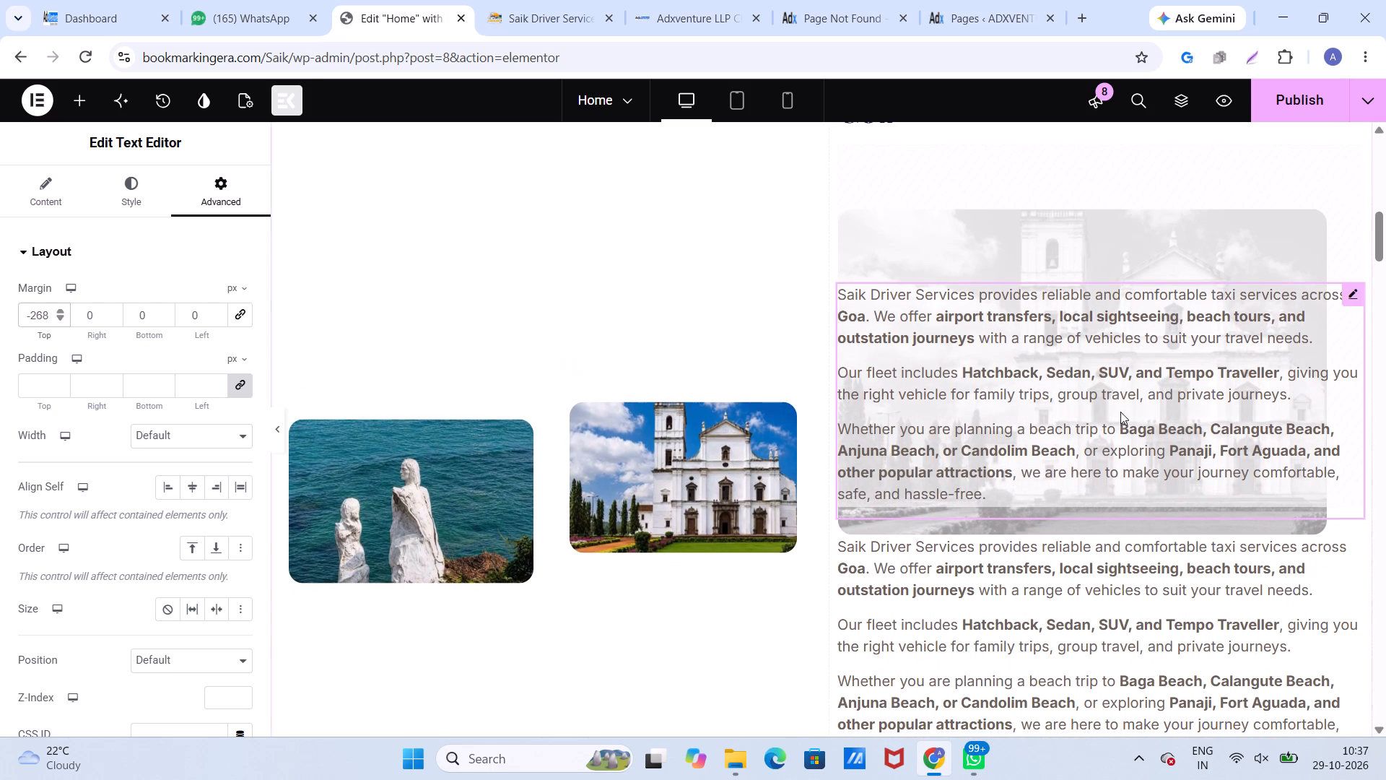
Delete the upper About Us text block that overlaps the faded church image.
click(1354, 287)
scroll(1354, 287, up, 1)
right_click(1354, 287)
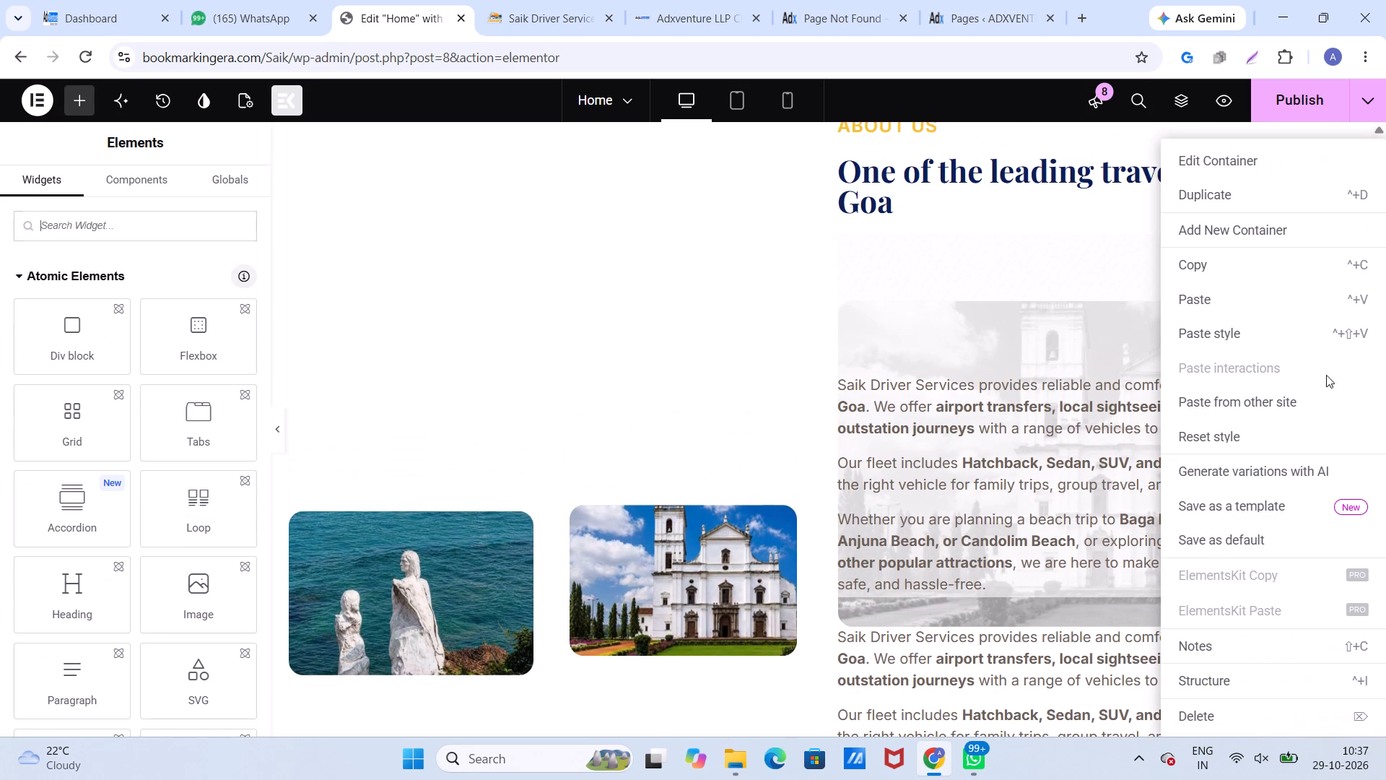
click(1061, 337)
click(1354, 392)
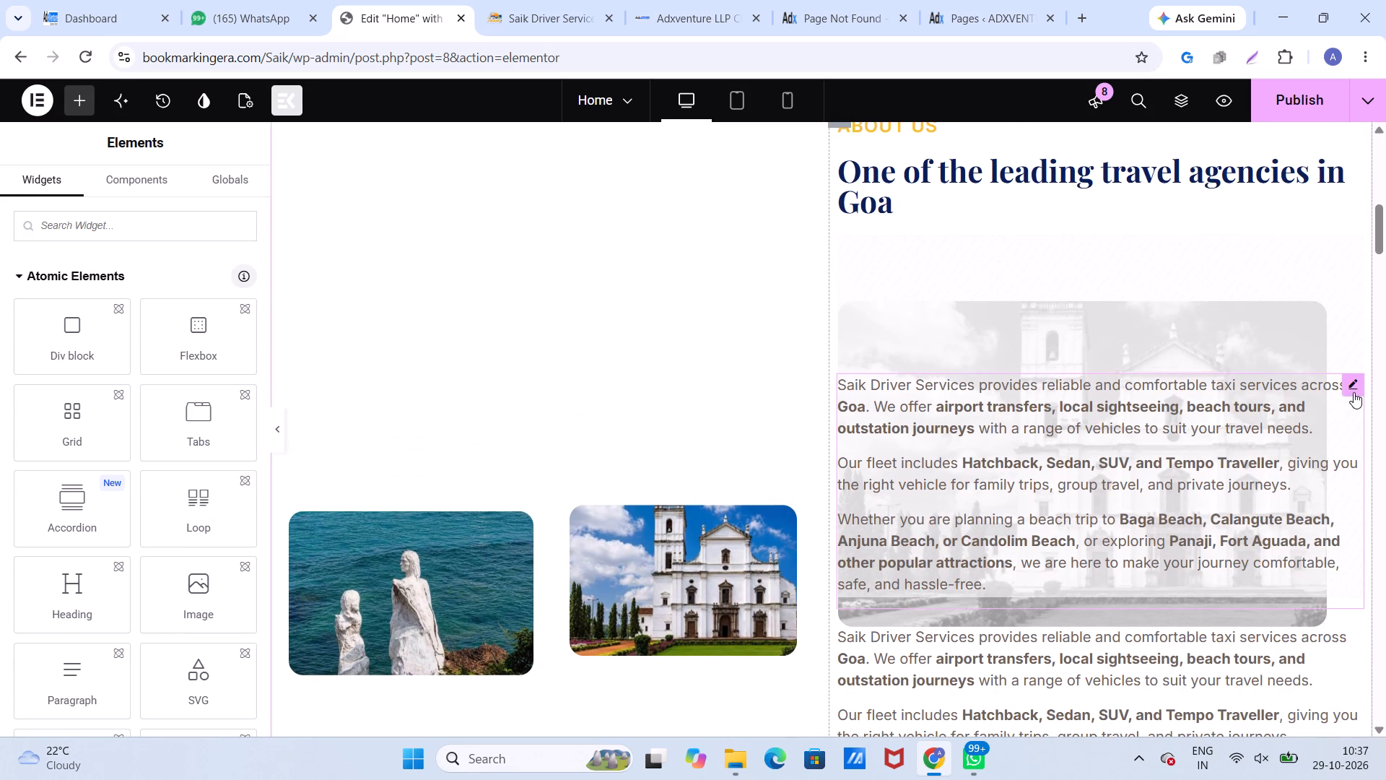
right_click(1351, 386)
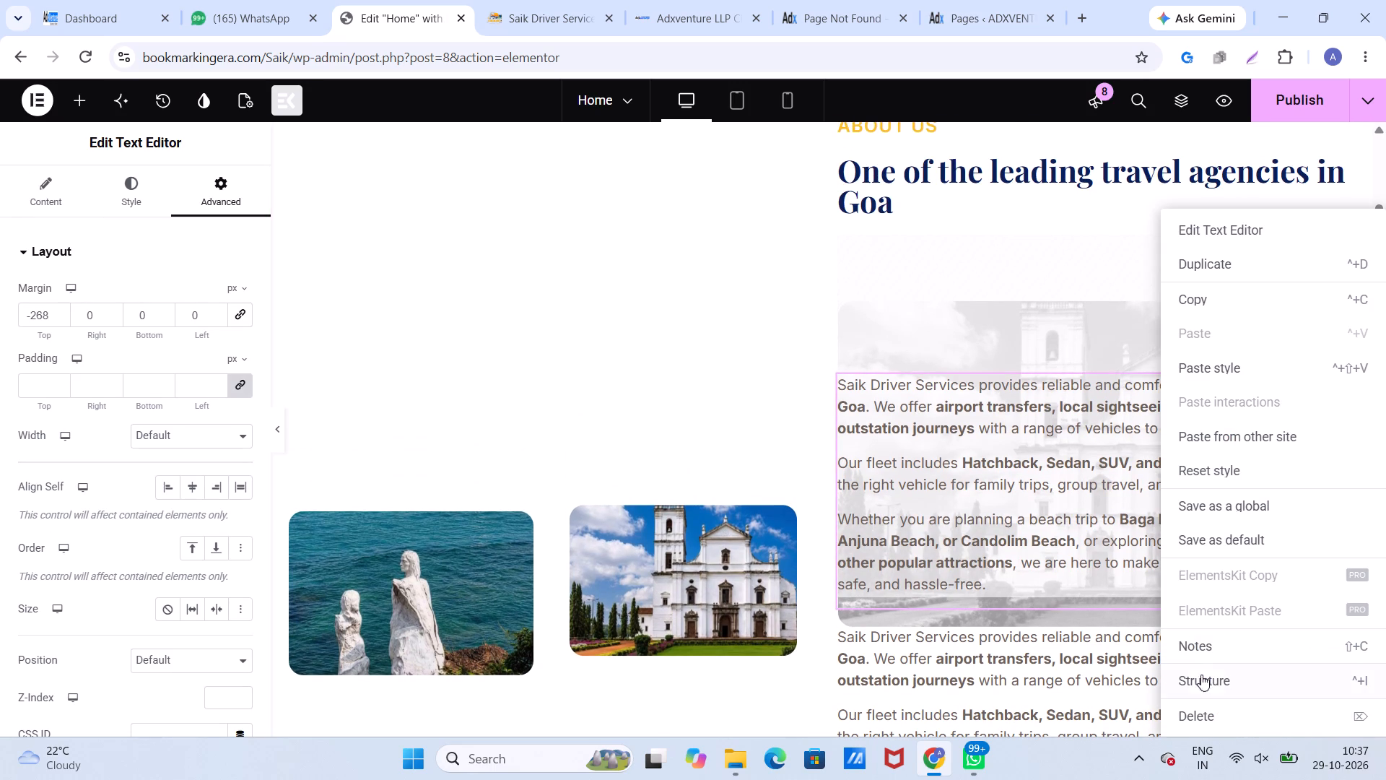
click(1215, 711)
Publish the Home page with a single About Us description block.
scroll(1097, 552, down, 3)
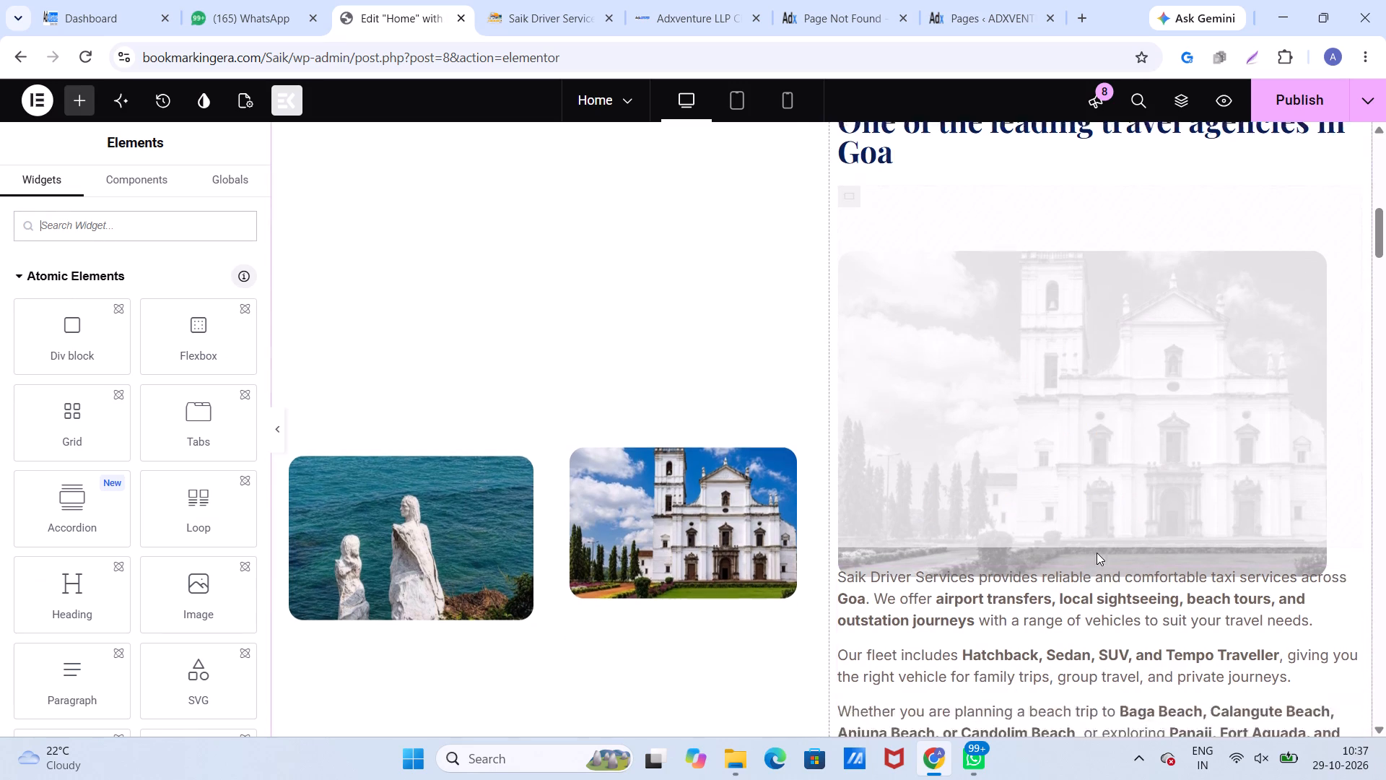
scroll(1097, 552, down, 2)
scroll(1097, 552, up, 4)
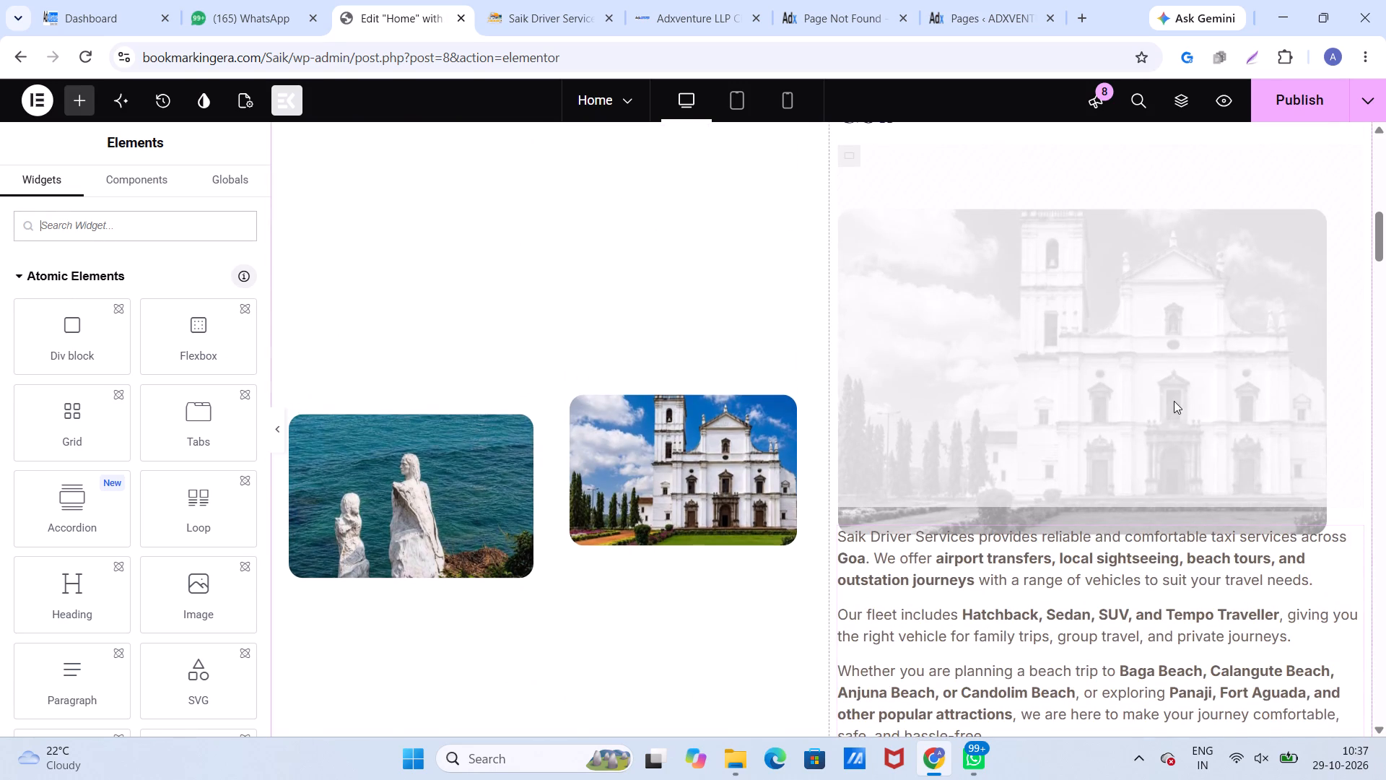
scroll(1174, 401, up, 2)
click(1299, 113)
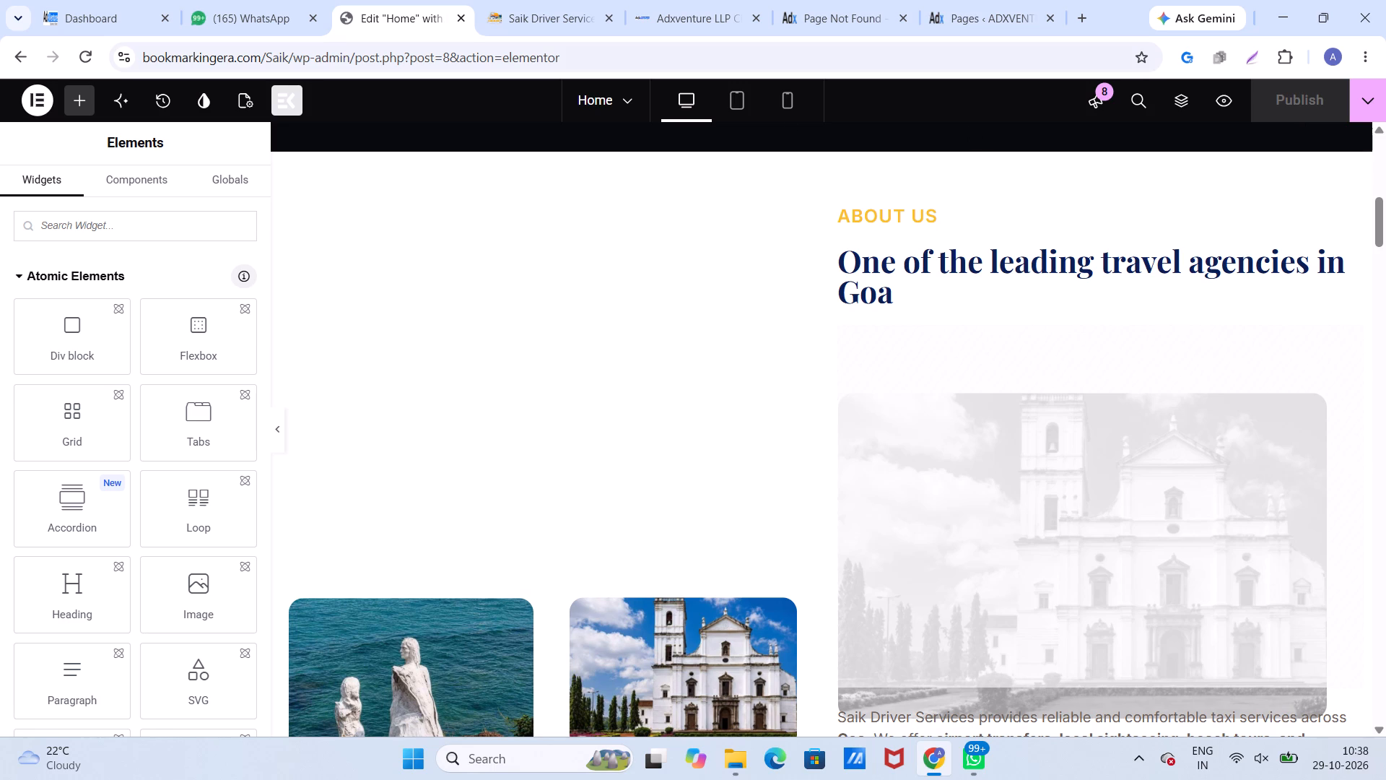
Preview the Home page and check the layout of the About Us images and text.
click(1222, 105)
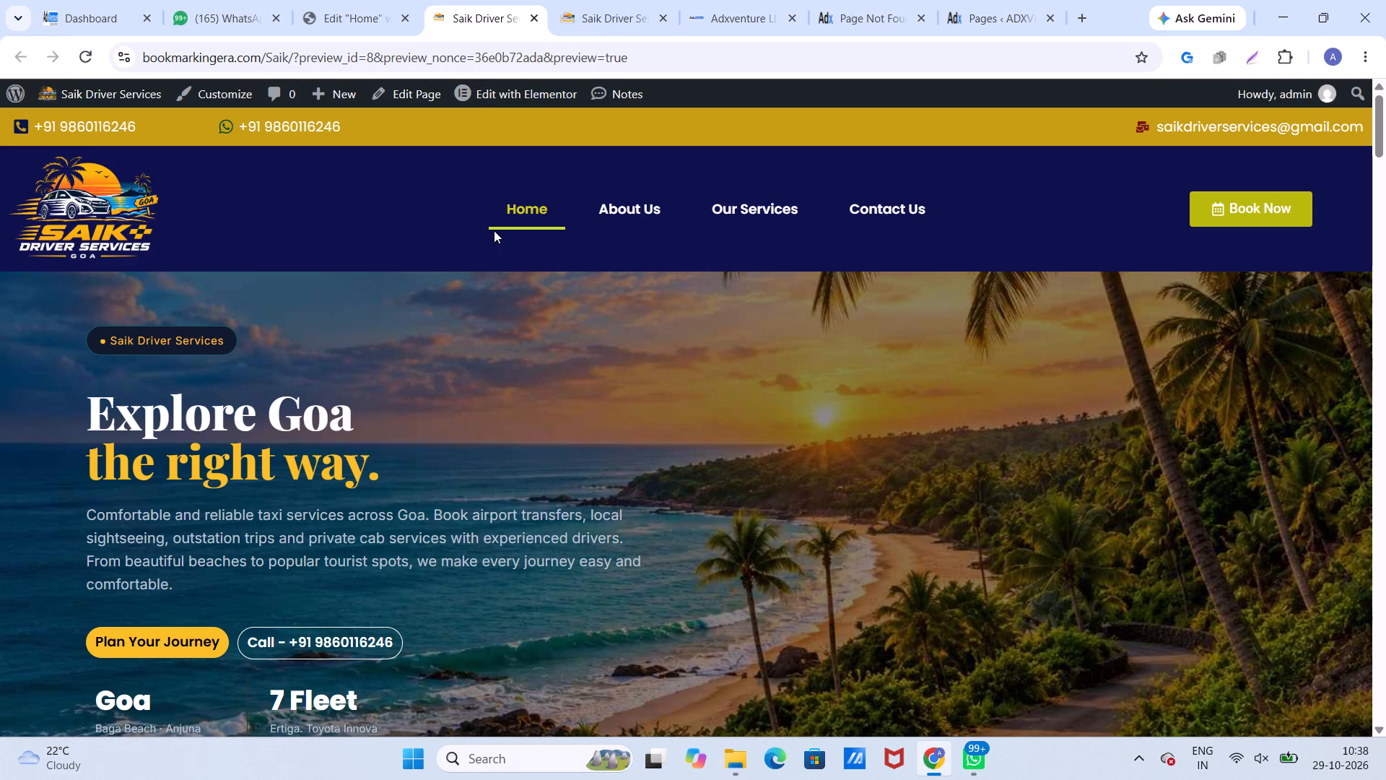
scroll(487, 245, down, 15)
scroll(487, 244, up, 7)
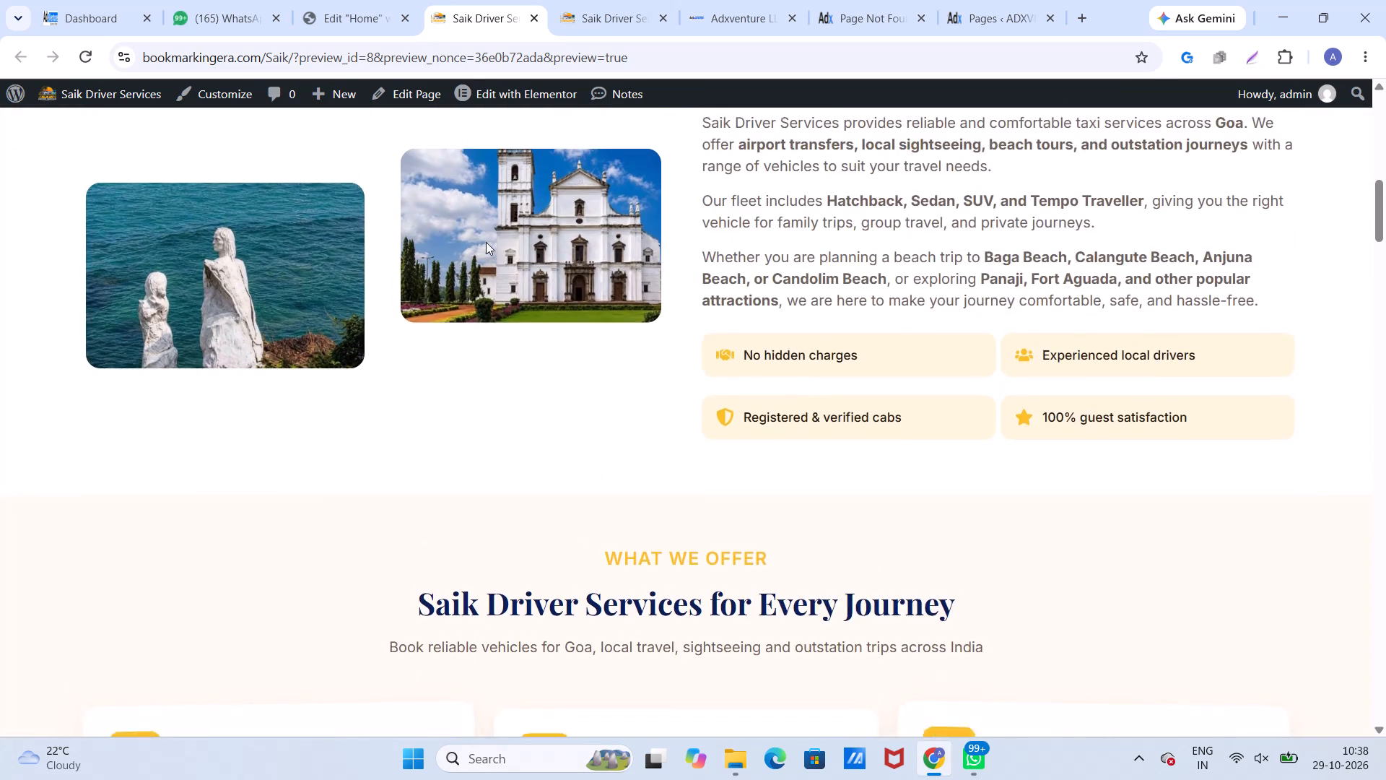
scroll(486, 242, up, 1)
scroll(486, 242, down, 1)
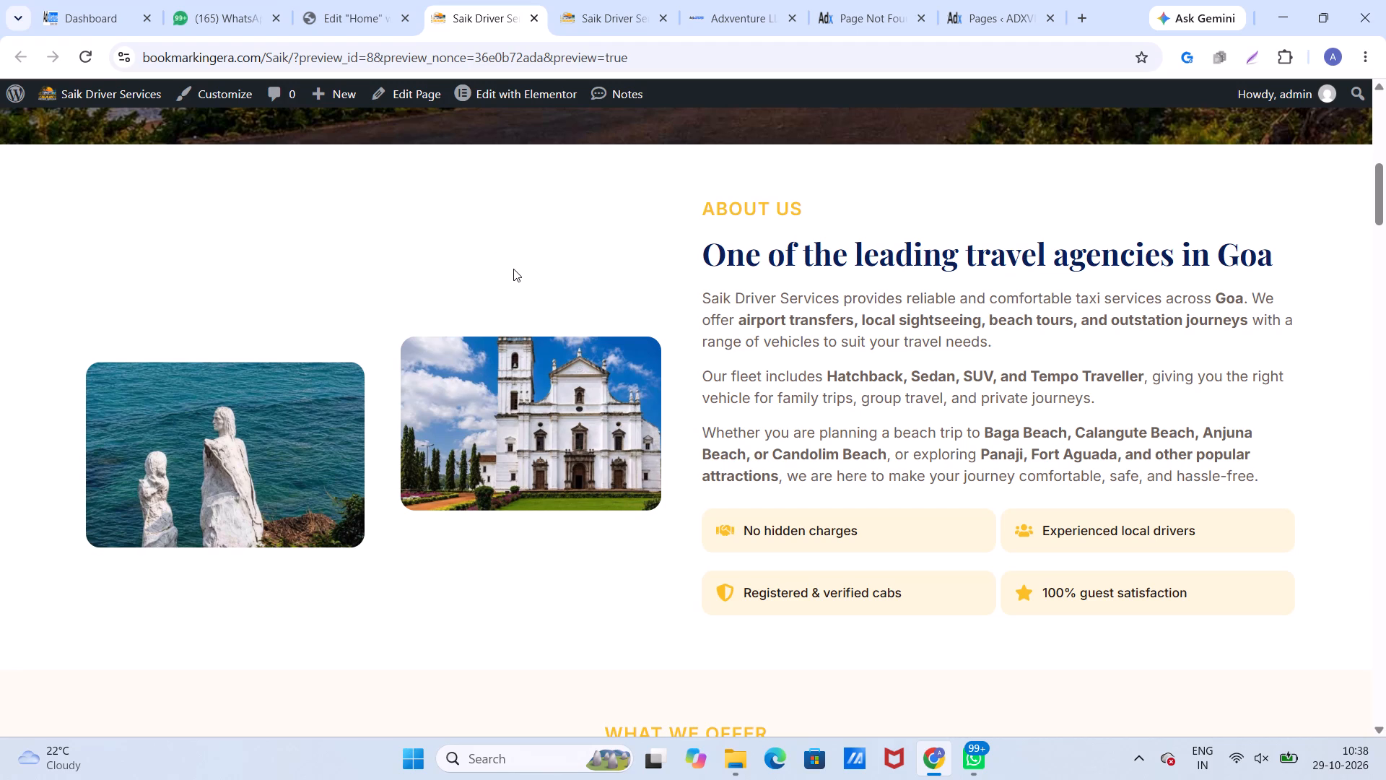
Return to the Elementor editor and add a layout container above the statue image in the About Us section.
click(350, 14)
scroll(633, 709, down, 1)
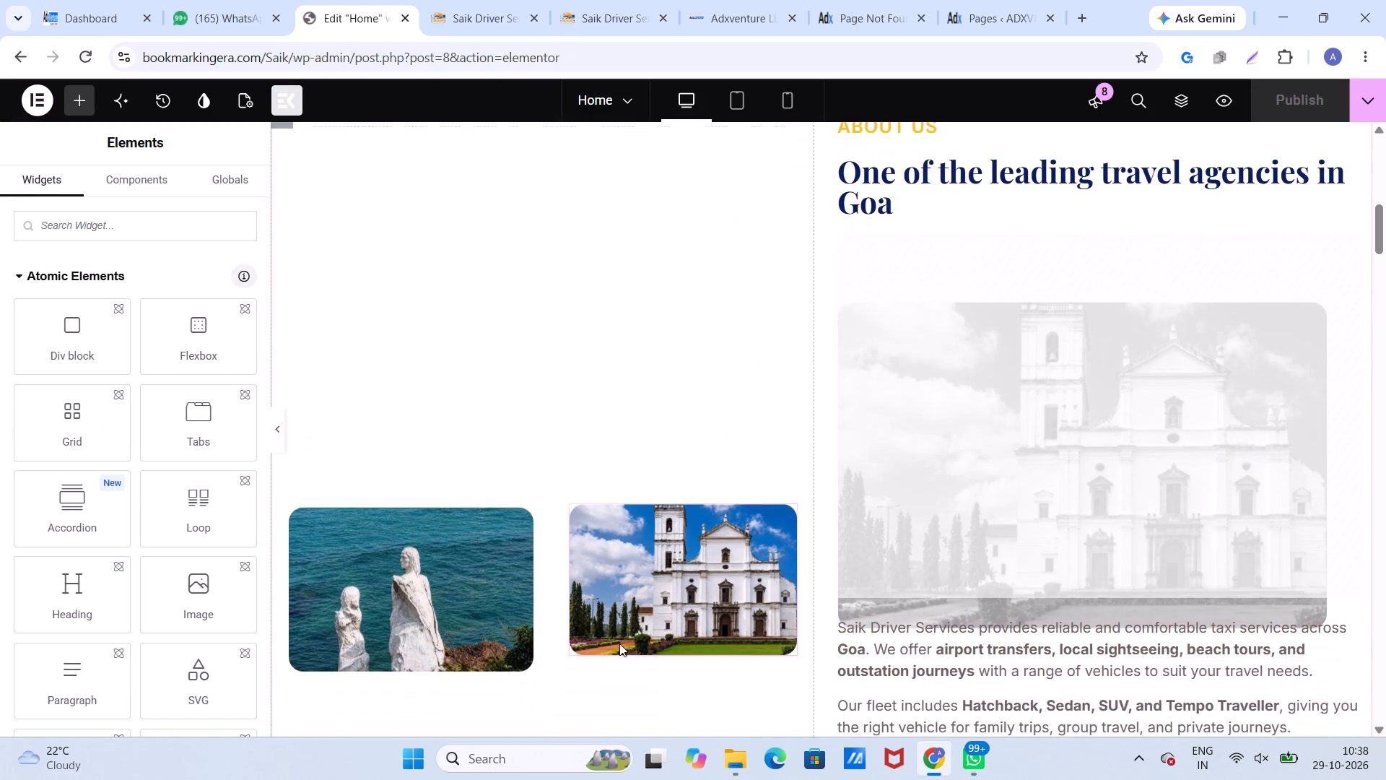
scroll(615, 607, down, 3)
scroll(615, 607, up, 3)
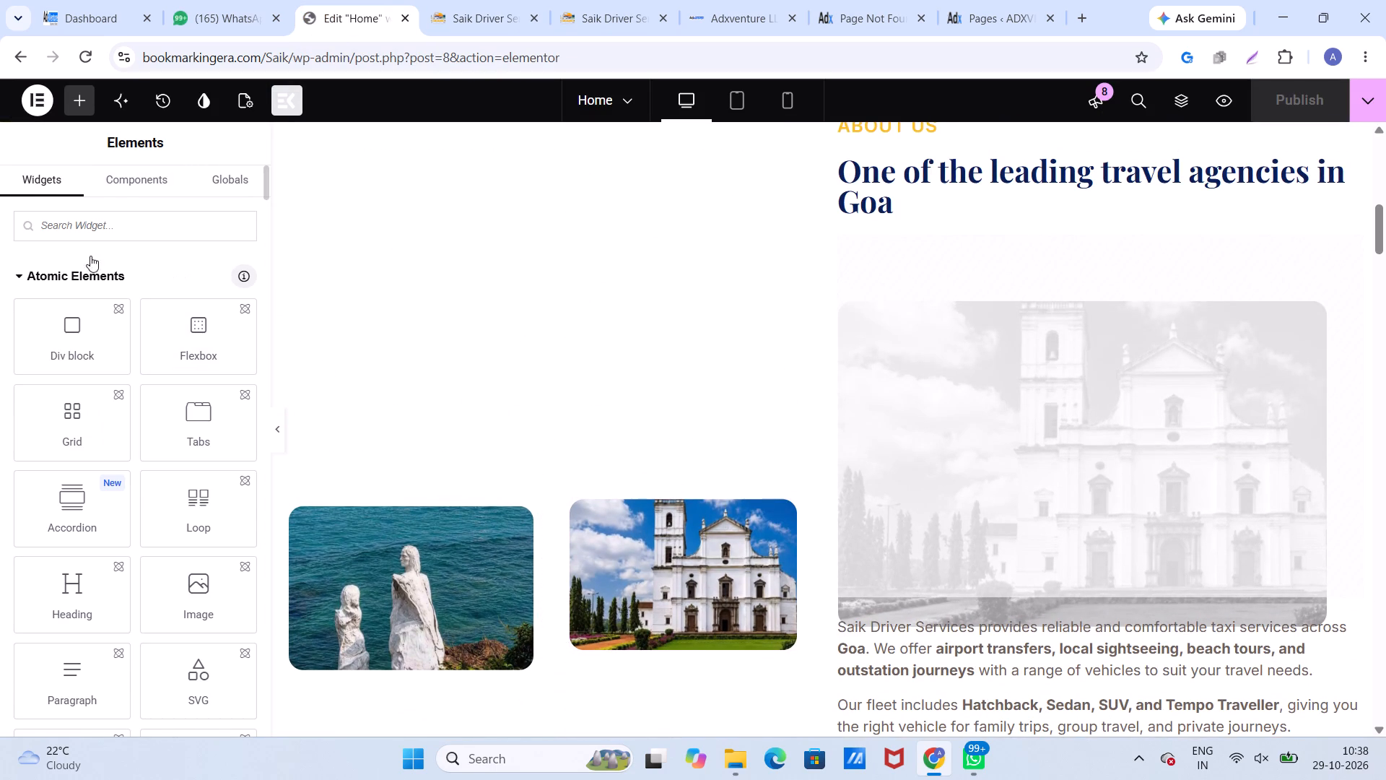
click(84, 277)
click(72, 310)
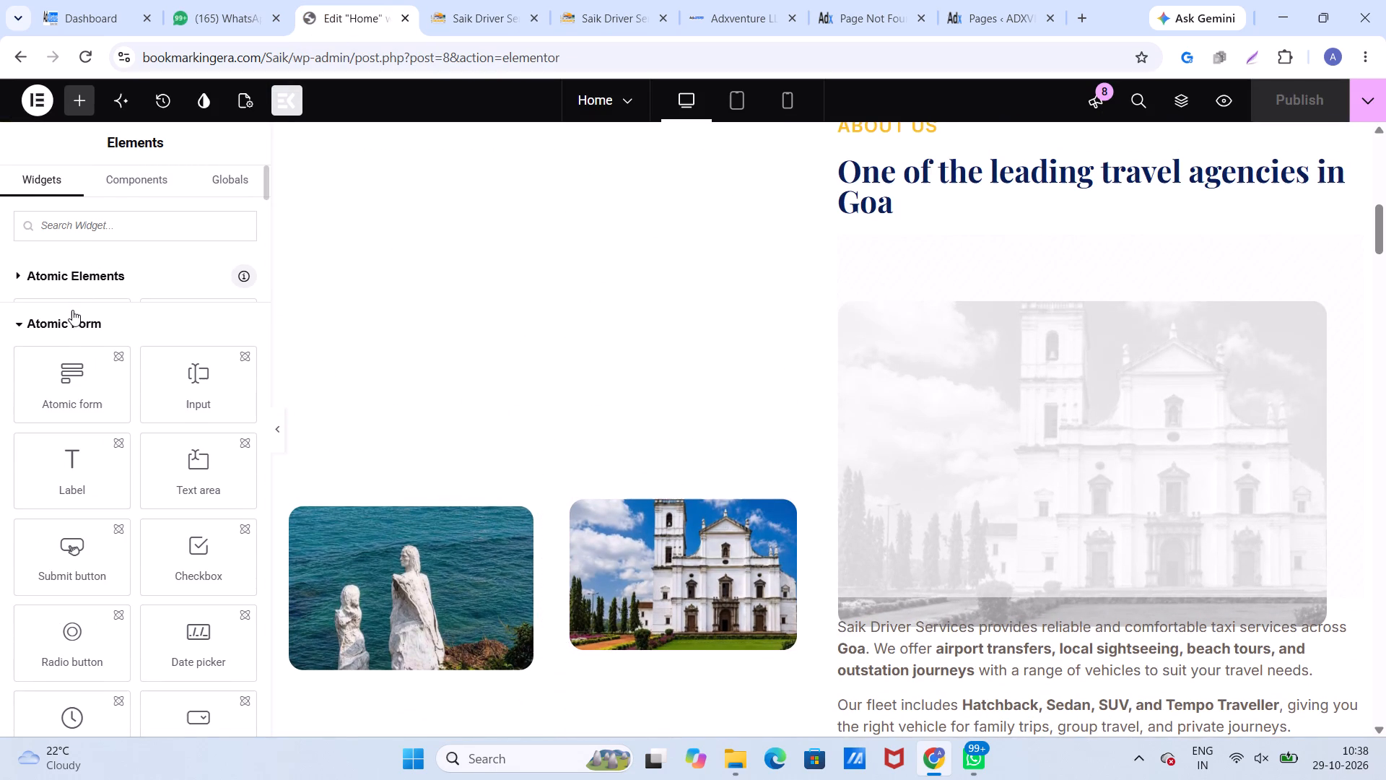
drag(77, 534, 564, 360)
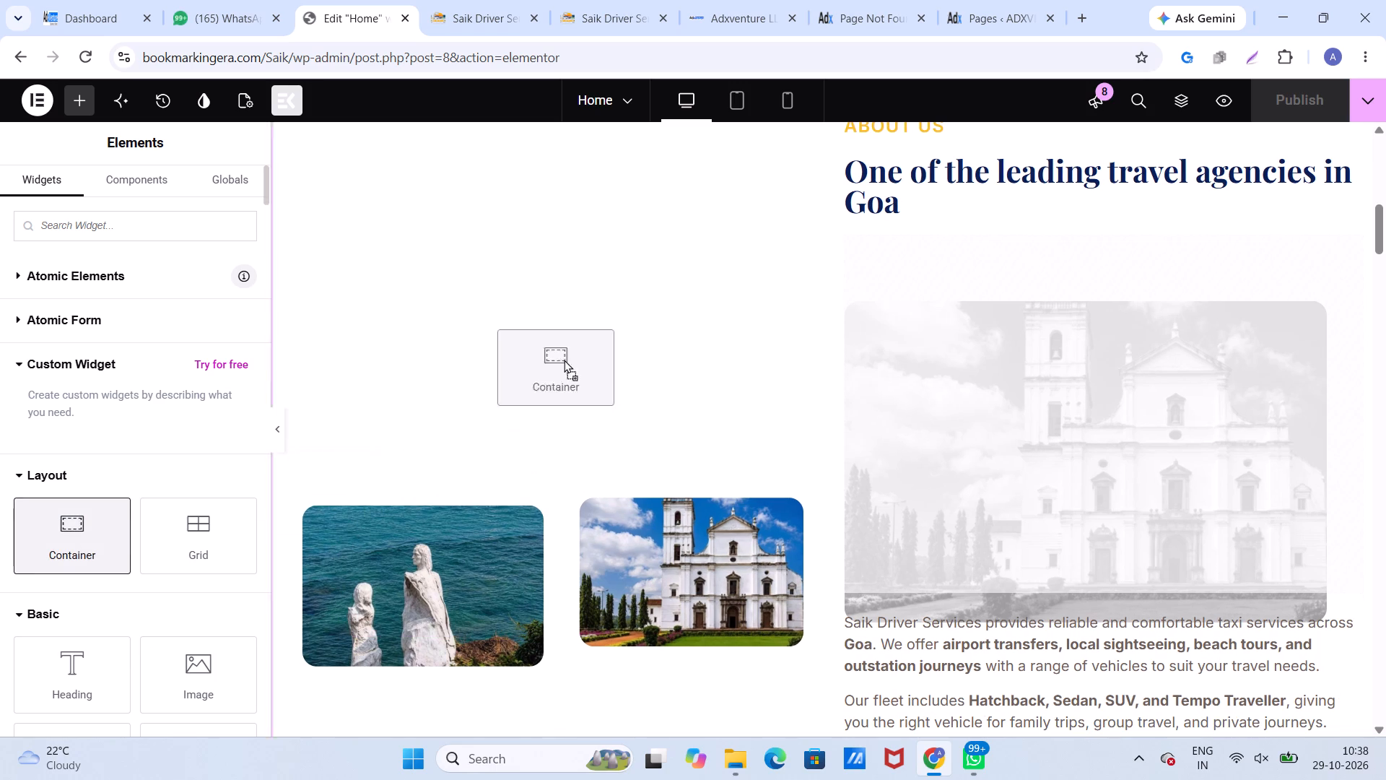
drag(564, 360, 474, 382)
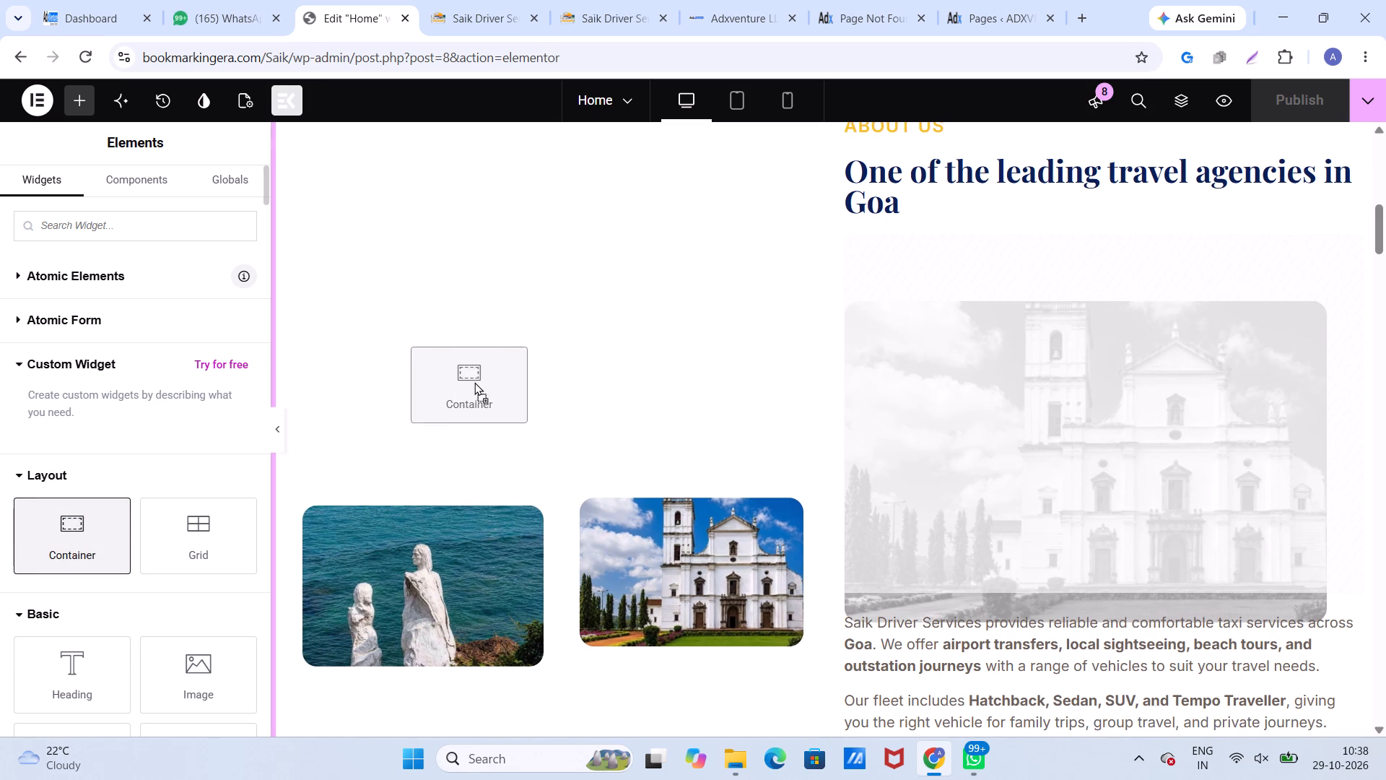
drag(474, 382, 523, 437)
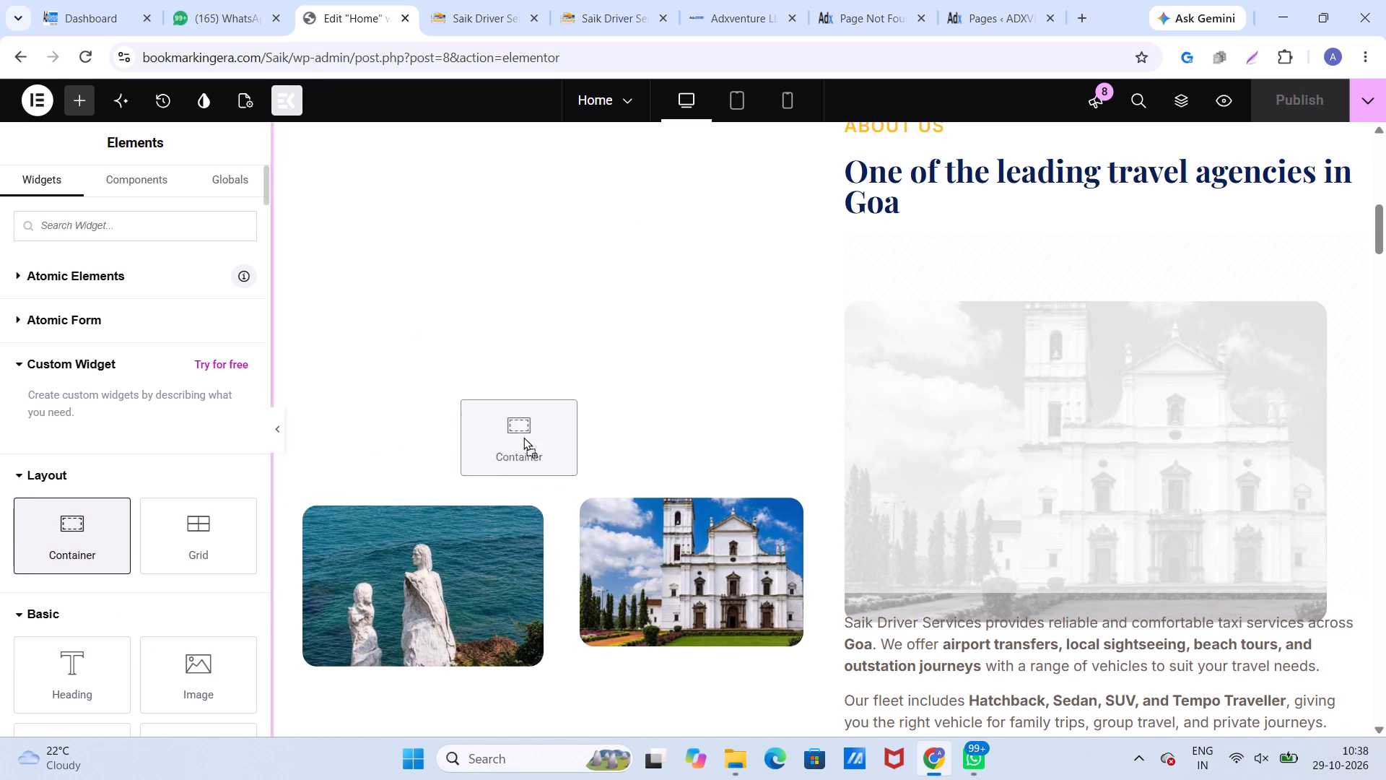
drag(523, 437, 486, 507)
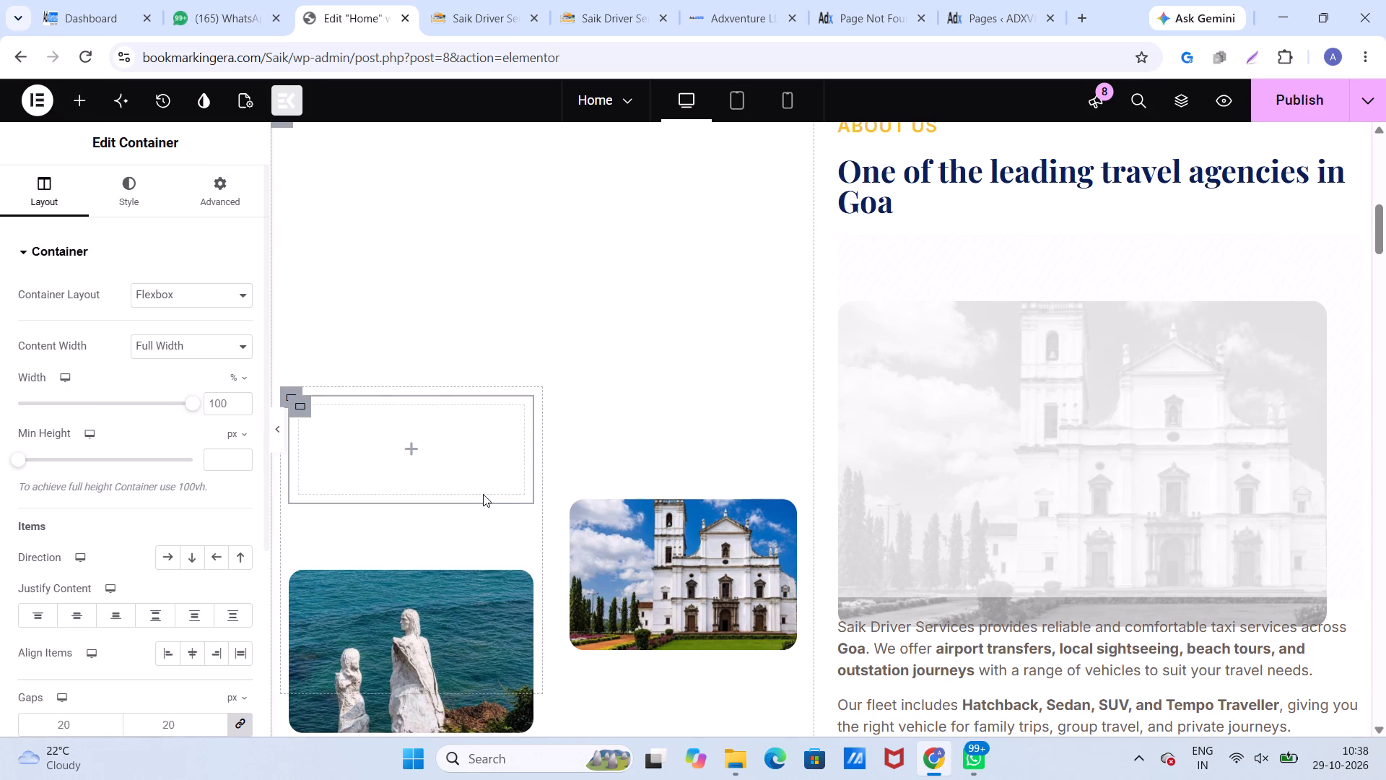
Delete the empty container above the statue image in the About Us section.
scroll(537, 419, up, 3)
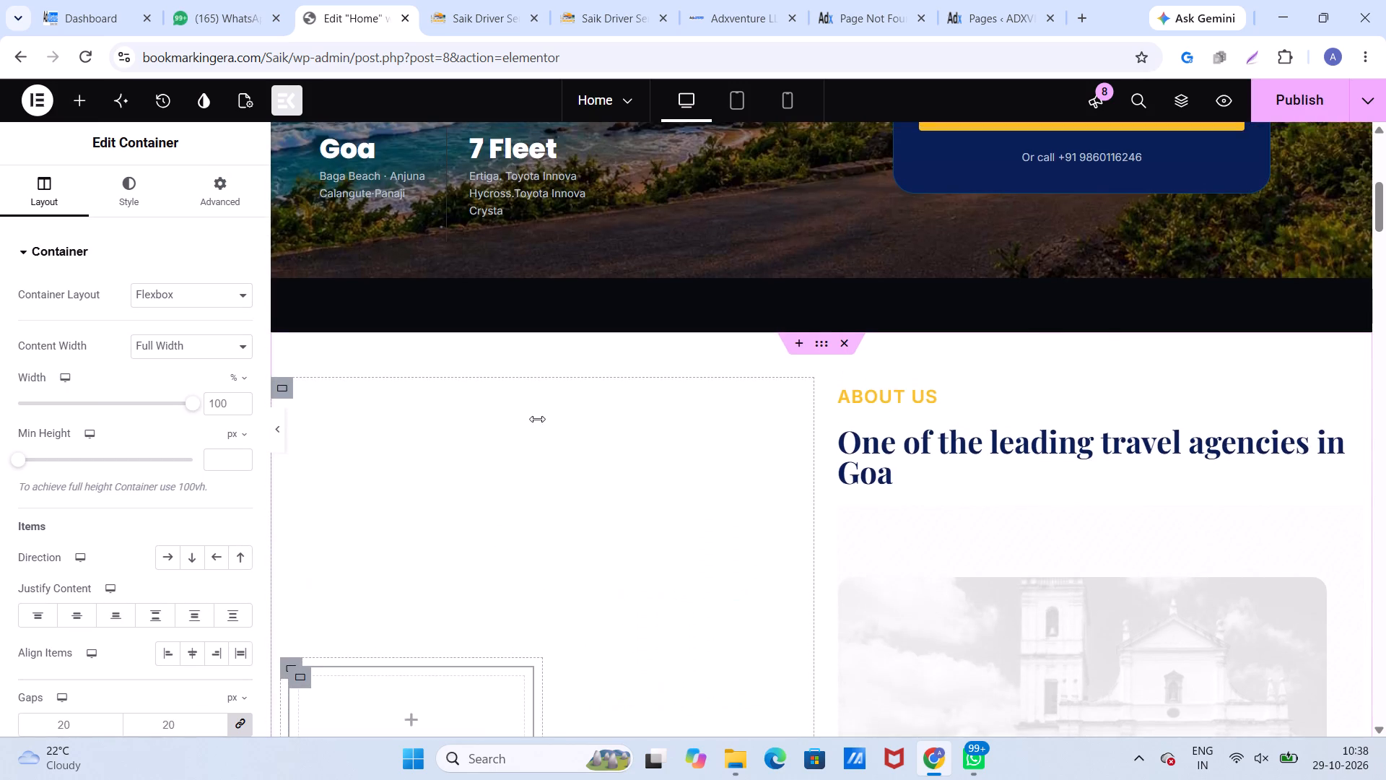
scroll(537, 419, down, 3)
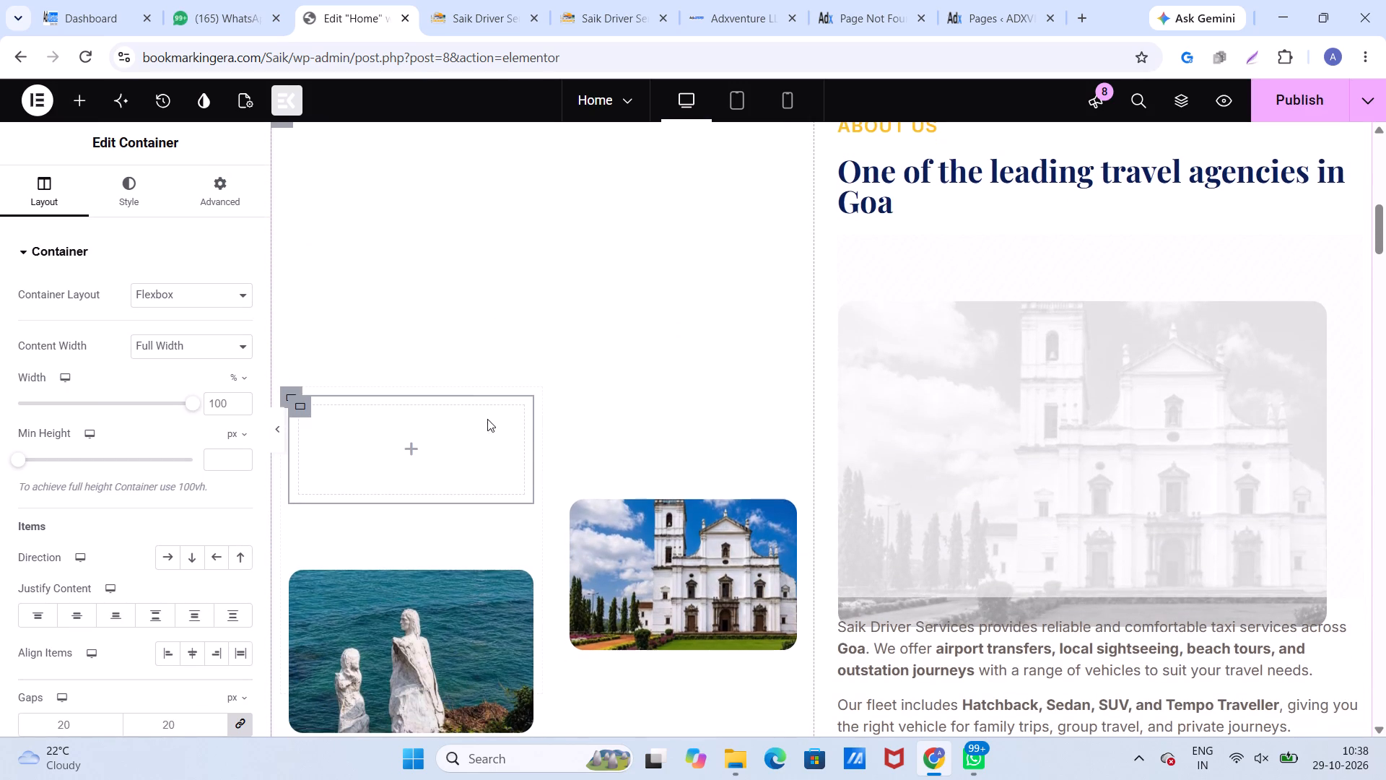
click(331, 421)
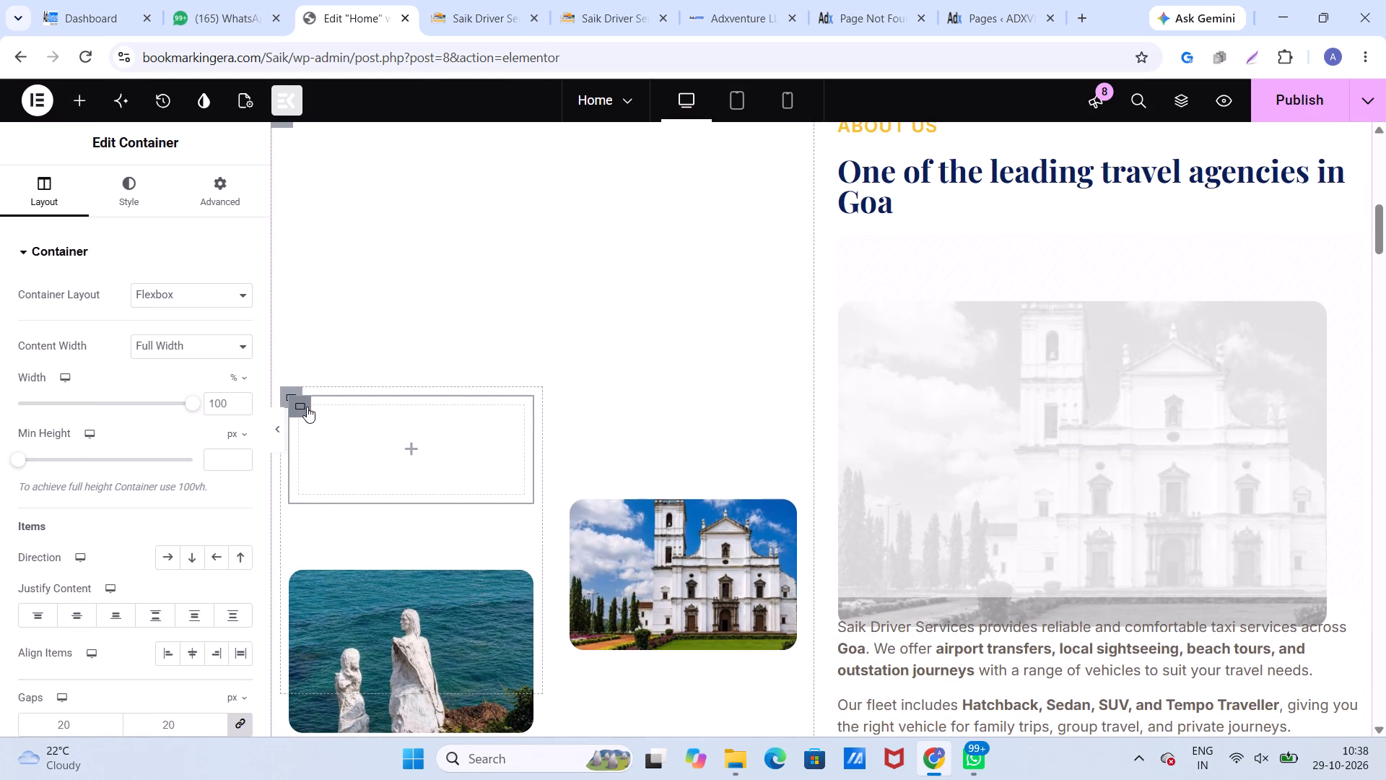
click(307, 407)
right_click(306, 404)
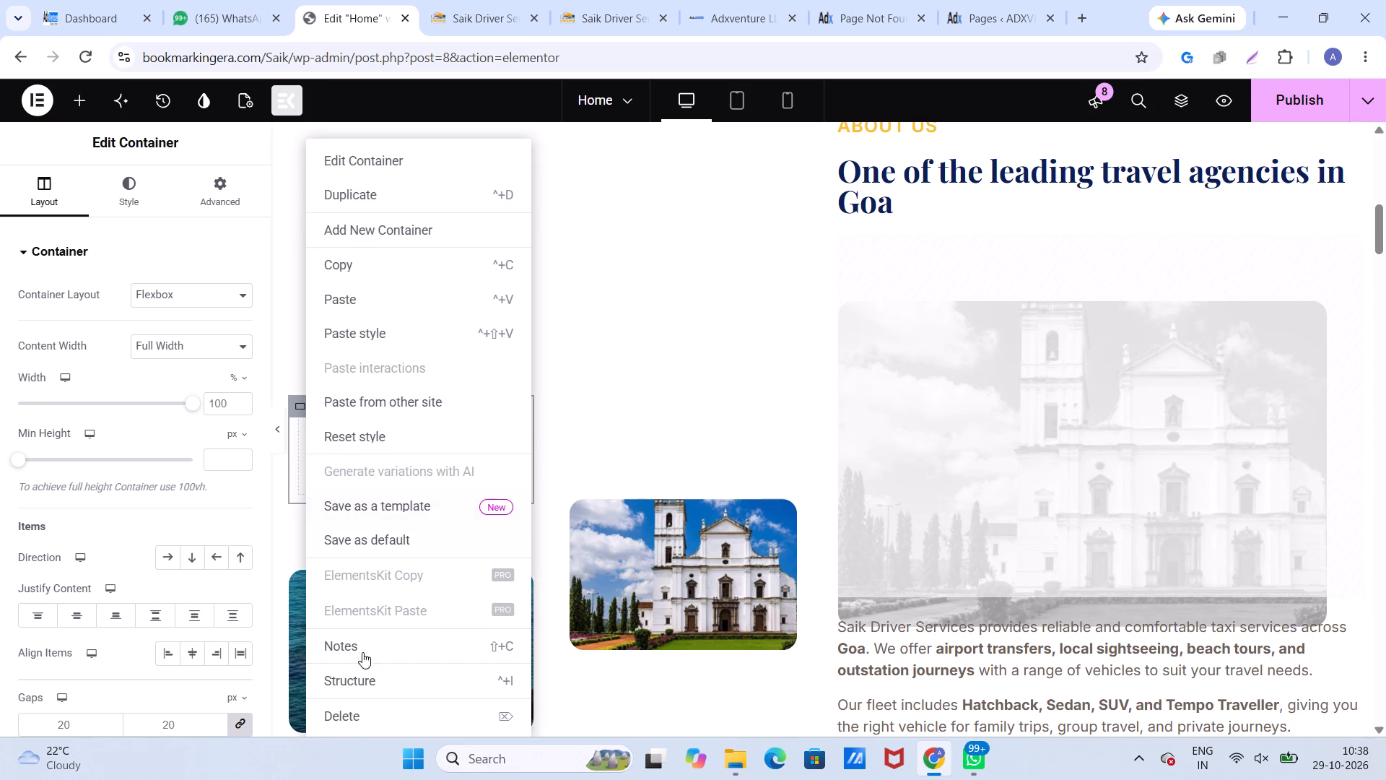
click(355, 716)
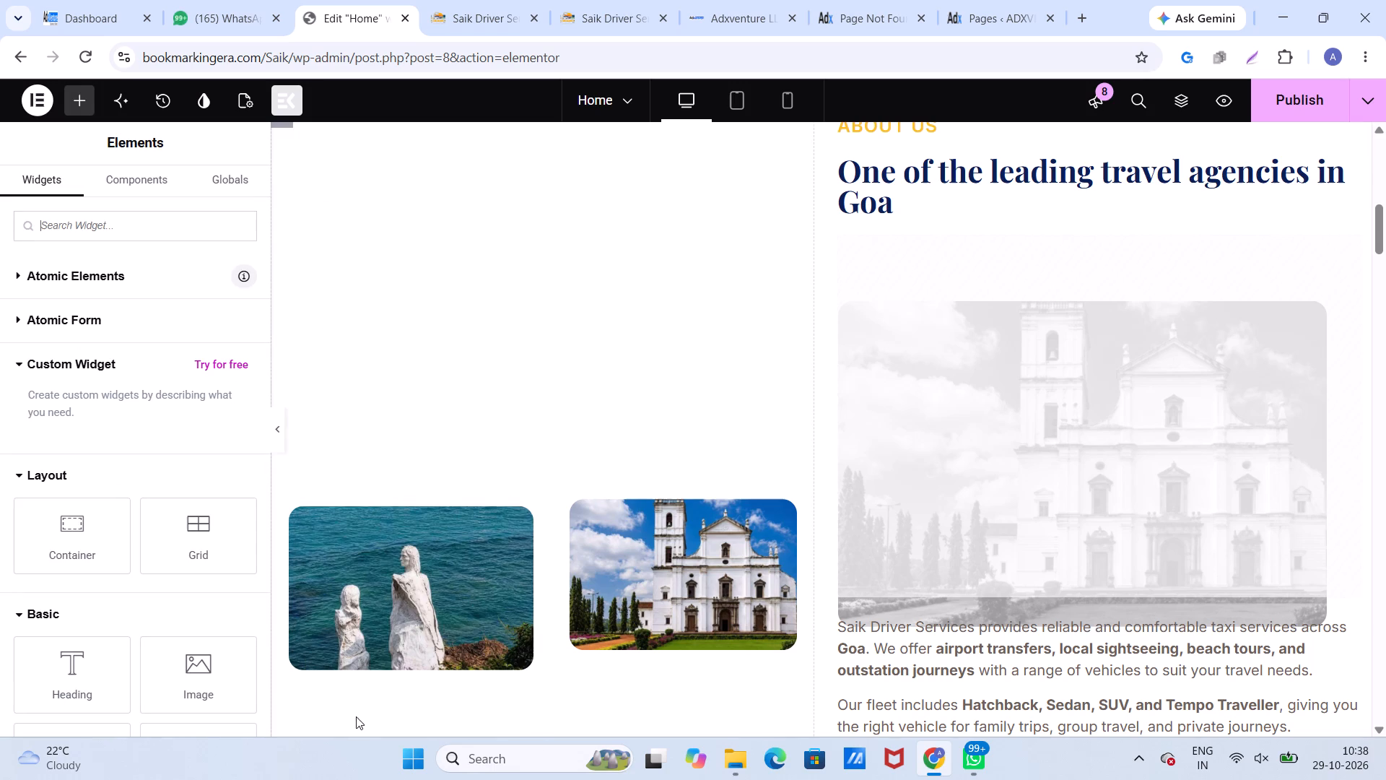
Examine the layout and spacing settings of the two About Us image containers and the statue image.
scroll(404, 570, down, 4)
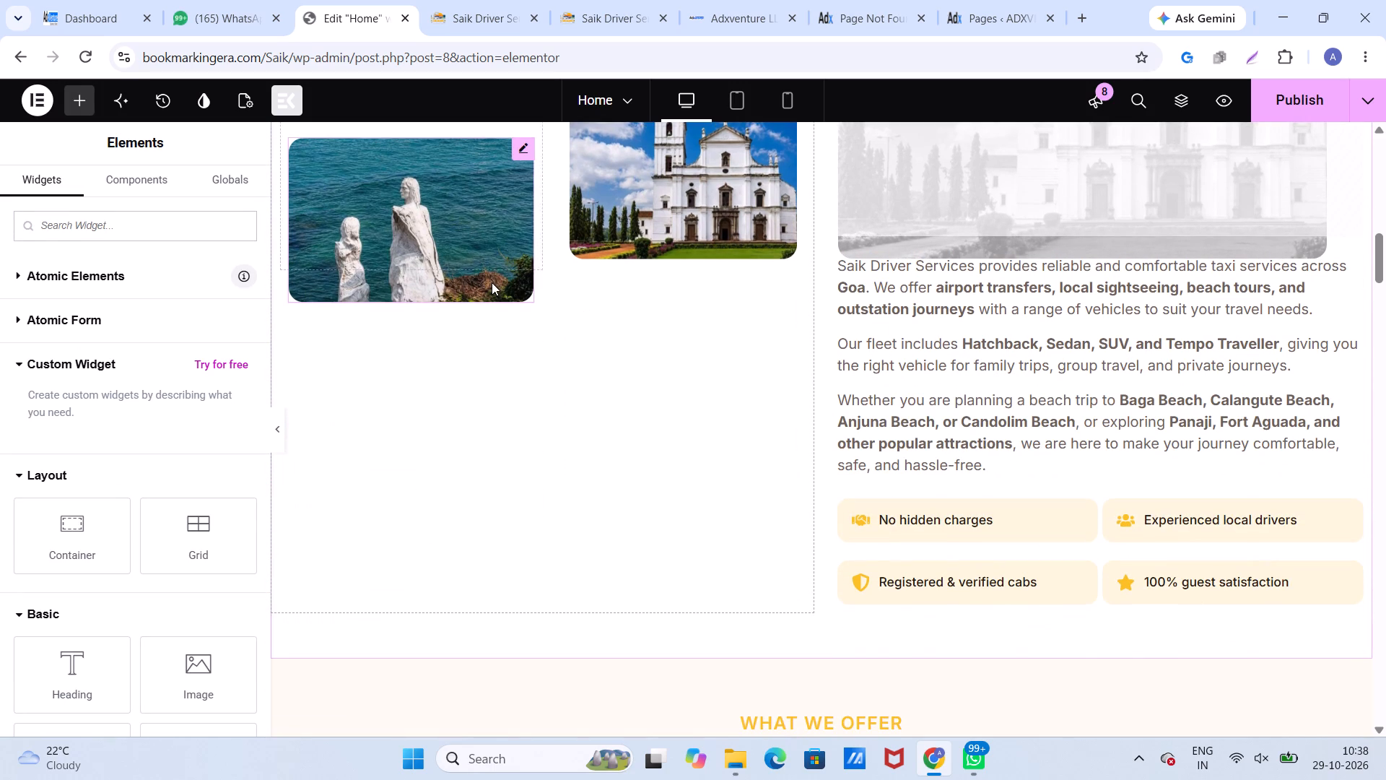
scroll(629, 246, up, 2)
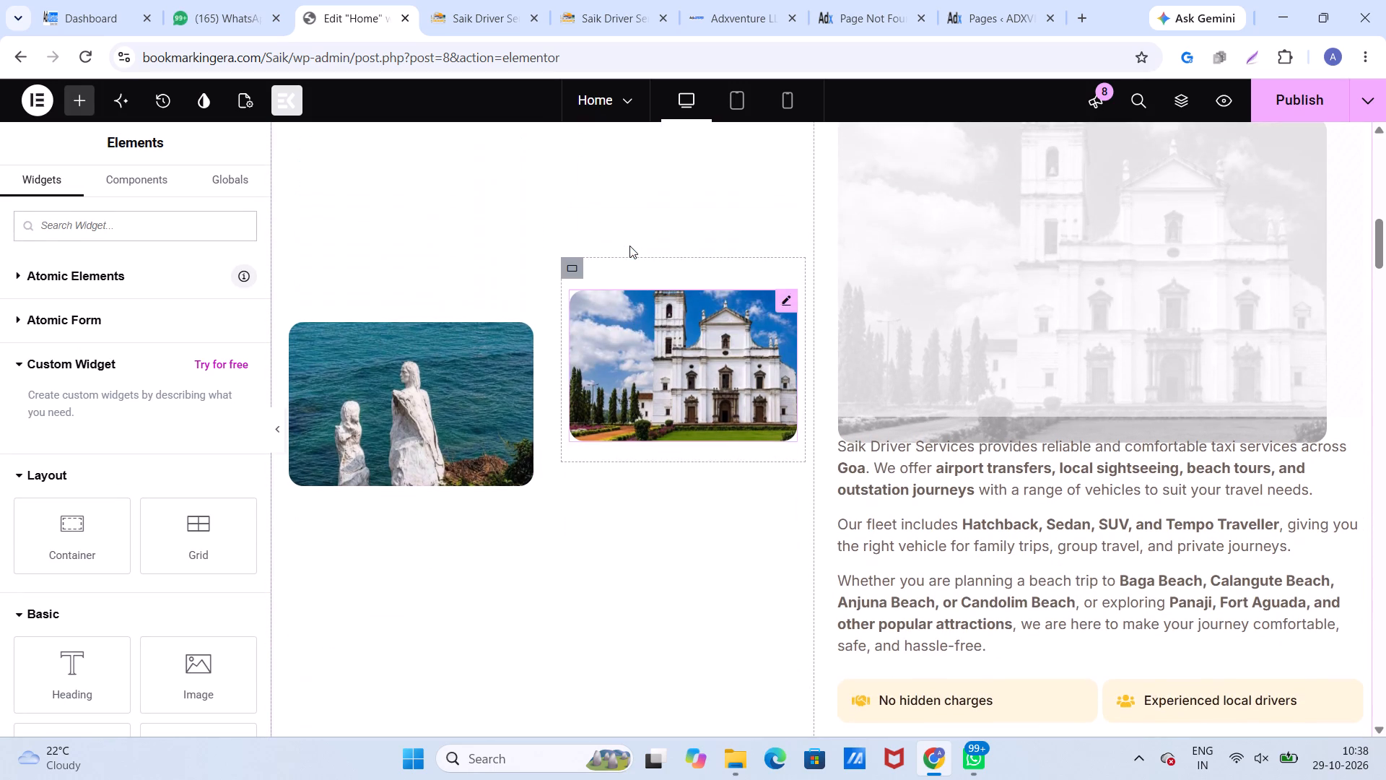
click(603, 266)
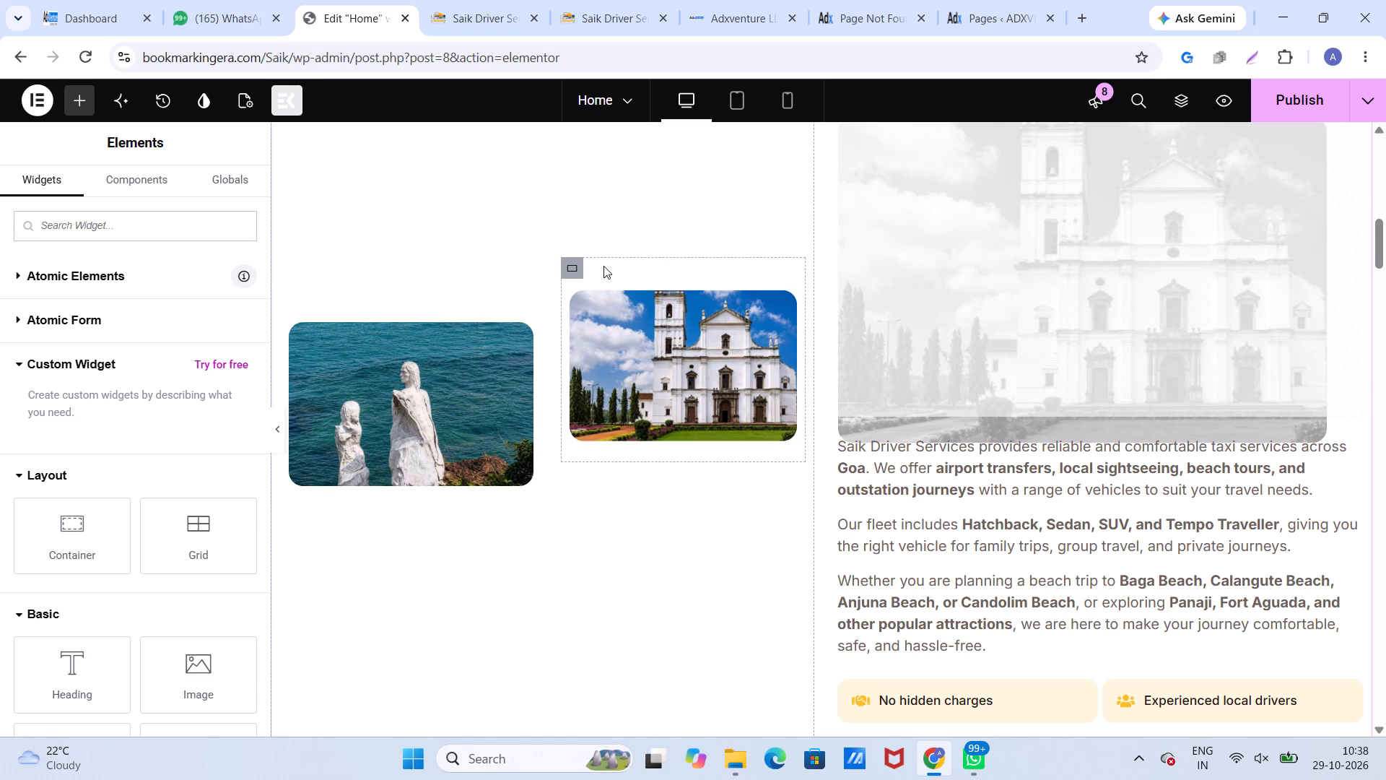
click(564, 268)
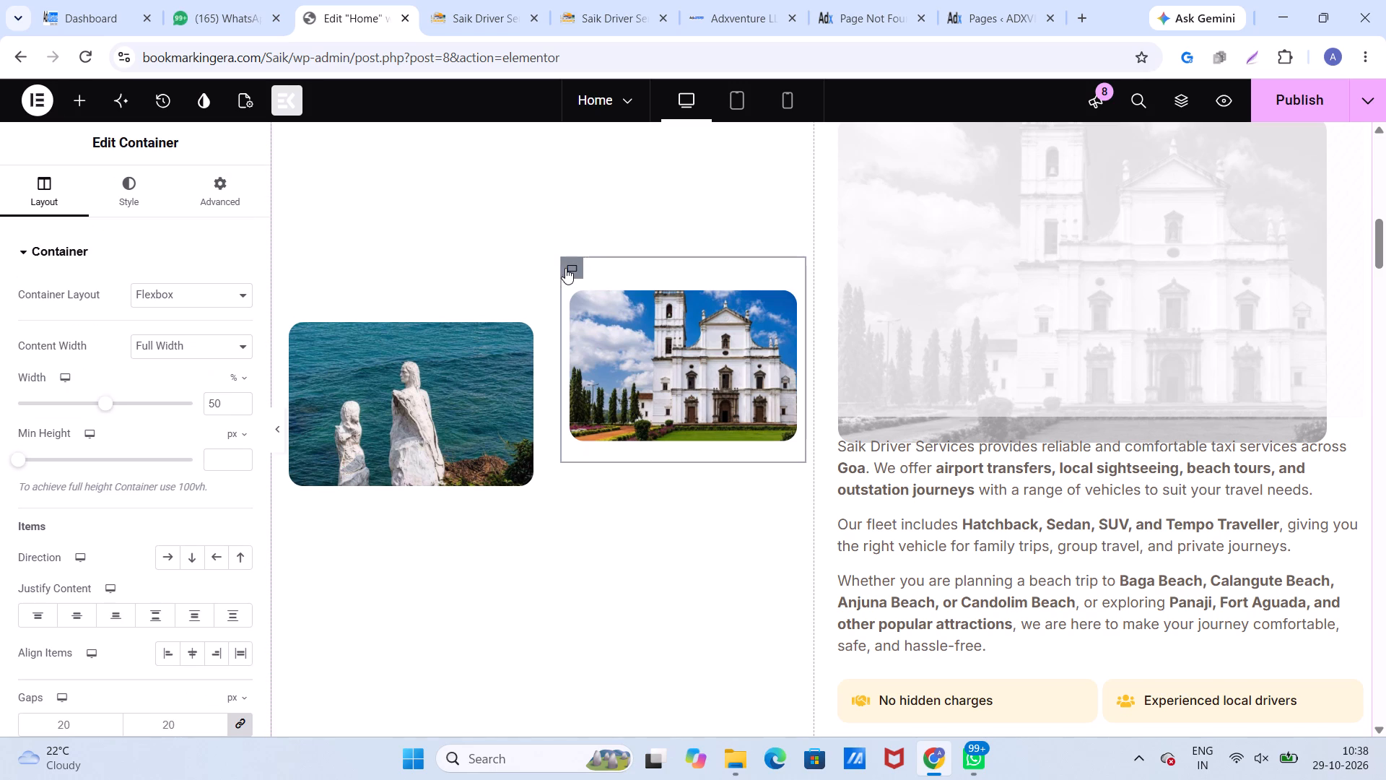
click(214, 186)
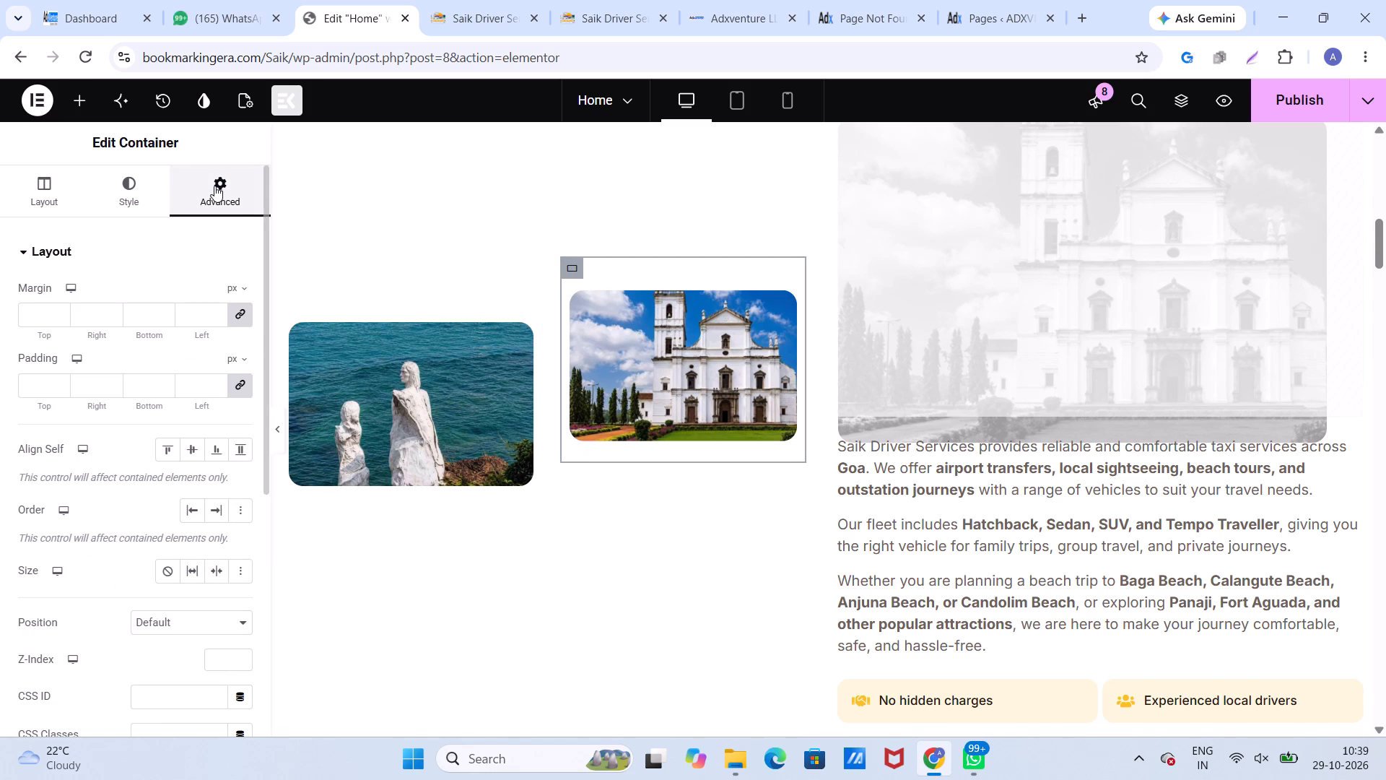
click(294, 274)
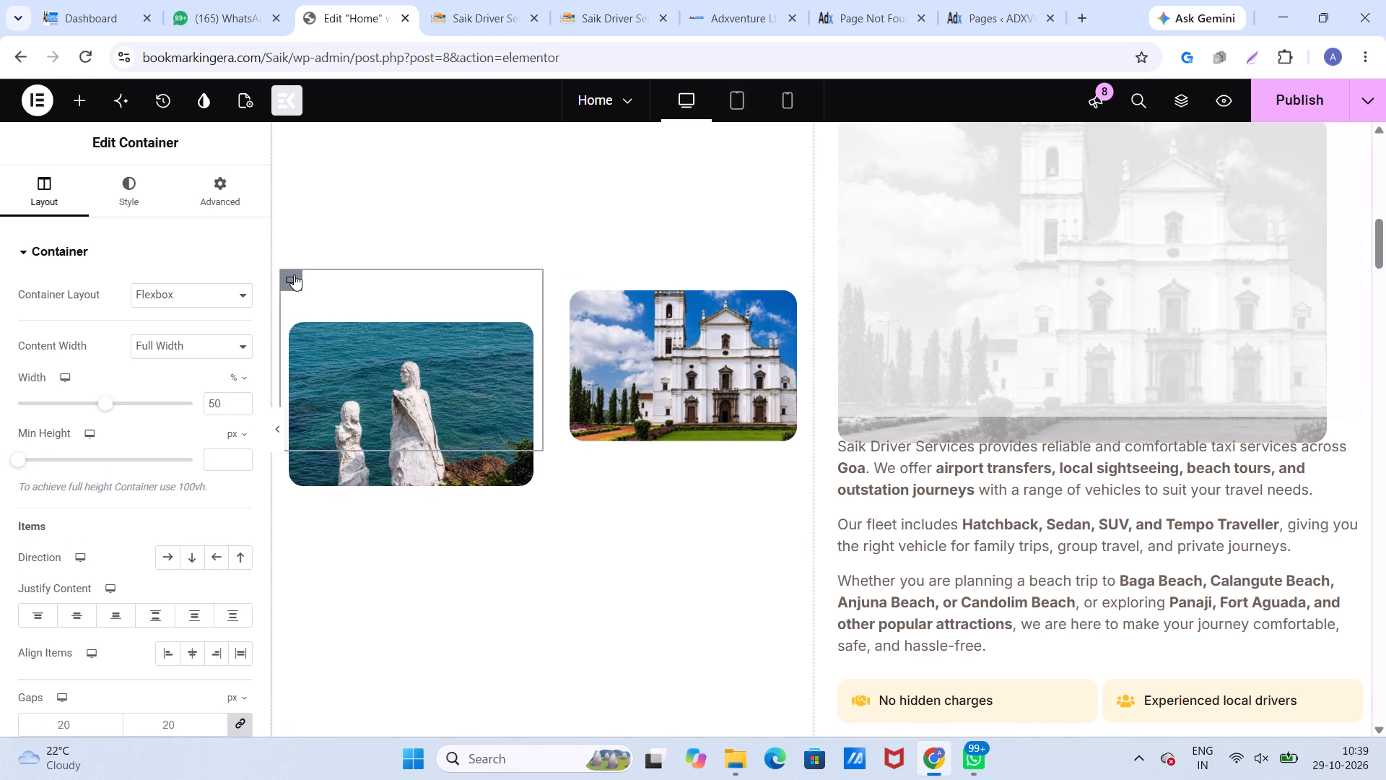
click(520, 334)
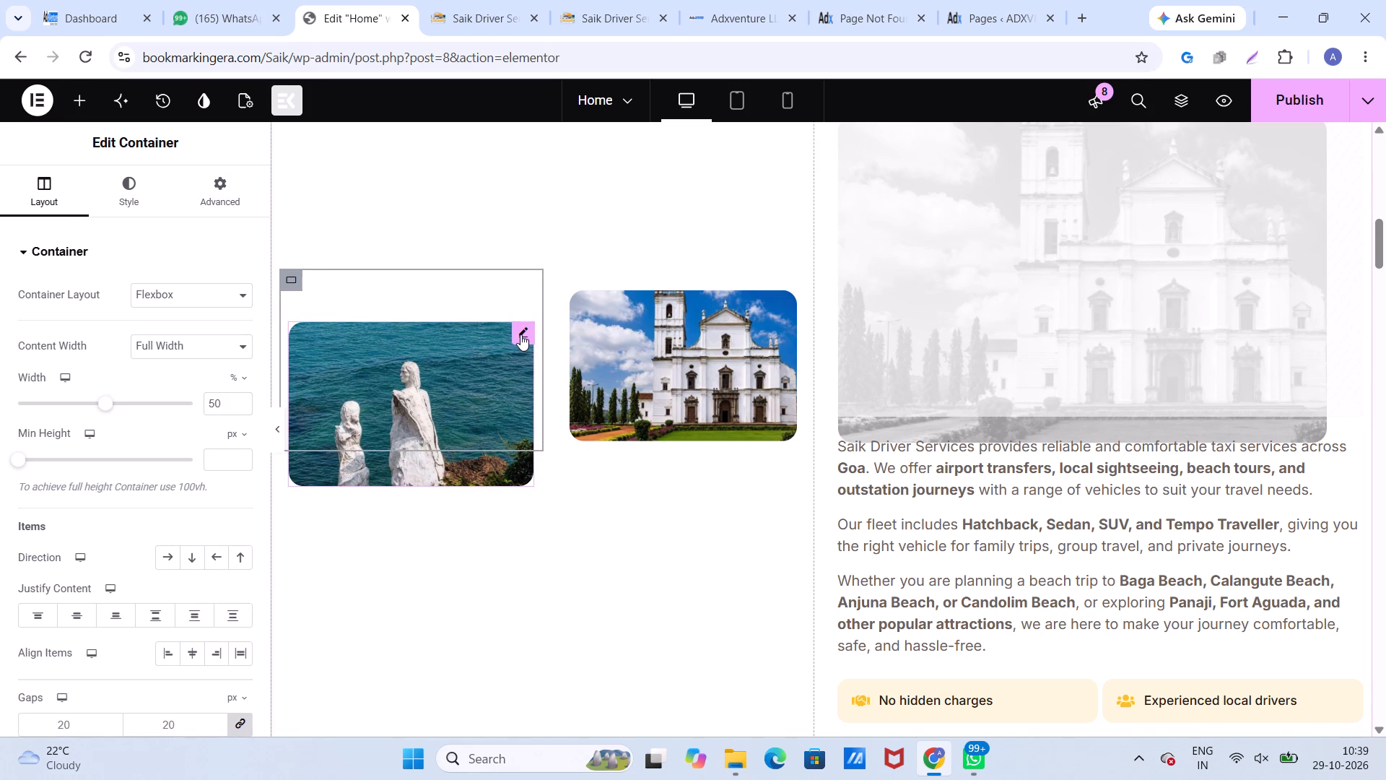
click(228, 202)
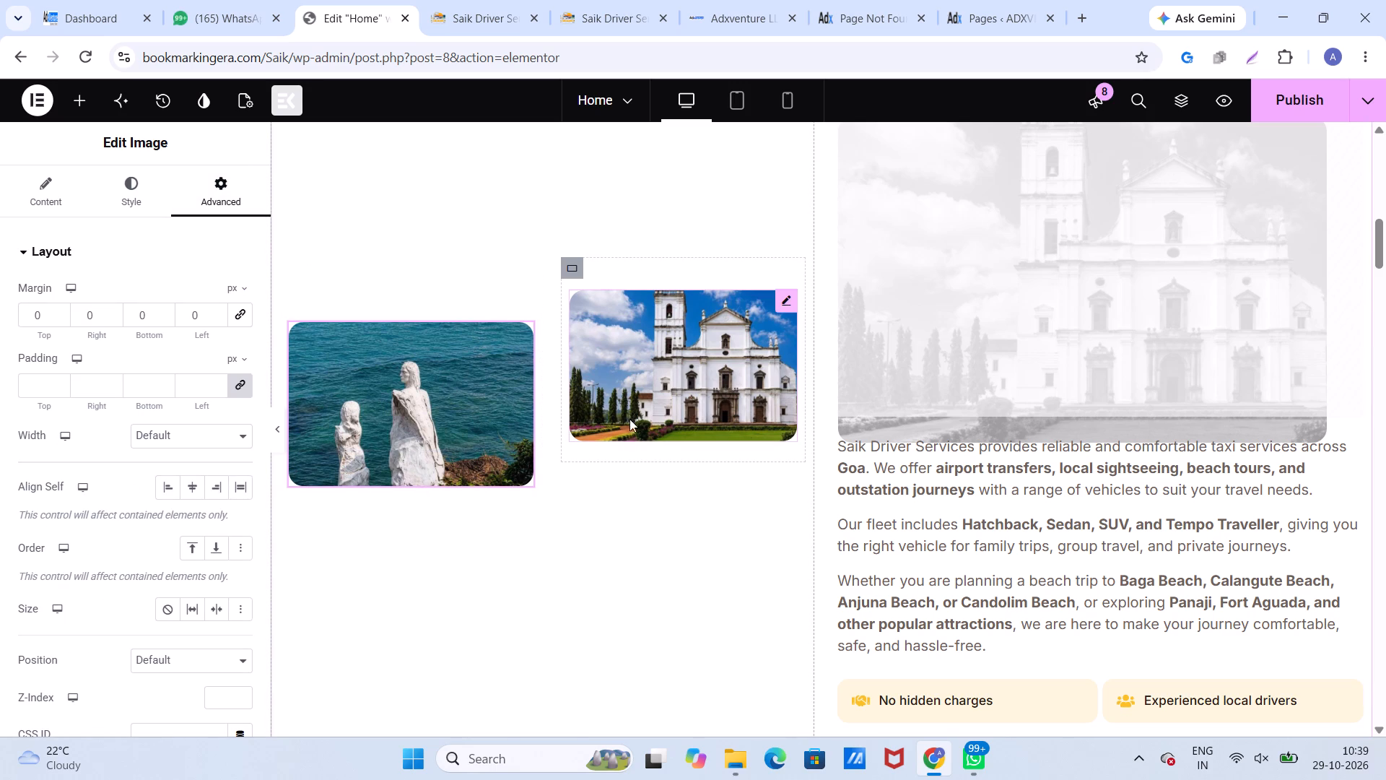
scroll(572, 425, up, 2)
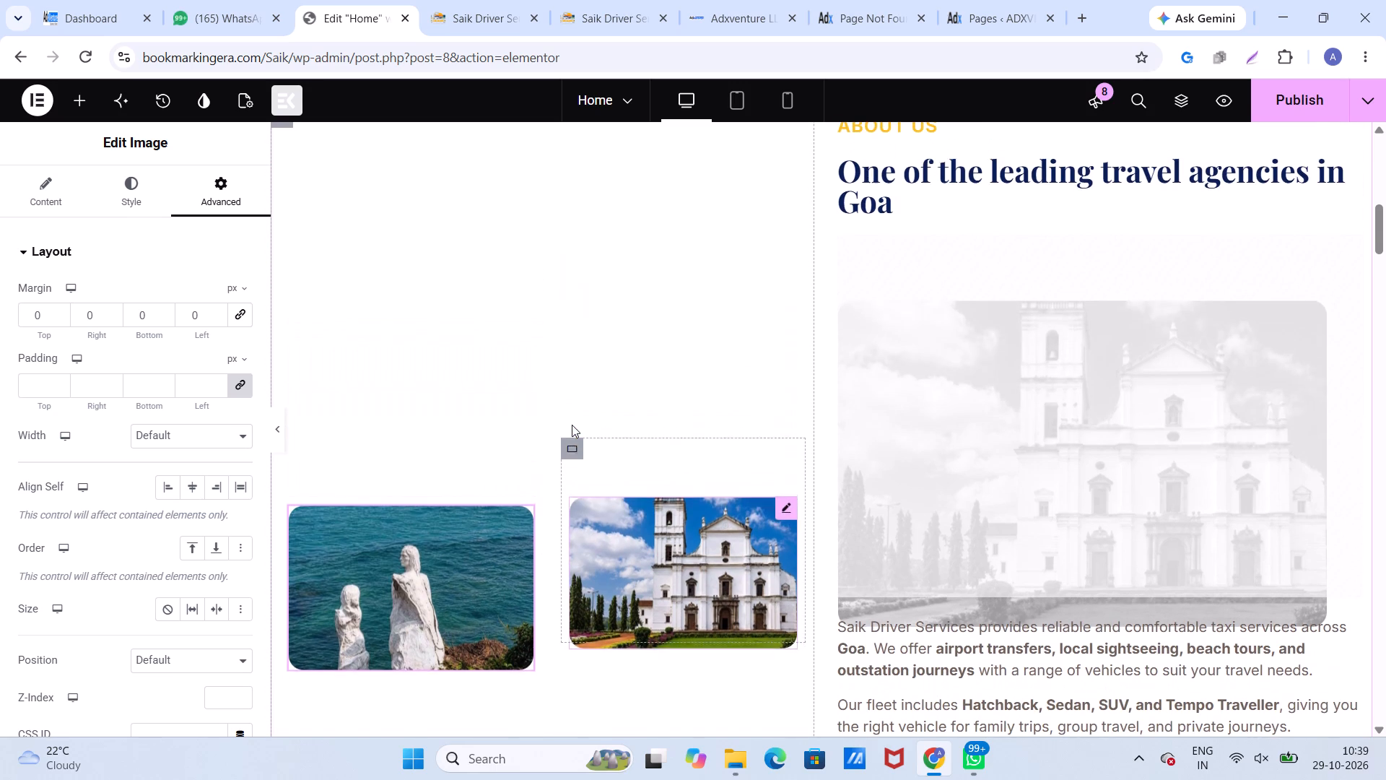
scroll(572, 425, down, 1)
scroll(572, 425, up, 3)
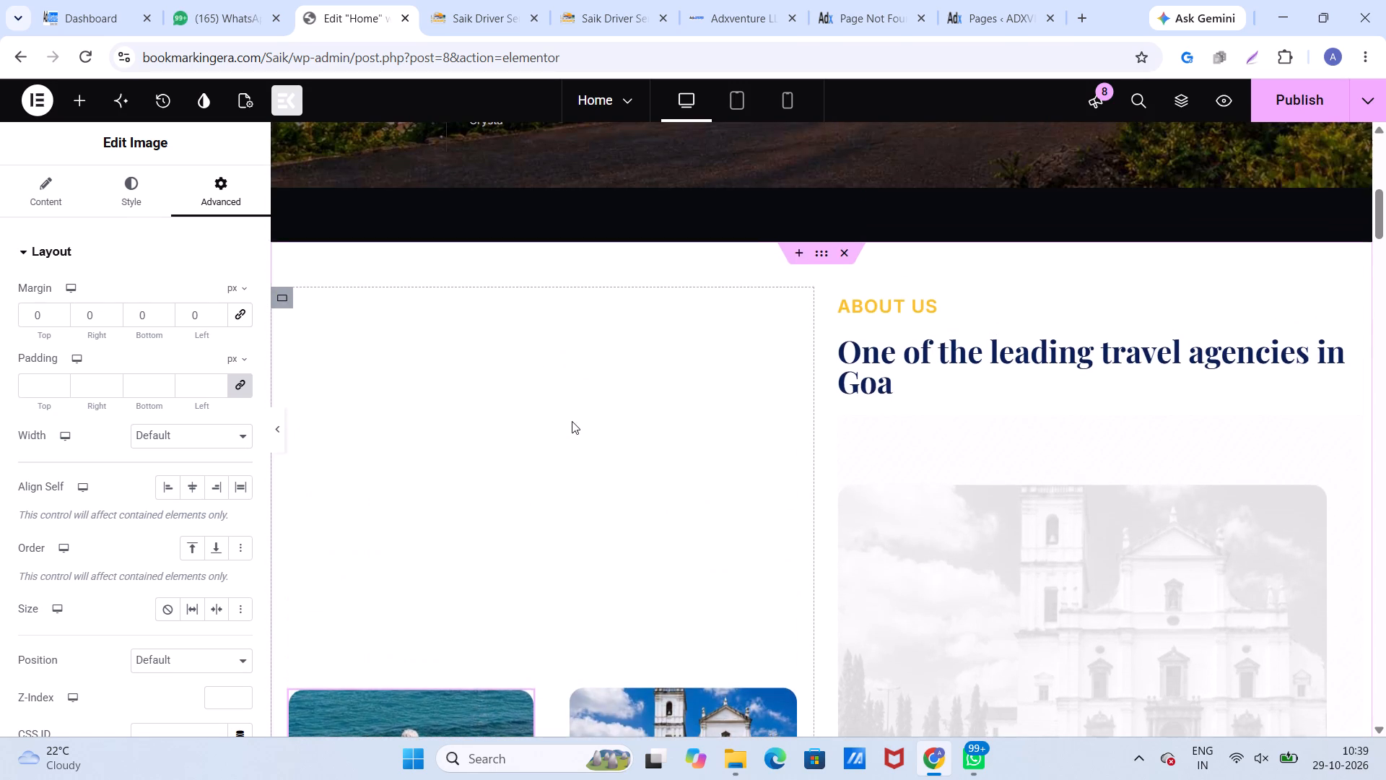
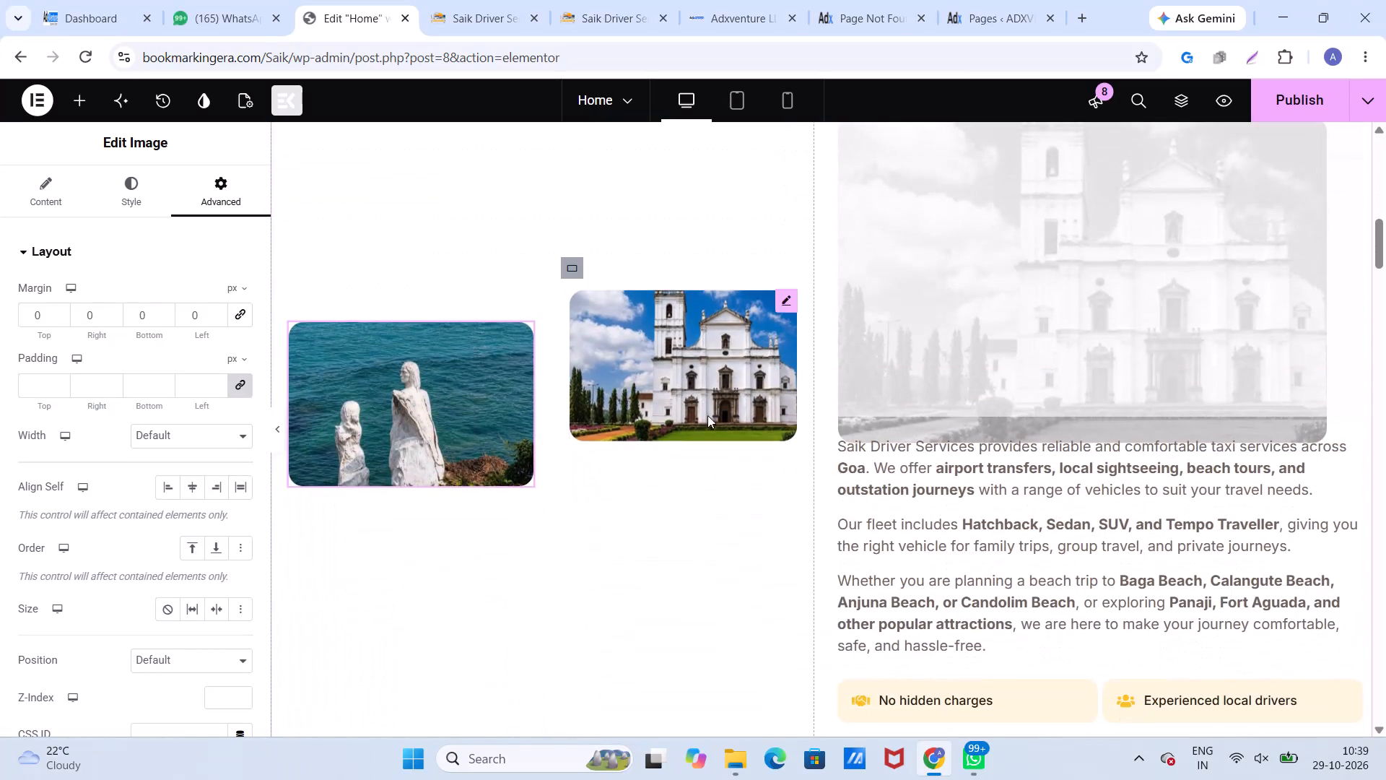
Clear the centre Align Items setting on the parent container holding both About Us images and check their placement beside the text.
scroll(559, 382, up, 1)
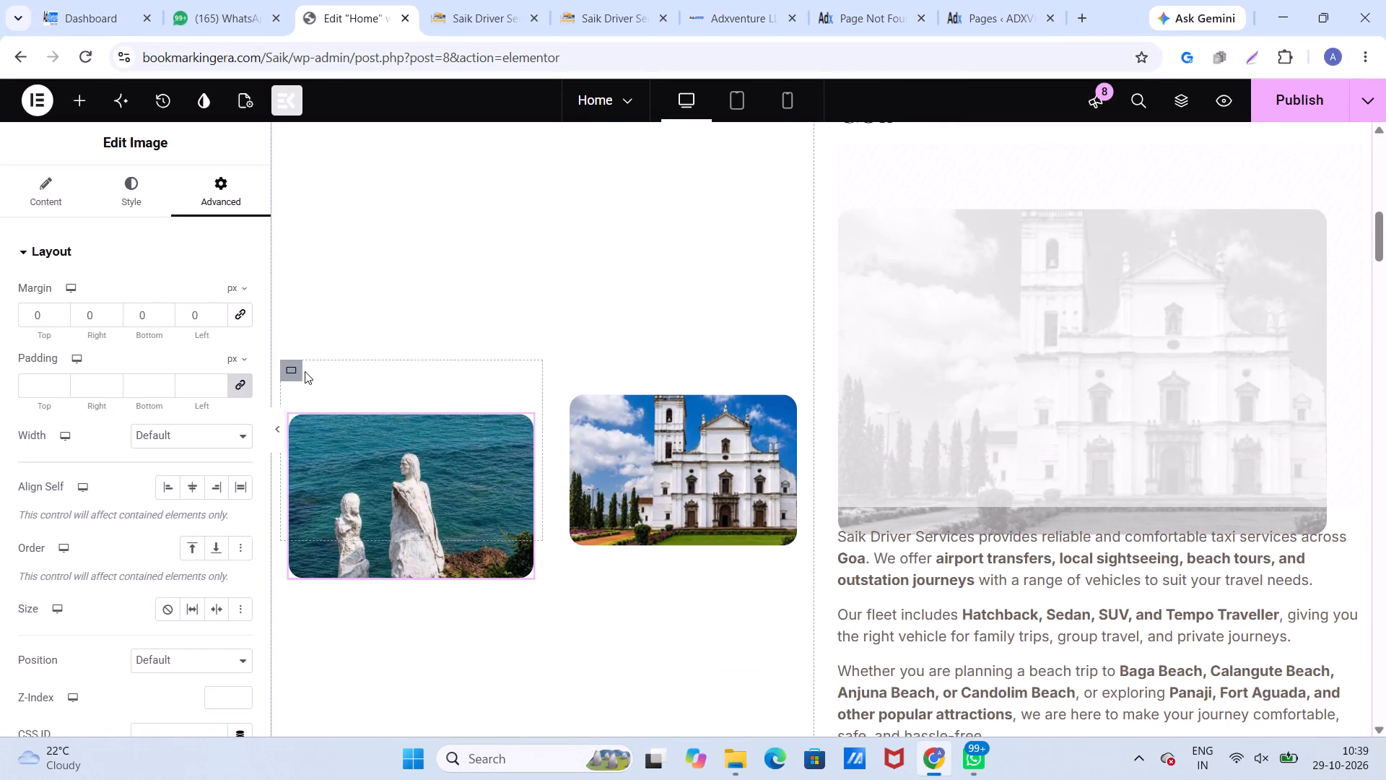
click(305, 371)
click(295, 371)
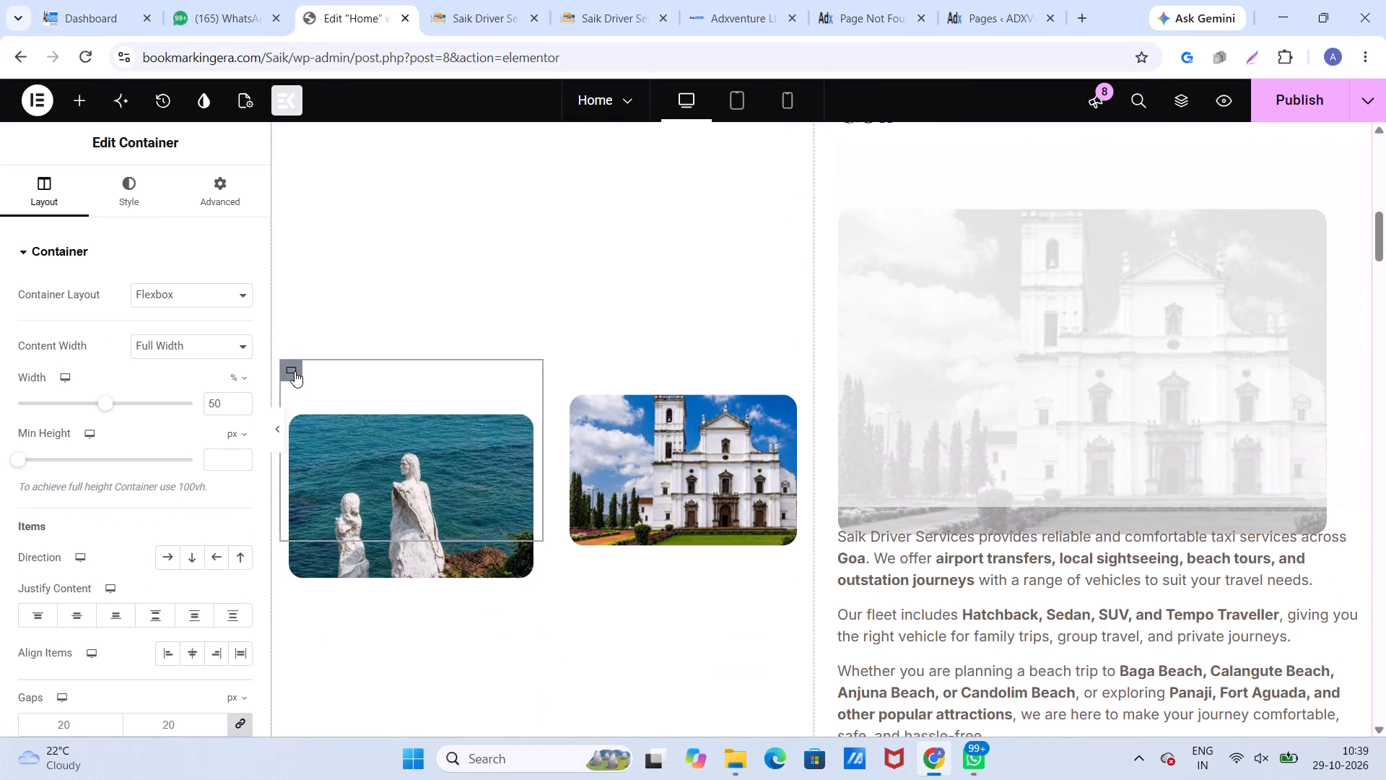
scroll(342, 367, up, 3)
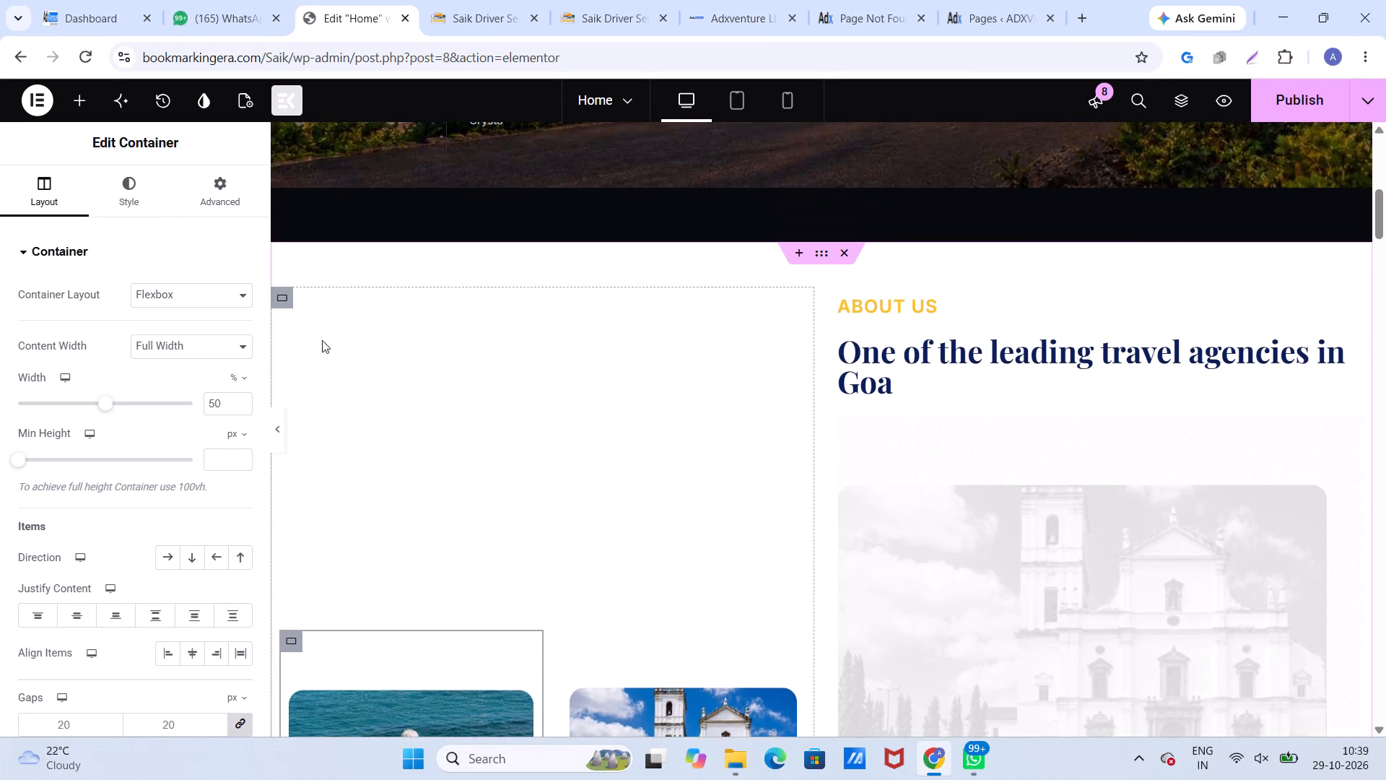
click(285, 299)
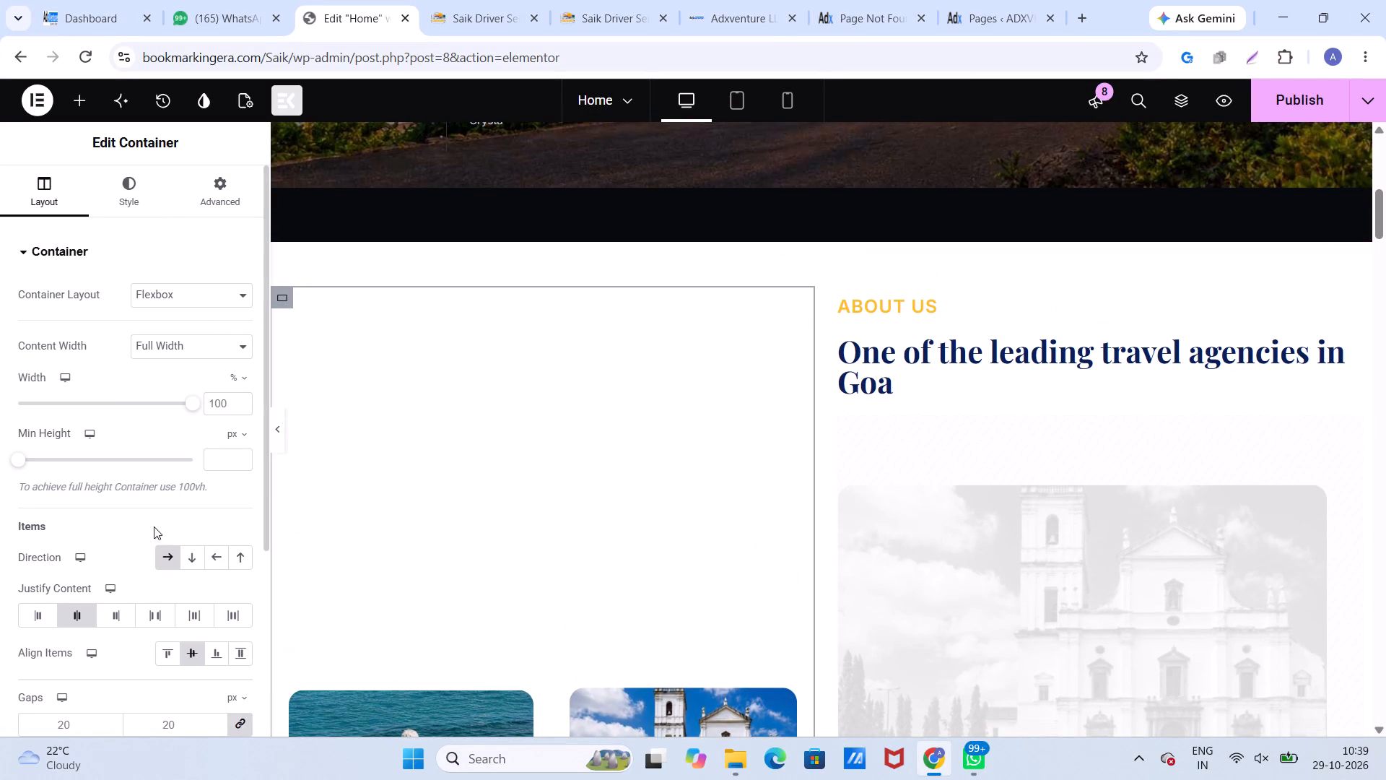
click(188, 656)
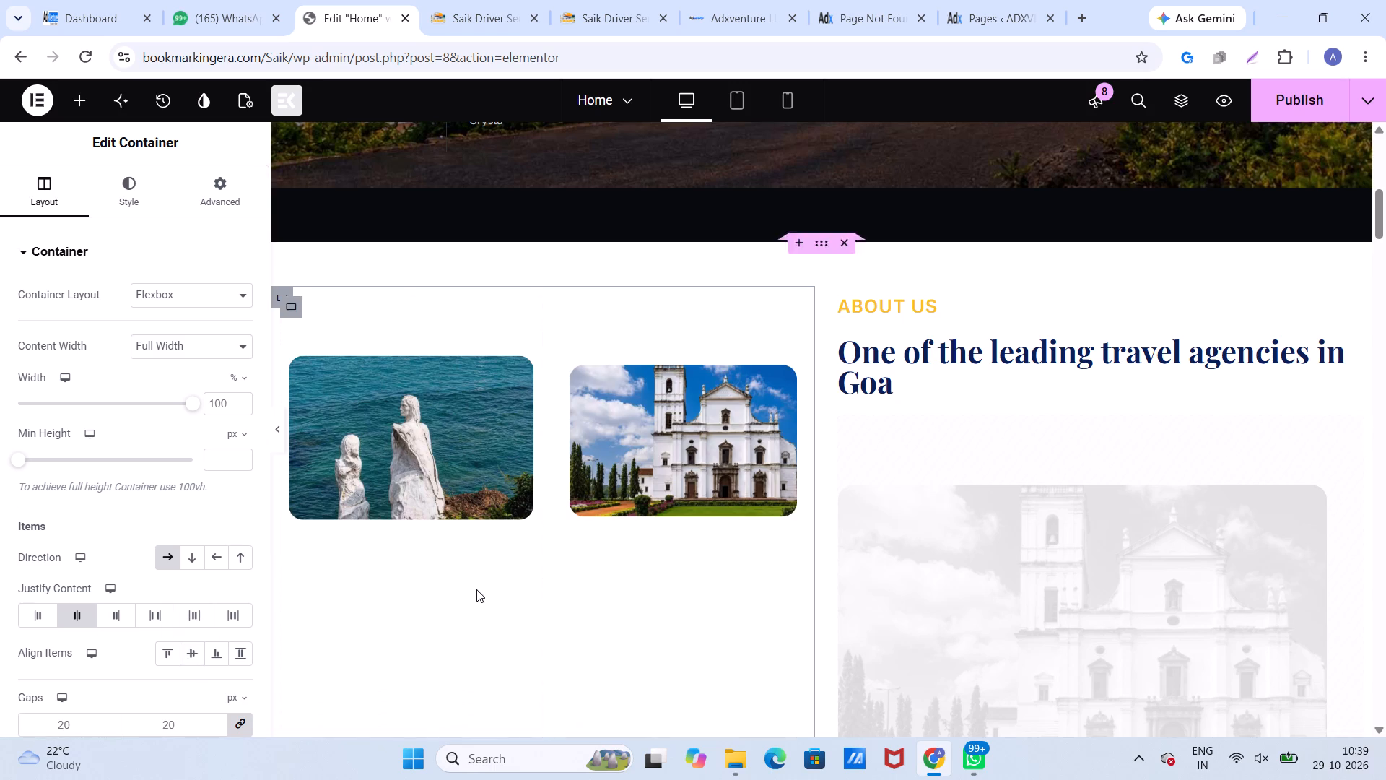
scroll(476, 589, down, 3)
scroll(476, 588, up, 1)
scroll(476, 588, down, 3)
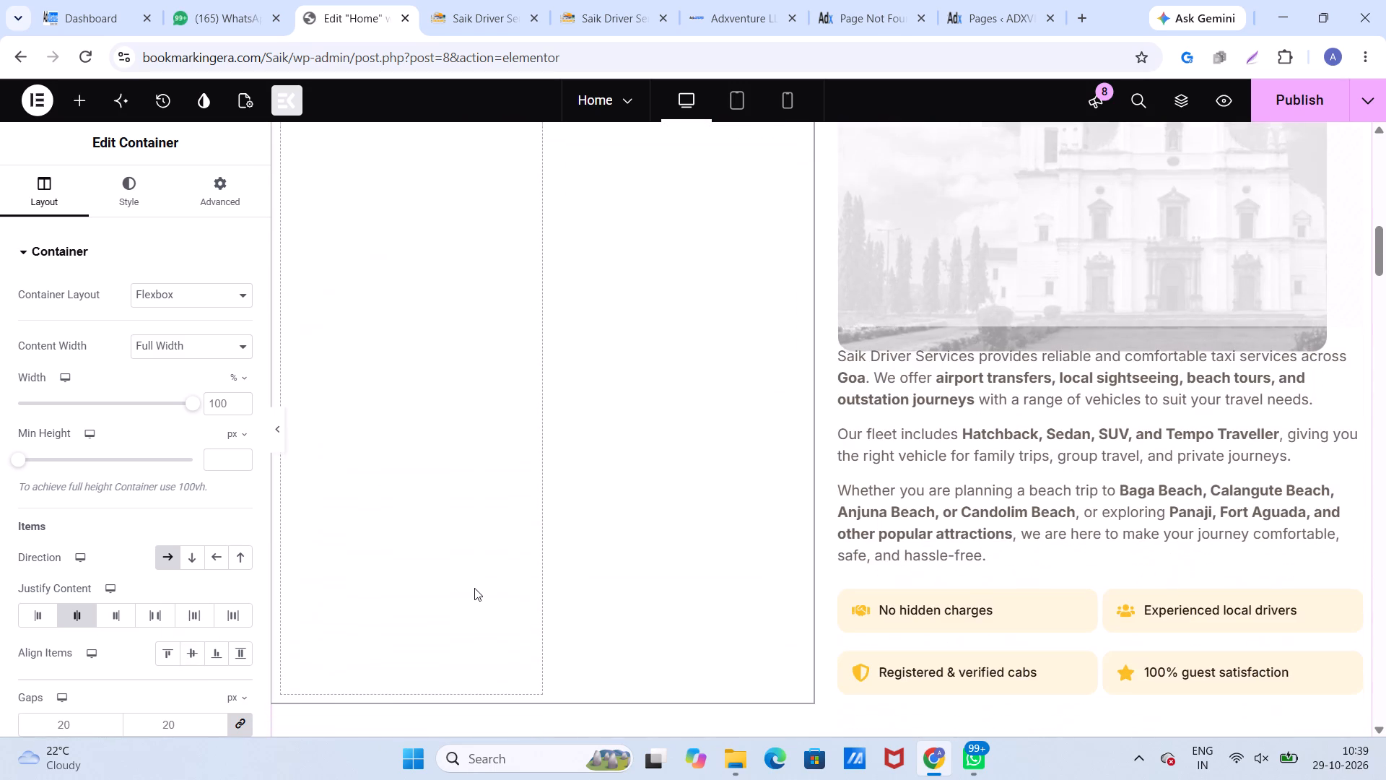
scroll(474, 587, up, 2)
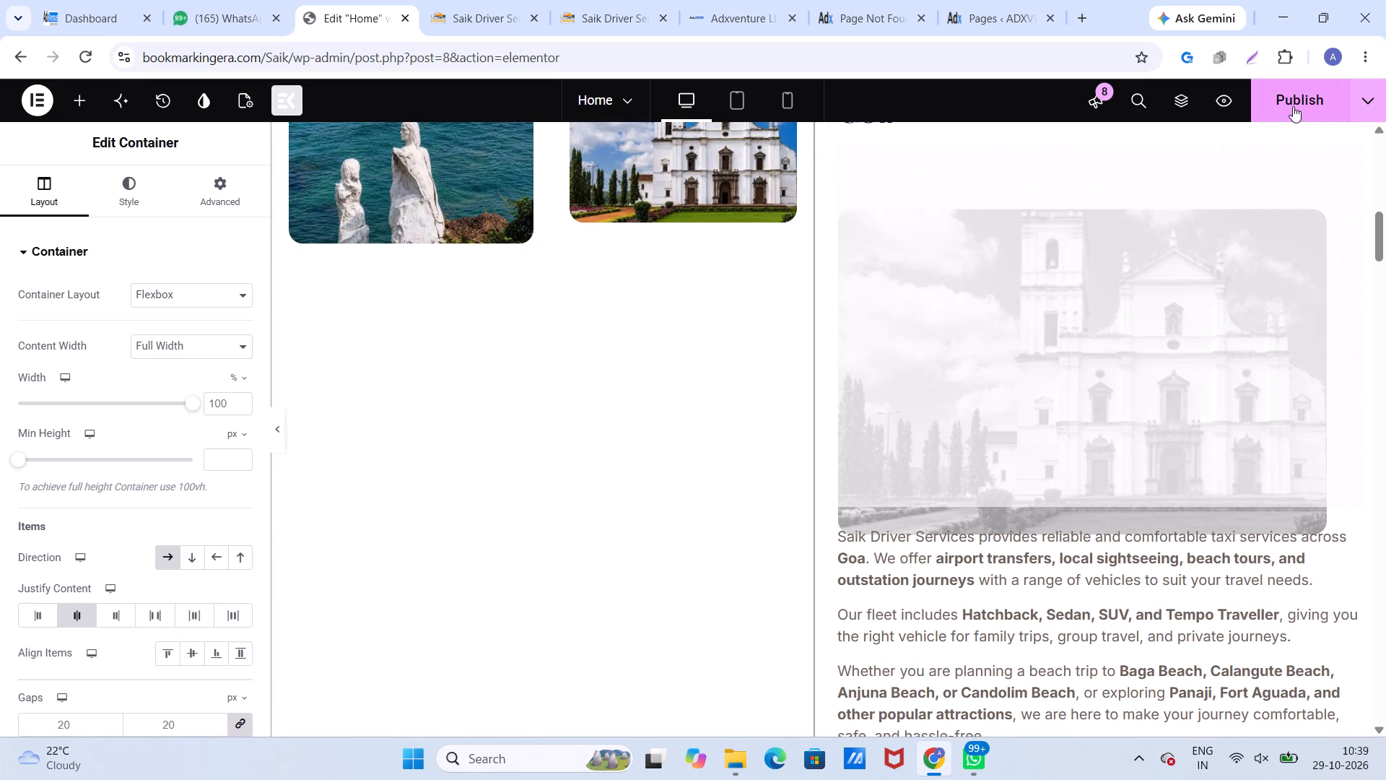
Publish the updated Home page.
click(1293, 106)
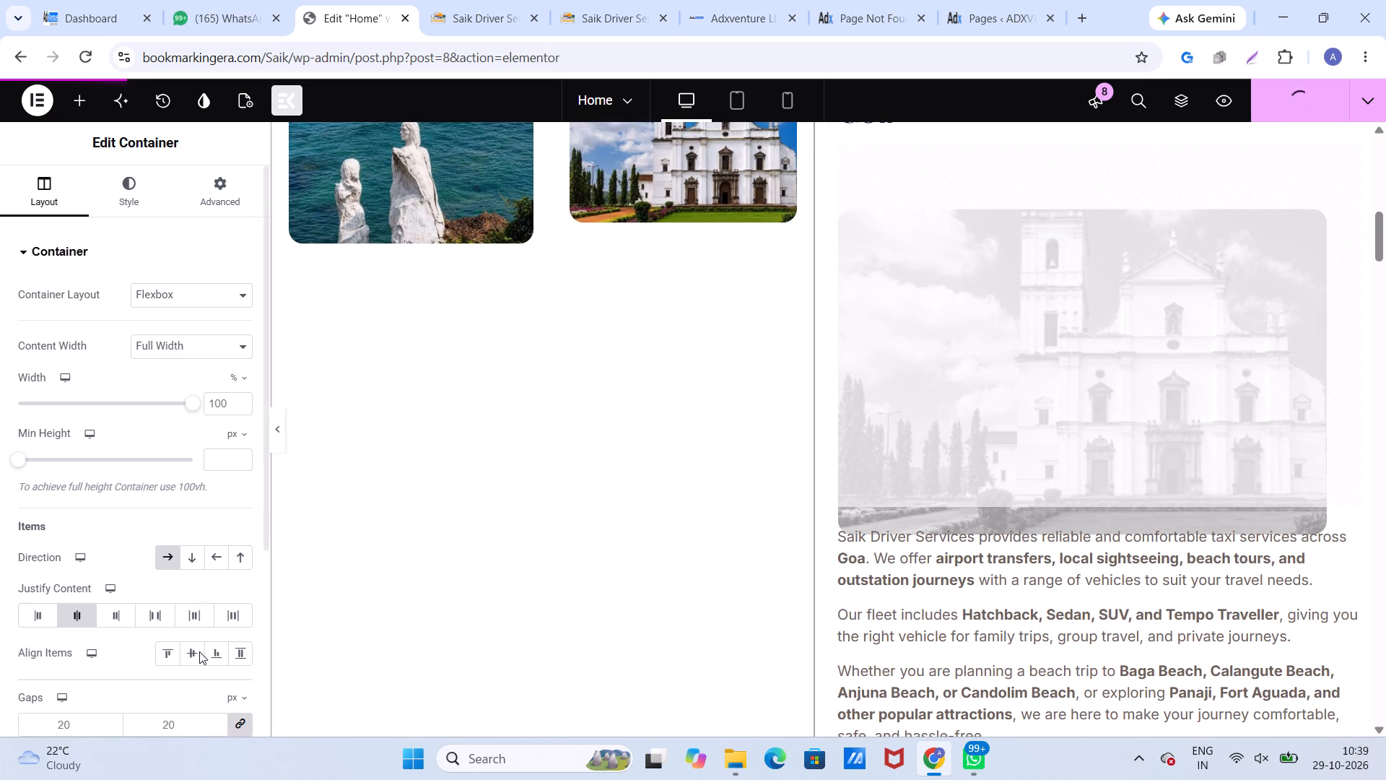
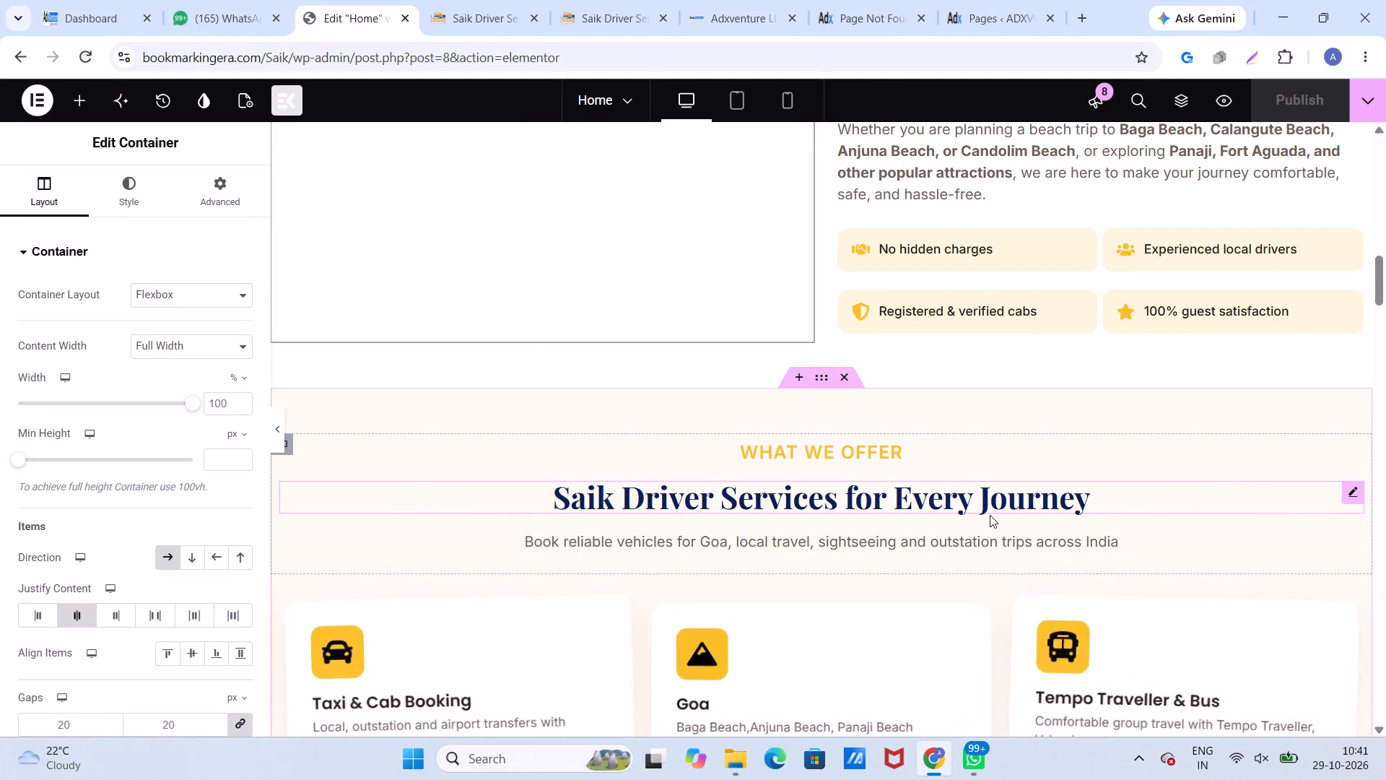
Review the Home page's service cards, destination gallery and Why Choose Us section for content that needs updating.
scroll(990, 515, down, 2)
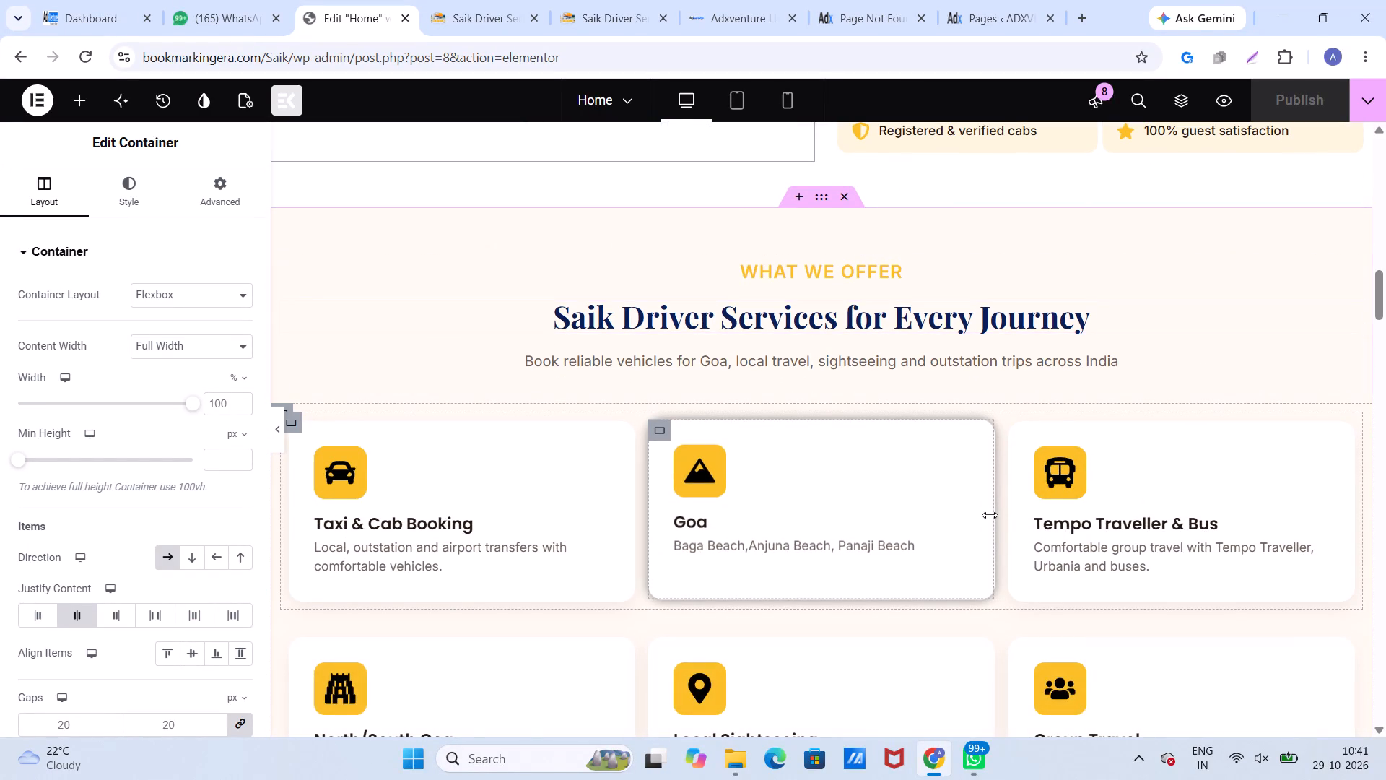
scroll(990, 515, down, 8)
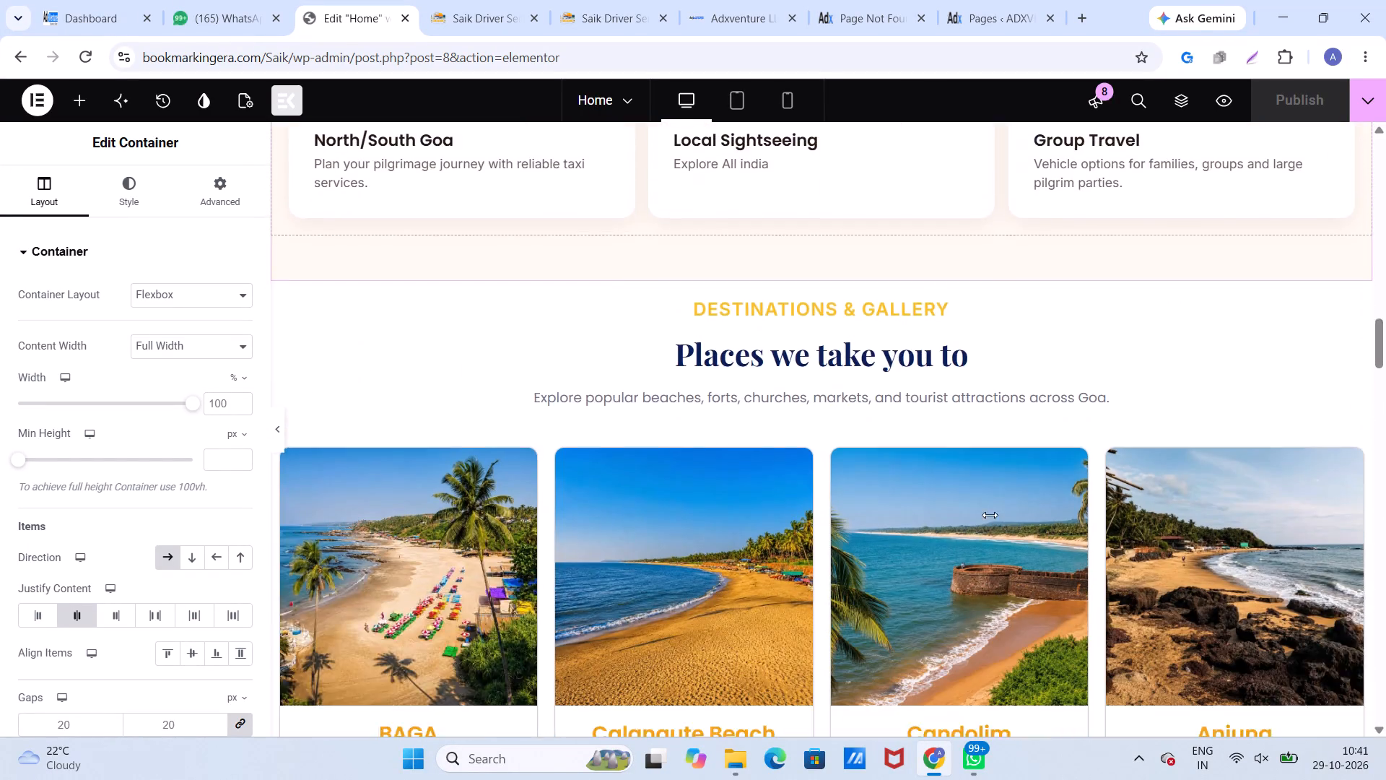
scroll(990, 515, down, 20)
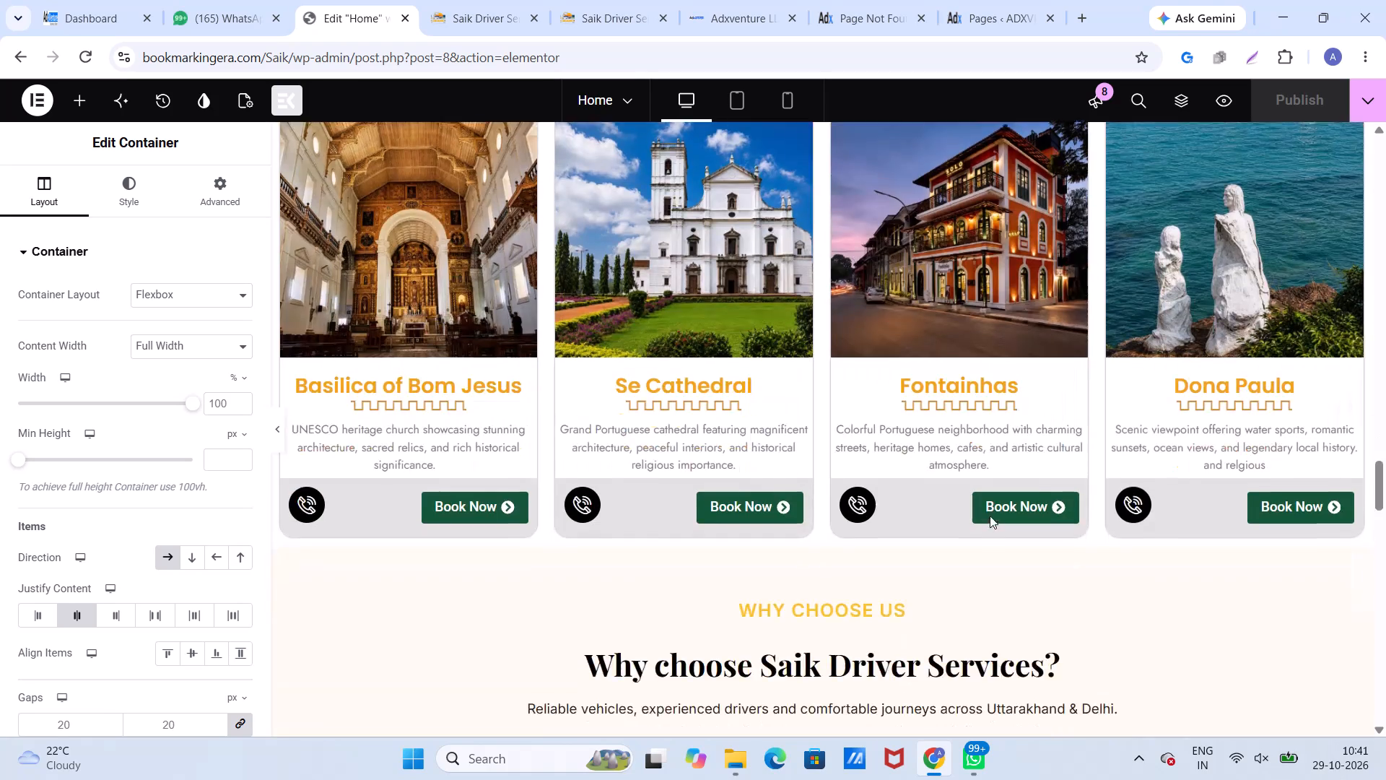
scroll(990, 516, down, 4)
scroll(990, 516, up, 20)
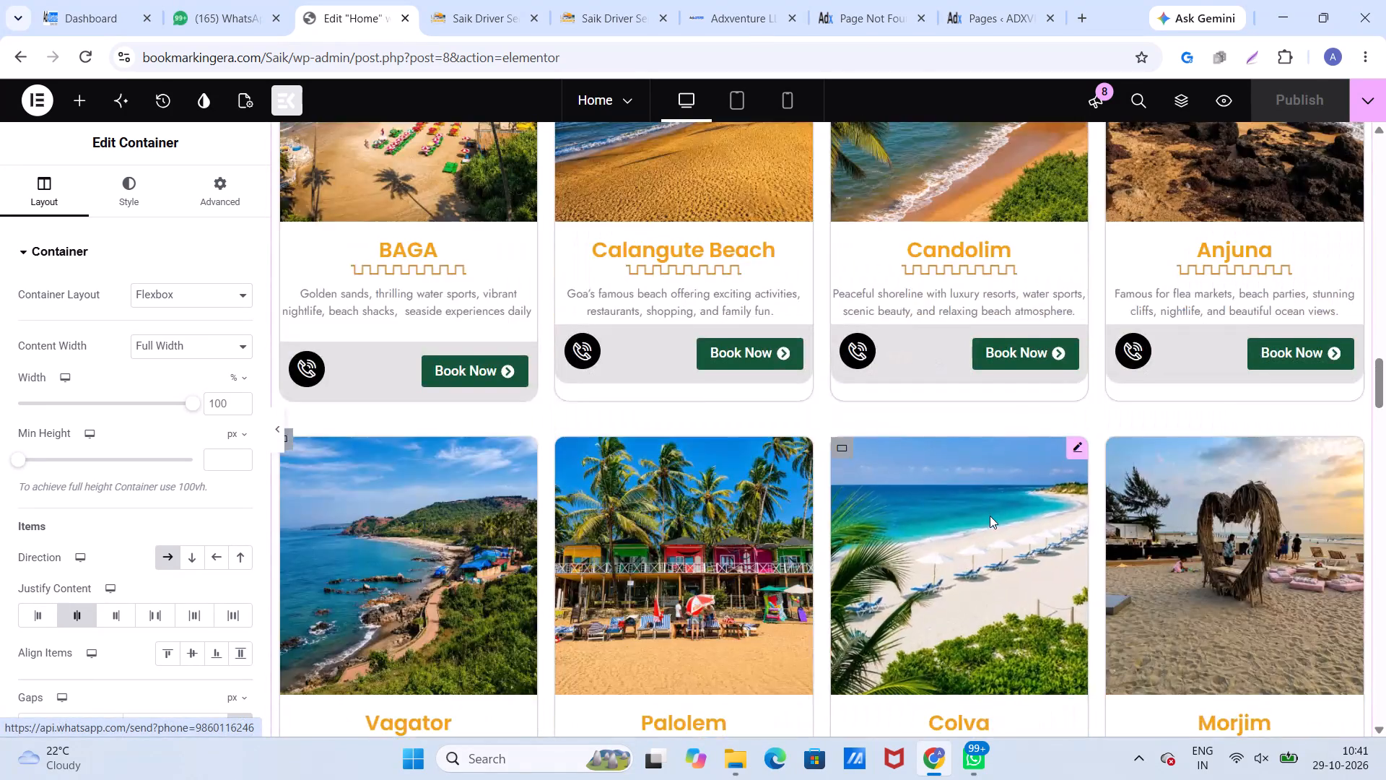
scroll(990, 516, up, 10)
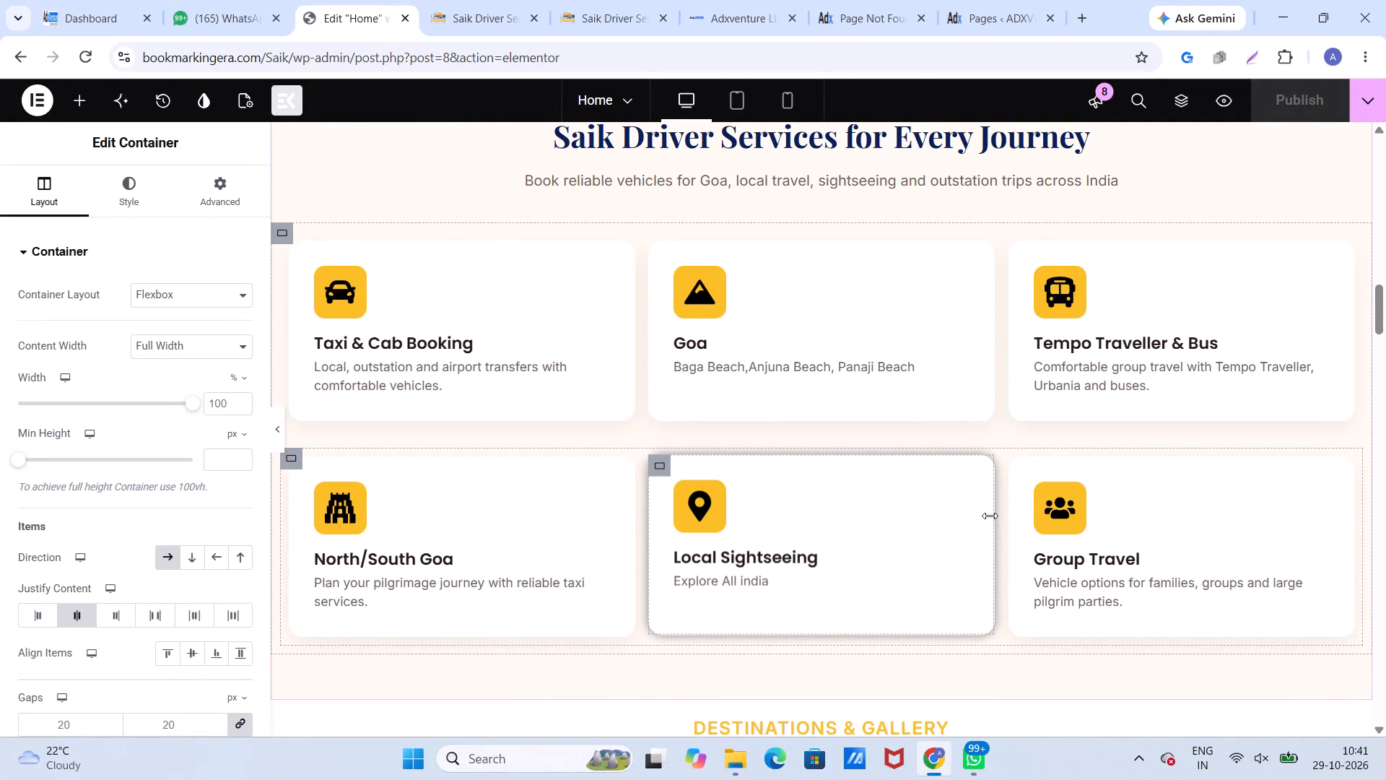
scroll(990, 516, up, 1)
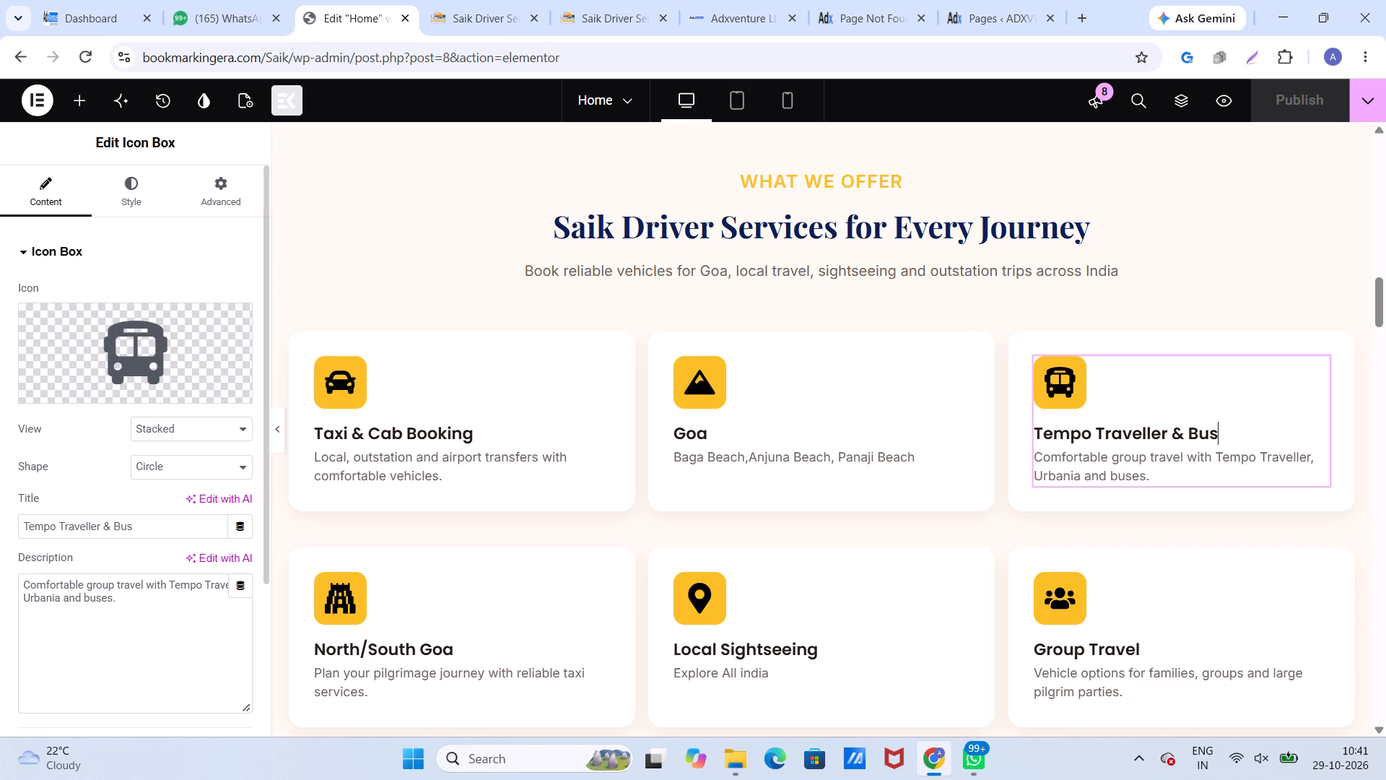
Copy the vehicle name Maruti Suzuki Ertiga from its card heading in the Our Fleet section.
drag(141, 526, 4, 524)
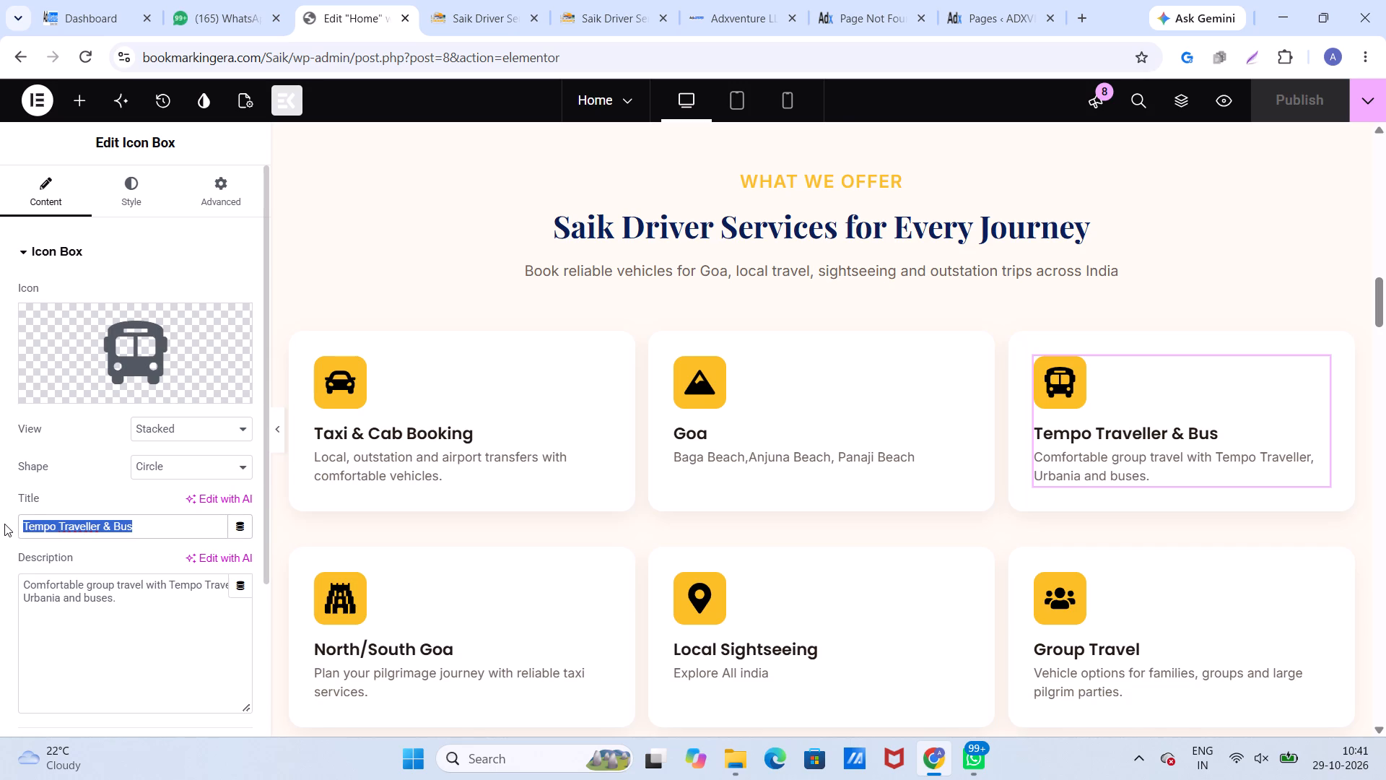
scroll(614, 513, down, 15)
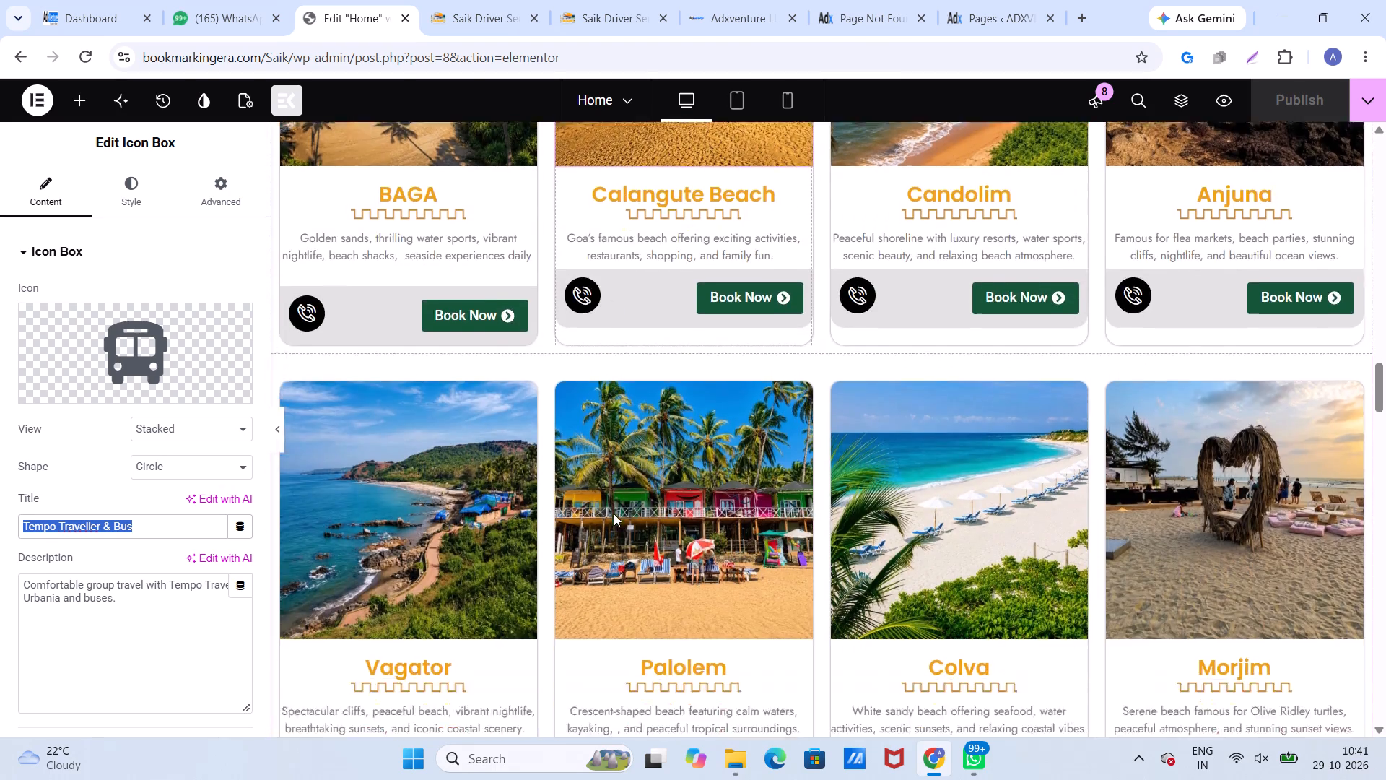
scroll(614, 513, down, 2)
scroll(614, 513, up, 13)
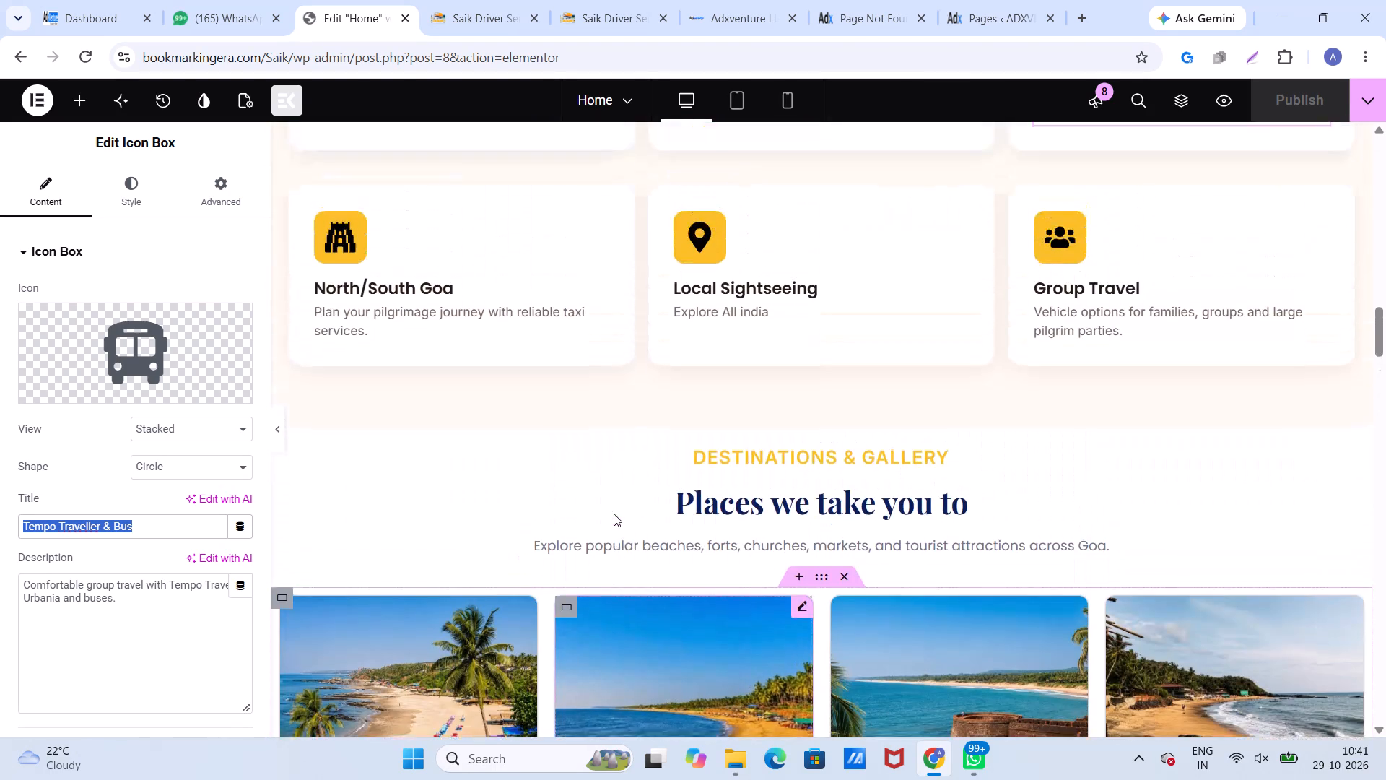
scroll(614, 513, up, 3)
scroll(614, 513, down, 9)
scroll(614, 513, up, 1)
scroll(614, 513, down, 1)
scroll(614, 513, up, 1)
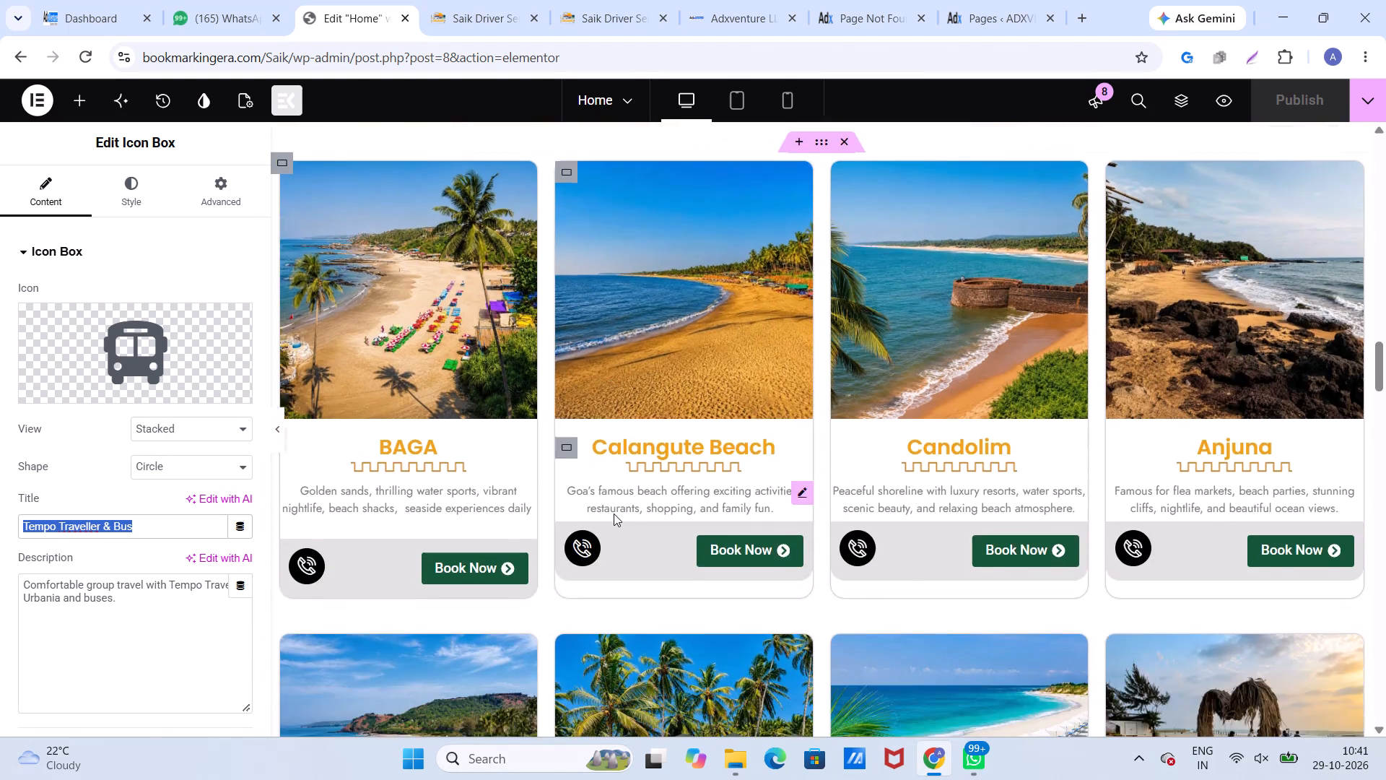
scroll(614, 515, down, 20)
scroll(614, 515, down, 5)
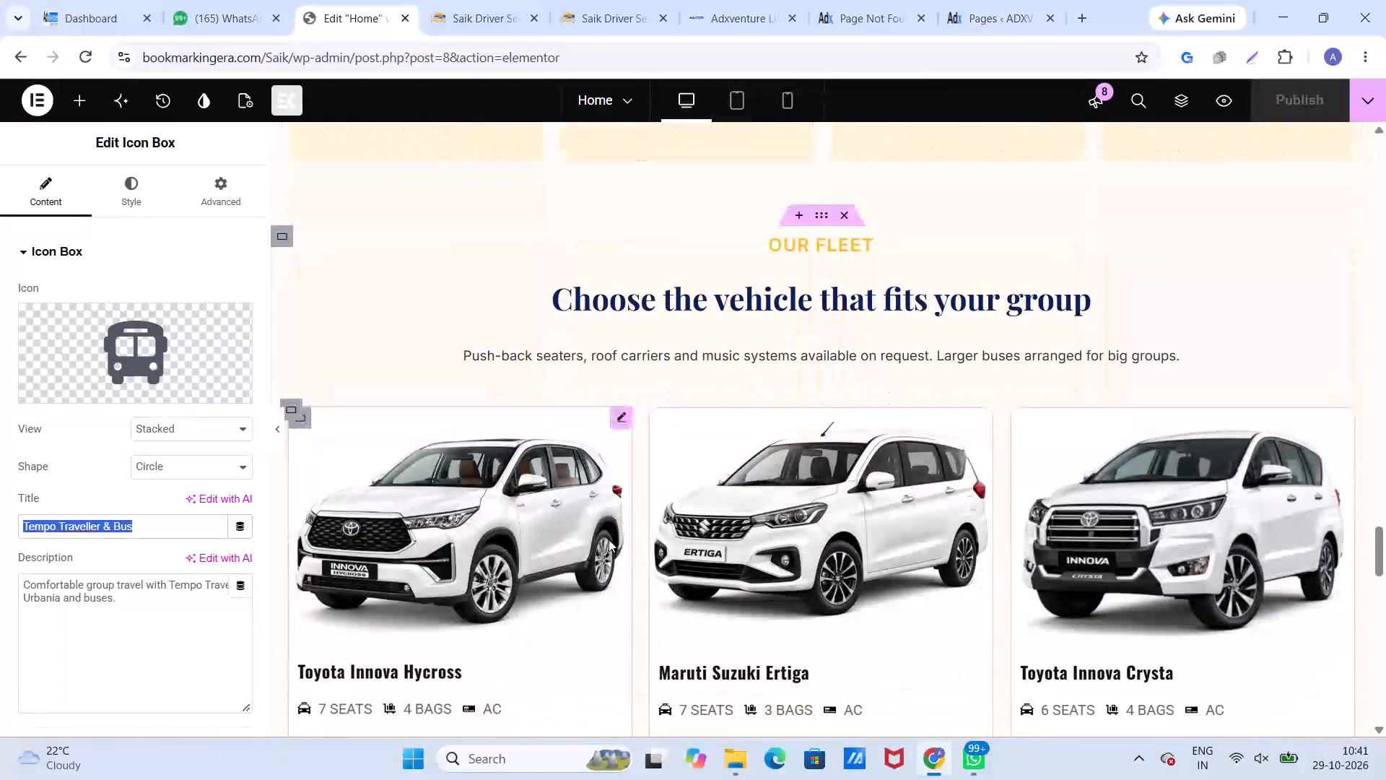
scroll(606, 547, down, 1)
click(704, 593)
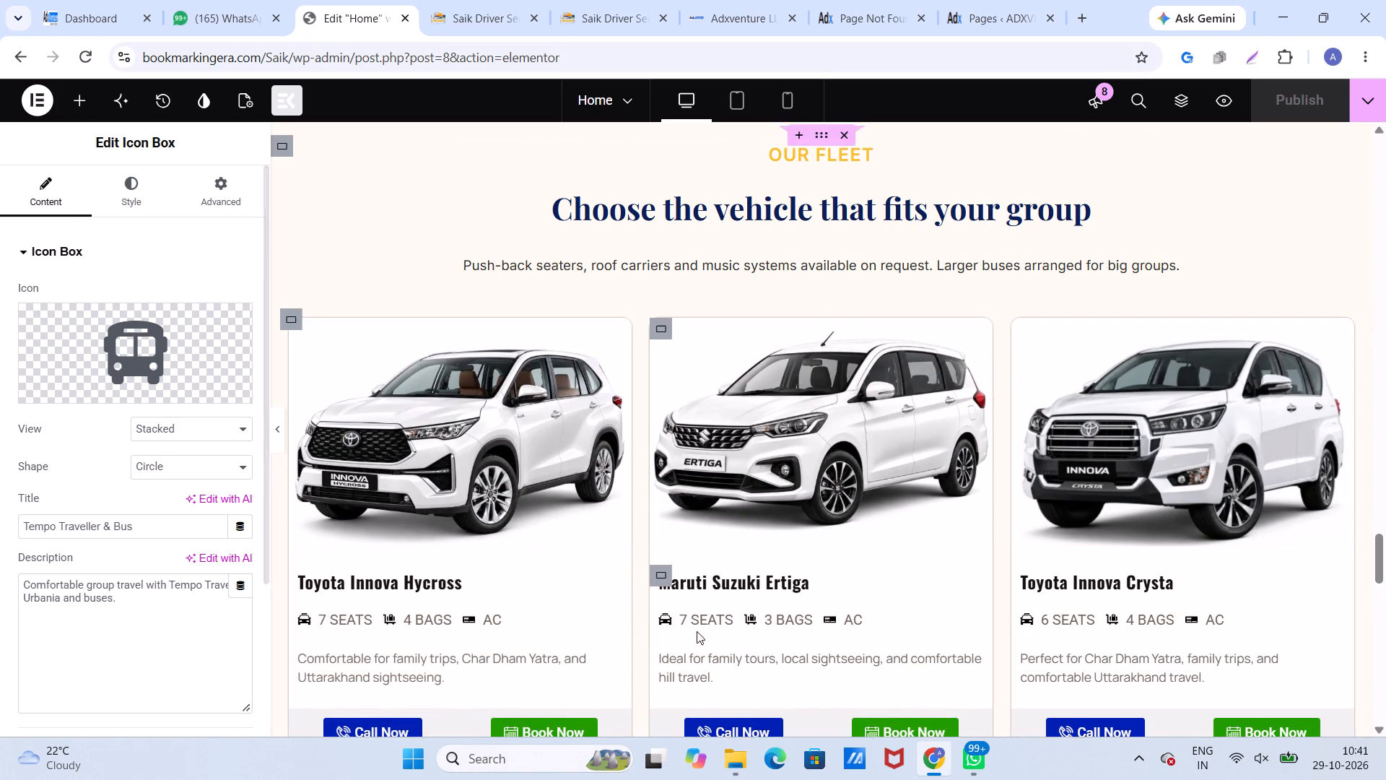
click(719, 584)
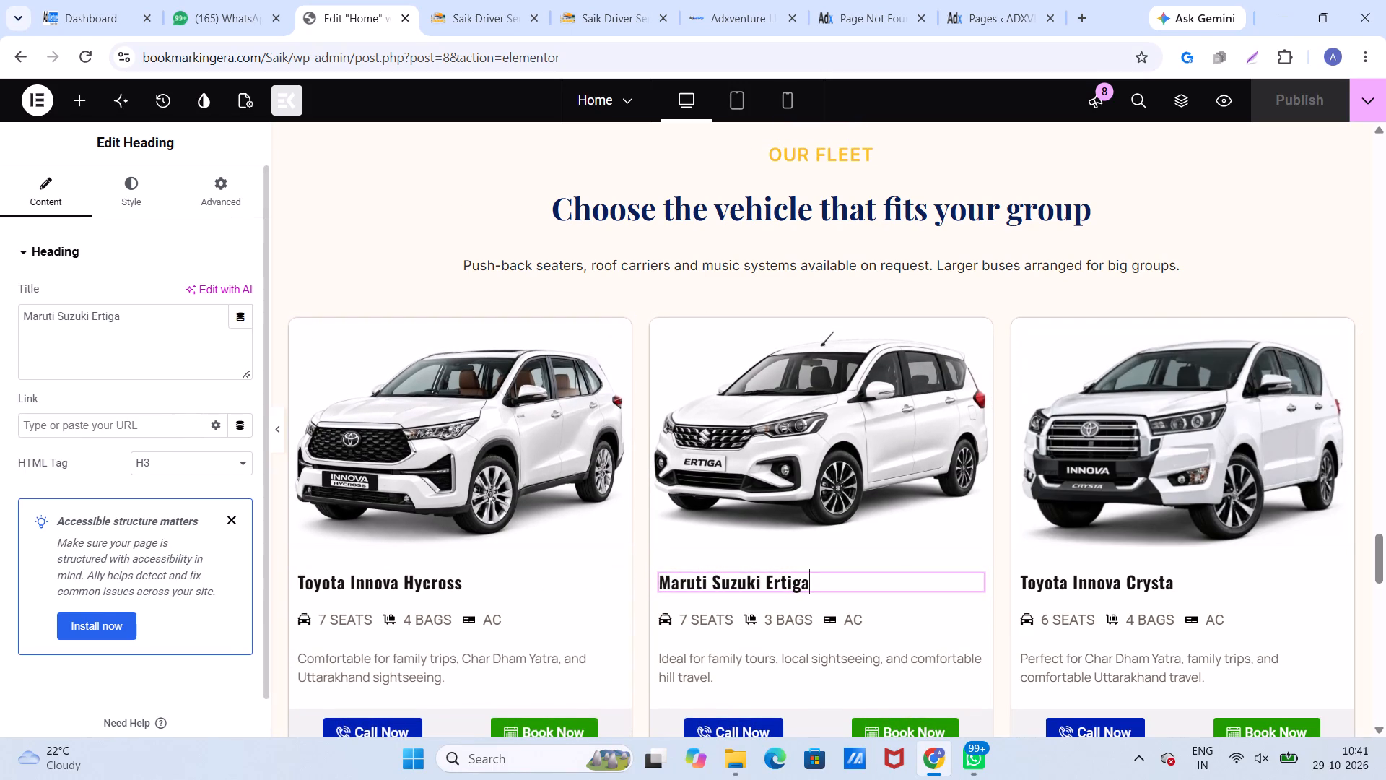
drag(158, 432, 22, 425)
drag(136, 313, 2, 307)
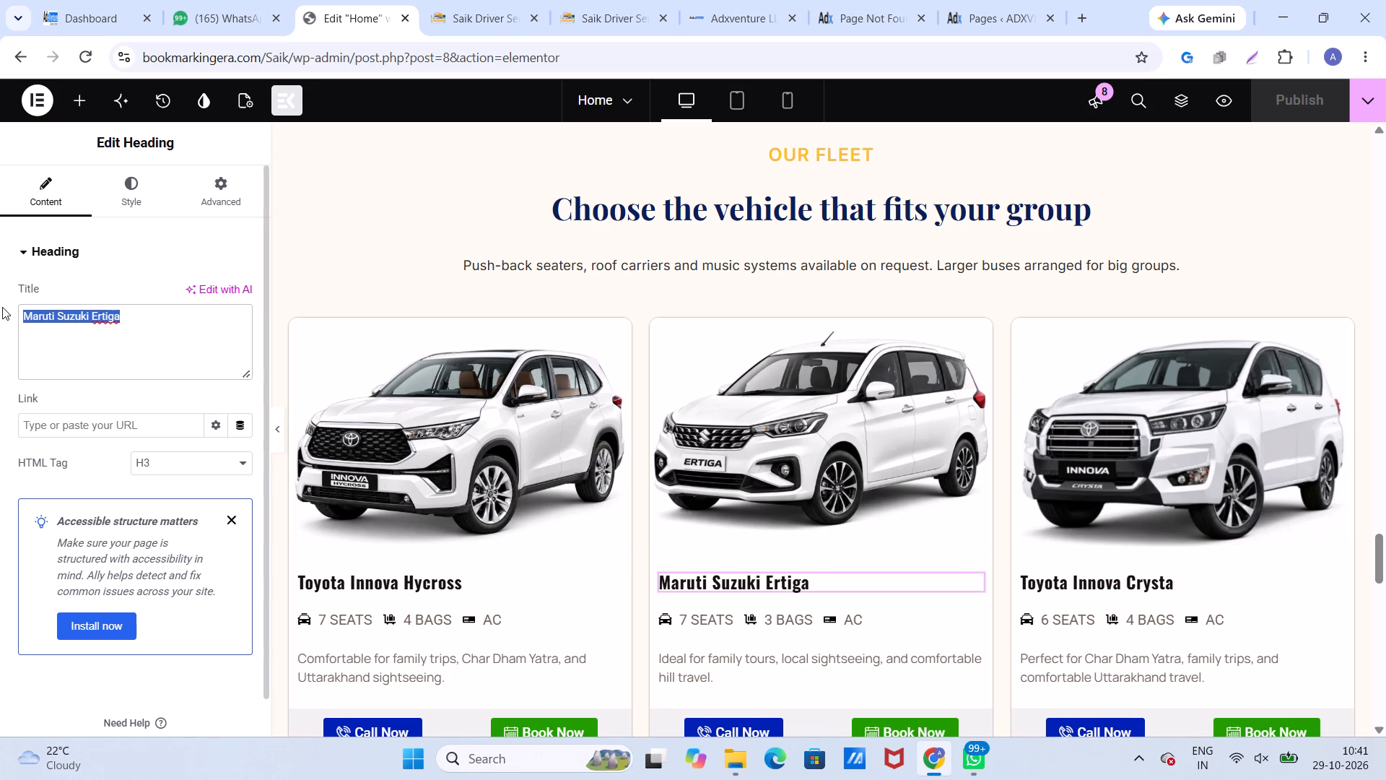
key(ctrl+c)
Replace the Tempo Traveller & Bus service card's title with the copied name Maruti Suzuki Ertiga.
scroll(757, 507, up, 12)
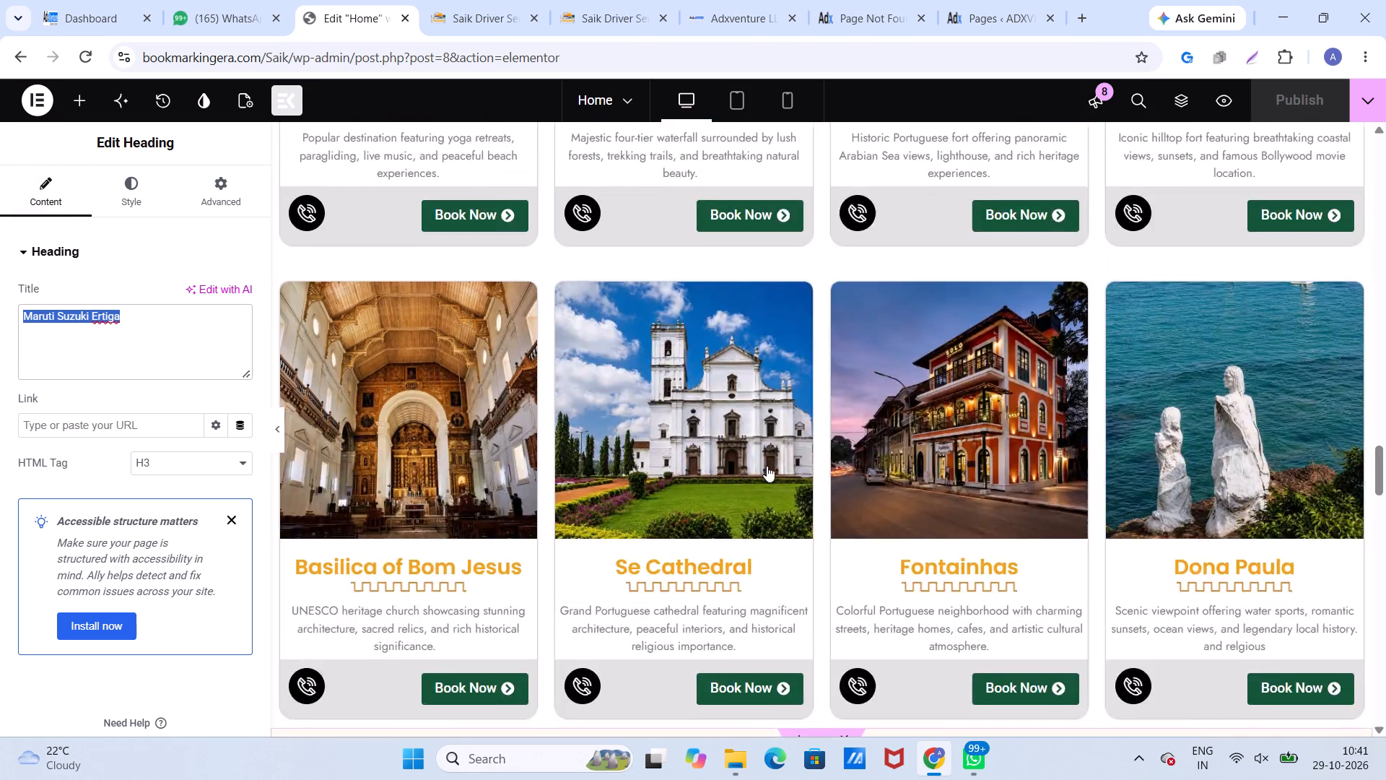
scroll(767, 466, up, 17)
scroll(767, 466, up, 5)
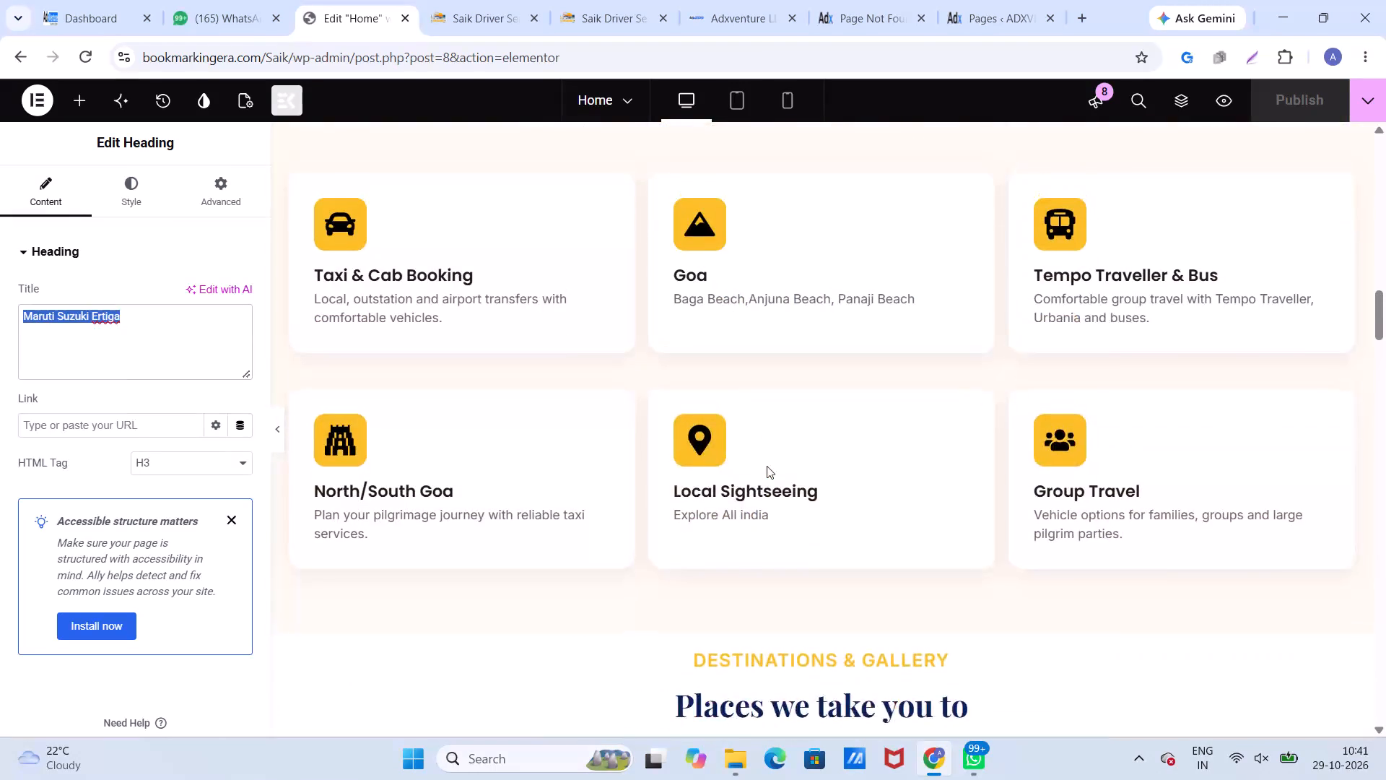
click(1068, 349)
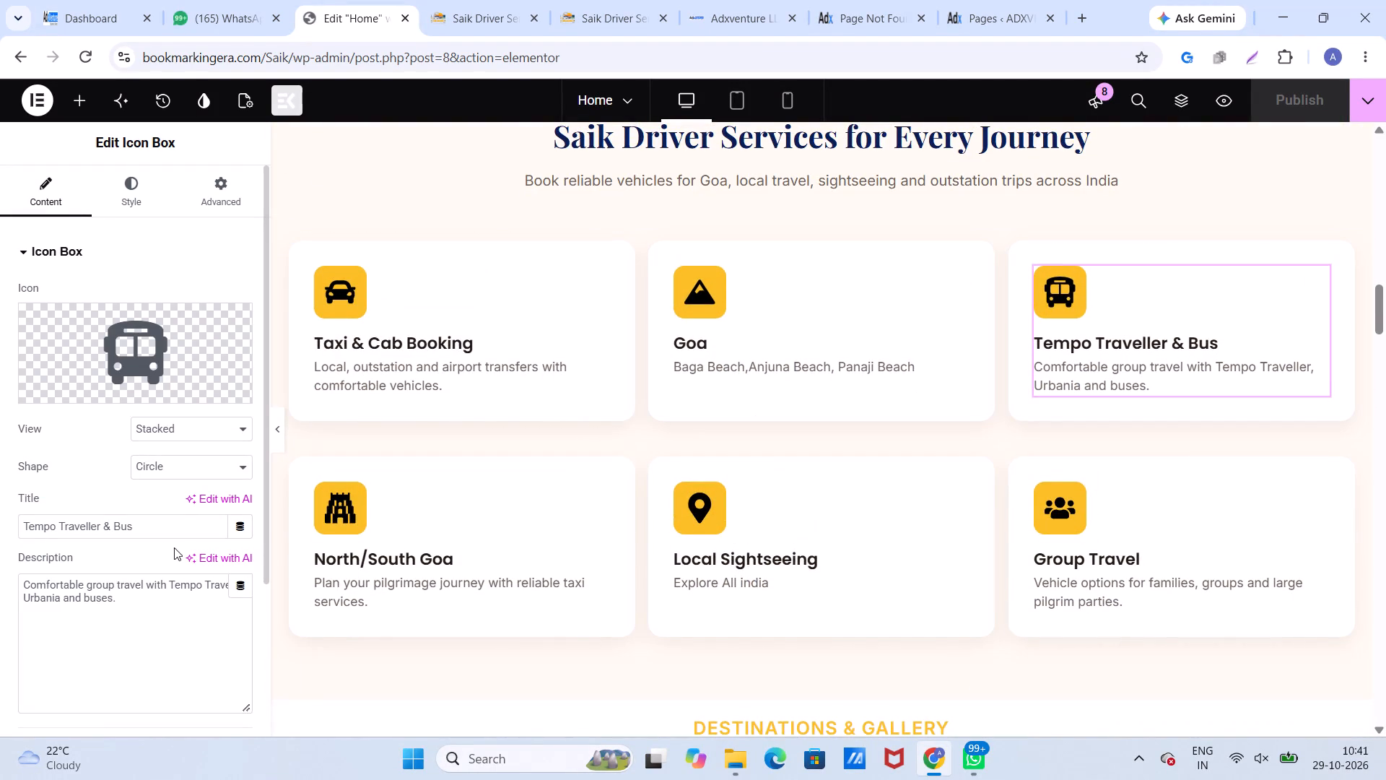
drag(162, 518, 0, 517)
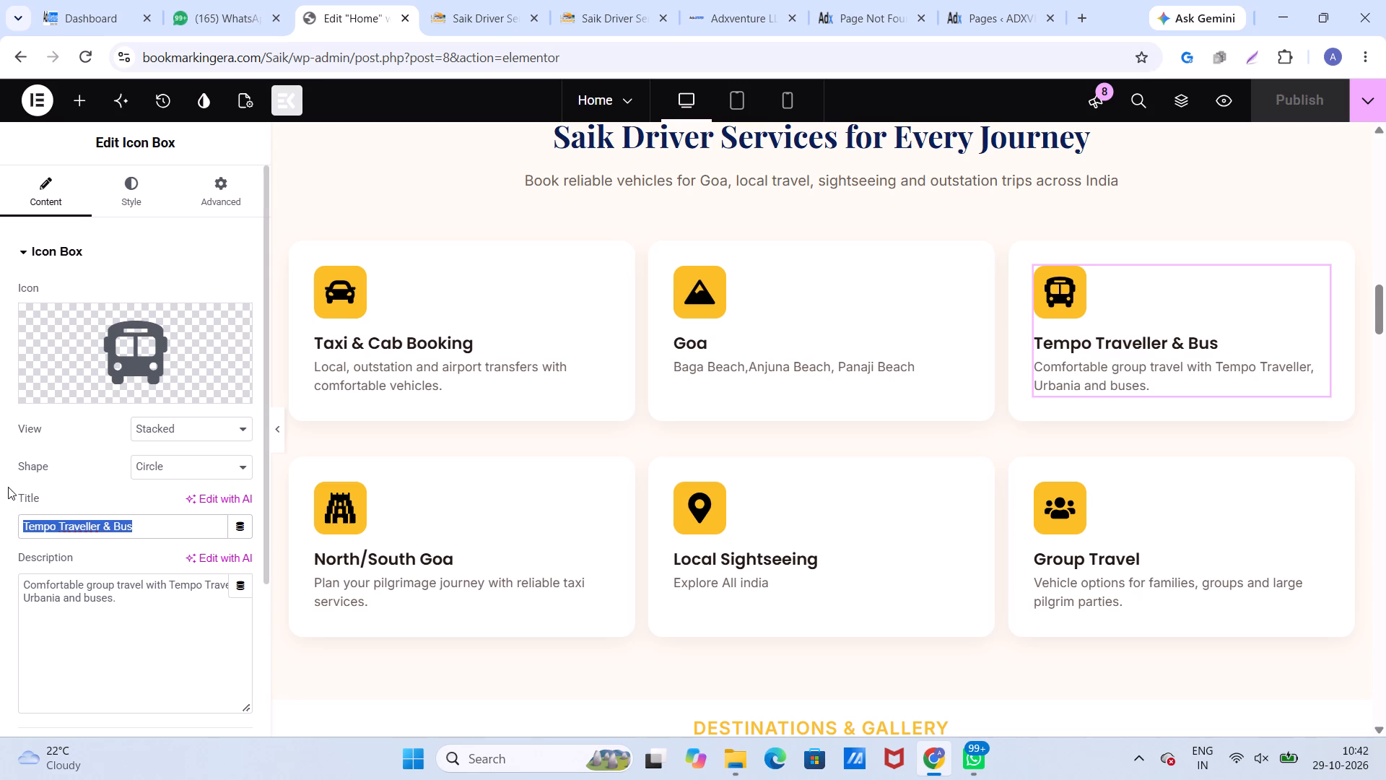
key(ctrl+v)
Search the icon library for "car" and replace the Maruti Suzuki Ertiga card's bus icon with the solid front-view car.
click(147, 361)
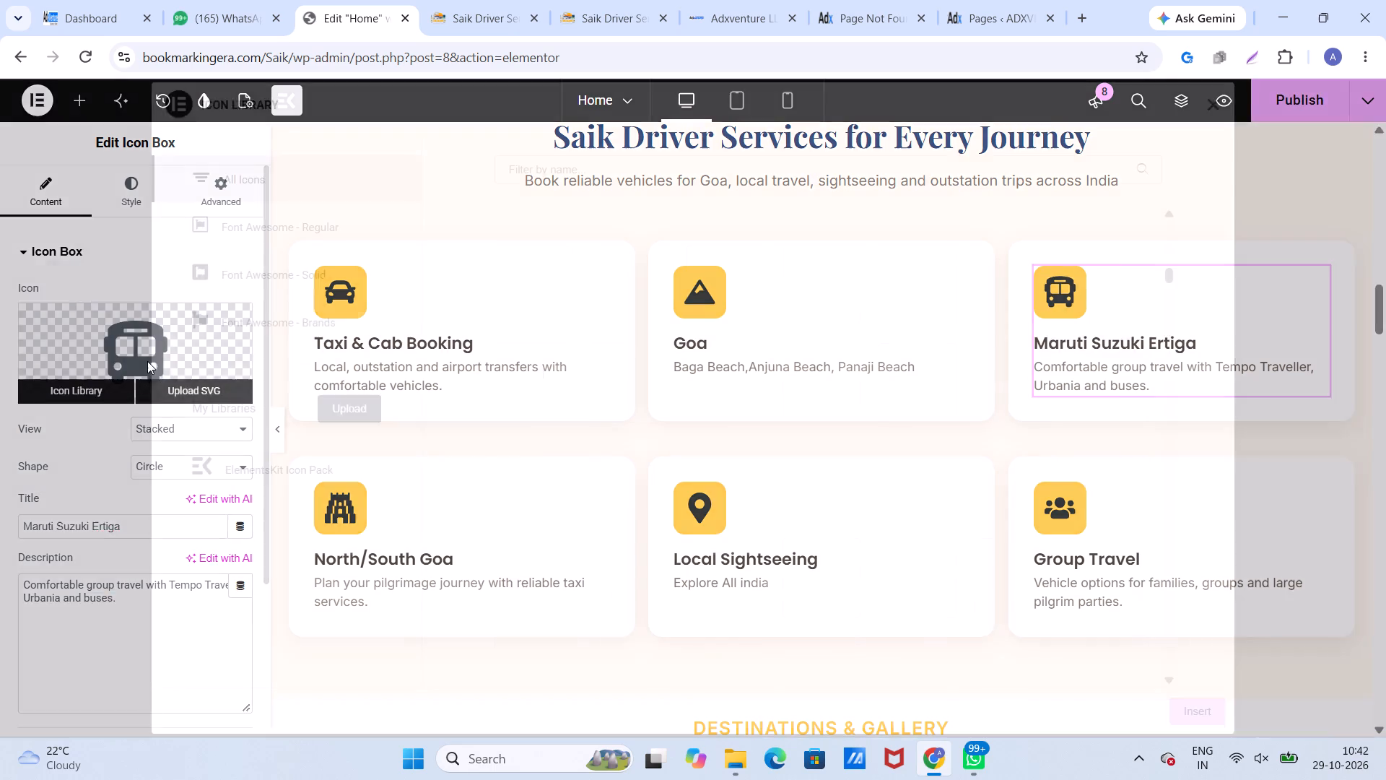
click(674, 174)
text(car)
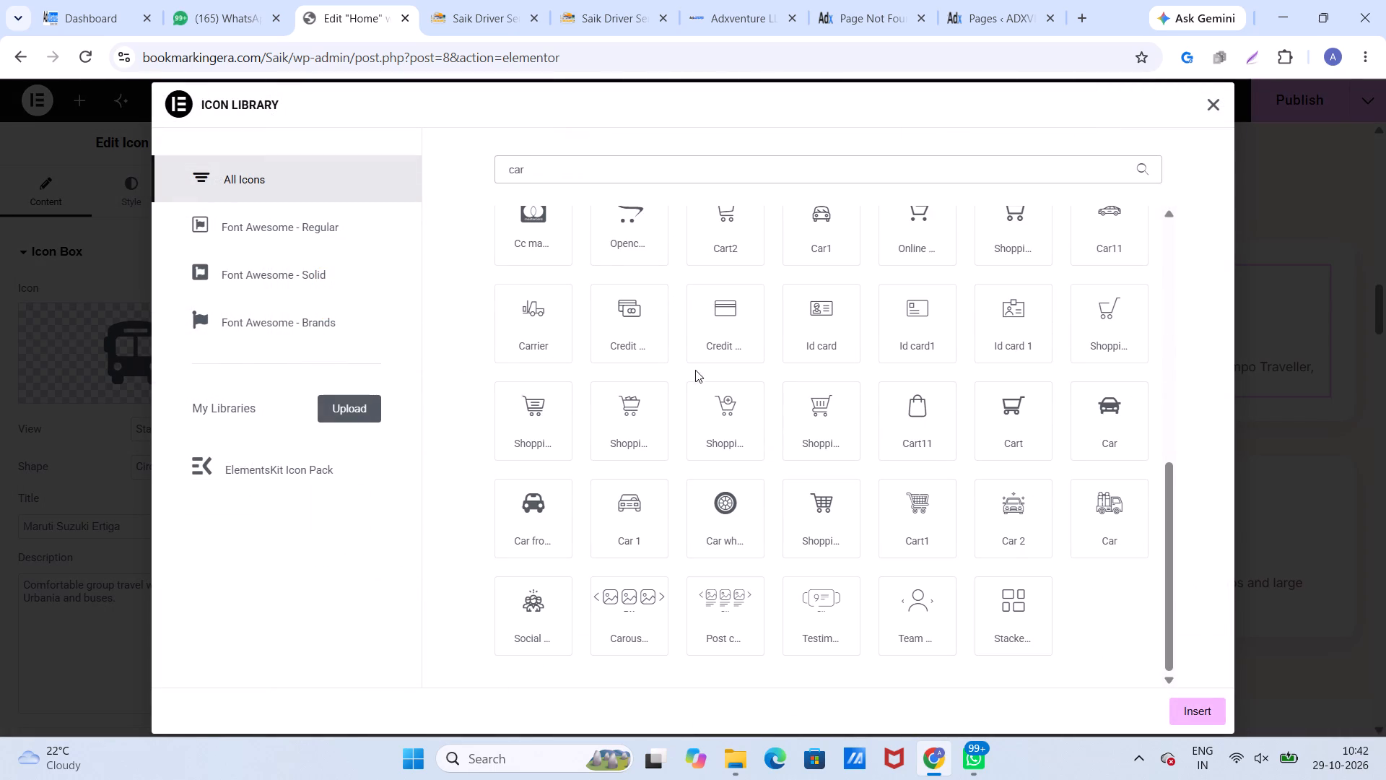
click(650, 505)
click(540, 540)
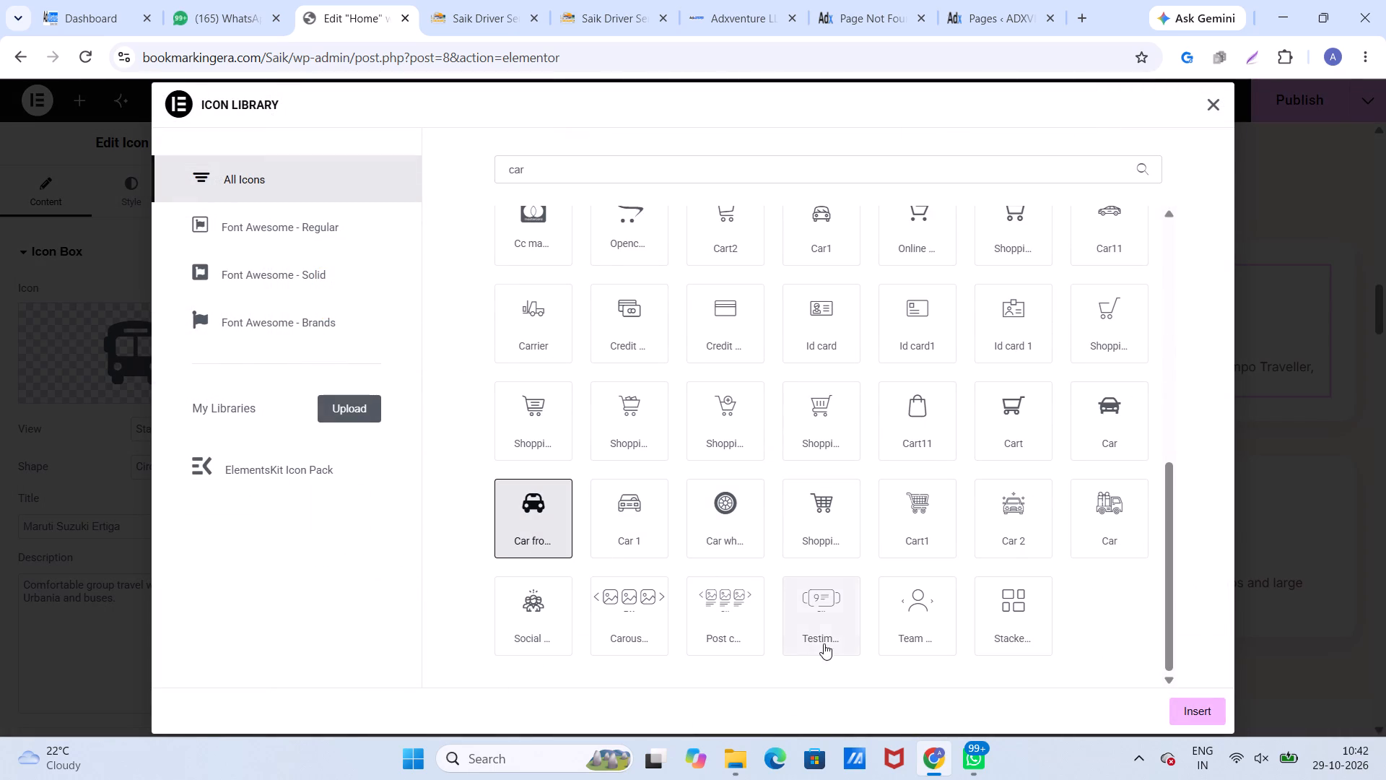
click(1208, 701)
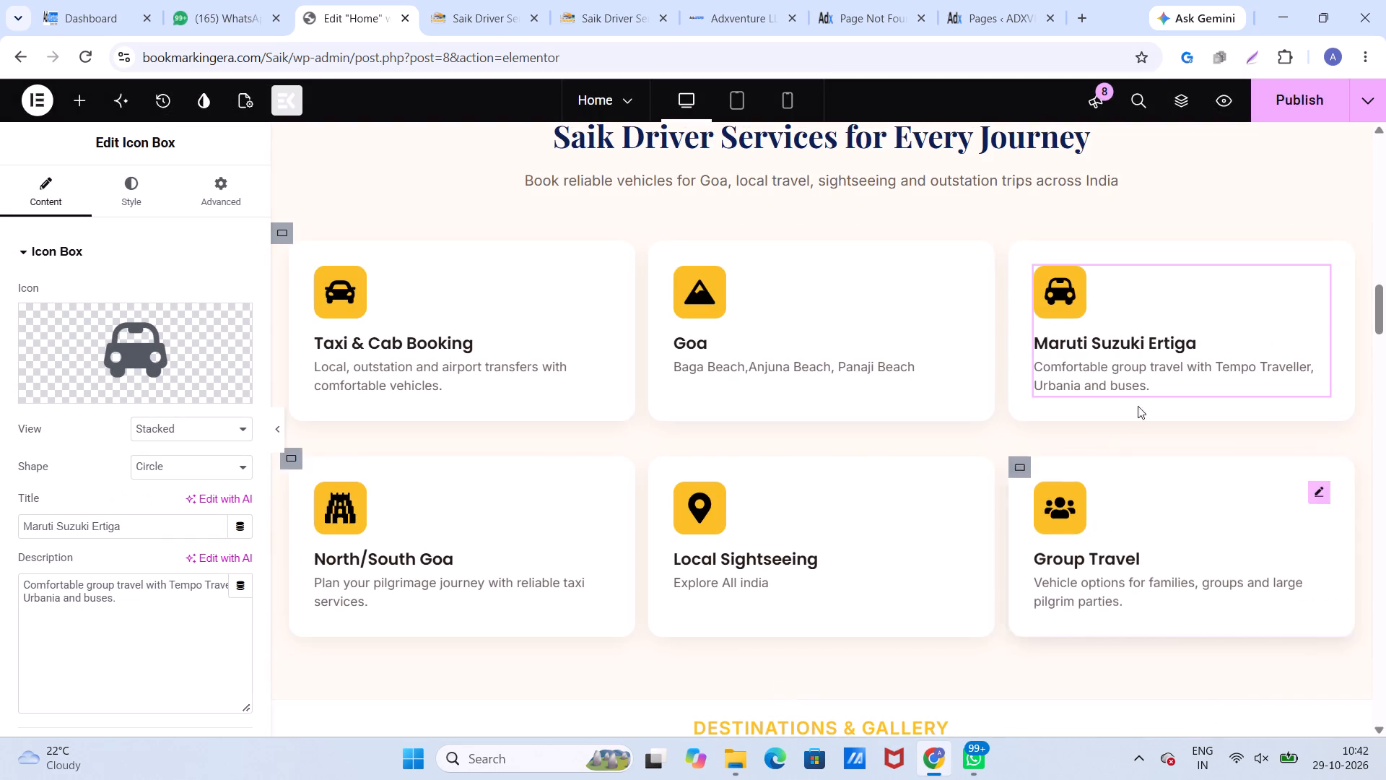
Change the Maruti Suzuki Ertiga card's description to "Comfortable group travel with Maruti Suzuki Ertiga.".
click(1213, 369)
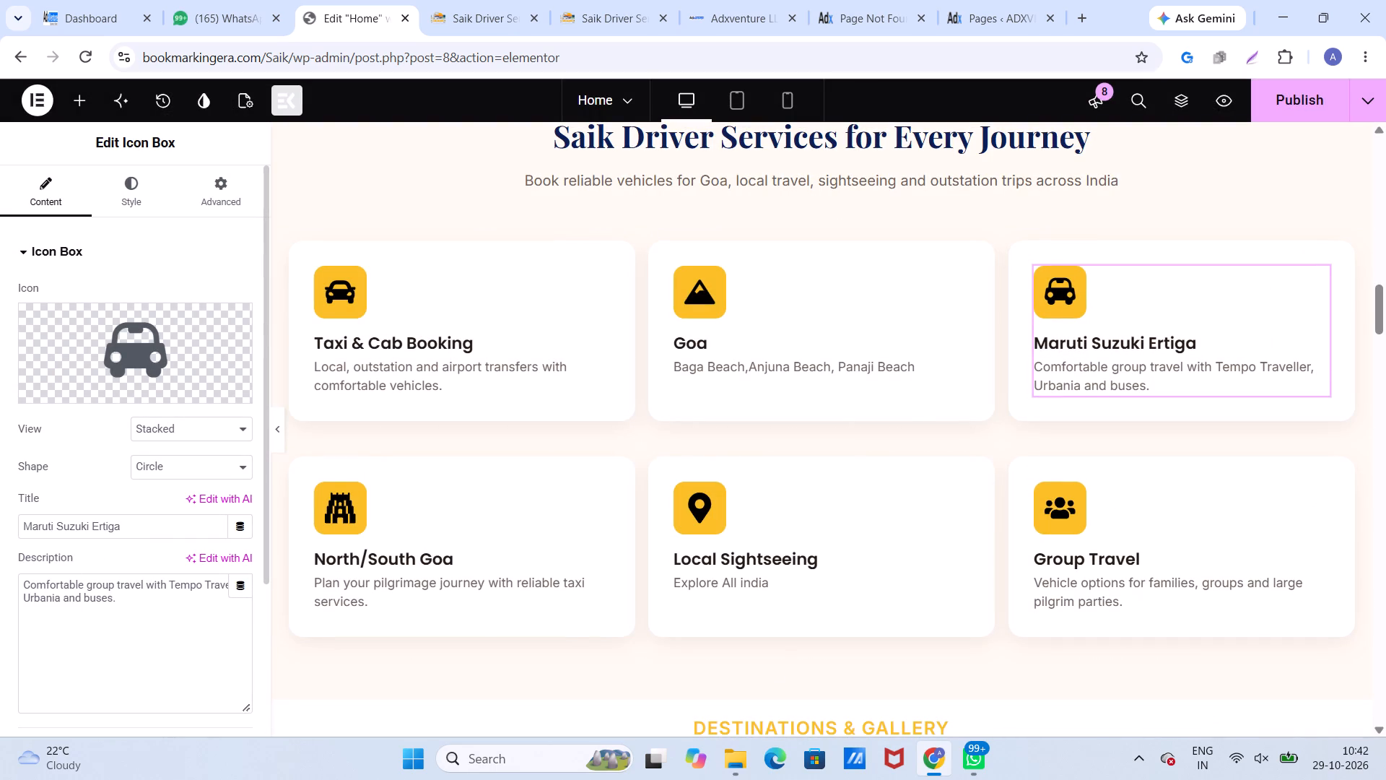
drag(169, 580, 111, 607)
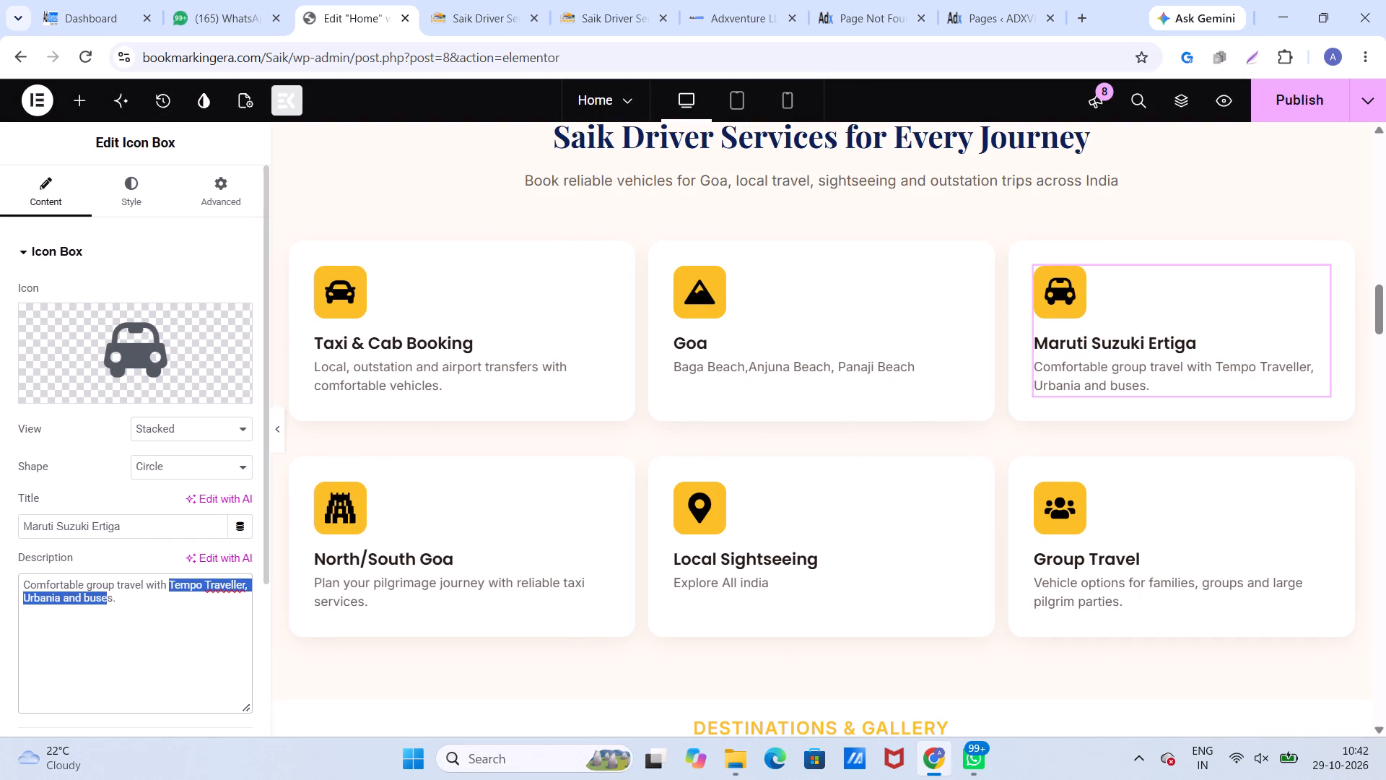
drag(111, 607, 113, 601)
key(BackSpace)
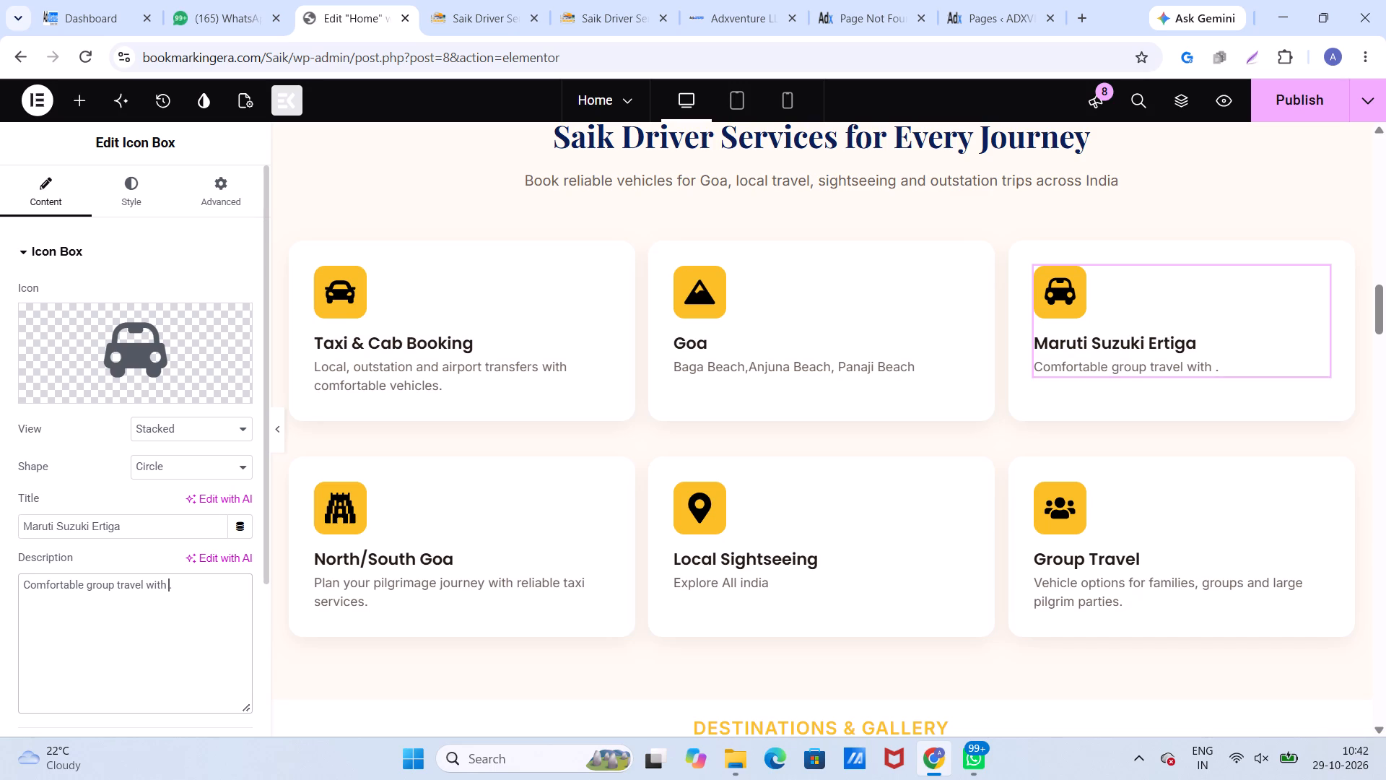
key(ctrl+v)
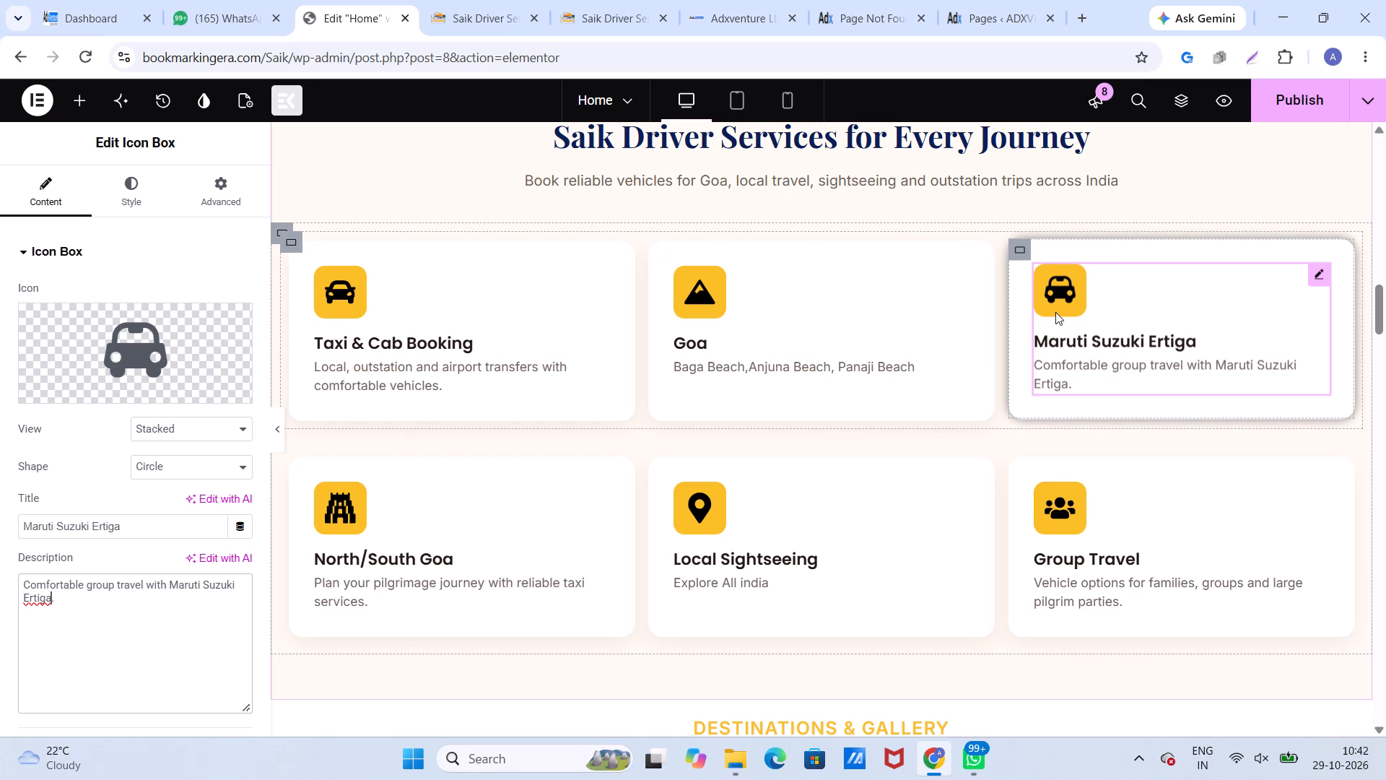
Try to publish the updated Home page, repeating the attempt and looking over its sections in between.
click(1278, 101)
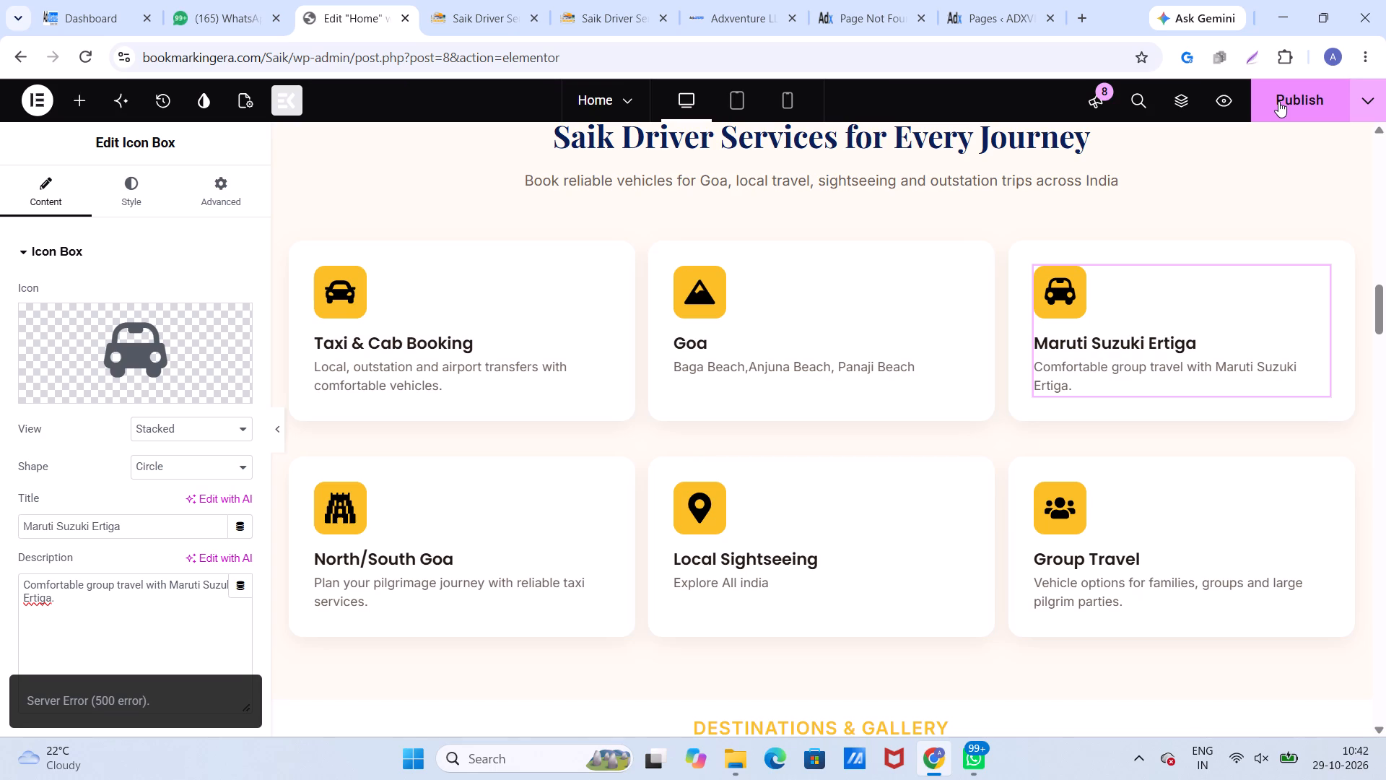
click(1284, 100)
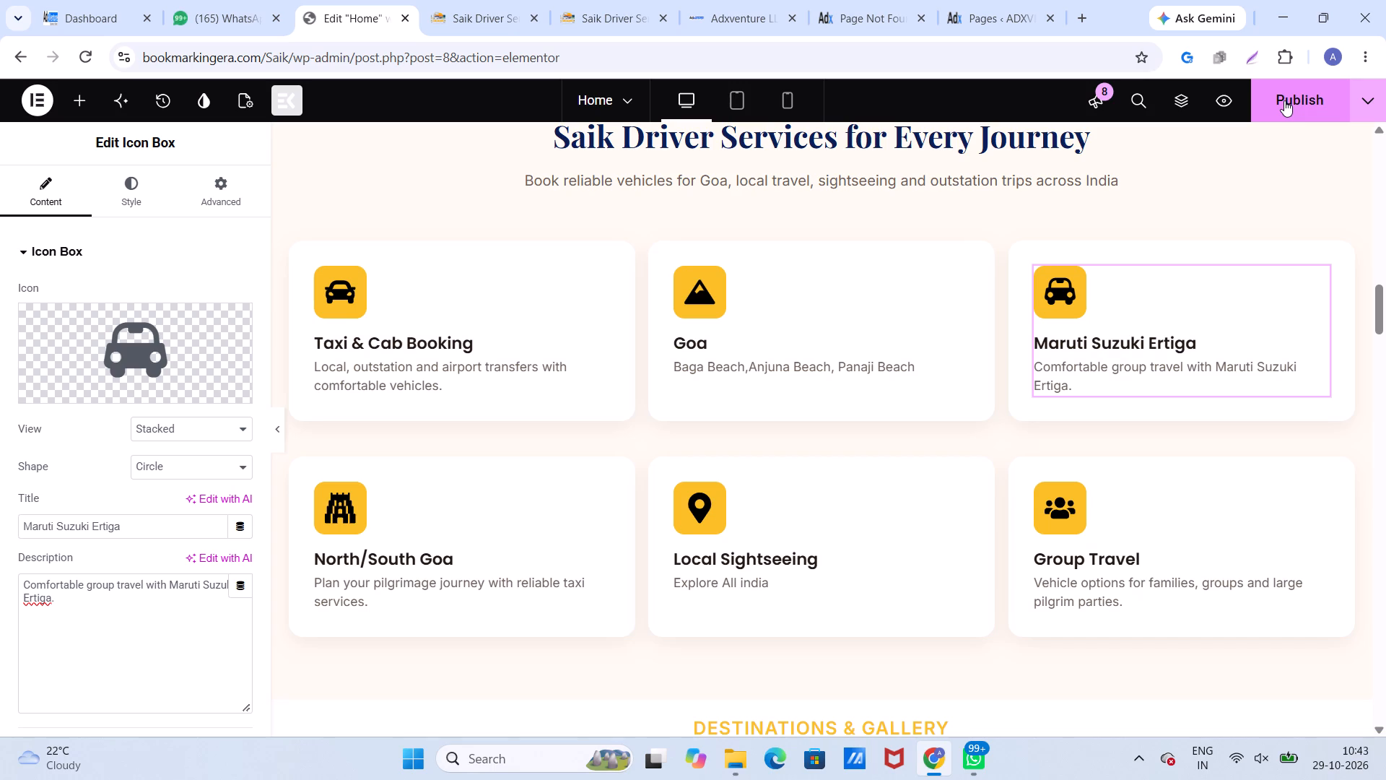
scroll(1041, 377, down, 9)
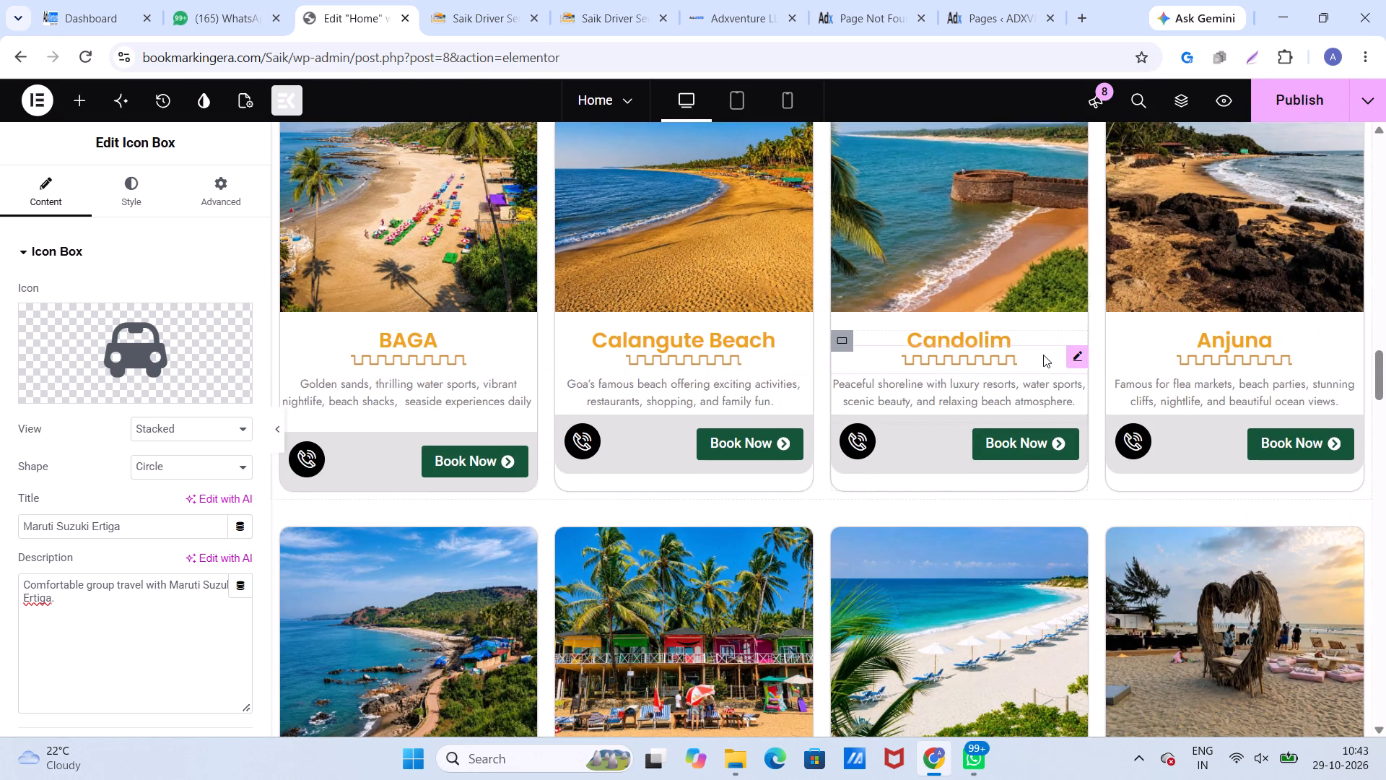
scroll(1043, 344, down, 2)
scroll(1043, 344, up, 12)
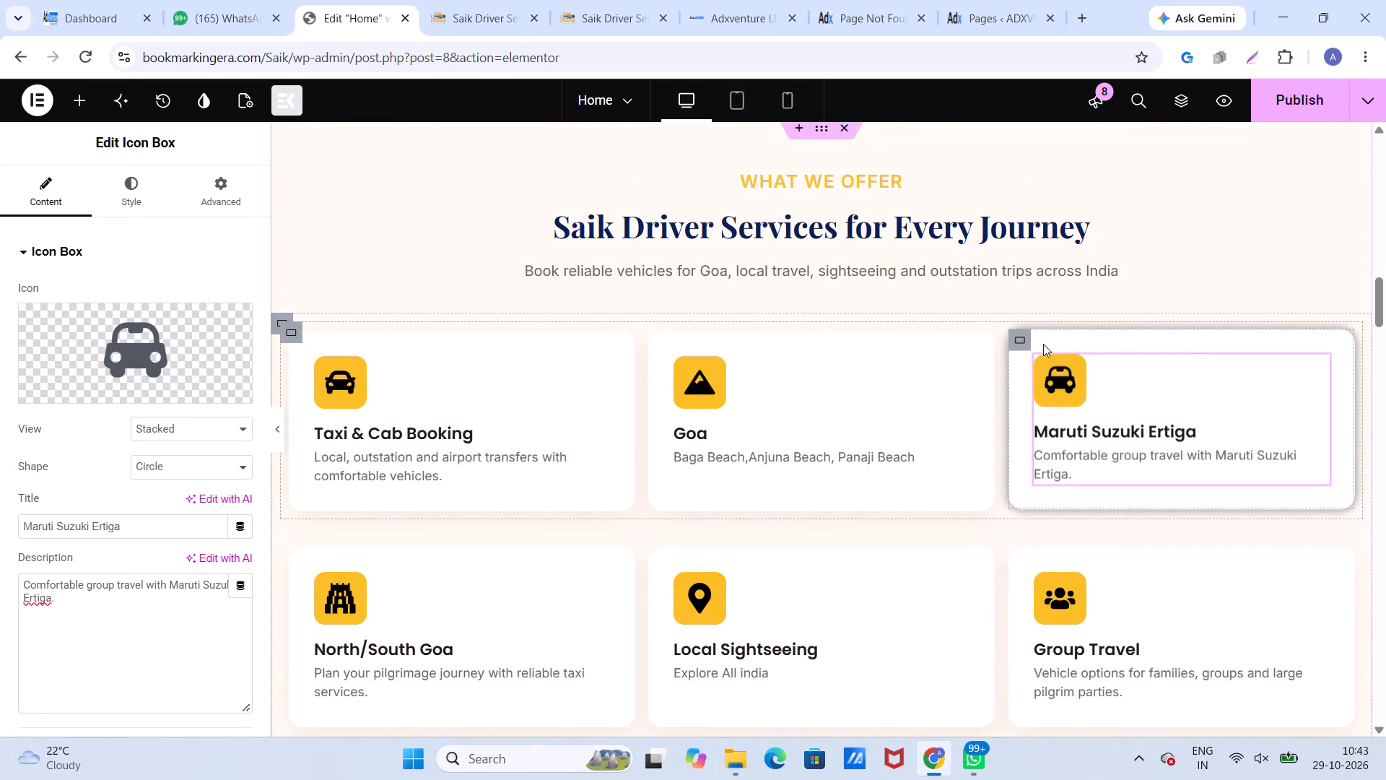
scroll(1043, 344, down, 6)
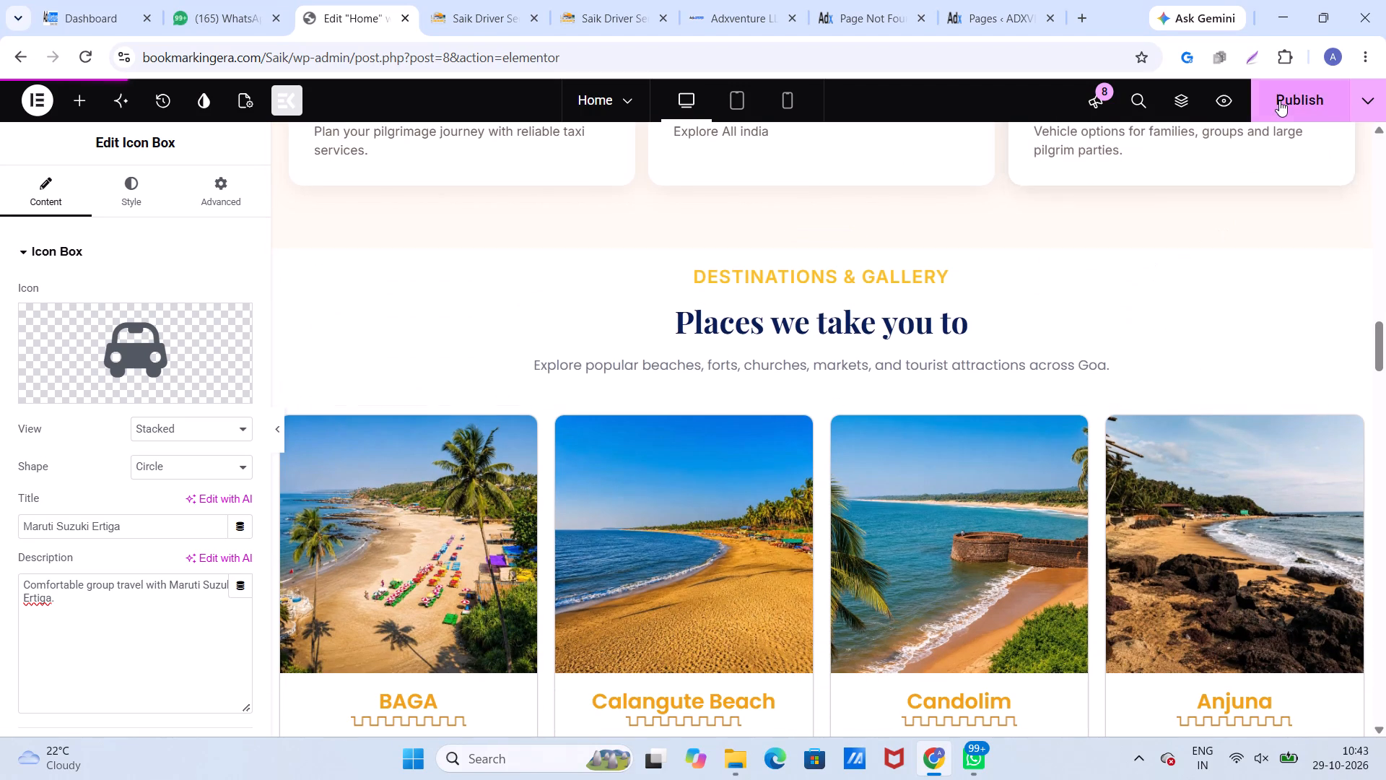
click(1279, 100)
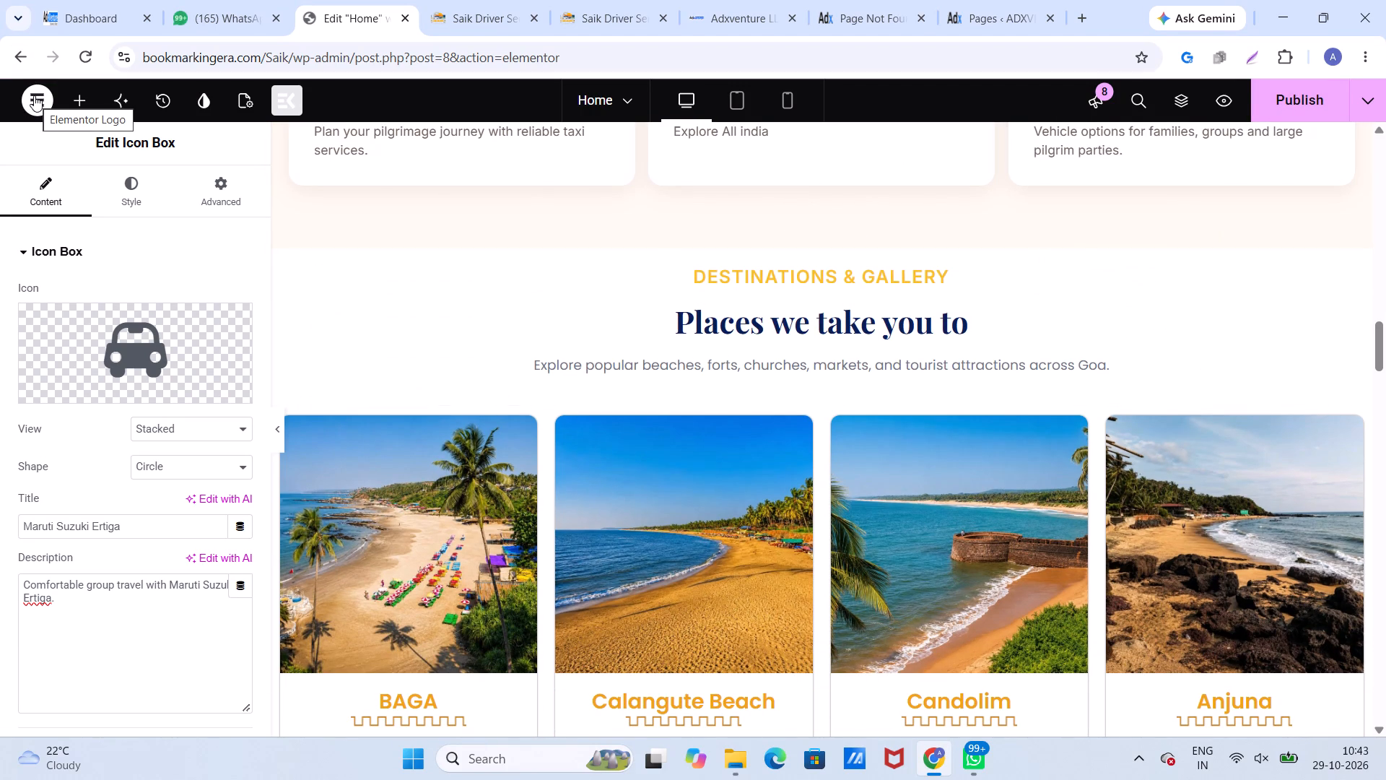
scroll(658, 366, up, 12)
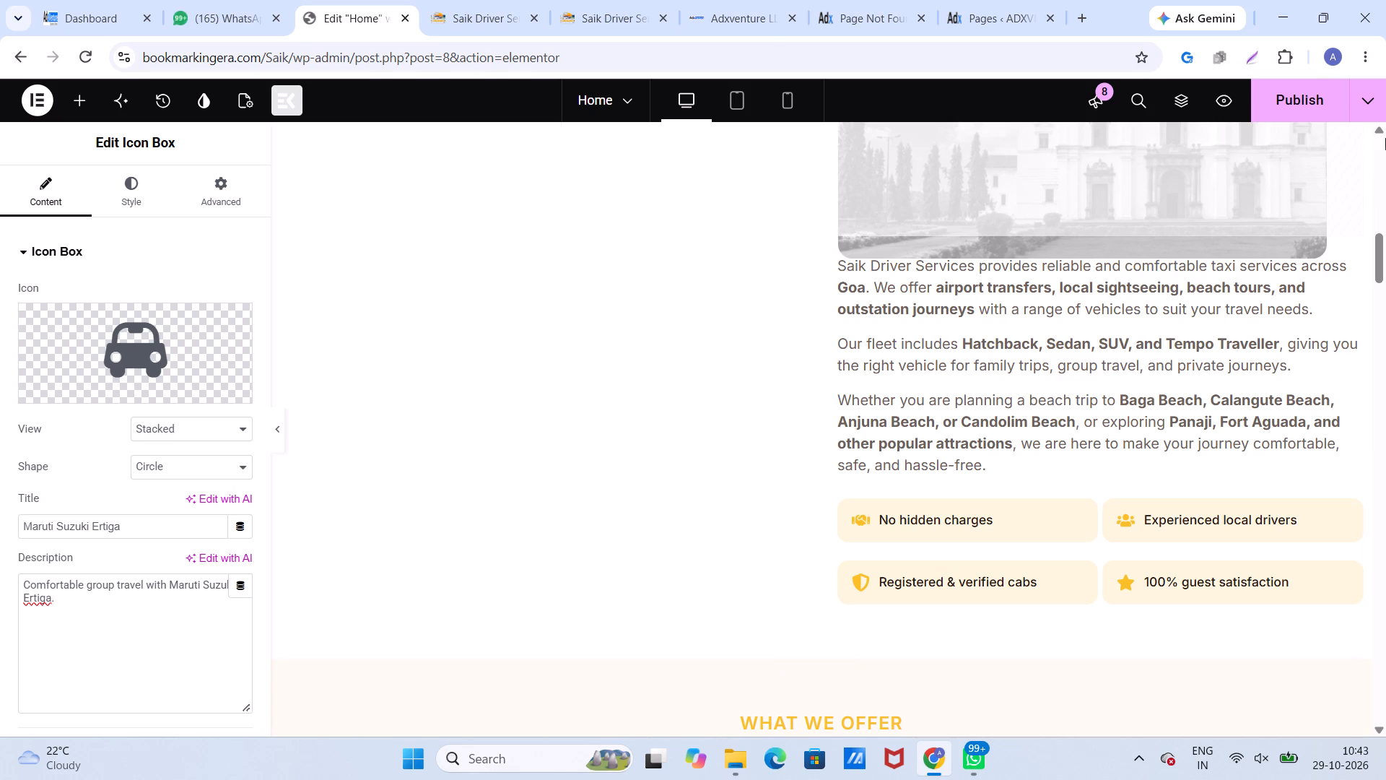
click(1284, 96)
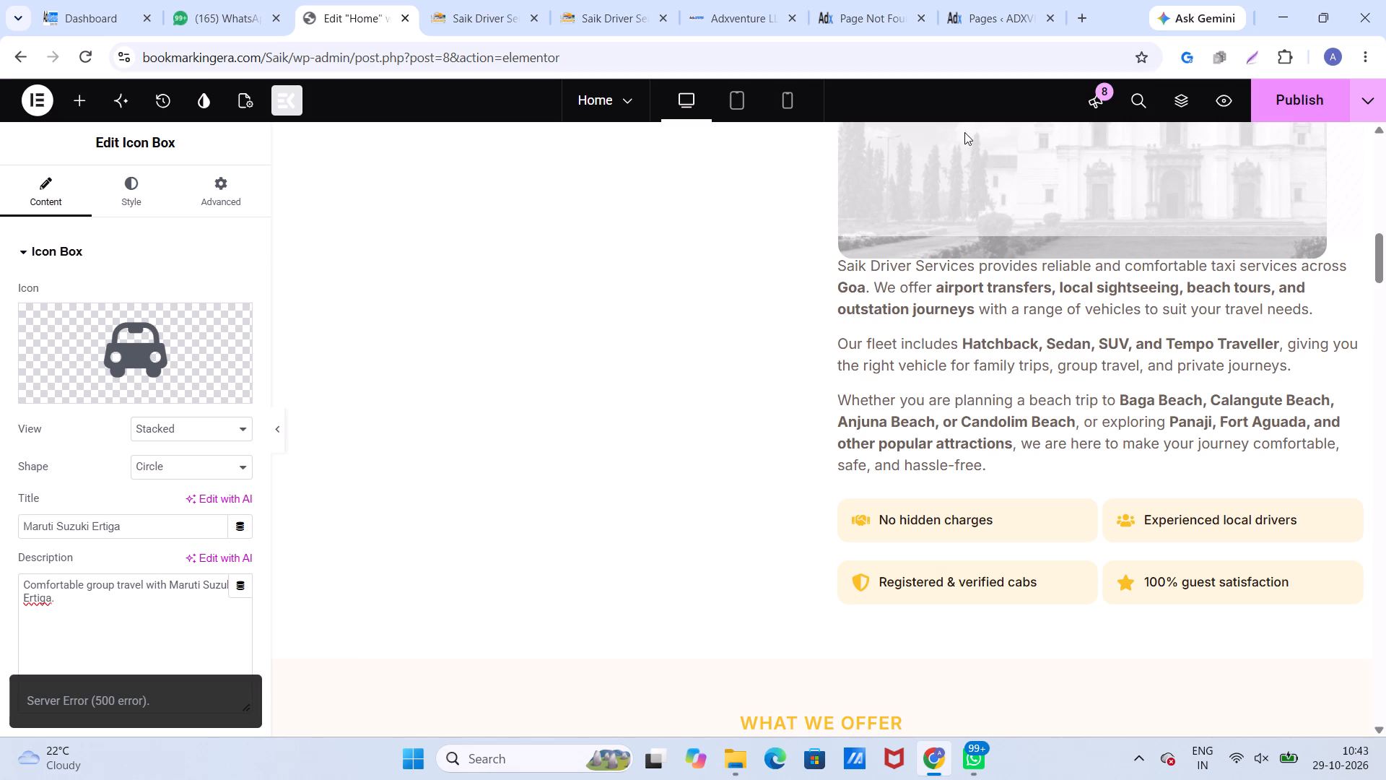
Reload the Home page preview and review its sections from the About Us content through services, destinations and vehicles to the testimonials.
click(476, 19)
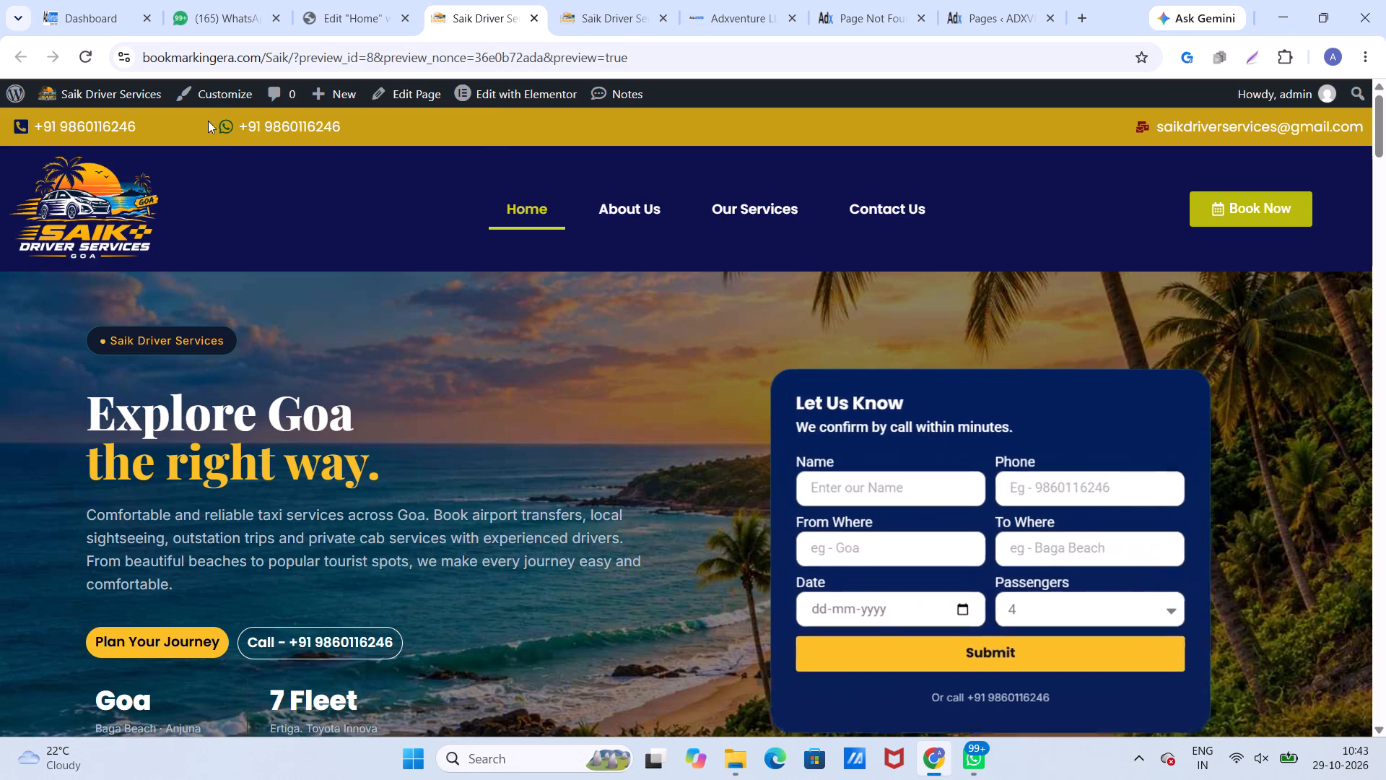
click(89, 59)
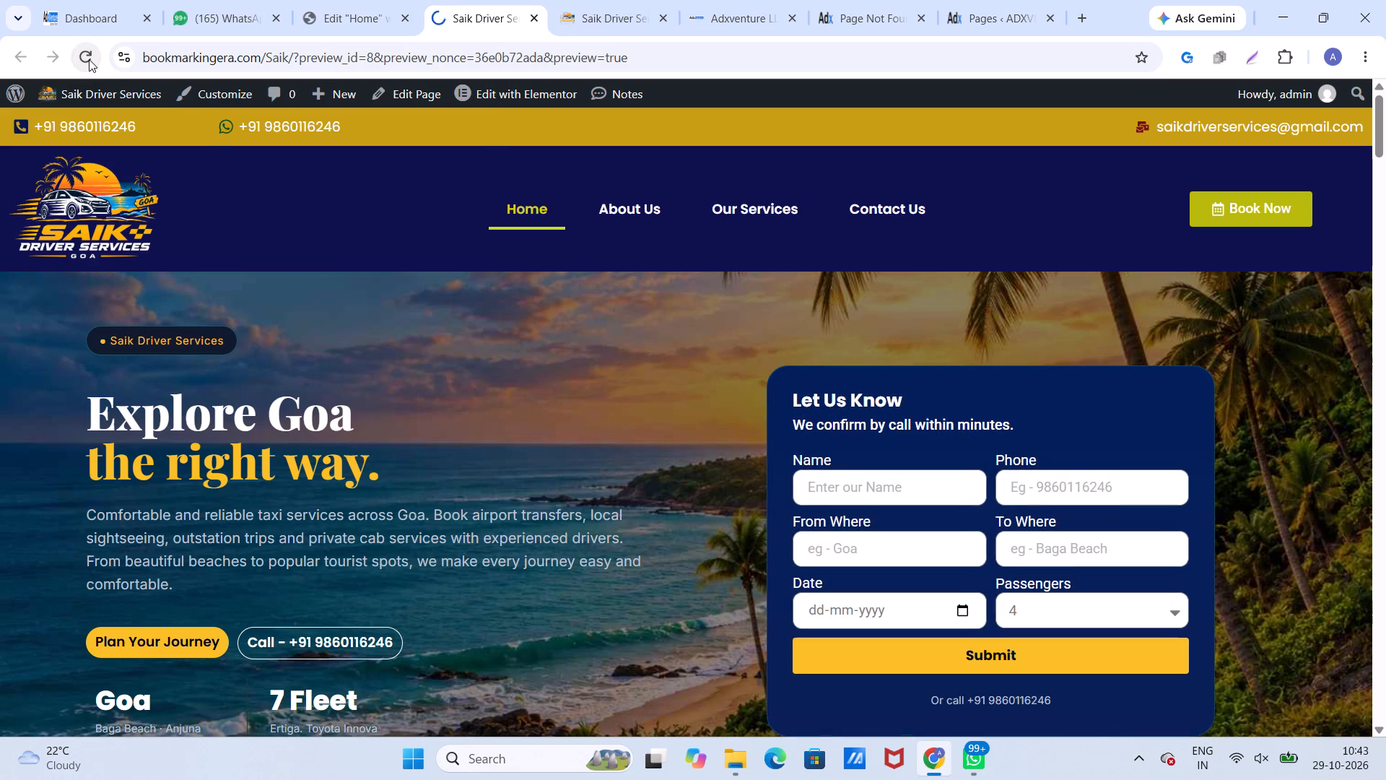
scroll(463, 363, down, 11)
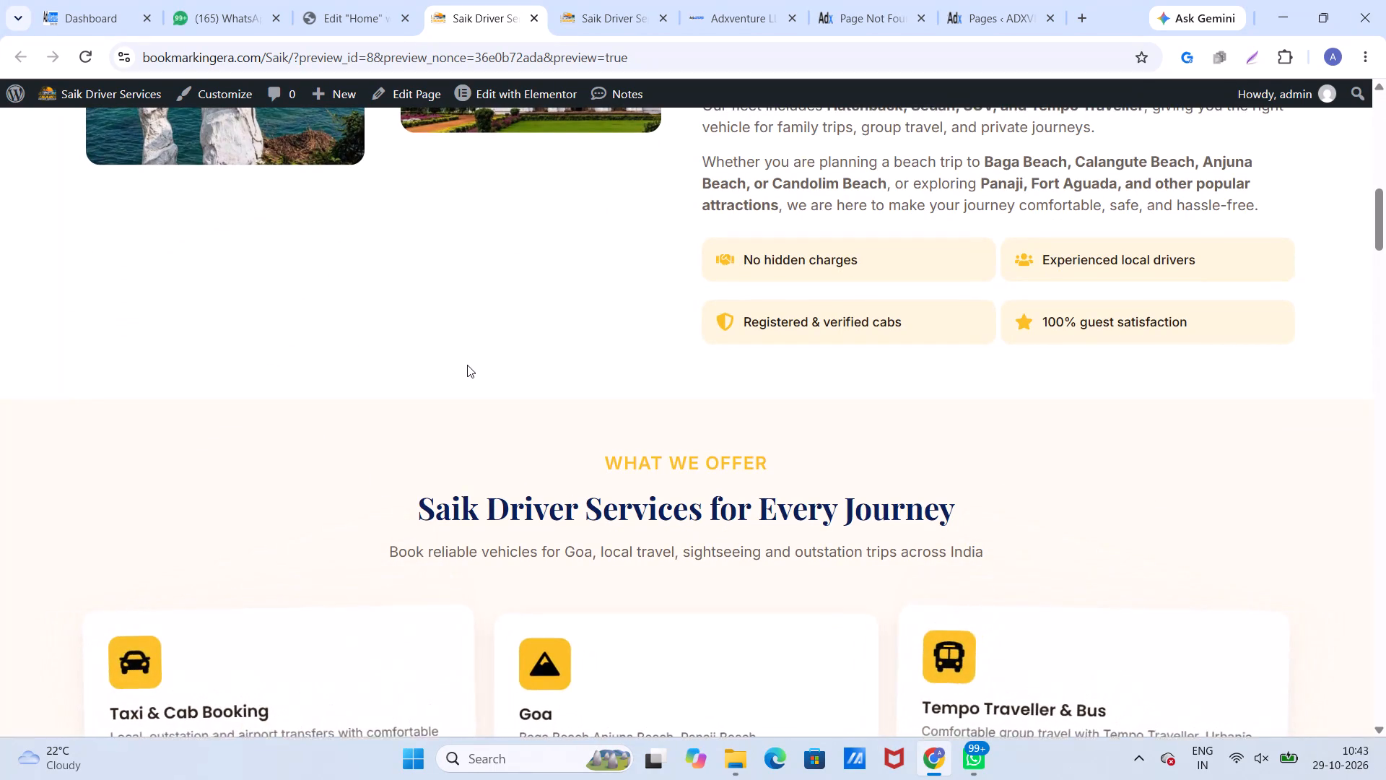
scroll(468, 364, down, 1)
scroll(468, 364, up, 1)
scroll(468, 364, down, 8)
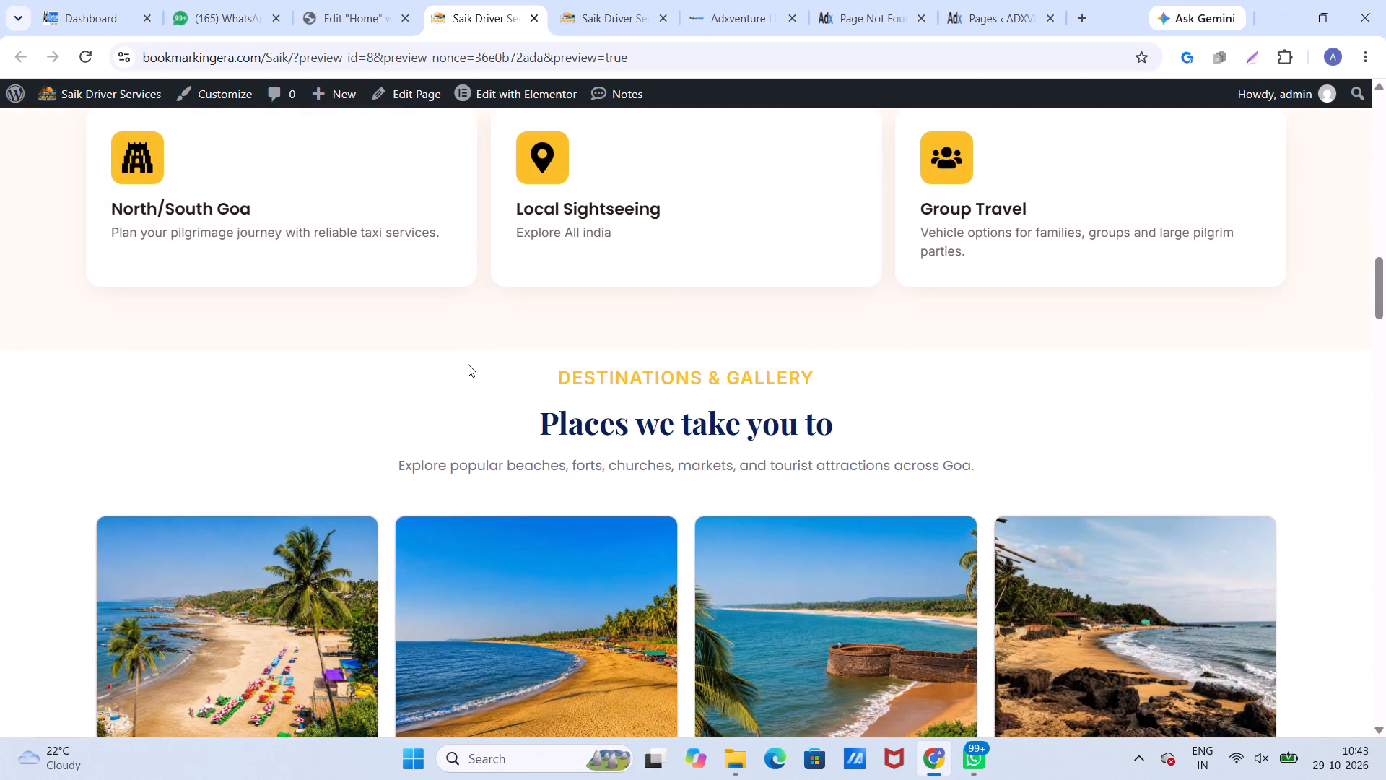
scroll(468, 364, down, 3)
scroll(468, 364, up, 1)
scroll(468, 364, down, 12)
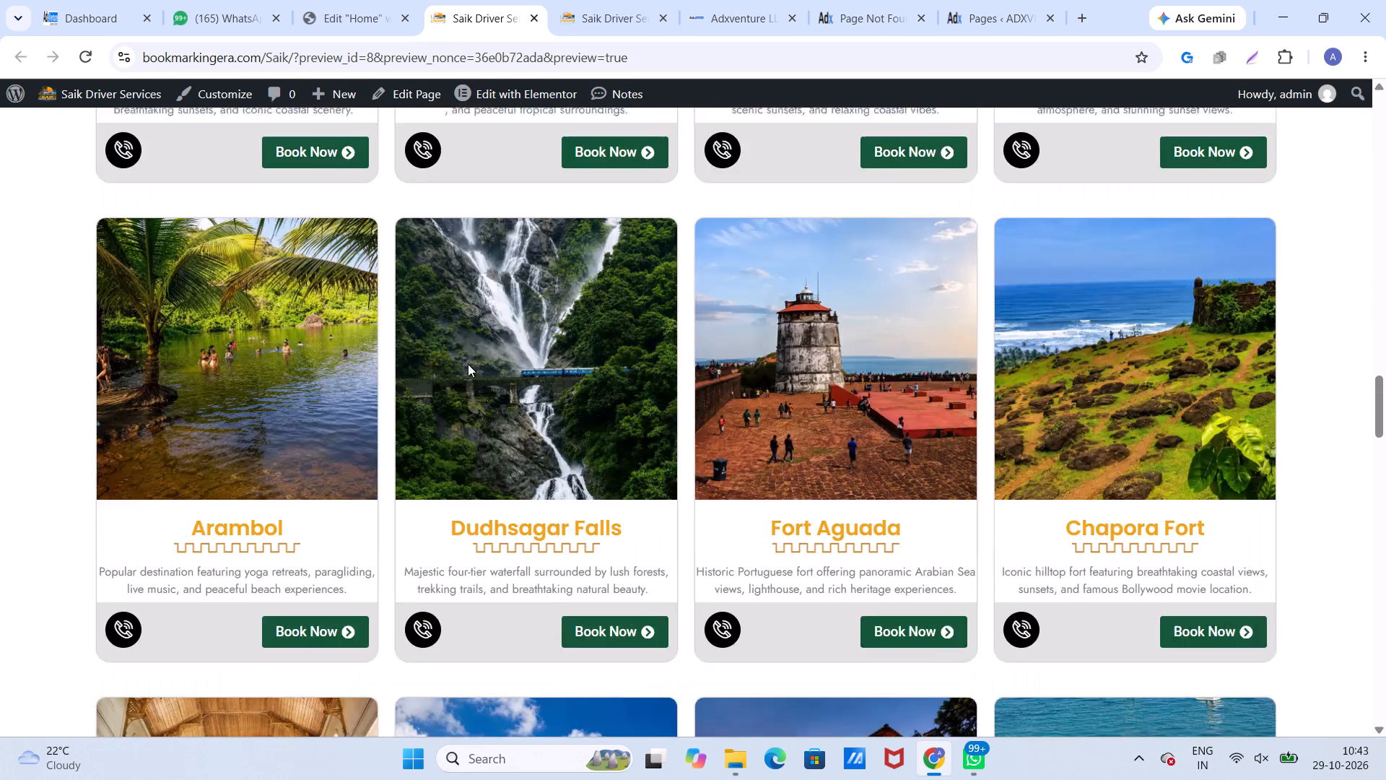
scroll(468, 364, down, 13)
scroll(468, 364, up, 1)
scroll(468, 364, down, 8)
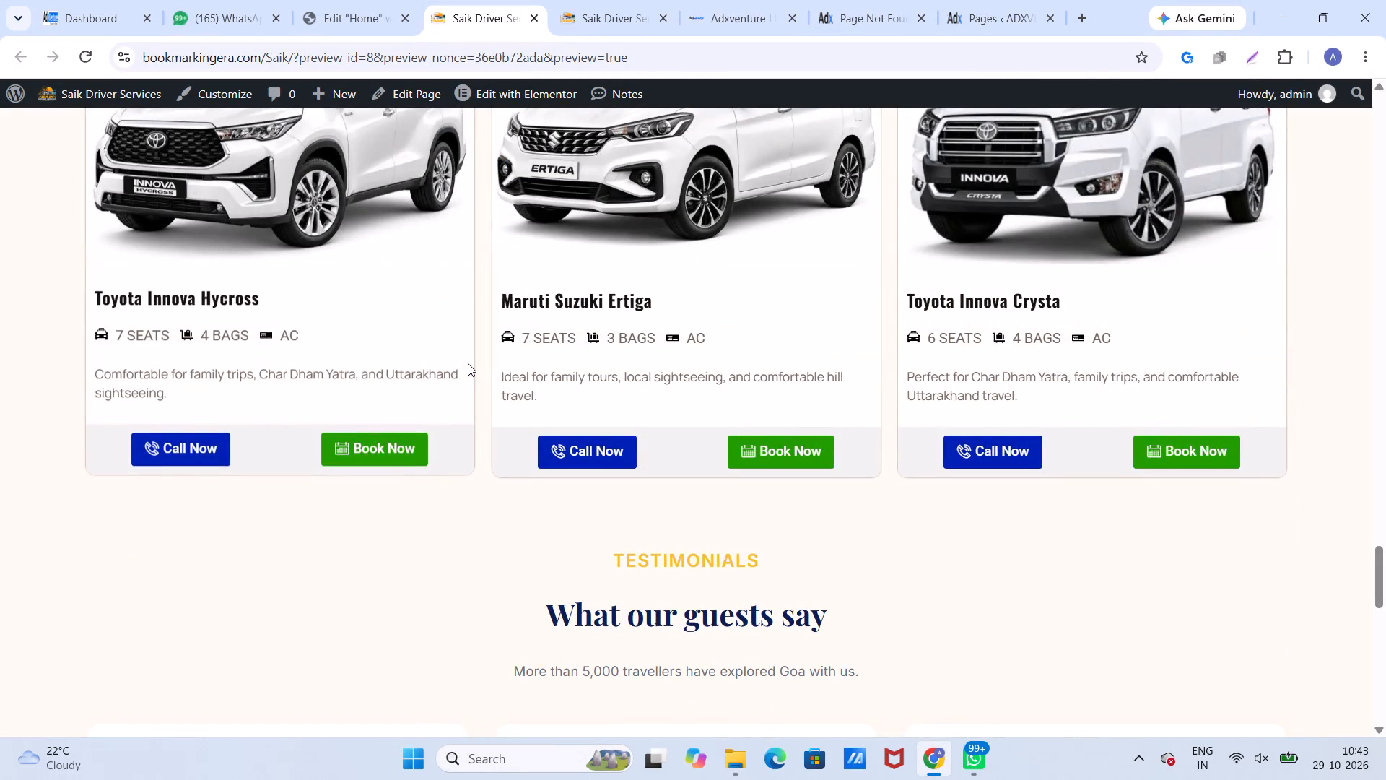
scroll(468, 361, down, 5)
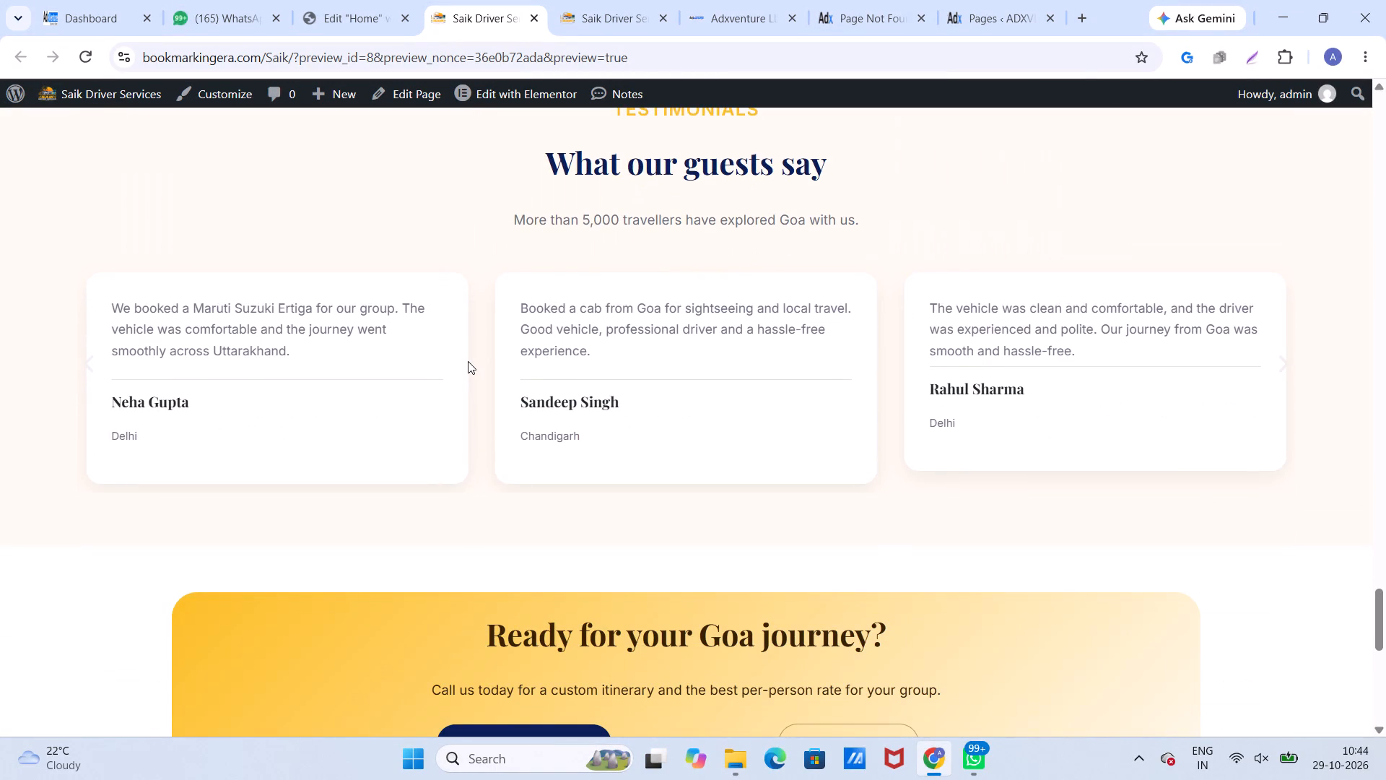
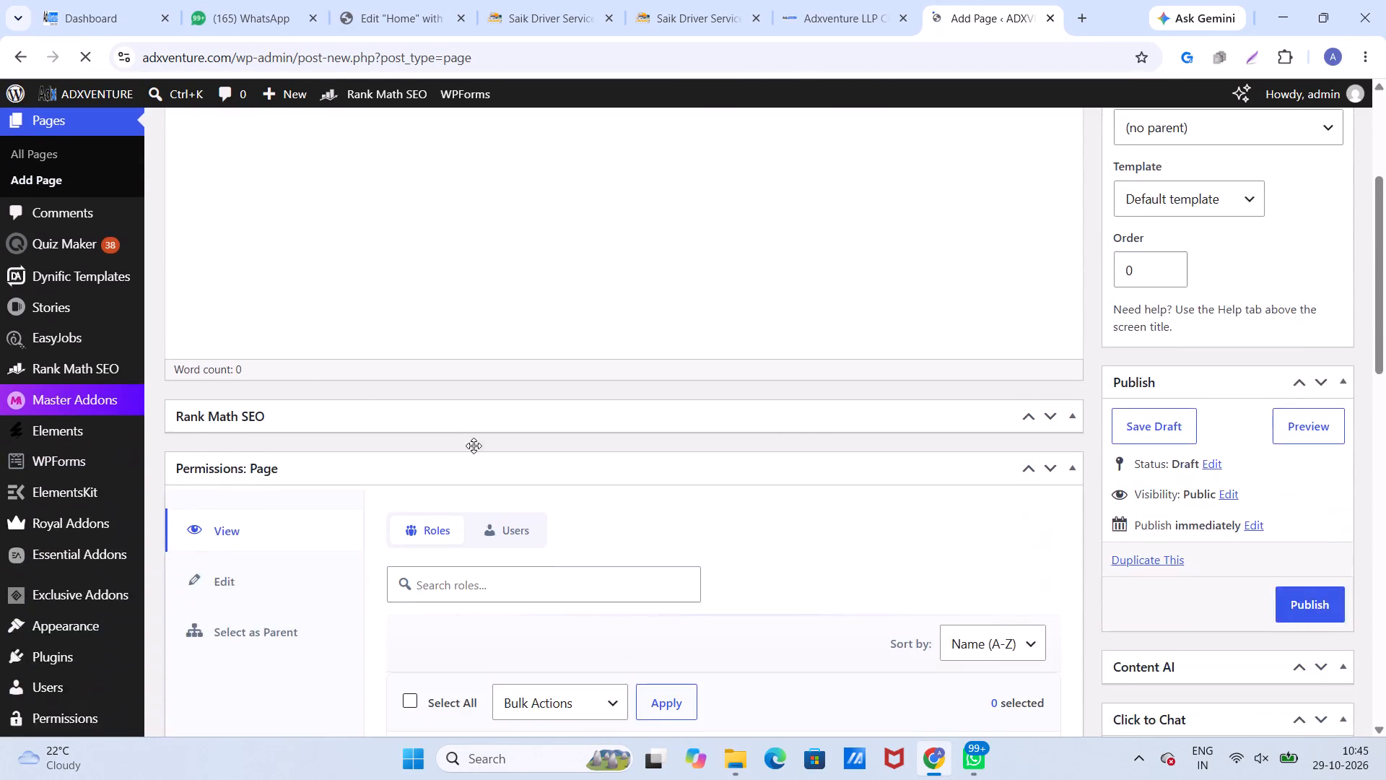
Look through the blank new page's form, including its editor, publishing, permissions and Rank Math SEO sections.
scroll(474, 446, down, 4)
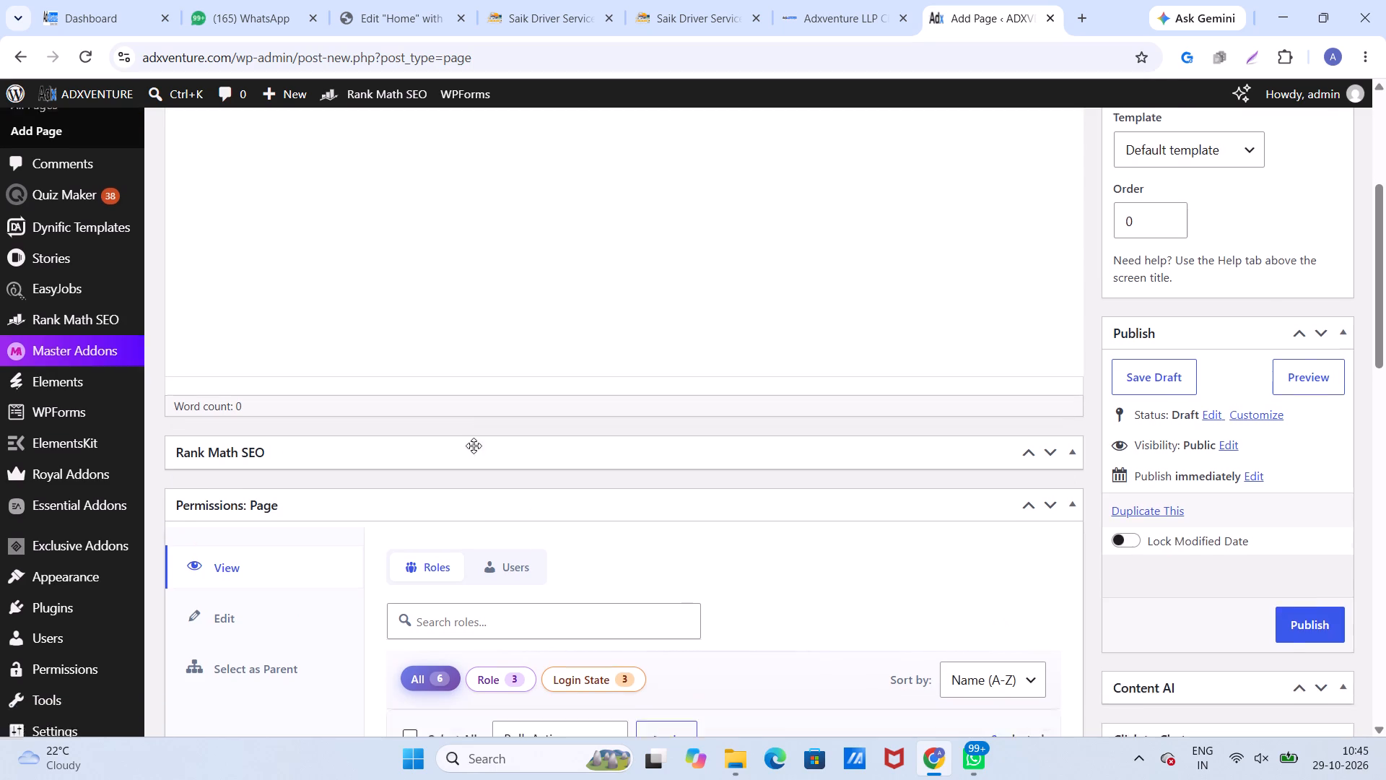
scroll(474, 446, down, 5)
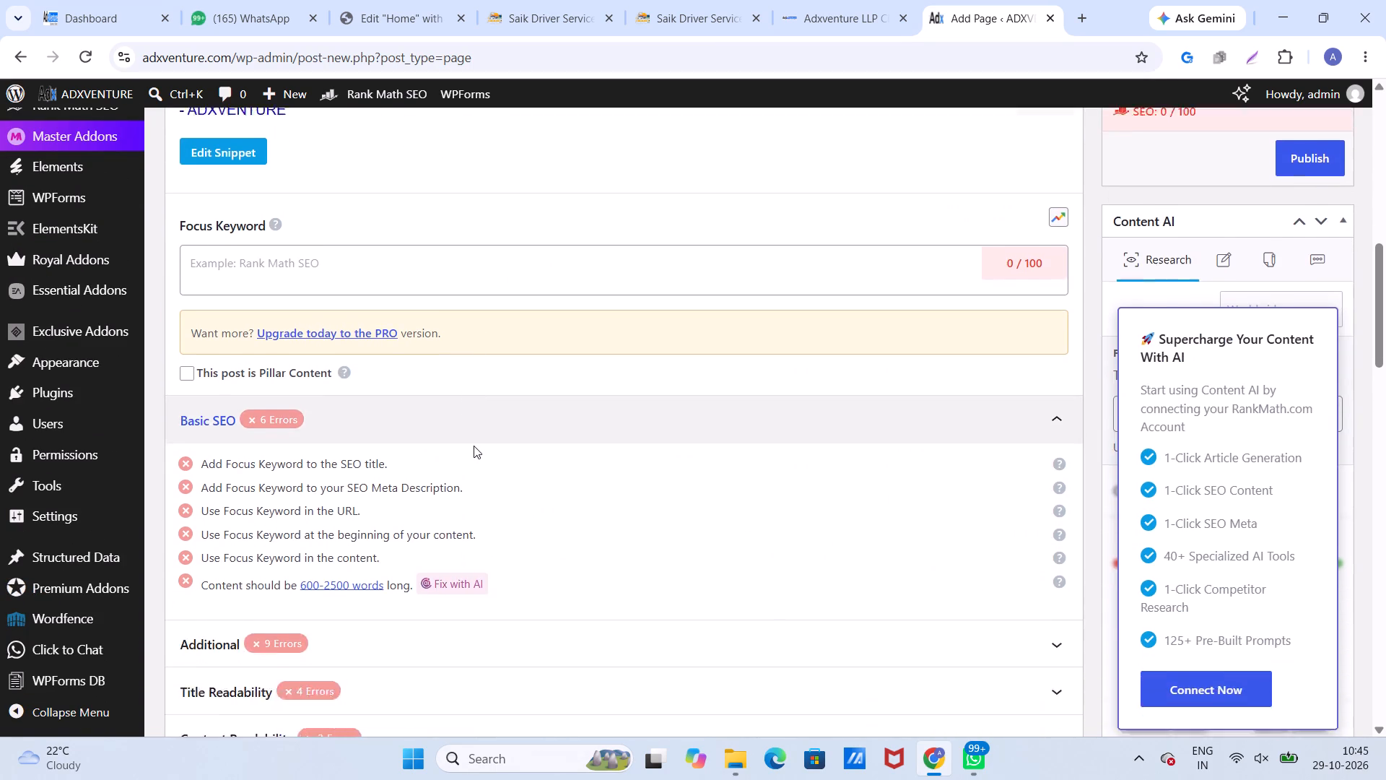
scroll(474, 446, down, 4)
scroll(474, 446, up, 6)
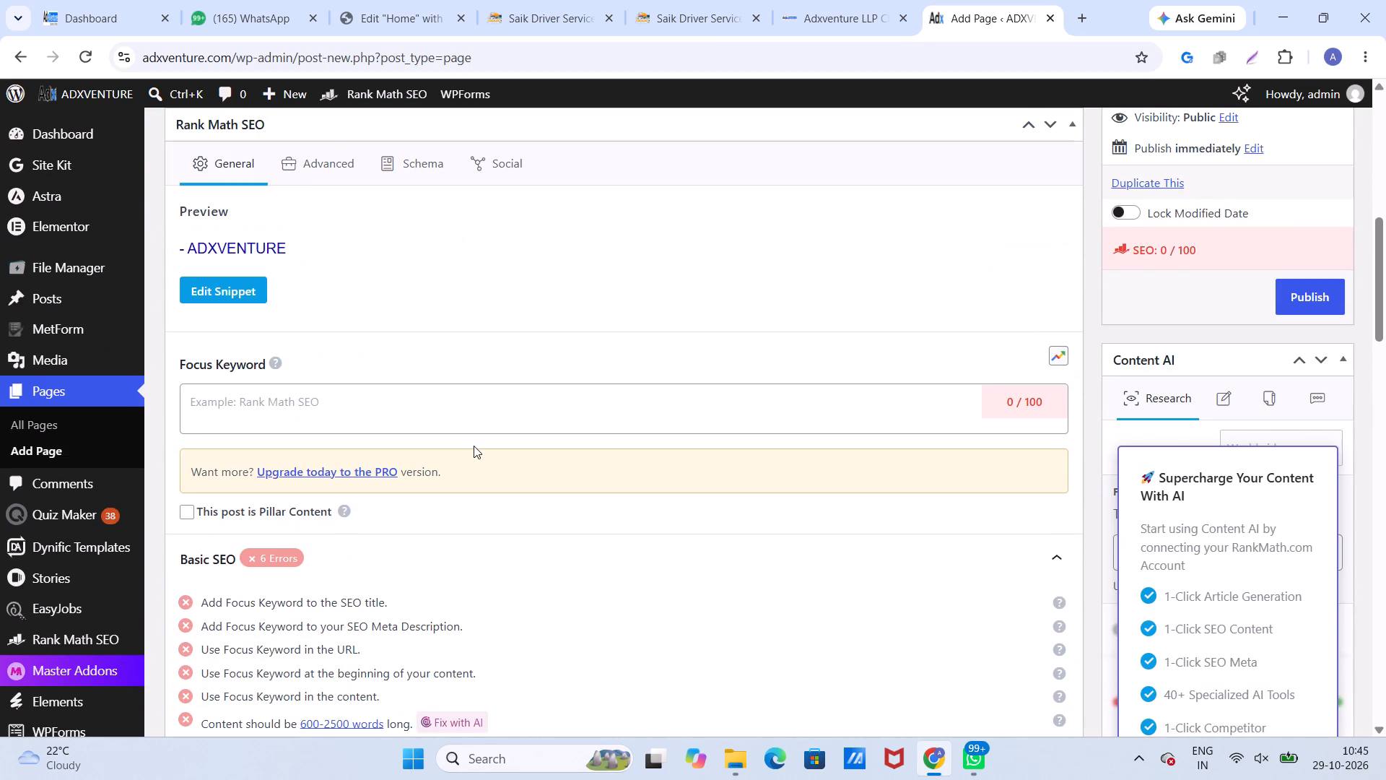
scroll(474, 446, up, 7)
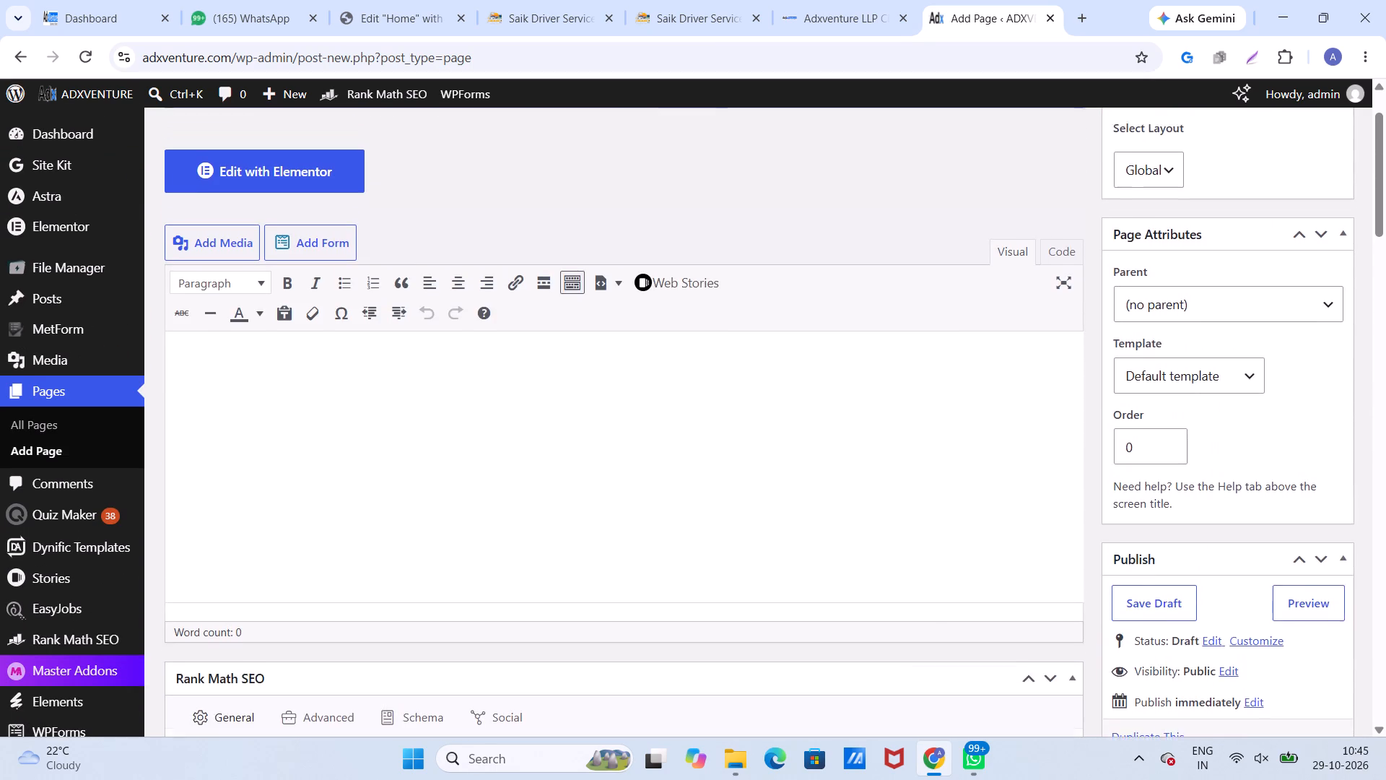
scroll(474, 446, up, 4)
scroll(474, 446, down, 2)
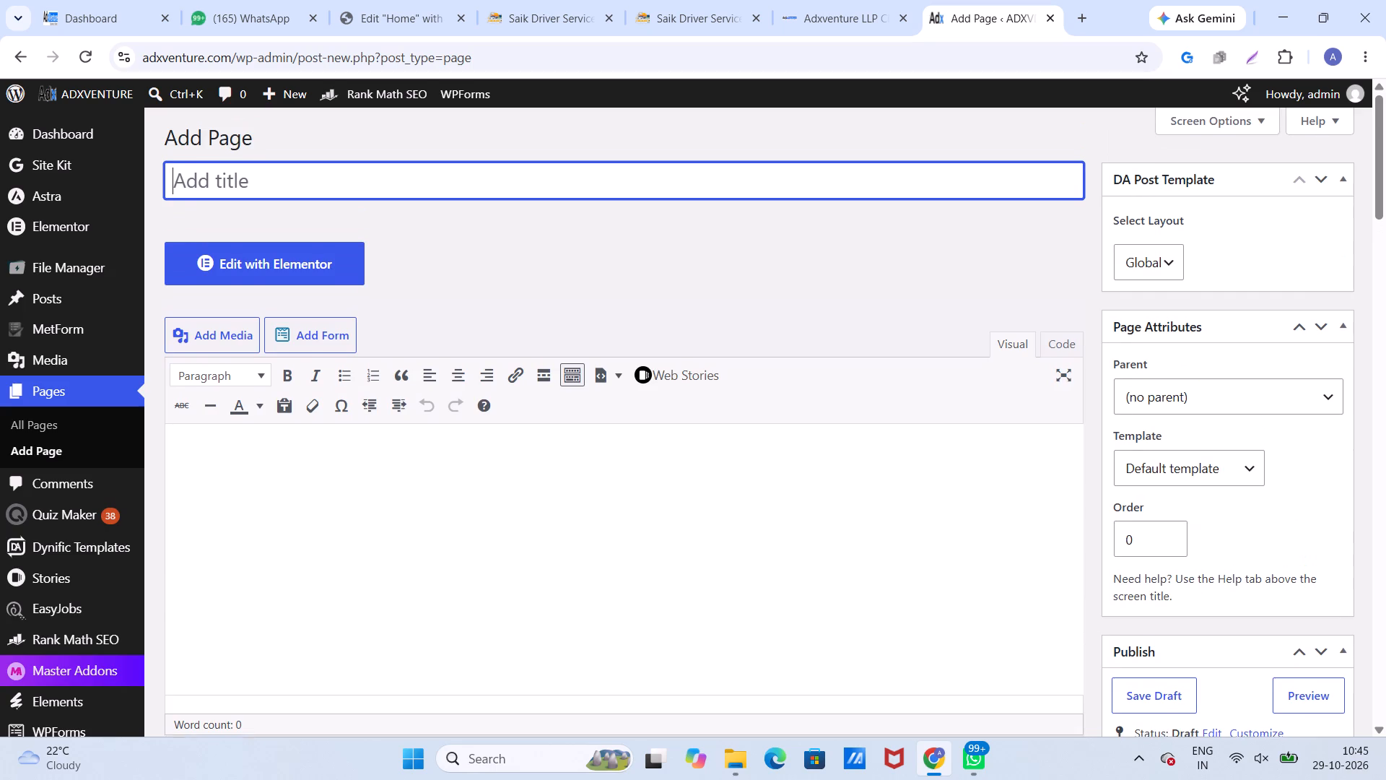
scroll(474, 446, down, 2)
scroll(474, 446, up, 4)
scroll(412, 441, up, 1)
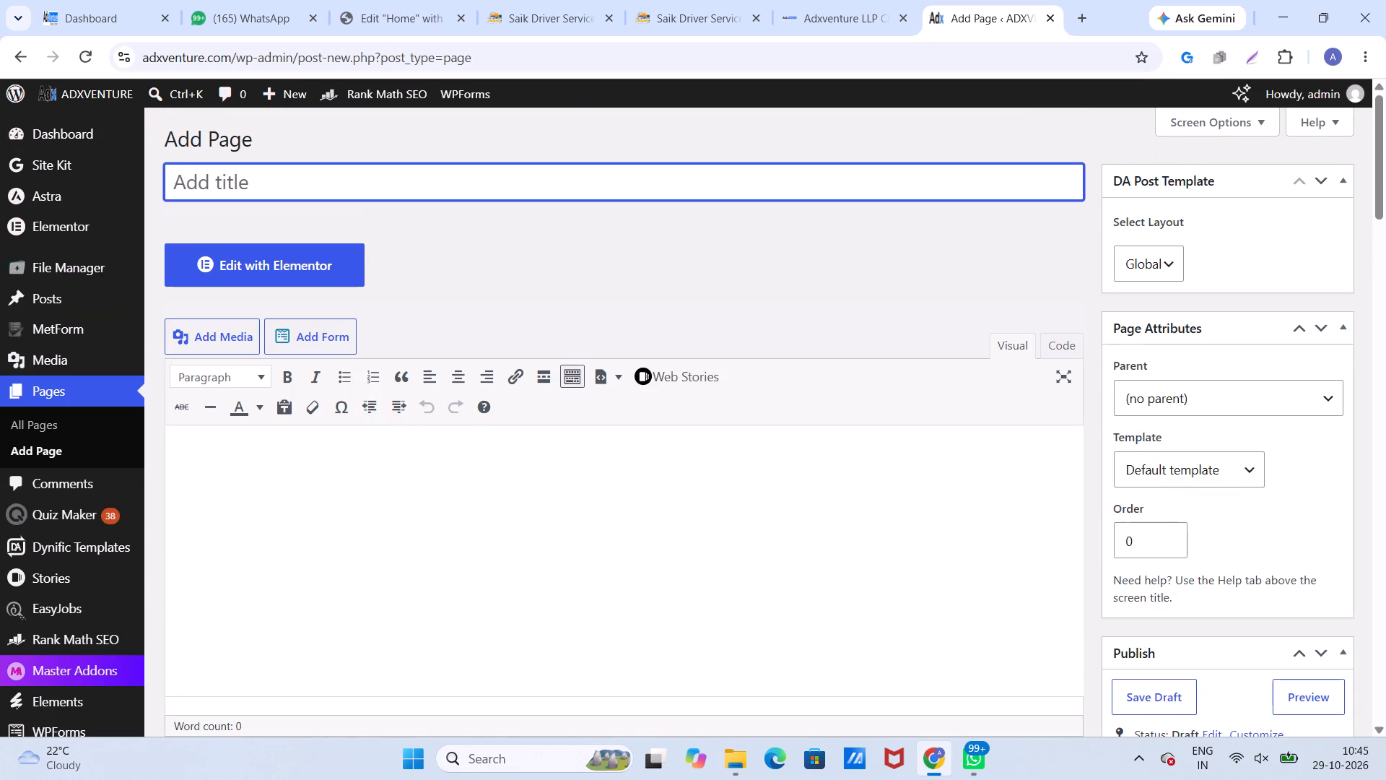
Title the new ADXVENTURE page "Coaching institute Websites" and publish it.
click(258, 187)
text(Coaching insti)
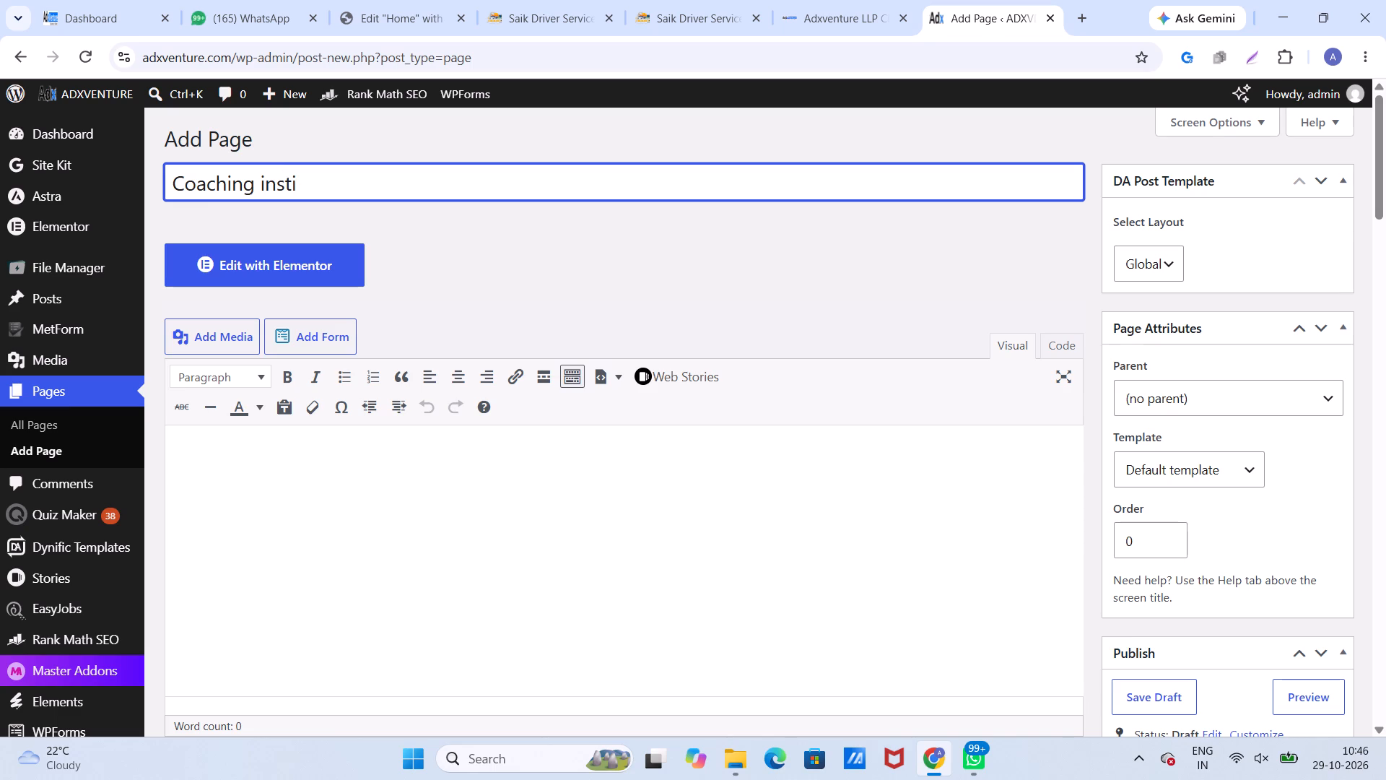
text(tute)
key(space)
text(Websites)
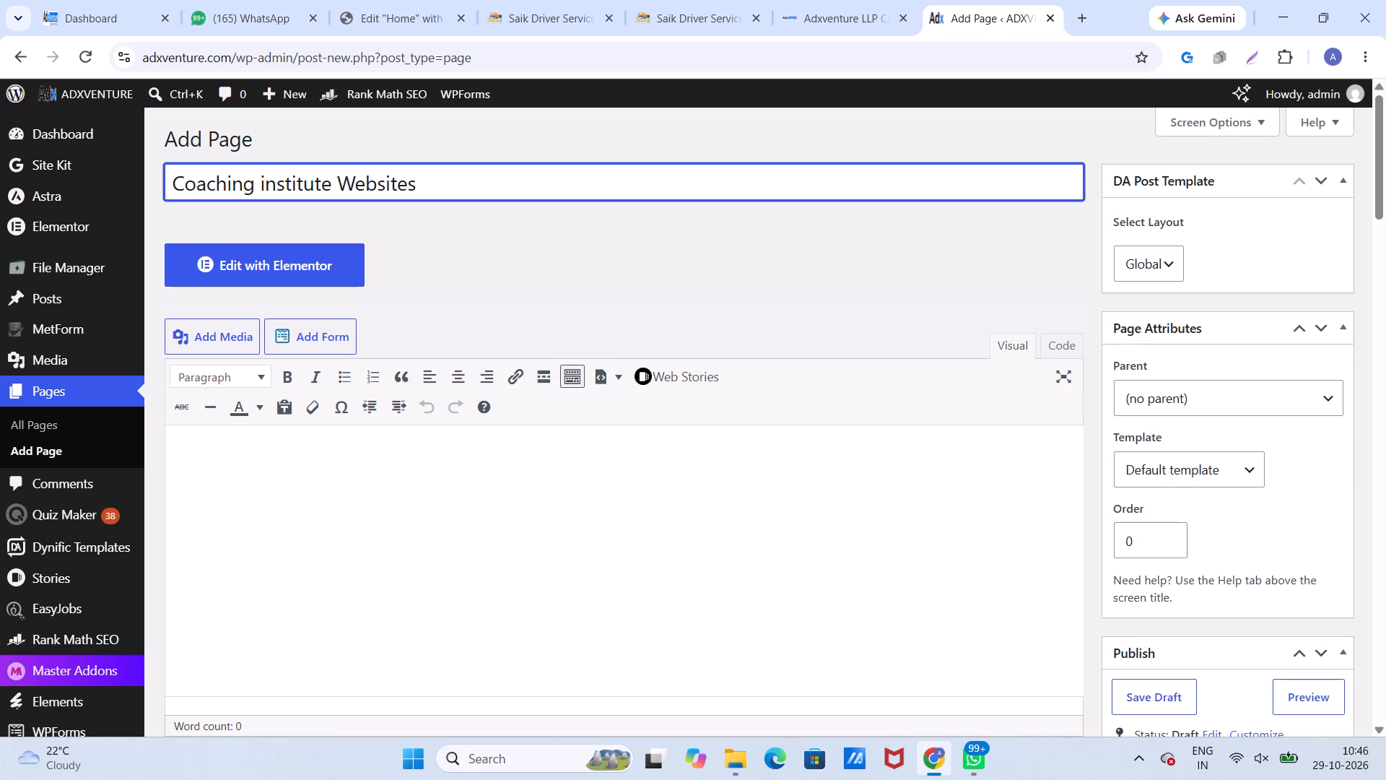
scroll(1125, 500, down, 7)
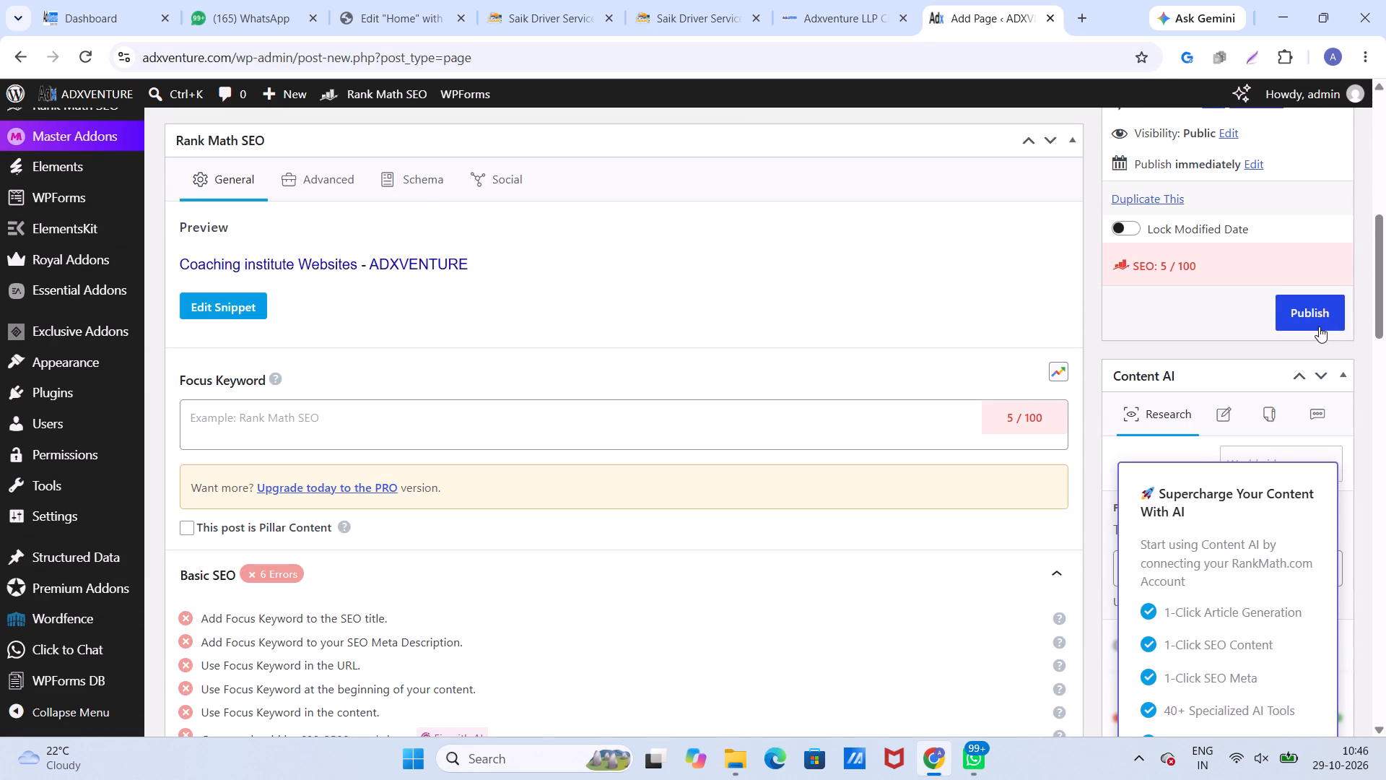
click(1319, 326)
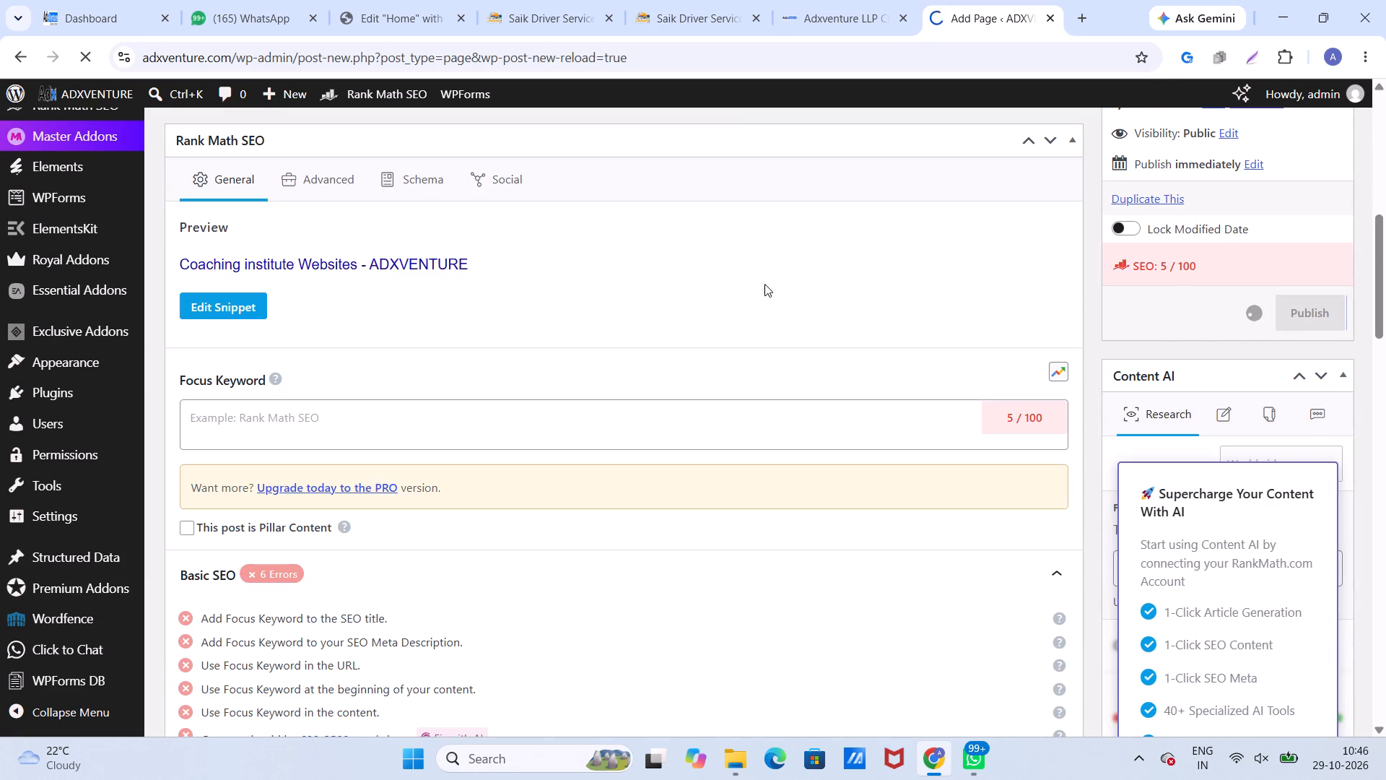
Open the list of all pages on the ADXVENTURE site.
scroll(494, 412, up, 5)
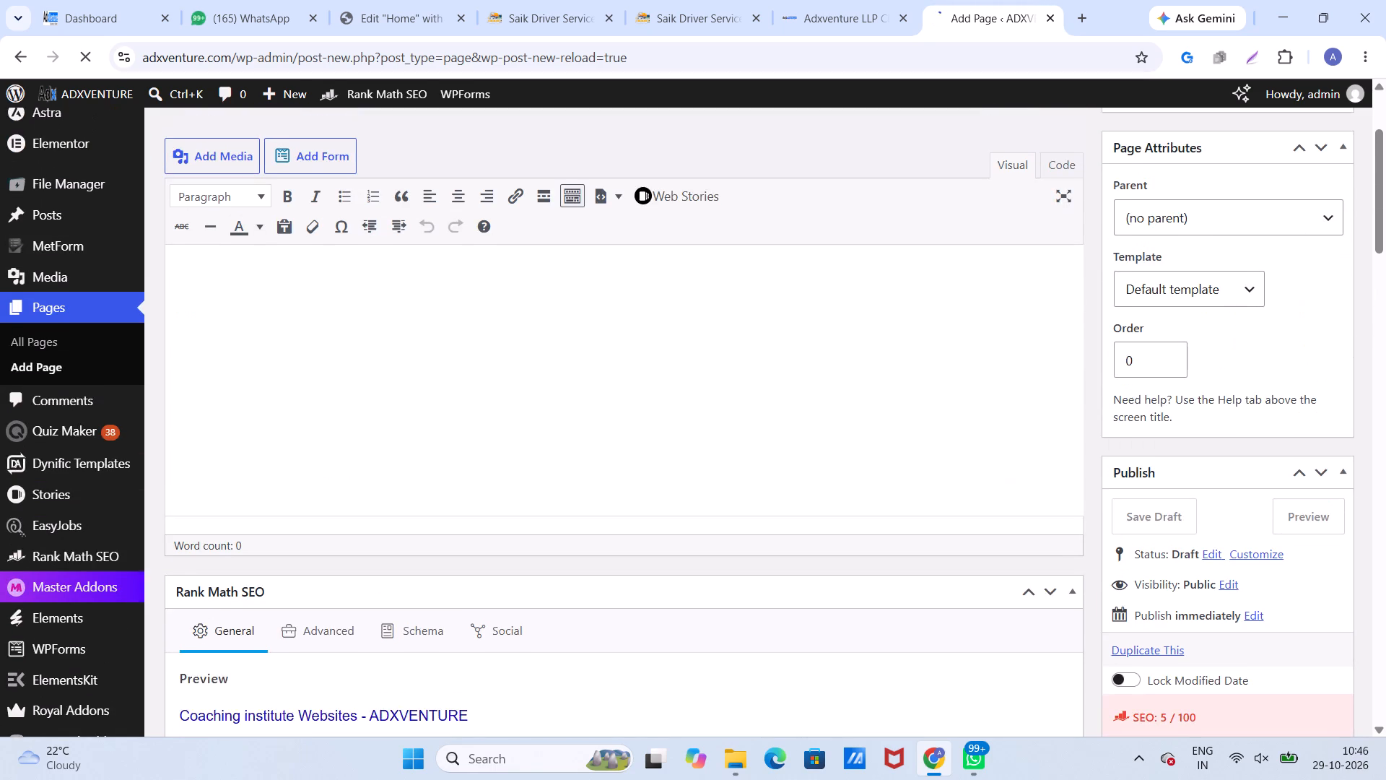
scroll(494, 412, up, 5)
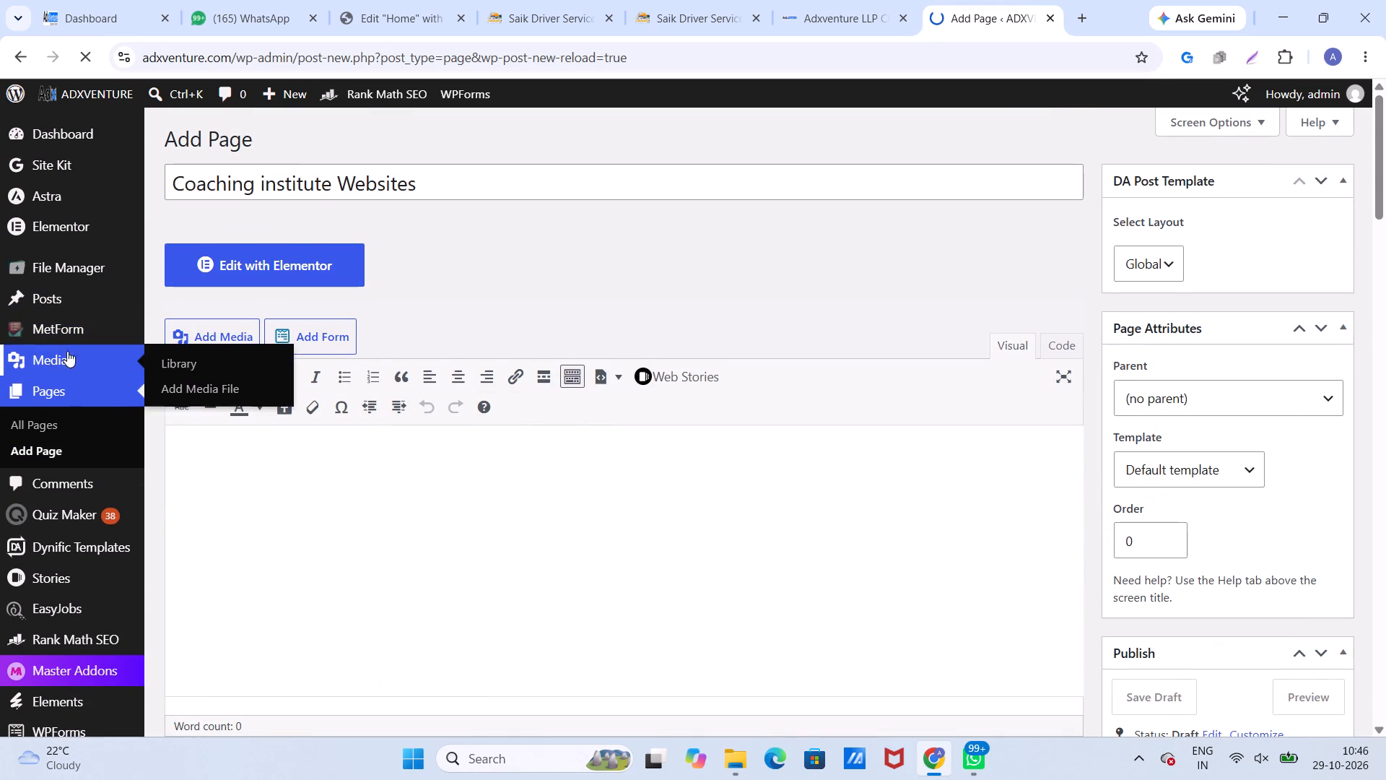
click(40, 422)
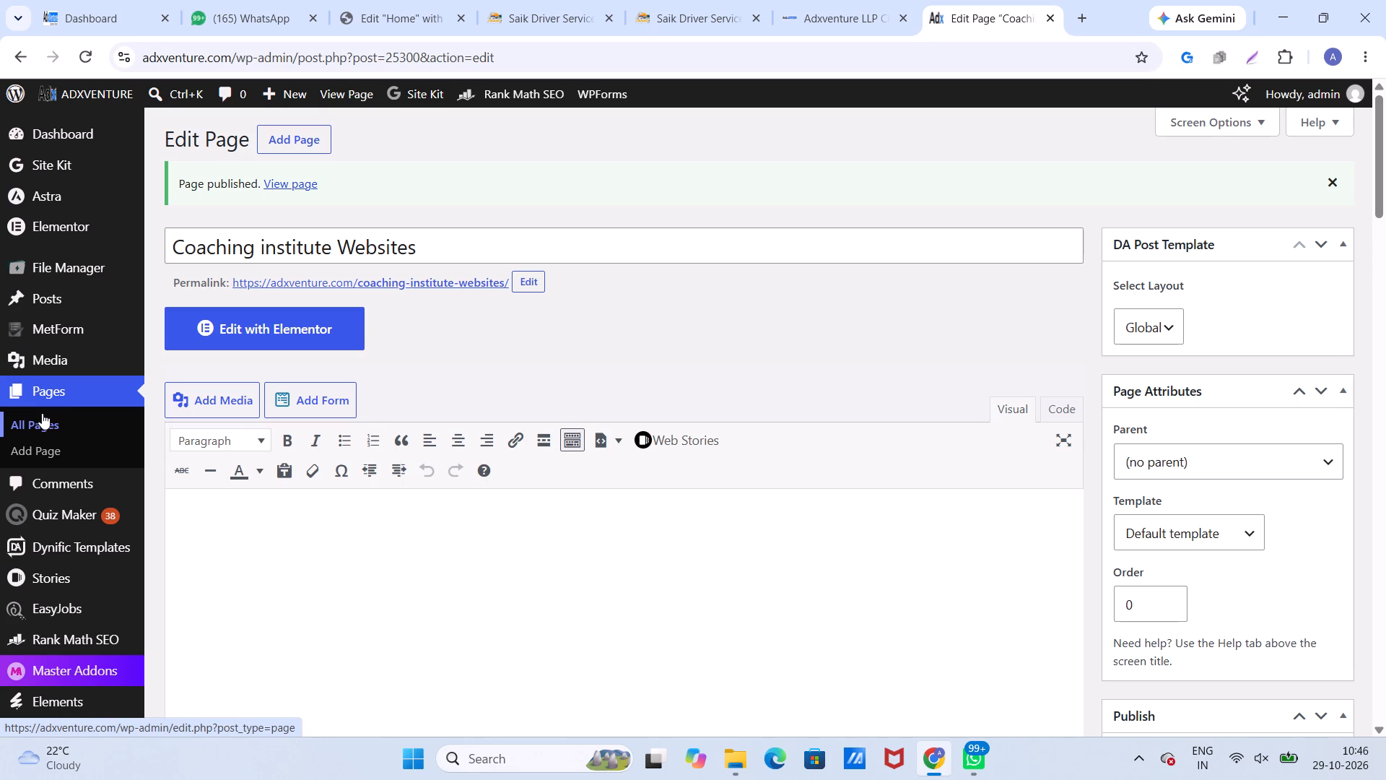
click(48, 426)
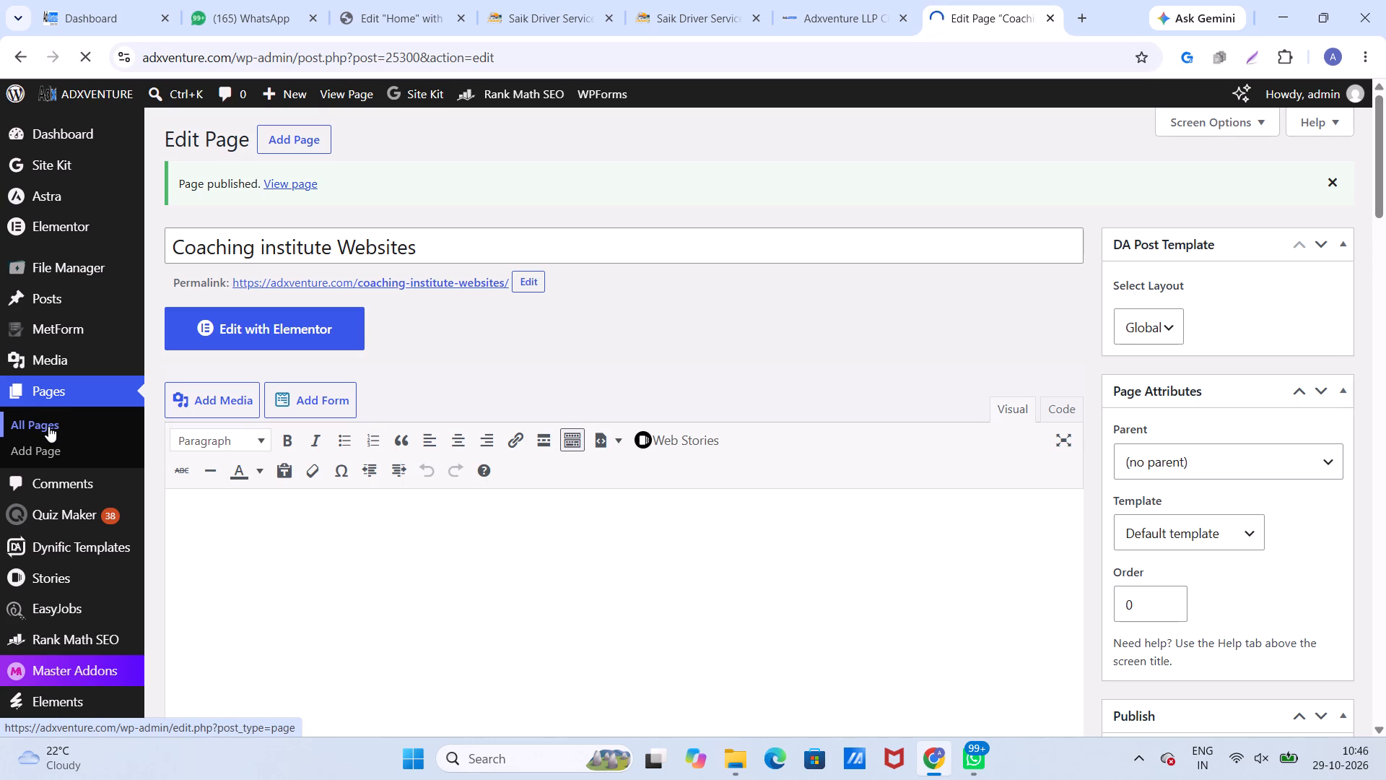
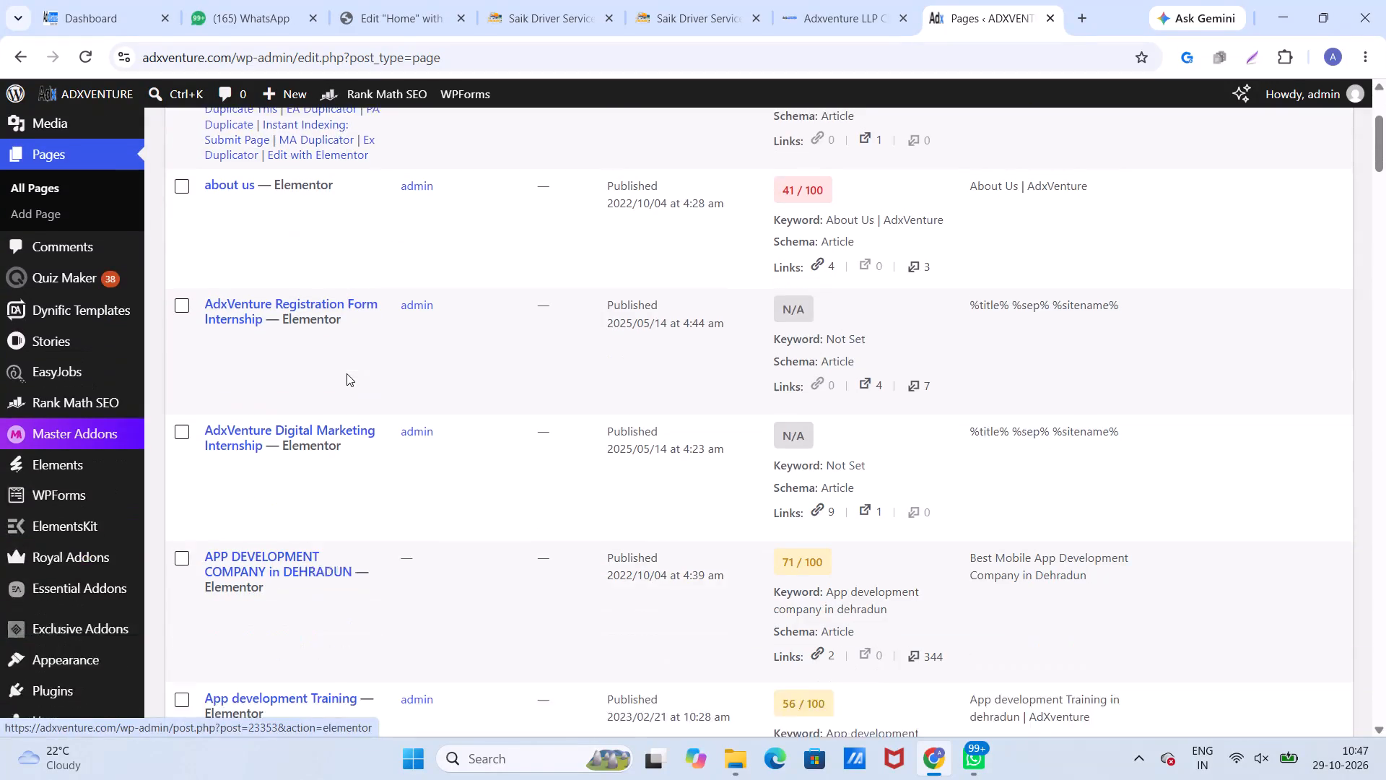
Look through the ADXVENTURE list of all pages, checking the existing page titles from the About Us page onward.
scroll(346, 373, down, 4)
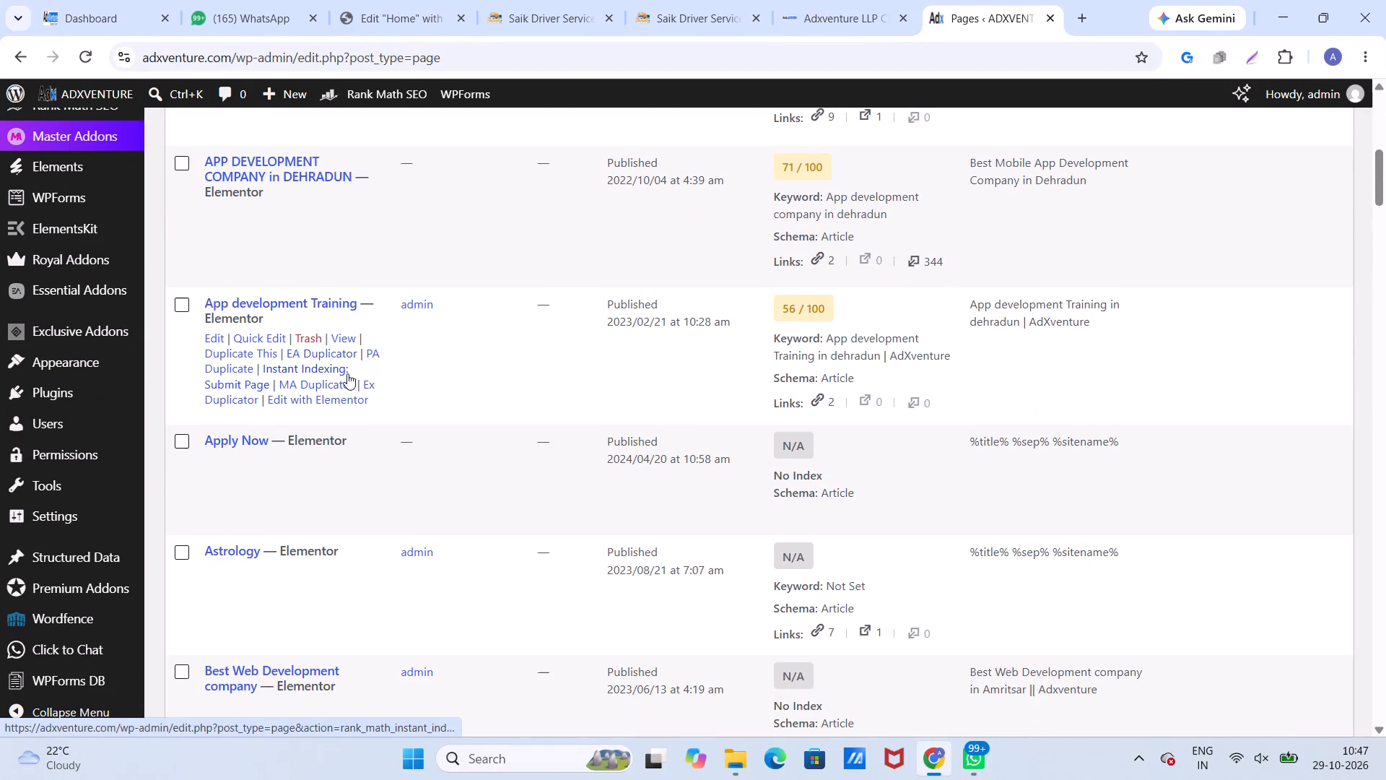
scroll(347, 373, down, 5)
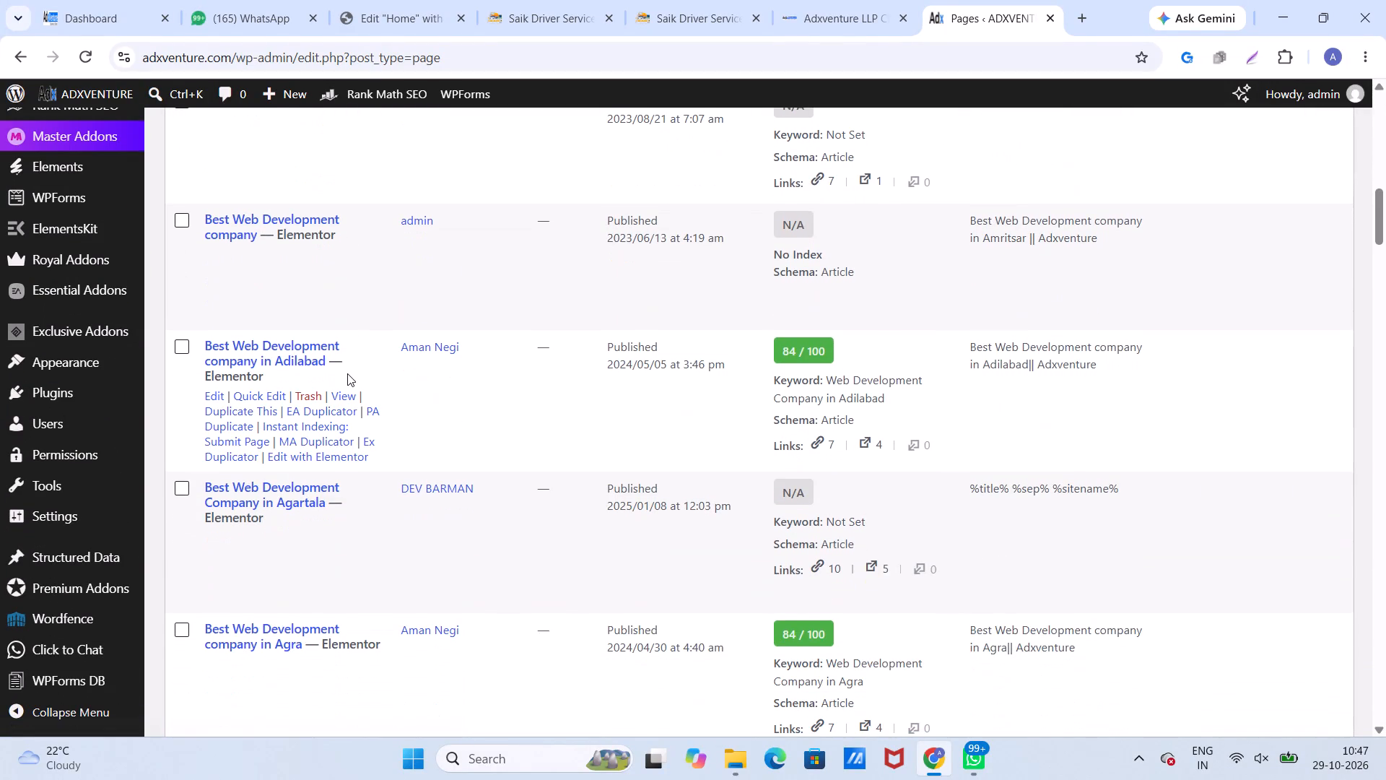
scroll(347, 373, down, 5)
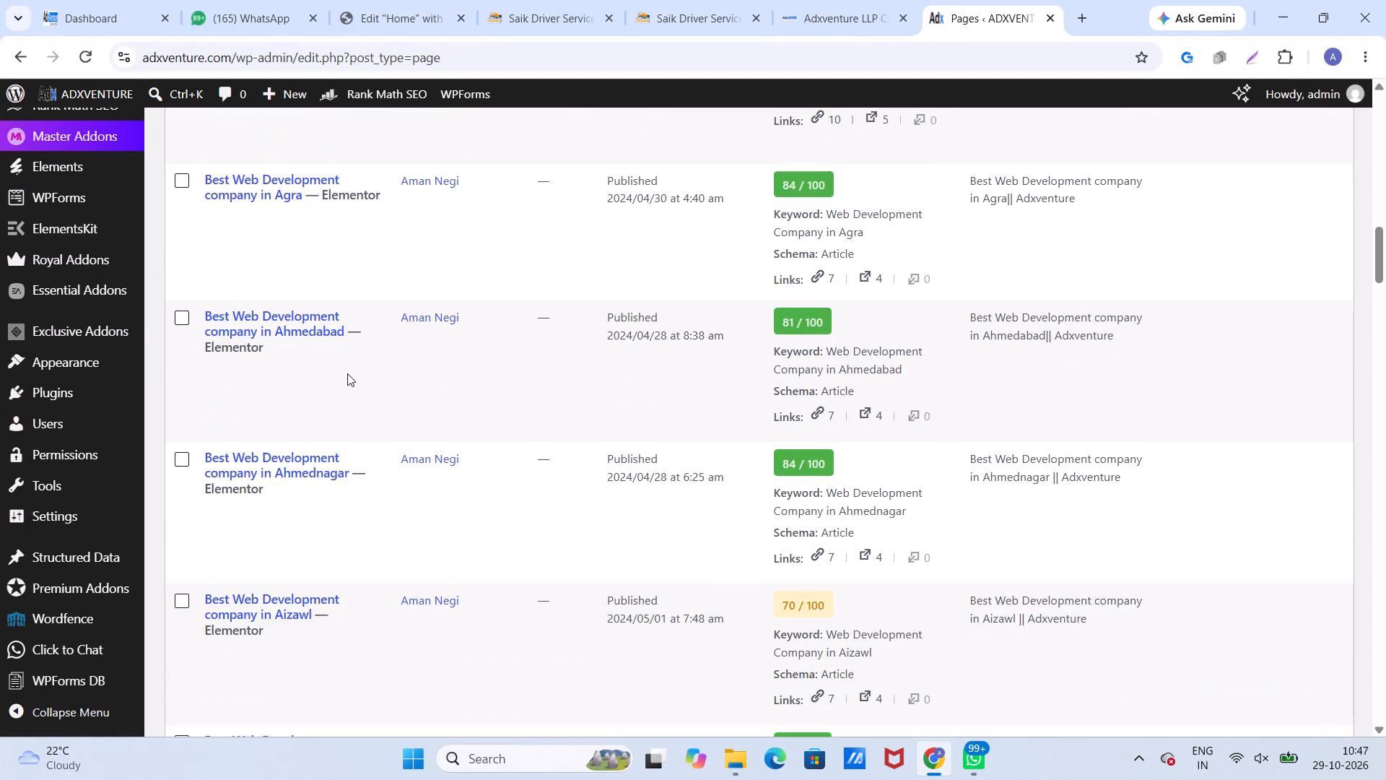
scroll(347, 373, down, 6)
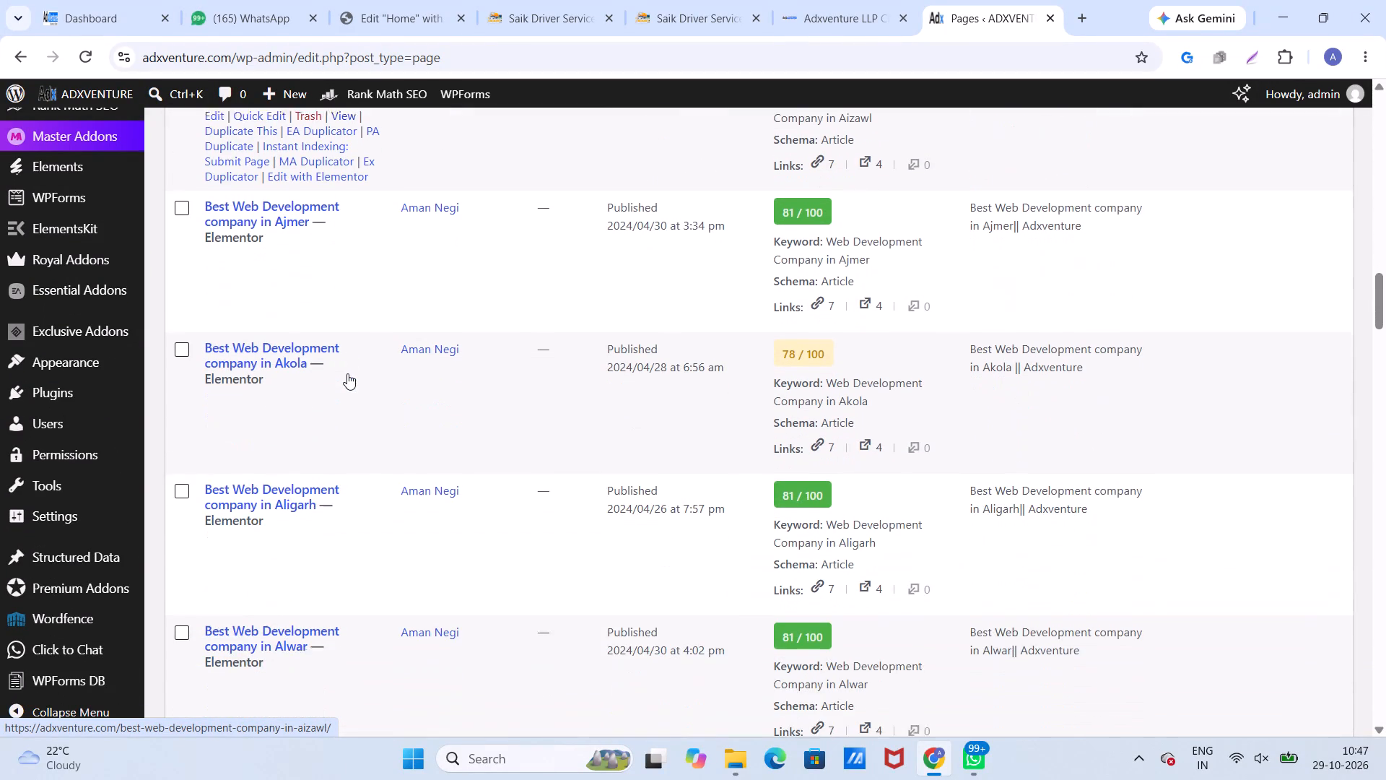
scroll(347, 373, down, 4)
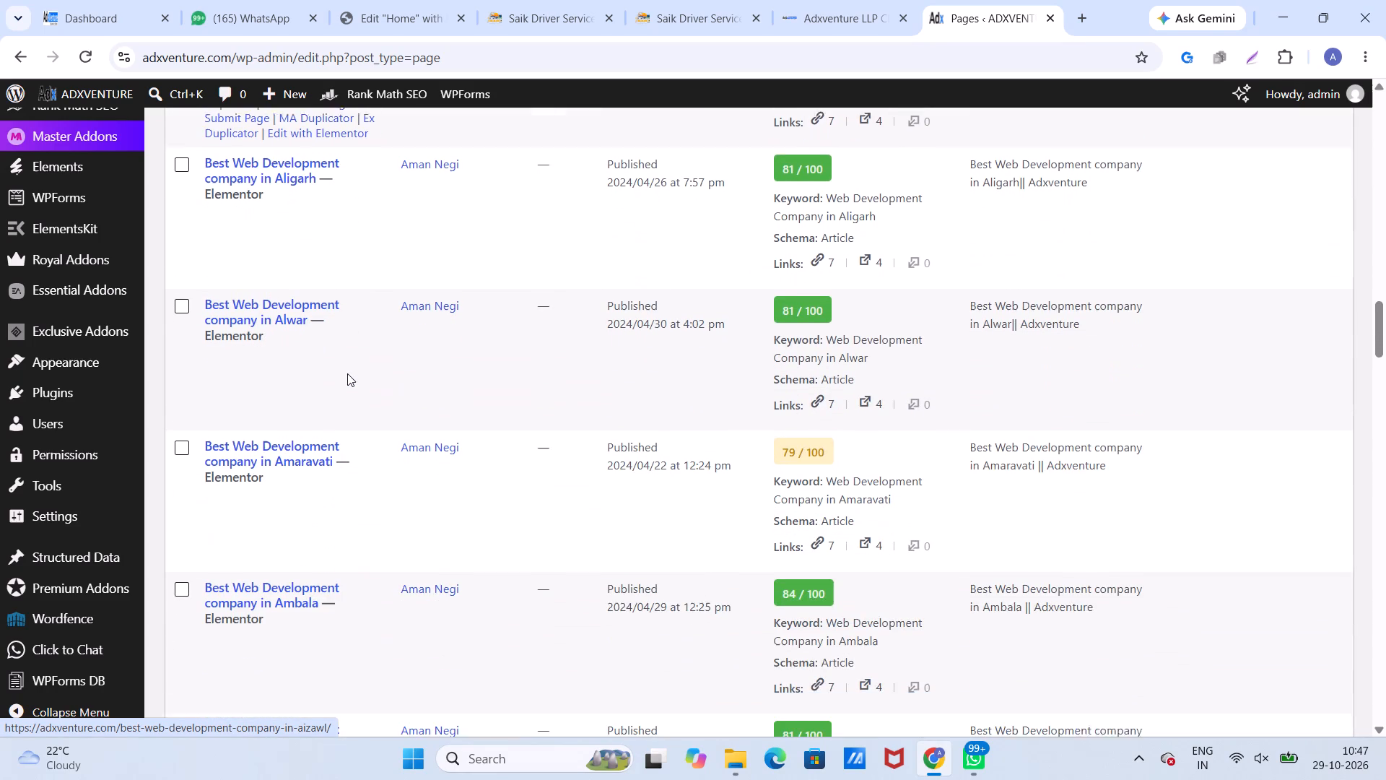
scroll(347, 373, down, 10)
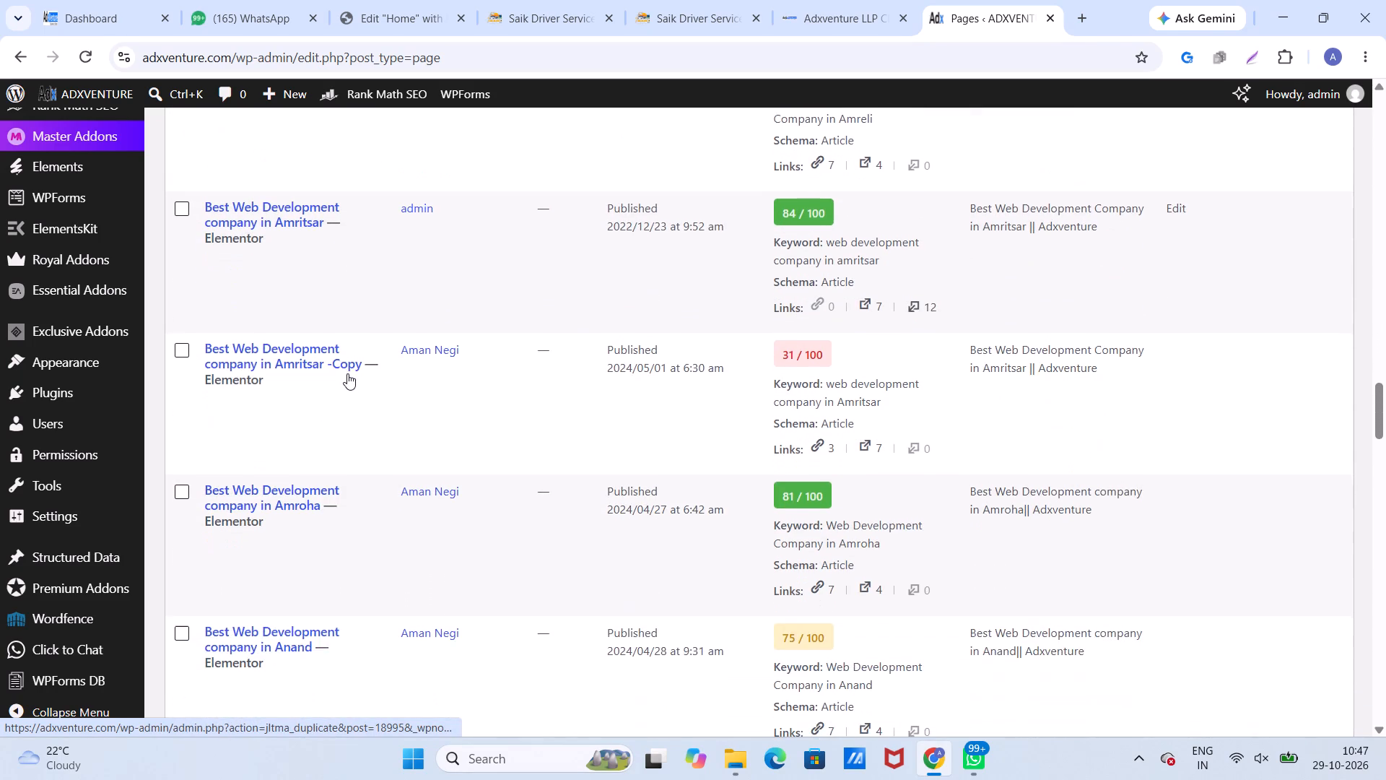
scroll(347, 373, down, 8)
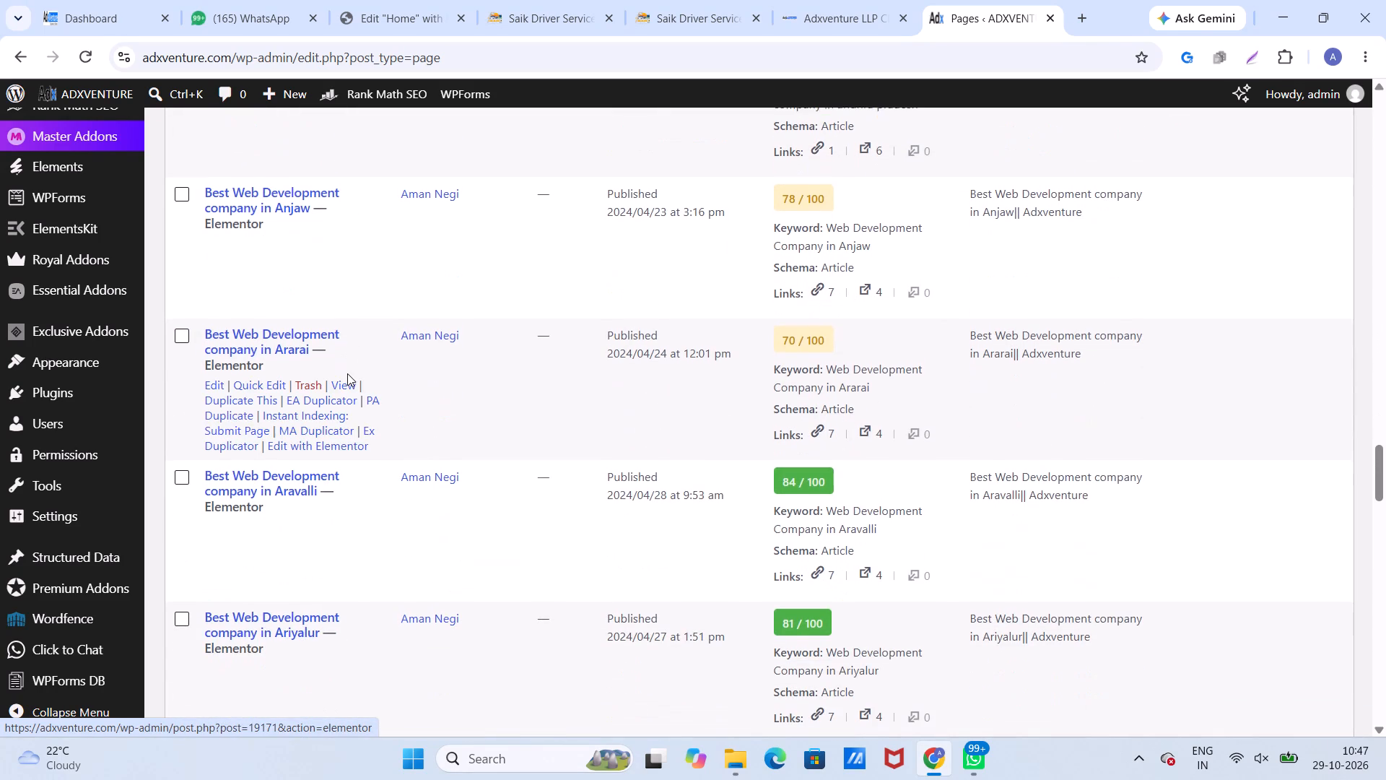
scroll(347, 373, down, 13)
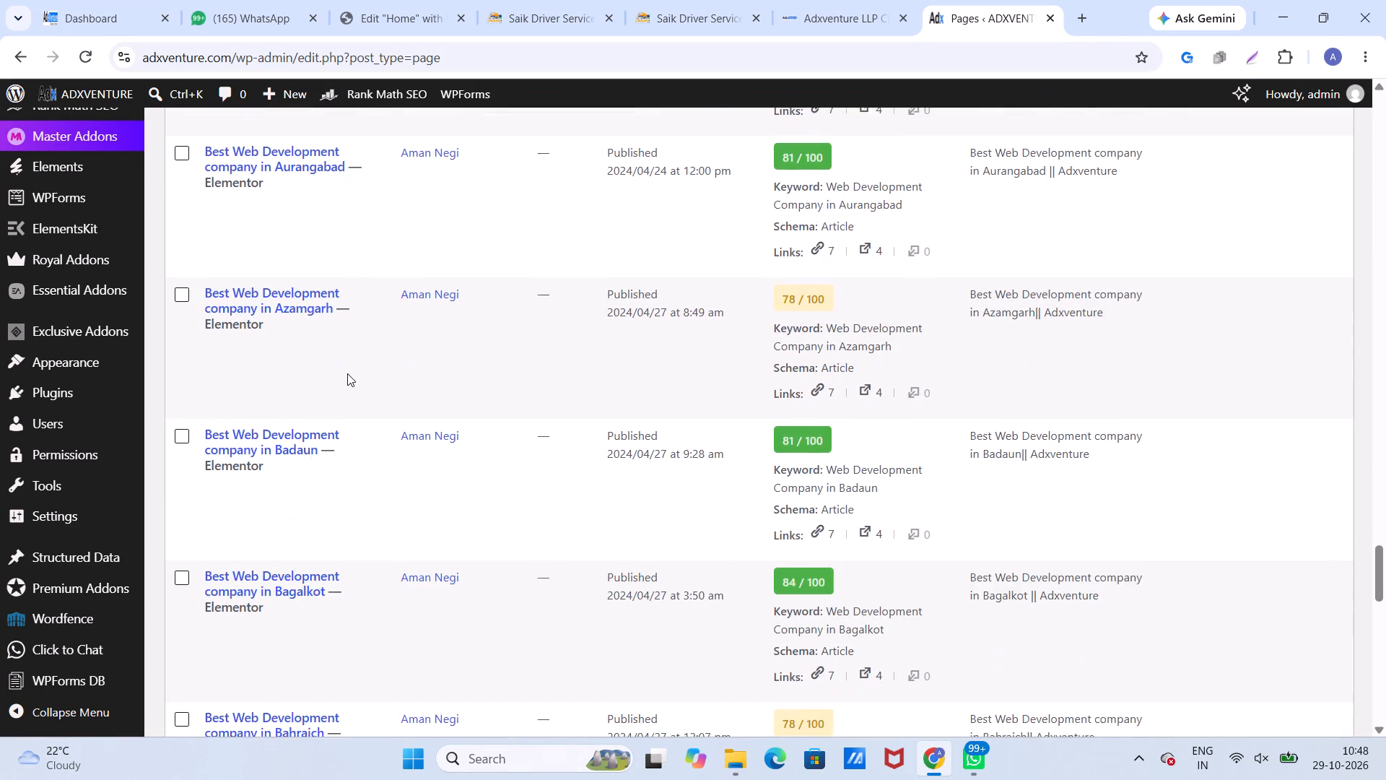
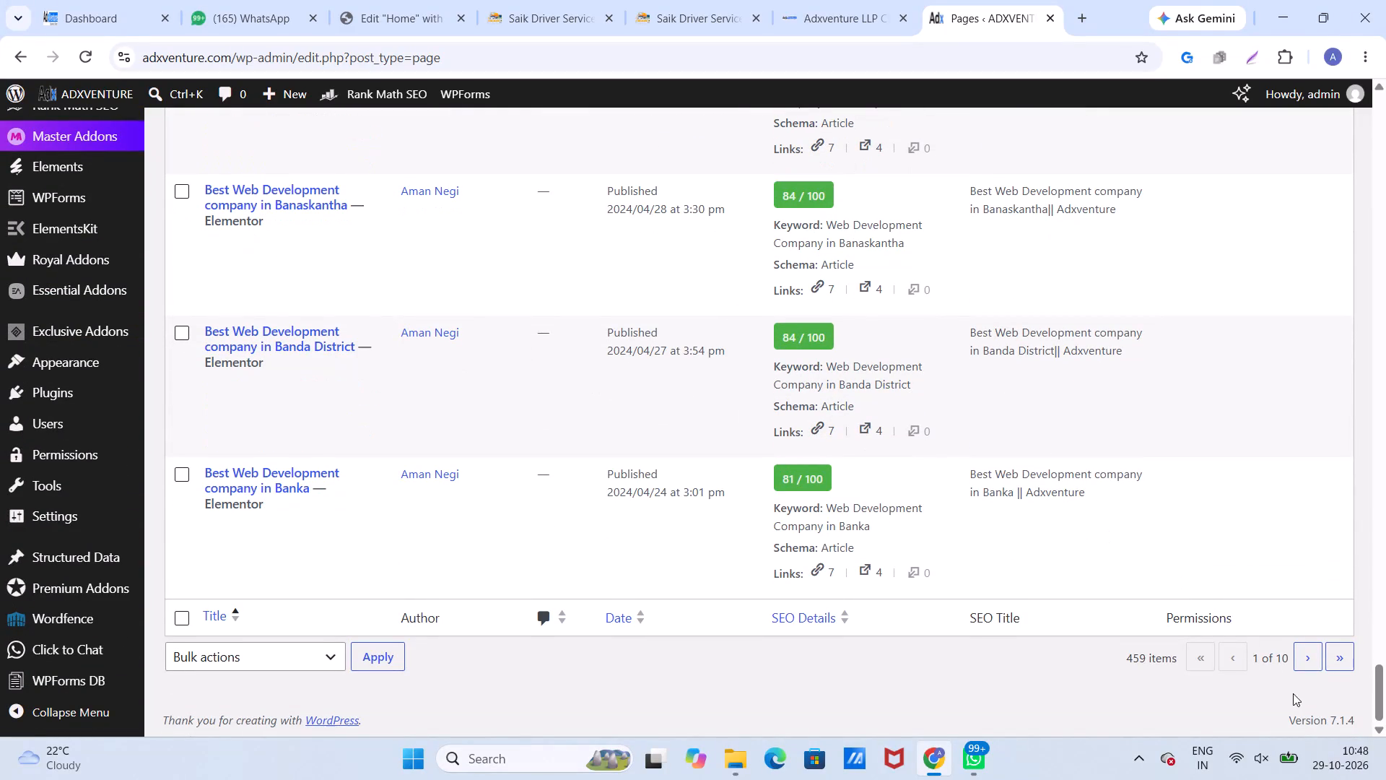
Search the ADXVENTURE pages for "coach" to locate the new coaching institute page, after checking the last page of the list.
click(1342, 656)
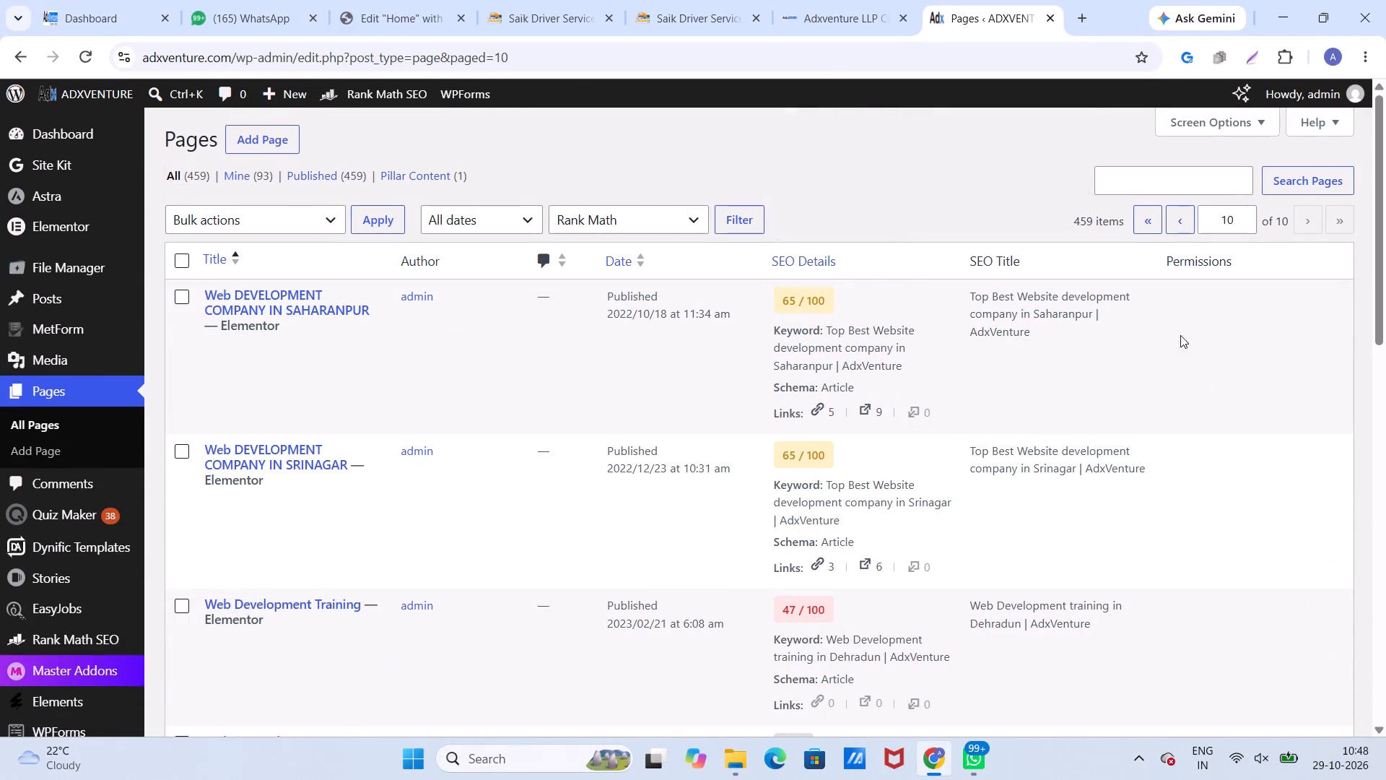
click(1118, 188)
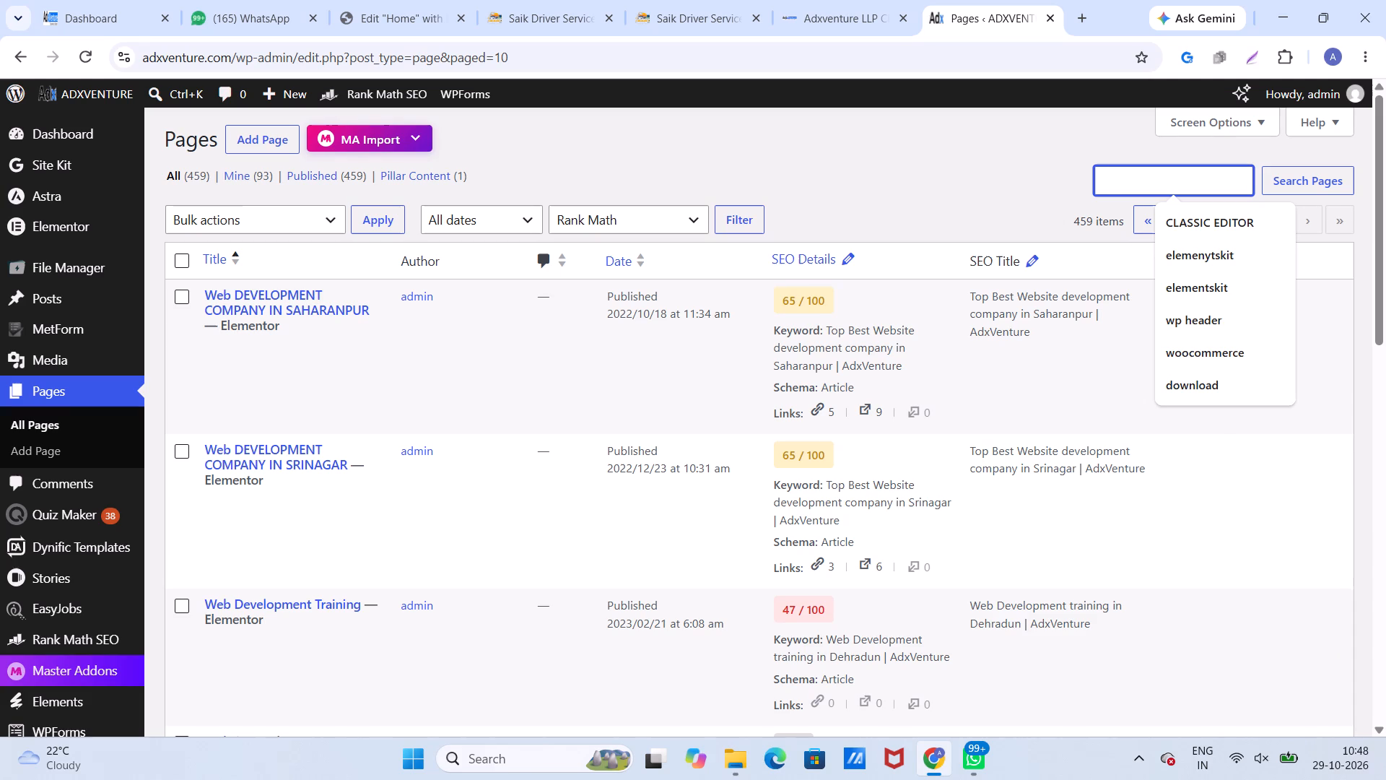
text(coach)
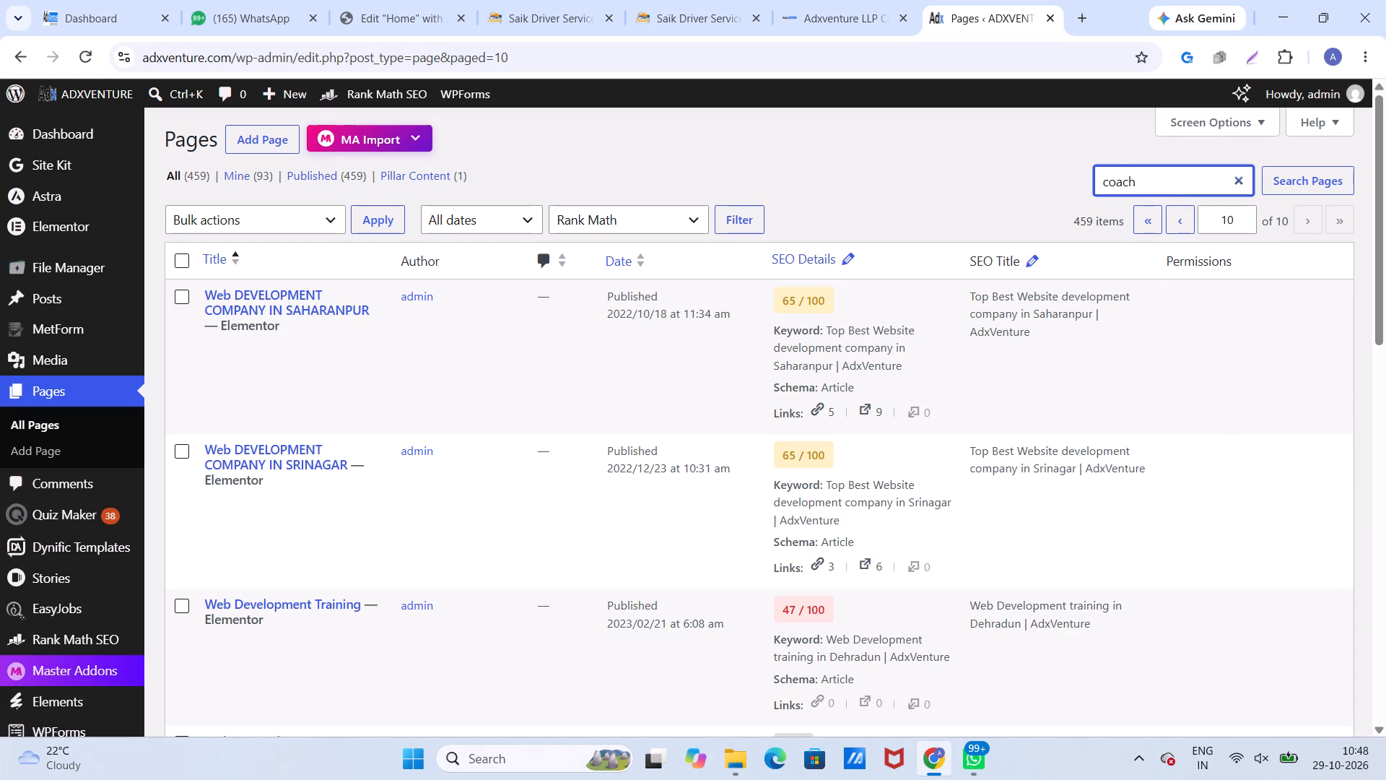
Search the ADXVENTURE pages for "coaching institute", retry the search once, and return to the full pages list.
text(ing)
key(space)
text(inst)
text(itute)
click(1314, 191)
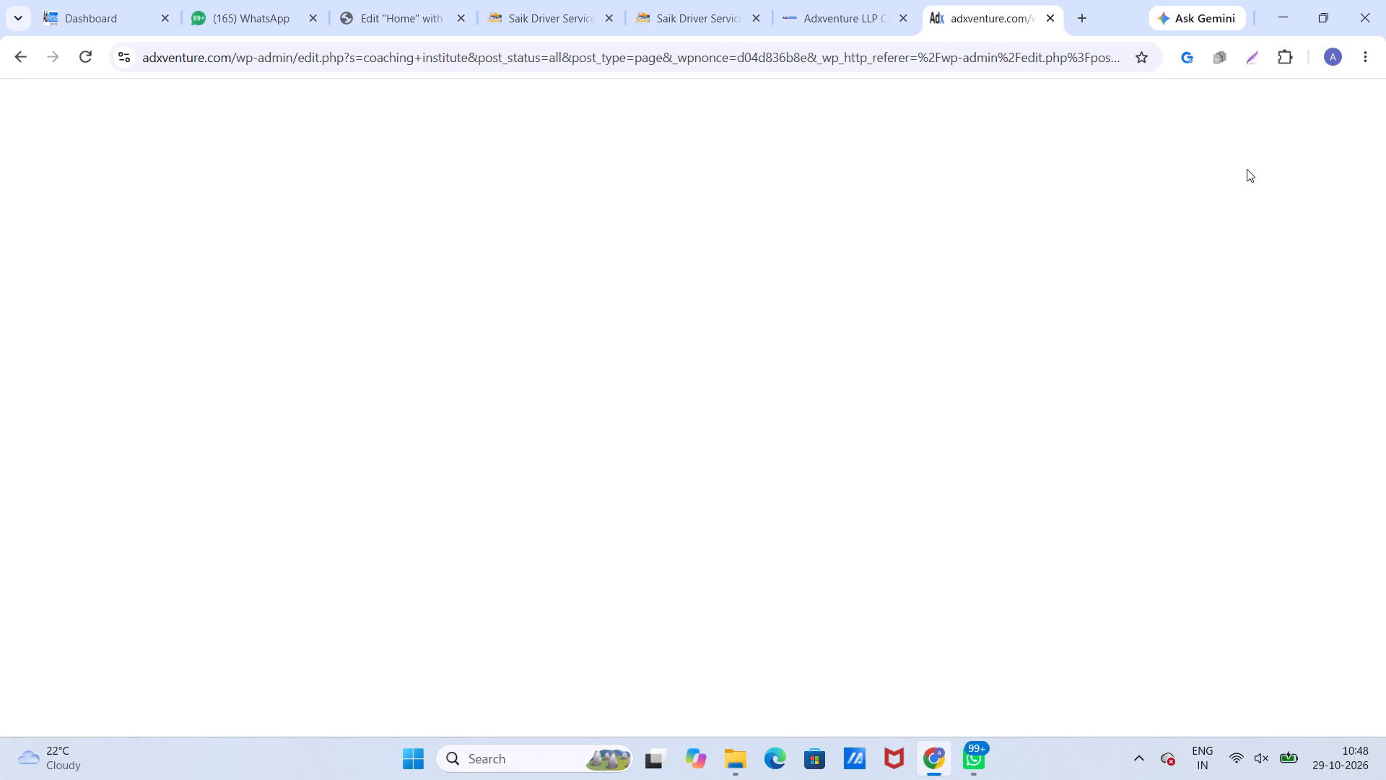
click(789, 0)
click(951, 20)
click(14, 58)
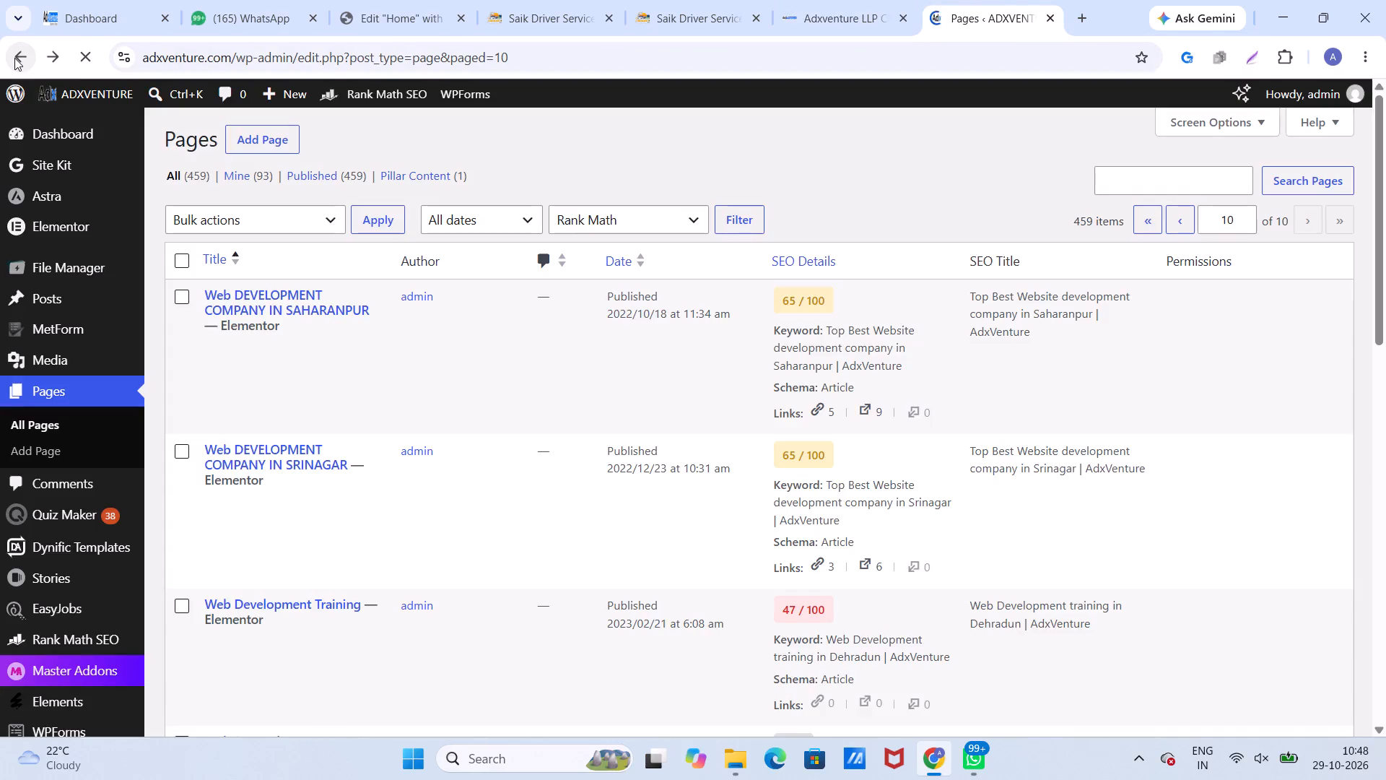
click(1317, 186)
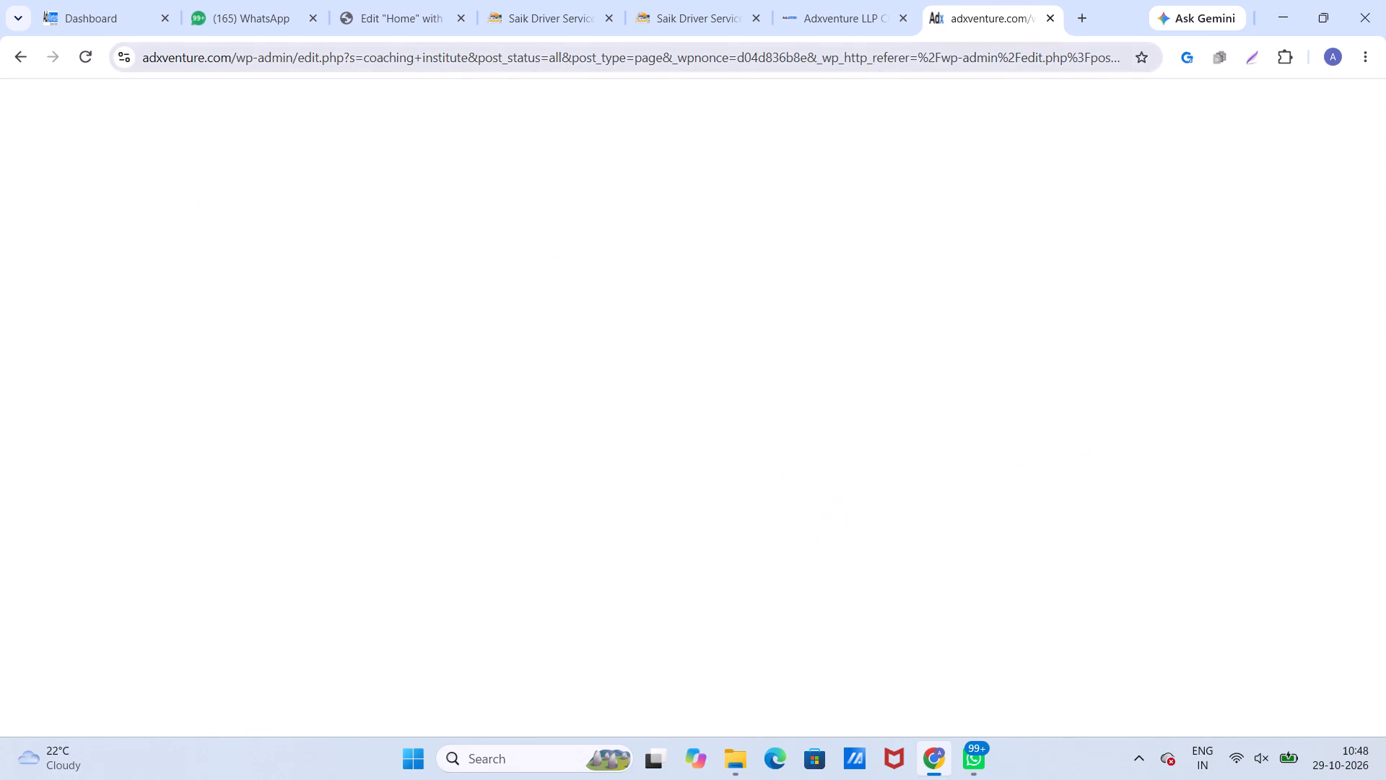
click(32, 57)
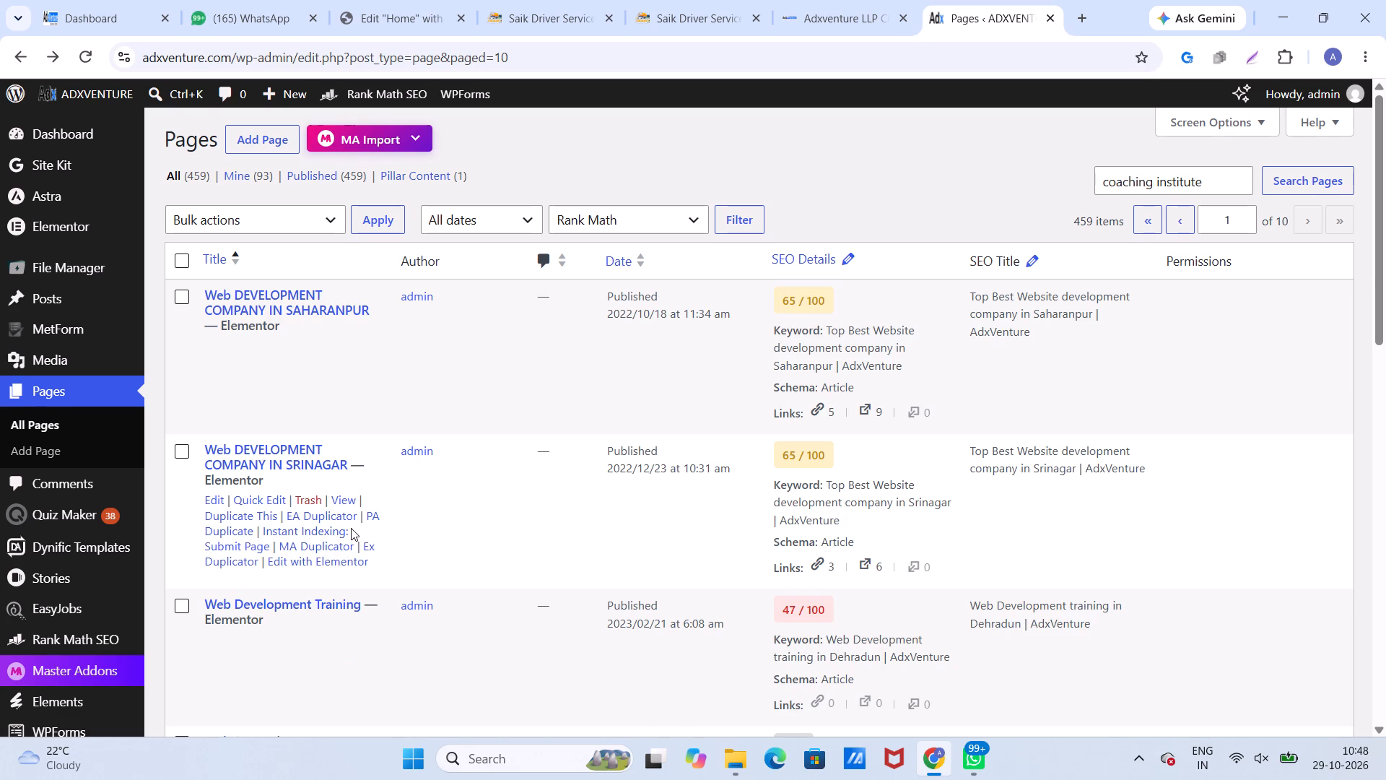
Open page 9 of the pages list and look through its titles for the coaching institute page.
scroll(351, 528, down, 14)
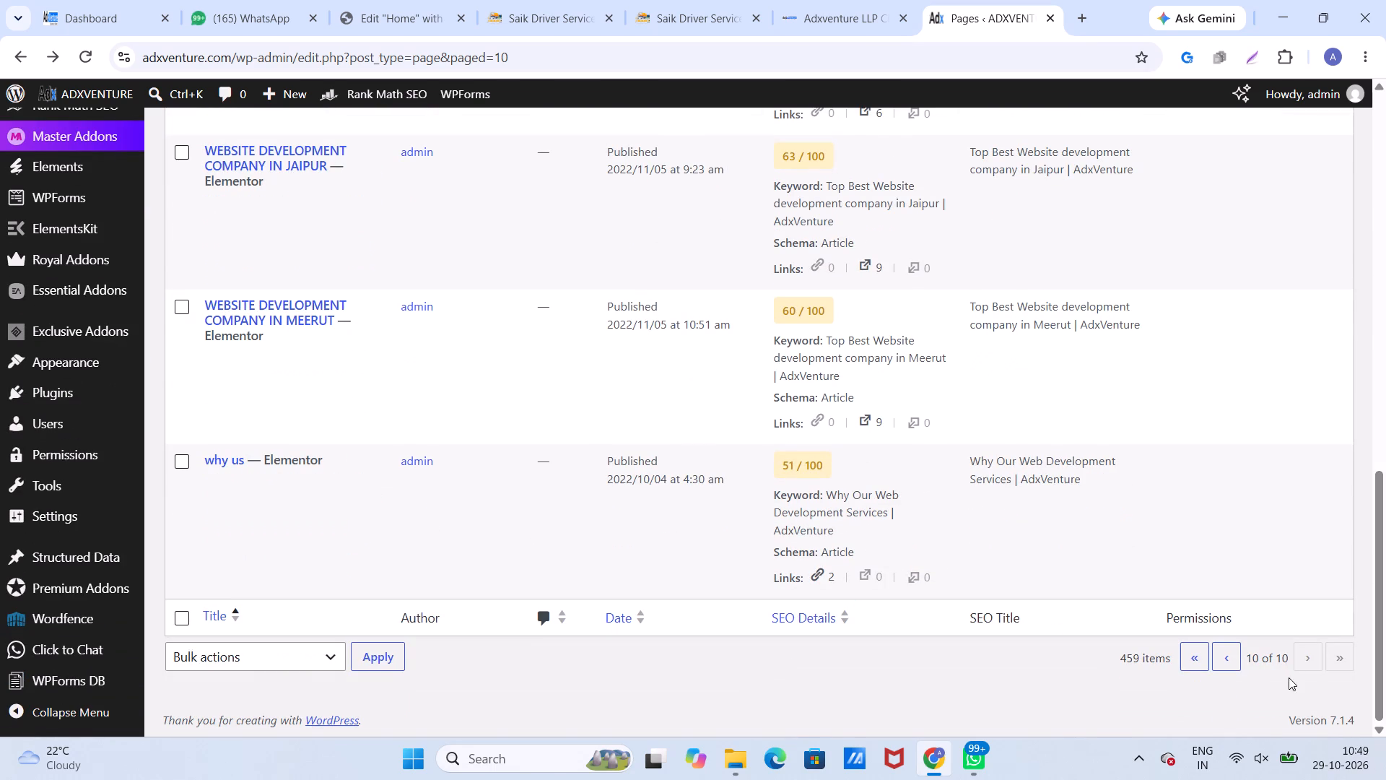
click(1226, 662)
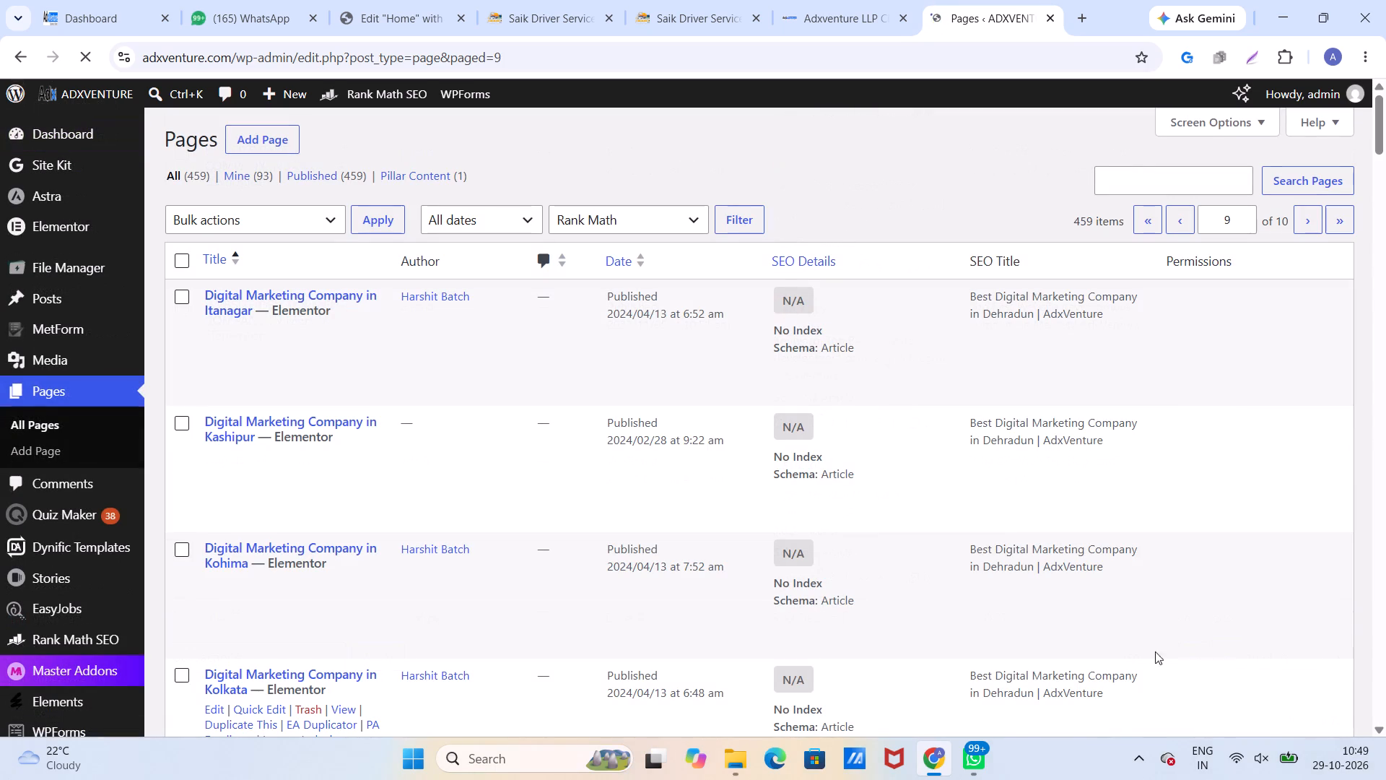
scroll(554, 524, down, 10)
scroll(464, 437, down, 5)
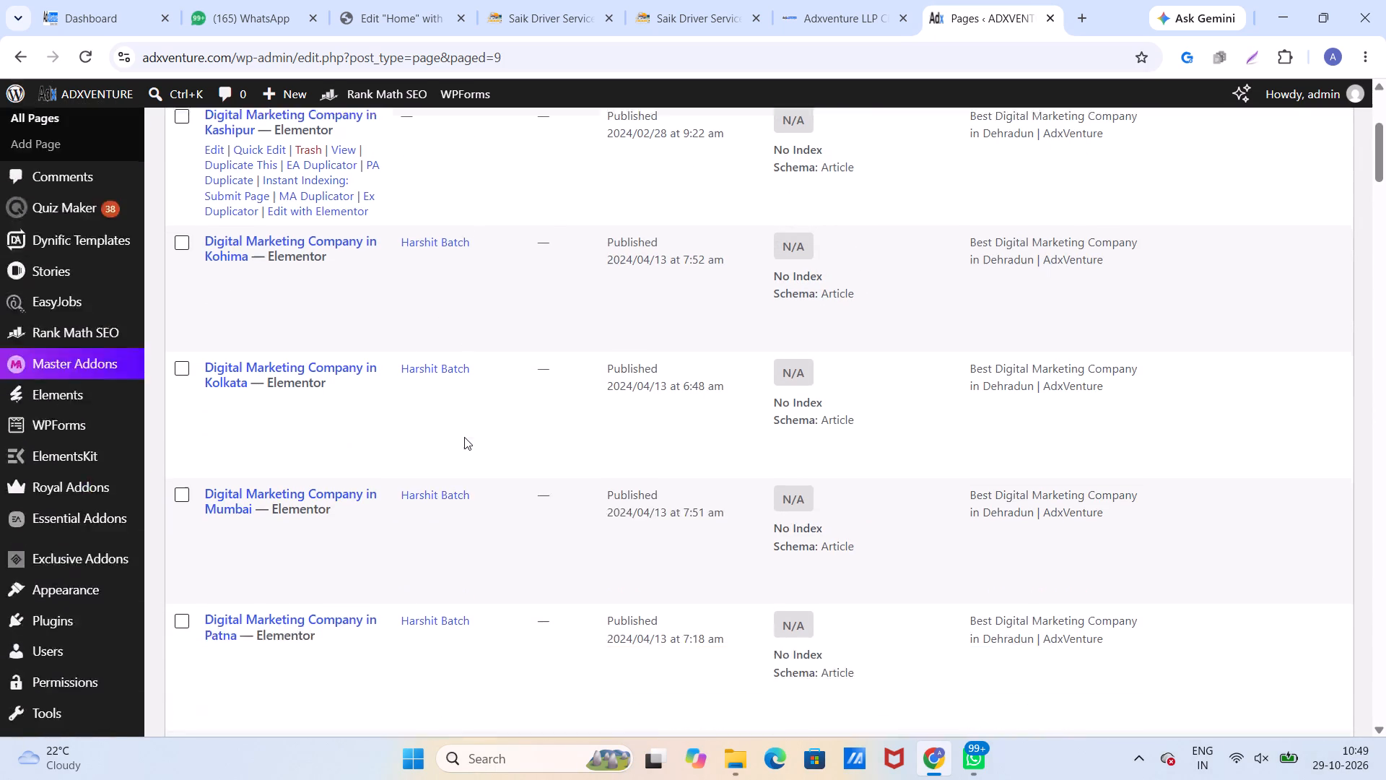
scroll(463, 436, down, 20)
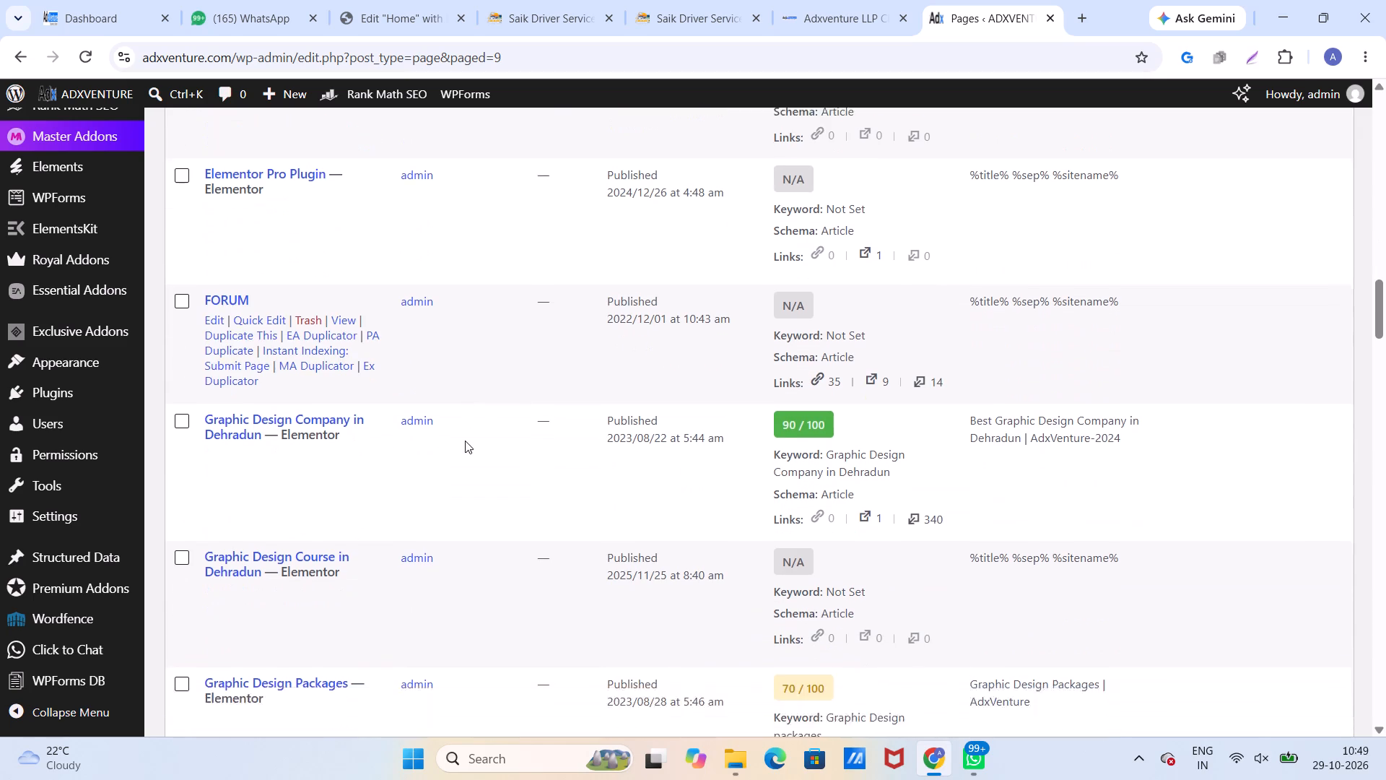
scroll(465, 441, down, 14)
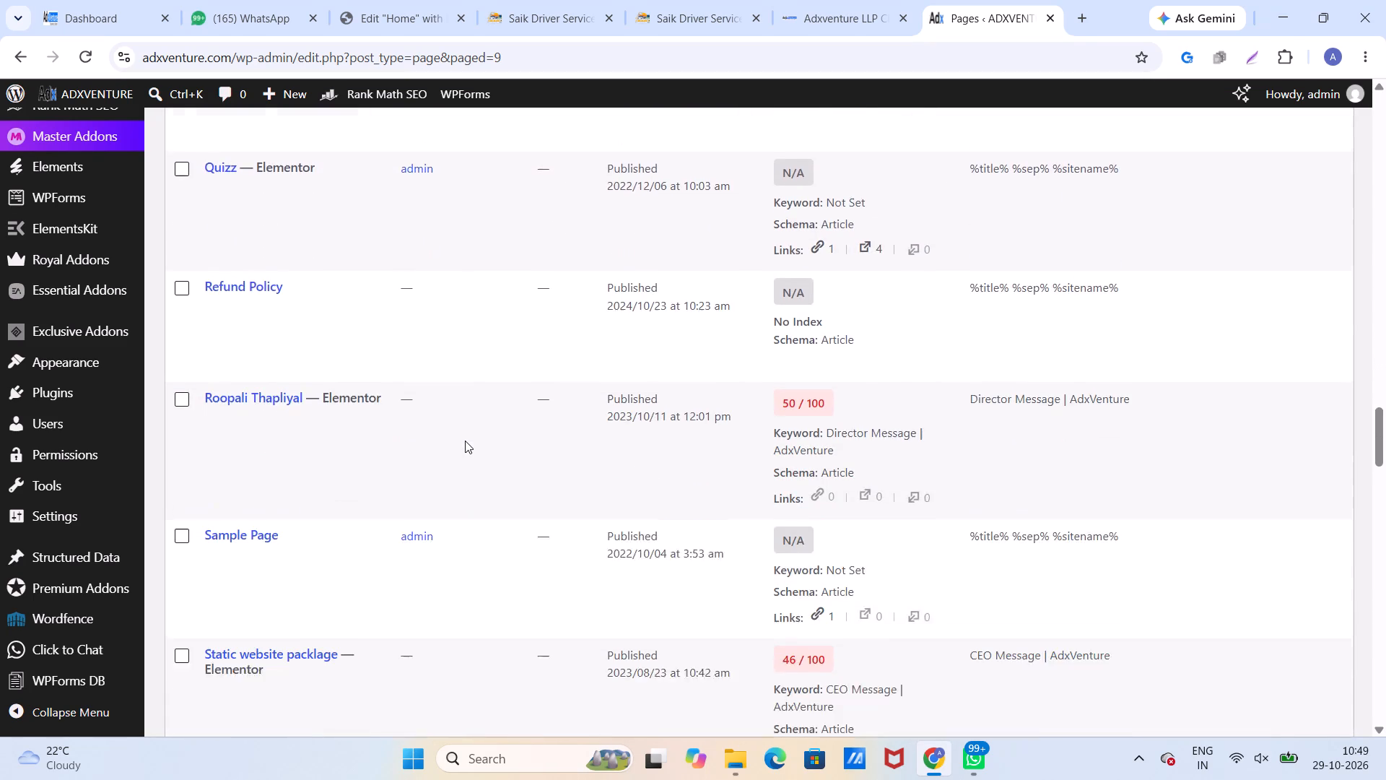
scroll(465, 441, down, 2)
scroll(465, 441, up, 1)
scroll(465, 441, down, 10)
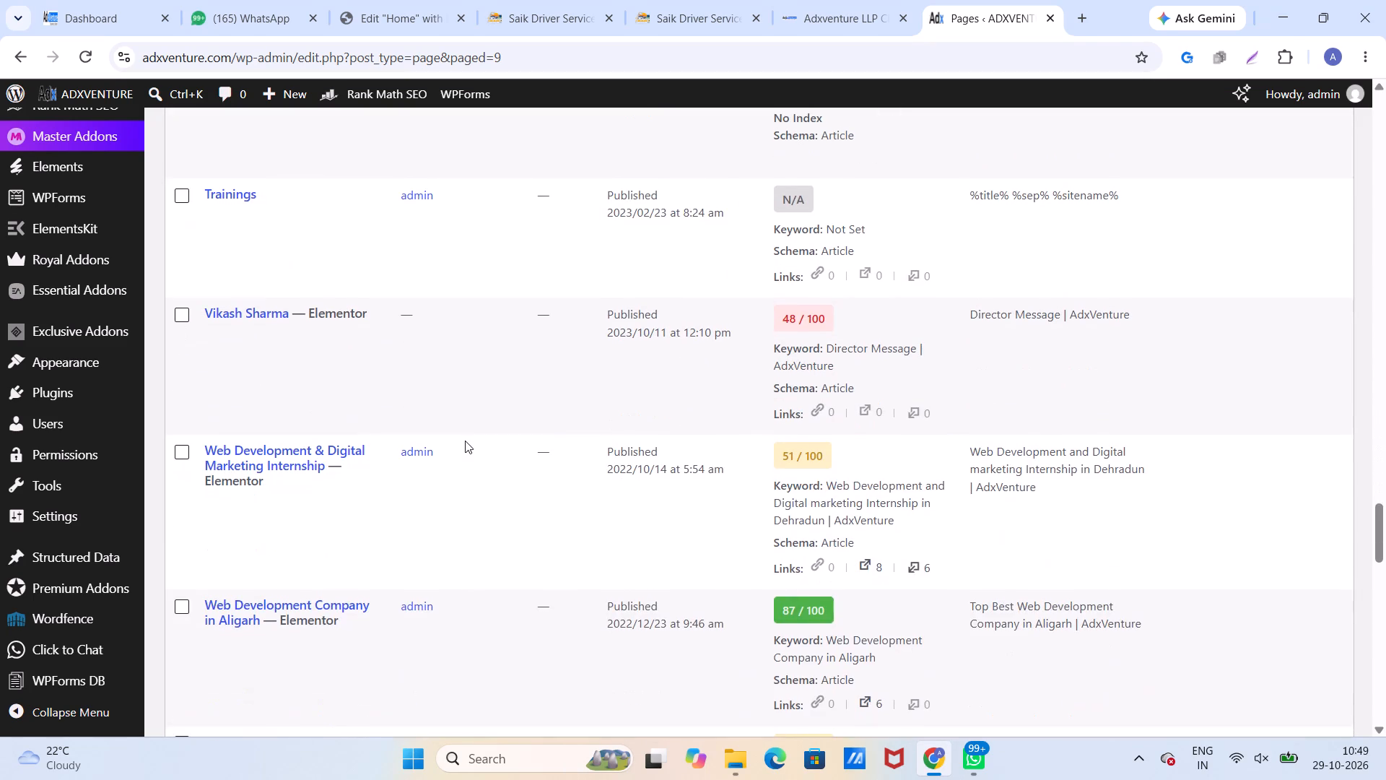
scroll(465, 441, down, 11)
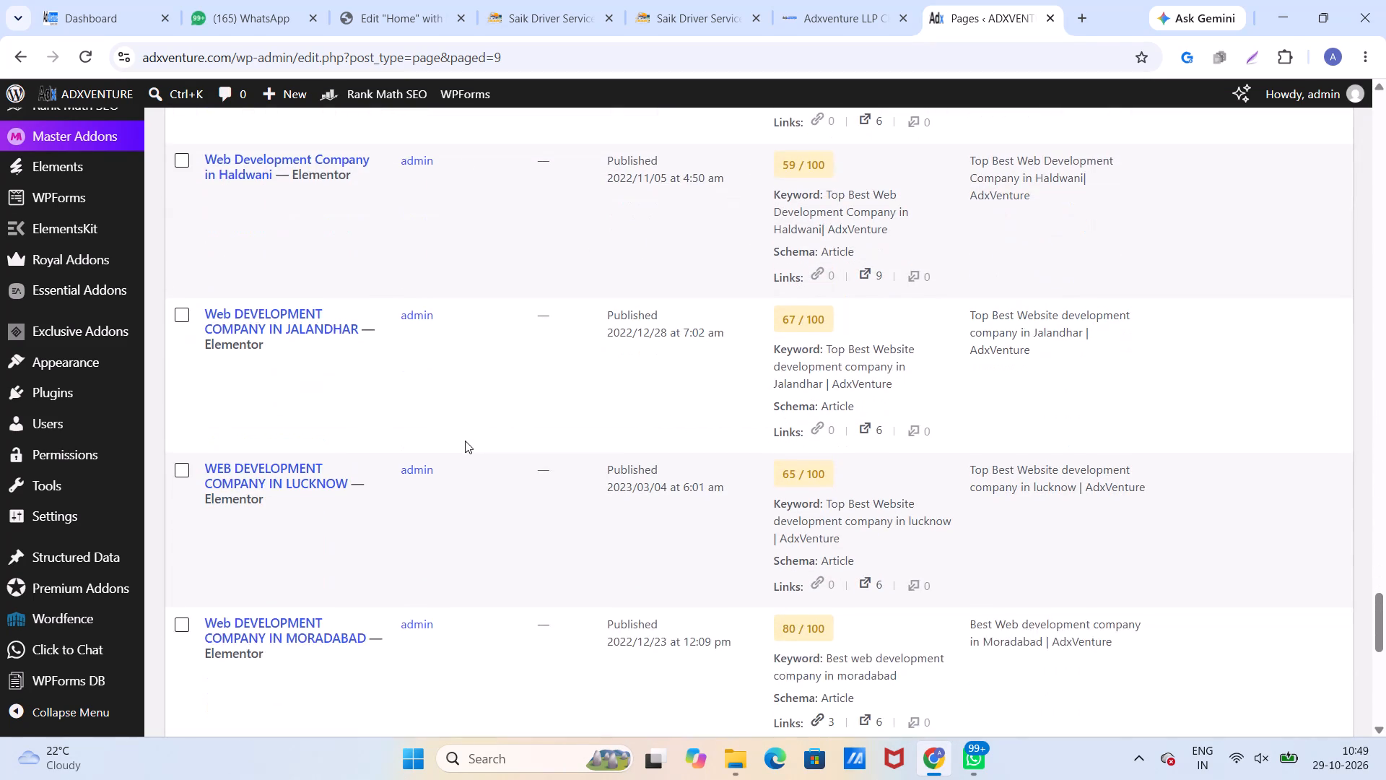
scroll(465, 441, down, 9)
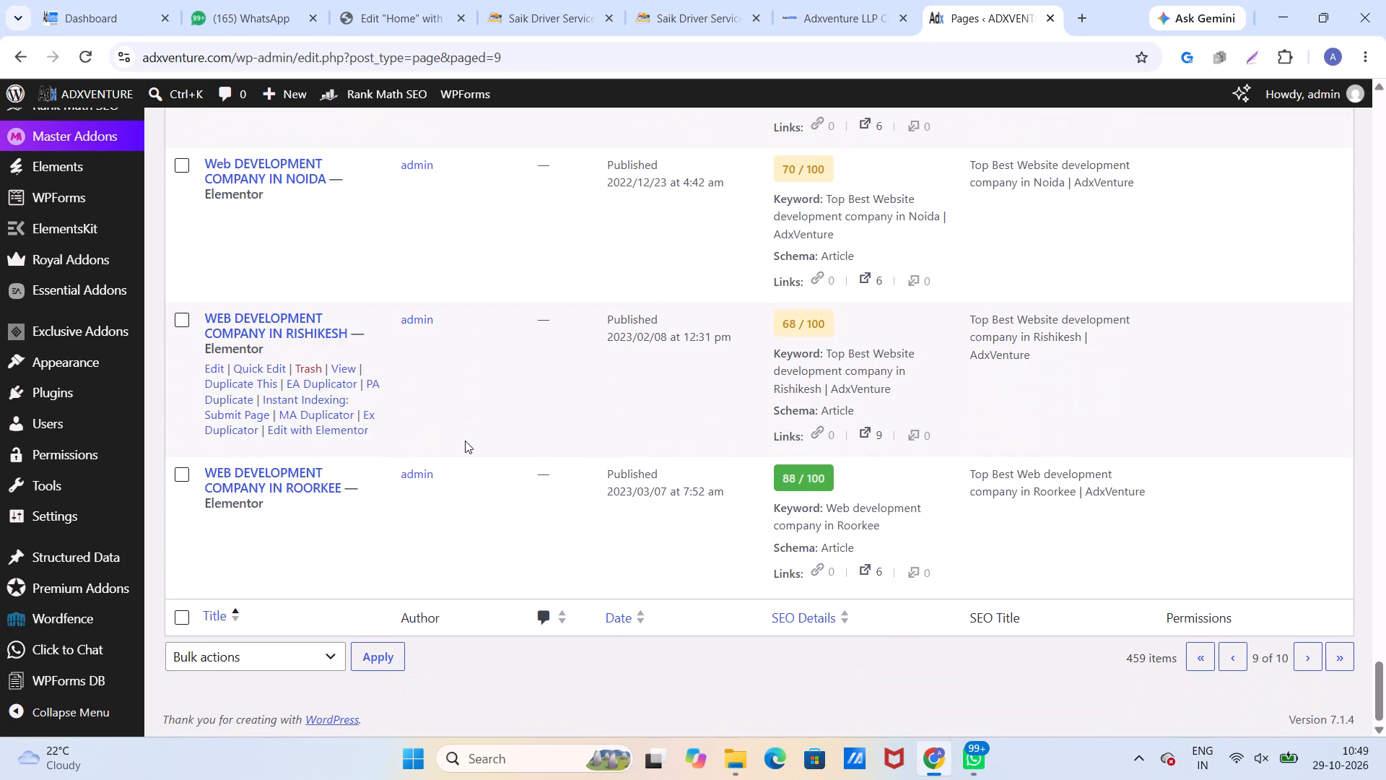
Go to the last page of the pages list, page 10, and check its titles for the coaching institute page.
click(1339, 652)
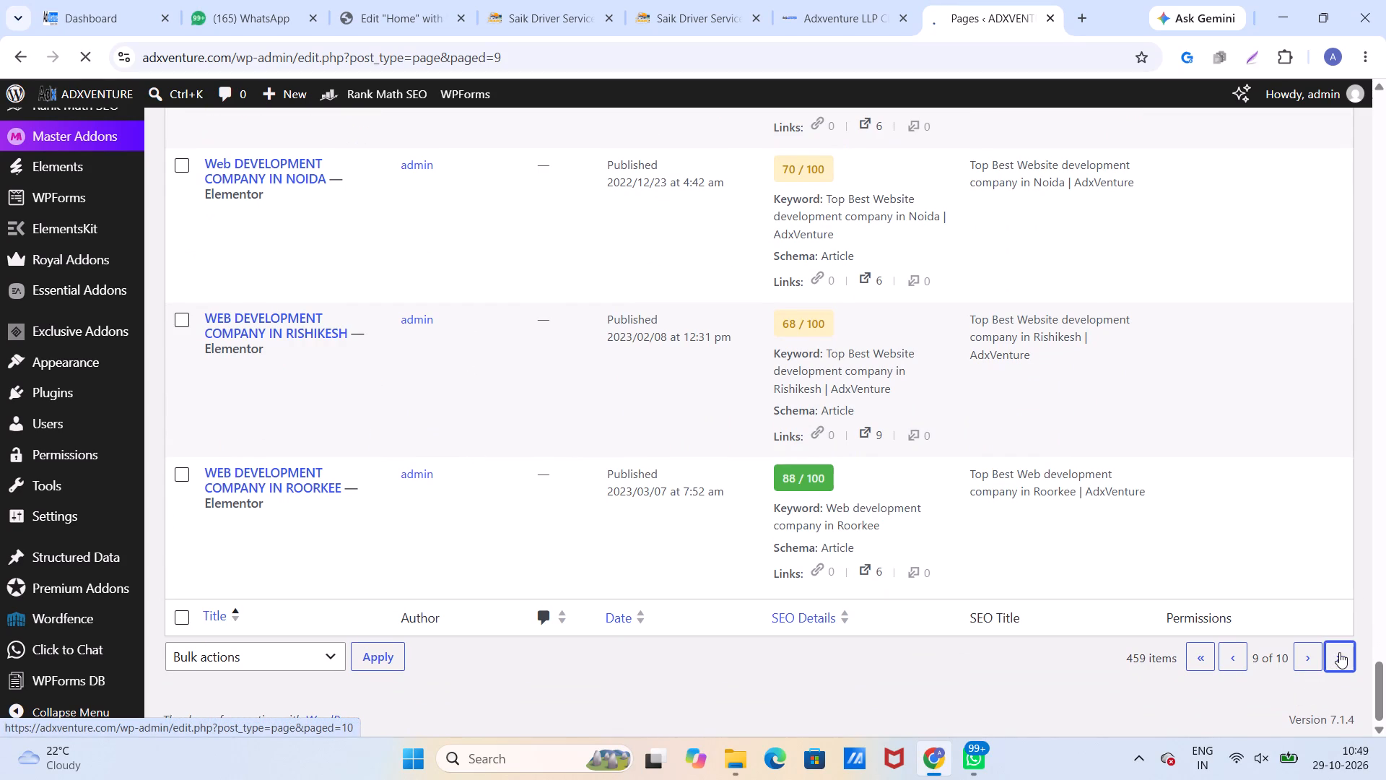
scroll(396, 555, down, 6)
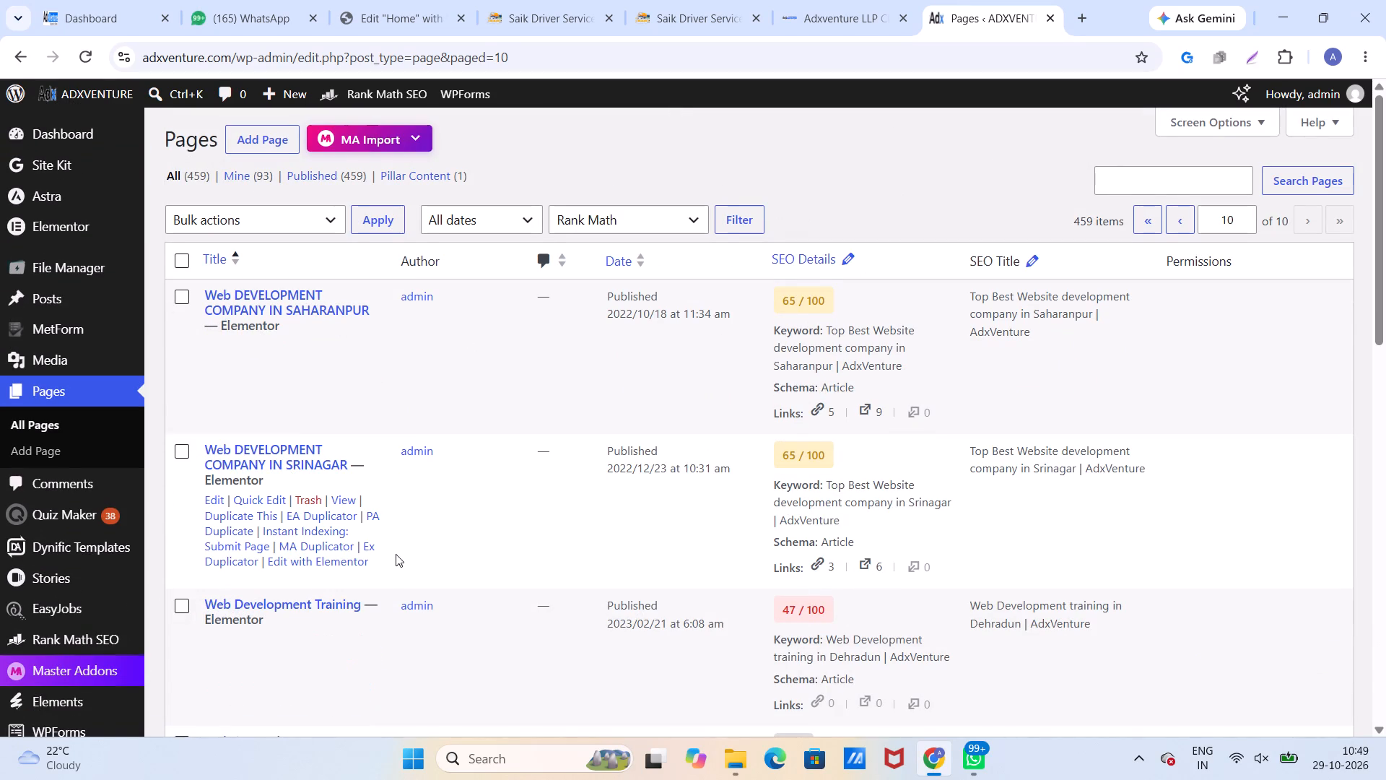
scroll(441, 509, down, 9)
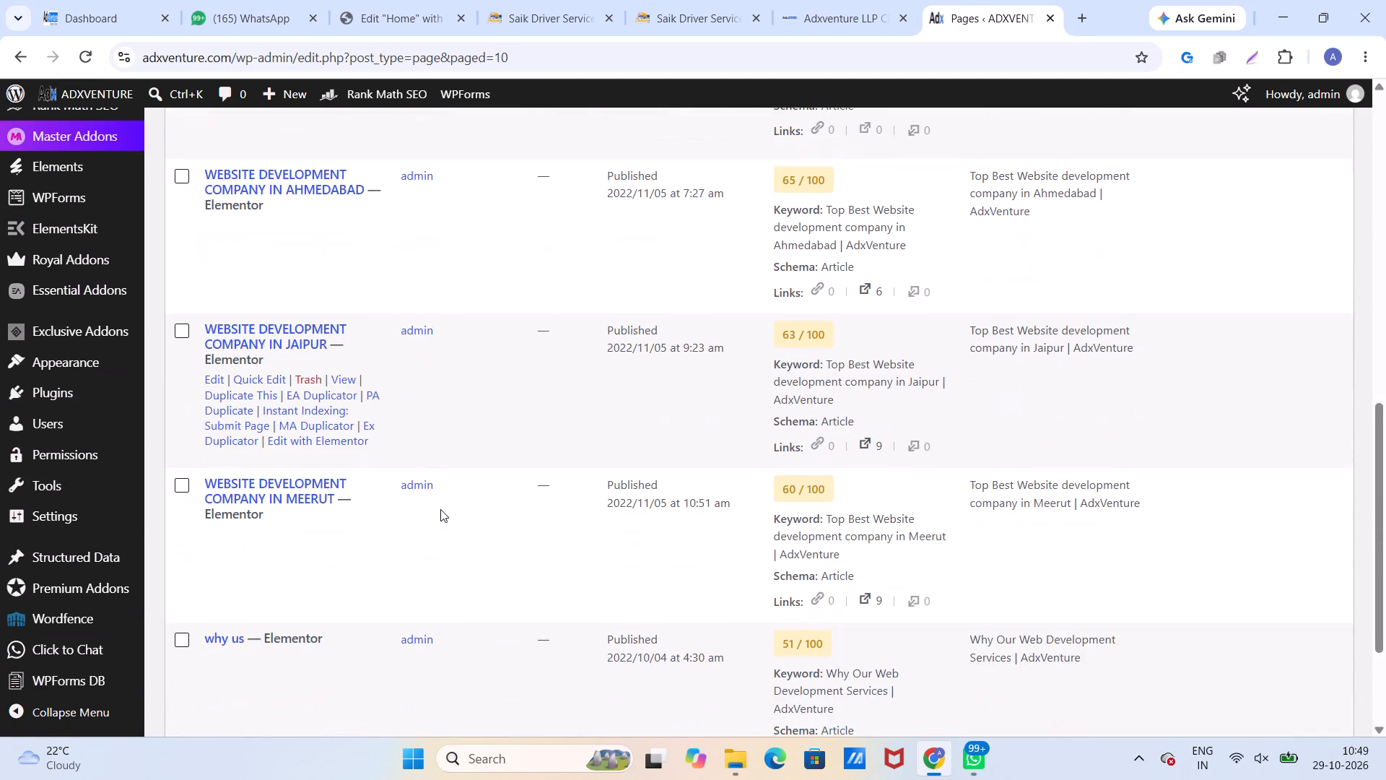
scroll(440, 509, down, 6)
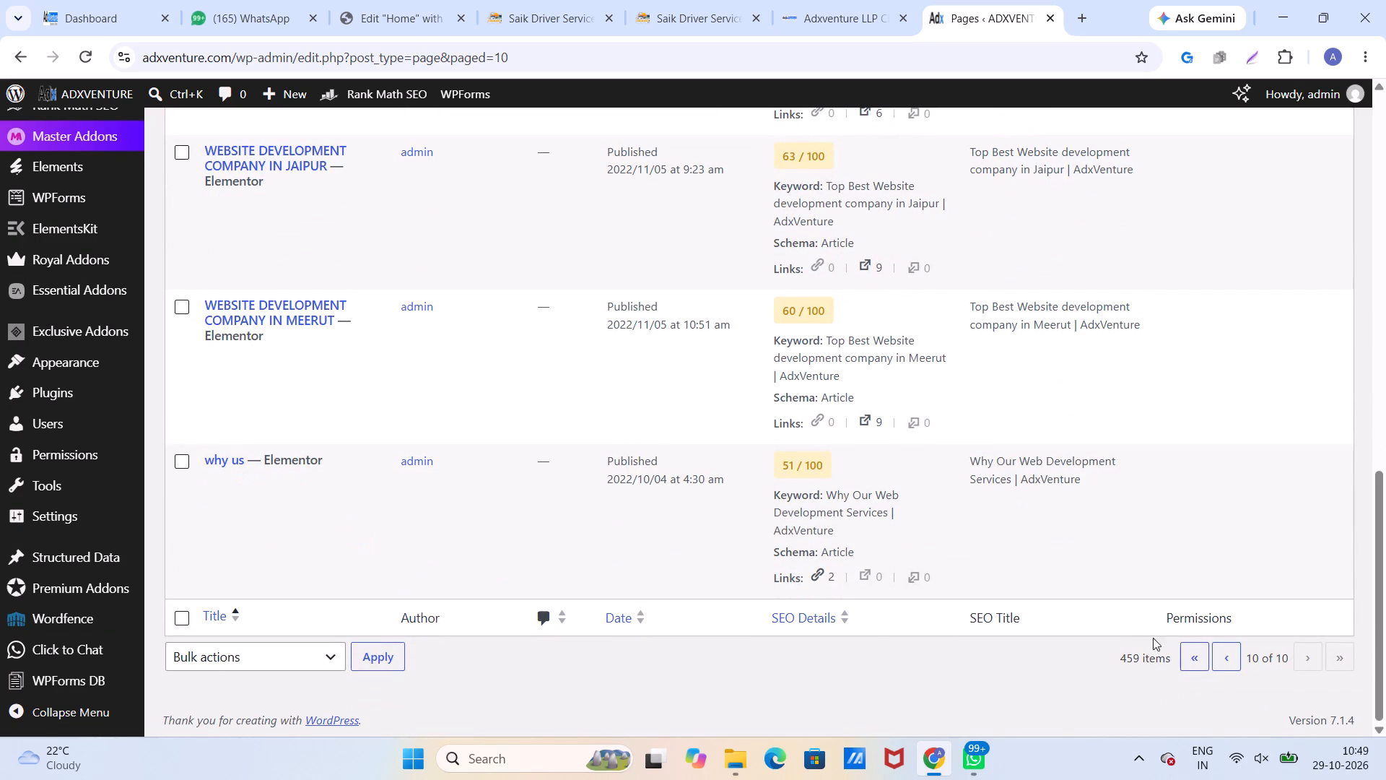
Return to page 9 of the pages list and recheck all its titles for the coaching institute page.
click(1228, 657)
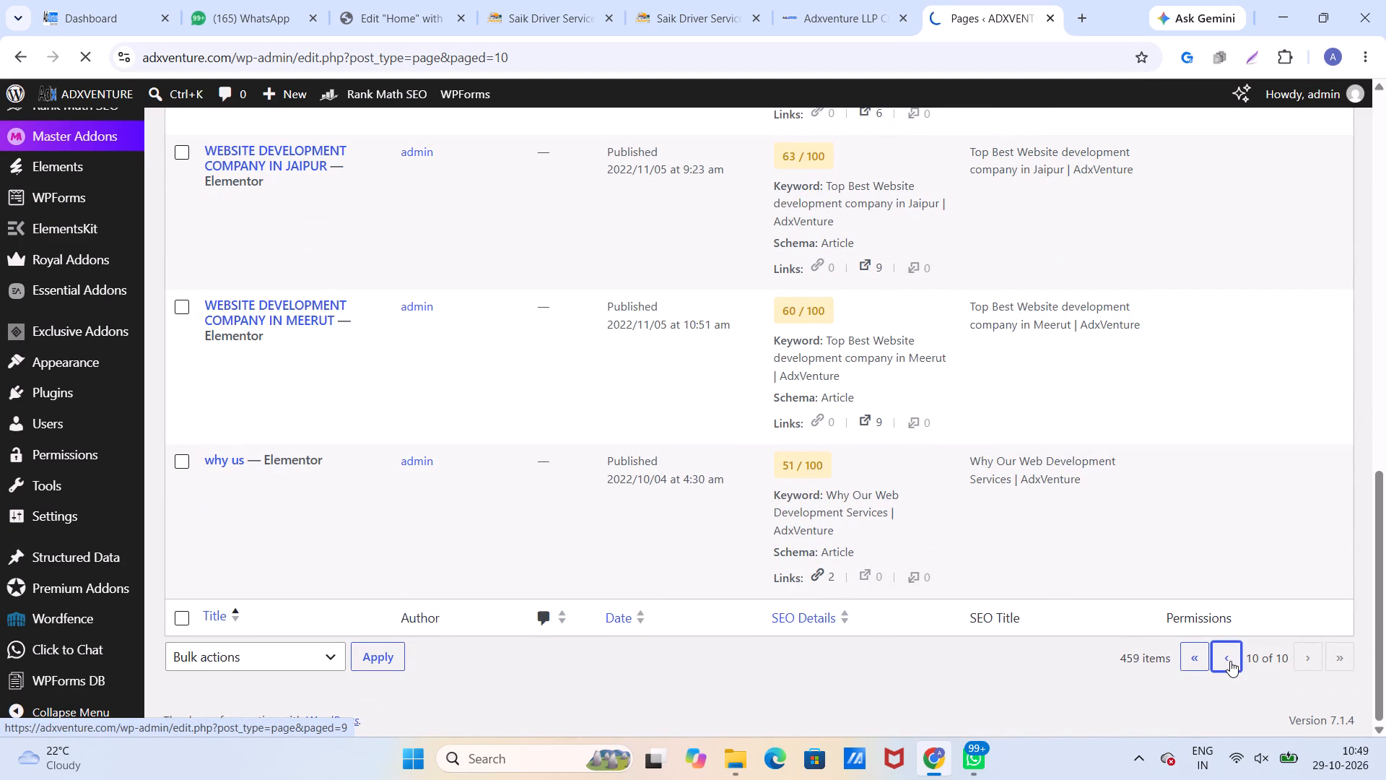
scroll(1052, 632, down, 4)
scroll(1052, 632, up, 1)
scroll(1052, 632, down, 3)
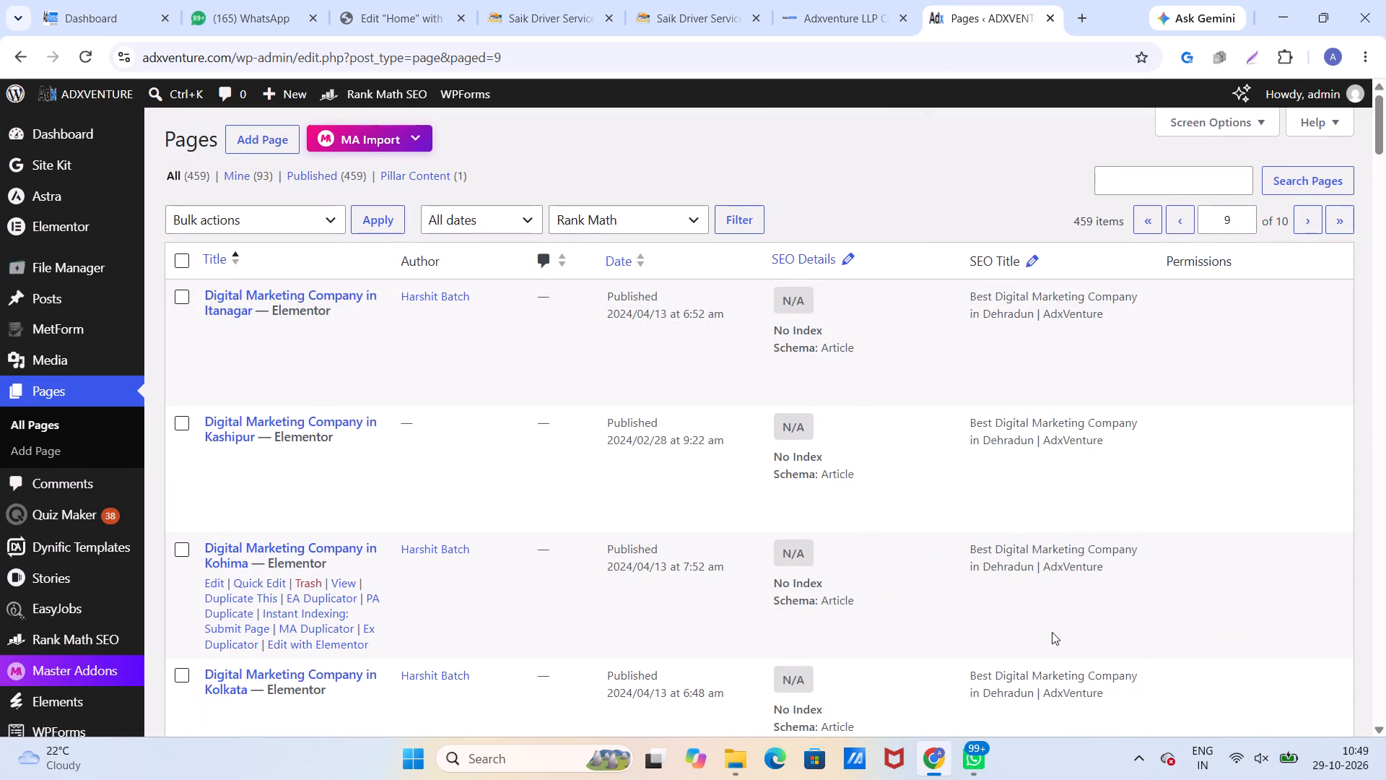
scroll(741, 549, down, 6)
scroll(741, 549, down, 16)
scroll(741, 549, up, 1)
scroll(741, 549, down, 3)
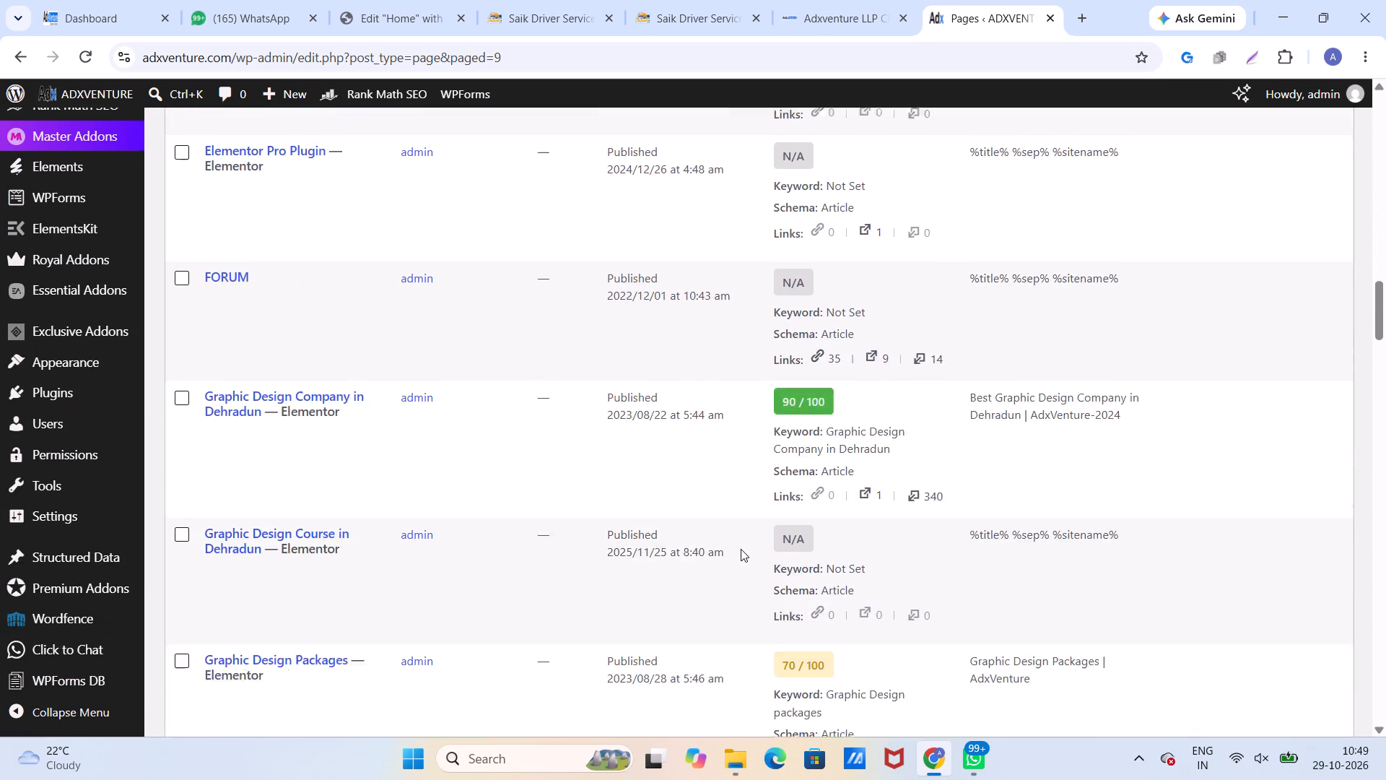
scroll(741, 549, down, 7)
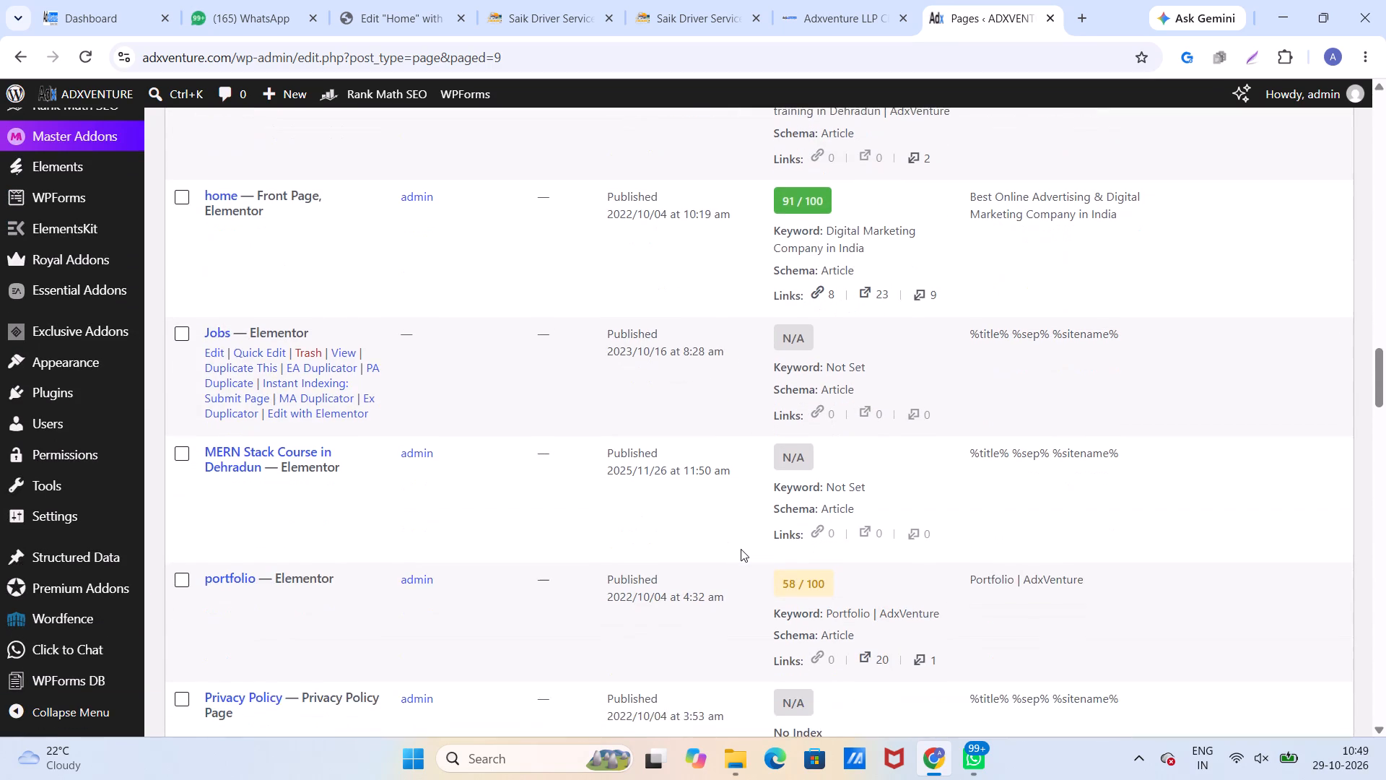
scroll(741, 549, down, 6)
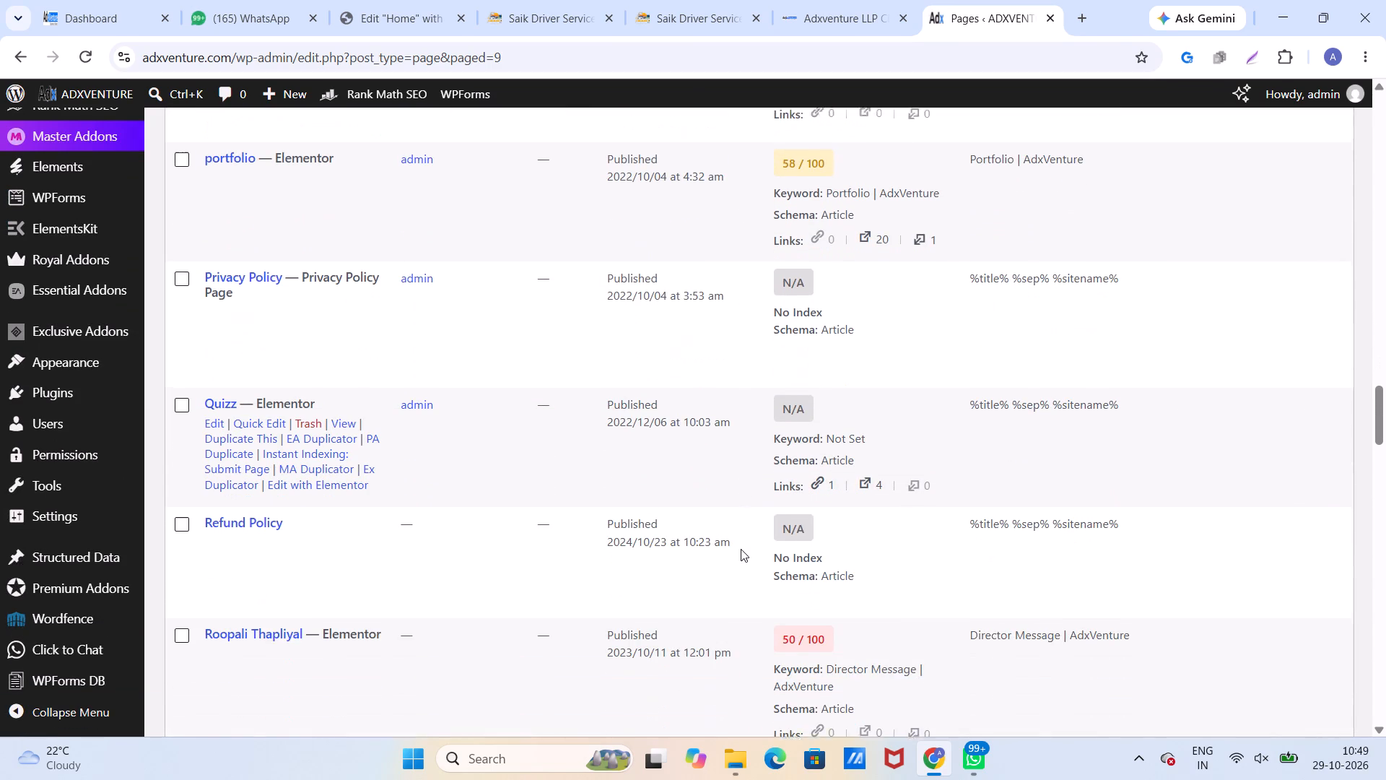
scroll(741, 549, down, 8)
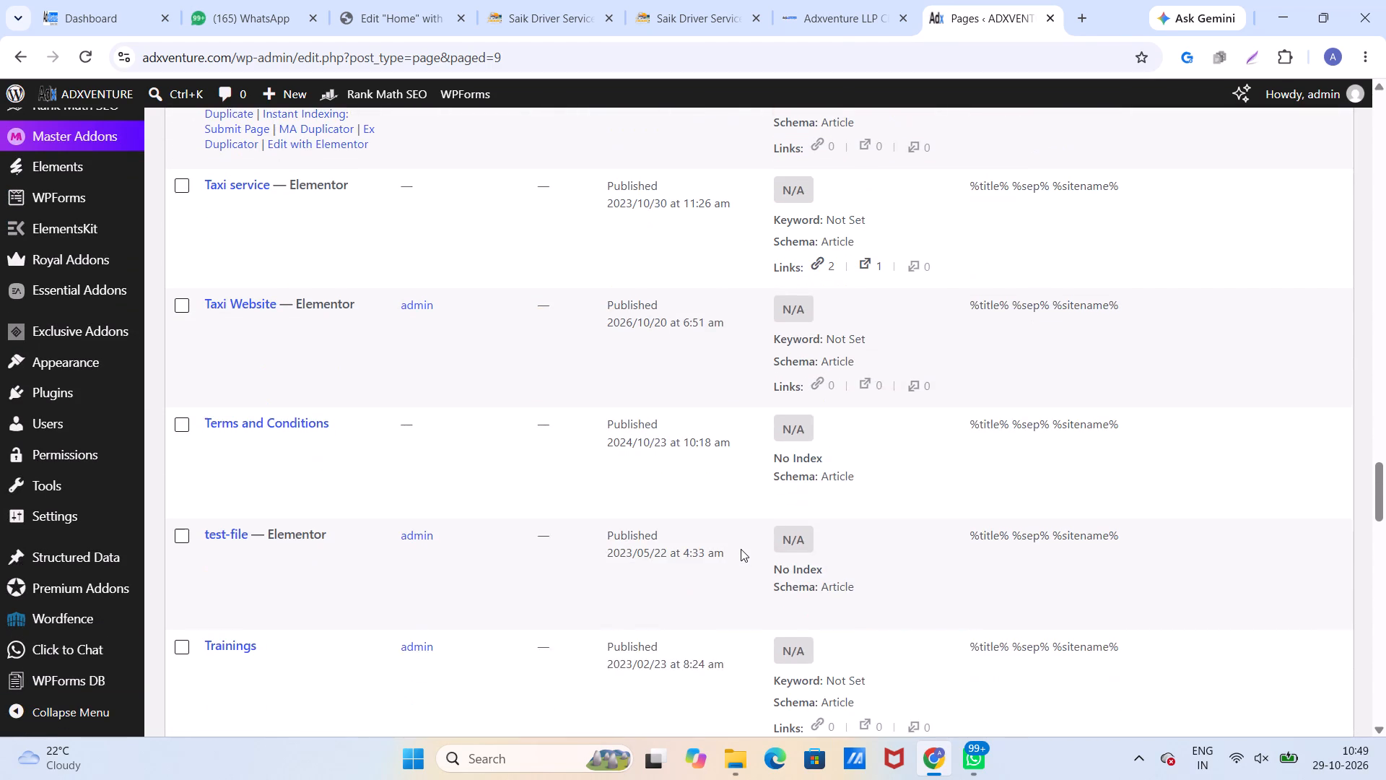
scroll(741, 549, down, 7)
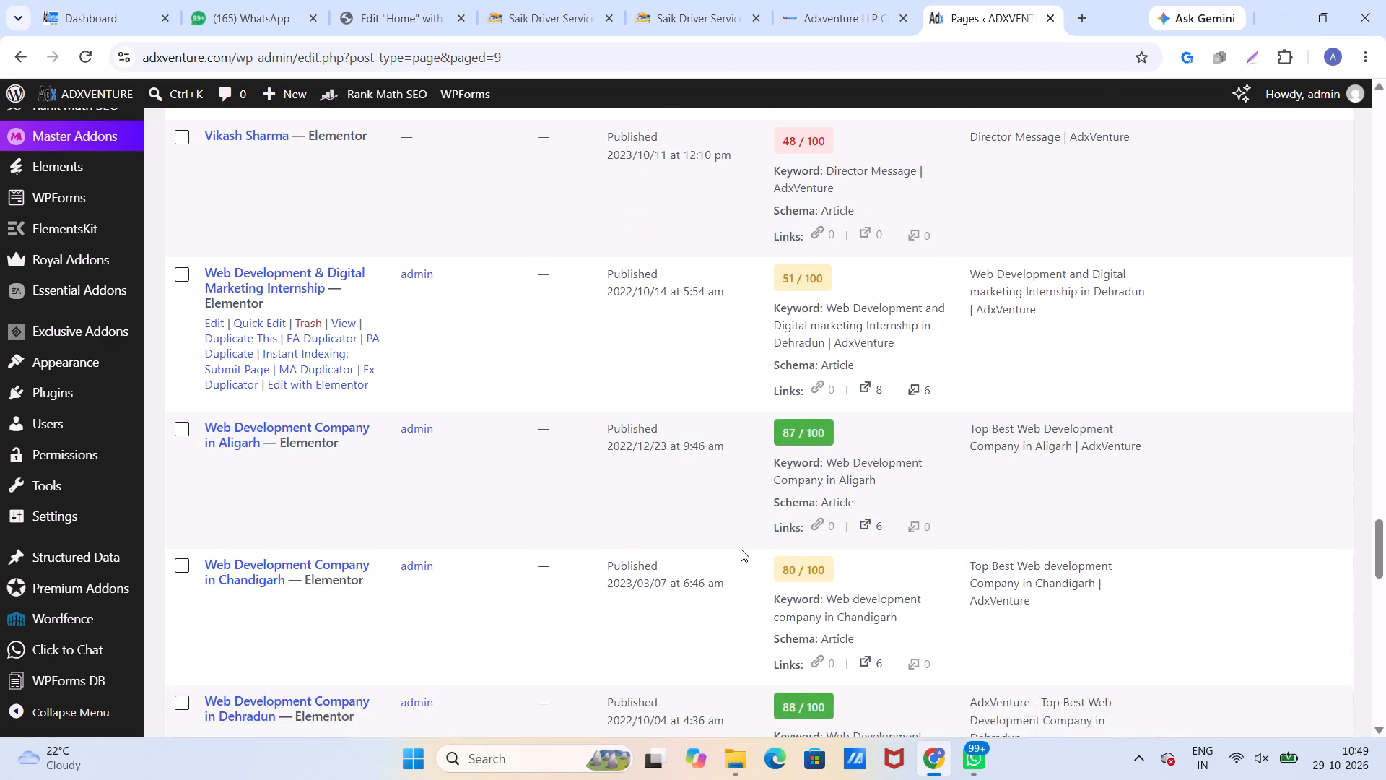
scroll(741, 549, down, 7)
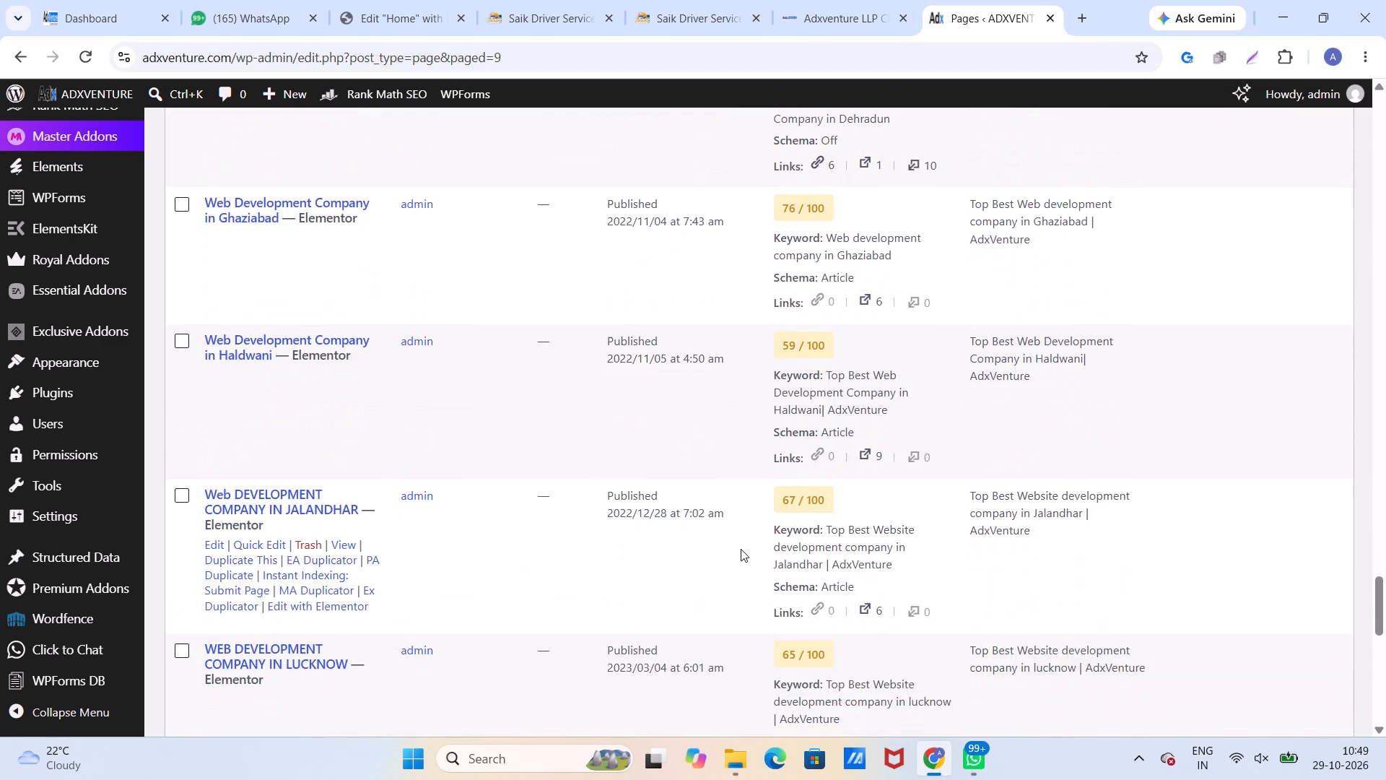
scroll(741, 549, down, 4)
scroll(674, 509, down, 2)
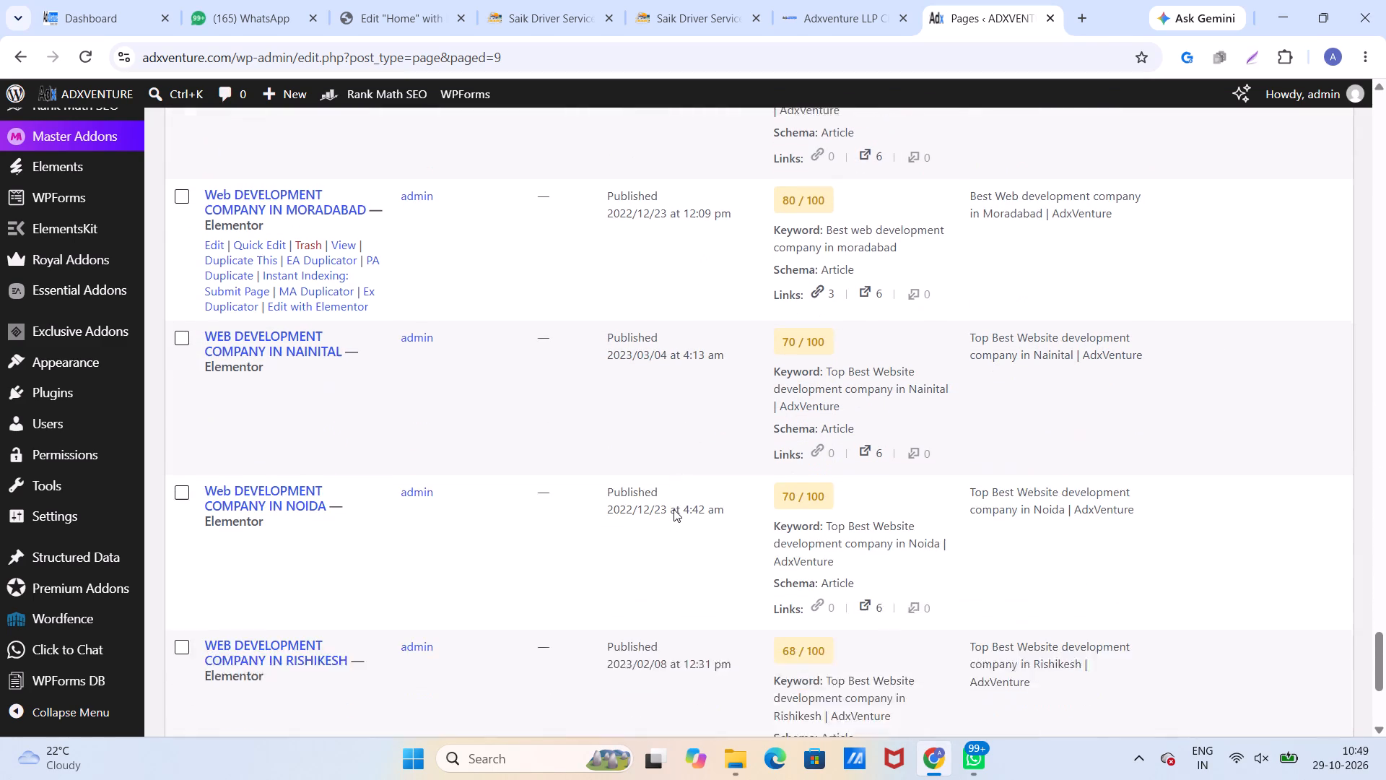
scroll(674, 509, down, 7)
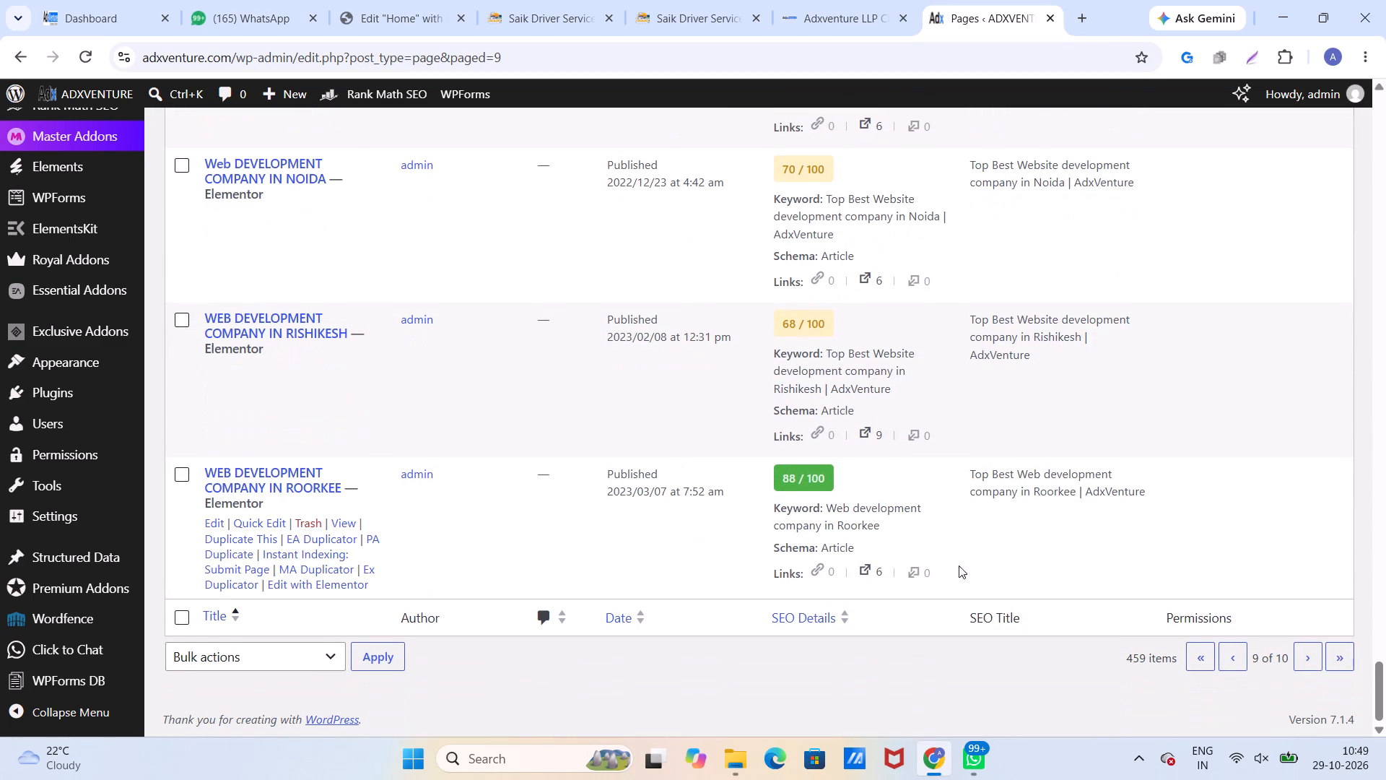
Go back to page 8 of the pages list and look through its titles for the coaching institute page.
click(1231, 657)
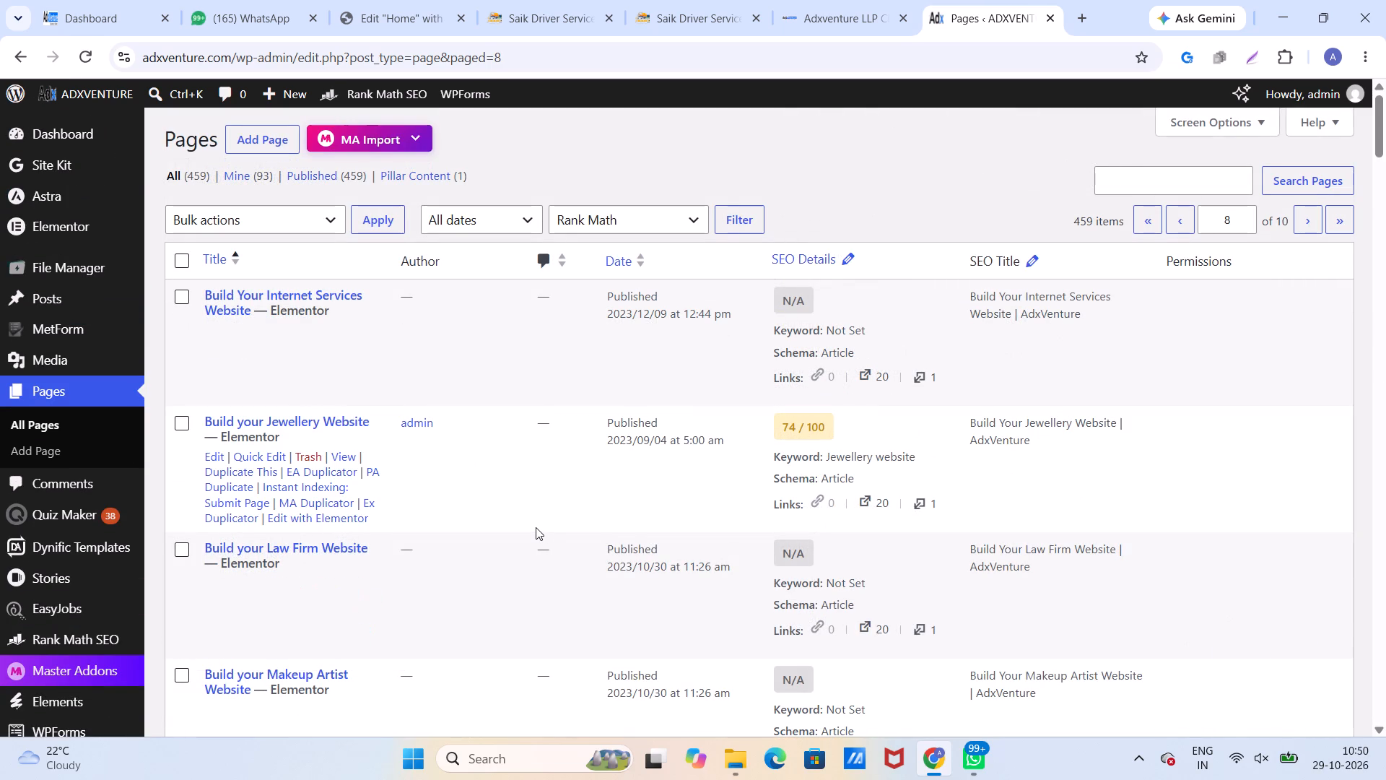
scroll(536, 526, down, 5)
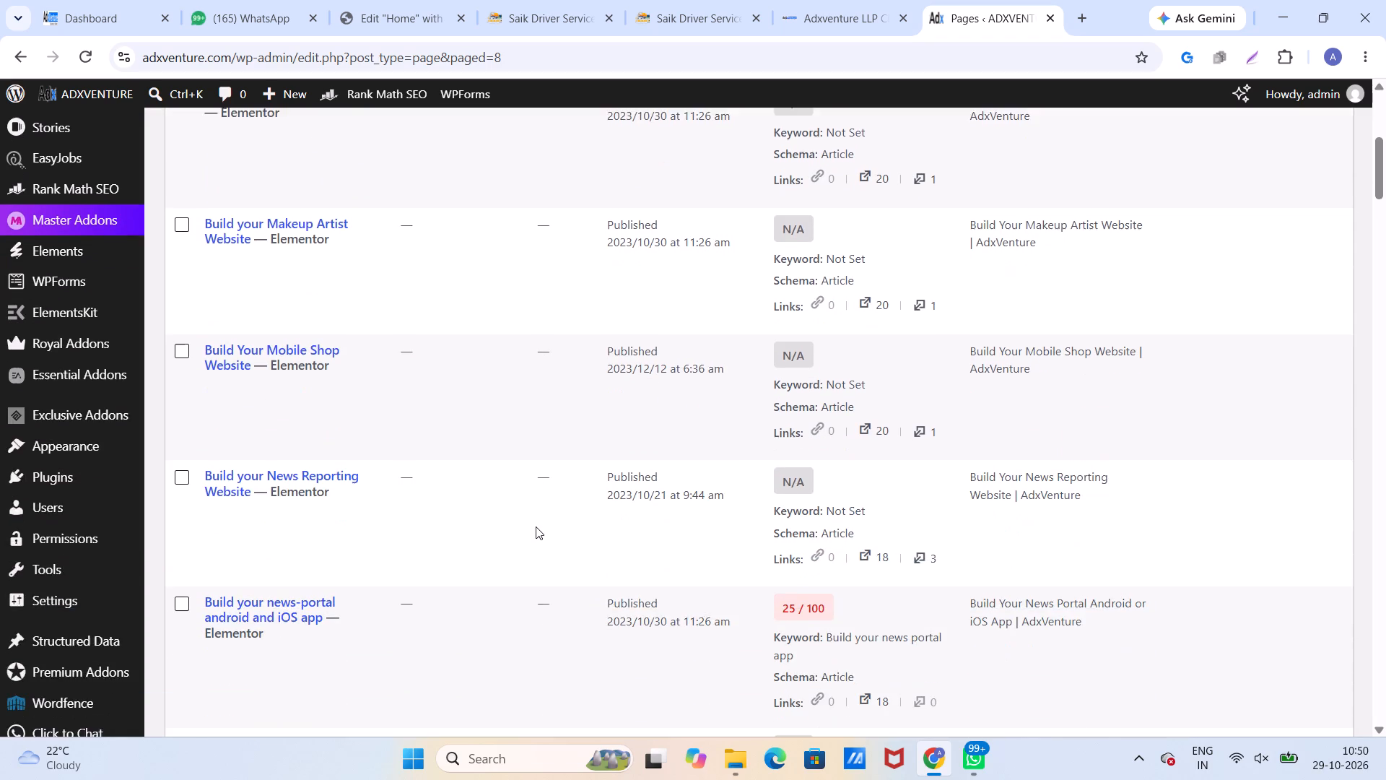
scroll(536, 526, down, 6)
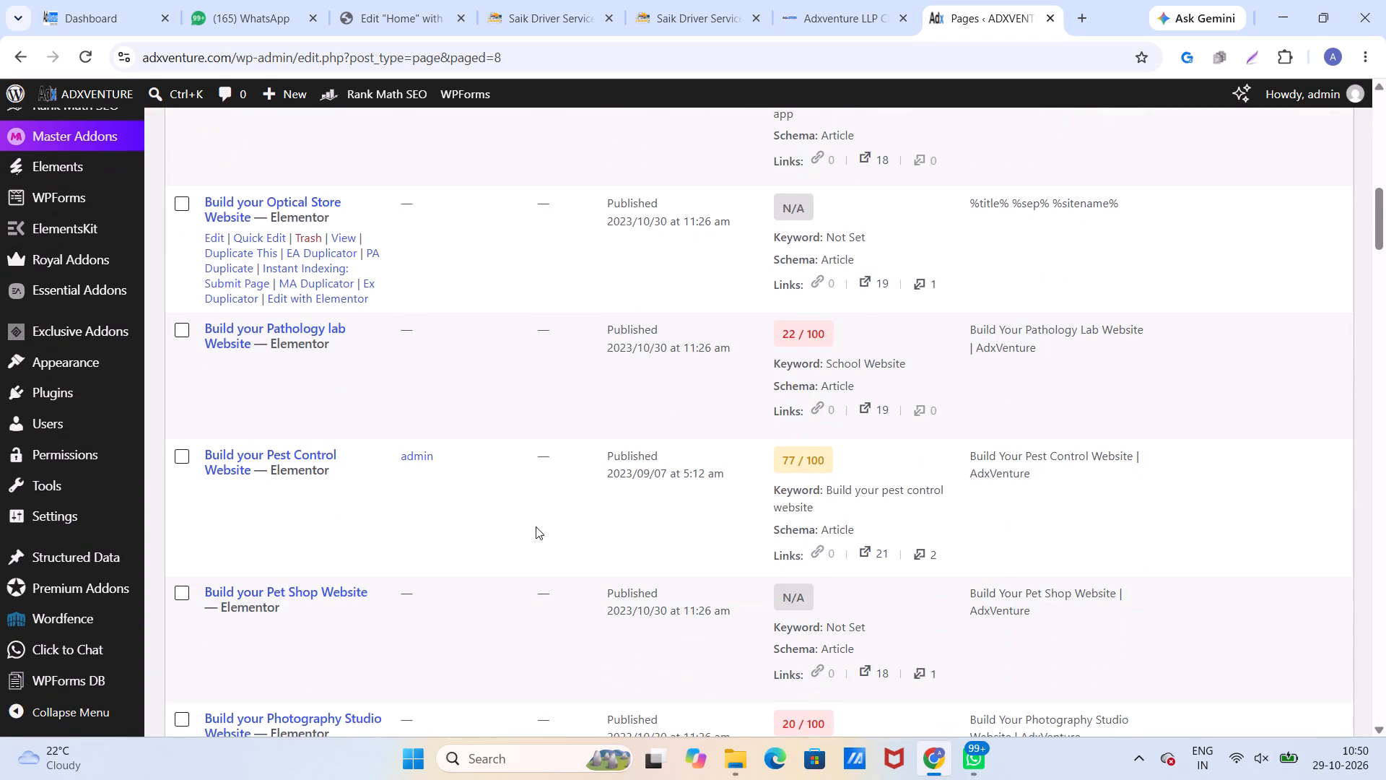
scroll(536, 526, down, 10)
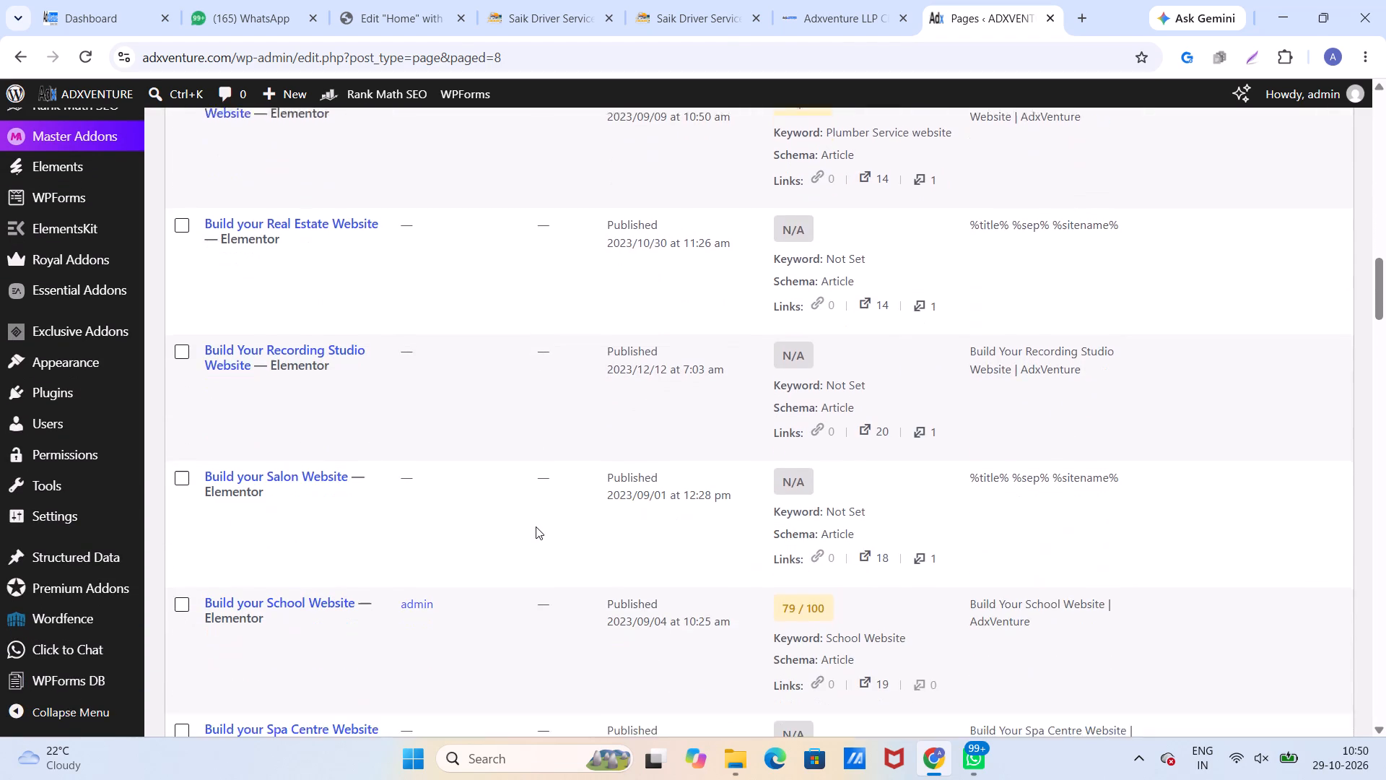
scroll(536, 526, down, 6)
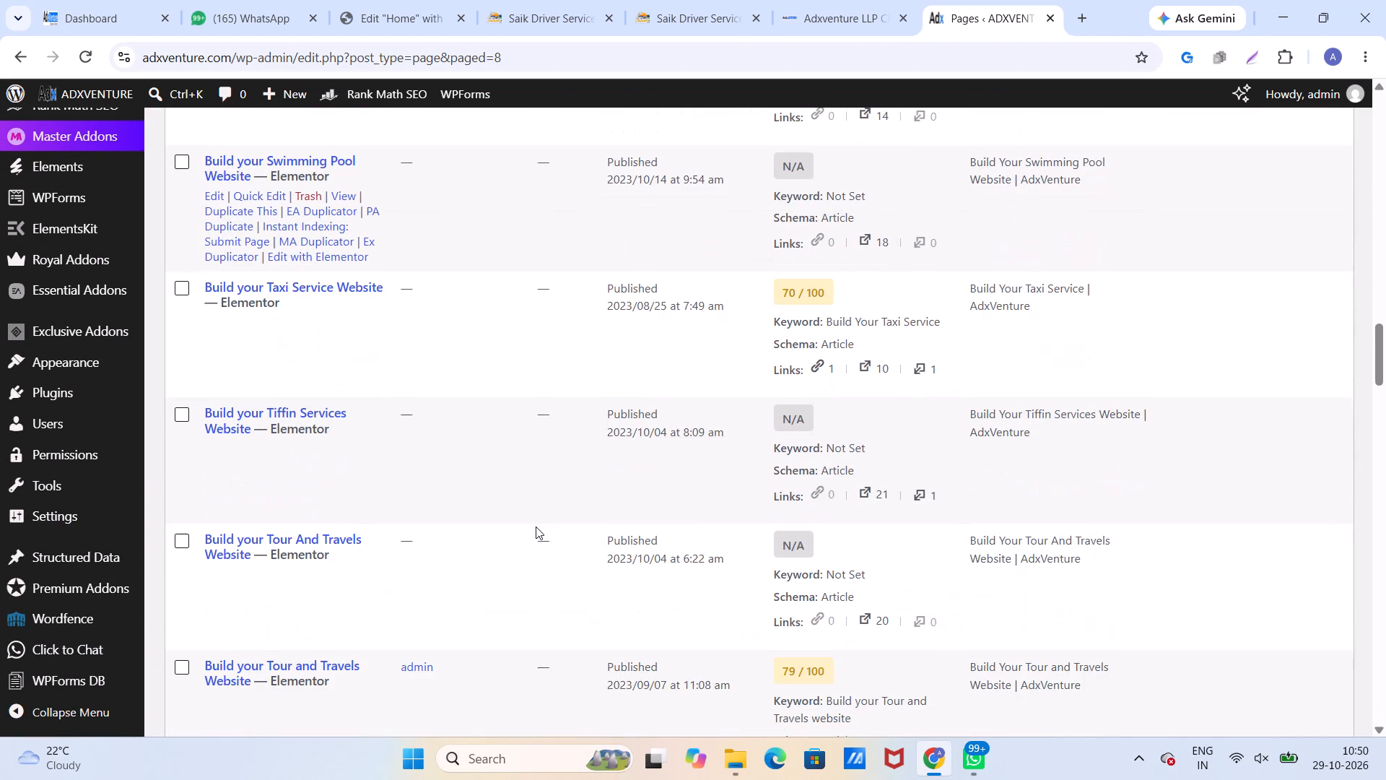
scroll(536, 526, down, 3)
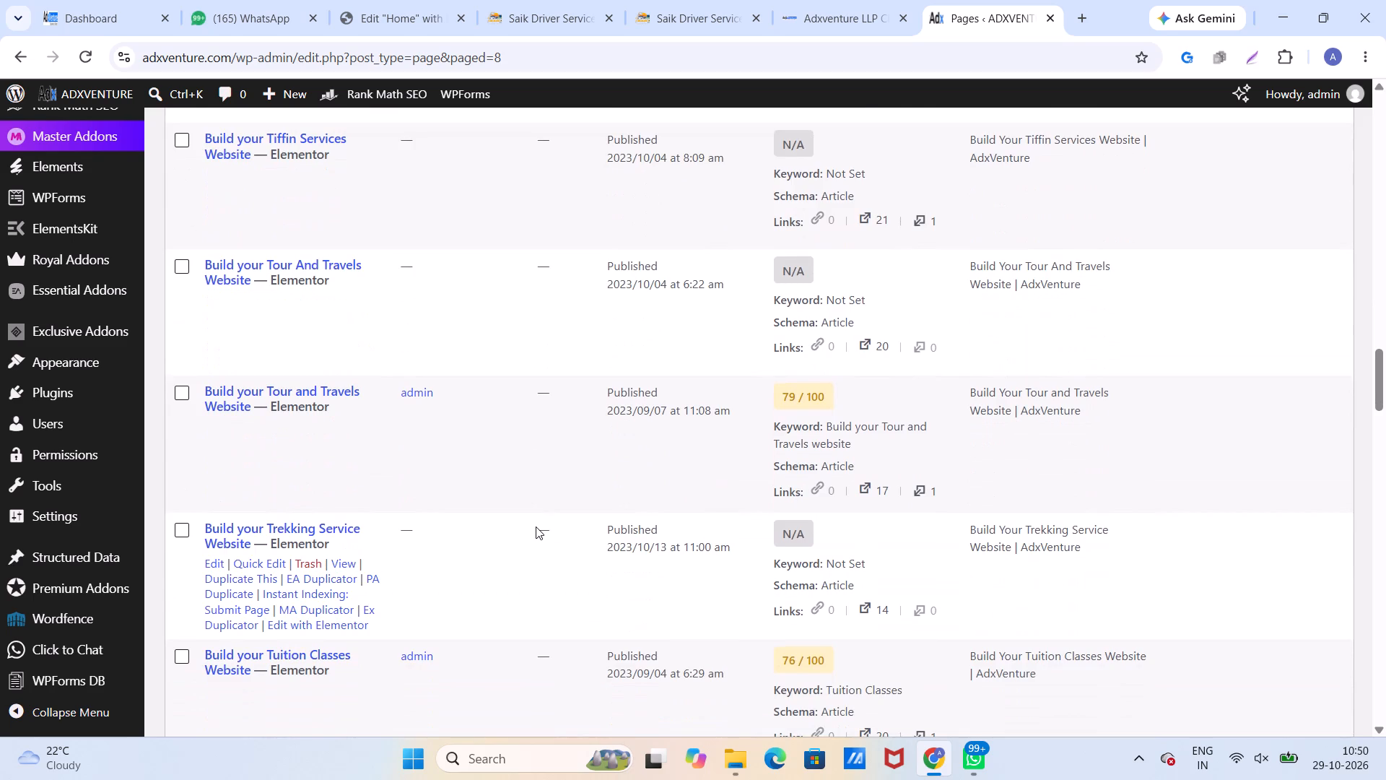
scroll(536, 526, down, 4)
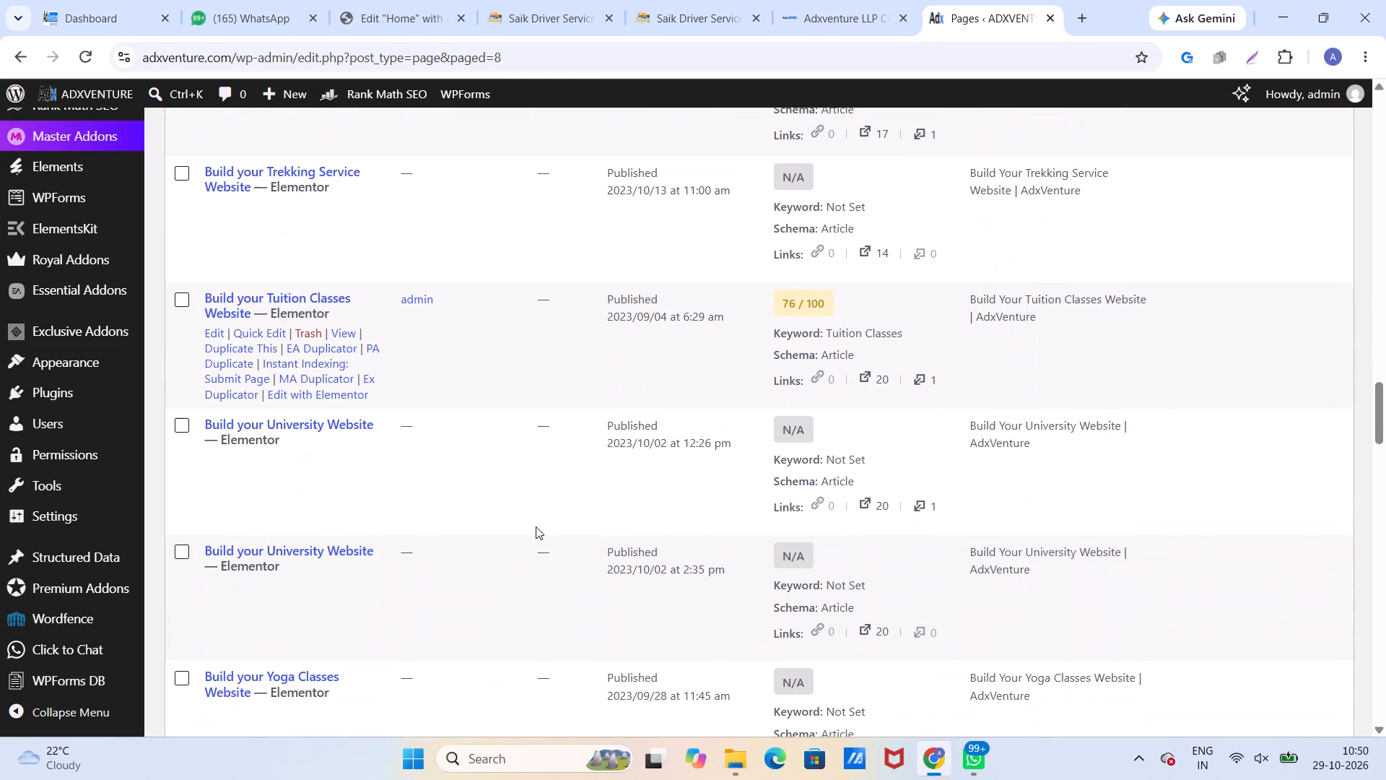
scroll(536, 526, down, 5)
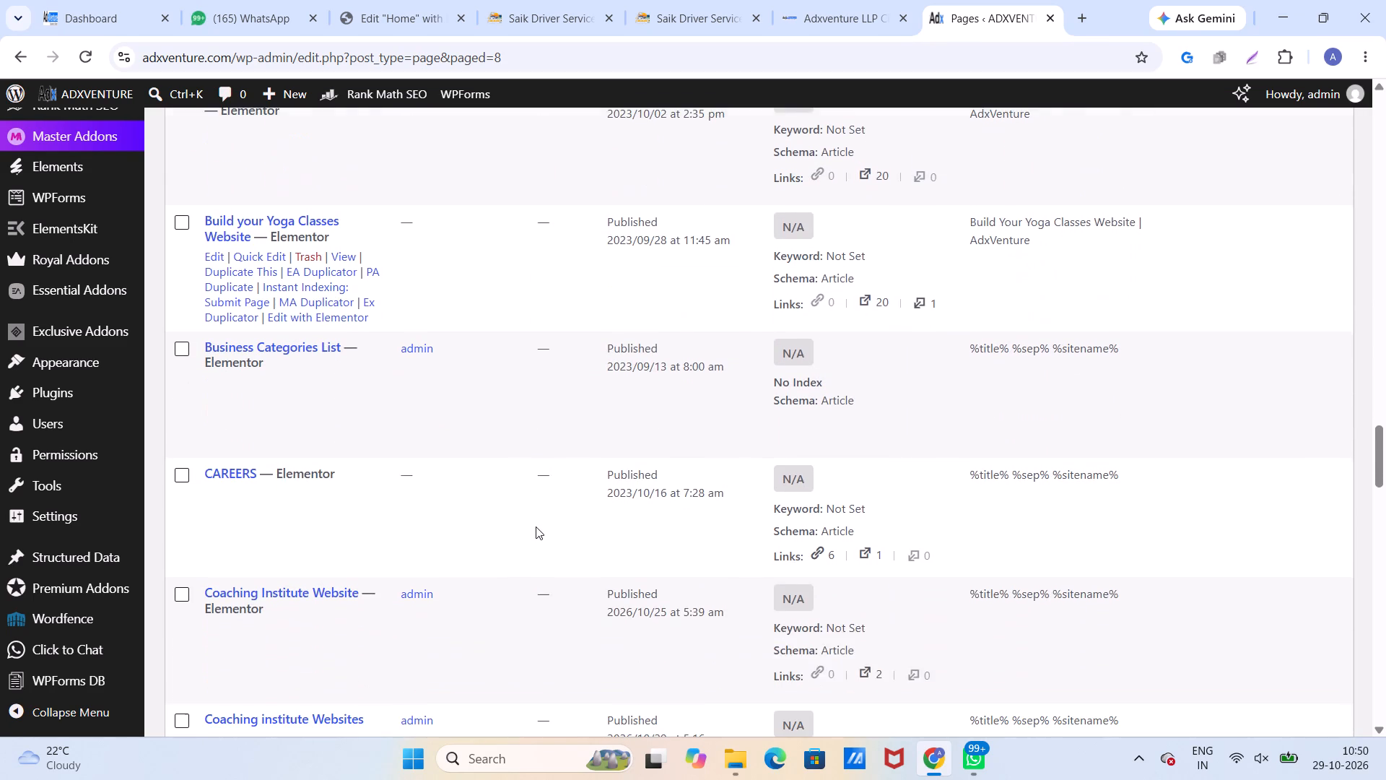
Open the existing Coaching Institute Website page for editing and launch it in the Elementor editor.
scroll(536, 526, down, 2)
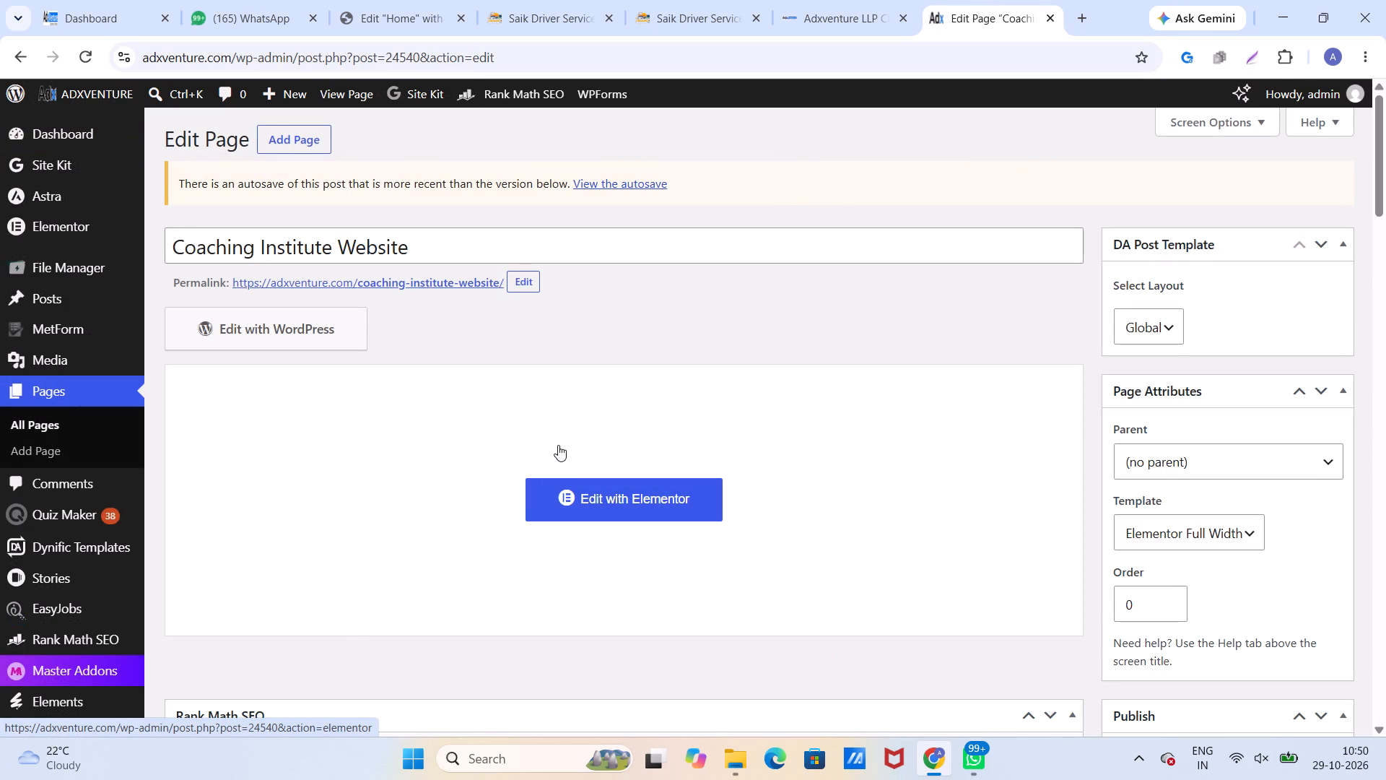
scroll(775, 502, down, 3)
scroll(775, 502, up, 3)
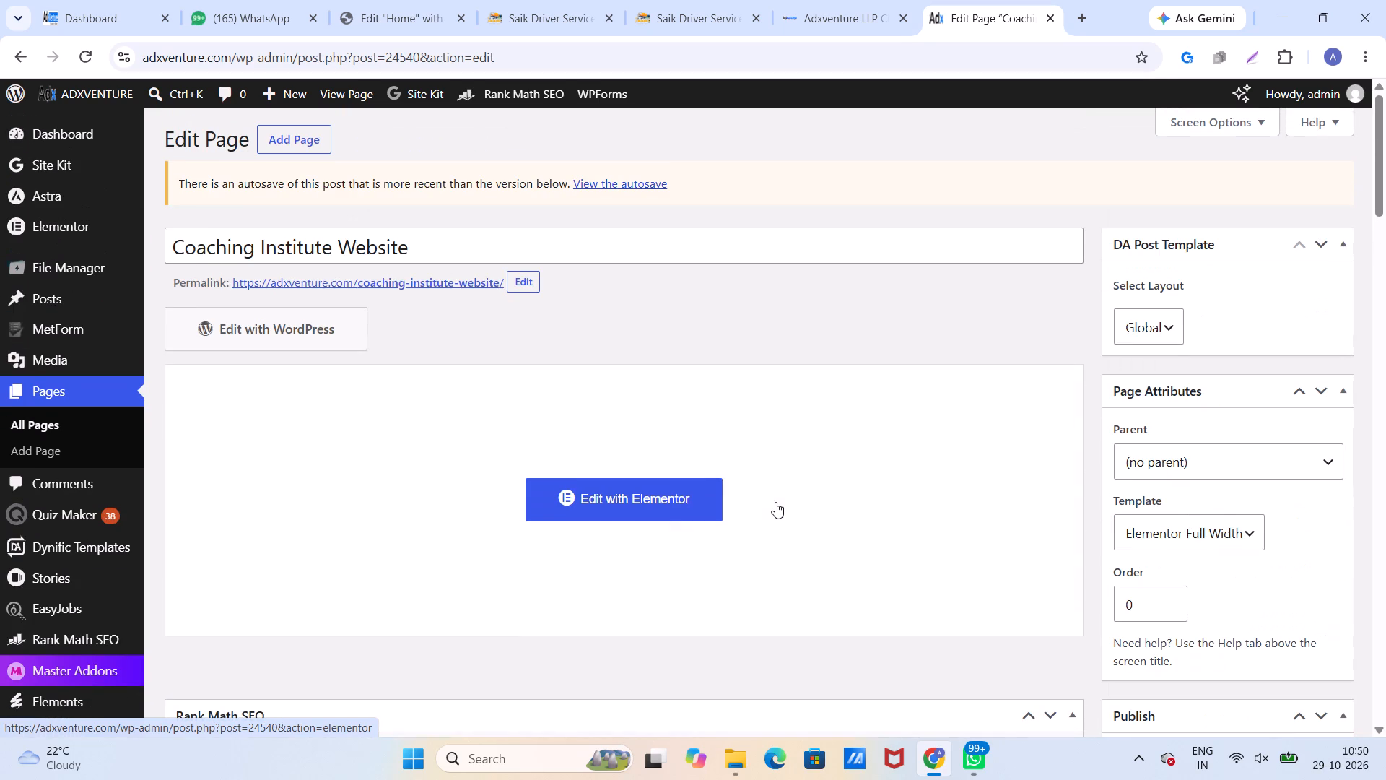
click(625, 486)
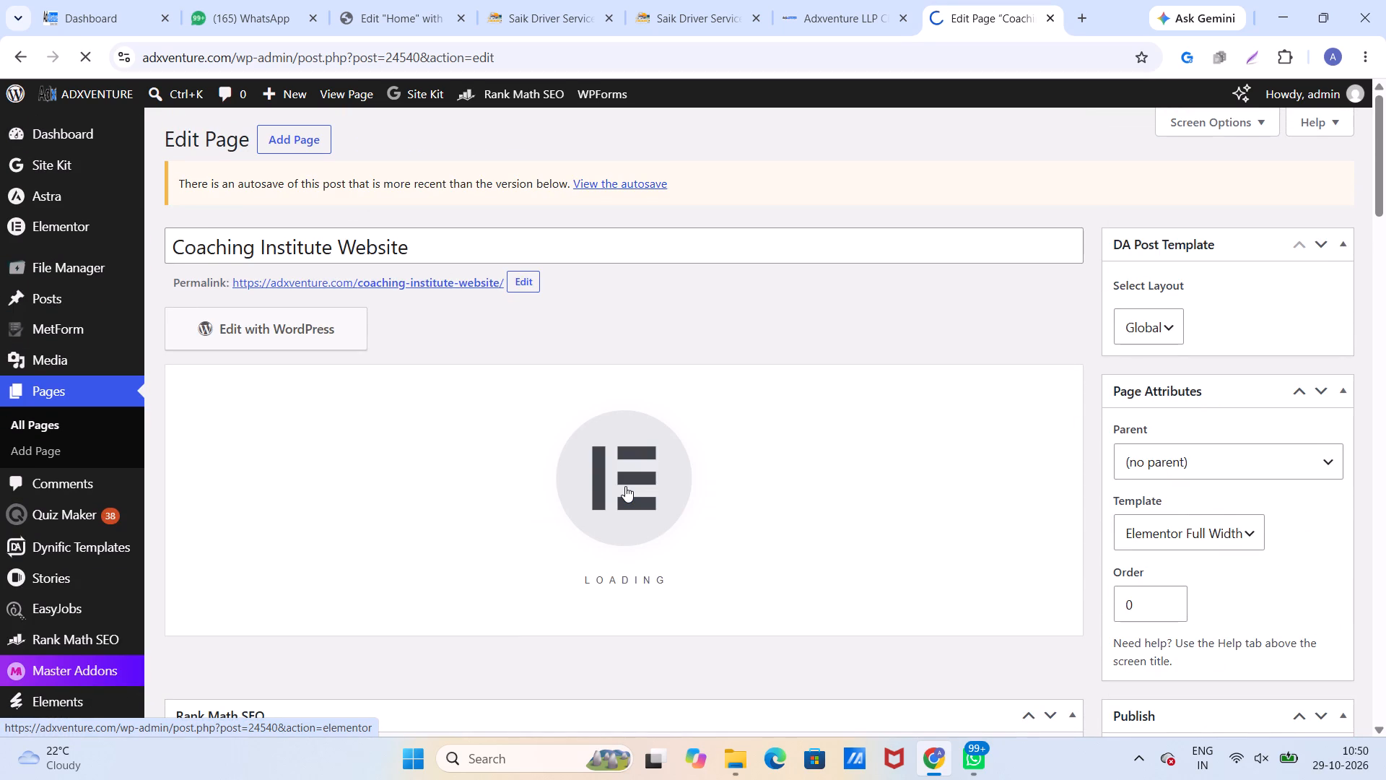
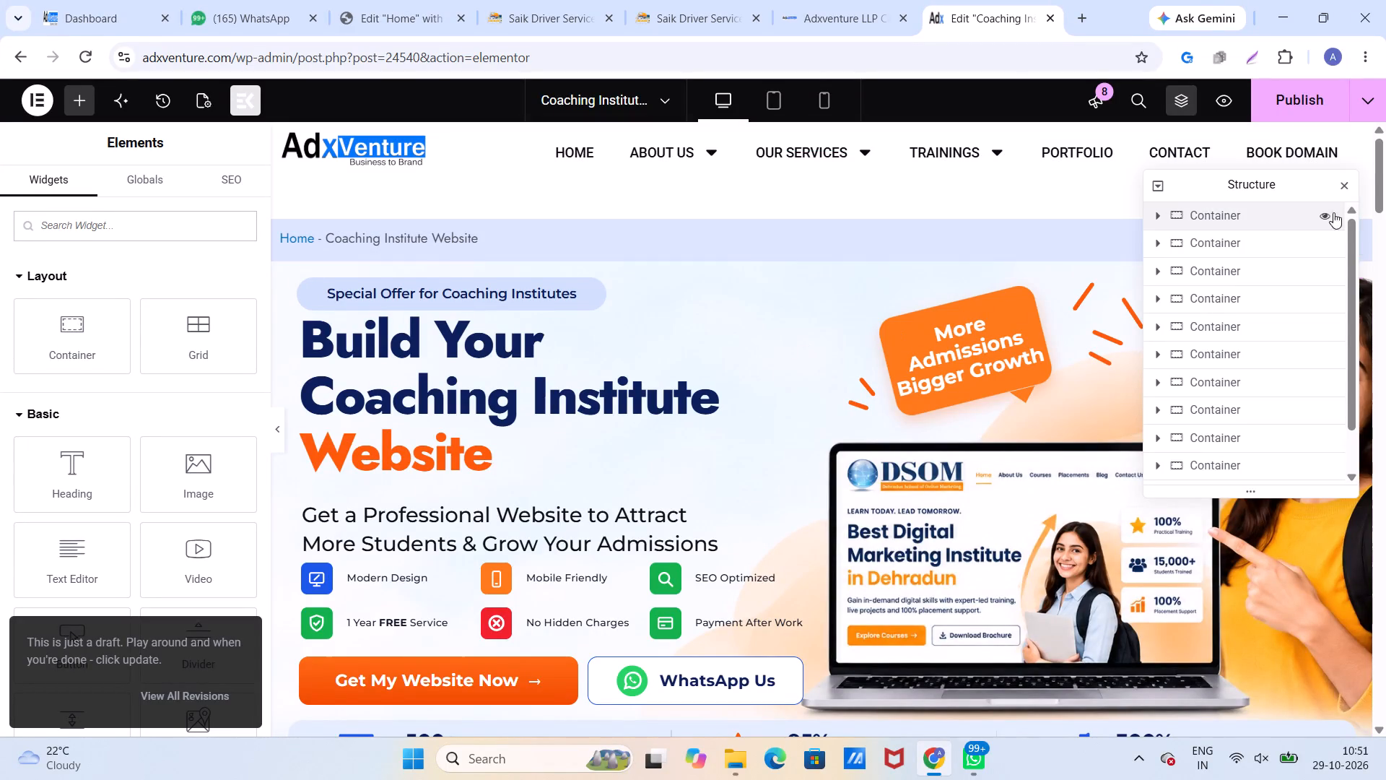
Close the page structure navigator and look over the Coaching Institute Website page from the hero section to the footer.
click(1343, 181)
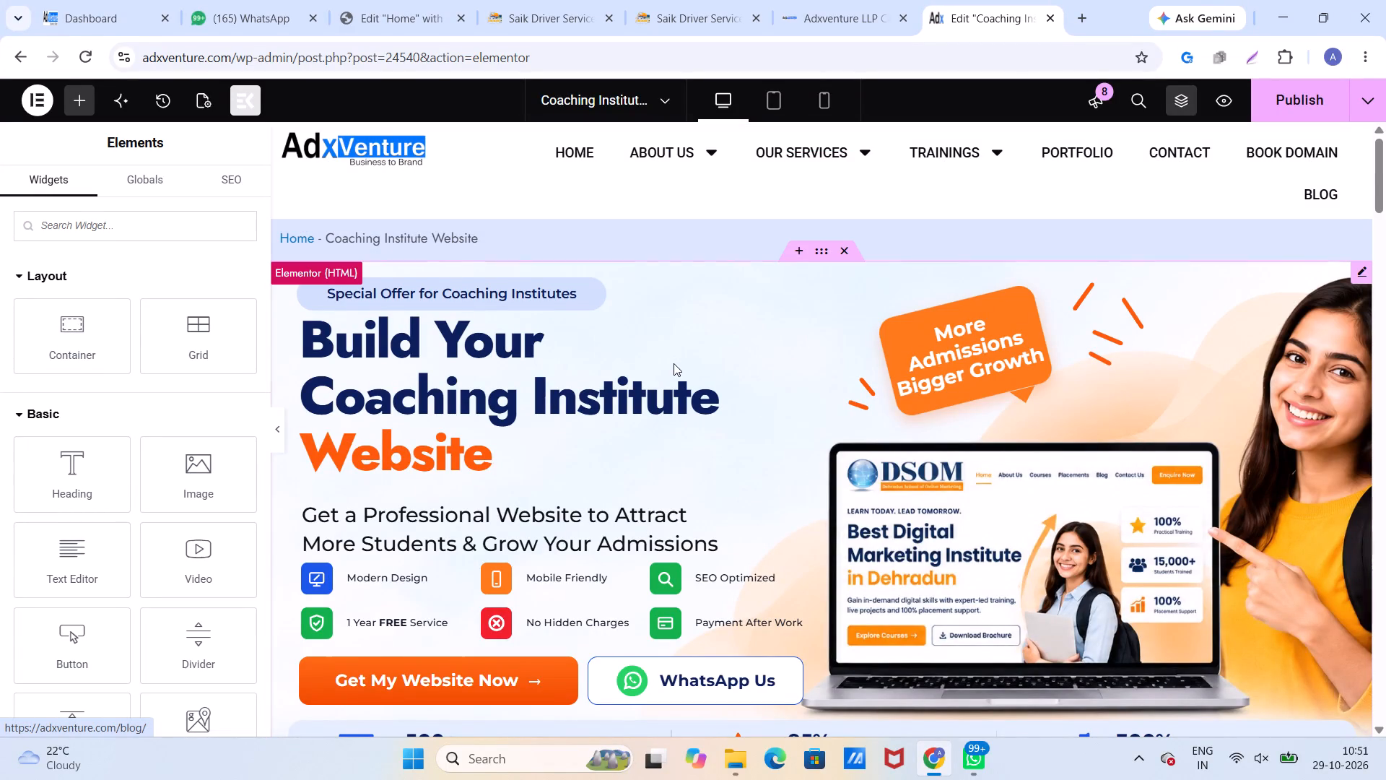
scroll(682, 382, down, 7)
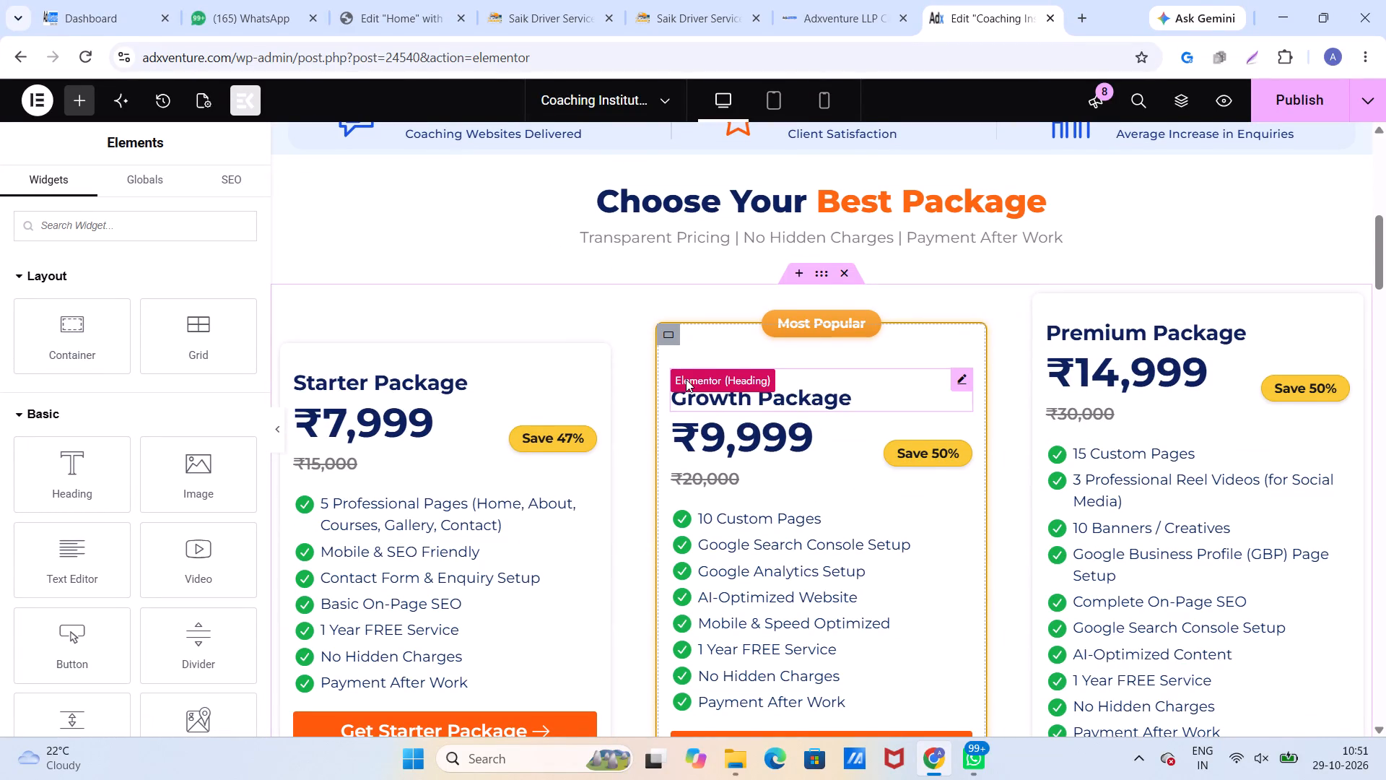
scroll(686, 379, up, 8)
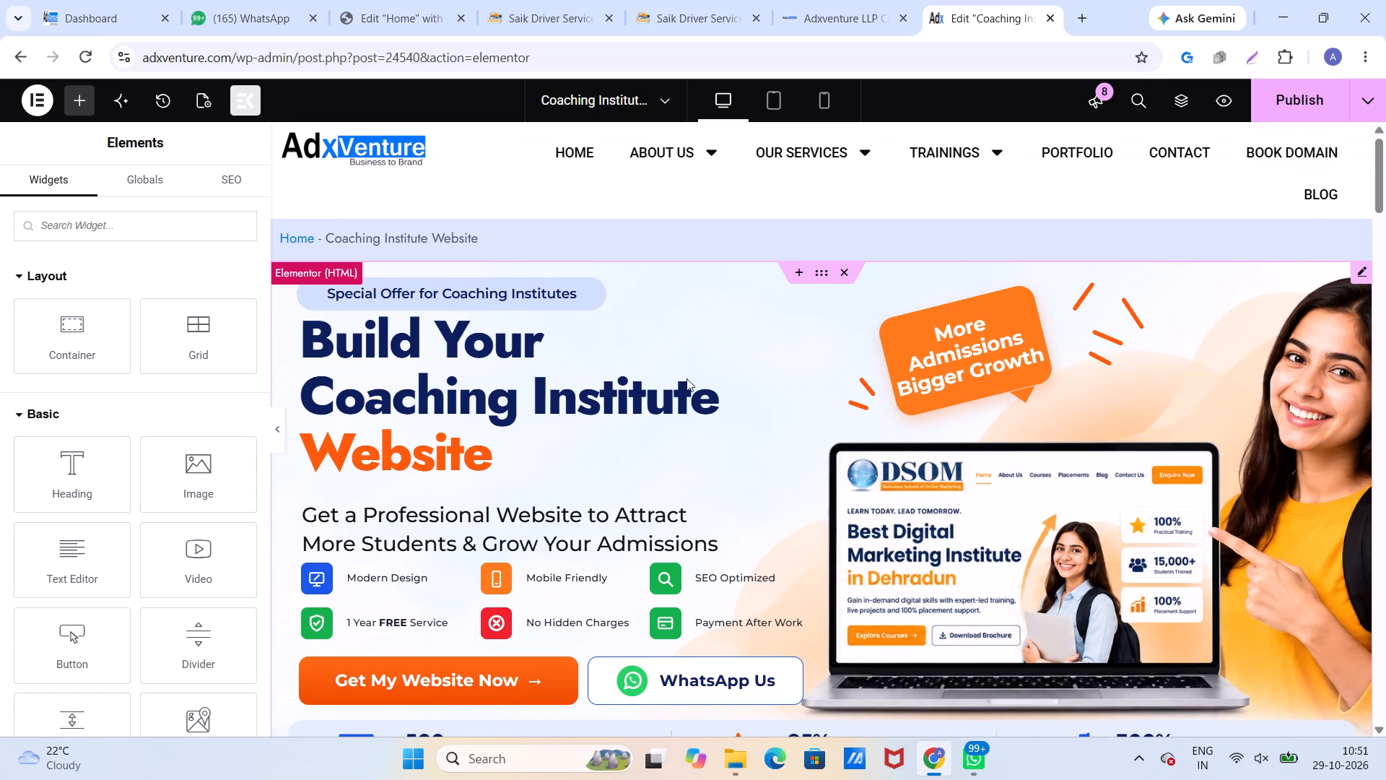
scroll(814, 344, down, 8)
scroll(814, 347, up, 1)
scroll(814, 347, down, 2)
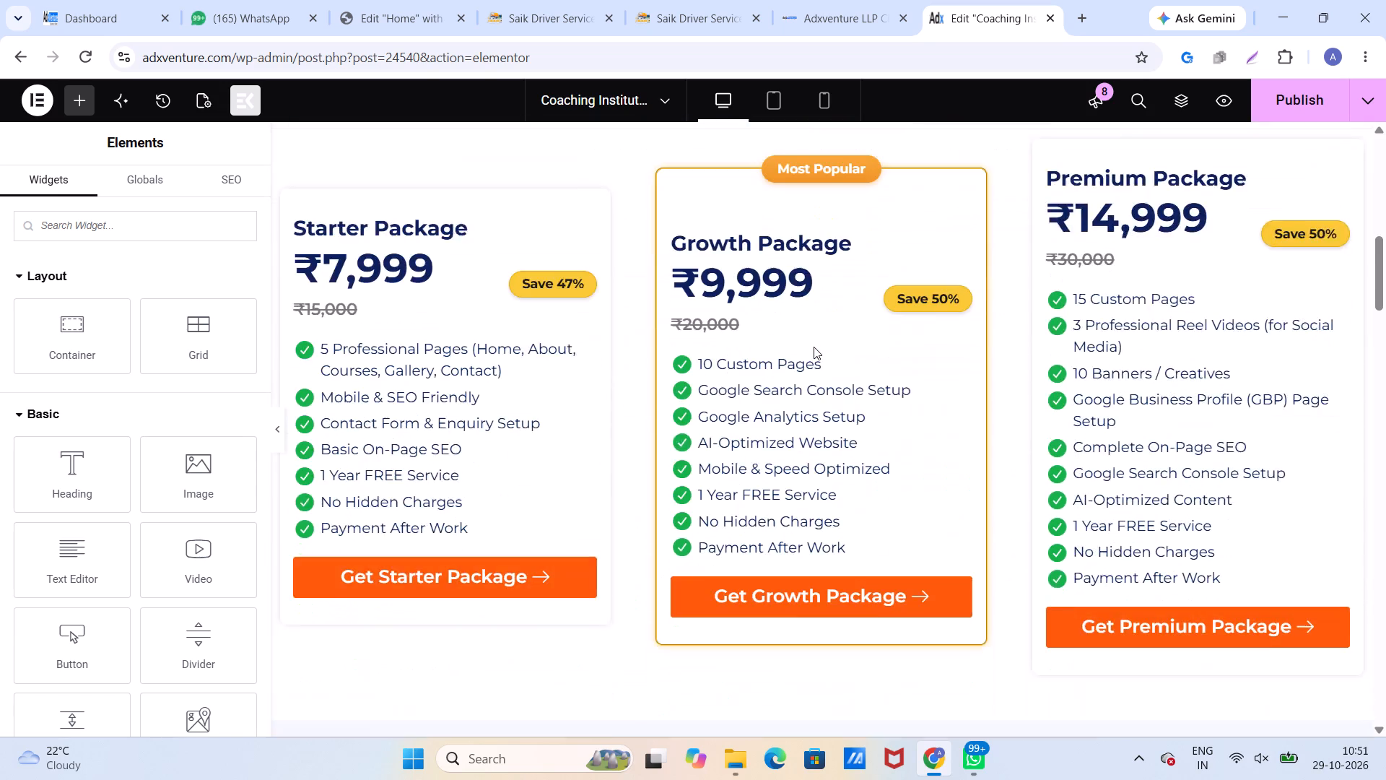
scroll(814, 347, down, 18)
scroll(814, 347, down, 11)
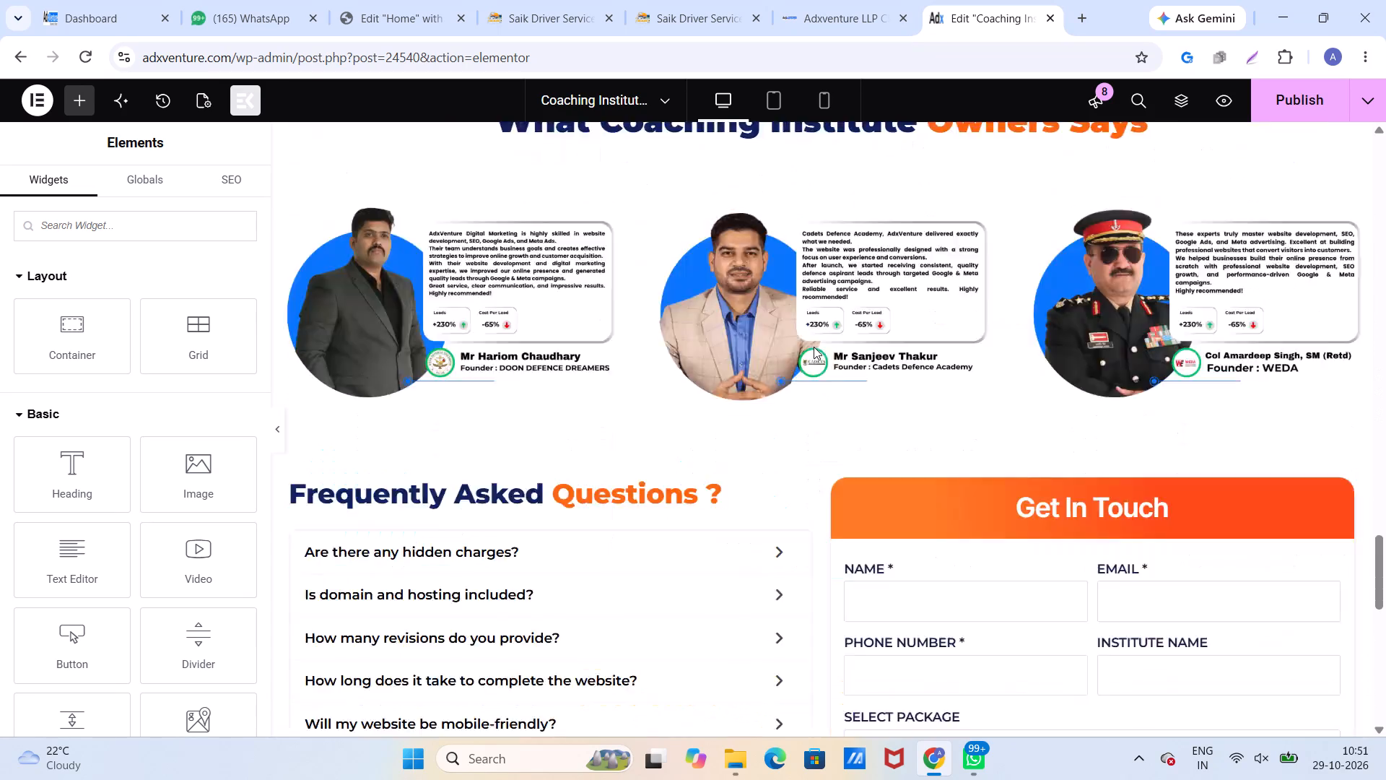
scroll(814, 347, down, 17)
scroll(814, 347, up, 2)
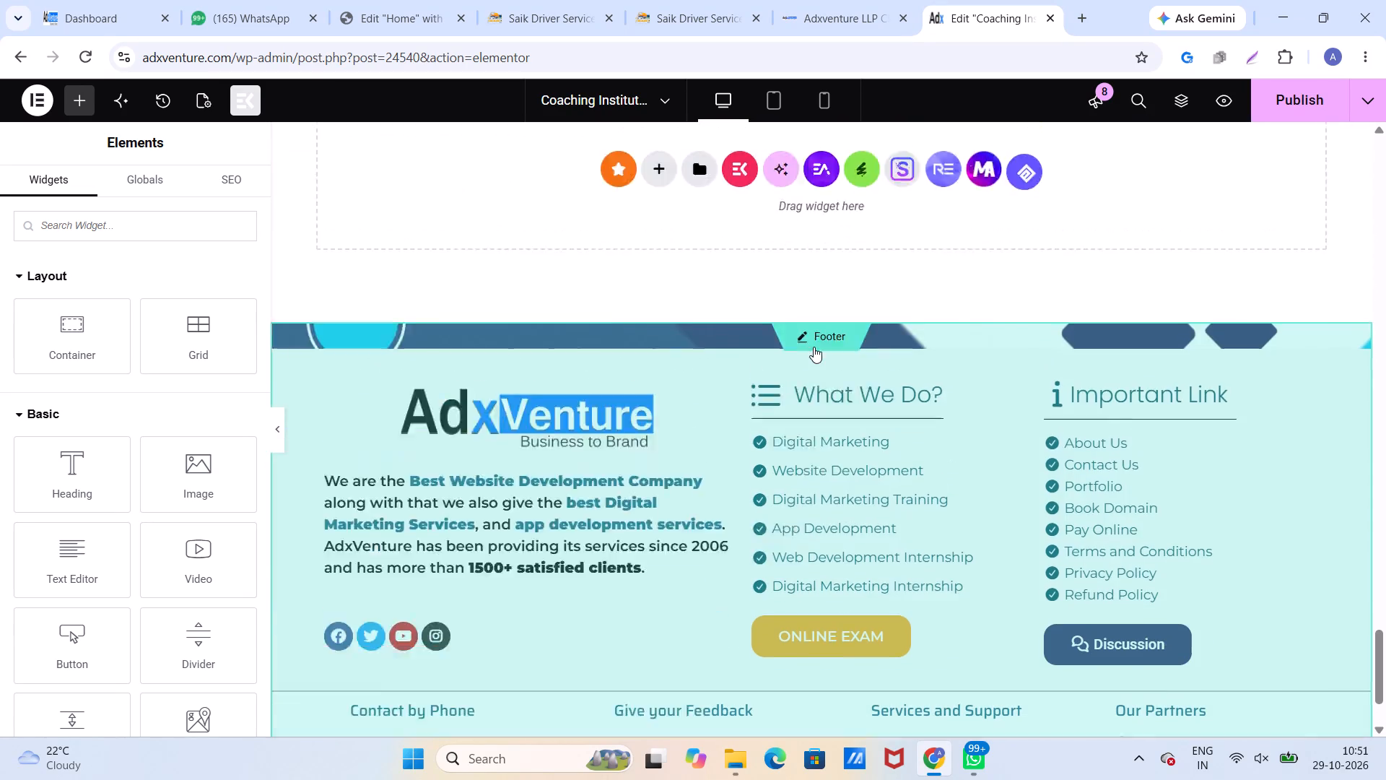
Inspect how the Our Simple 4-Step Process section is built, checking its container's style and advanced settings and its HTML code.
scroll(814, 347, up, 4)
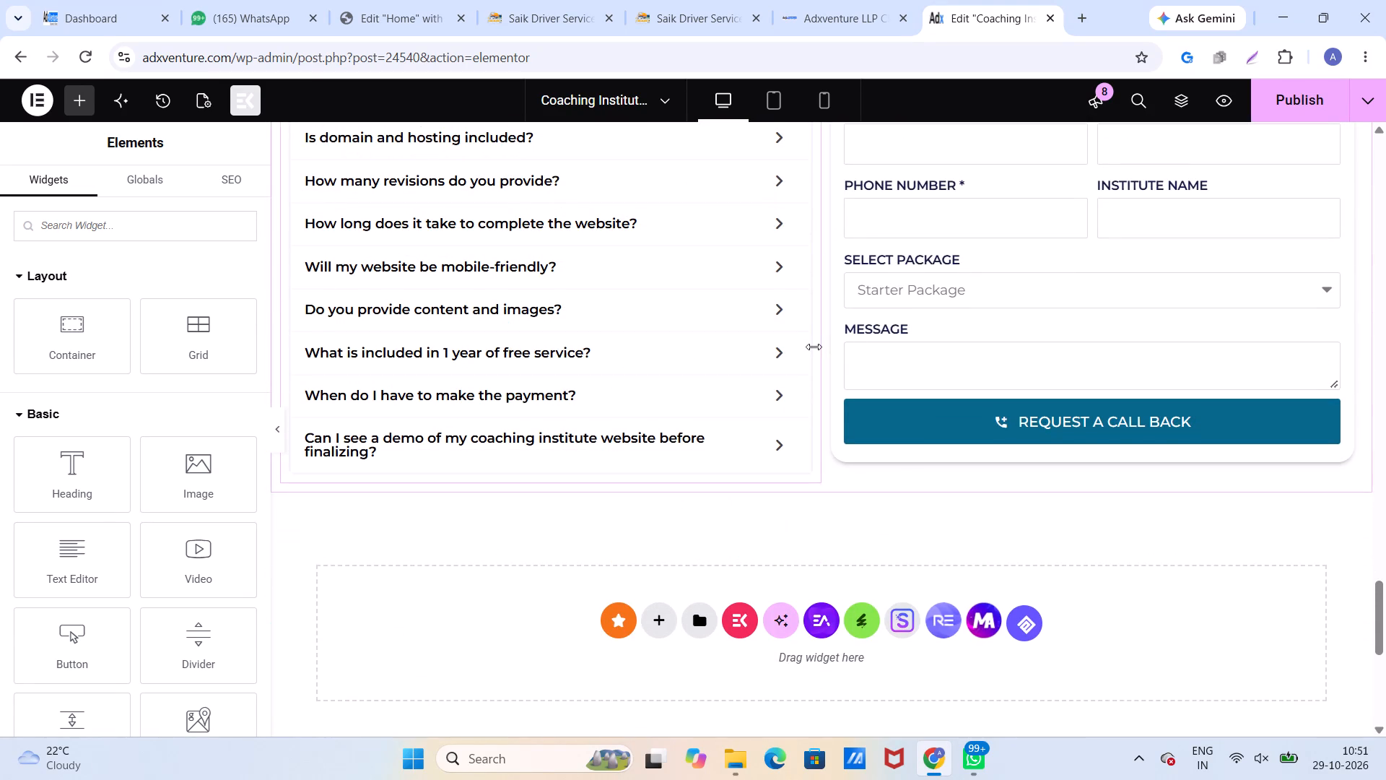
scroll(814, 347, up, 4)
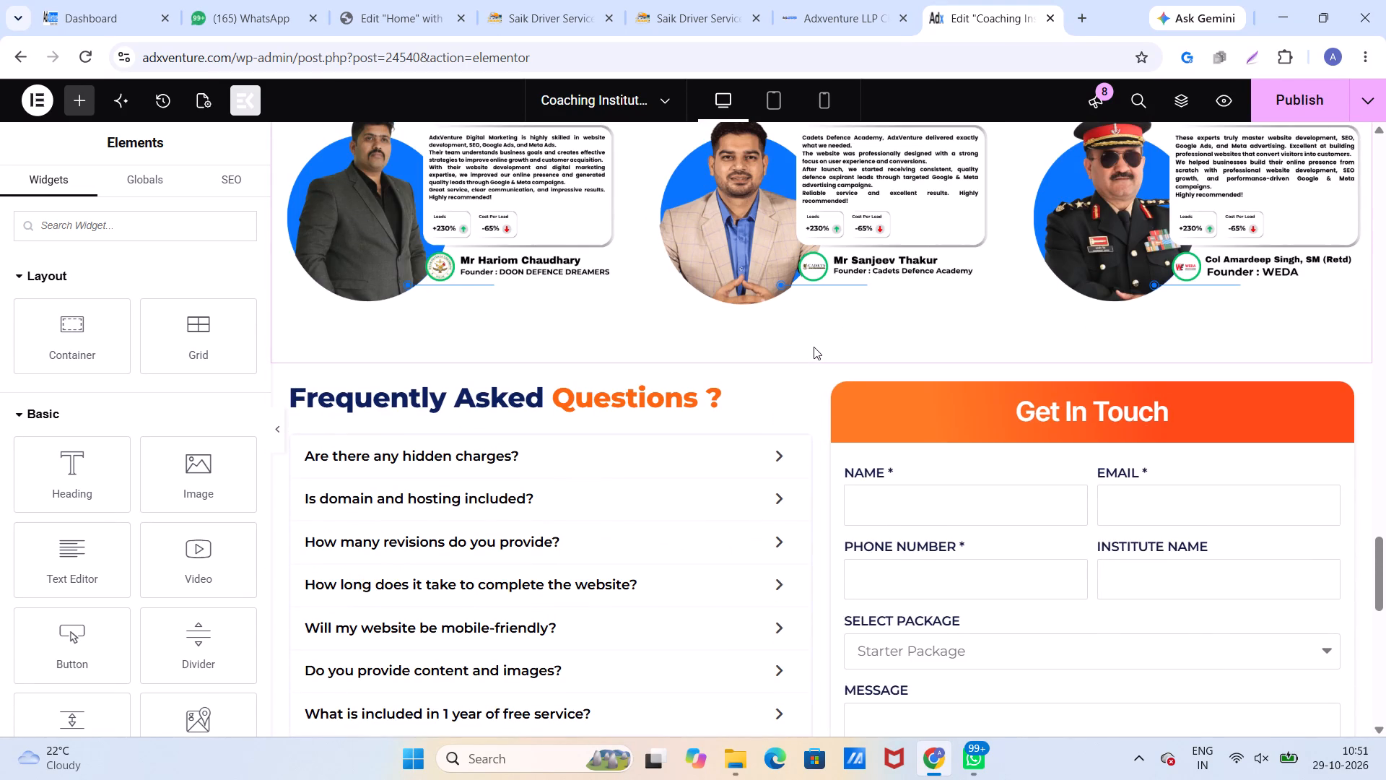
scroll(814, 347, up, 1)
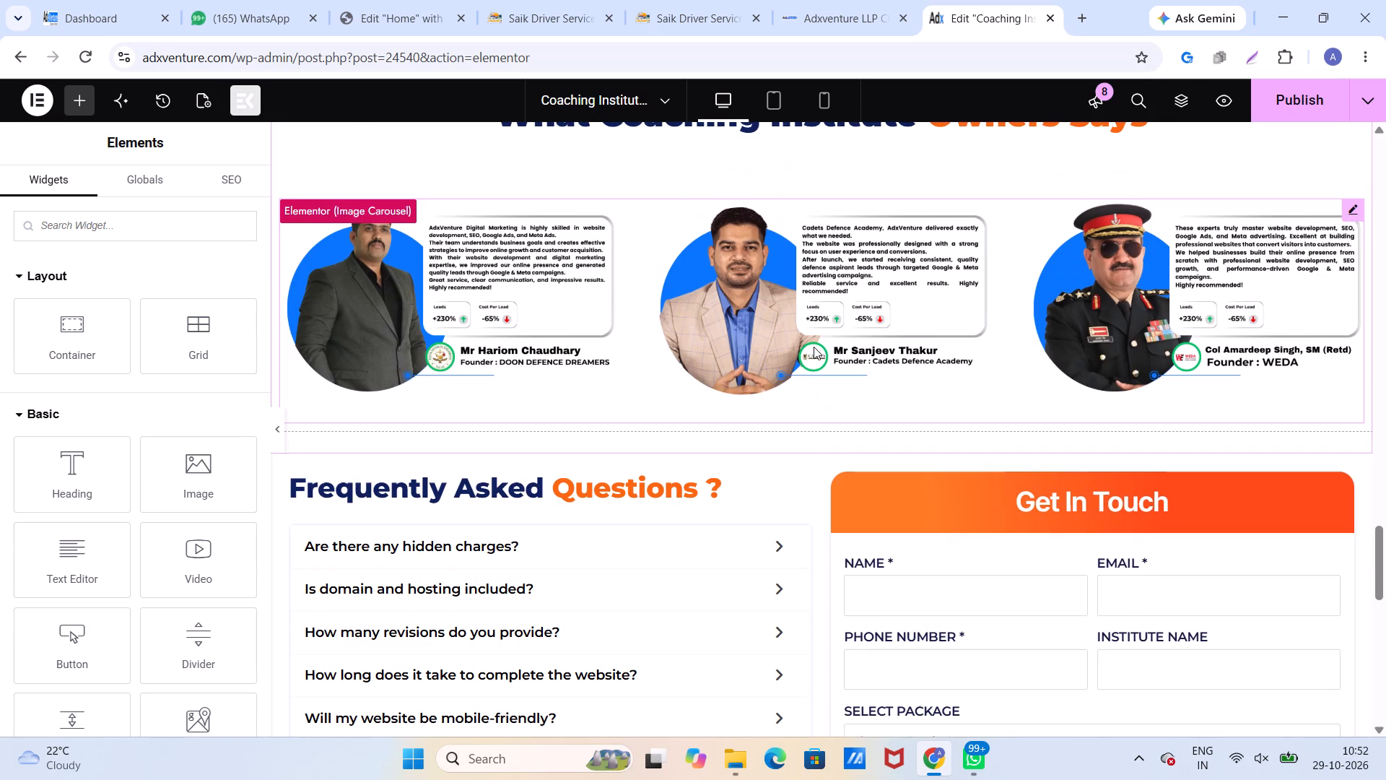
scroll(814, 347, up, 7)
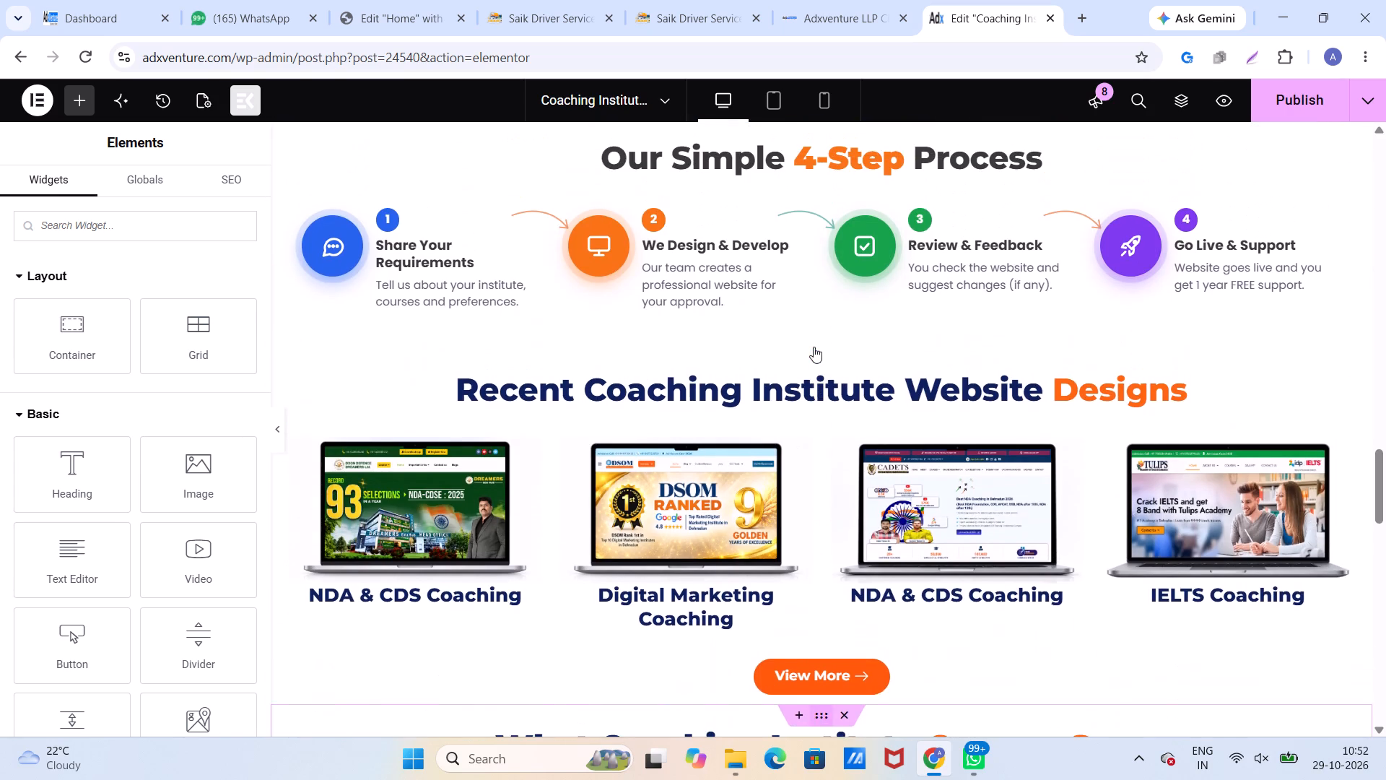
scroll(814, 347, up, 3)
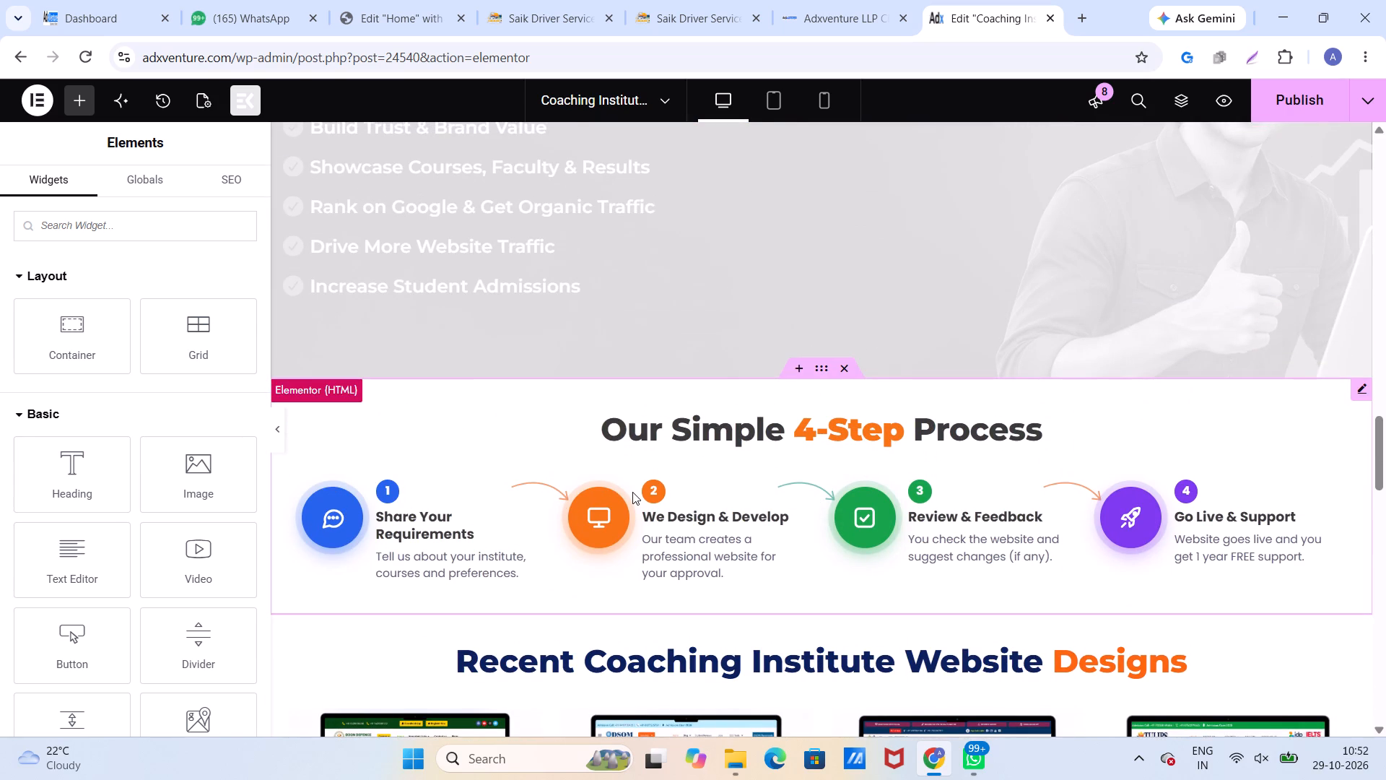
click(819, 370)
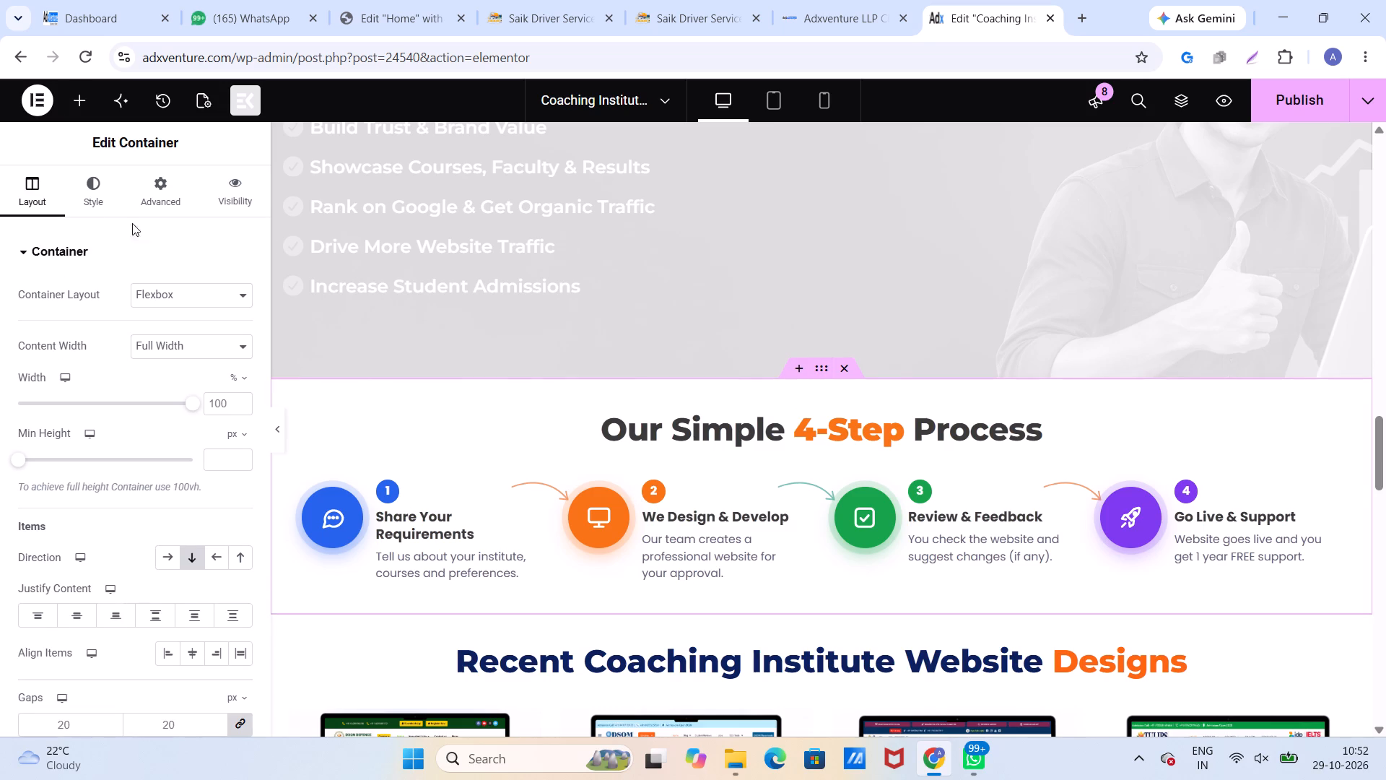
click(97, 212)
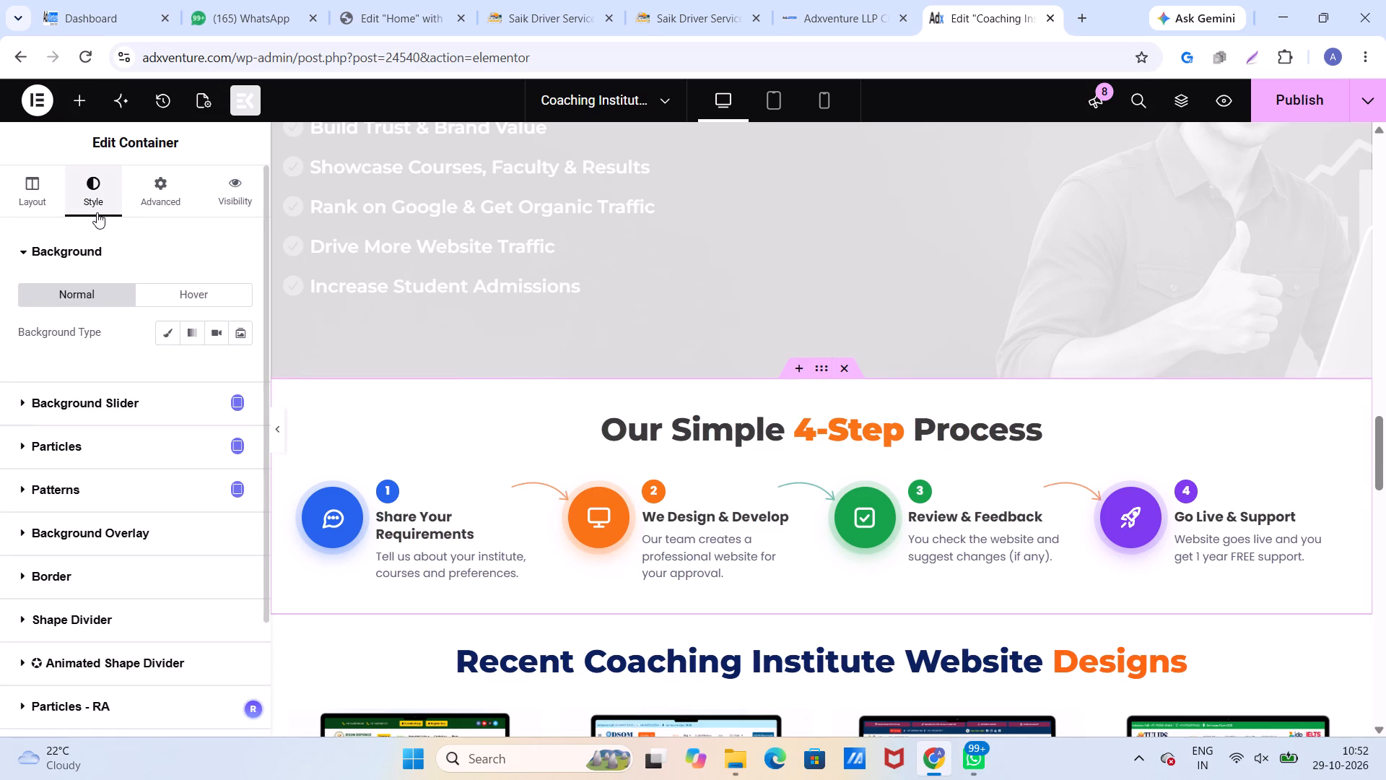
click(157, 199)
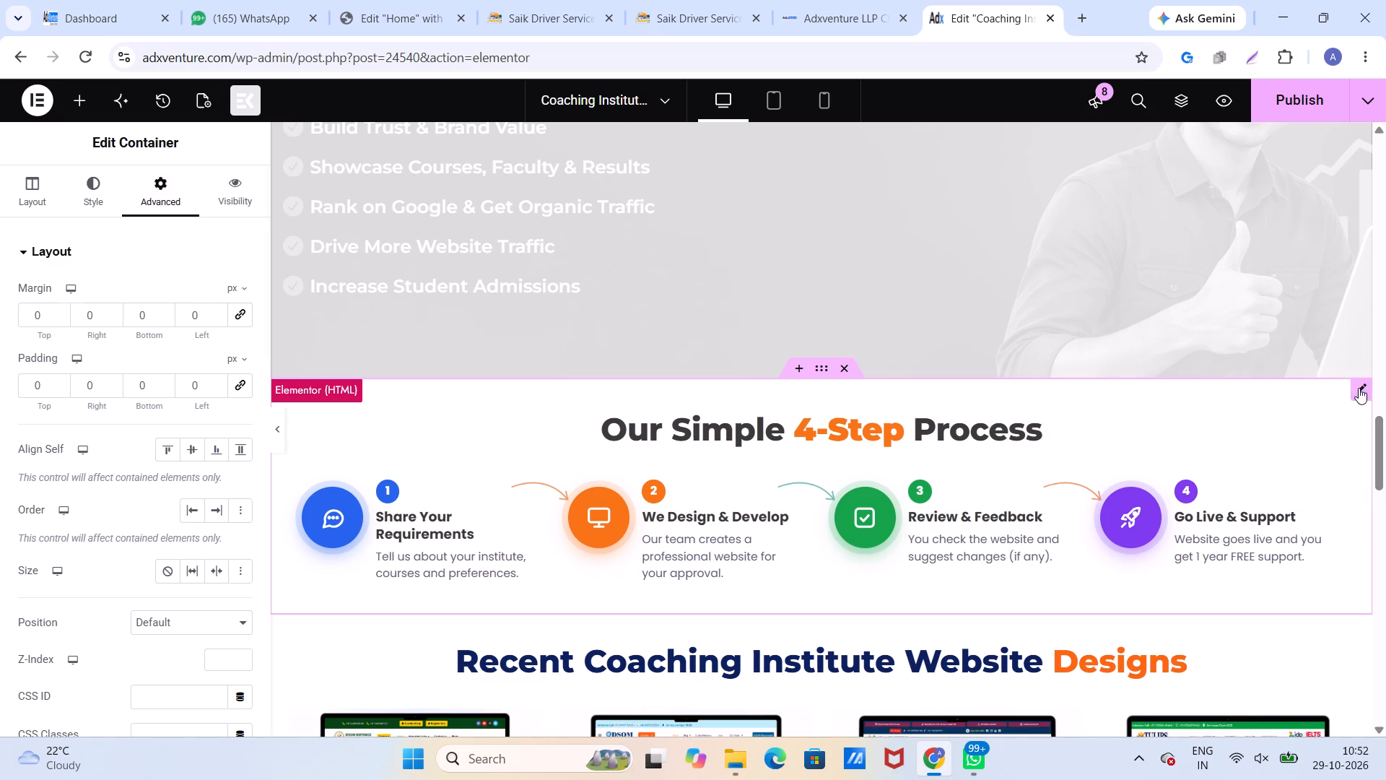
click(1359, 388)
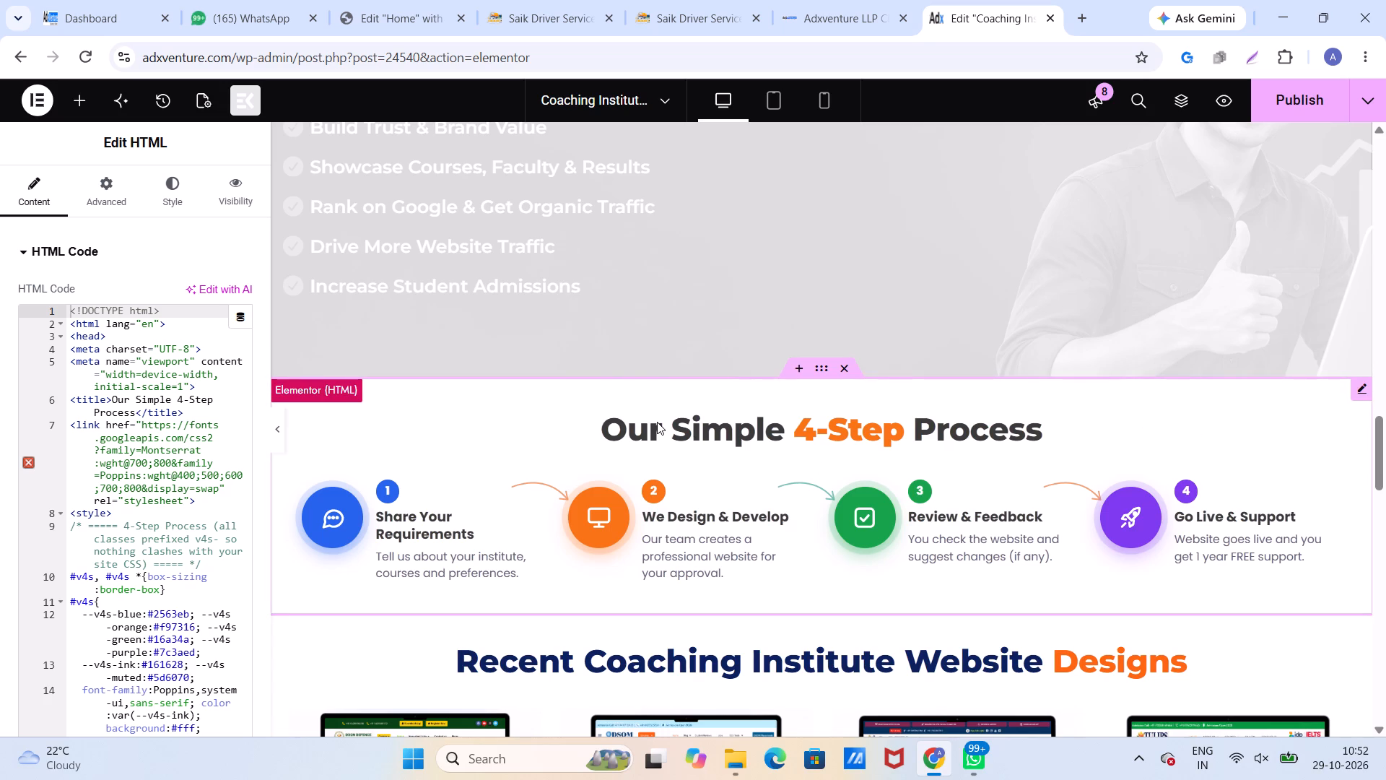
Examine the sections below the 4-Step Process: recent website designs, testimonials, FAQ, contact form and footer.
scroll(657, 422, down, 5)
scroll(657, 422, up, 1)
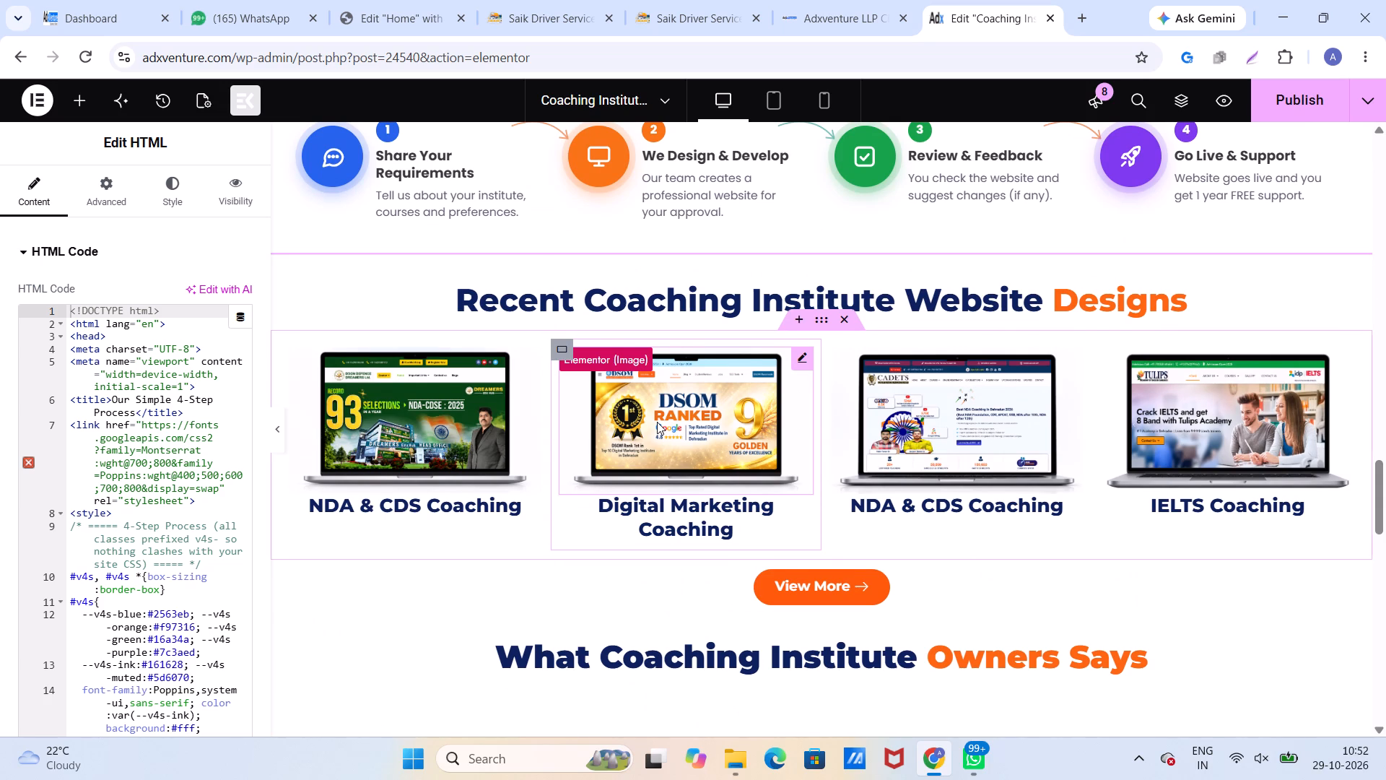
scroll(657, 422, down, 2)
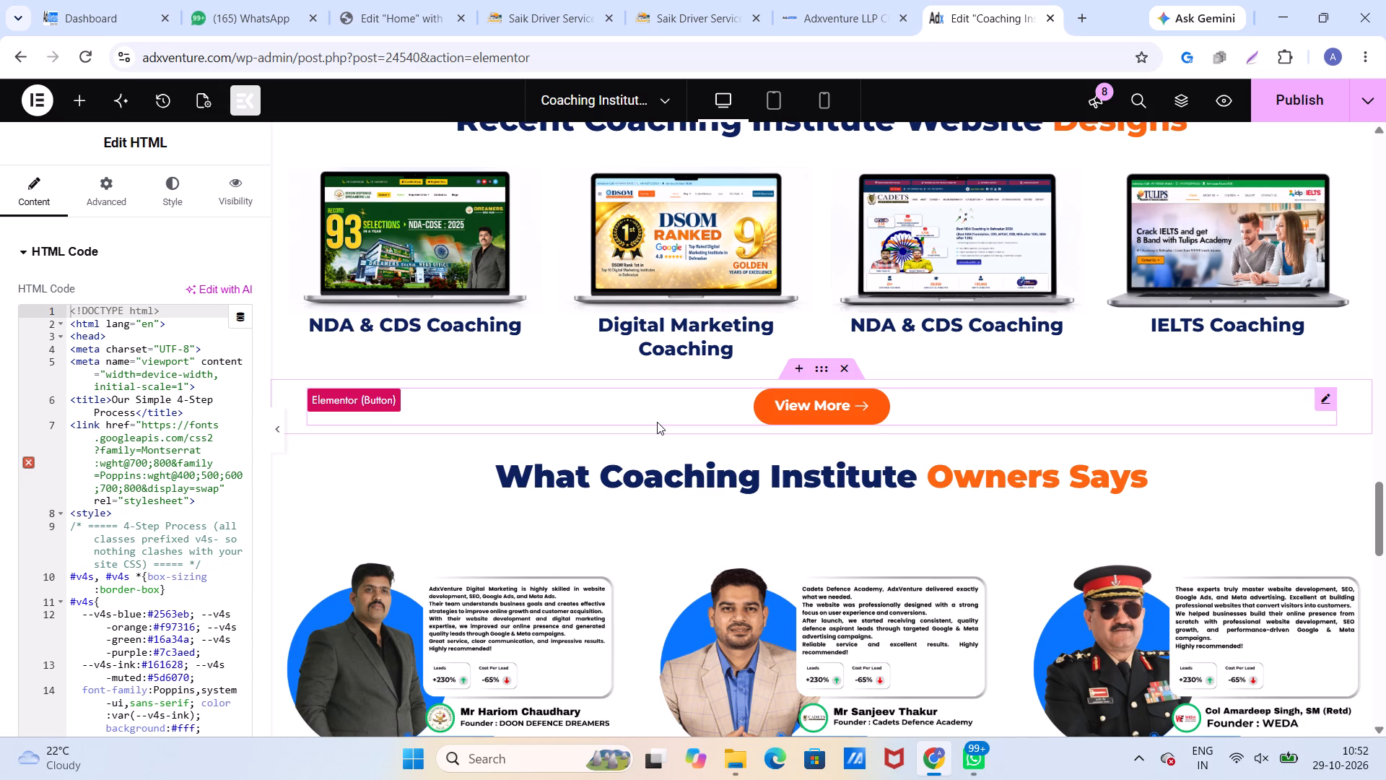
scroll(657, 422, down, 6)
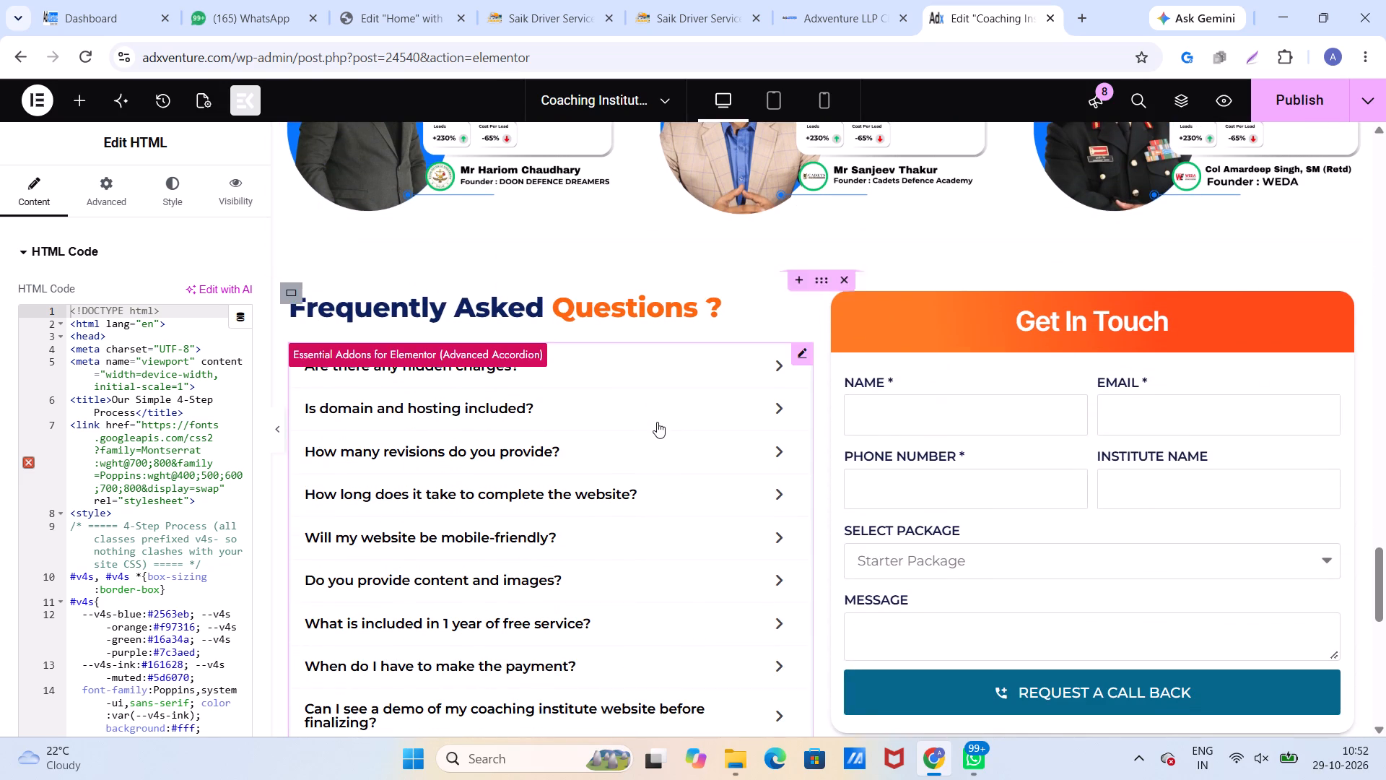
scroll(657, 422, down, 1)
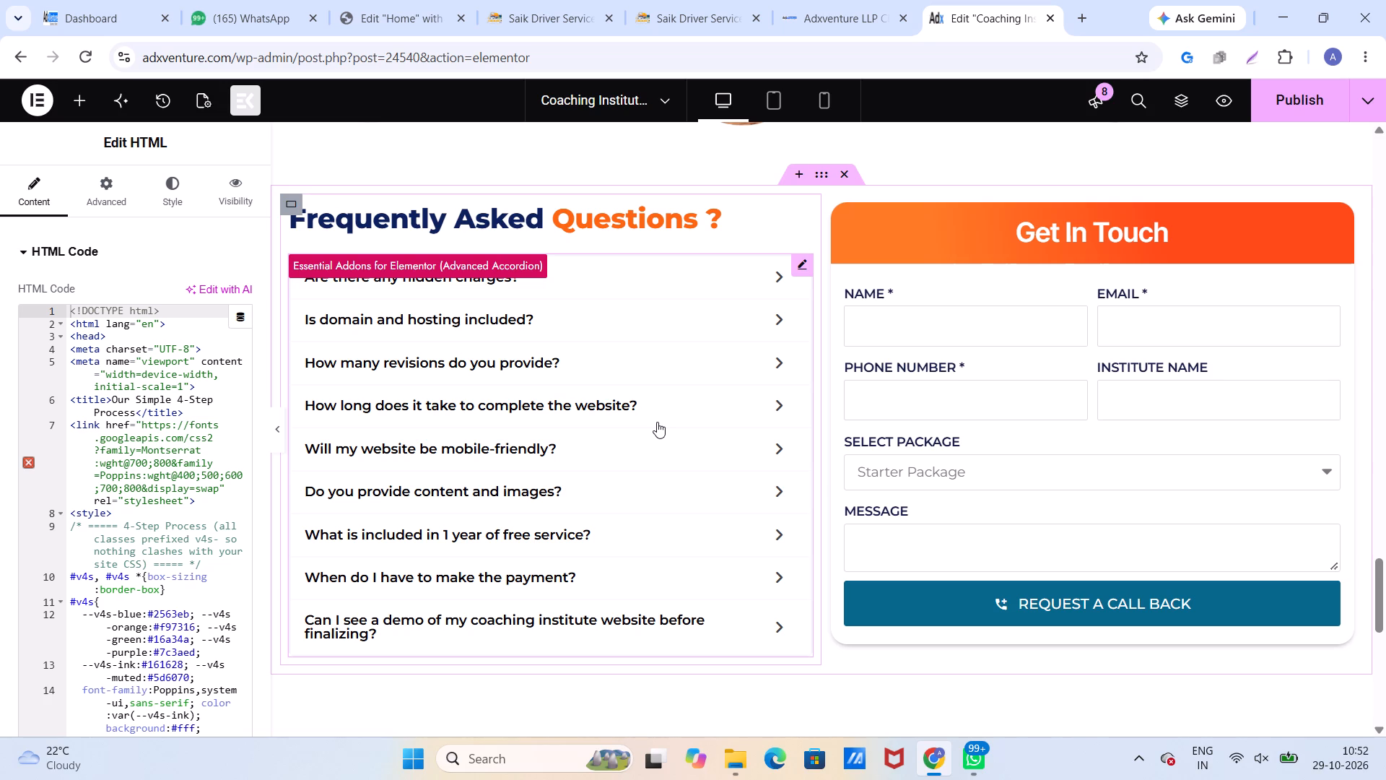
scroll(657, 422, down, 7)
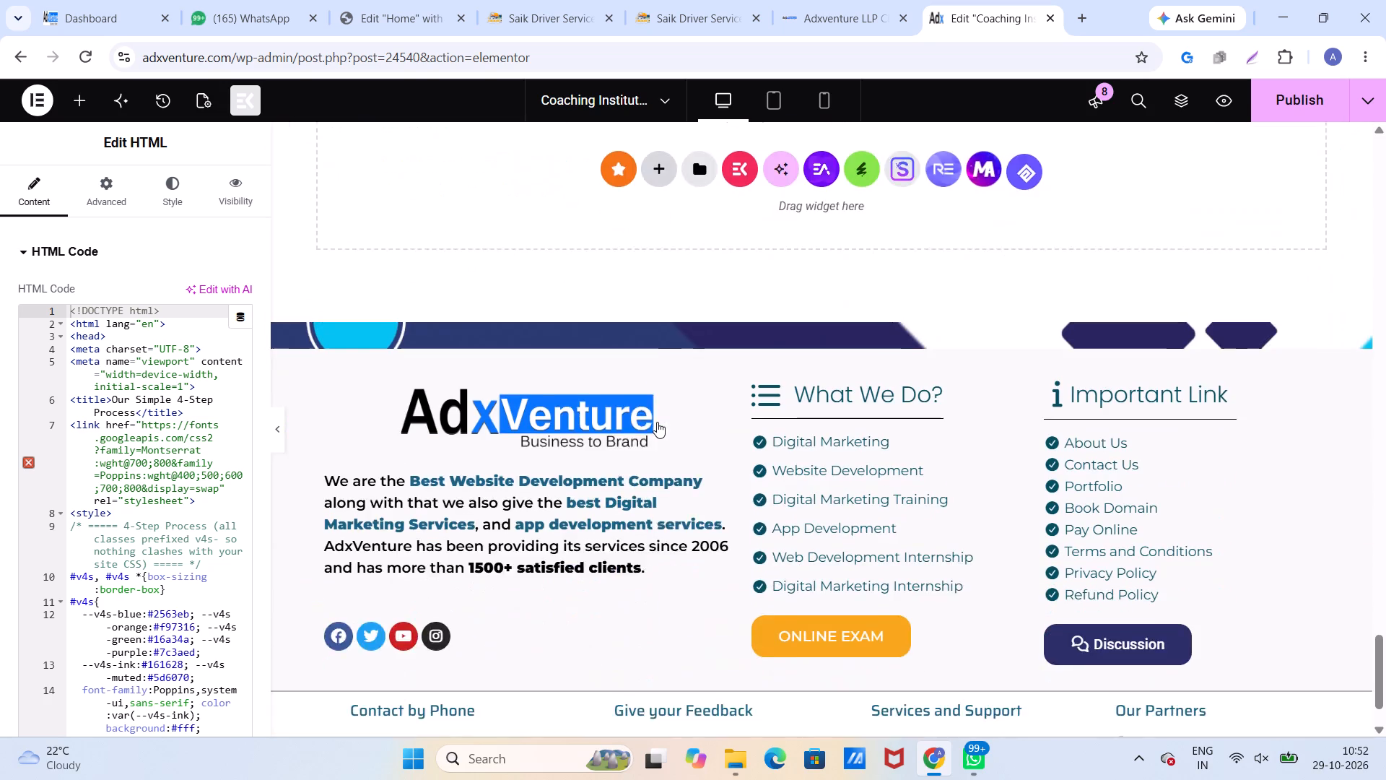
scroll(657, 422, down, 1)
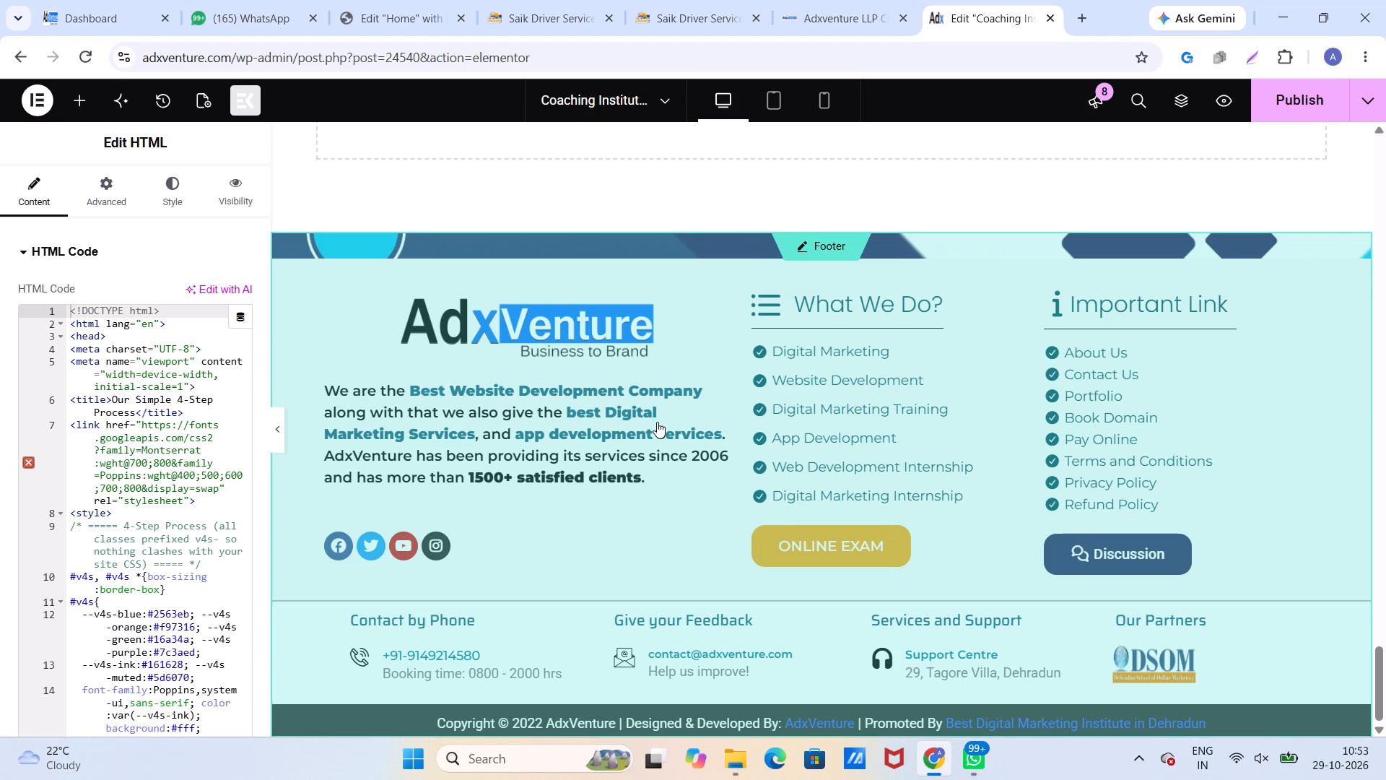
Review the page's sections in reverse, from the footer back up to the Build Your Coaching Institute Website hero.
scroll(668, 420, up, 5)
scroll(672, 419, up, 18)
scroll(673, 419, down, 1)
scroll(673, 419, up, 14)
scroll(673, 419, down, 4)
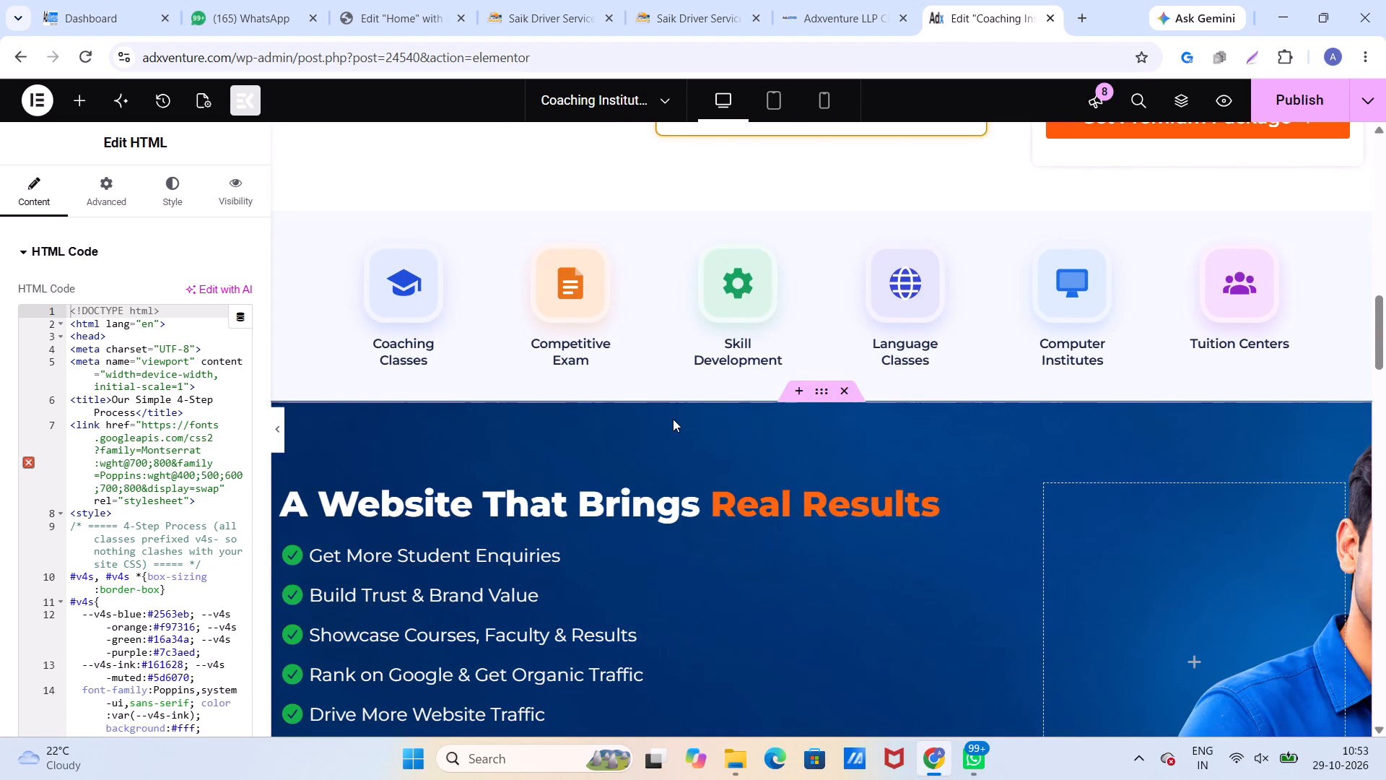
scroll(673, 419, up, 6)
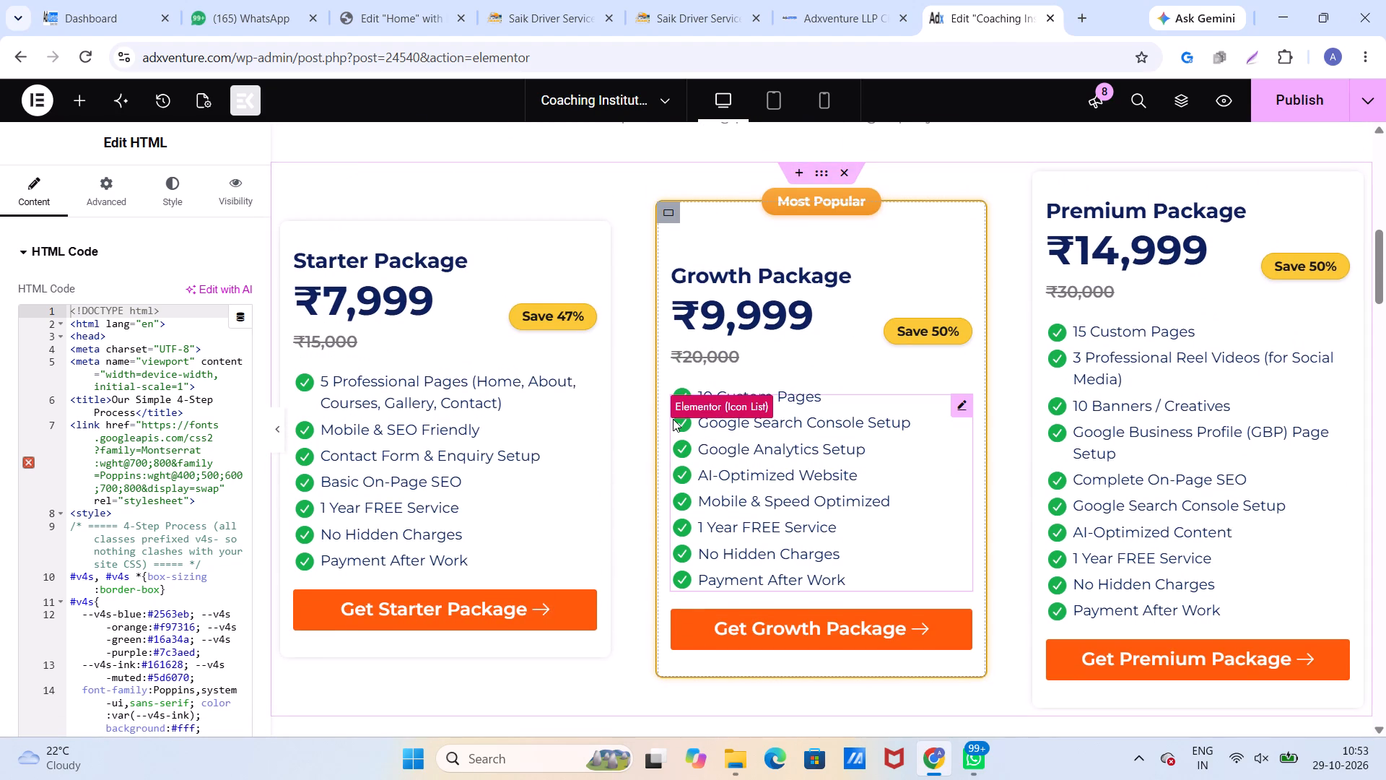
scroll(673, 419, up, 5)
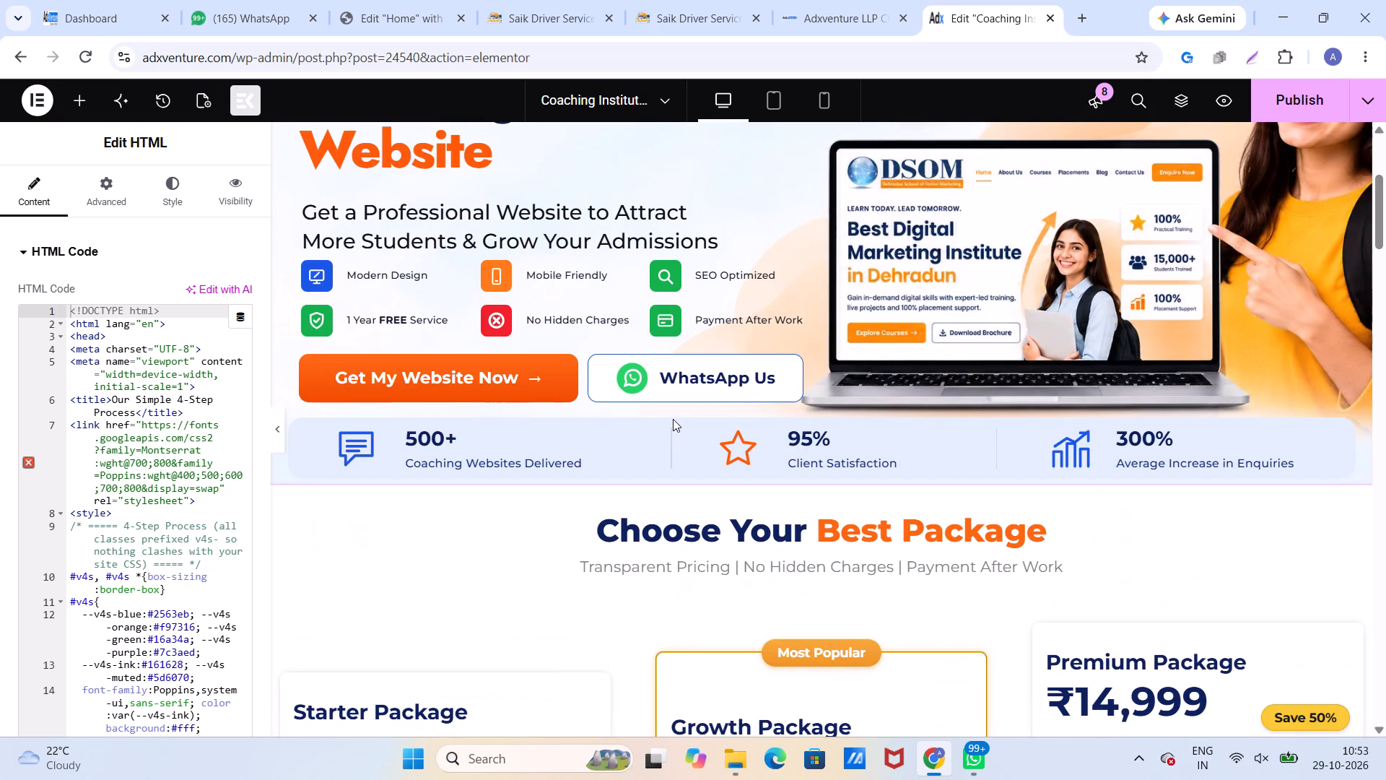
scroll(673, 419, up, 3)
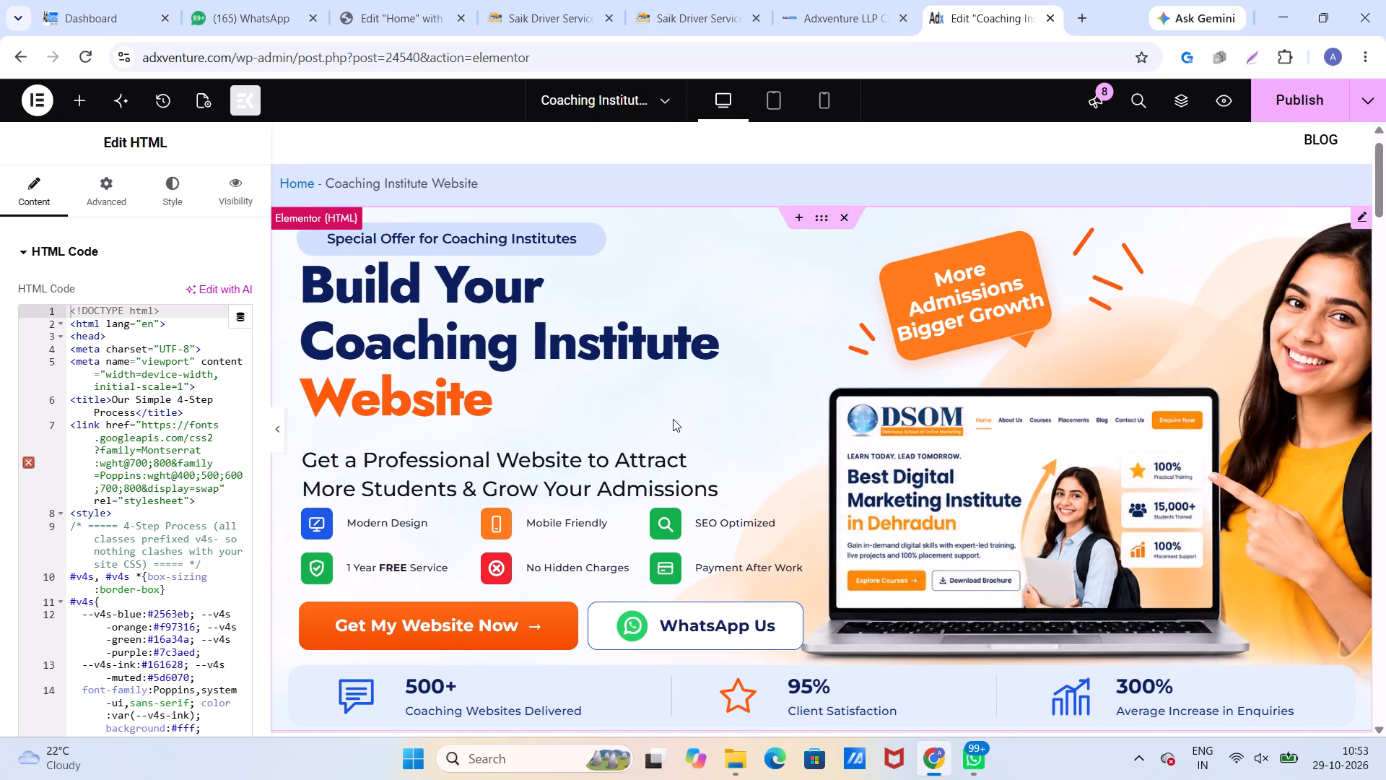
scroll(673, 419, up, 6)
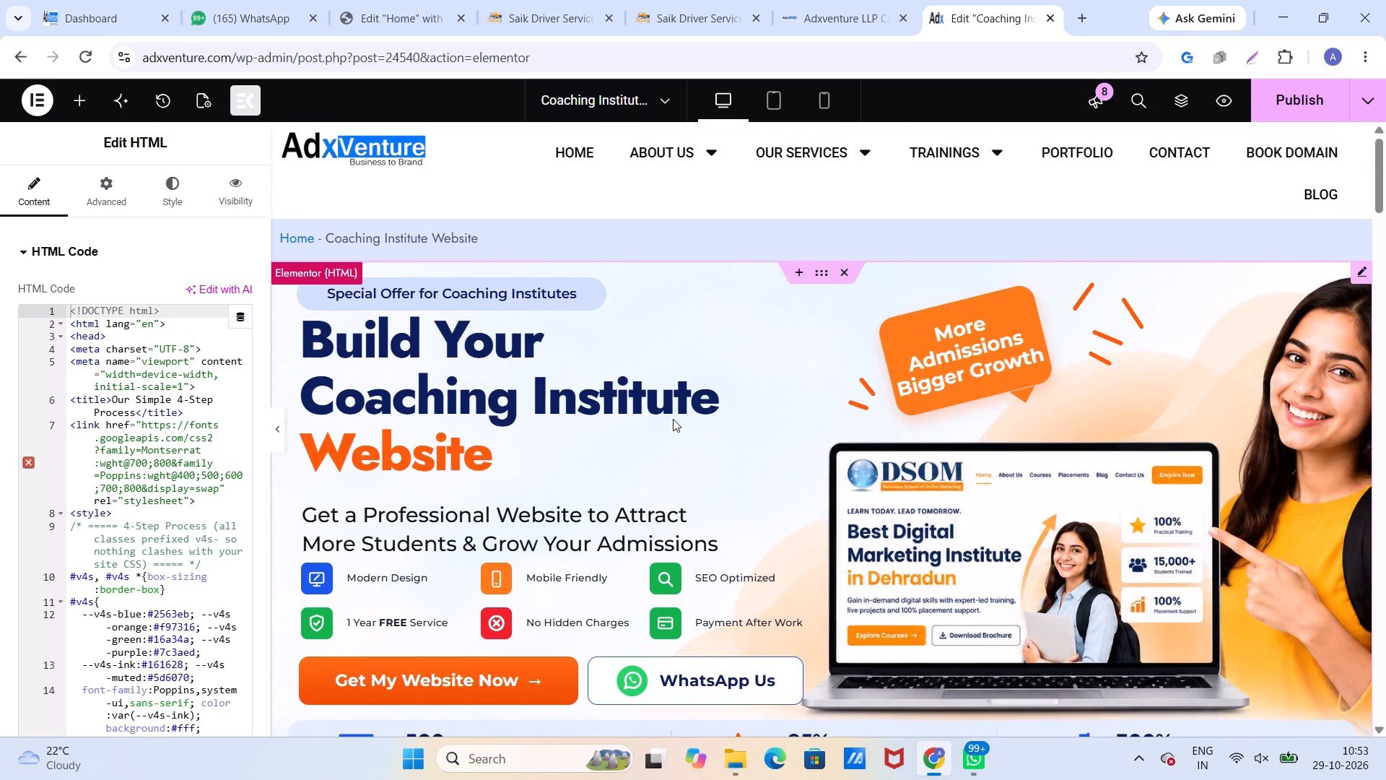
Inspect the package section's container, the Growth Package heading, and the Starter Package's price heading and feature icon list.
scroll(673, 419, down, 4)
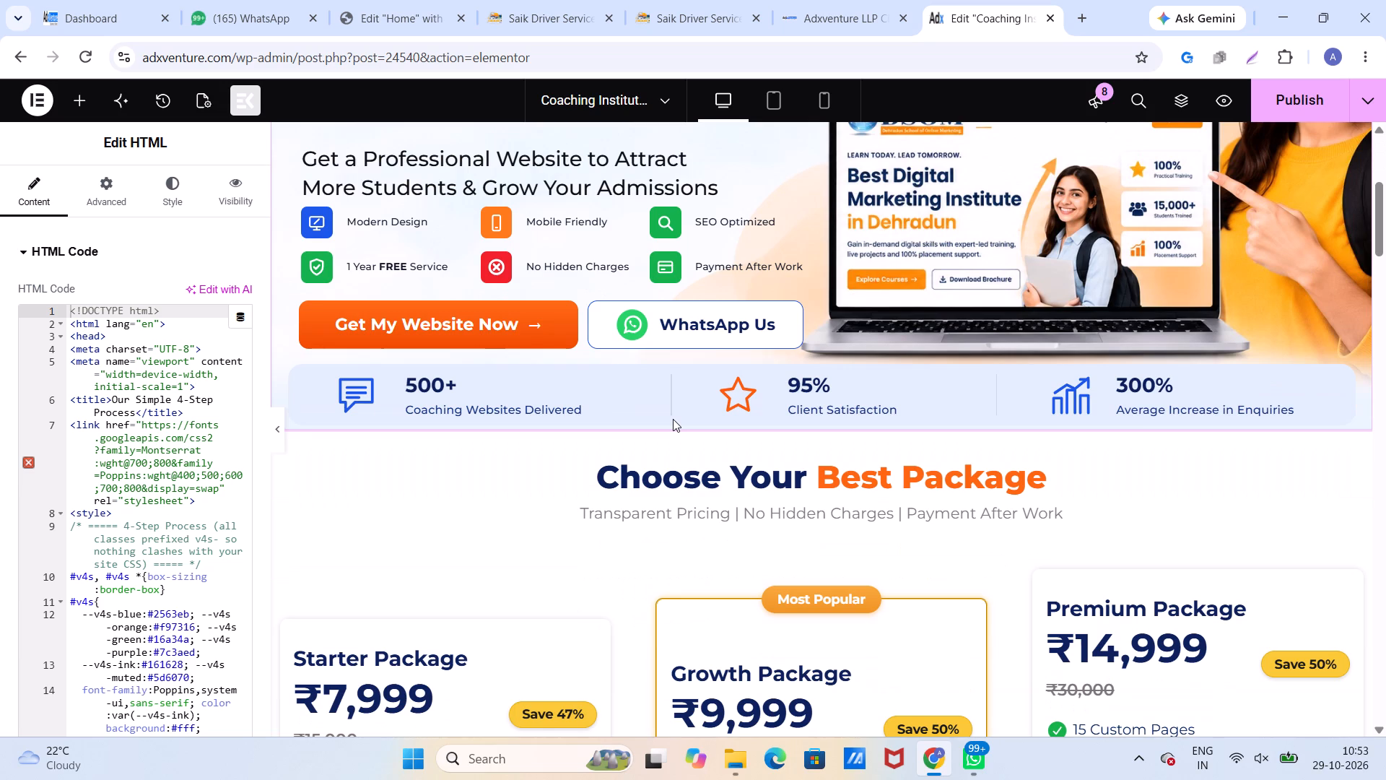
scroll(673, 419, down, 3)
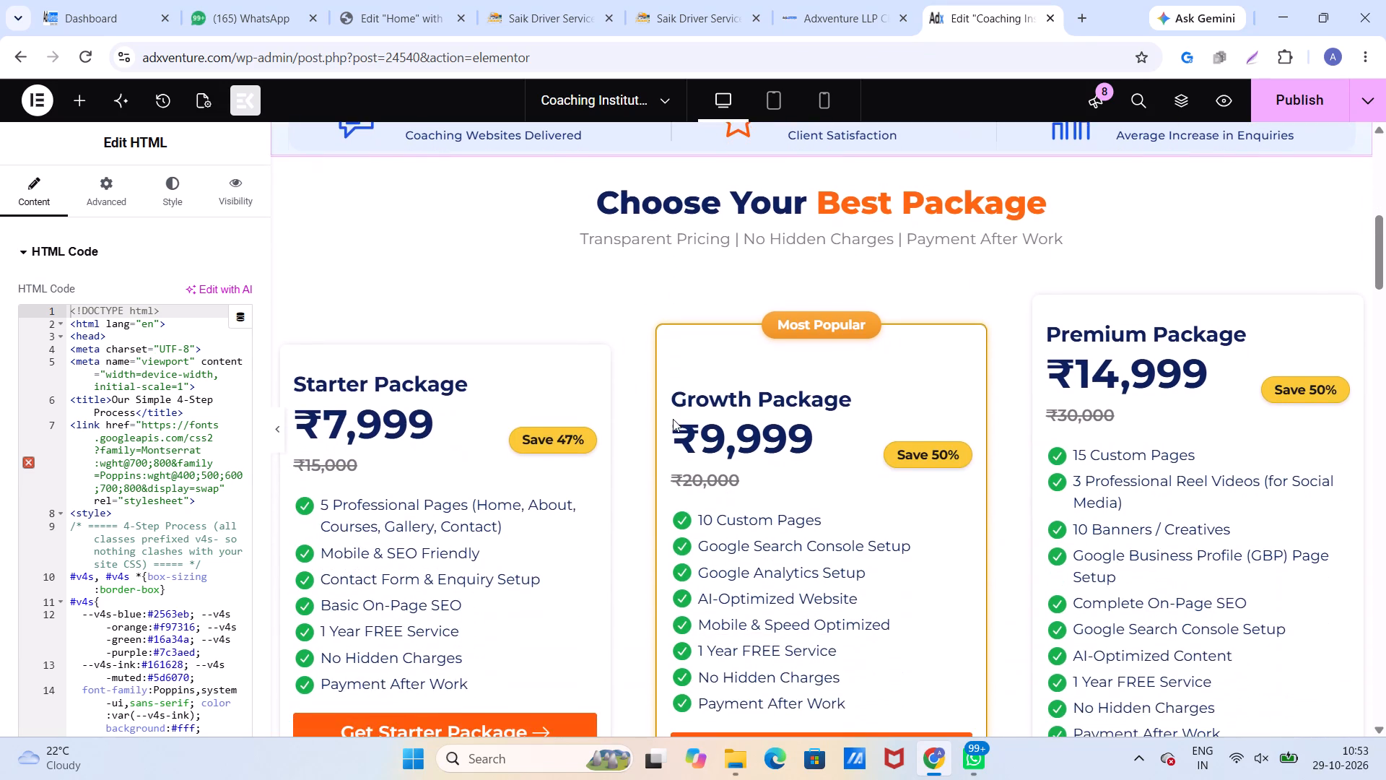
scroll(673, 419, down, 5)
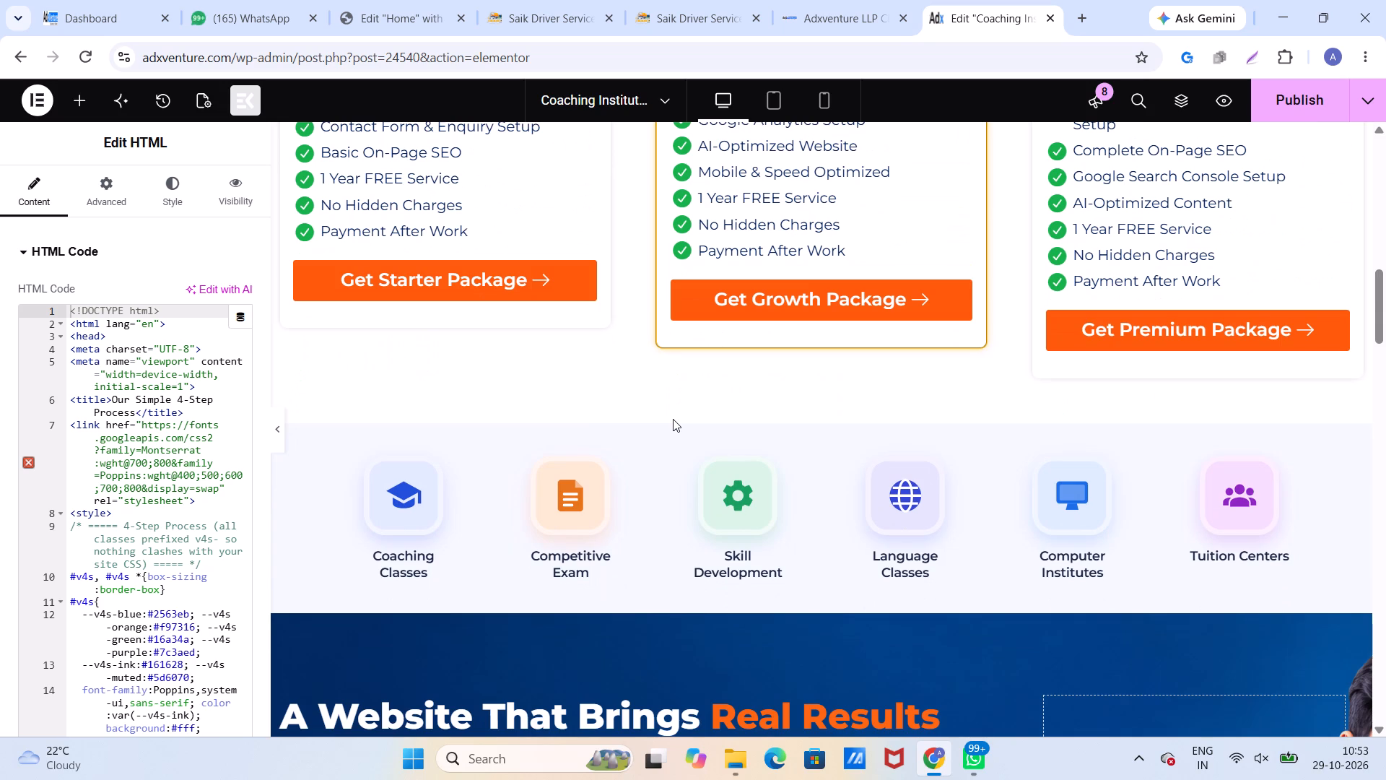
scroll(671, 337, up, 6)
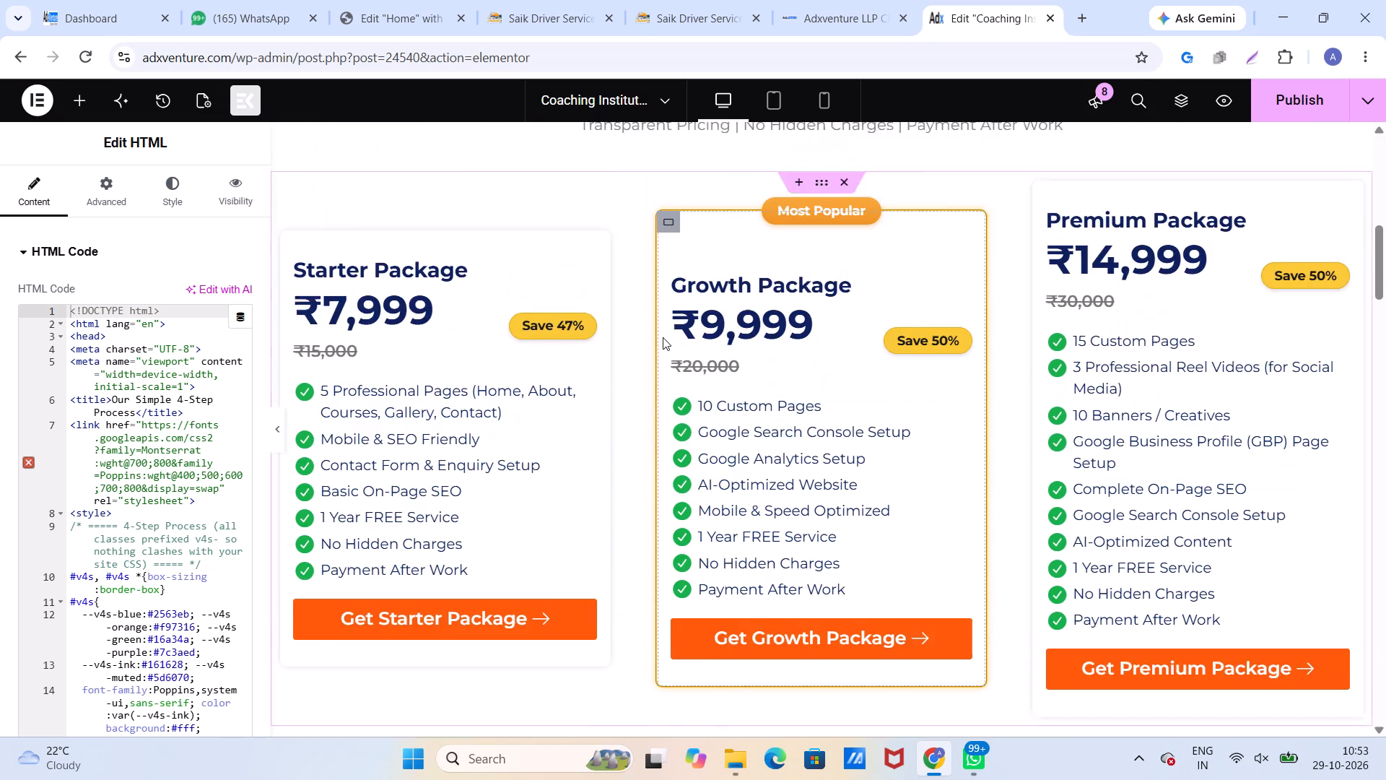
click(828, 363)
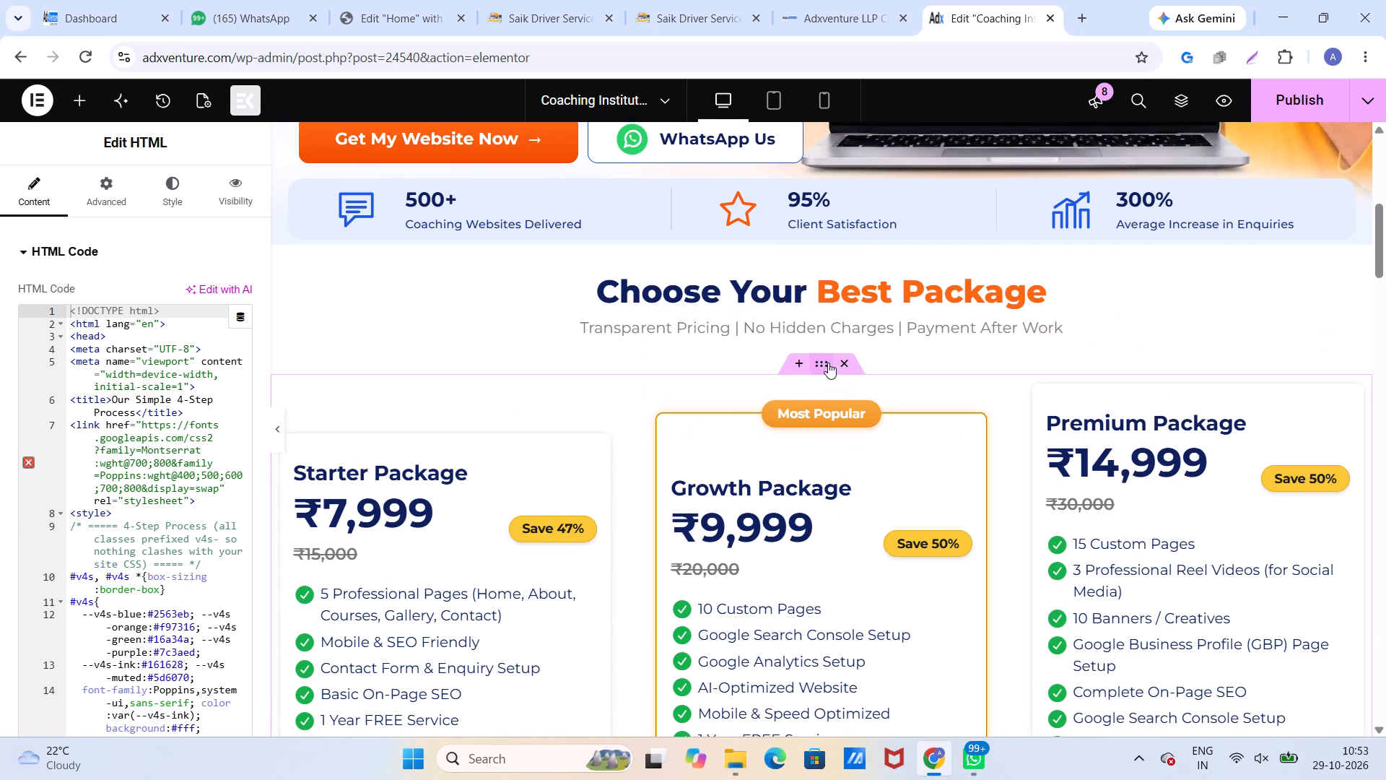
click(842, 465)
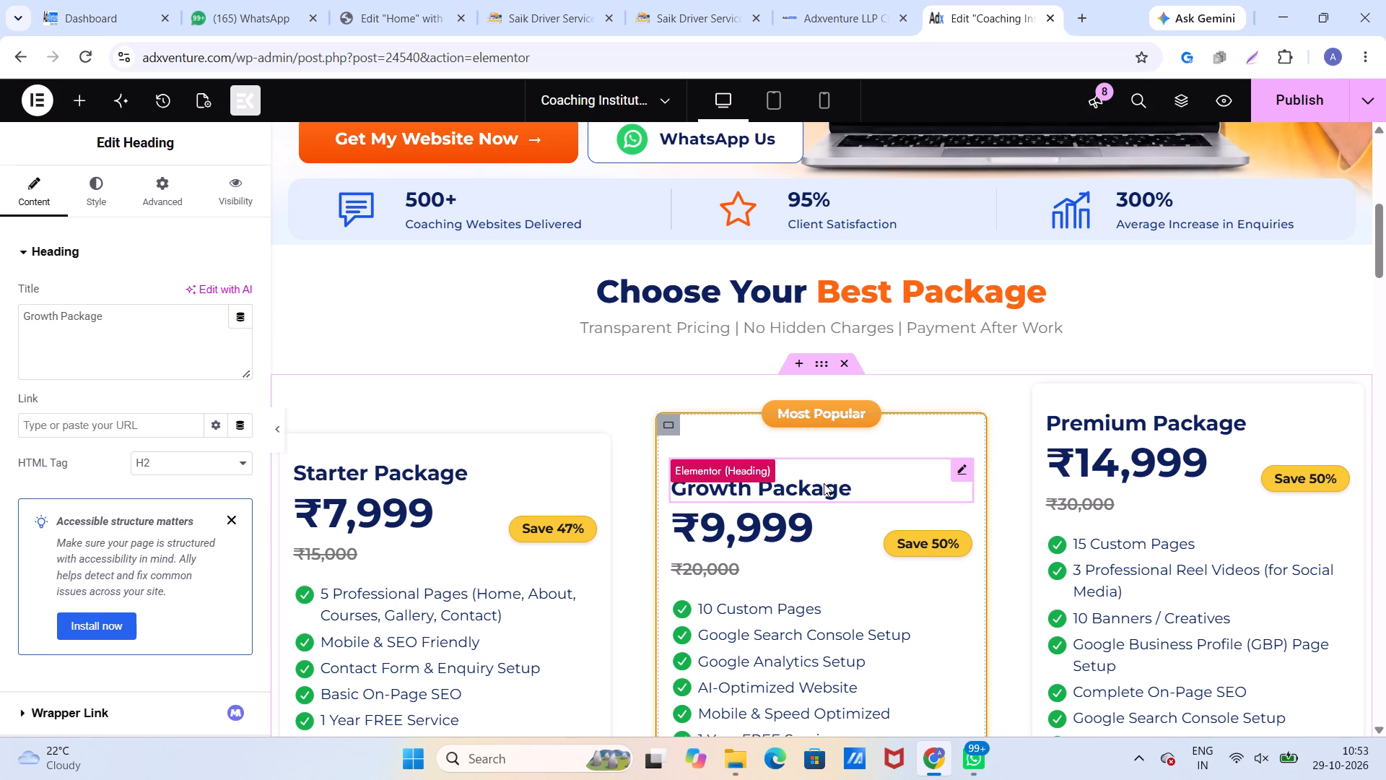
click(584, 508)
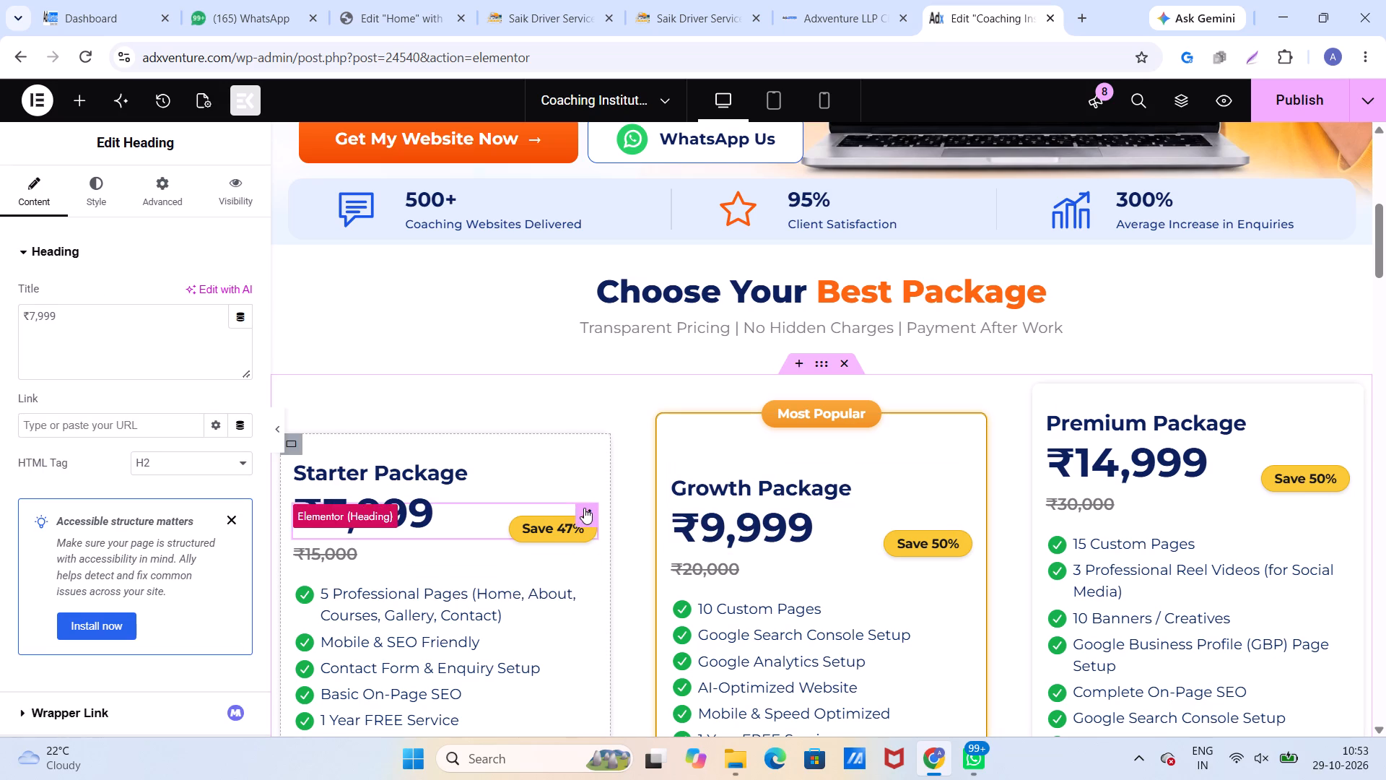
scroll(518, 581, down, 1)
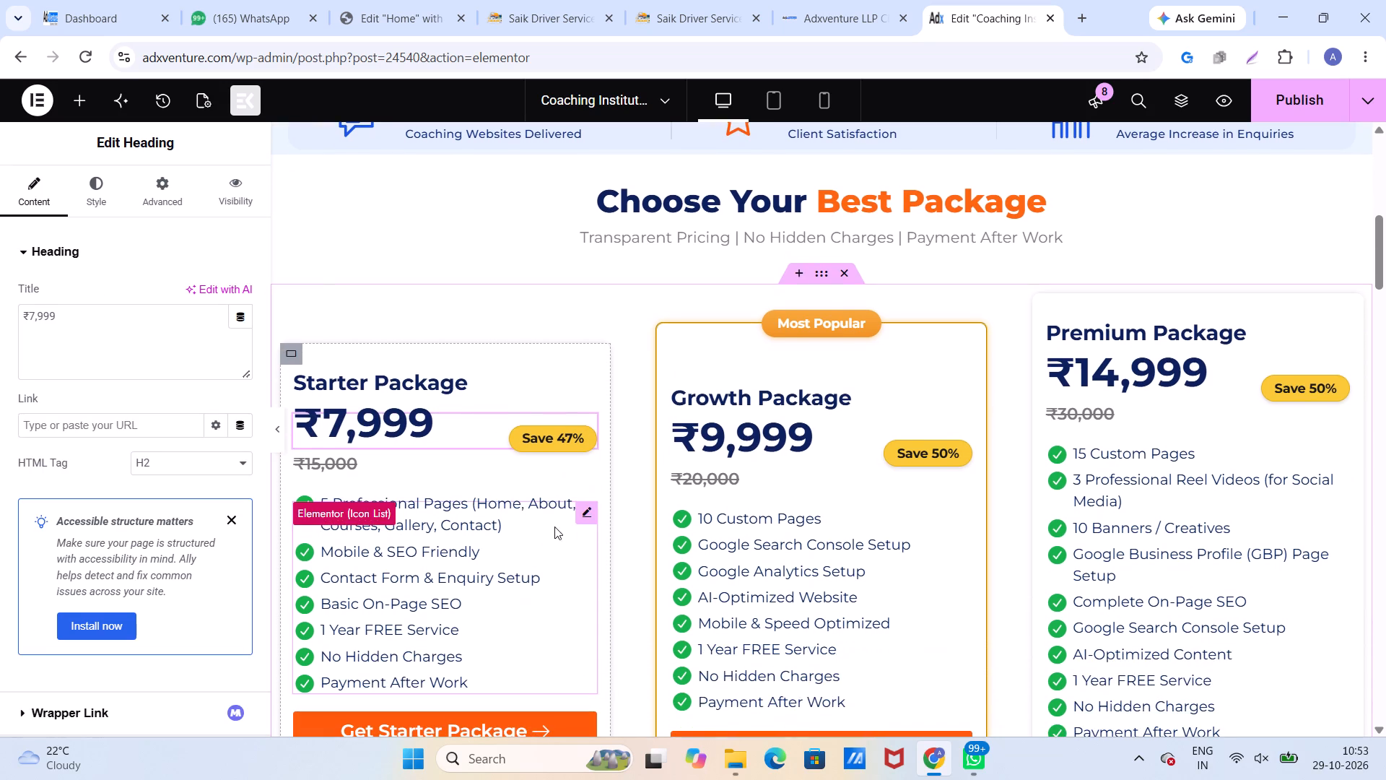
click(580, 511)
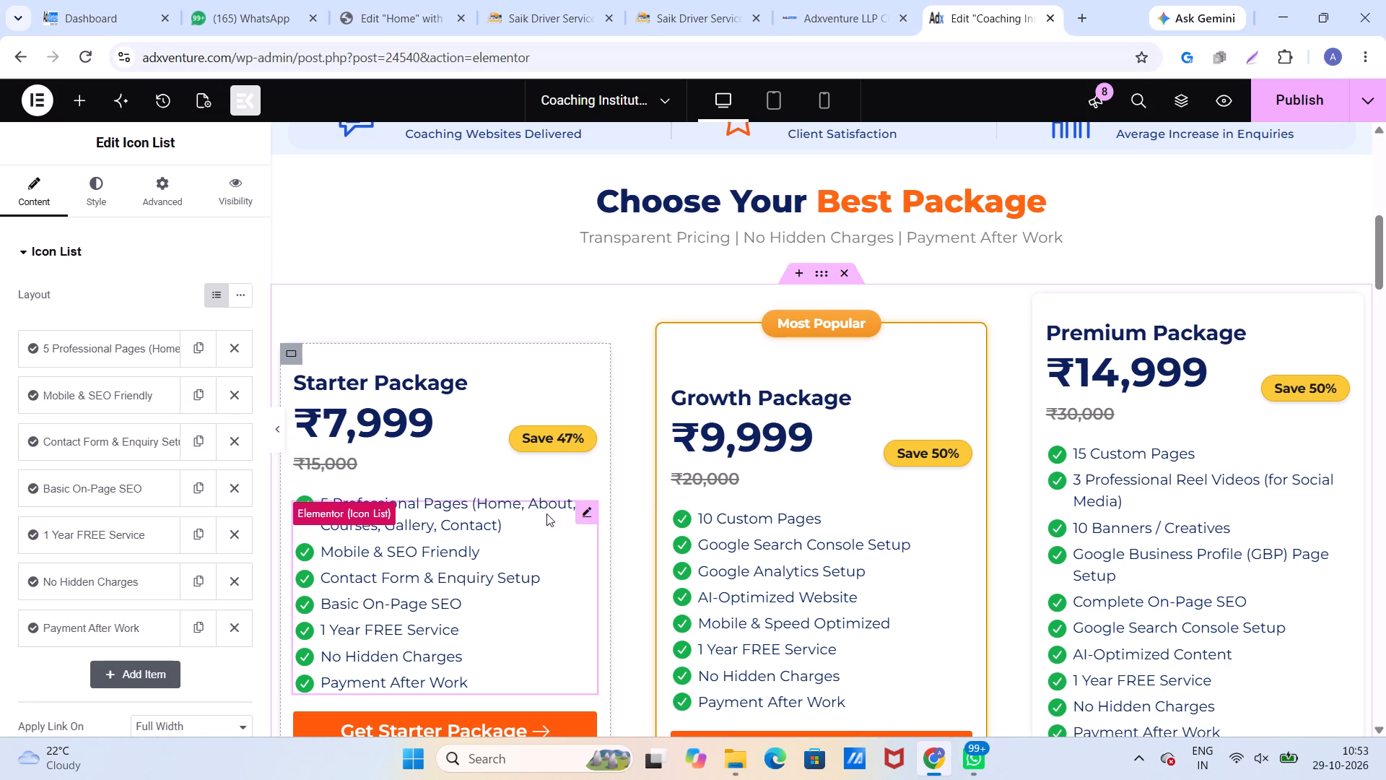
Inspect the Coaching Websites Delivered counter in the statistics bar below the hero.
scroll(505, 537, up, 4)
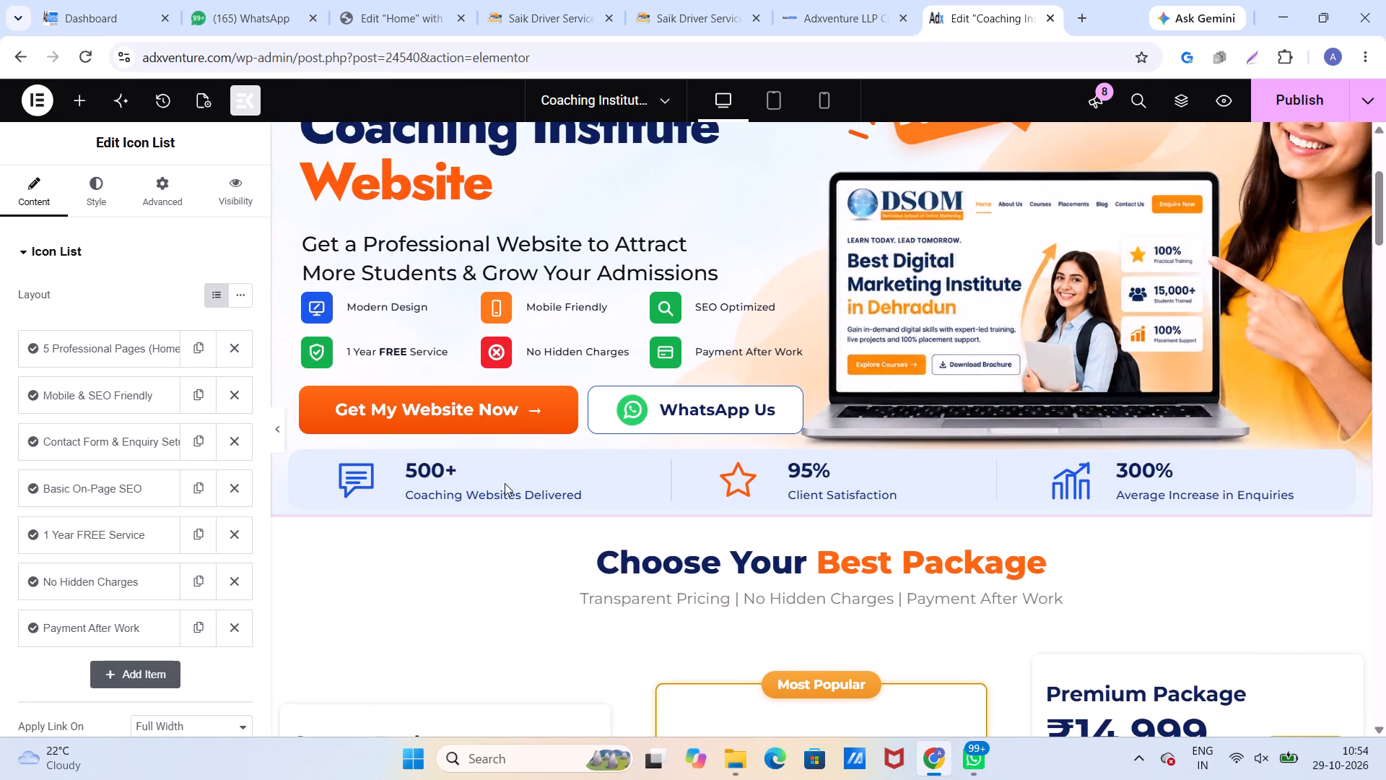
click(504, 480)
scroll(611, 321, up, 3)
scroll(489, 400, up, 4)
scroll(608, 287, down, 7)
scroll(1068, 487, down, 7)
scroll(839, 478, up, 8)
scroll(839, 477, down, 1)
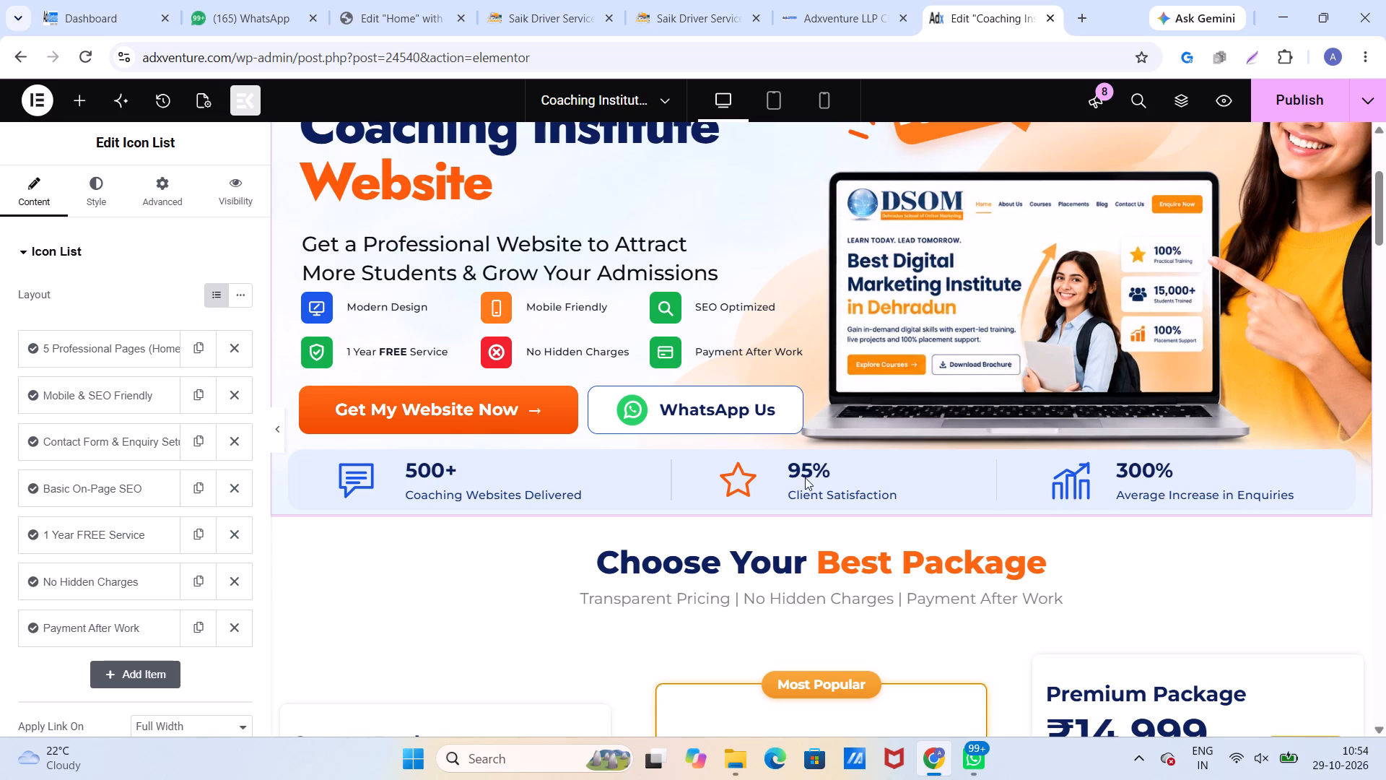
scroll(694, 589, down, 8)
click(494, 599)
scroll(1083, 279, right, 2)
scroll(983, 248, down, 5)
Try to publish the Coaching Institute Website page, choosing to wait for the page rather than exit it.
click(1297, 102)
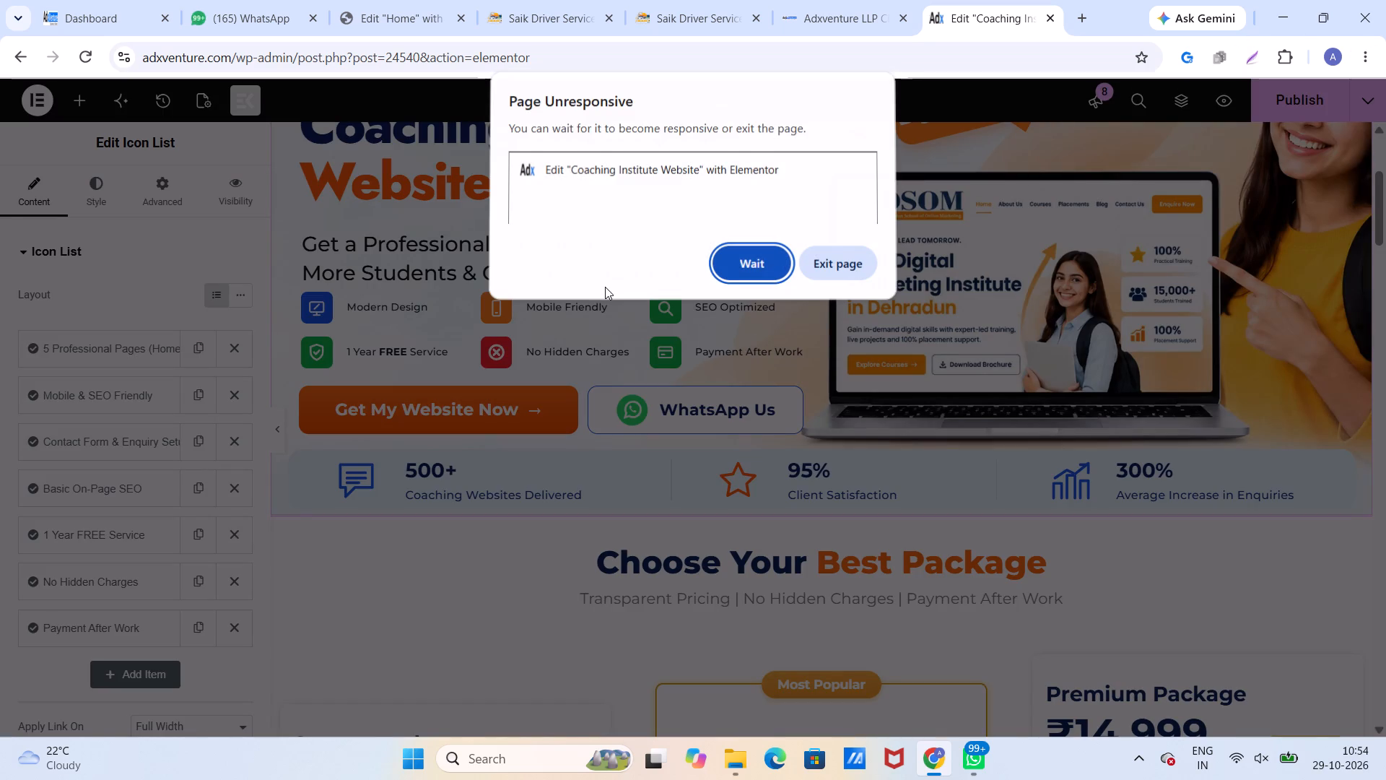
click(746, 273)
scroll(540, 468, down, 5)
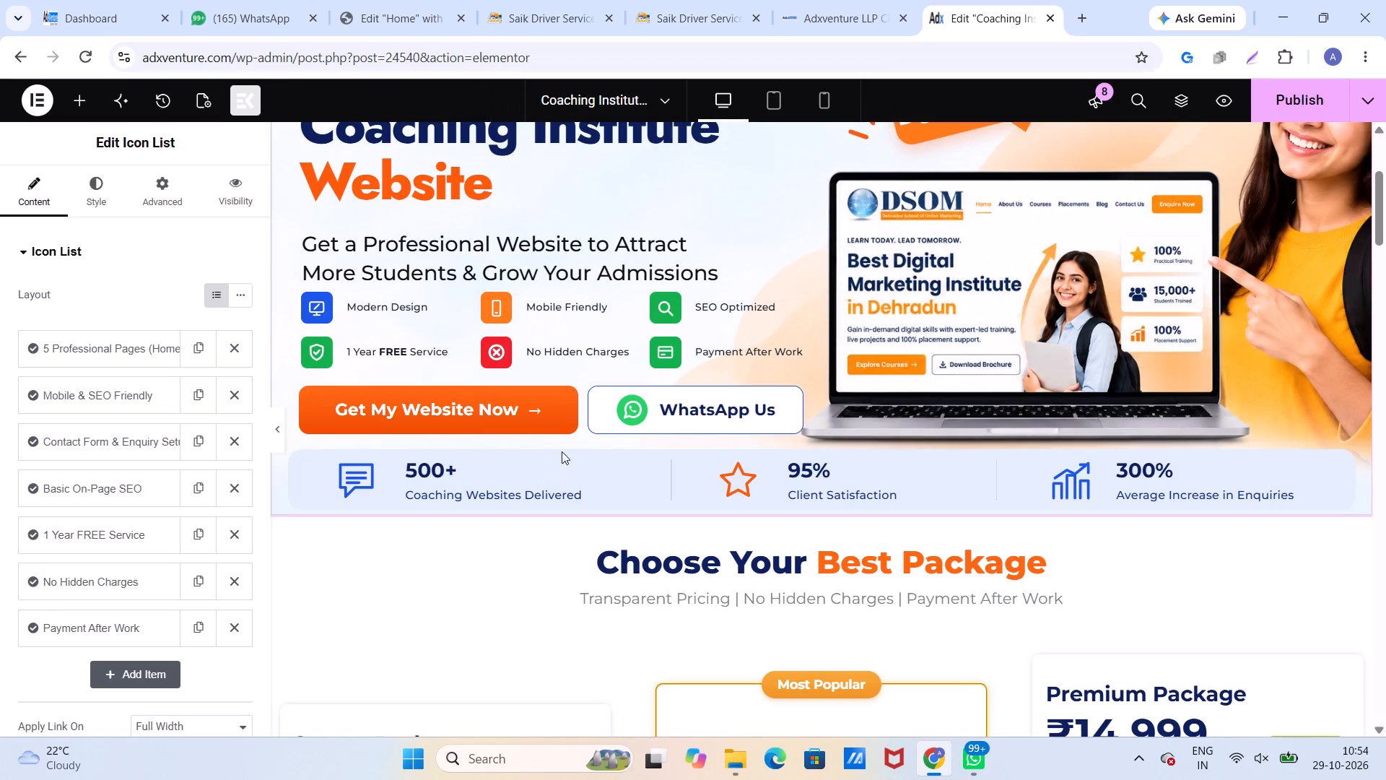
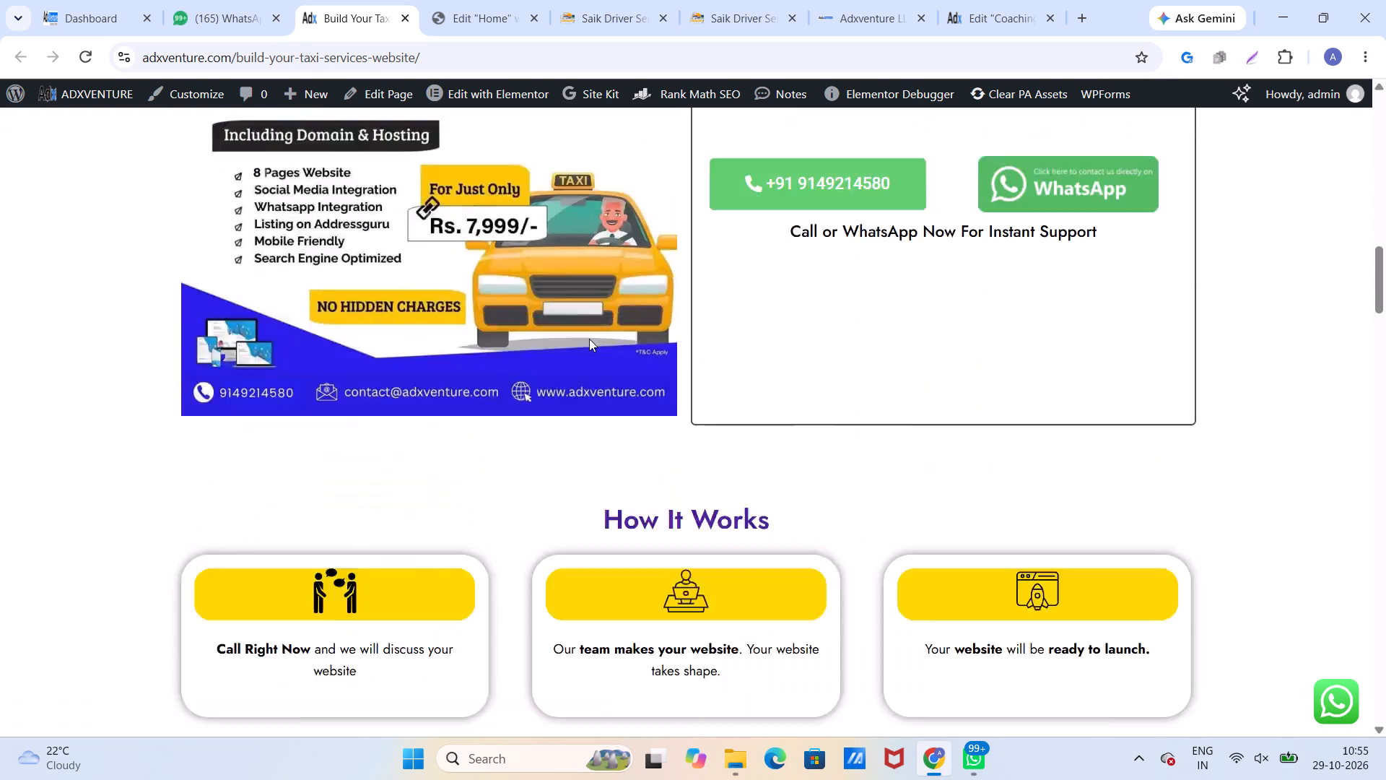
Review the live Build Your Taxi Services Website page from the How It Works section down to the footer and contact form.
scroll(589, 339, down, 10)
scroll(589, 339, up, 1)
scroll(589, 339, down, 2)
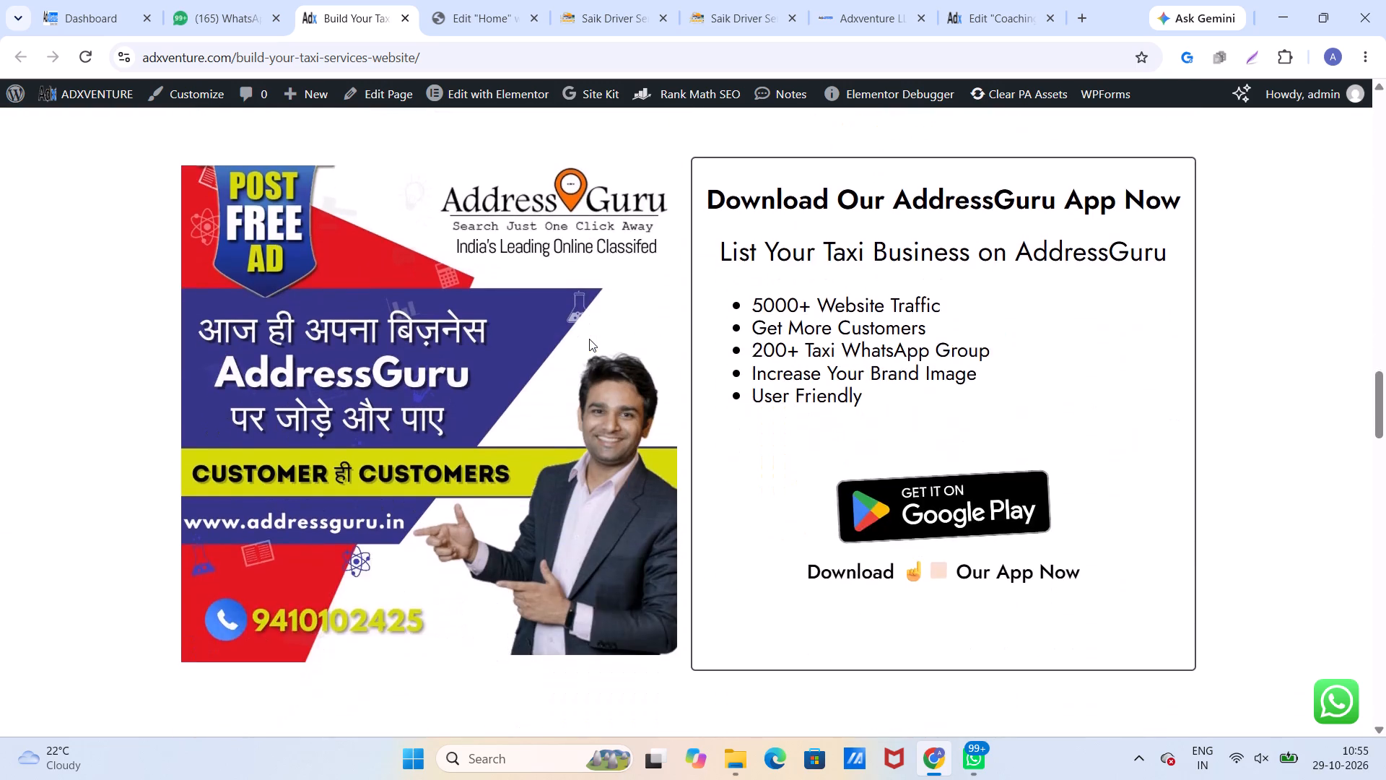
scroll(589, 339, down, 3)
scroll(589, 339, up, 4)
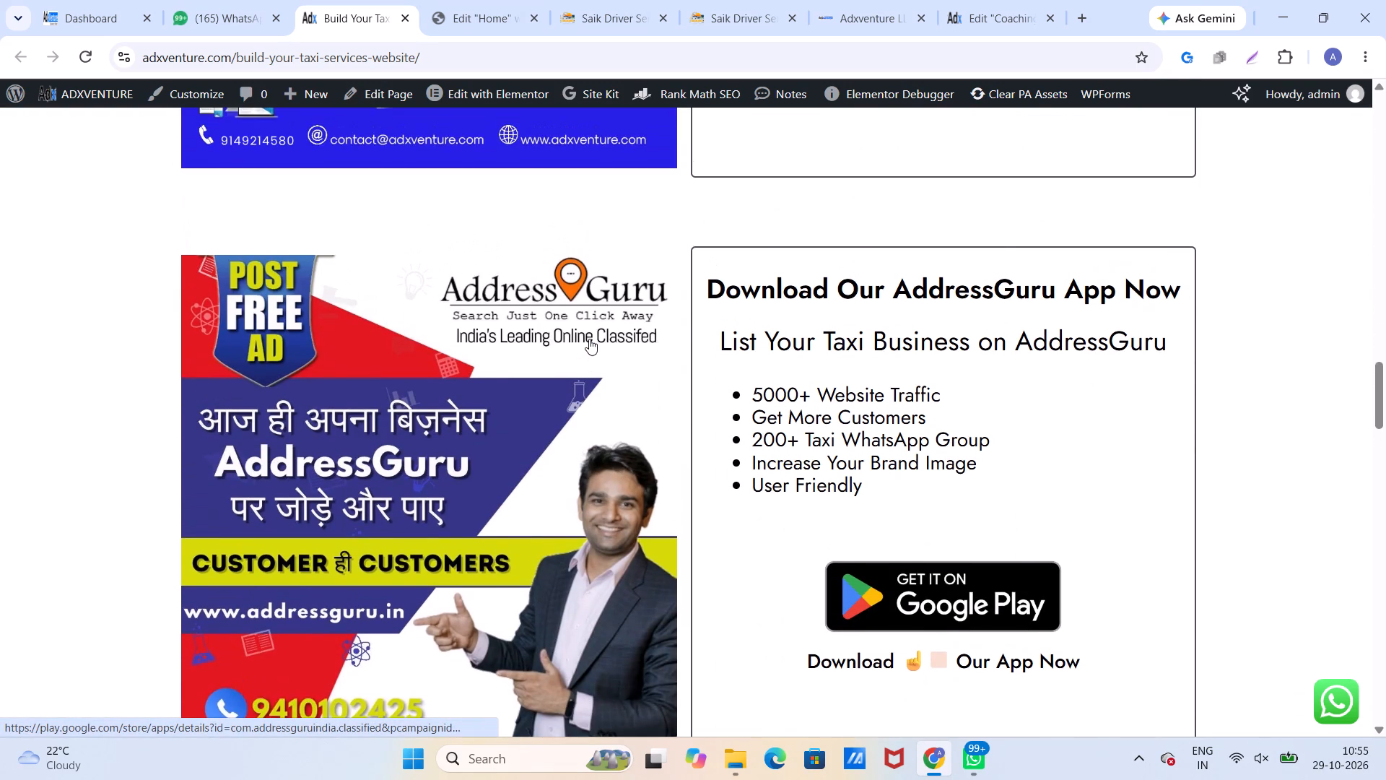
scroll(589, 339, down, 8)
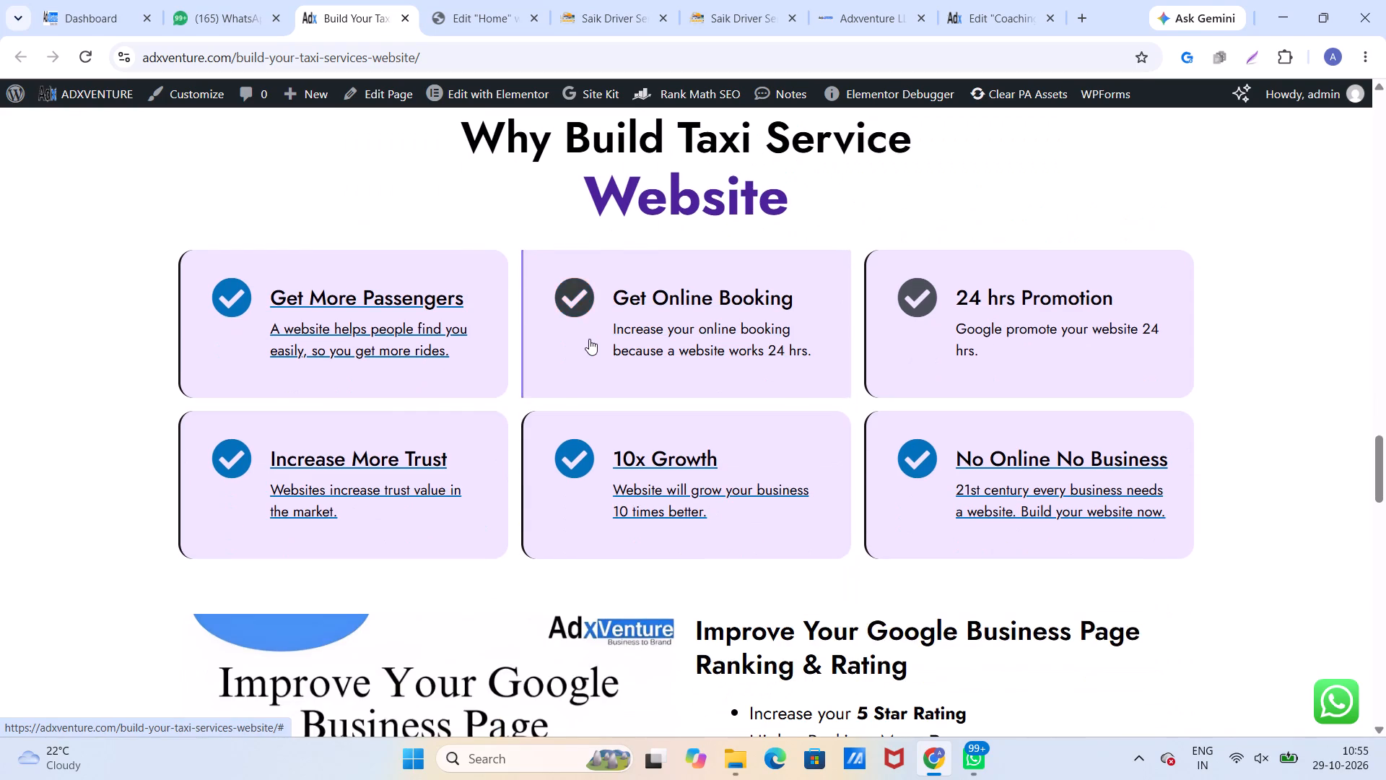
scroll(589, 339, down, 18)
scroll(598, 334, down, 5)
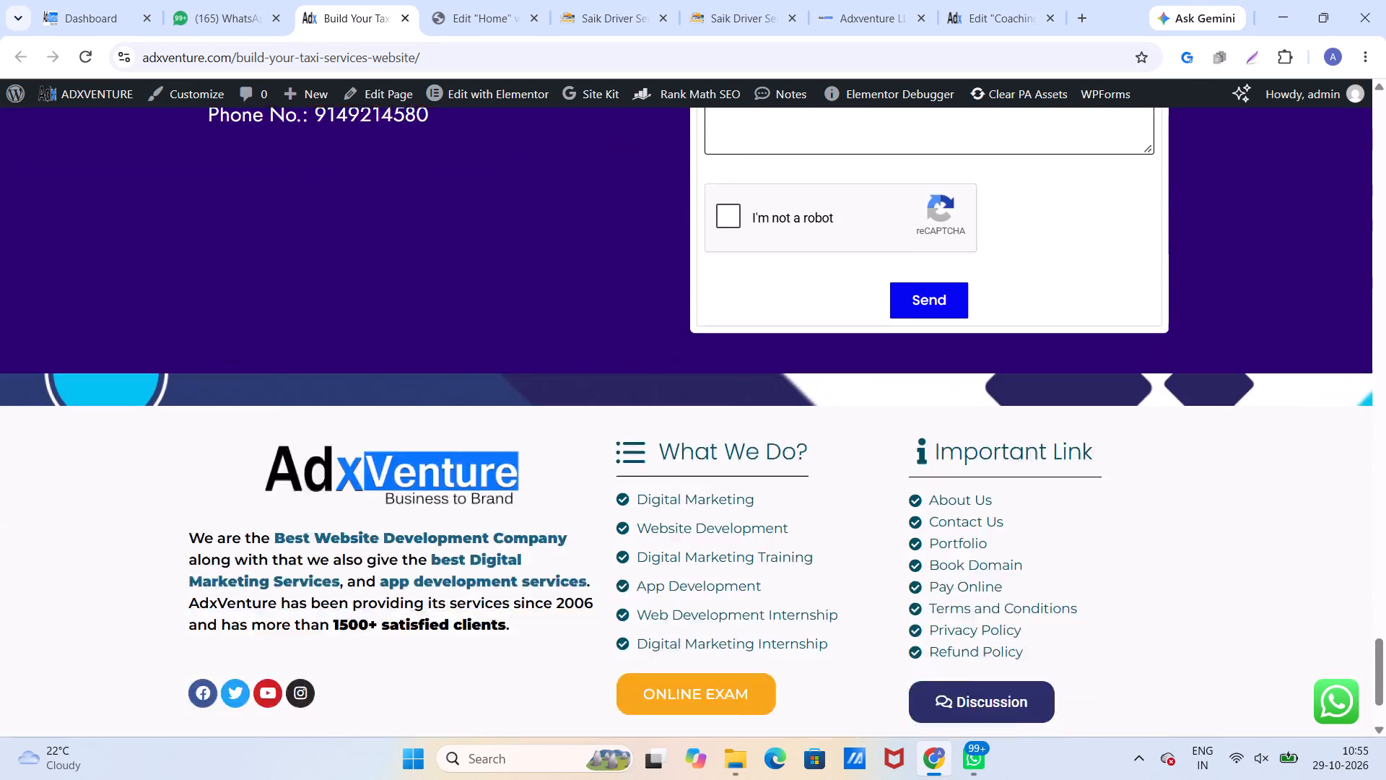
scroll(598, 334, down, 5)
scroll(598, 334, up, 7)
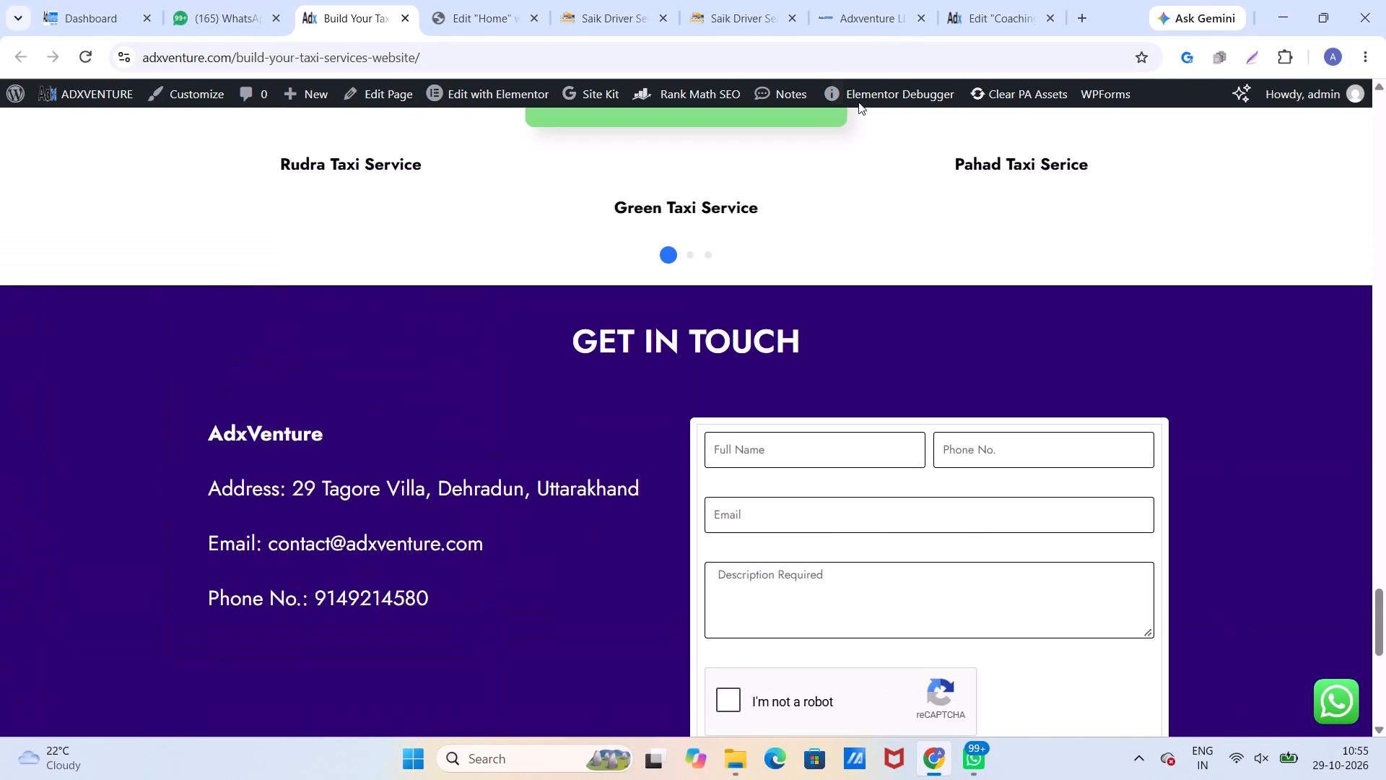
Return to the Coaching Institute Website draft in the Elementor editor and look over its hero section.
click(962, 9)
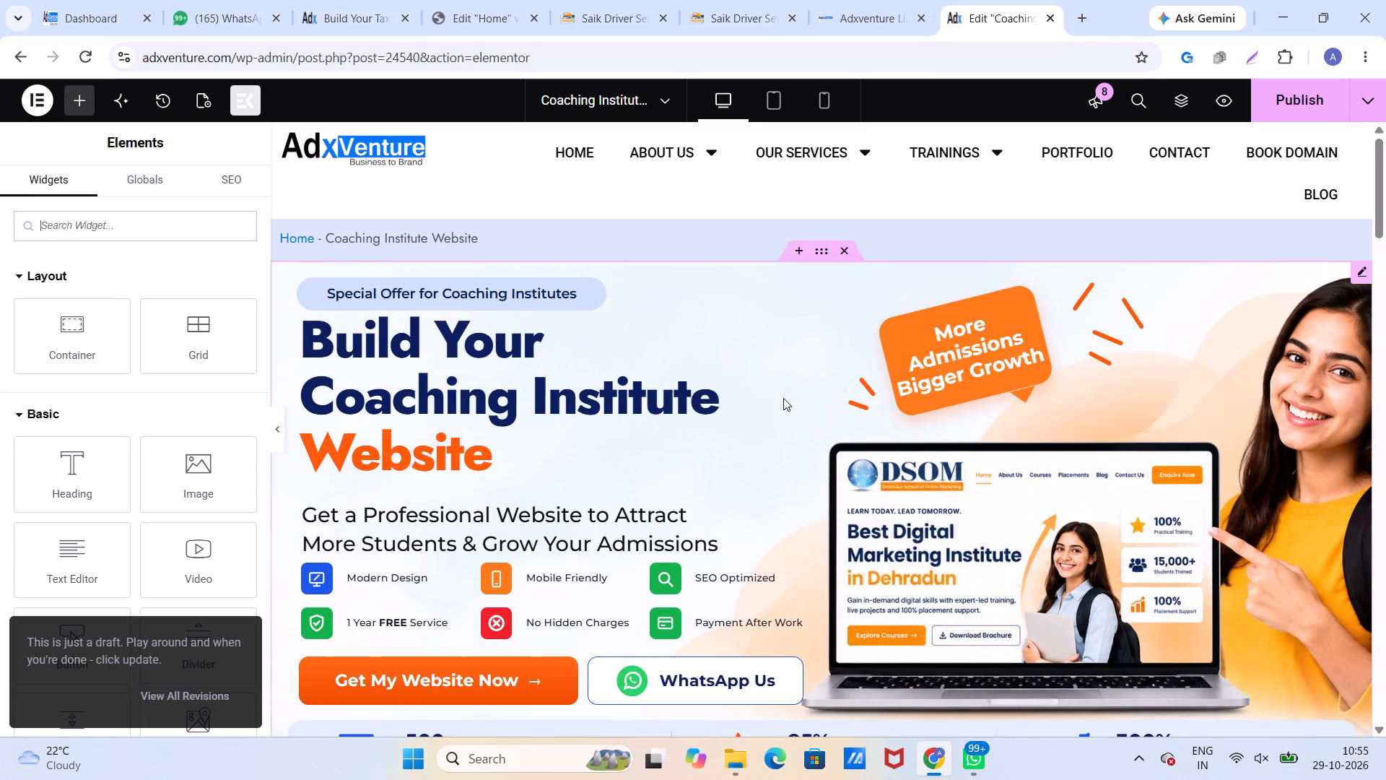
scroll(783, 398, down, 2)
scroll(783, 398, up, 2)
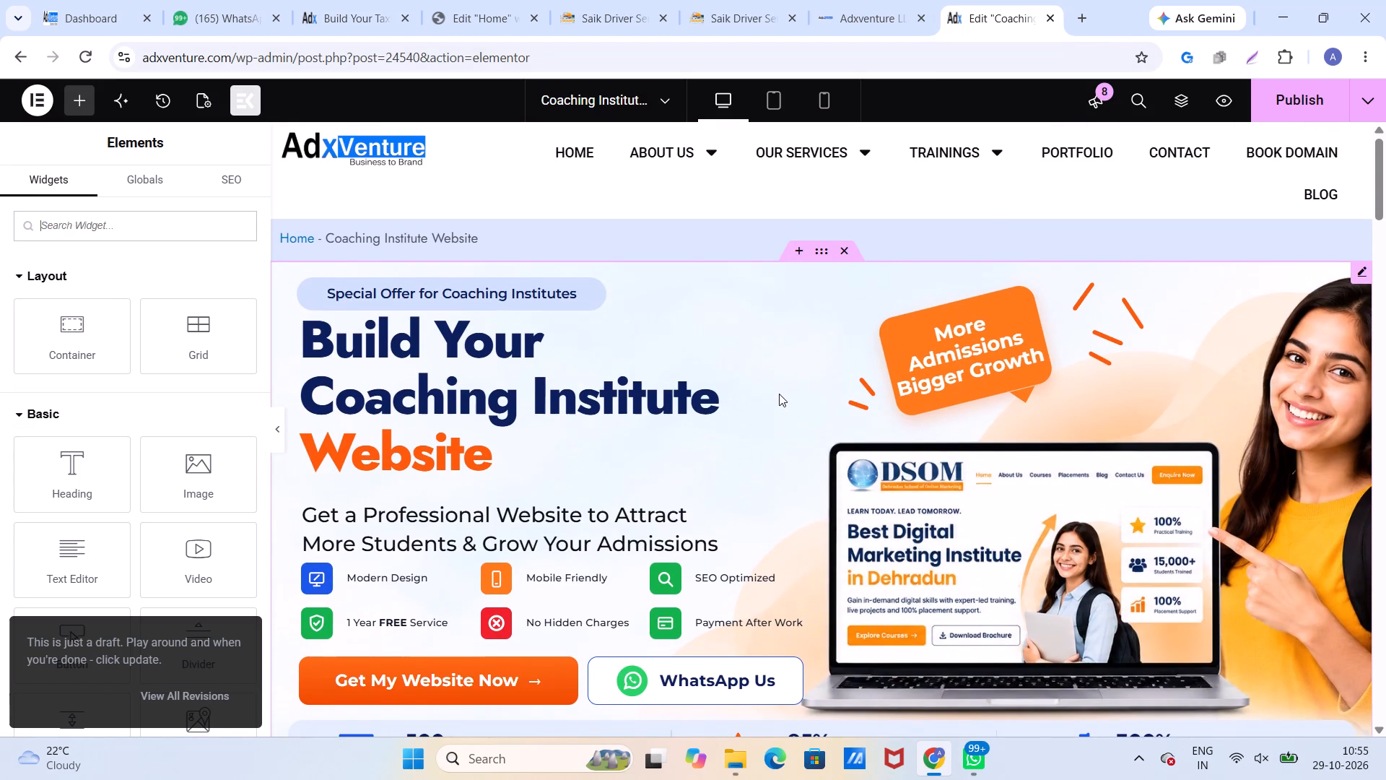
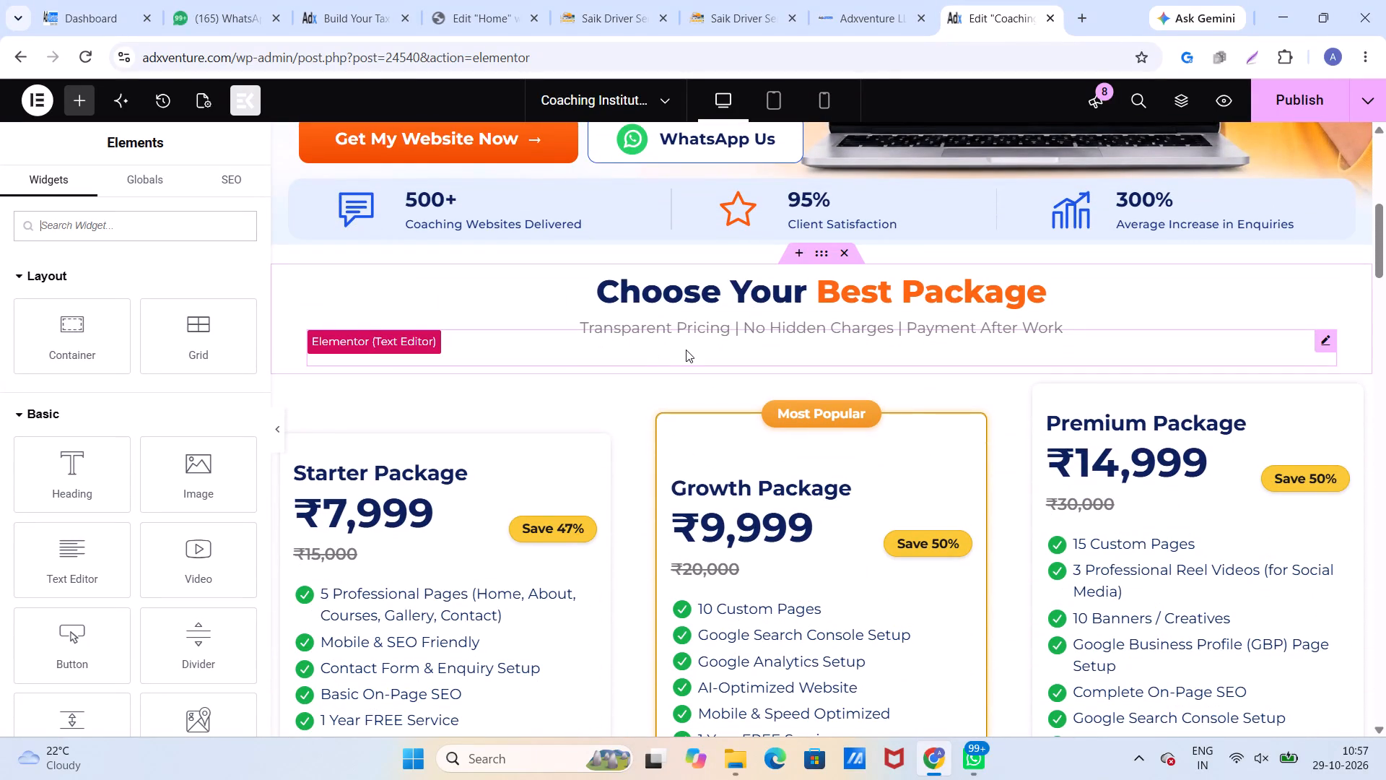
Review the page from the package cards down through Real Results and the 4-Step Process to the recent website designs and owner testimonials.
scroll(686, 350, down, 4)
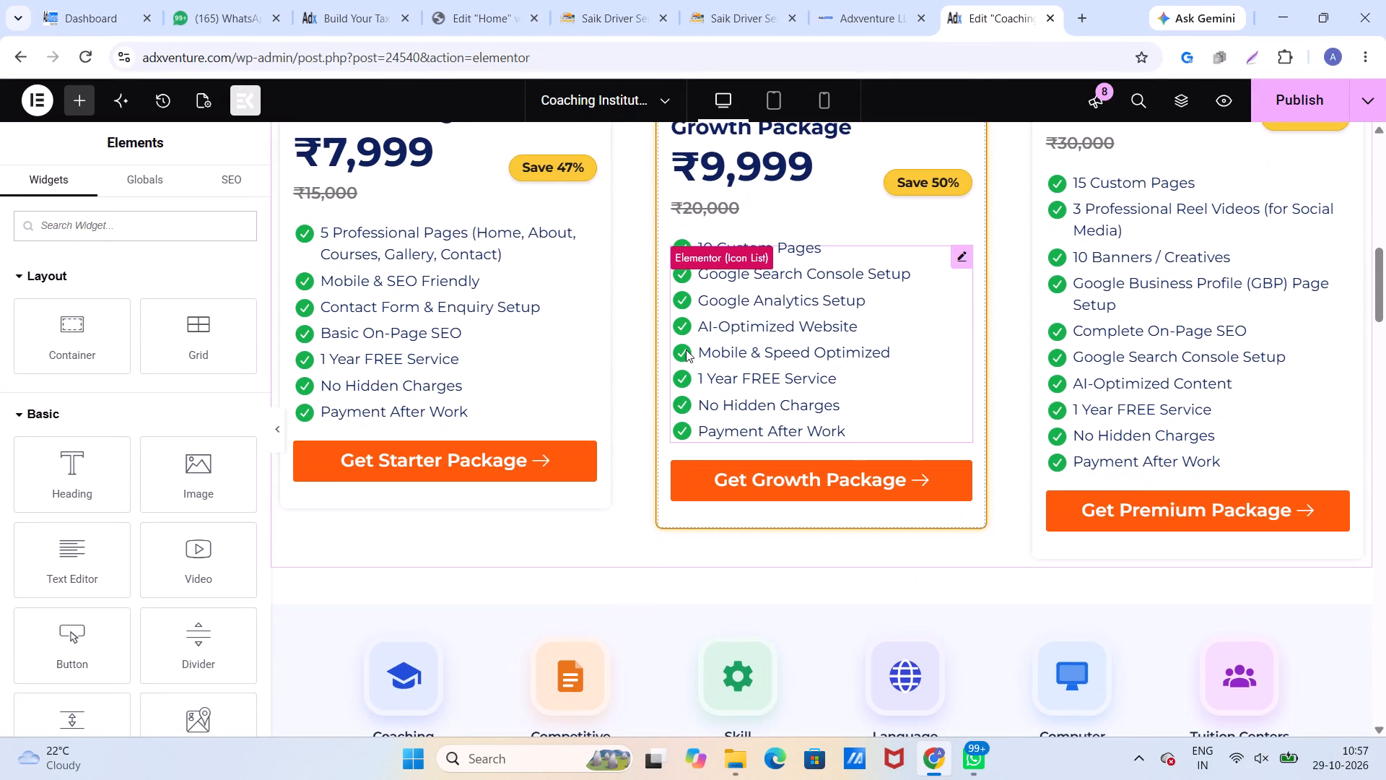
scroll(686, 350, down, 1)
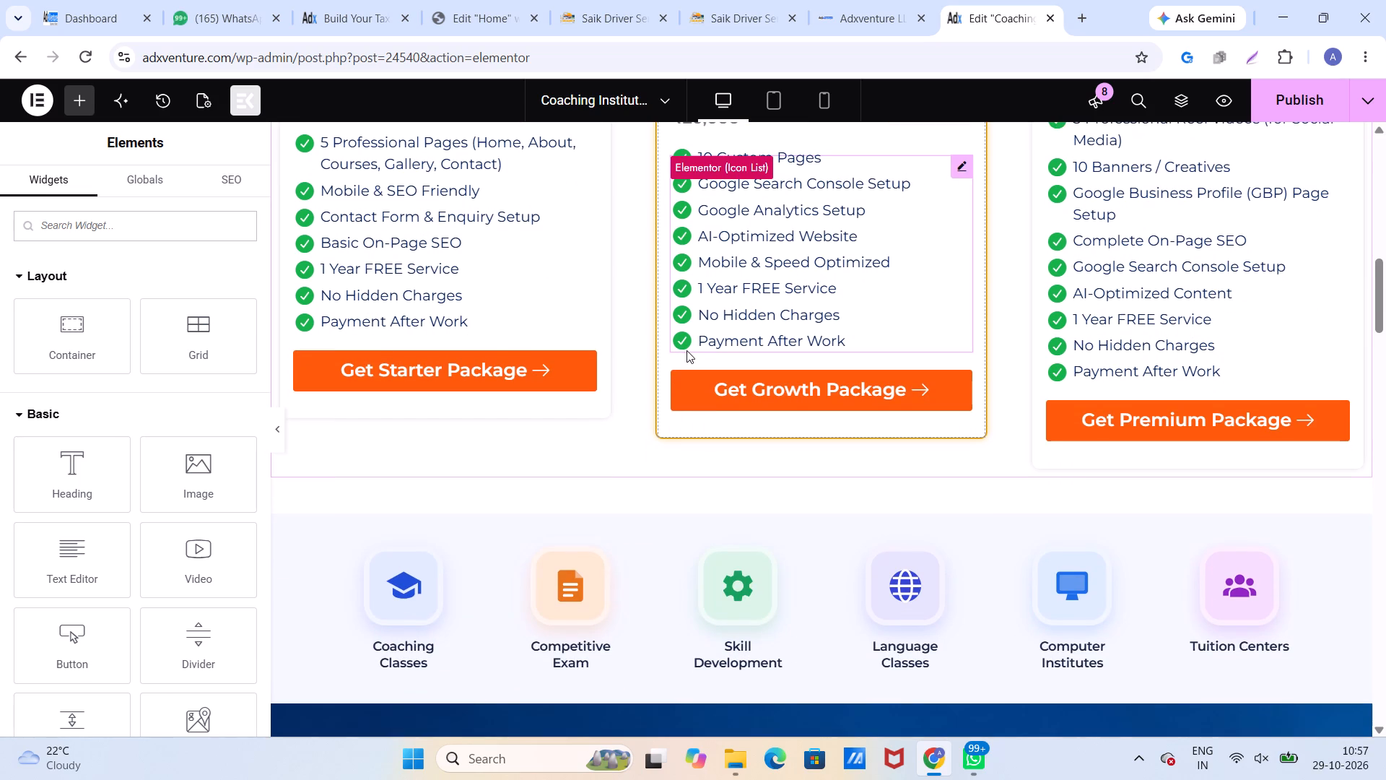
scroll(689, 353, down, 8)
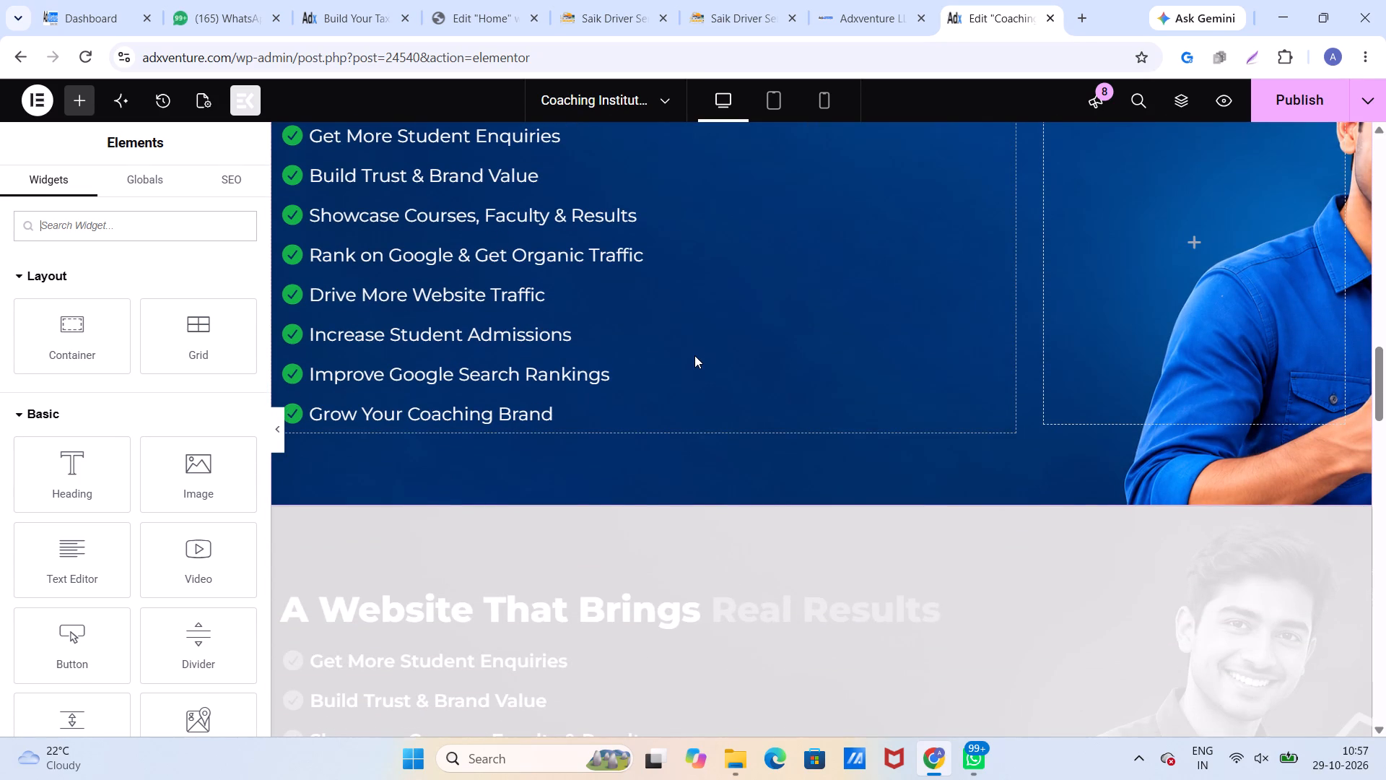
scroll(694, 355, down, 1)
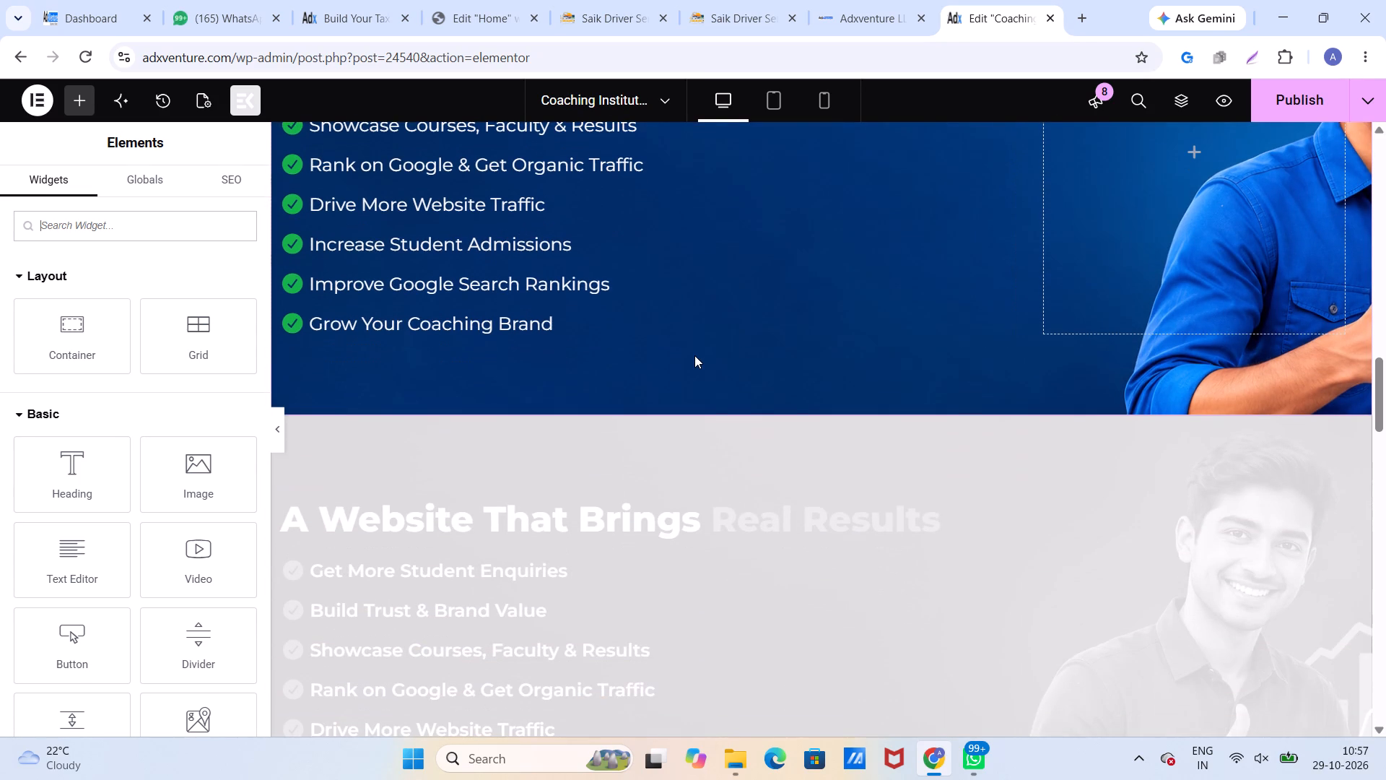
scroll(696, 355, down, 3)
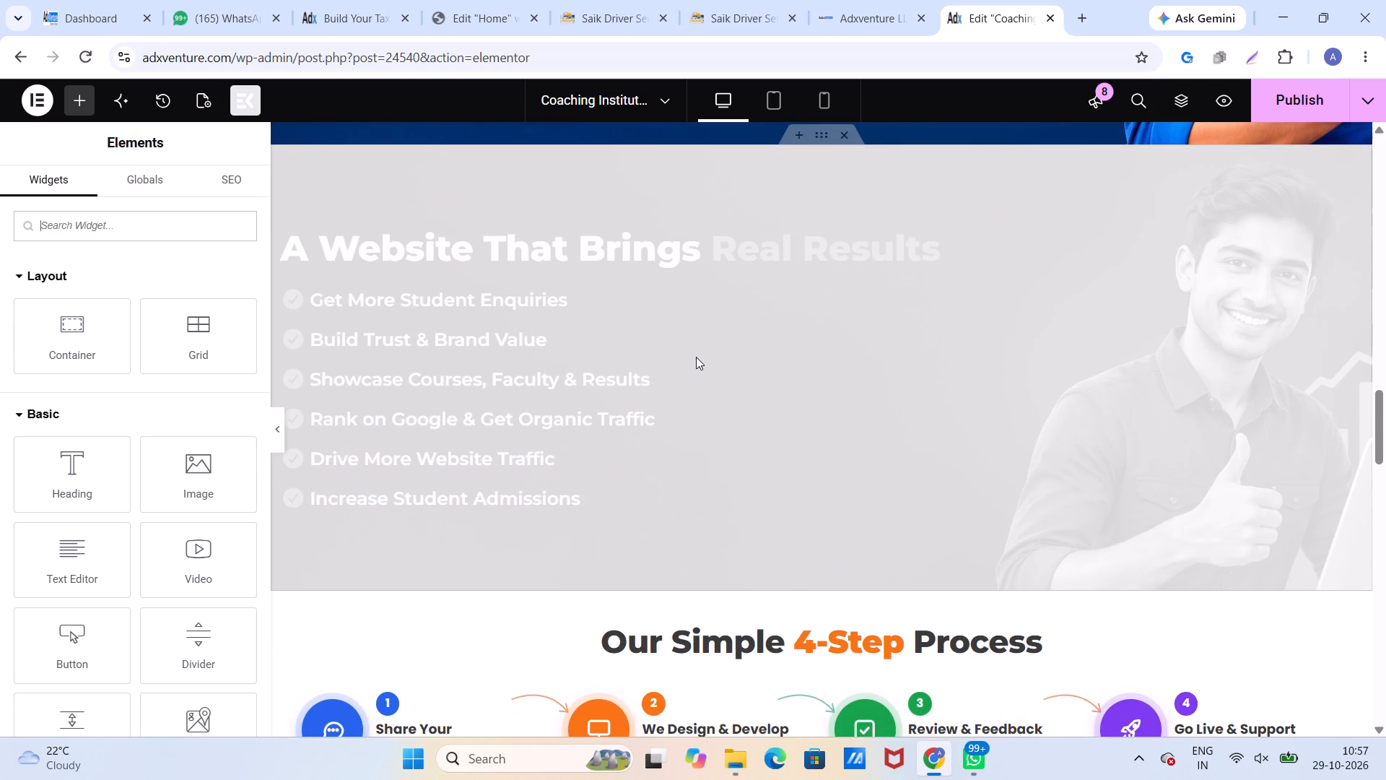
scroll(696, 357, down, 5)
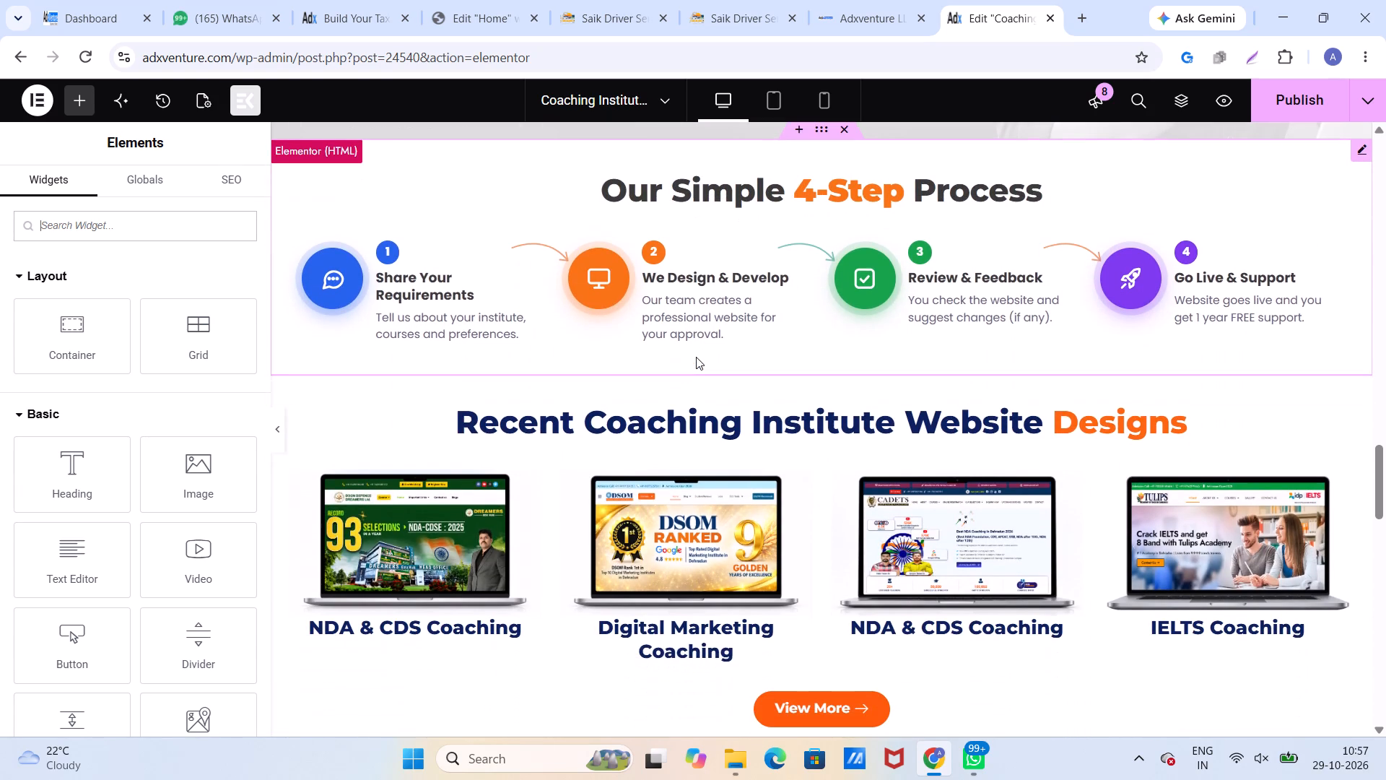
scroll(696, 357, down, 1)
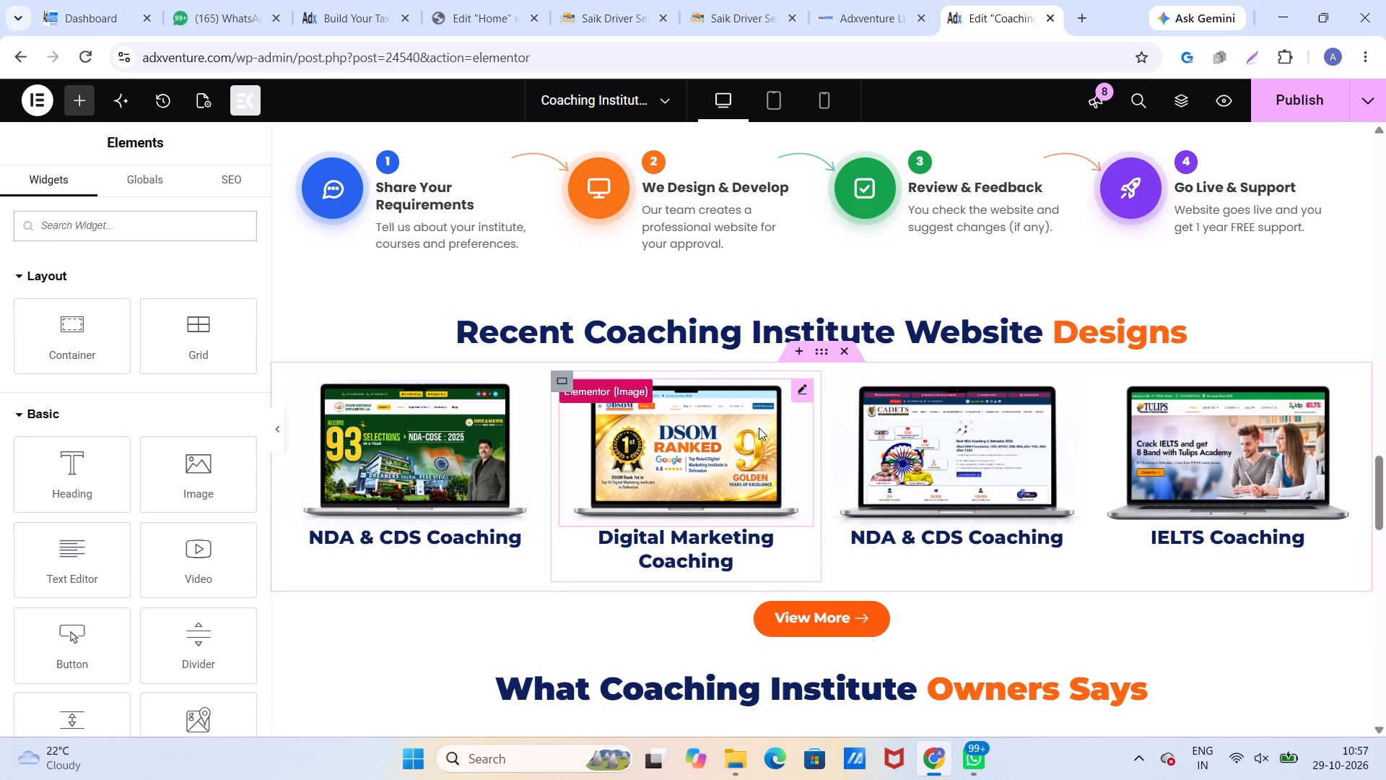
scroll(898, 456, down, 2)
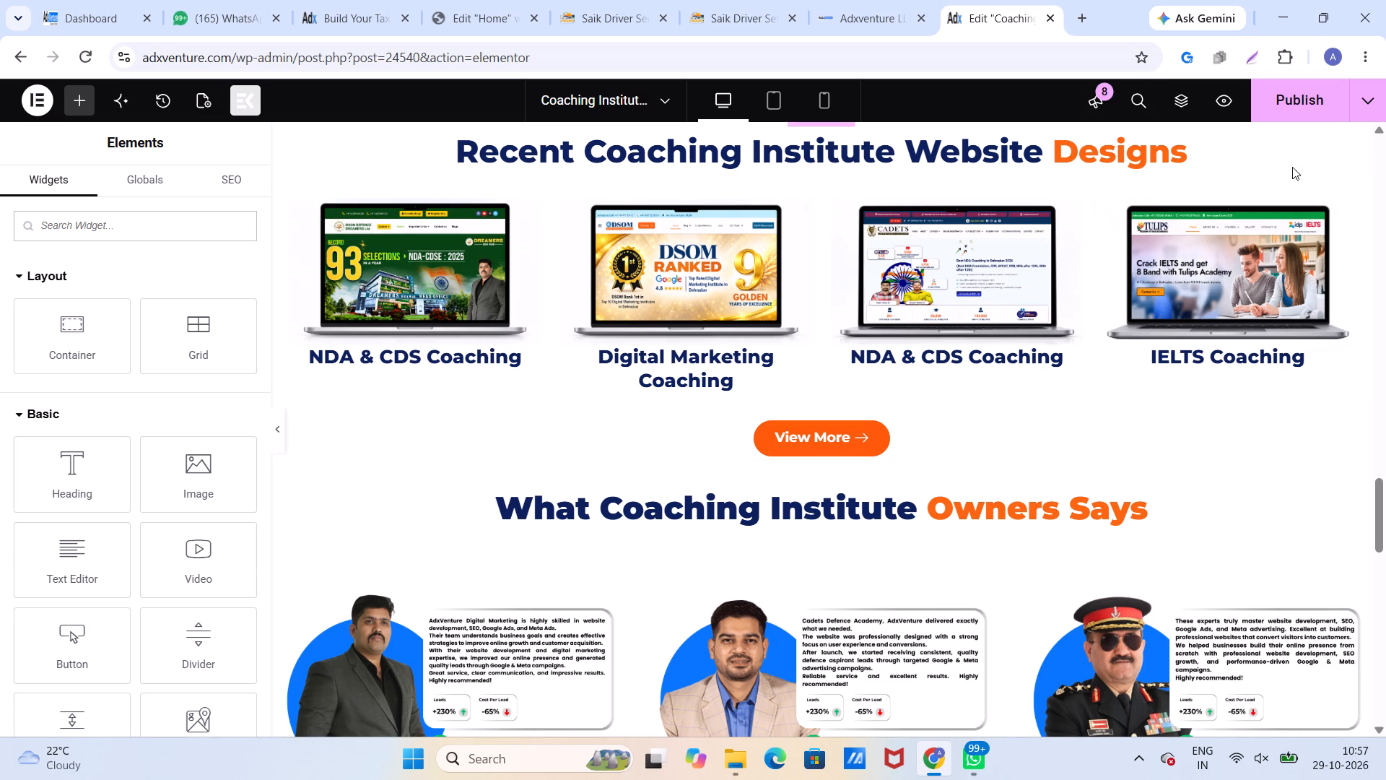
Publish the Coaching Institute Website page.
click(1282, 109)
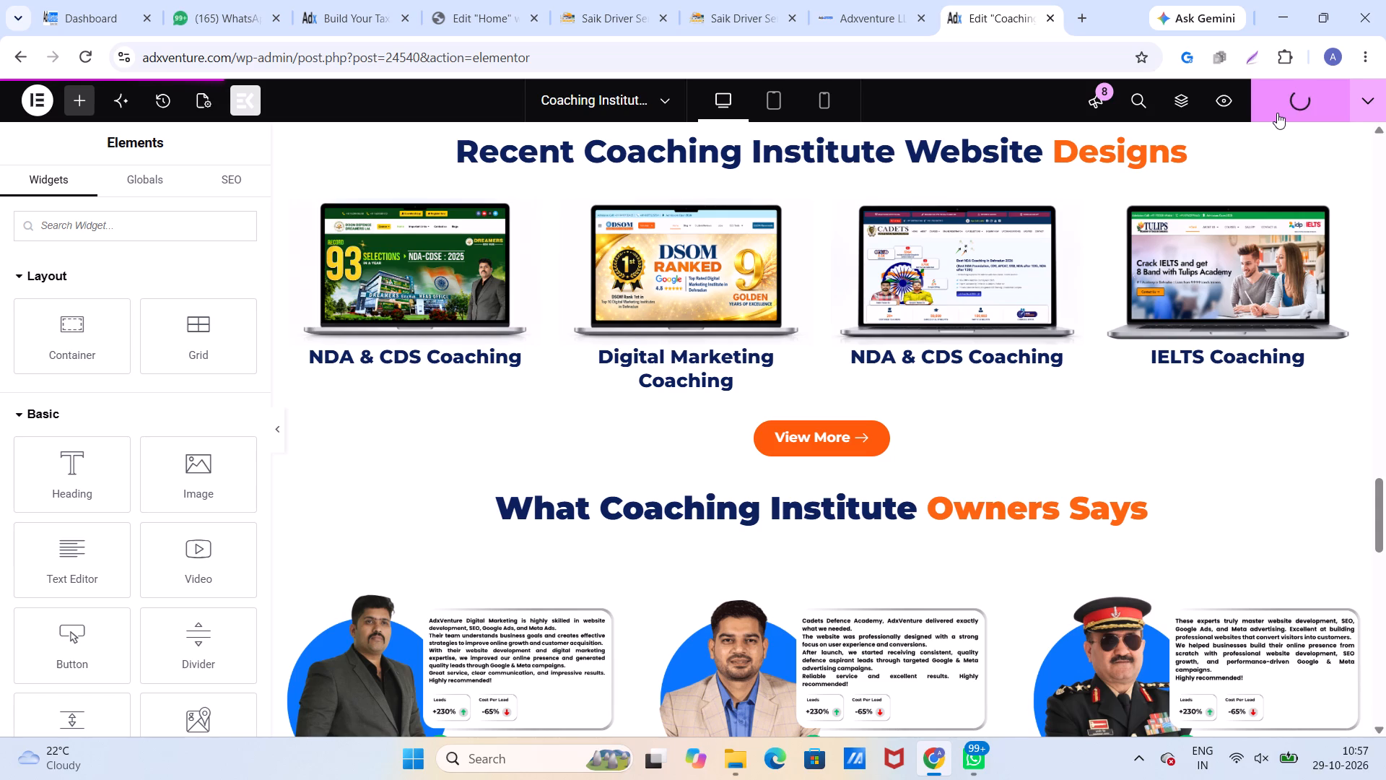
scroll(721, 480, down, 1)
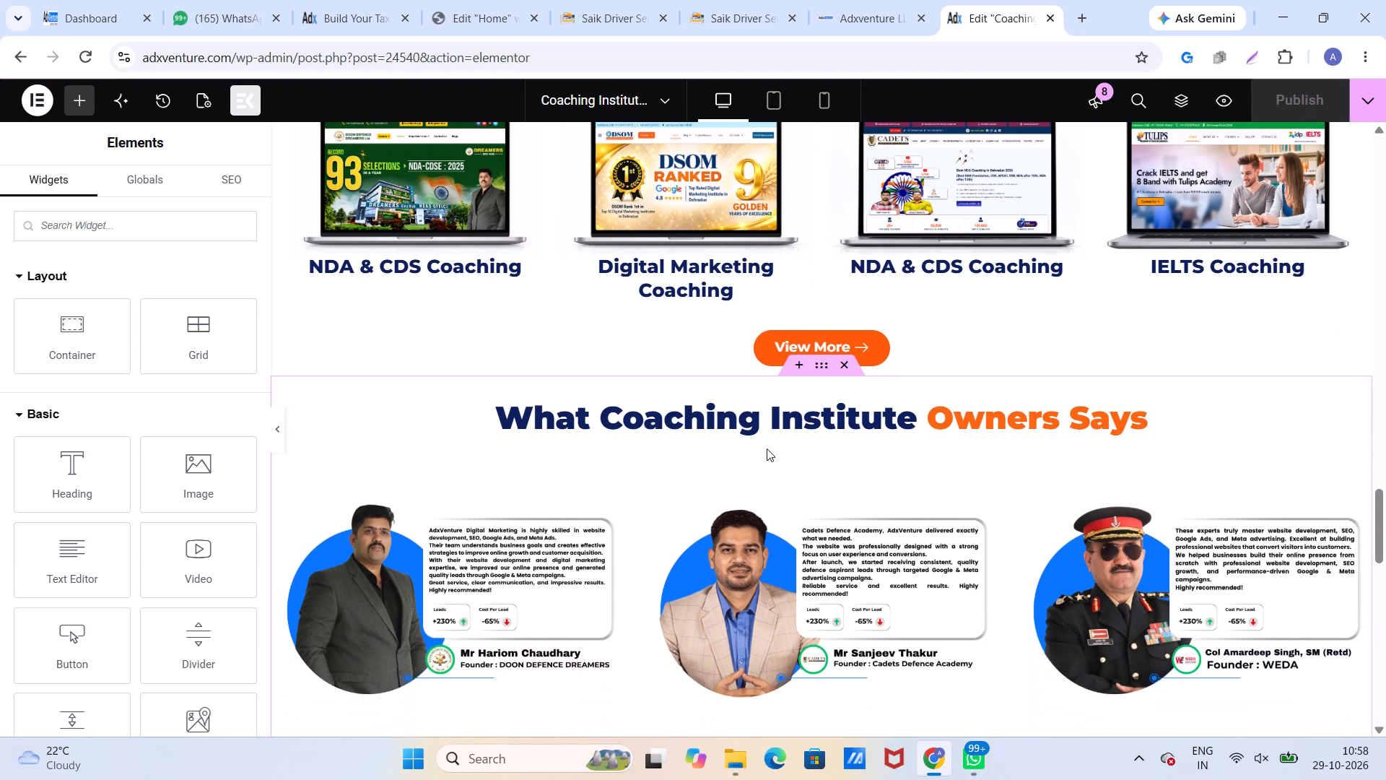
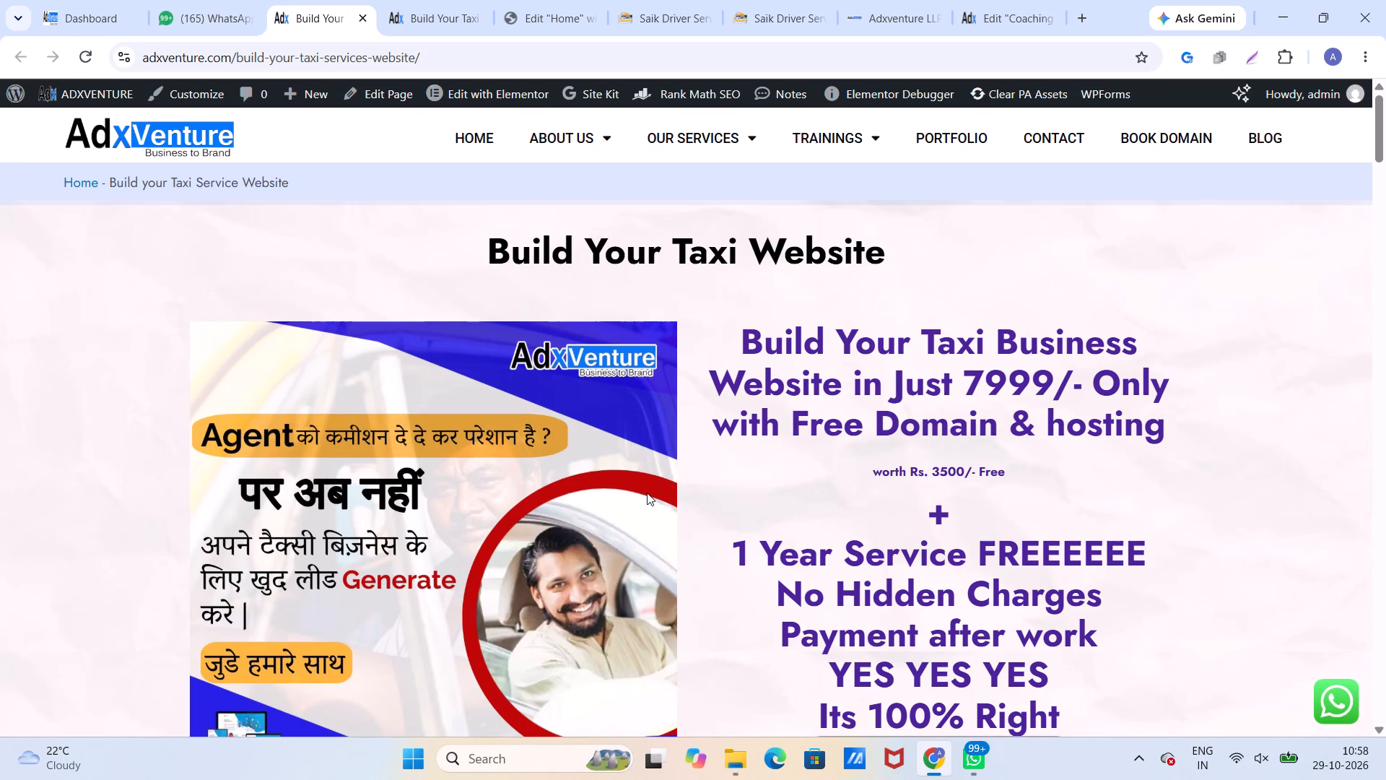
Open the Build Your Taxi Website page for editing in Elementor.
scroll(687, 501, down, 2)
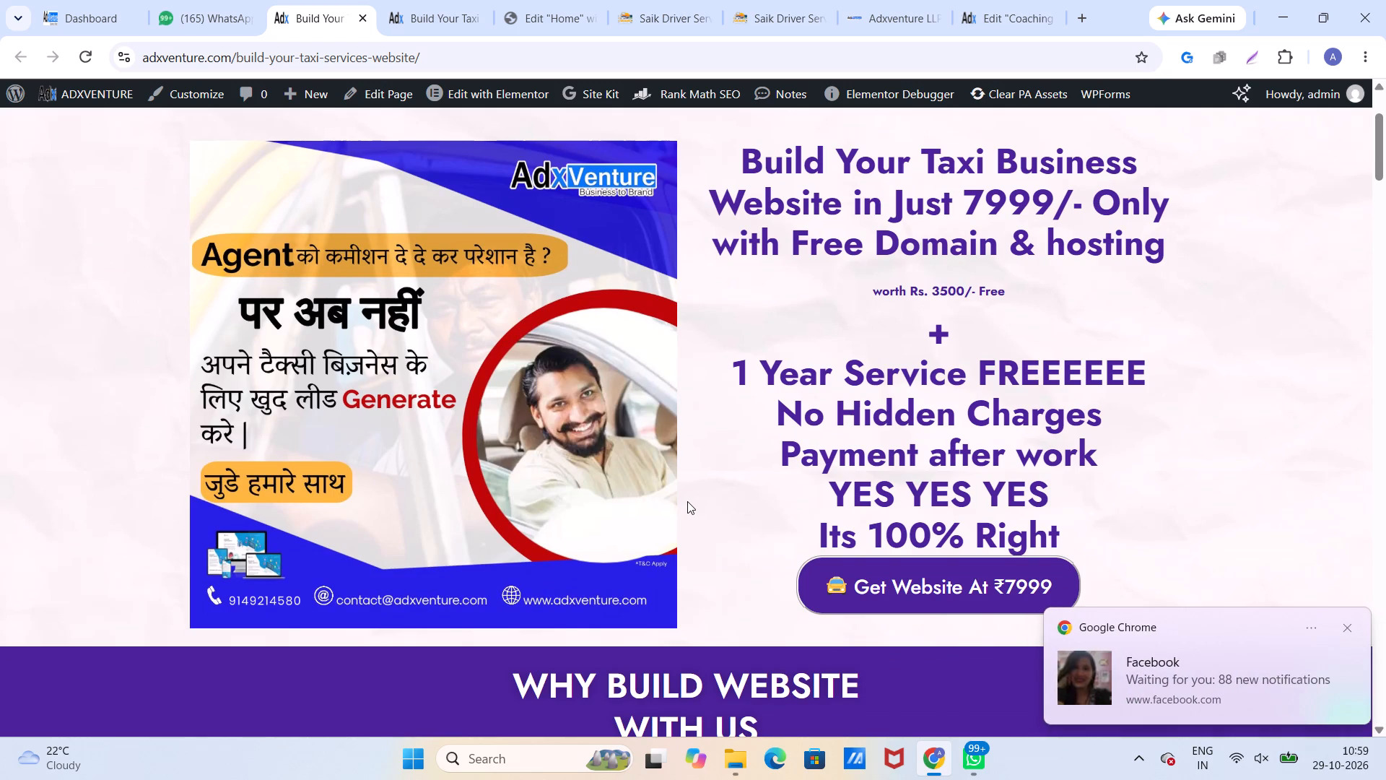
click(1348, 625)
scroll(633, 445, up, 4)
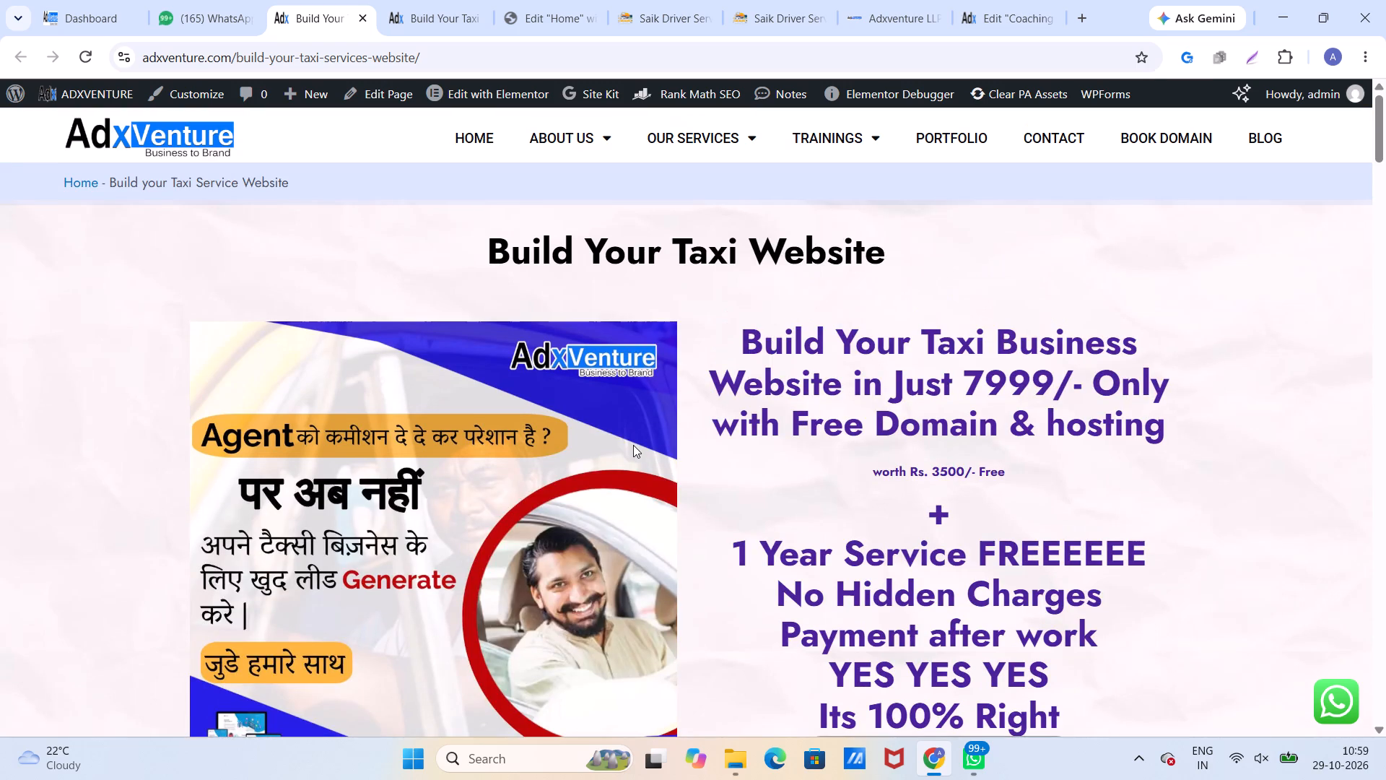
click(513, 99)
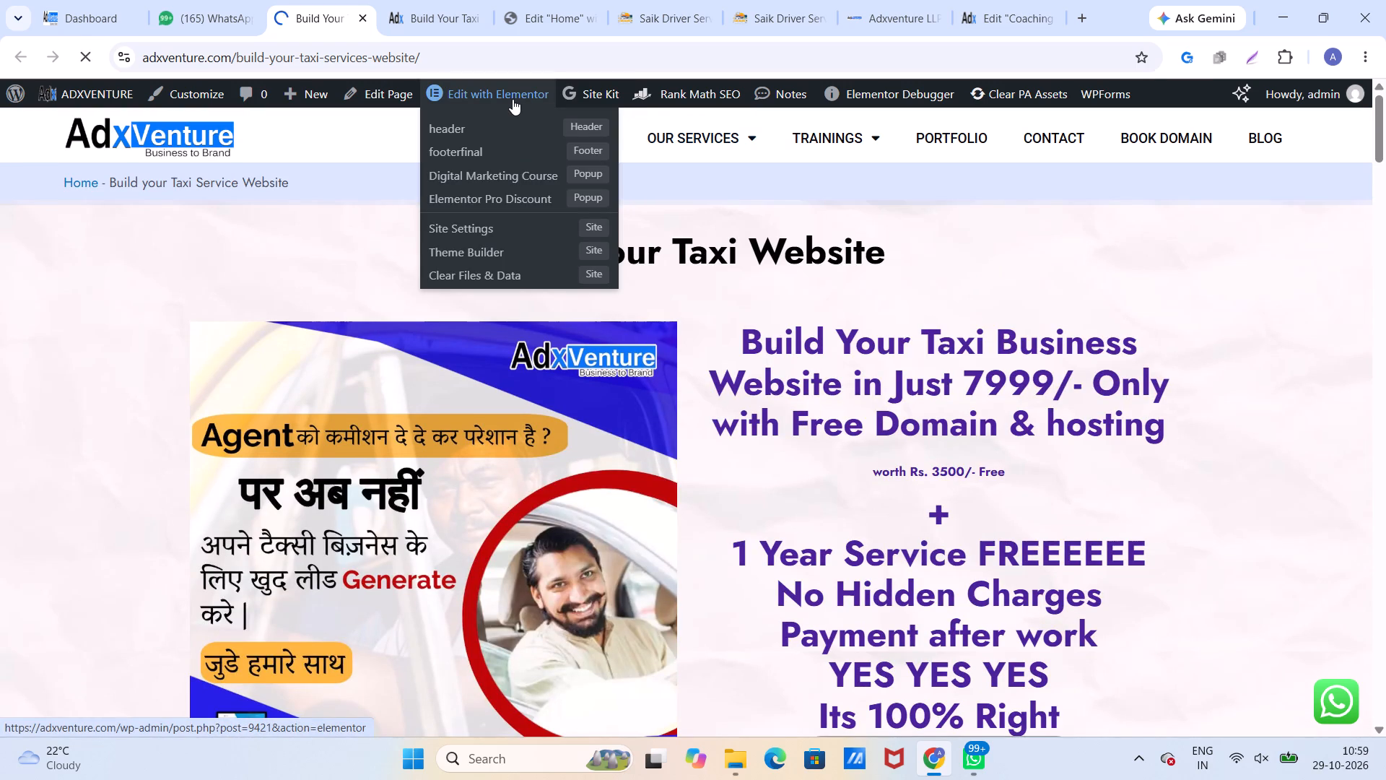
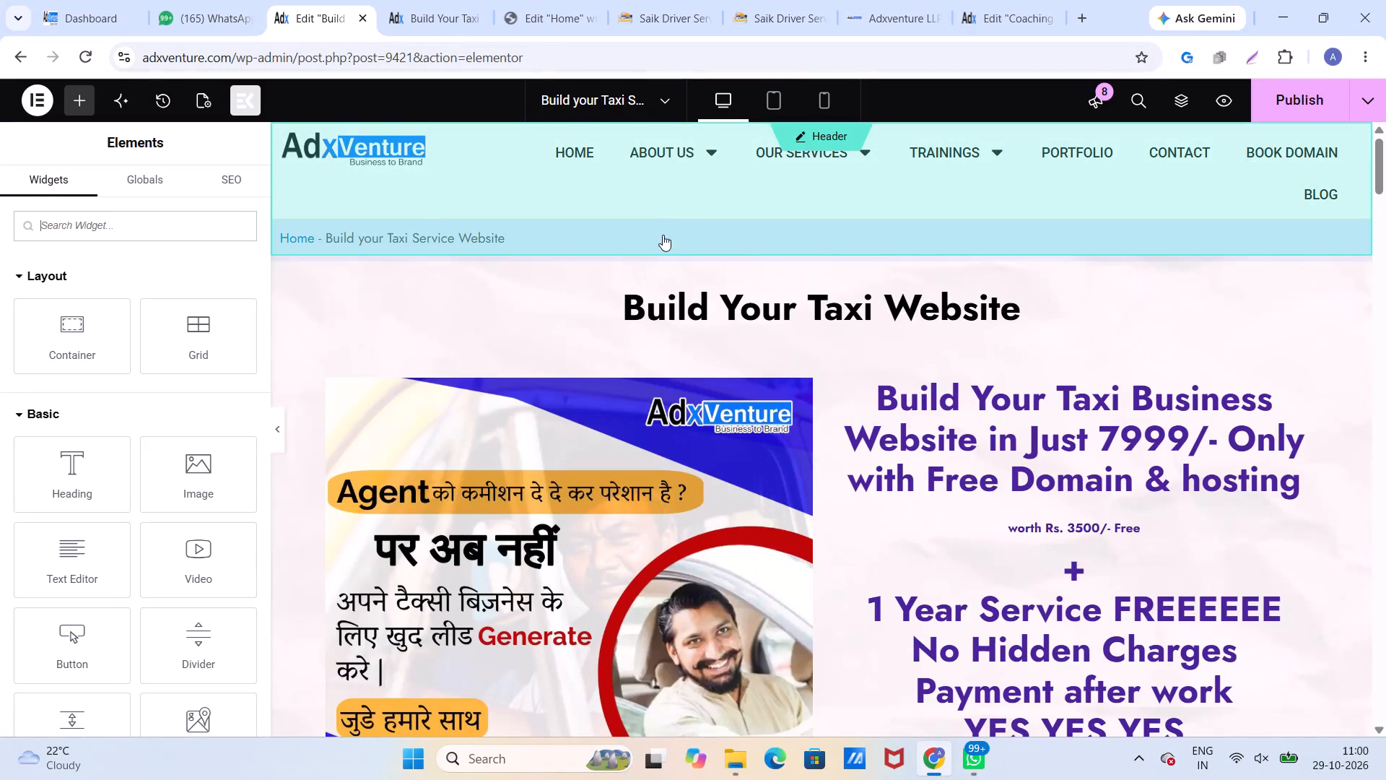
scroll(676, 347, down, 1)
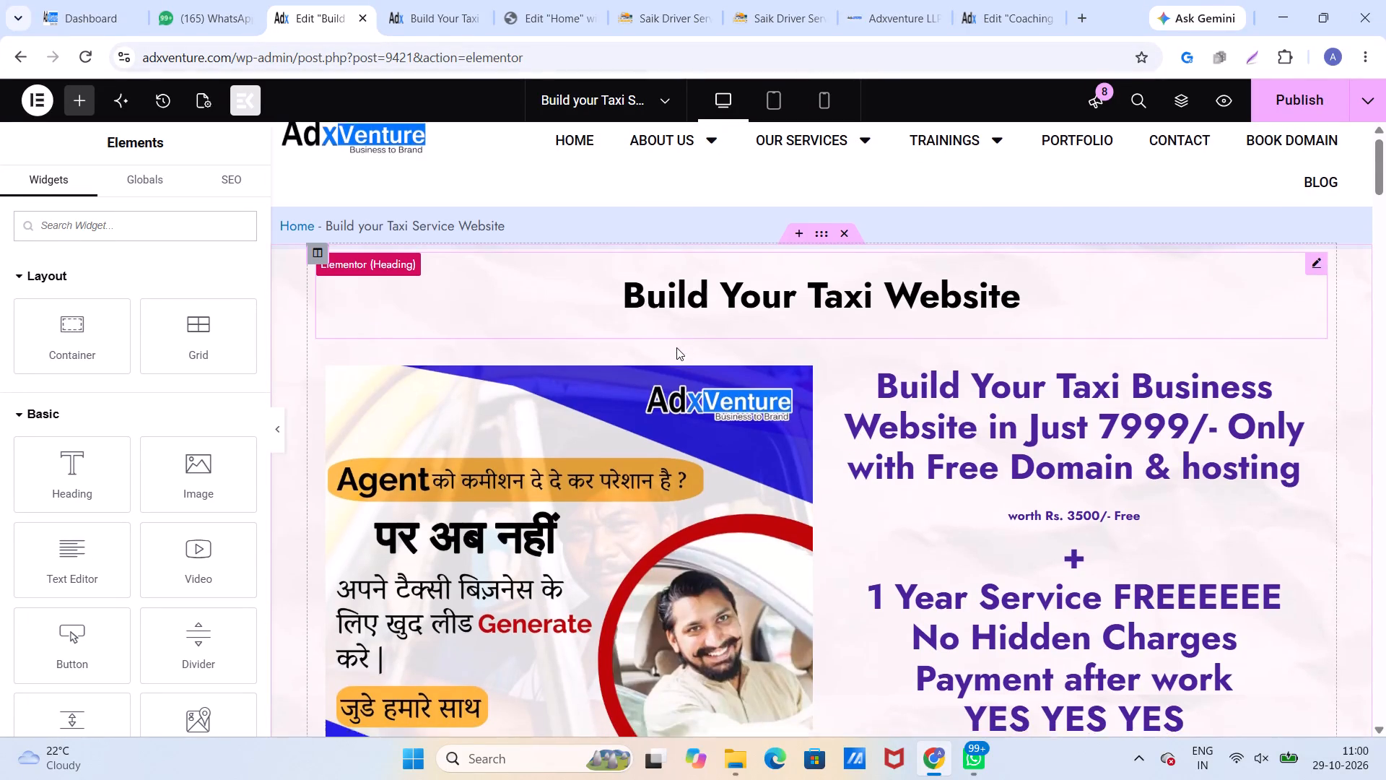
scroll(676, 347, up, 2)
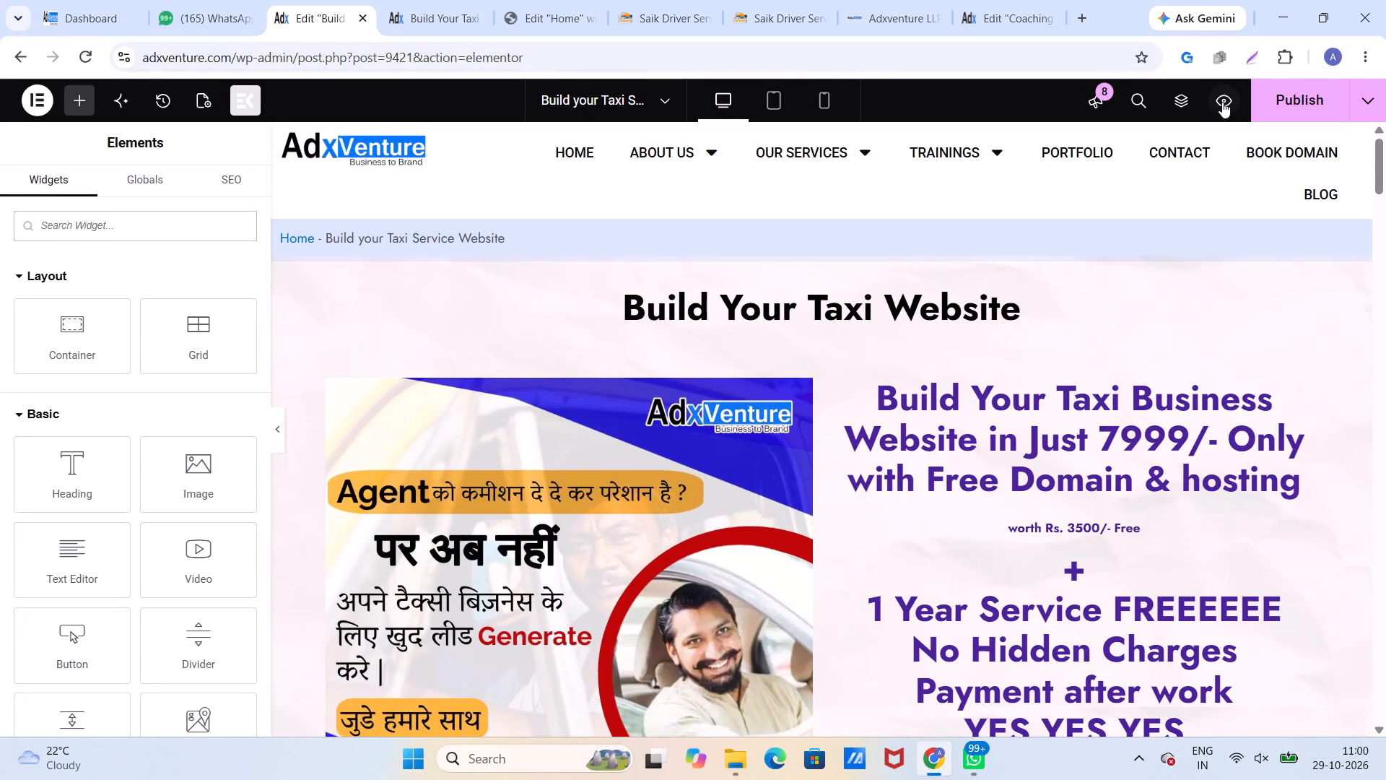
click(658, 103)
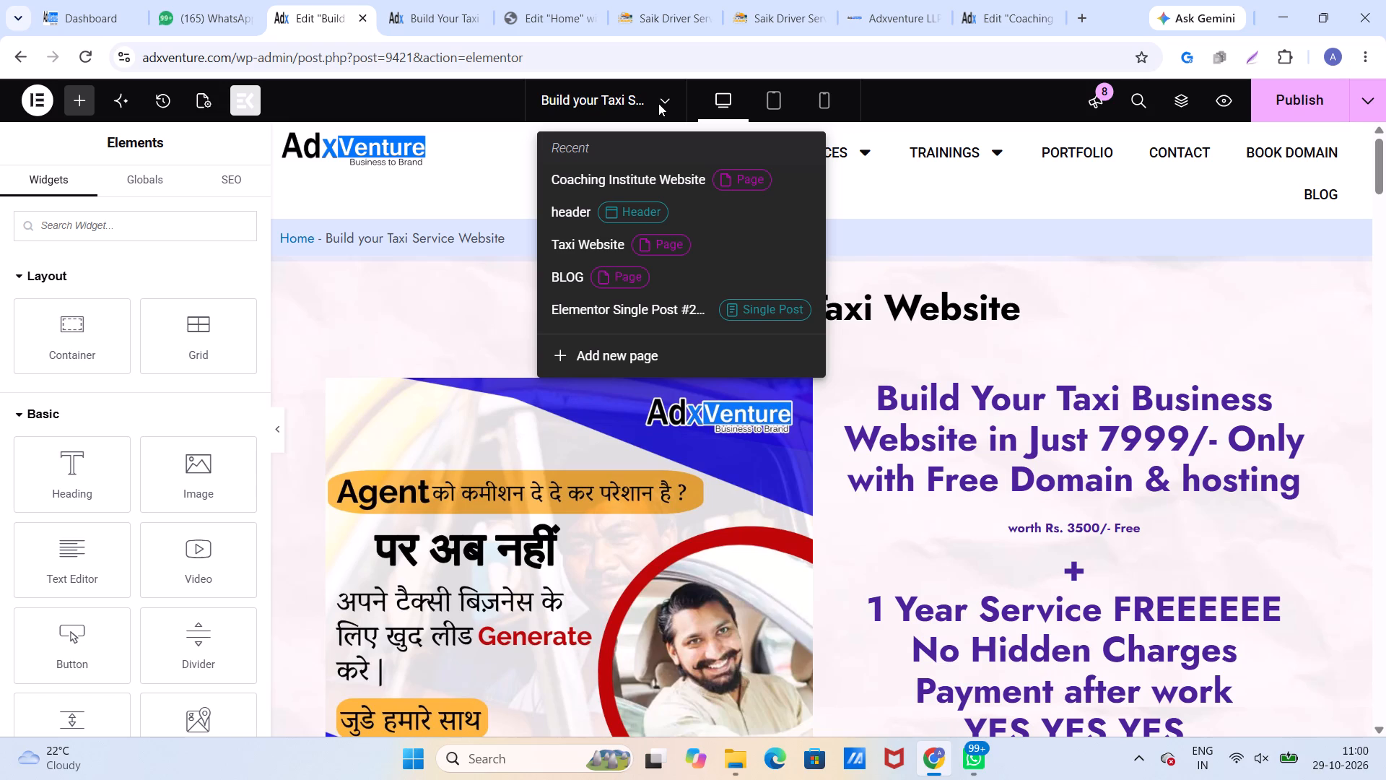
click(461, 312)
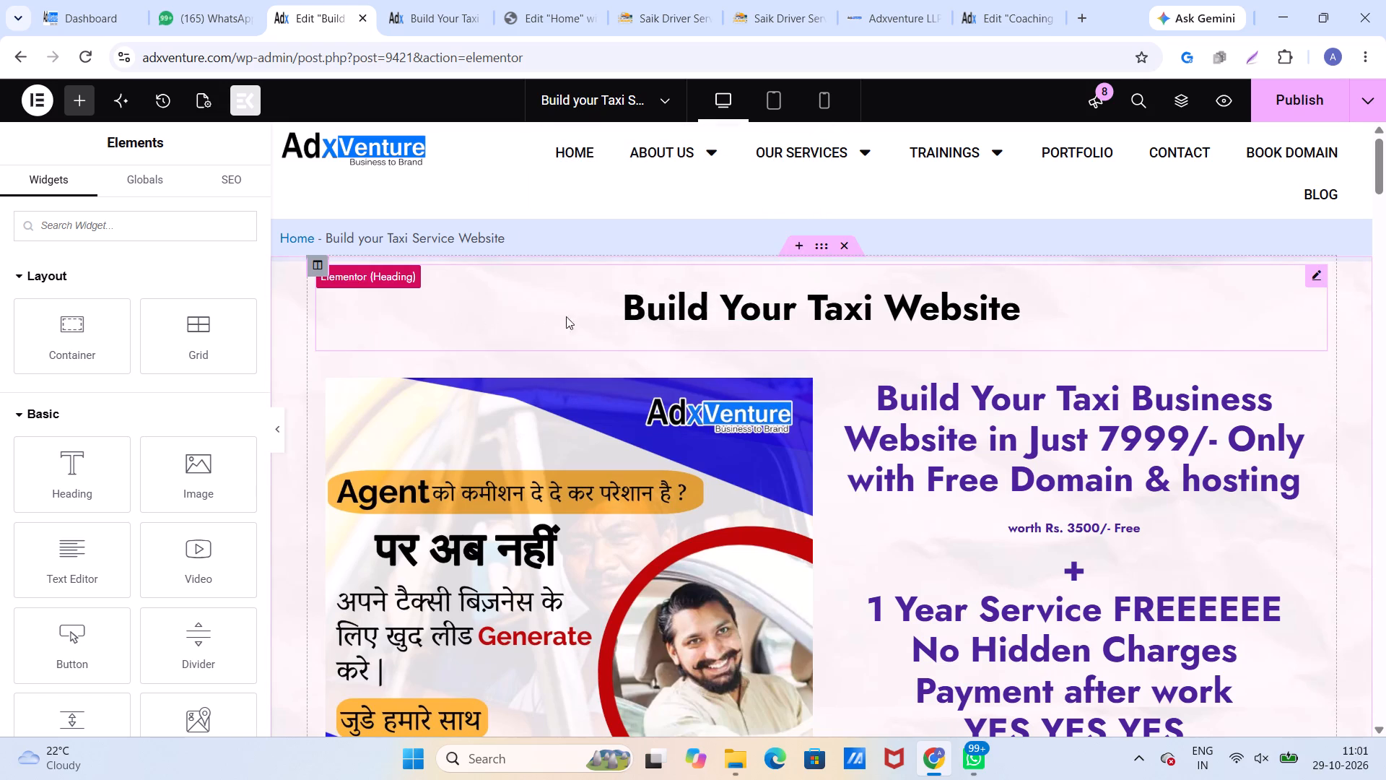
Open the "Build Your Taxi Website" heading on the taxi service page for editing.
click(1311, 282)
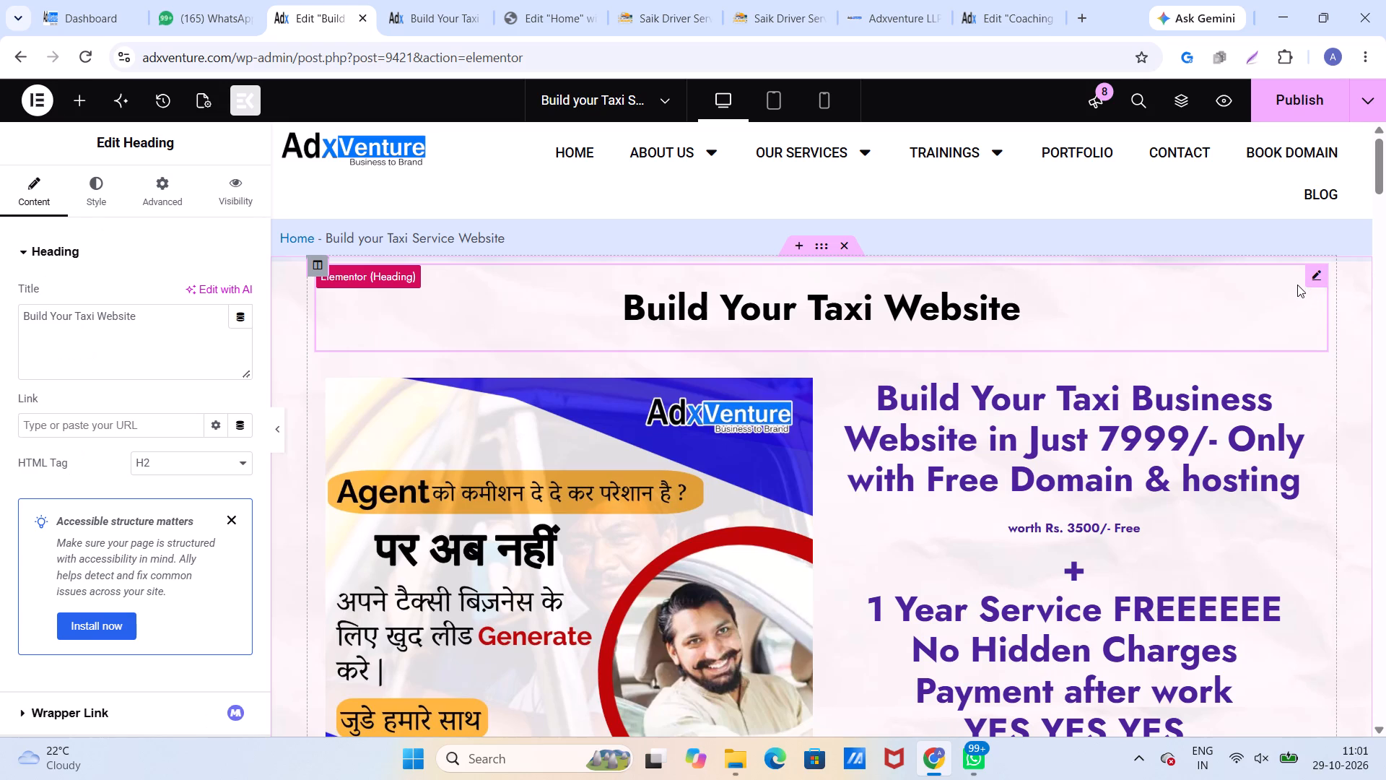
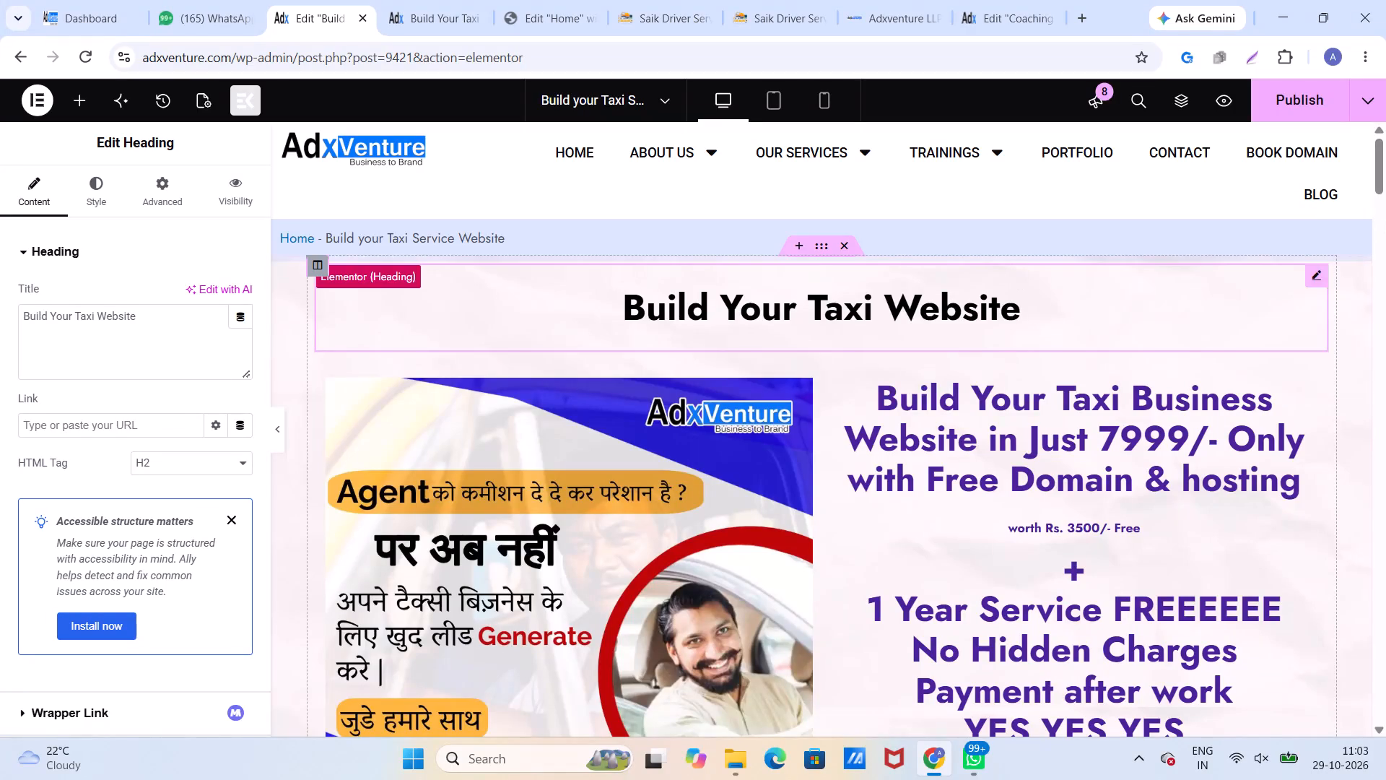
Open the taxi promotional image beside the 7999/- offer text for editing.
scroll(1099, 493, down, 2)
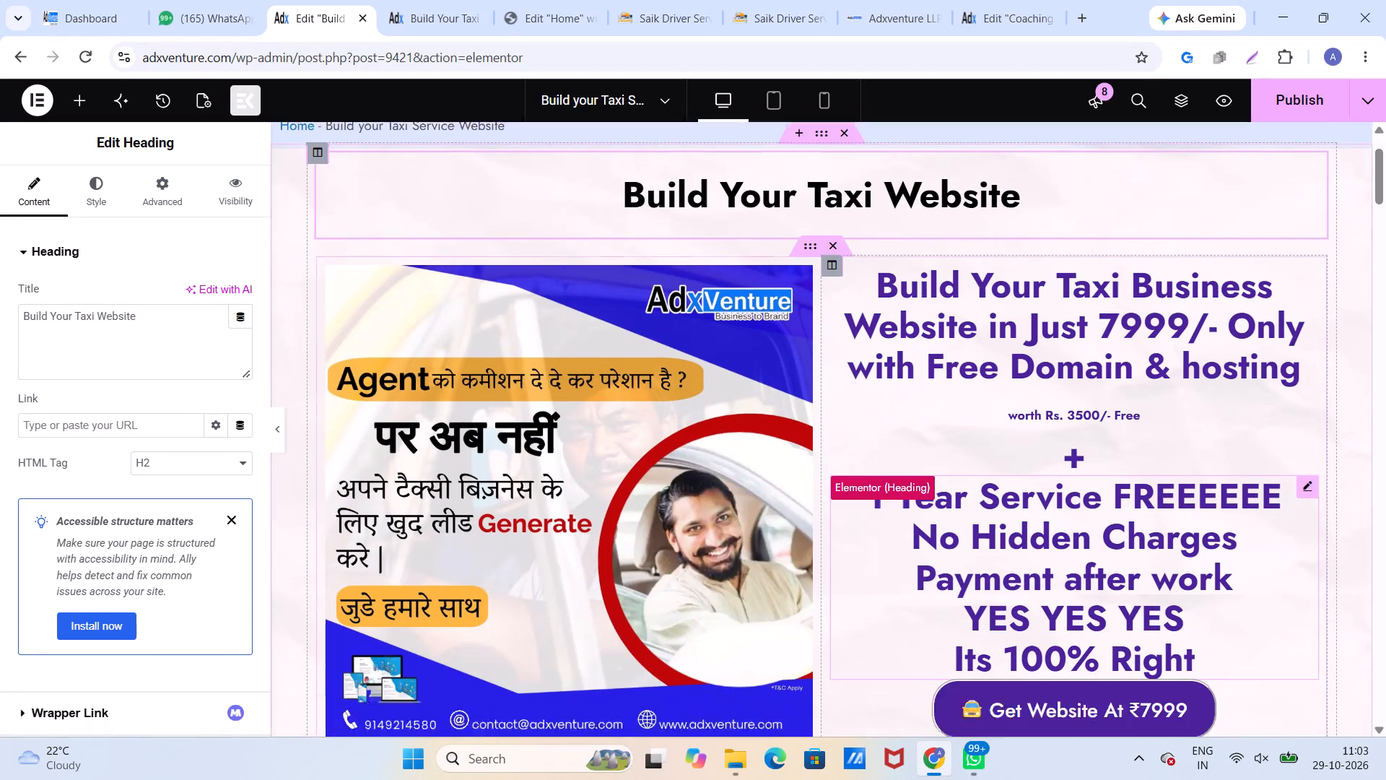
click(681, 412)
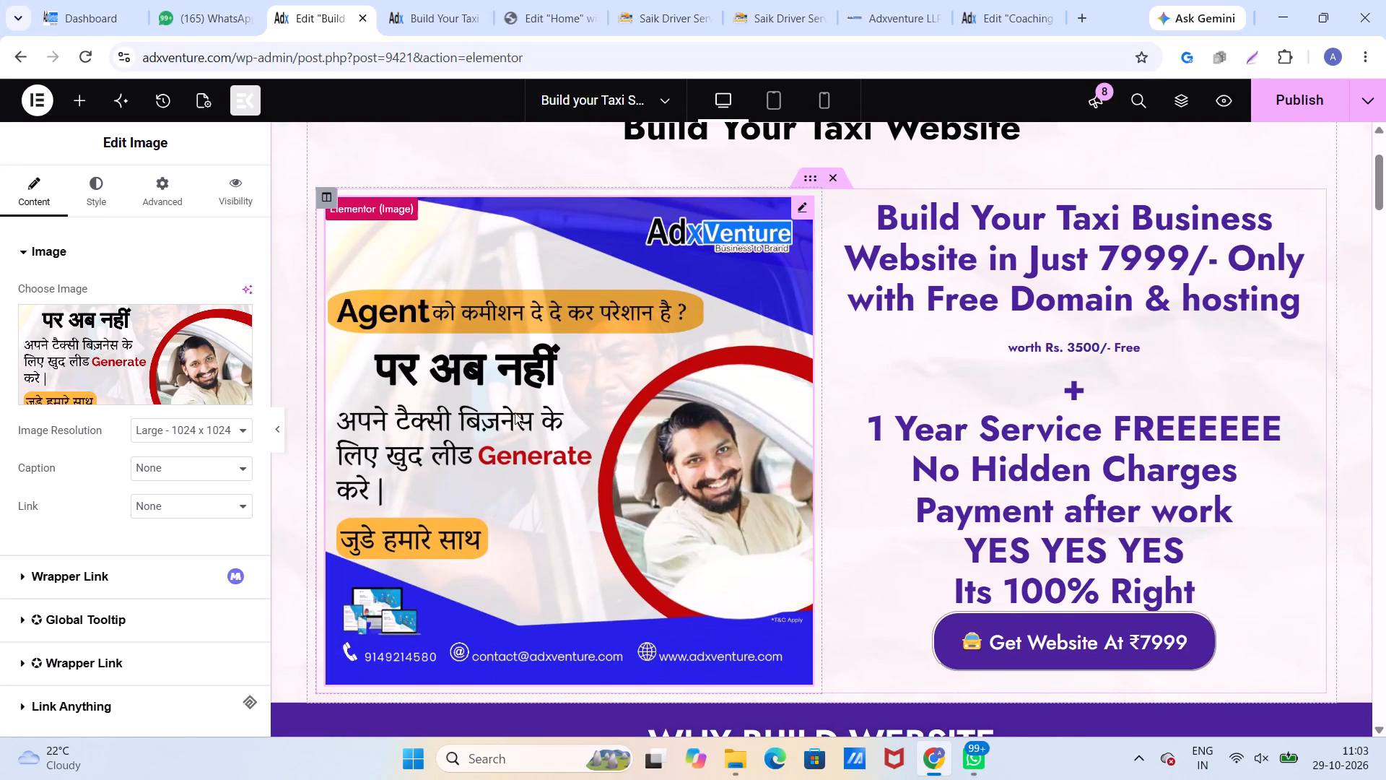
Publish the Build your Taxi Service Website page.
scroll(922, 389, up, 5)
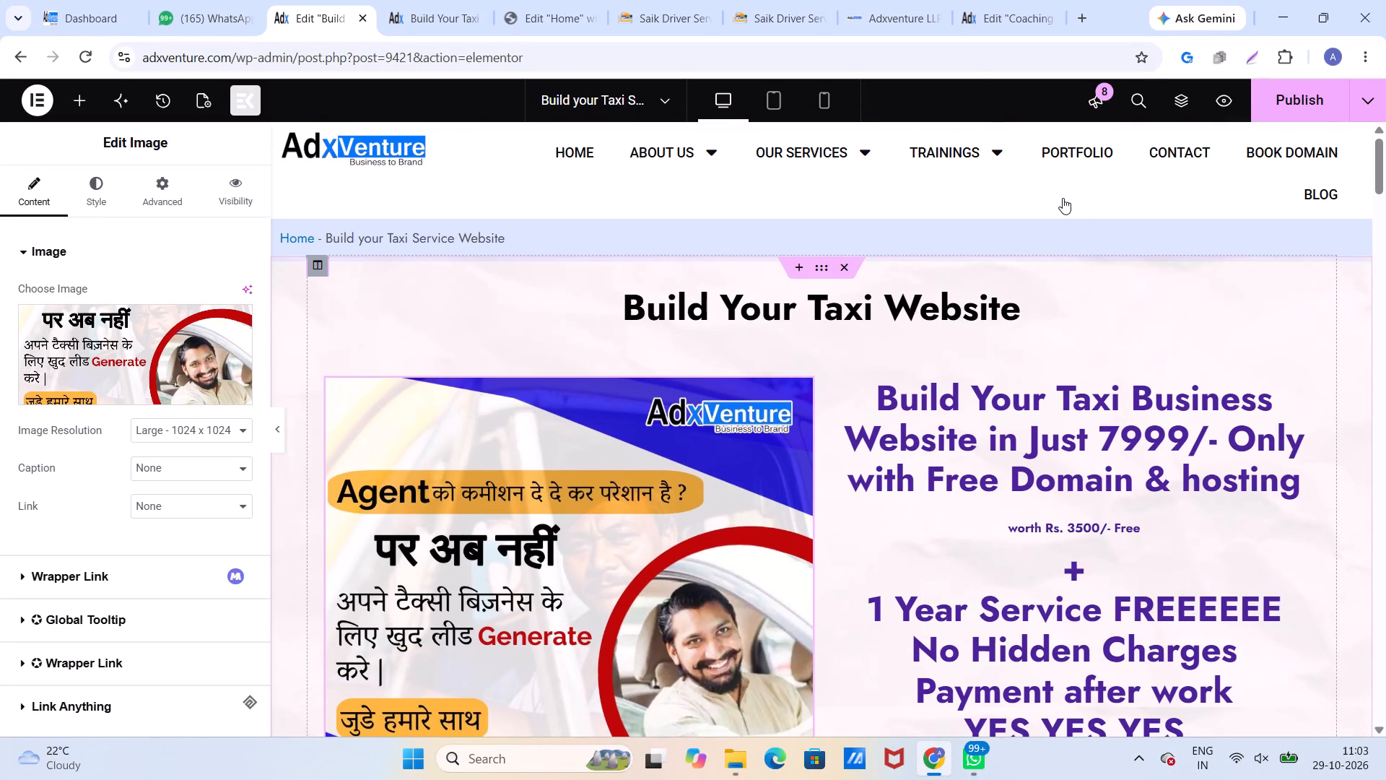
click(1270, 101)
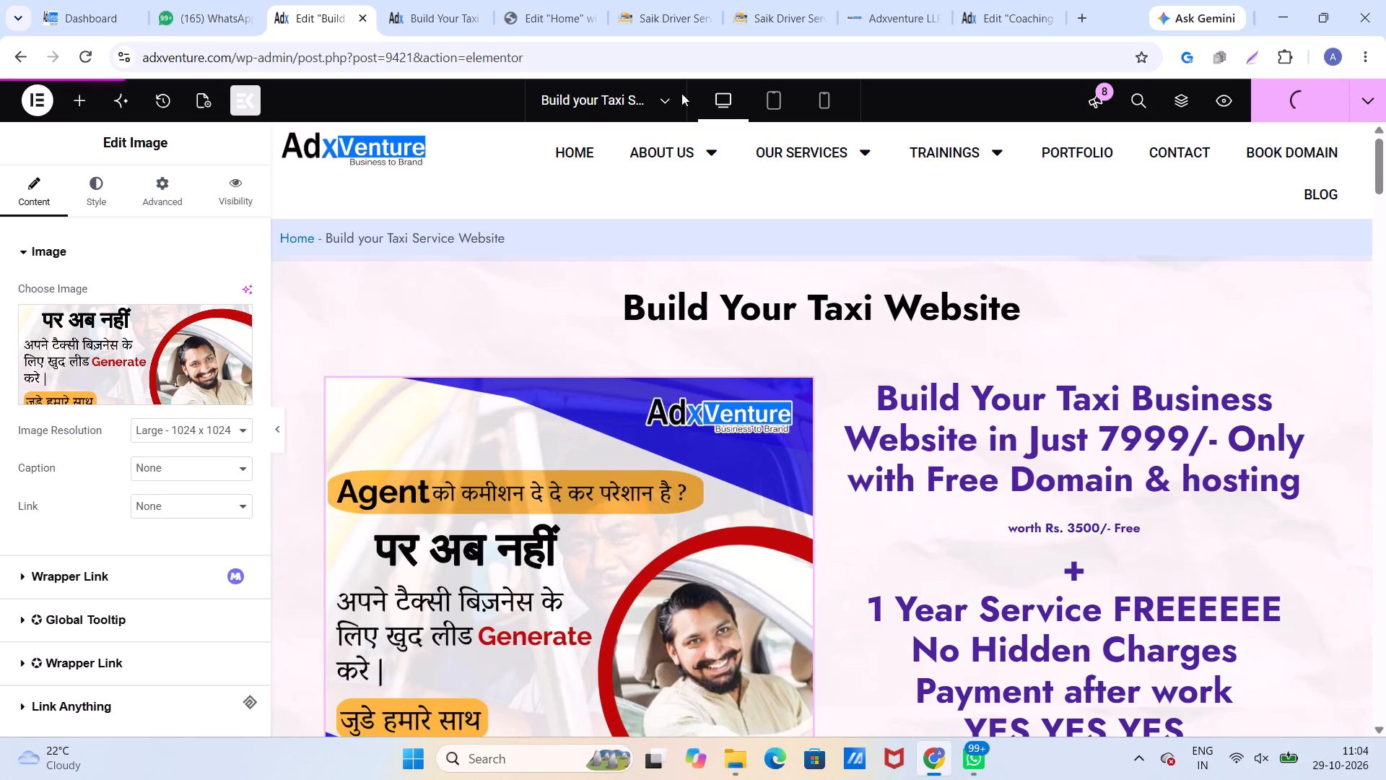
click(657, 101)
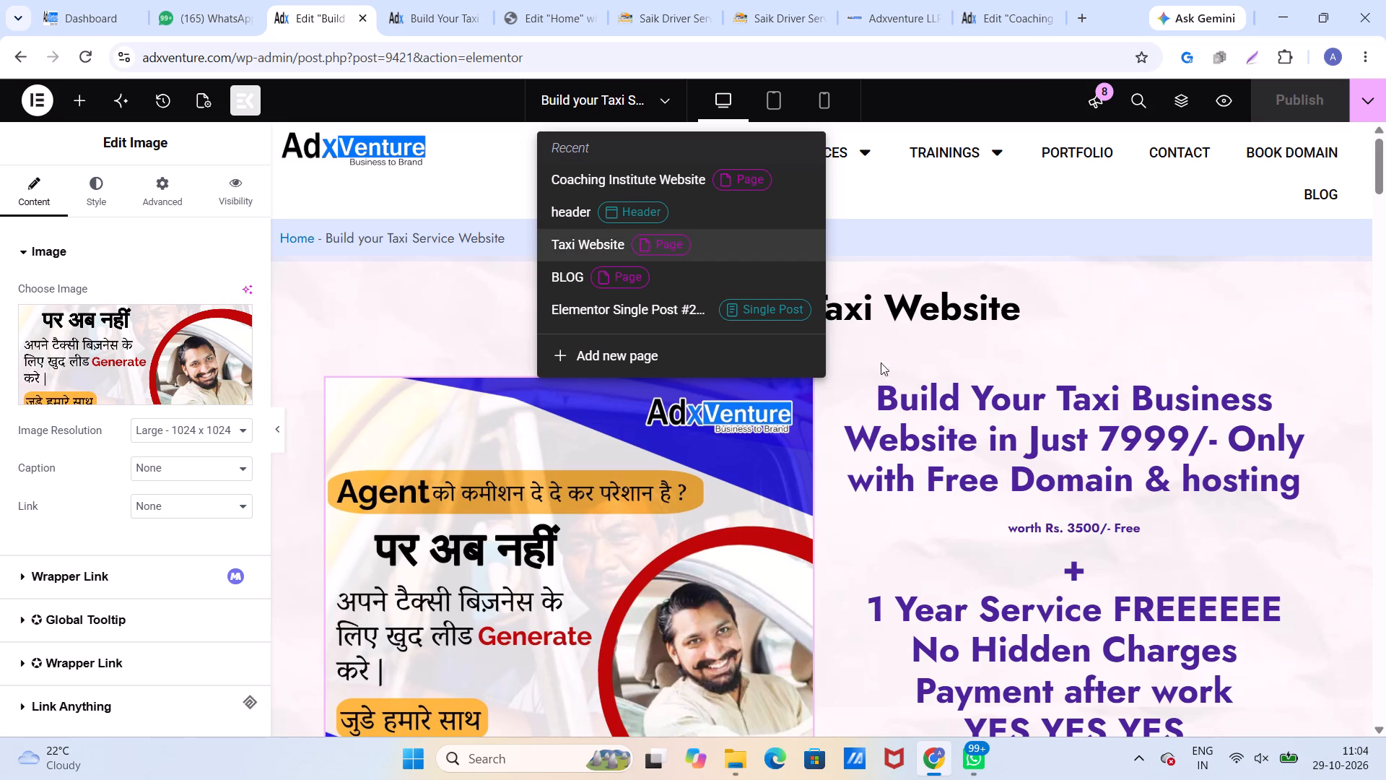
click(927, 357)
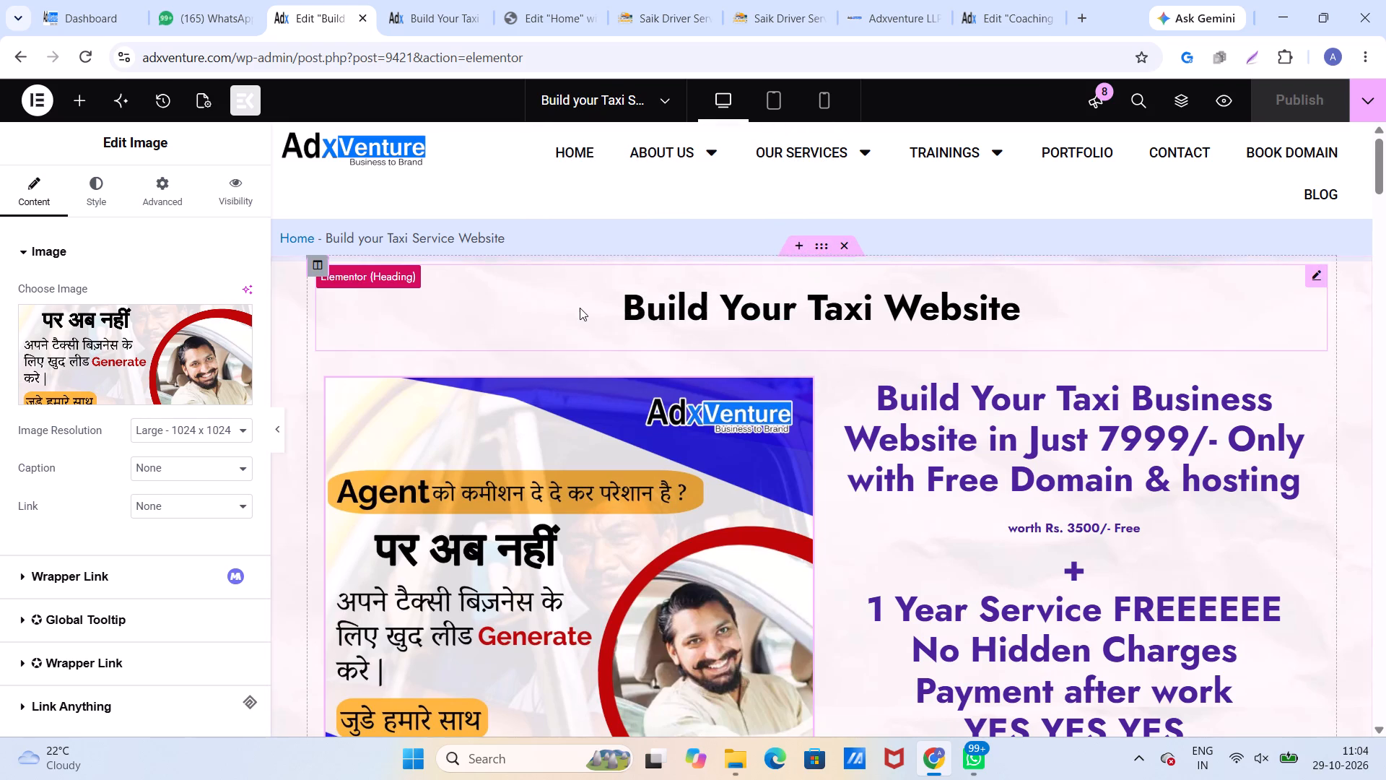
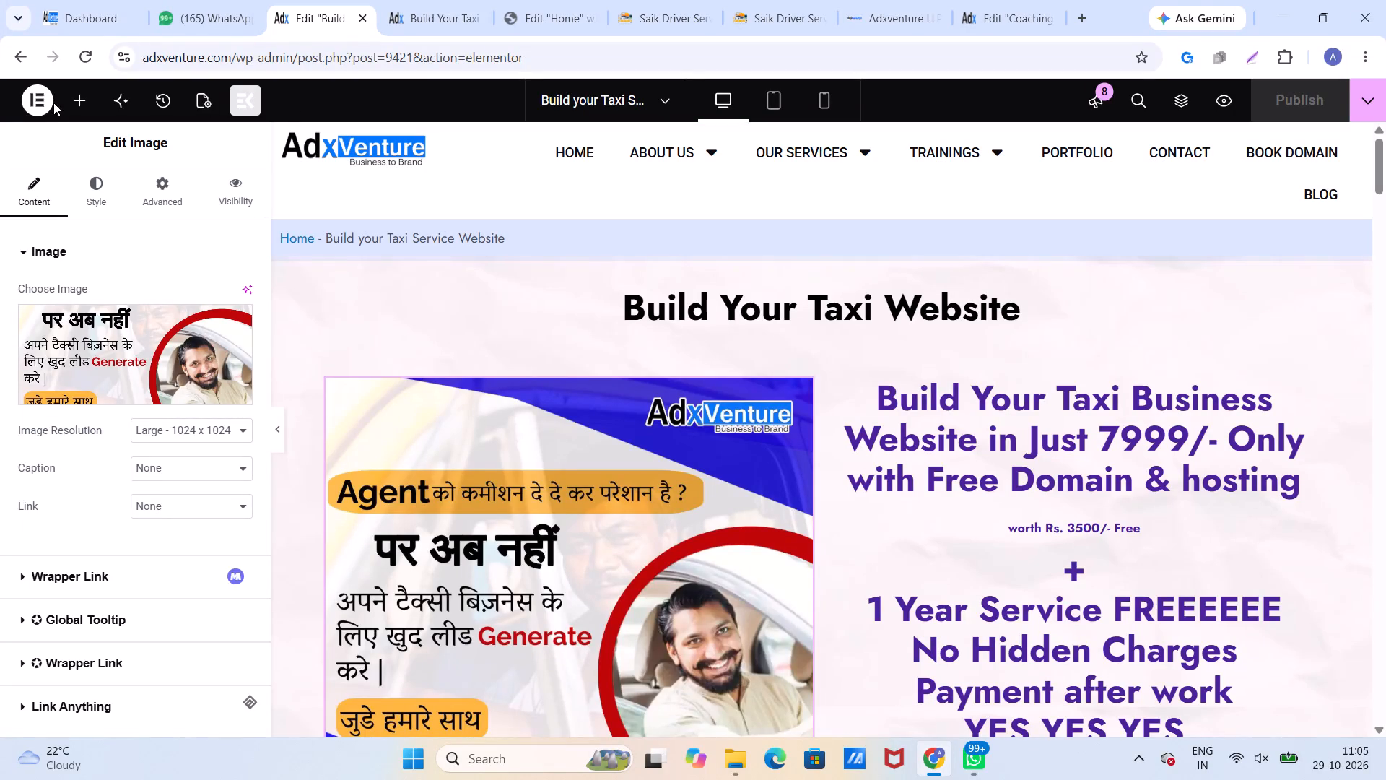
Exit to WordPress and add a new page titled "Build Taxi Websites".
click(45, 97)
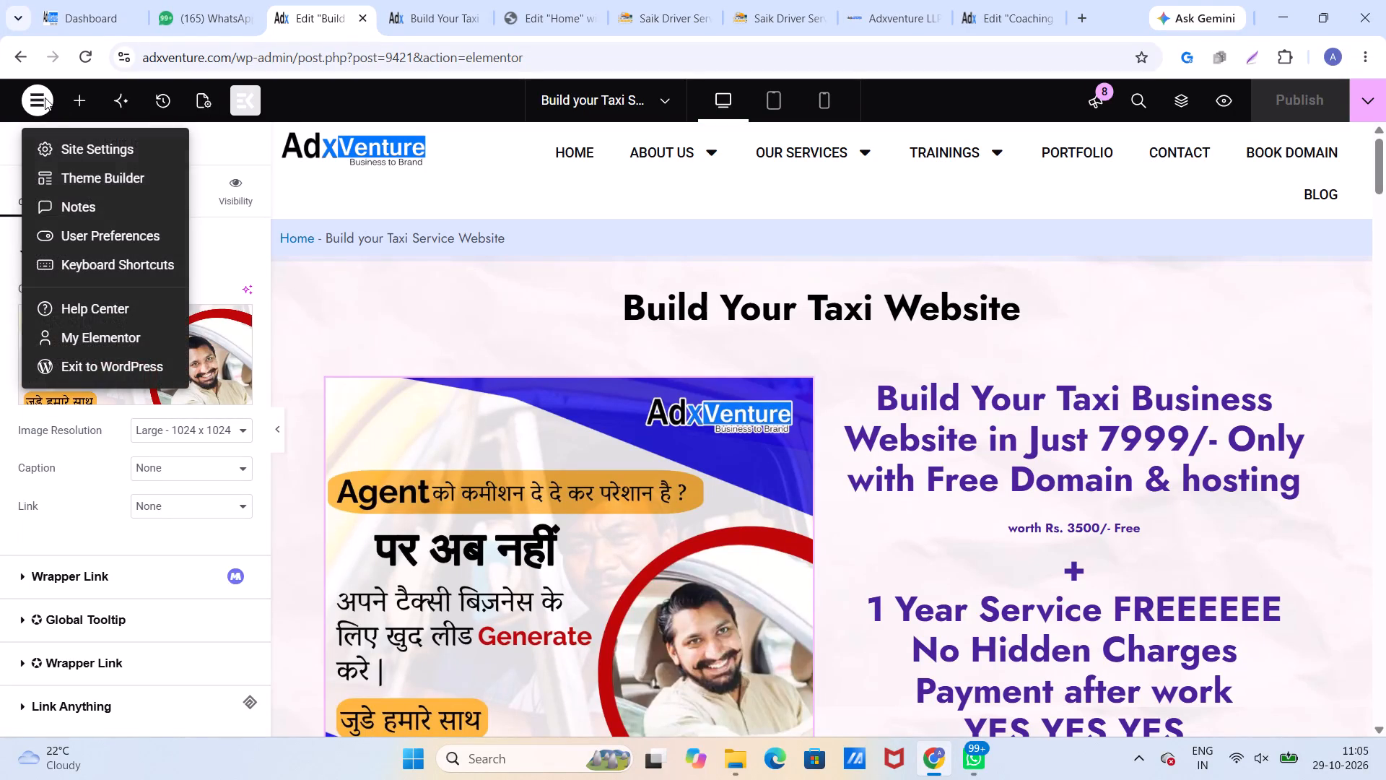
click(95, 370)
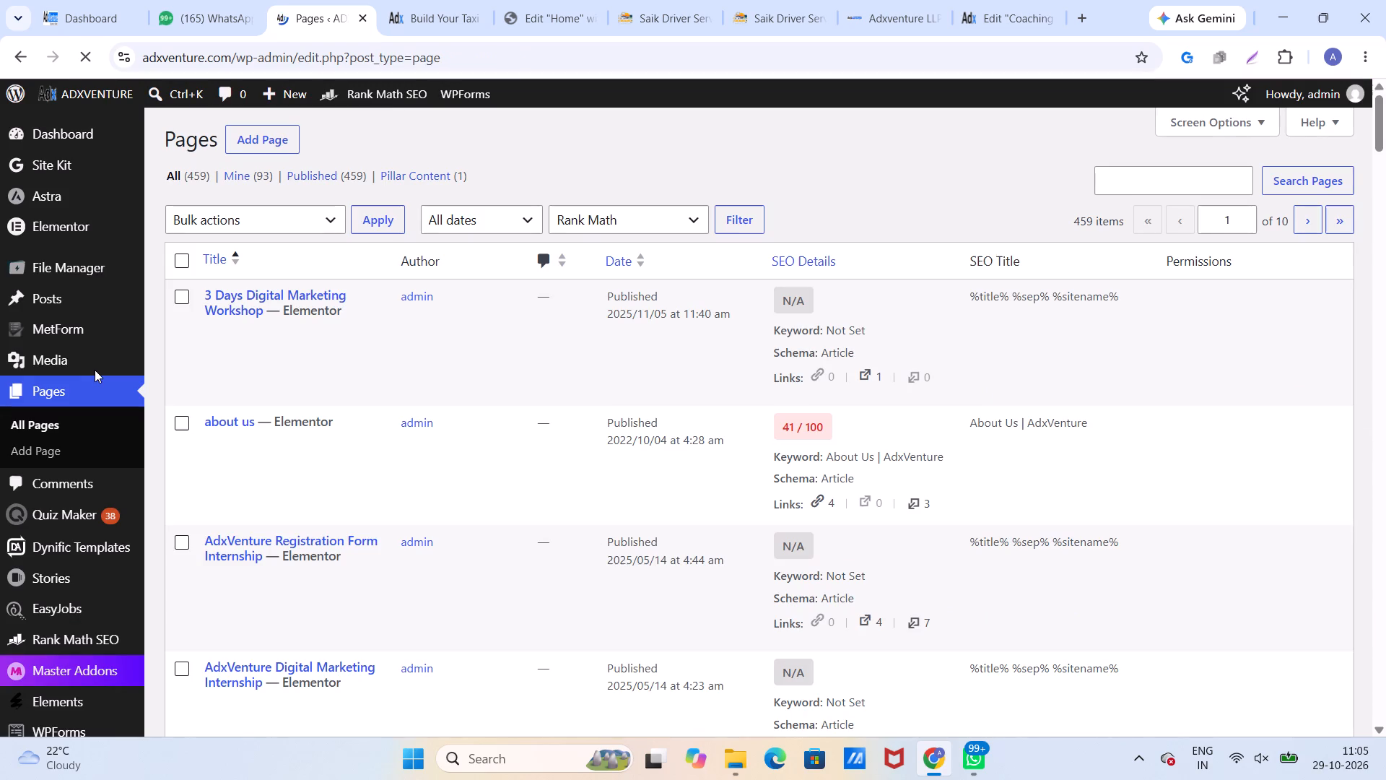
click(239, 138)
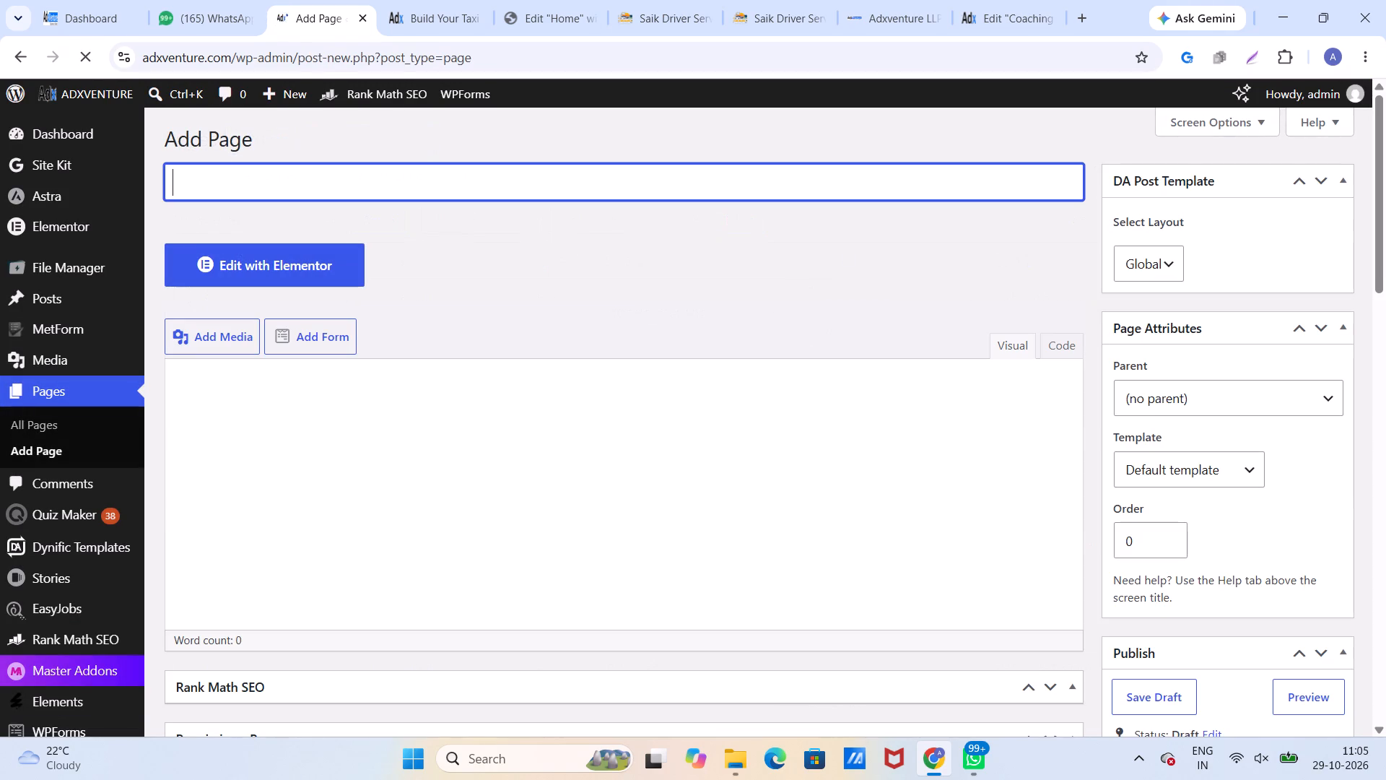
click(414, 188)
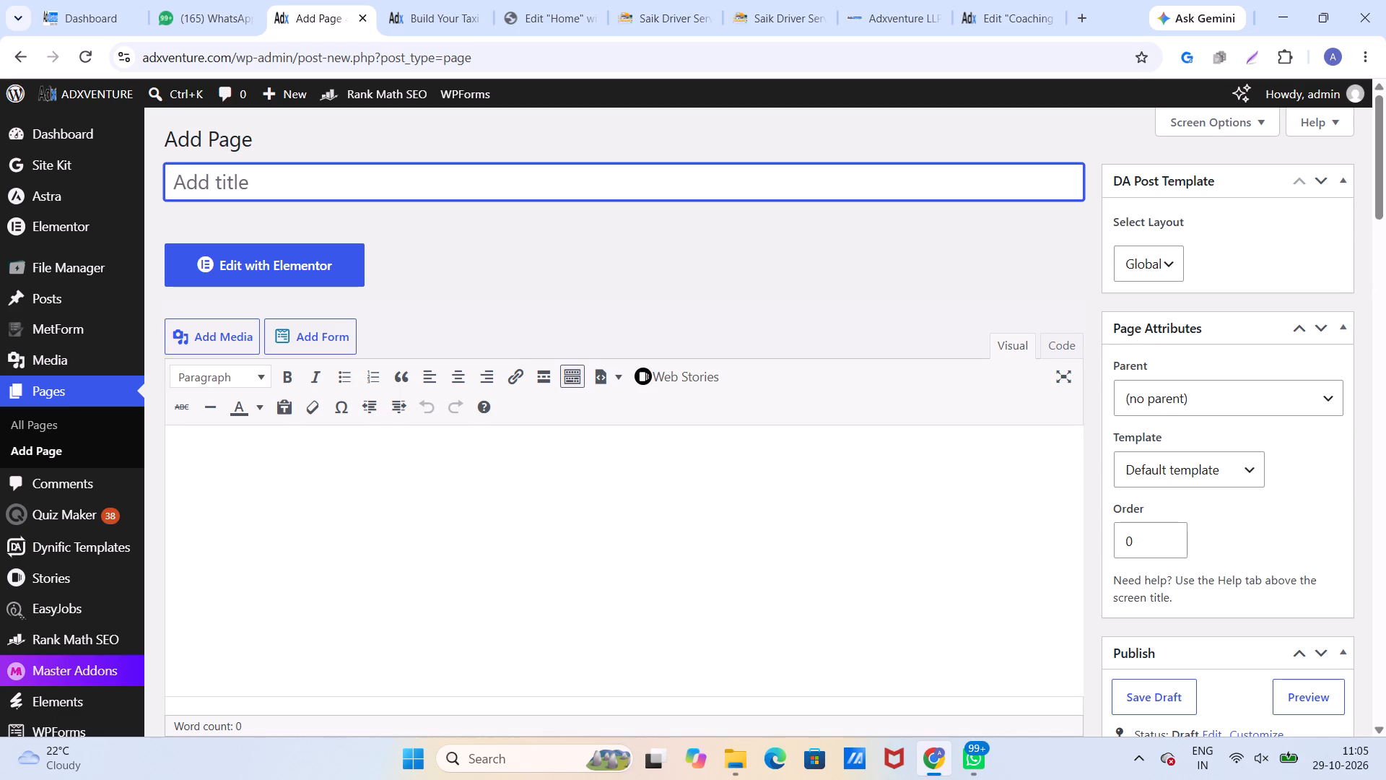
key(shift+b)
text(uild)
key(space)
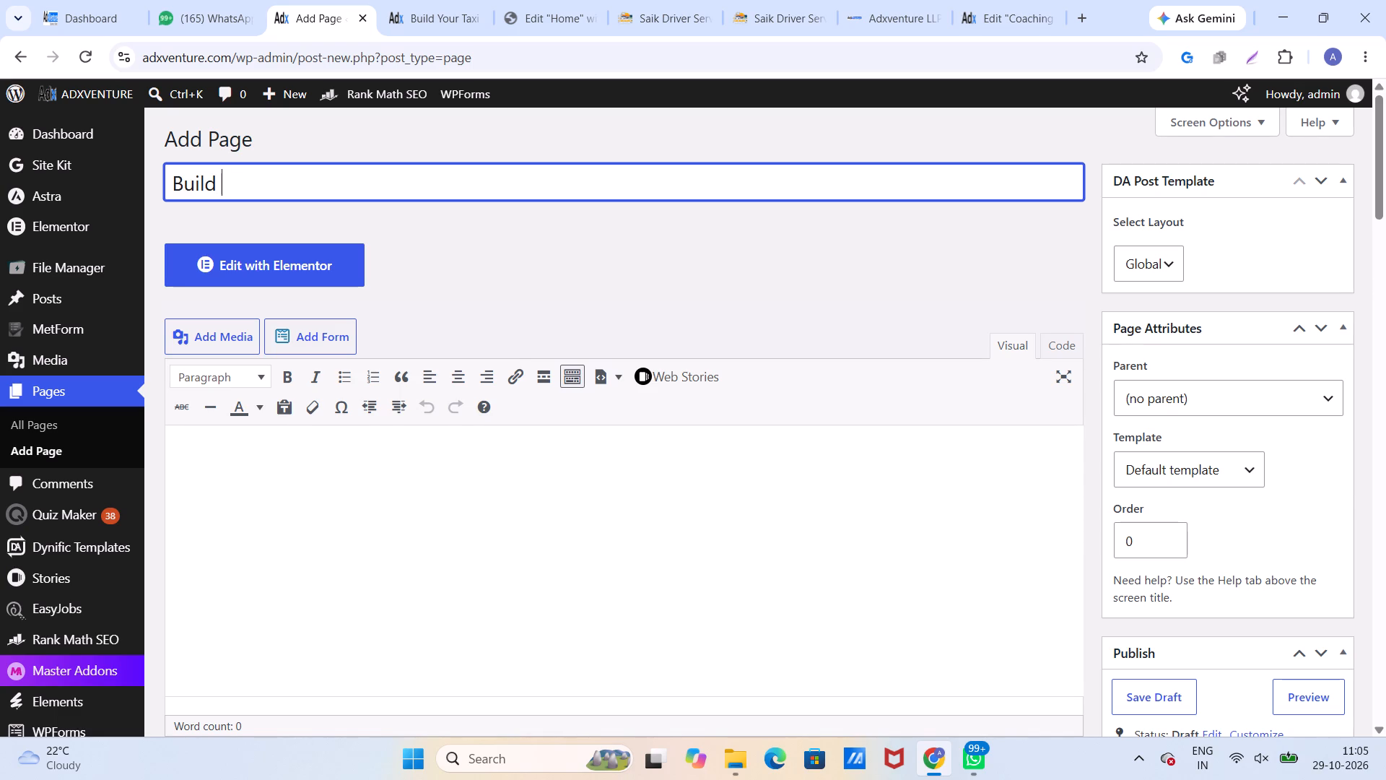
key(shift+t)
key(a)
text(xi)
key(space)
text(Websites)
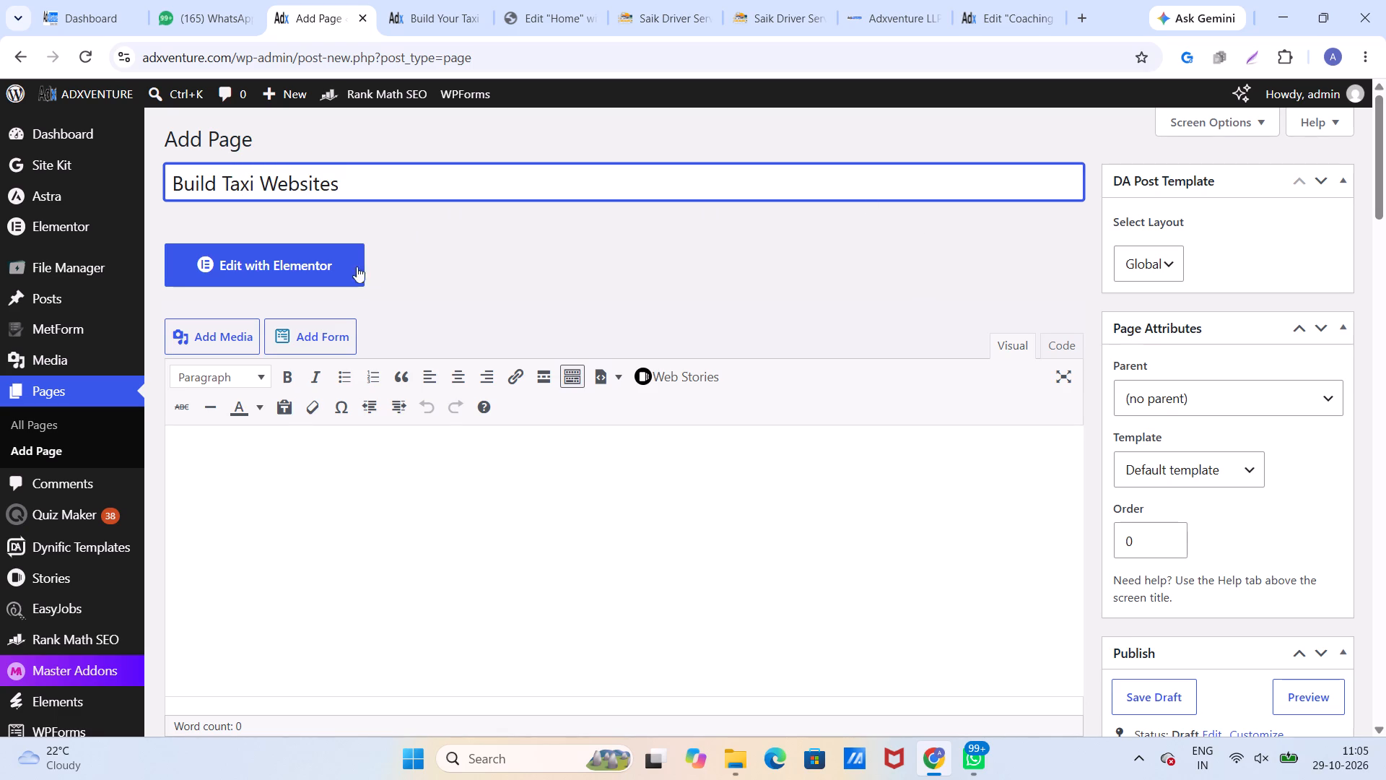
Open the new Build Taxi Websites page in Elementor.
click(314, 266)
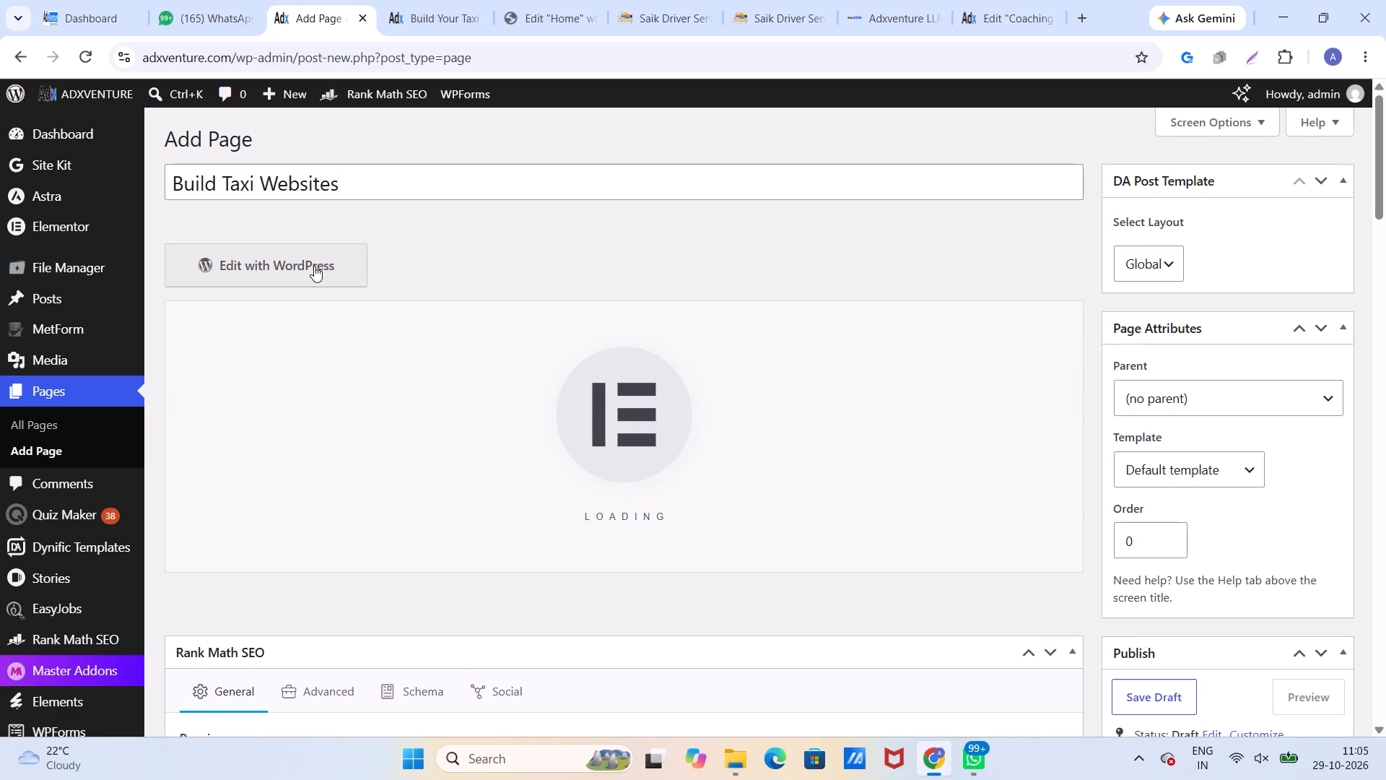
scroll(422, 332, down, 1)
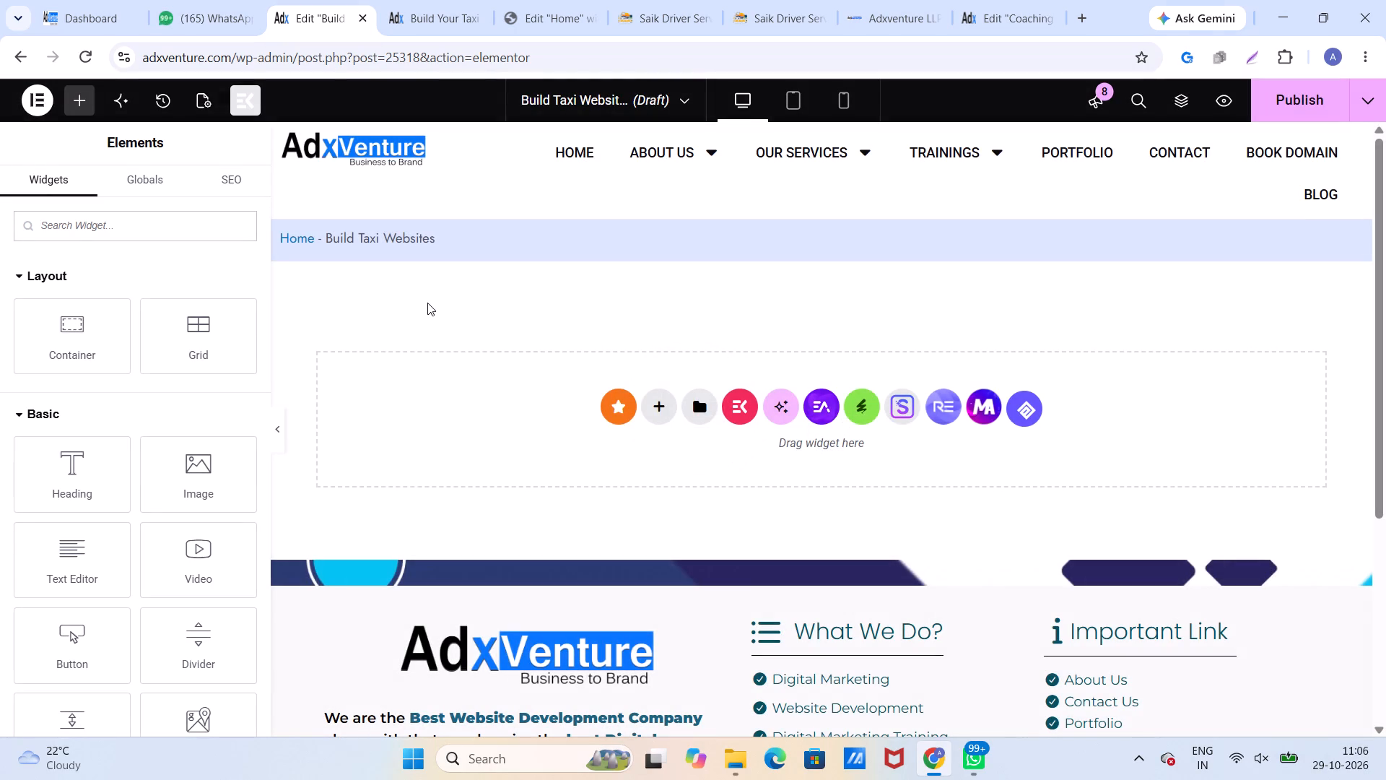
scroll(457, 305, down, 6)
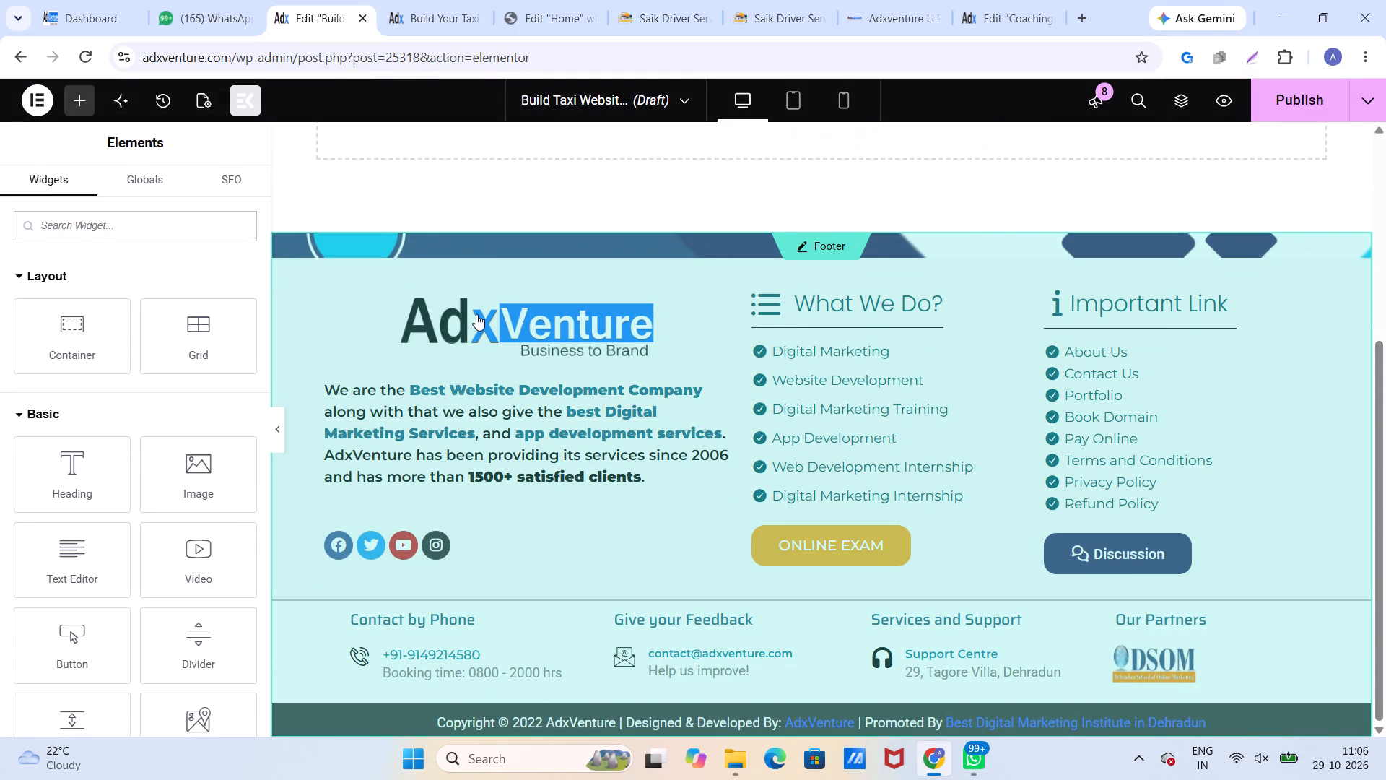
scroll(476, 314, up, 7)
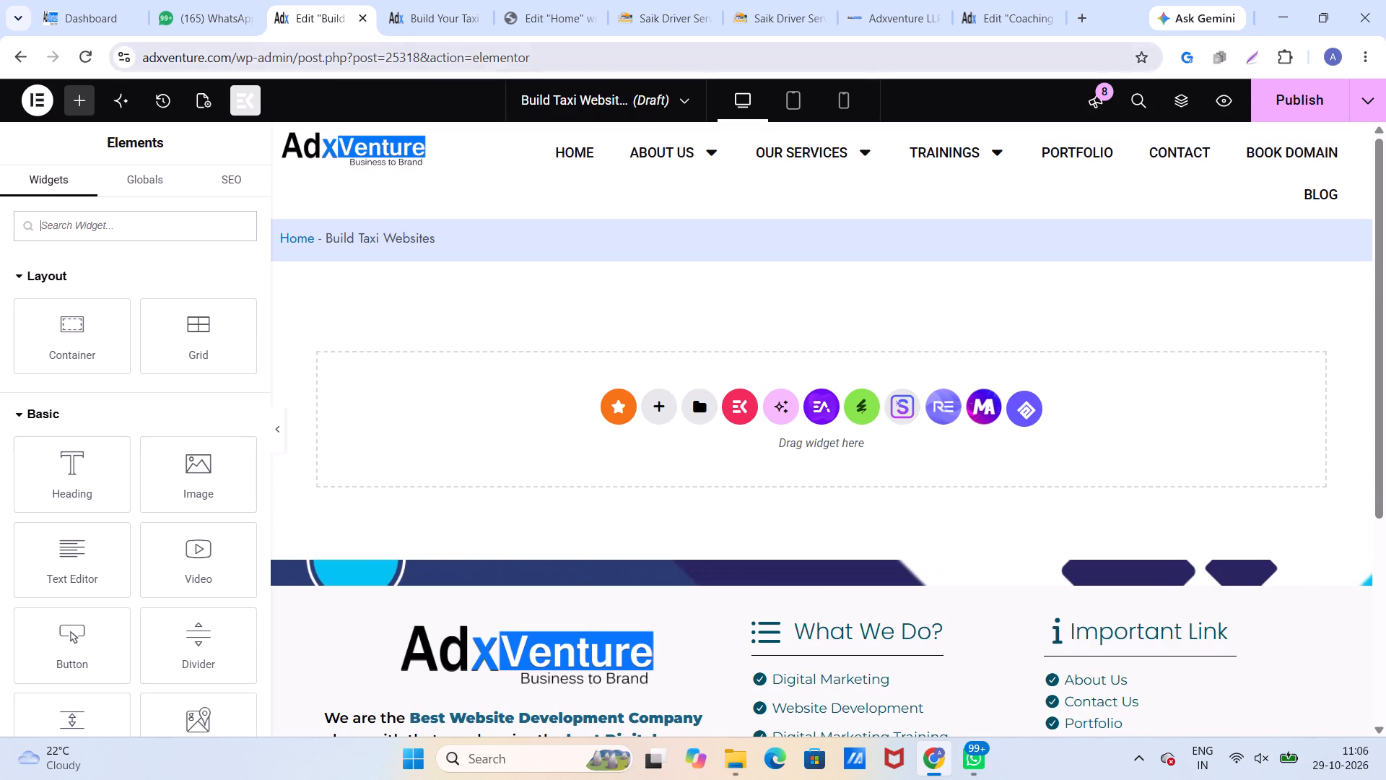
Copy the "Build Your Coaching Institute Website" hero container from the Coaching Institute Website page.
click(409, 22)
scroll(456, 282, up, 3)
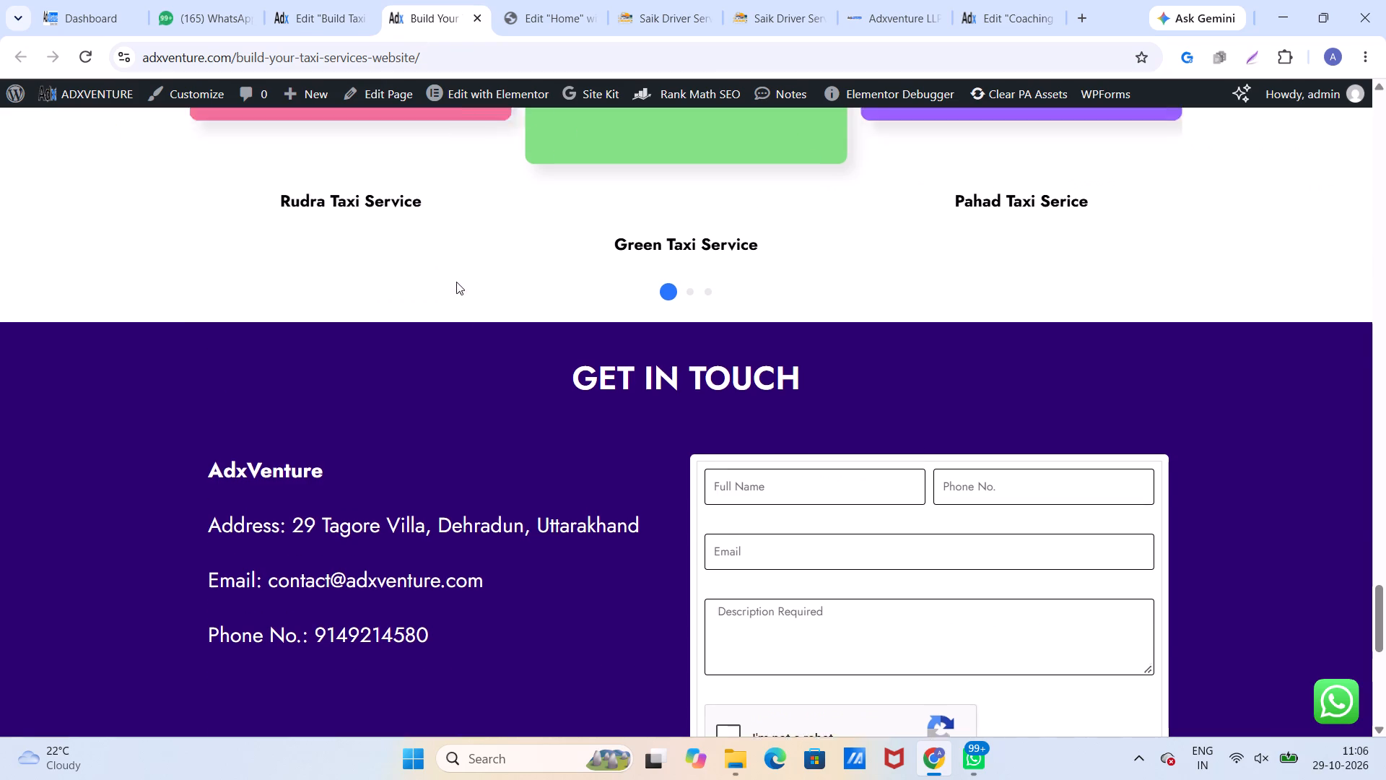
scroll(456, 282, up, 8)
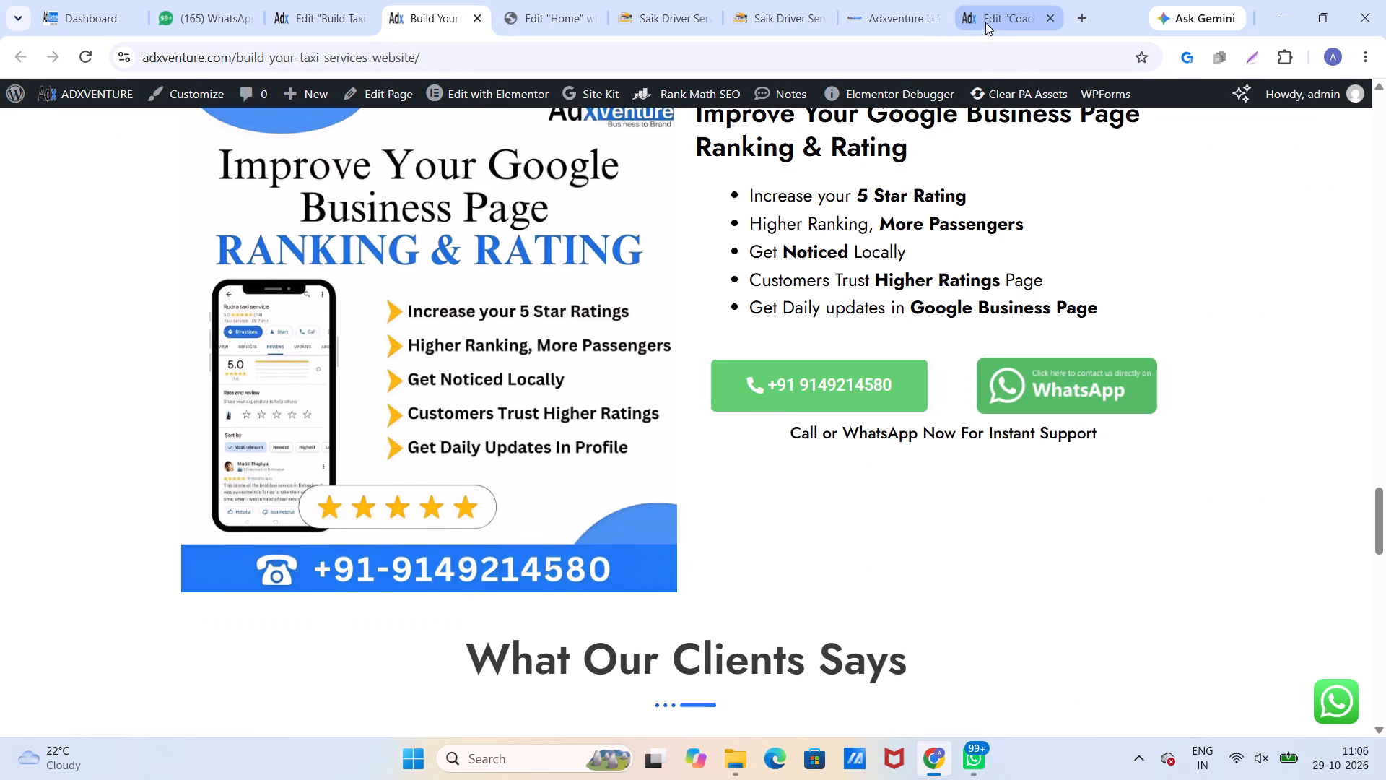
click(985, 22)
scroll(684, 330, up, 18)
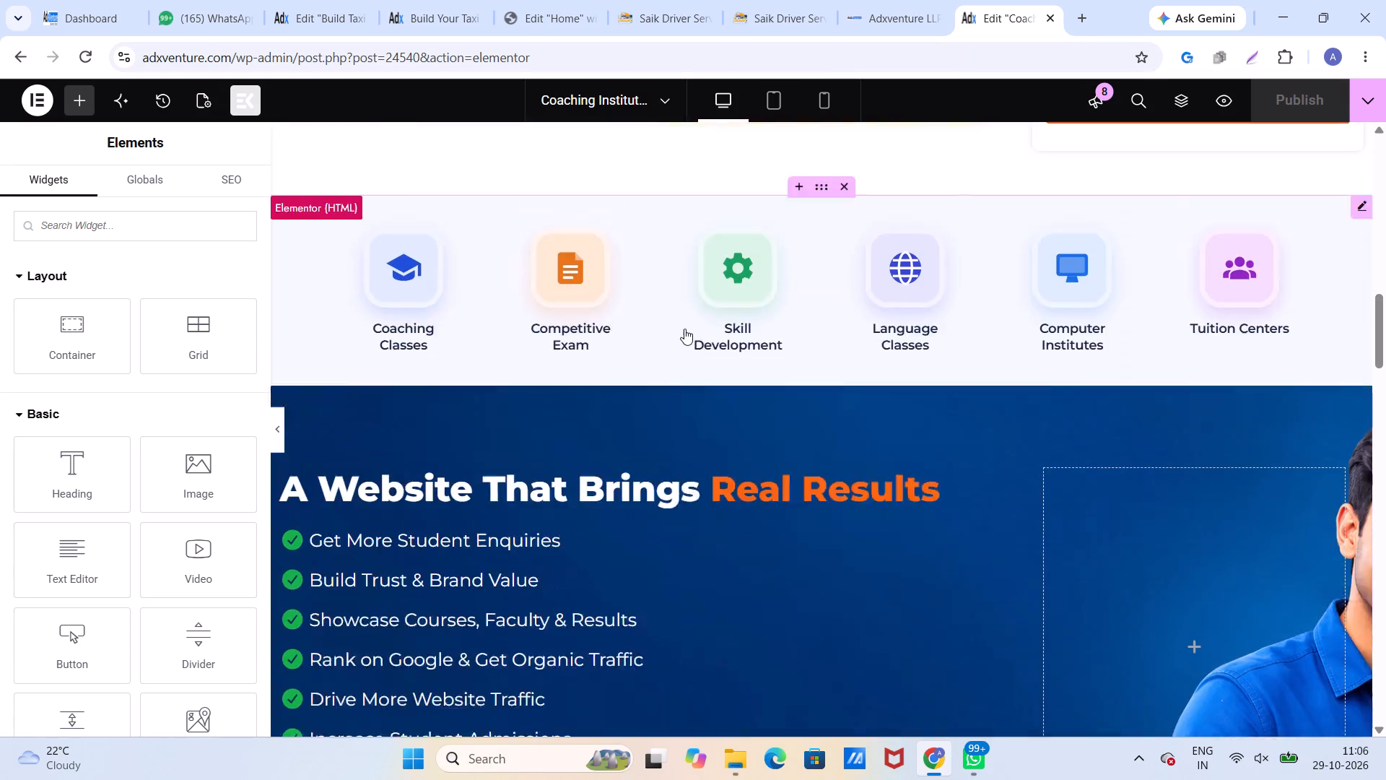
scroll(684, 329, up, 1)
scroll(684, 329, down, 1)
scroll(684, 329, up, 19)
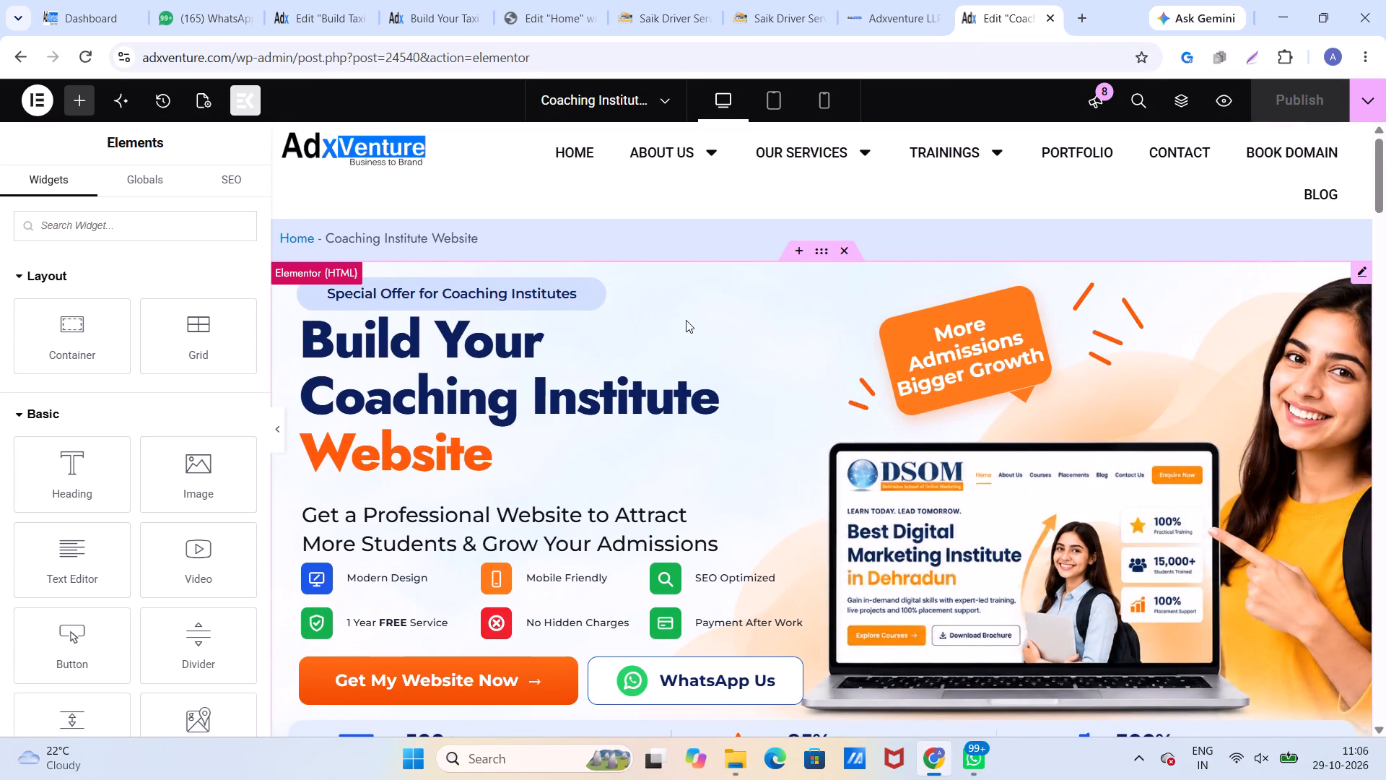
scroll(686, 319, up, 2)
click(821, 253)
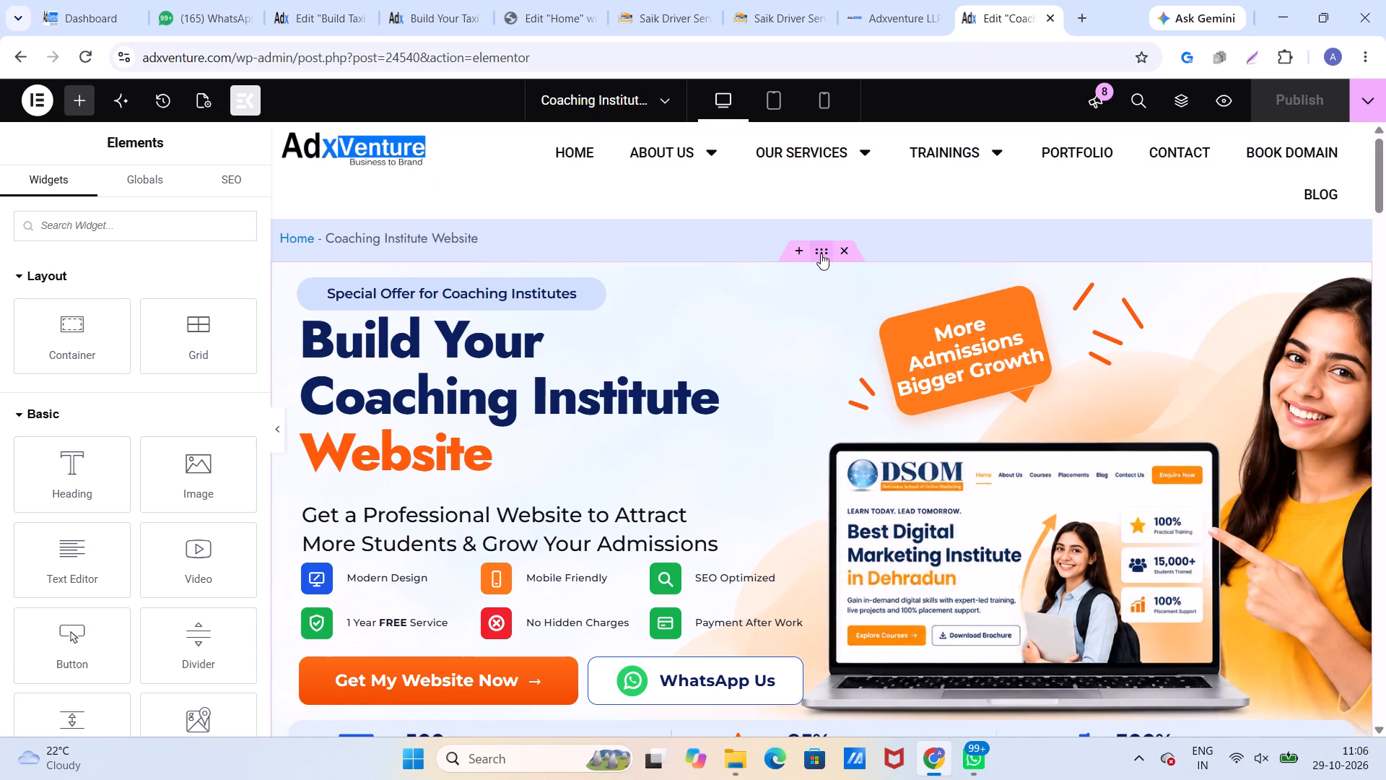
right_click(821, 253)
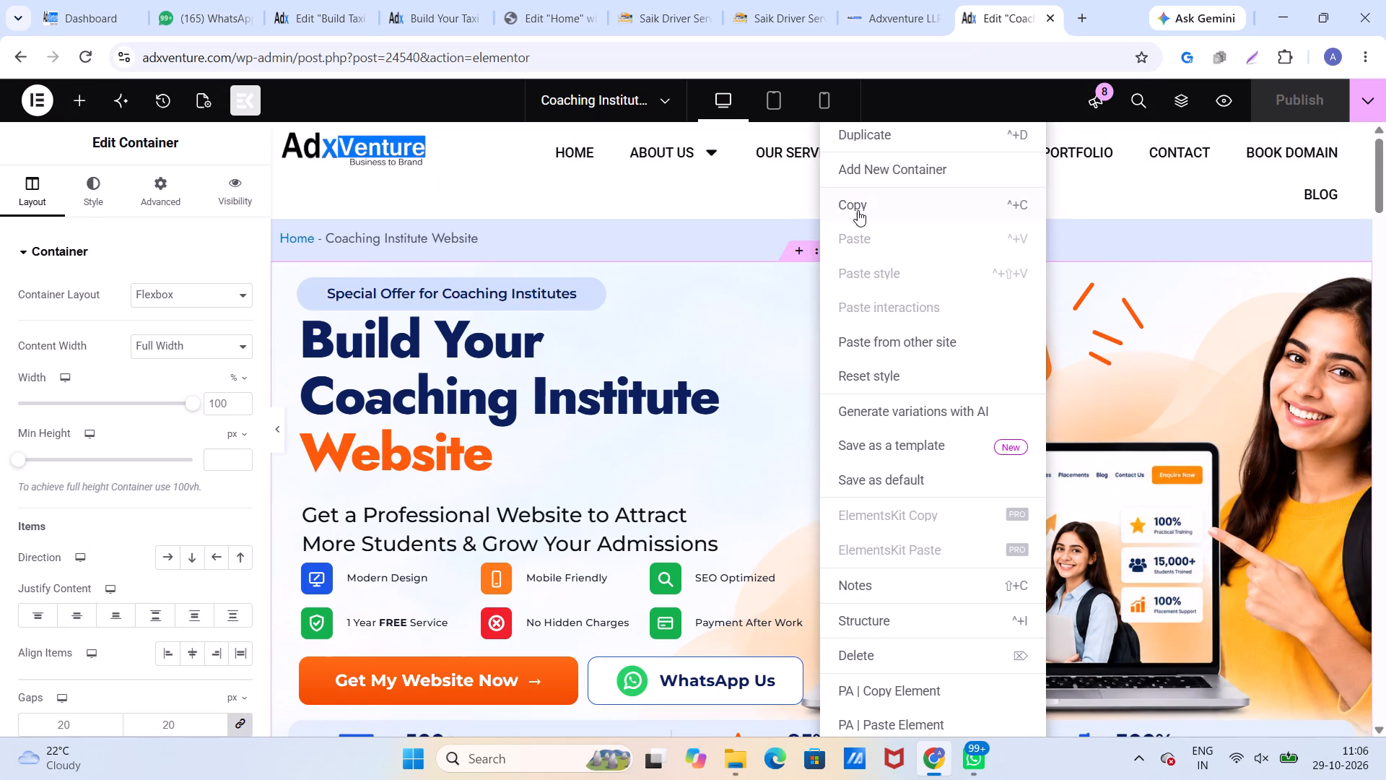
click(857, 207)
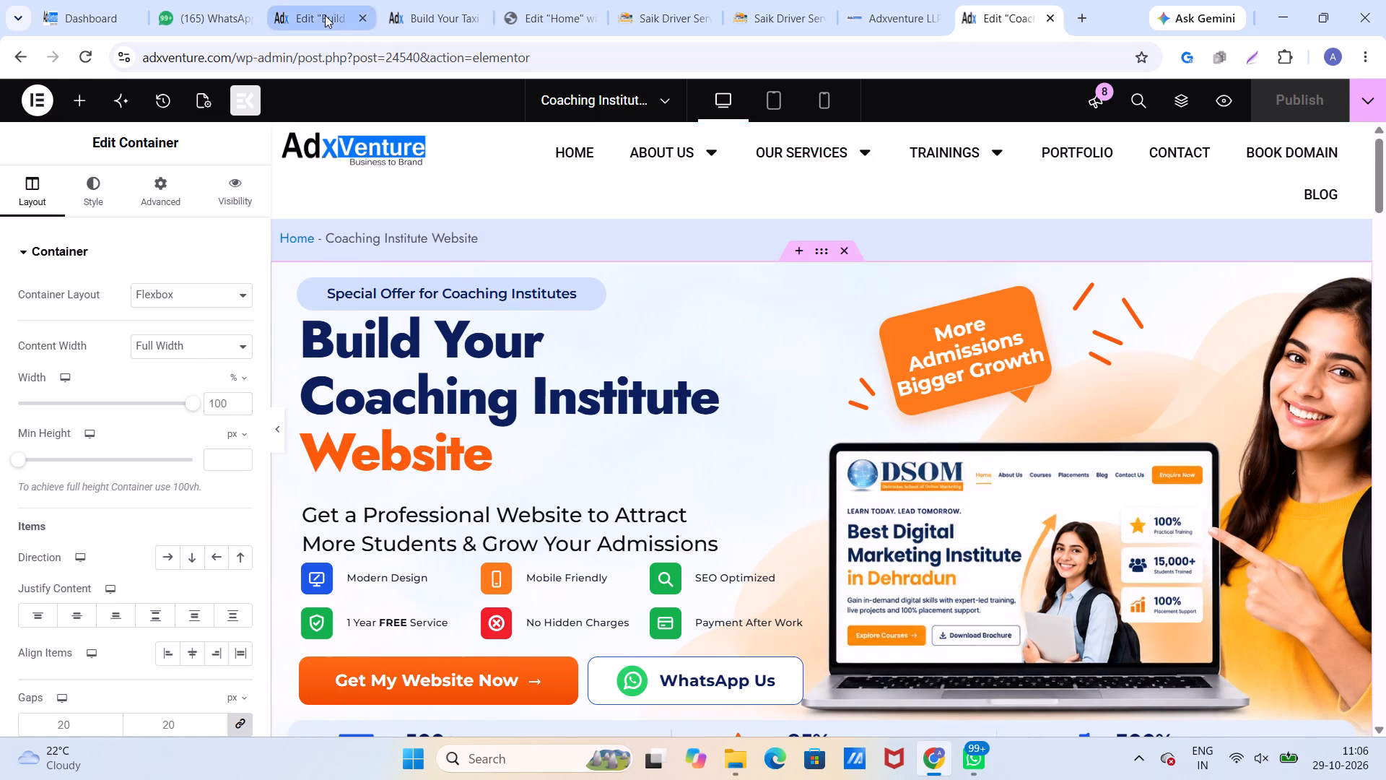
Paste the copied hero container into the empty Build Taxi Websites page using Paste from other site.
click(325, 15)
scroll(438, 330, down, 6)
scroll(438, 330, up, 2)
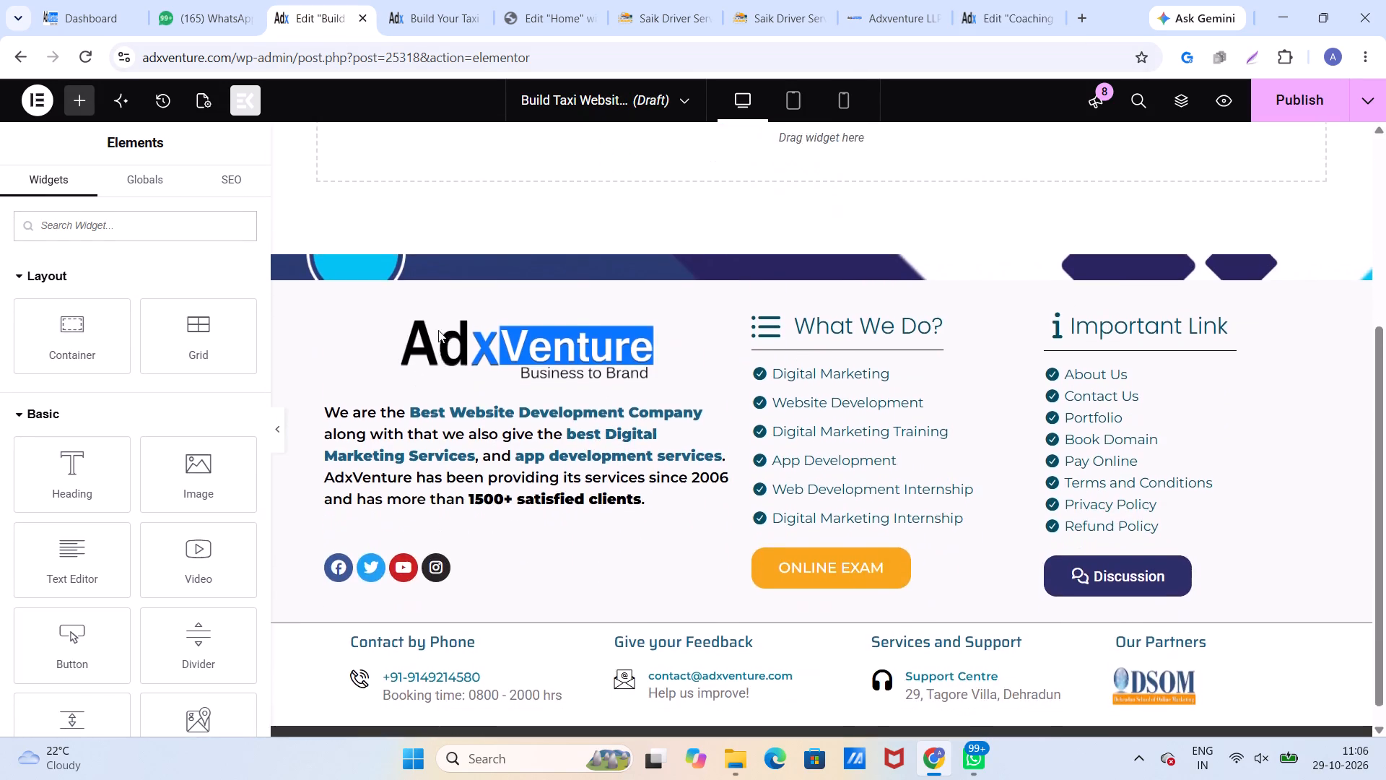
scroll(438, 330, up, 3)
click(424, 394)
right_click(429, 394)
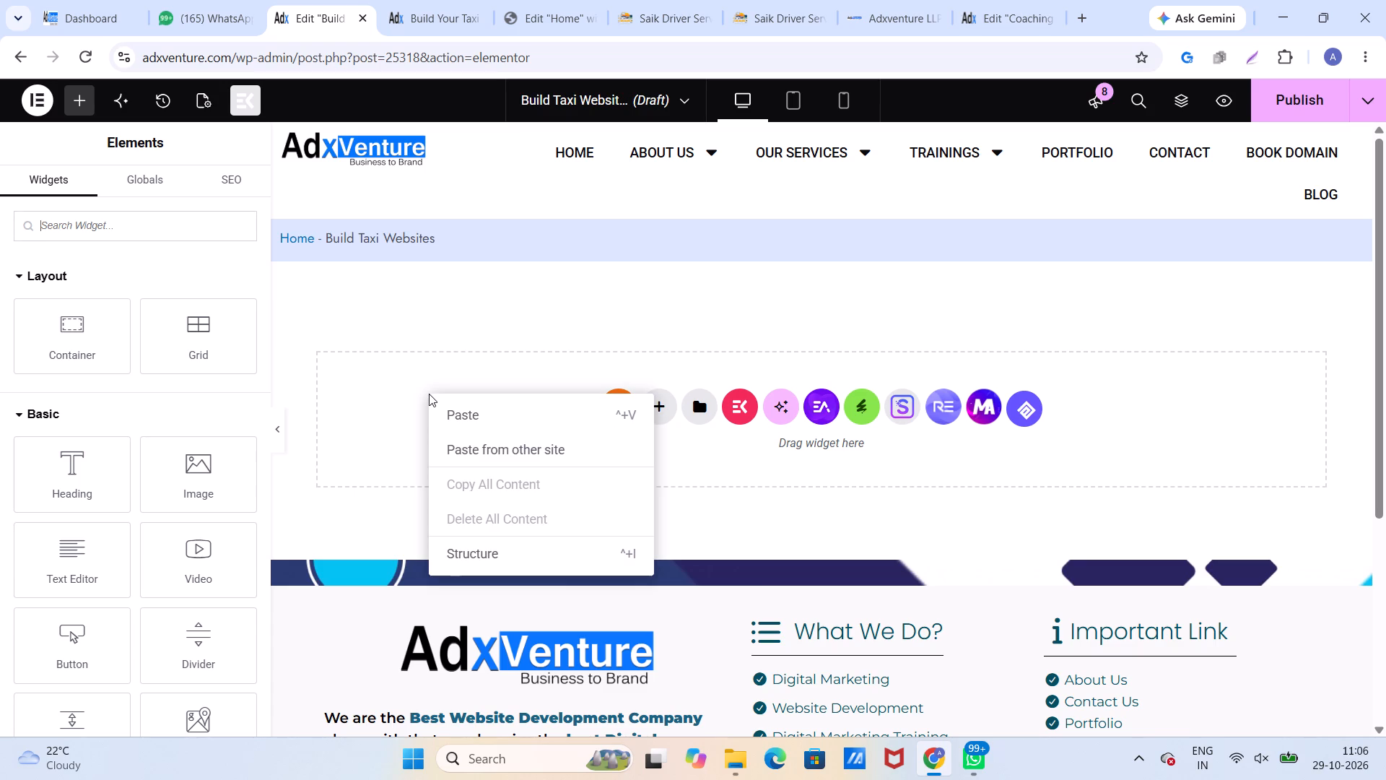
click(485, 448)
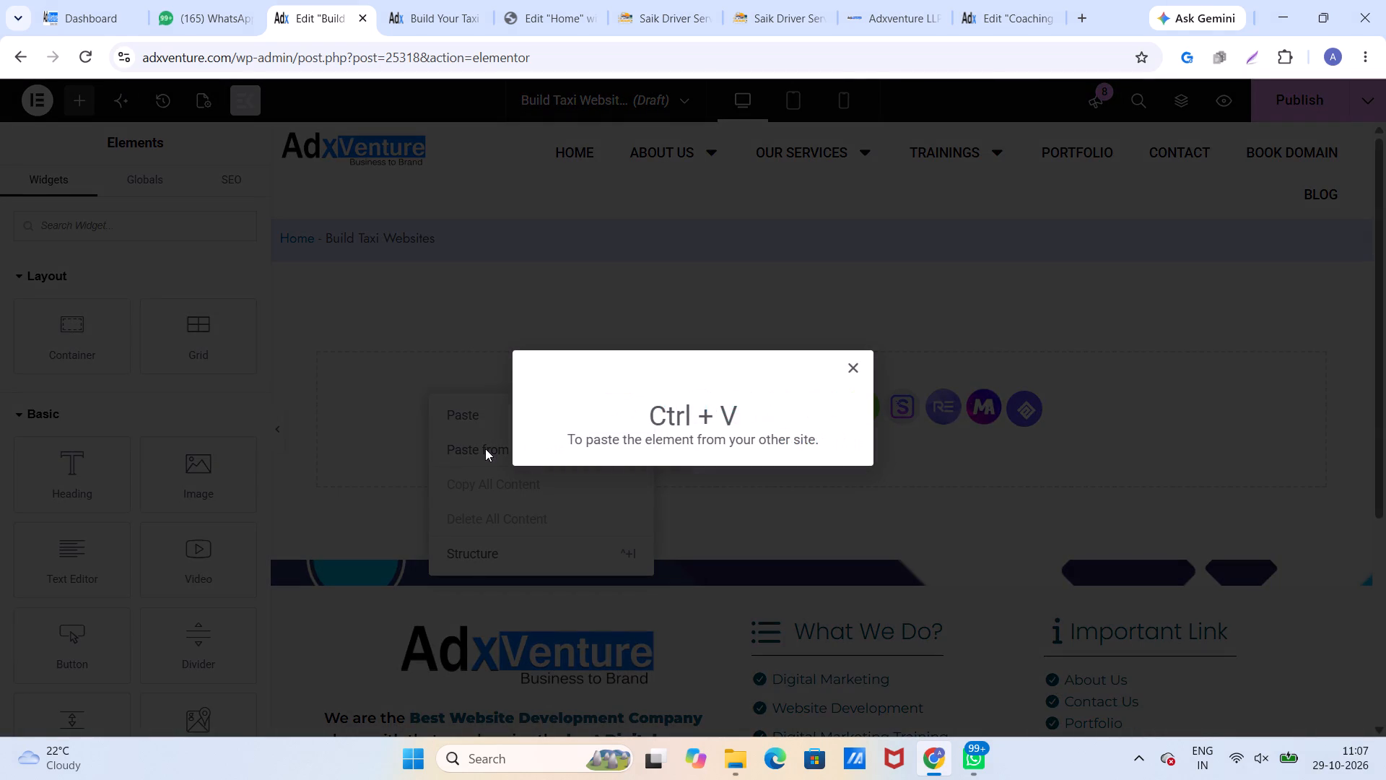
key(ctrl+v)
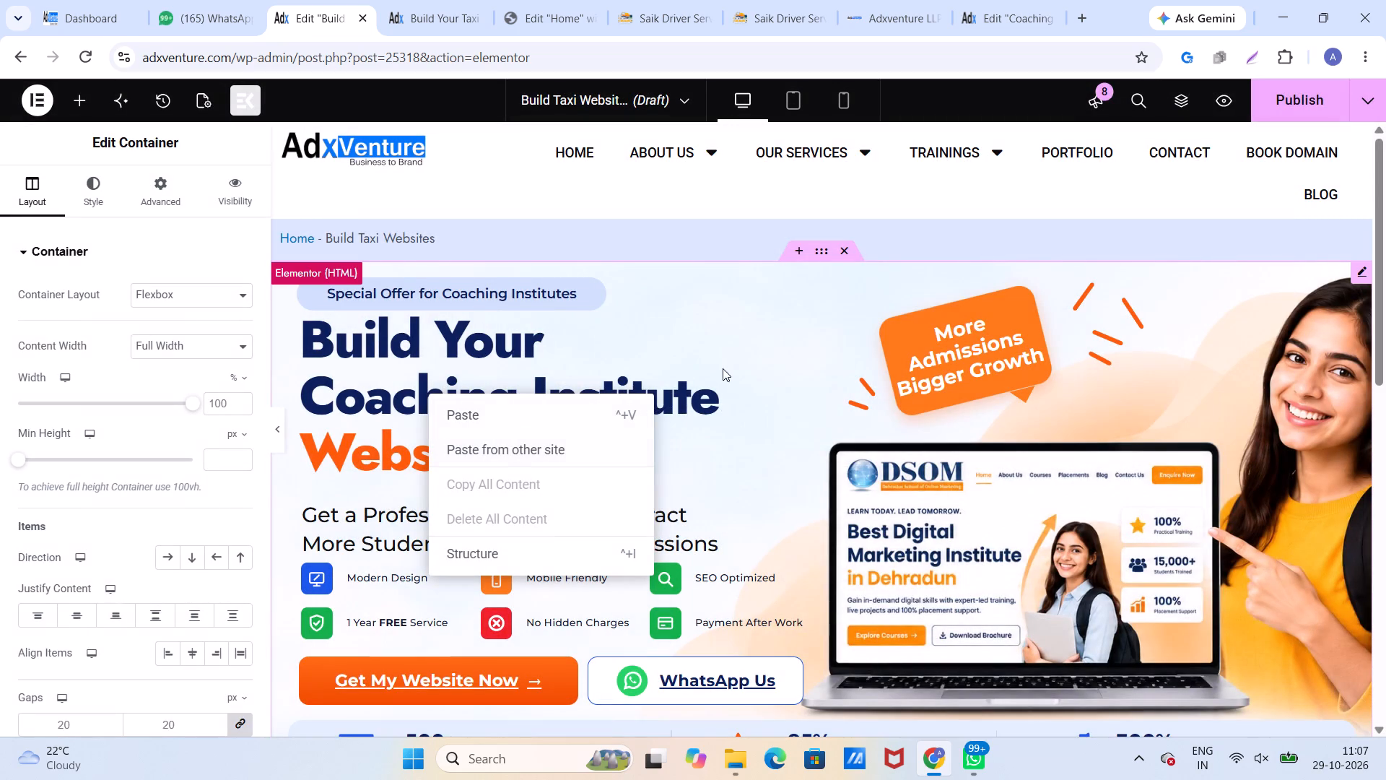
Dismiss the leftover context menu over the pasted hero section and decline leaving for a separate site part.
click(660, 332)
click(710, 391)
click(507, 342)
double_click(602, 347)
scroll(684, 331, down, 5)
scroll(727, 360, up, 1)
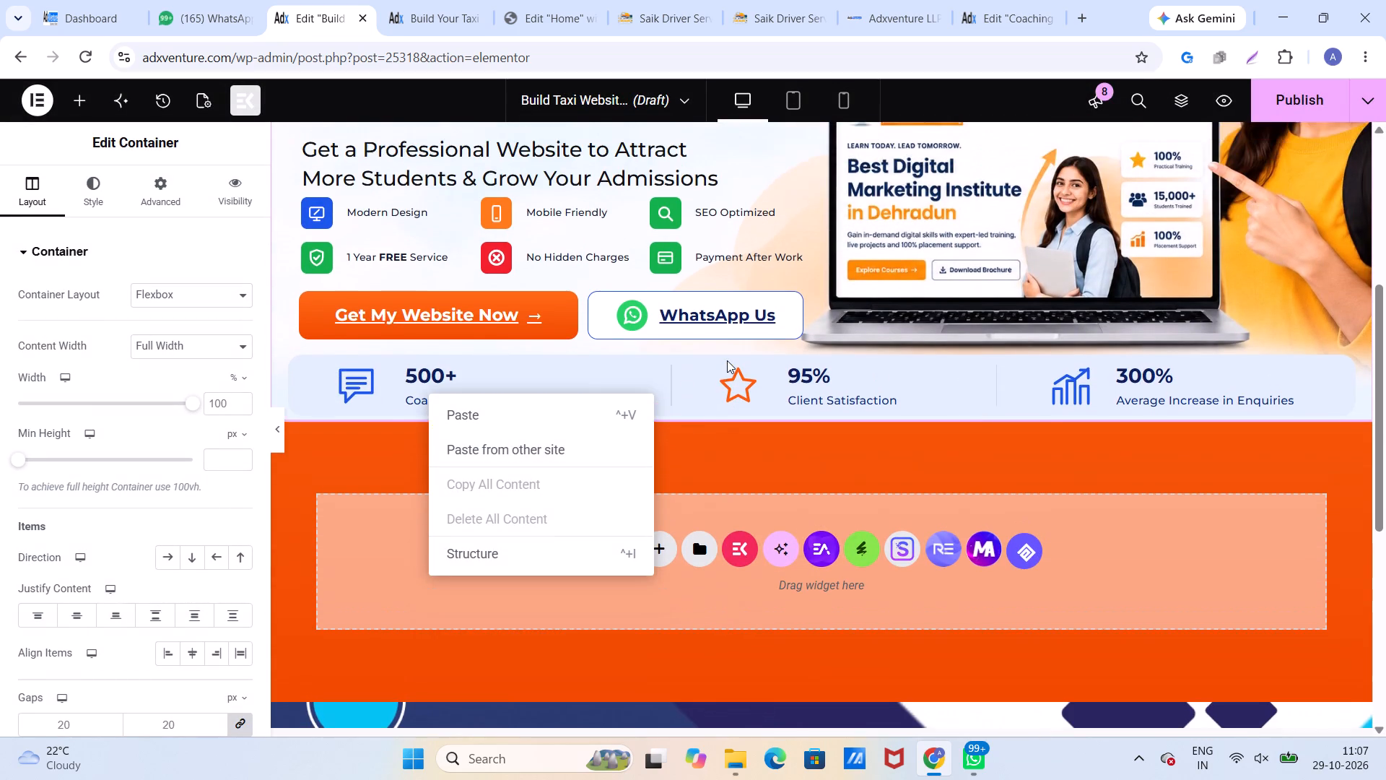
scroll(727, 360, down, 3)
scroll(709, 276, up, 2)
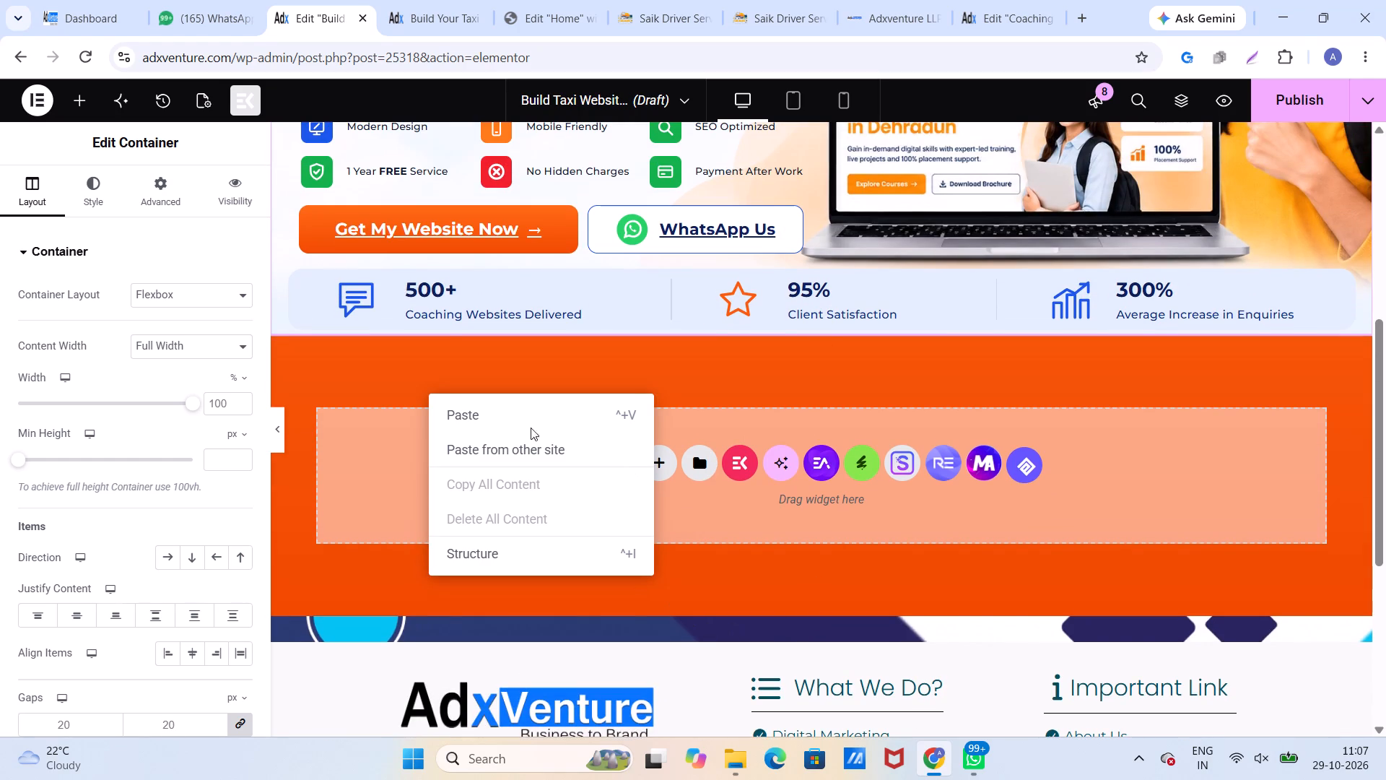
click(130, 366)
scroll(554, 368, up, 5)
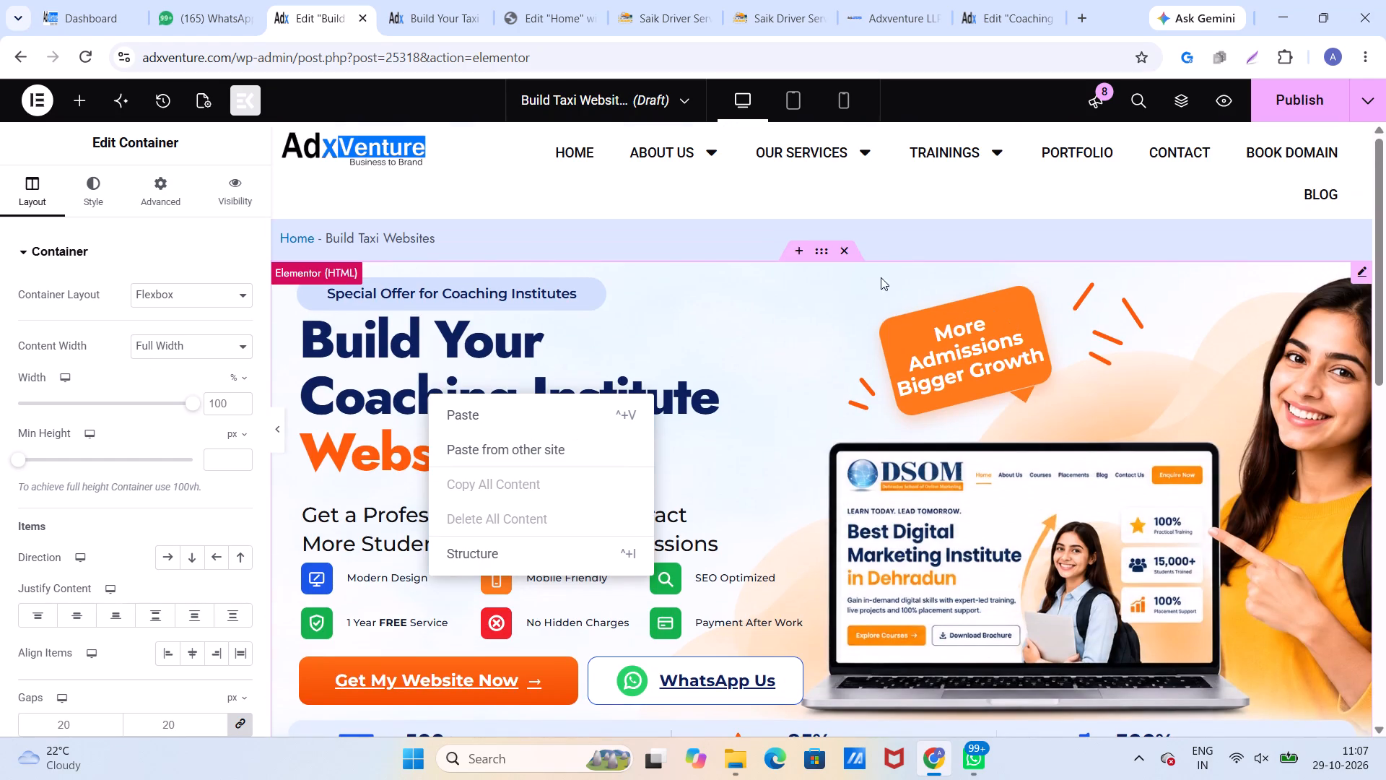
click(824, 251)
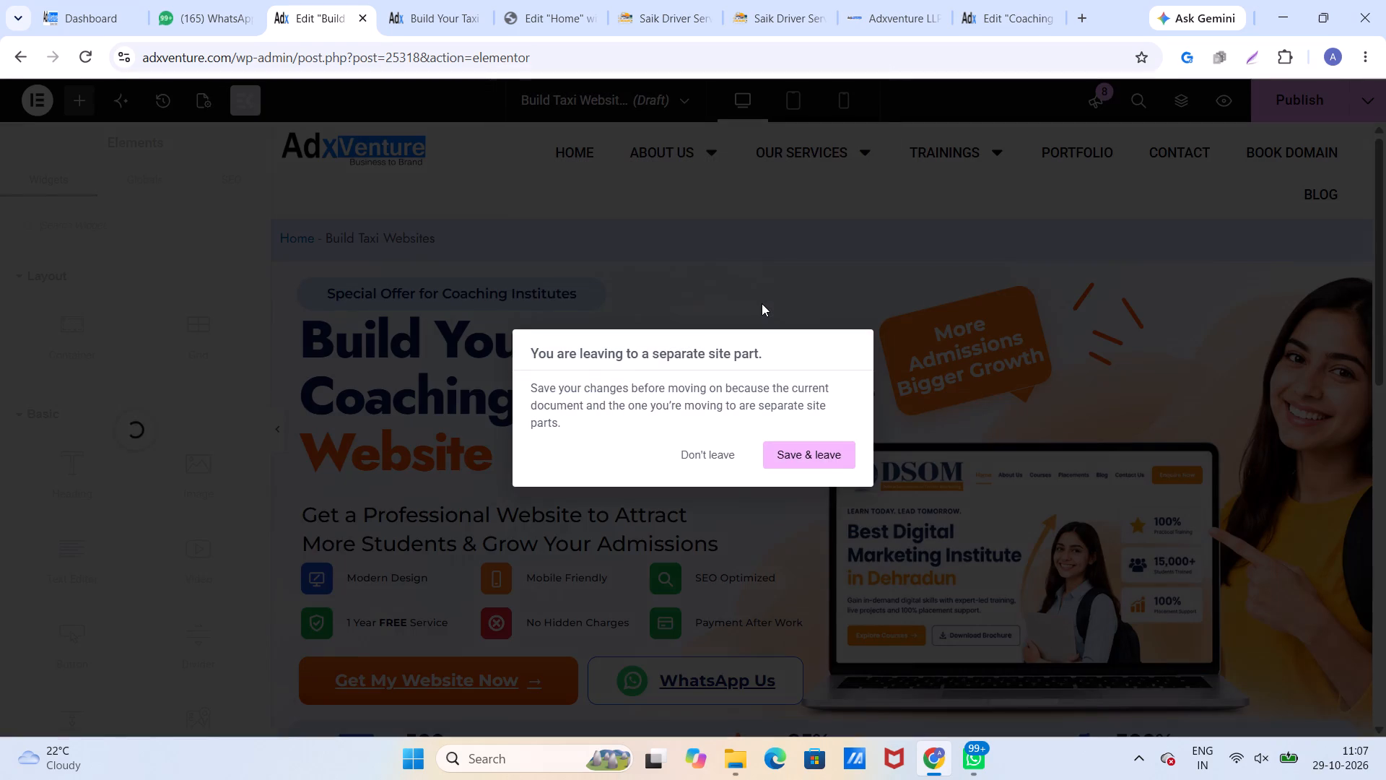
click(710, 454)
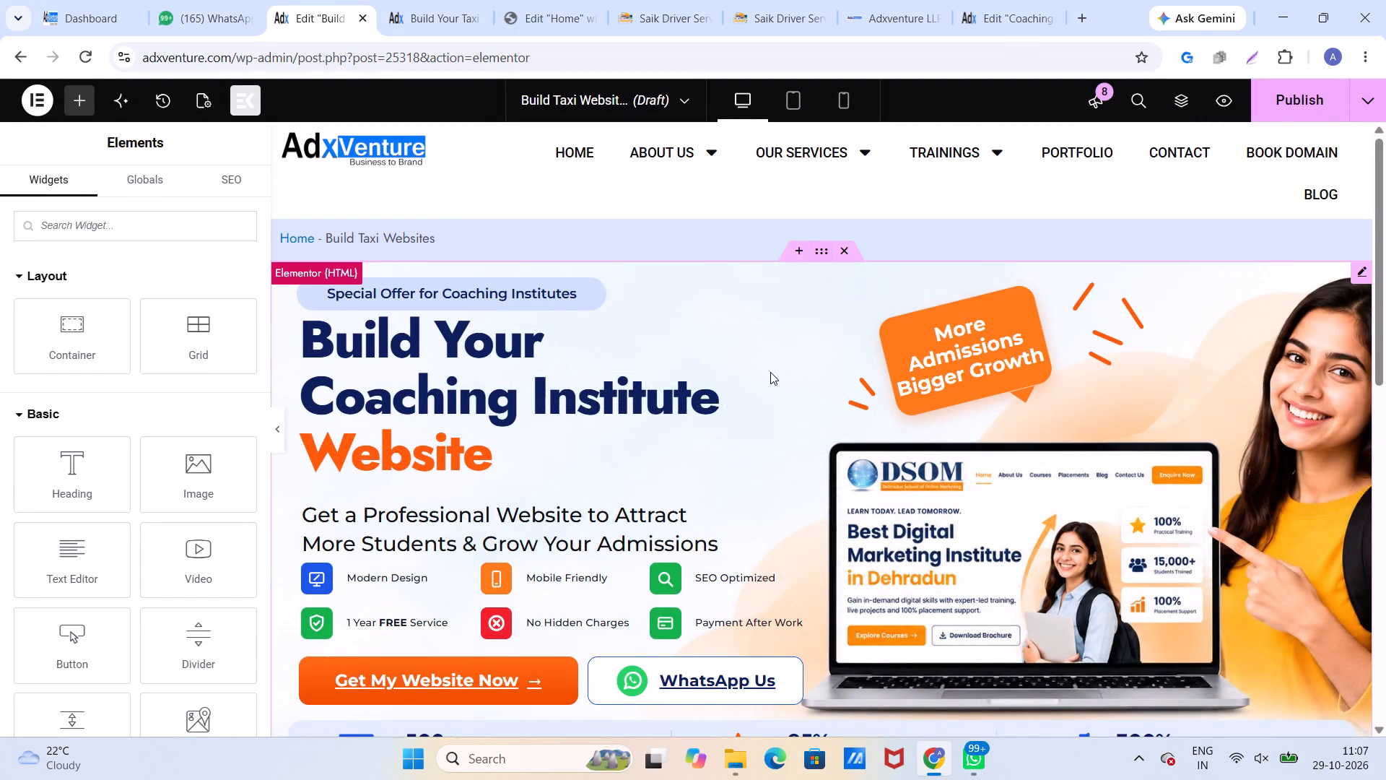
Publish the Build Taxi Websites page.
scroll(770, 372, down, 5)
scroll(770, 373, up, 6)
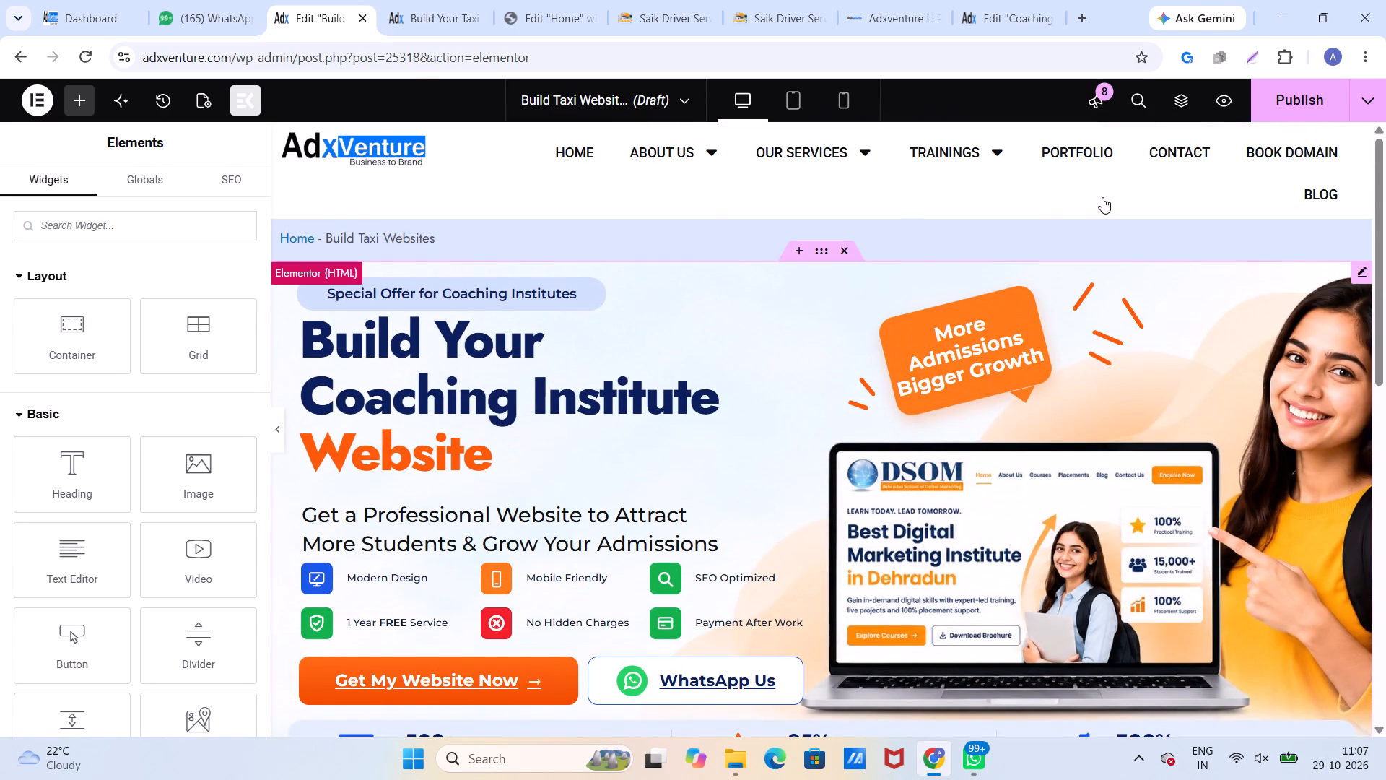
click(1300, 100)
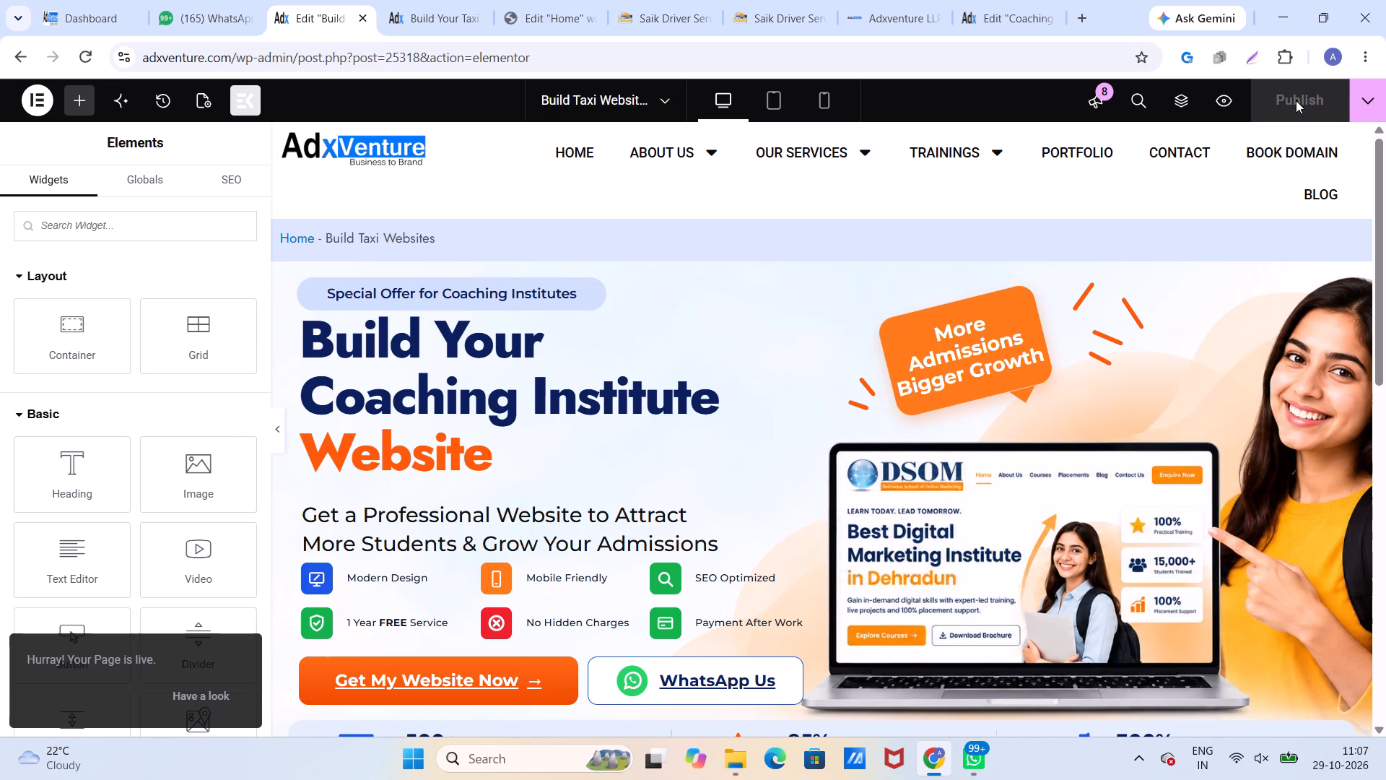
scroll(736, 412, down, 6)
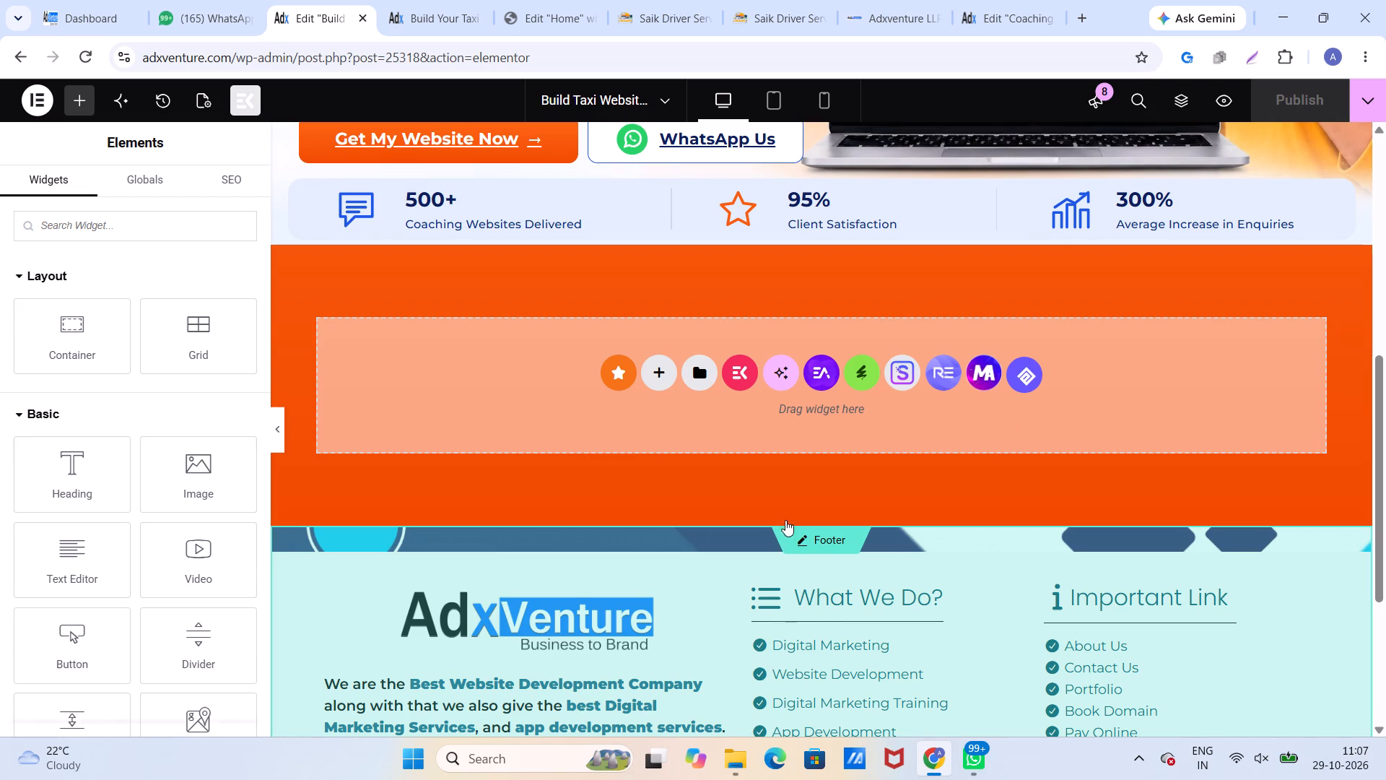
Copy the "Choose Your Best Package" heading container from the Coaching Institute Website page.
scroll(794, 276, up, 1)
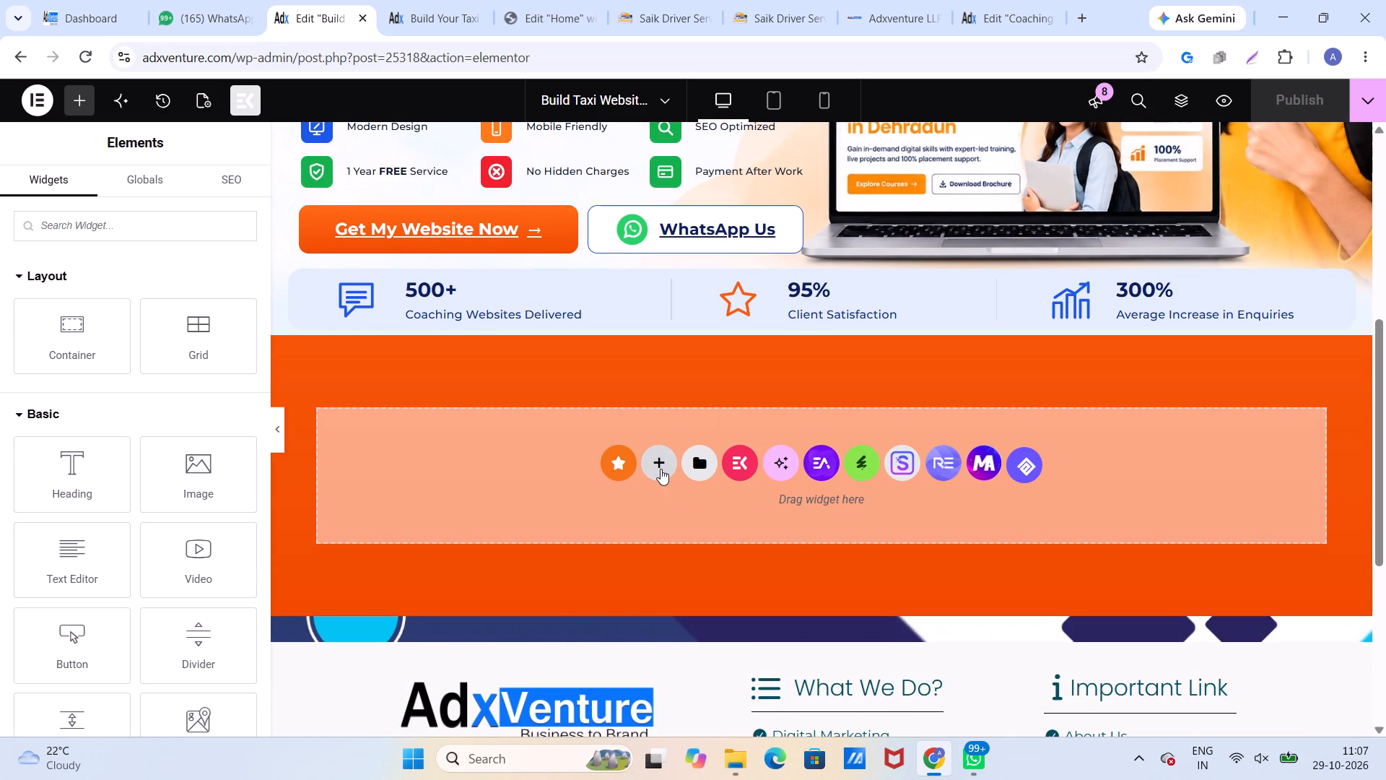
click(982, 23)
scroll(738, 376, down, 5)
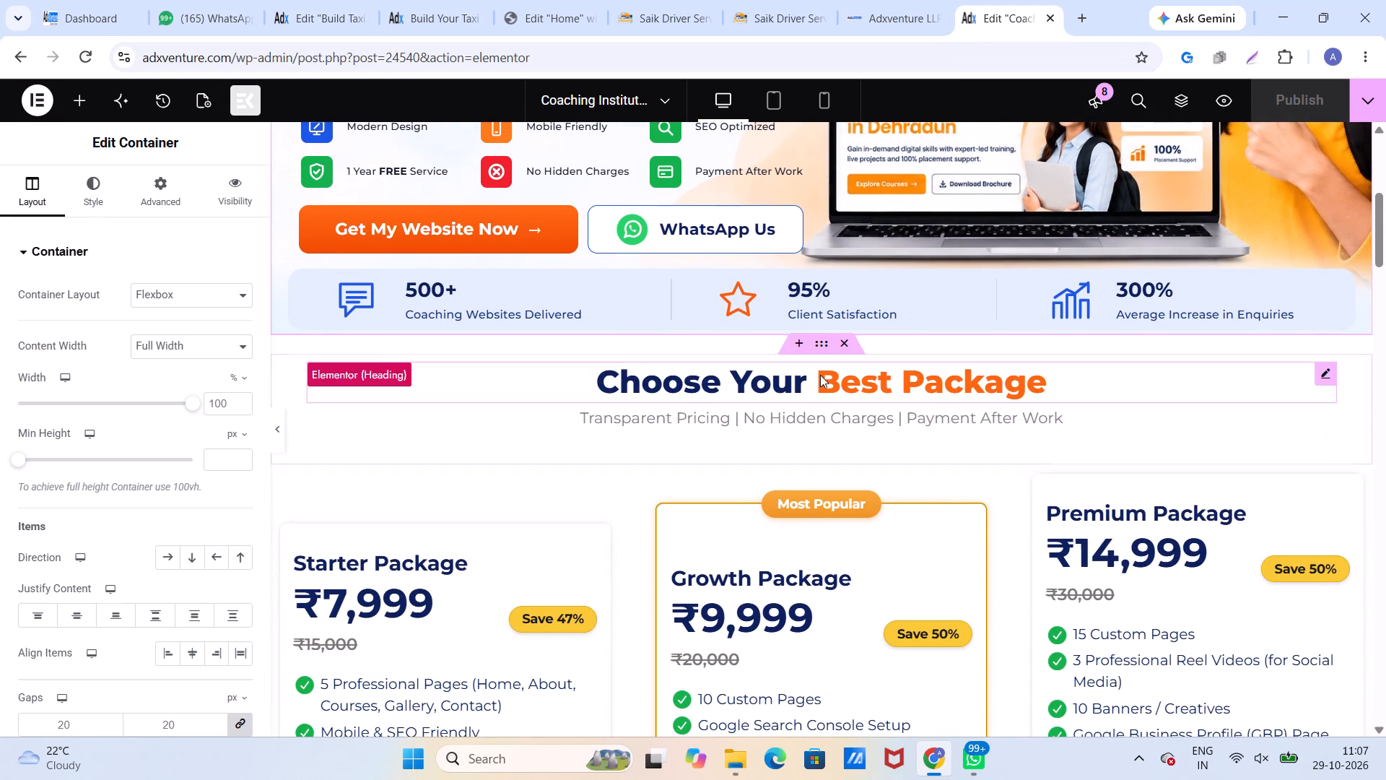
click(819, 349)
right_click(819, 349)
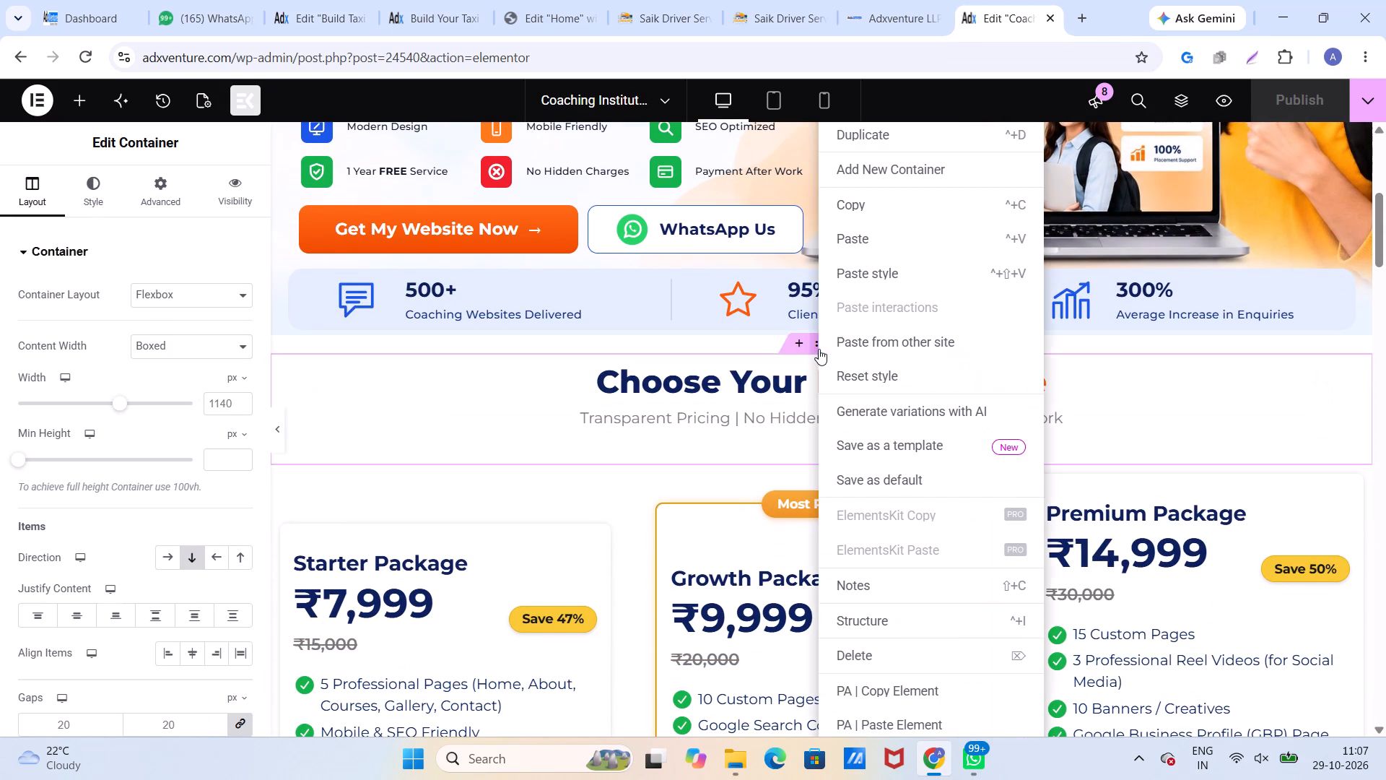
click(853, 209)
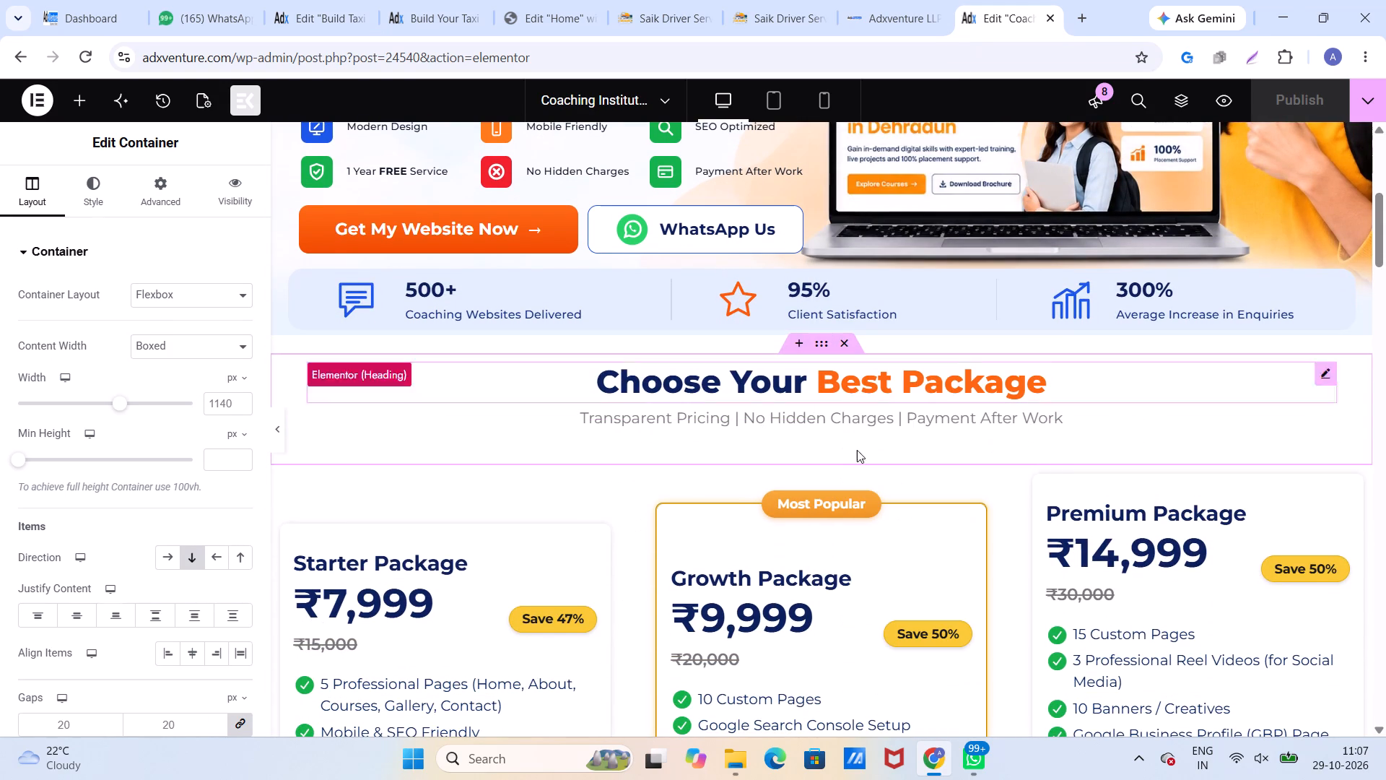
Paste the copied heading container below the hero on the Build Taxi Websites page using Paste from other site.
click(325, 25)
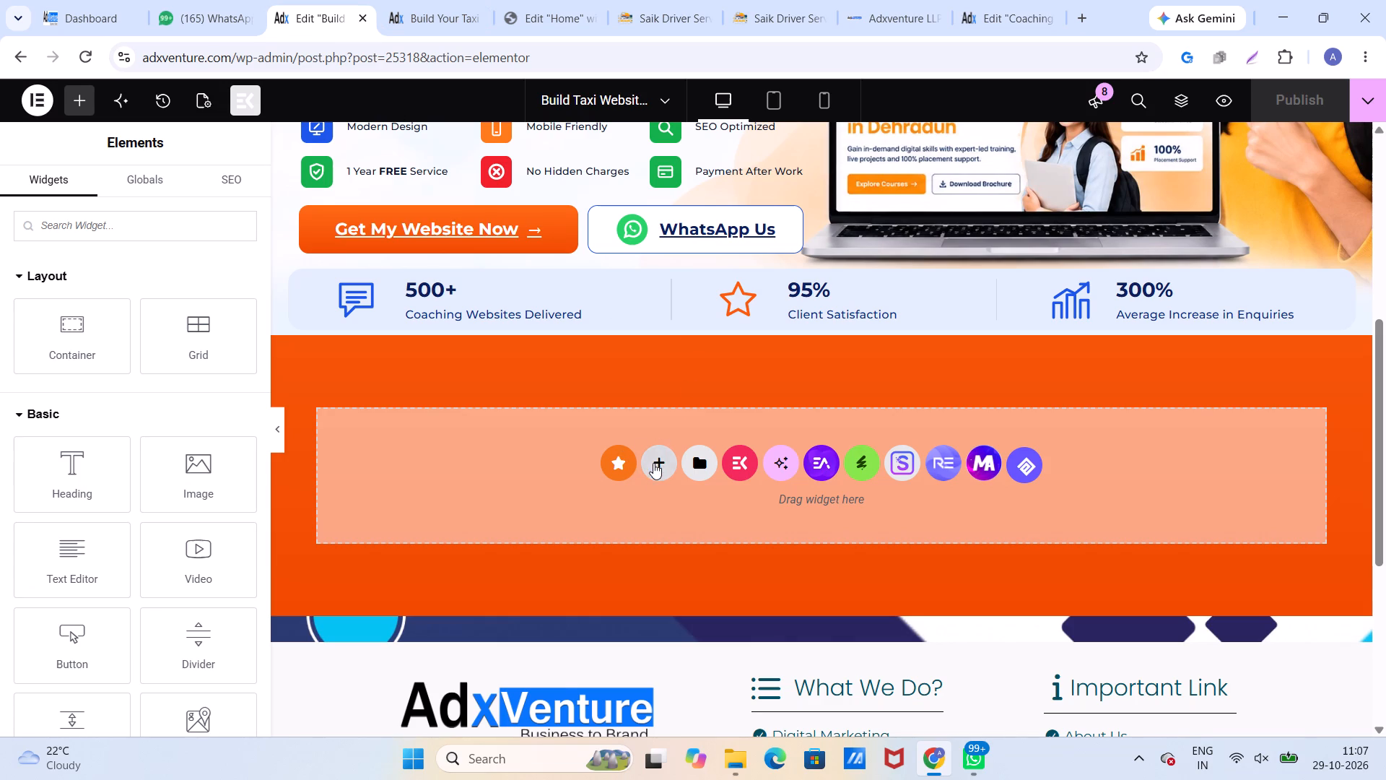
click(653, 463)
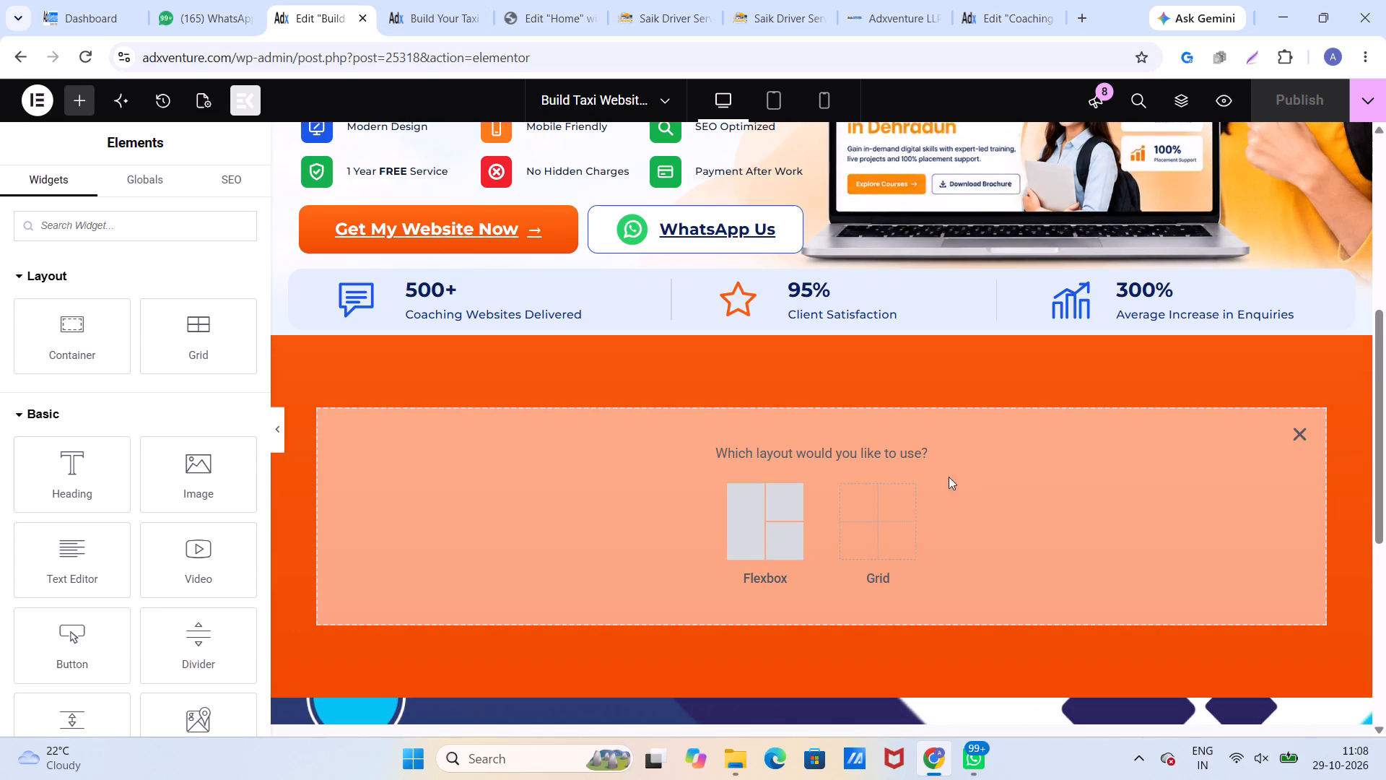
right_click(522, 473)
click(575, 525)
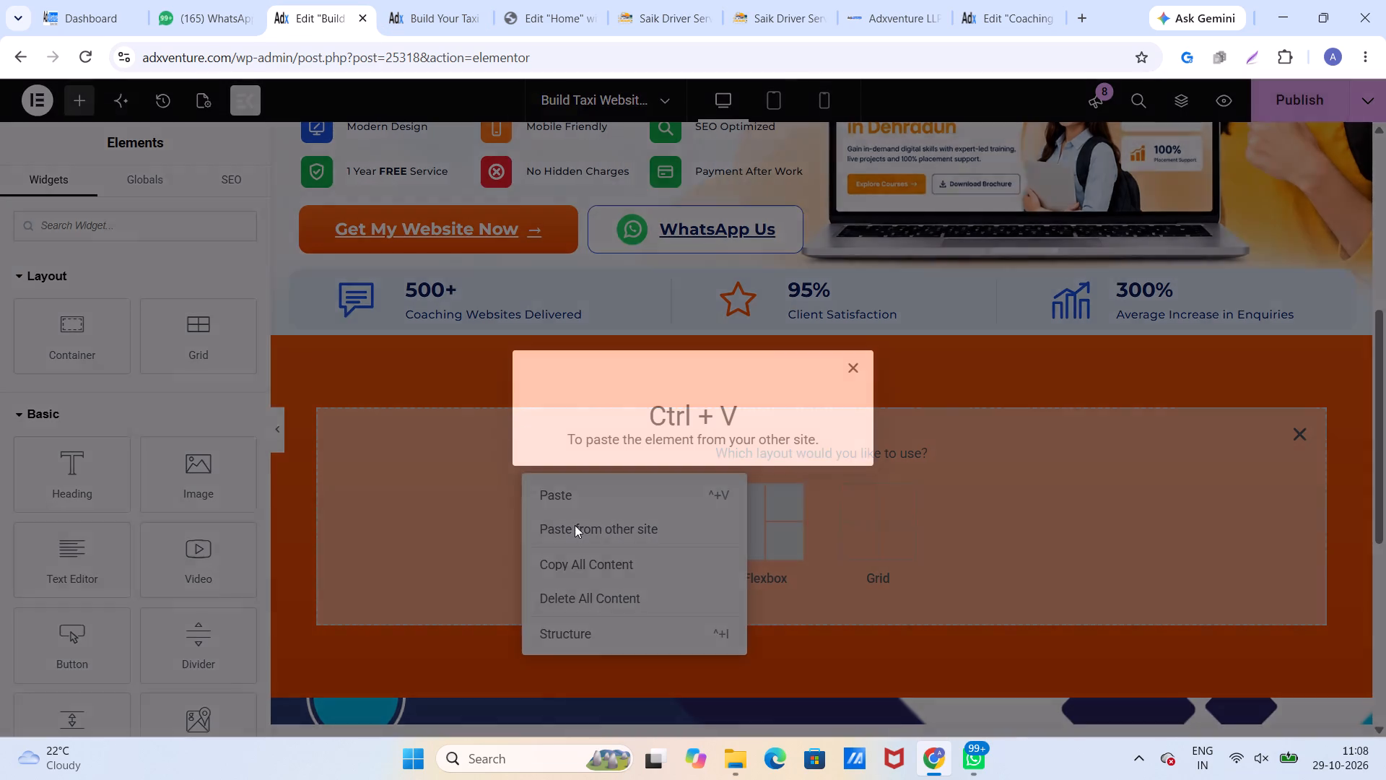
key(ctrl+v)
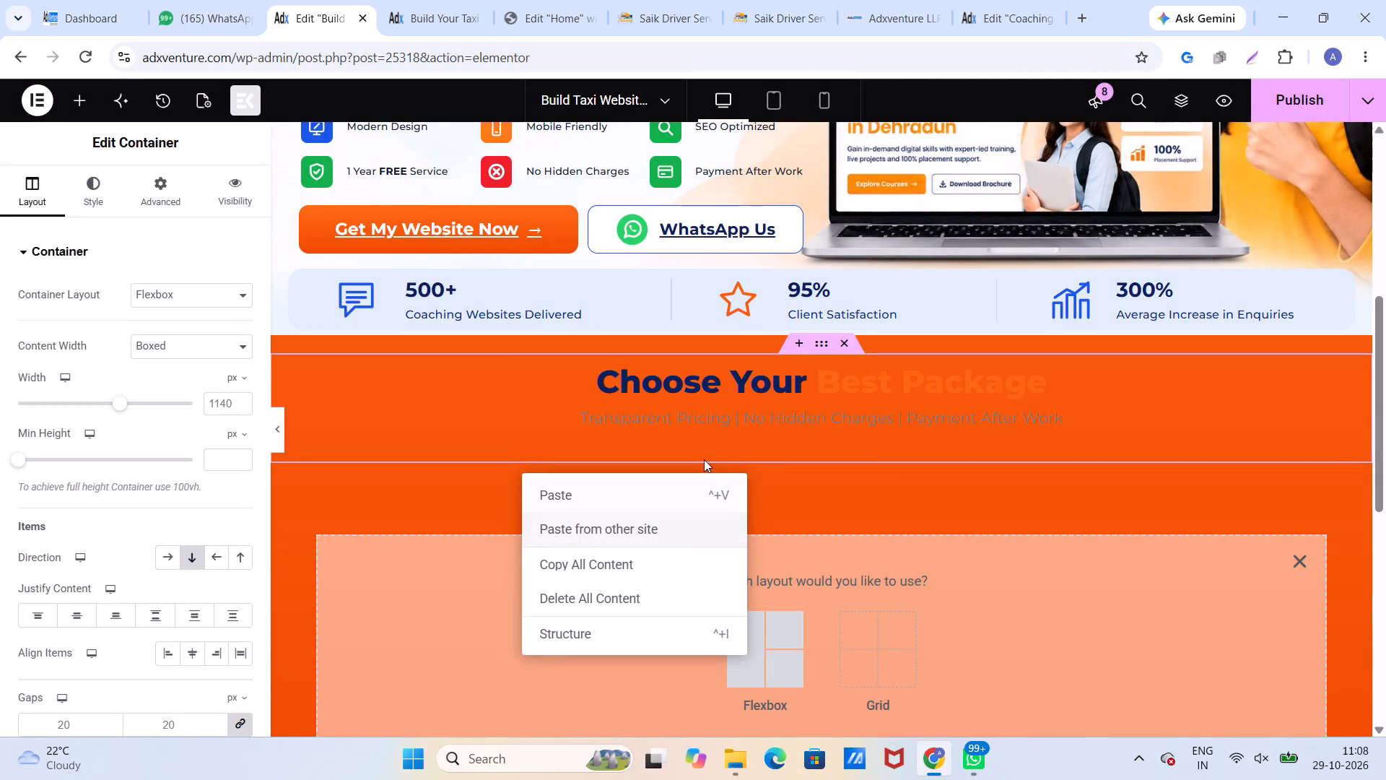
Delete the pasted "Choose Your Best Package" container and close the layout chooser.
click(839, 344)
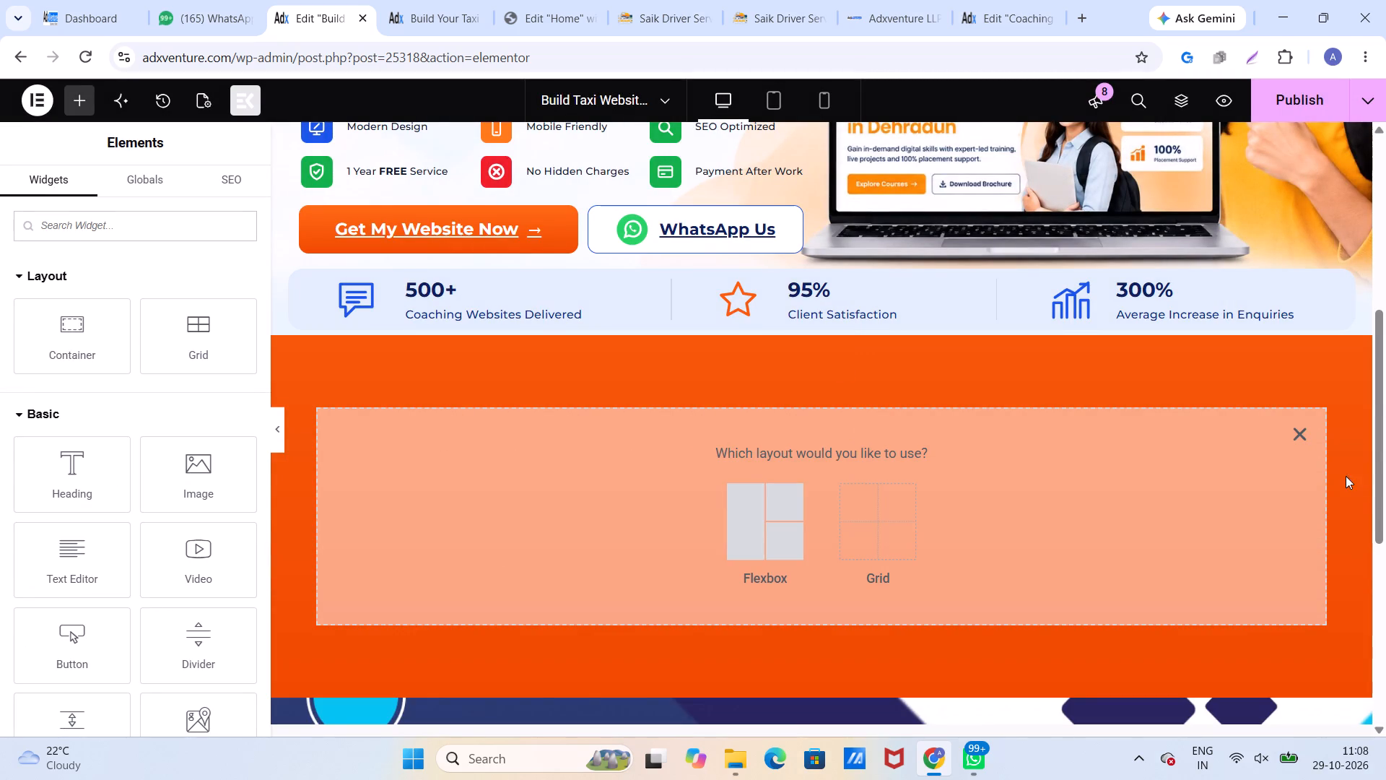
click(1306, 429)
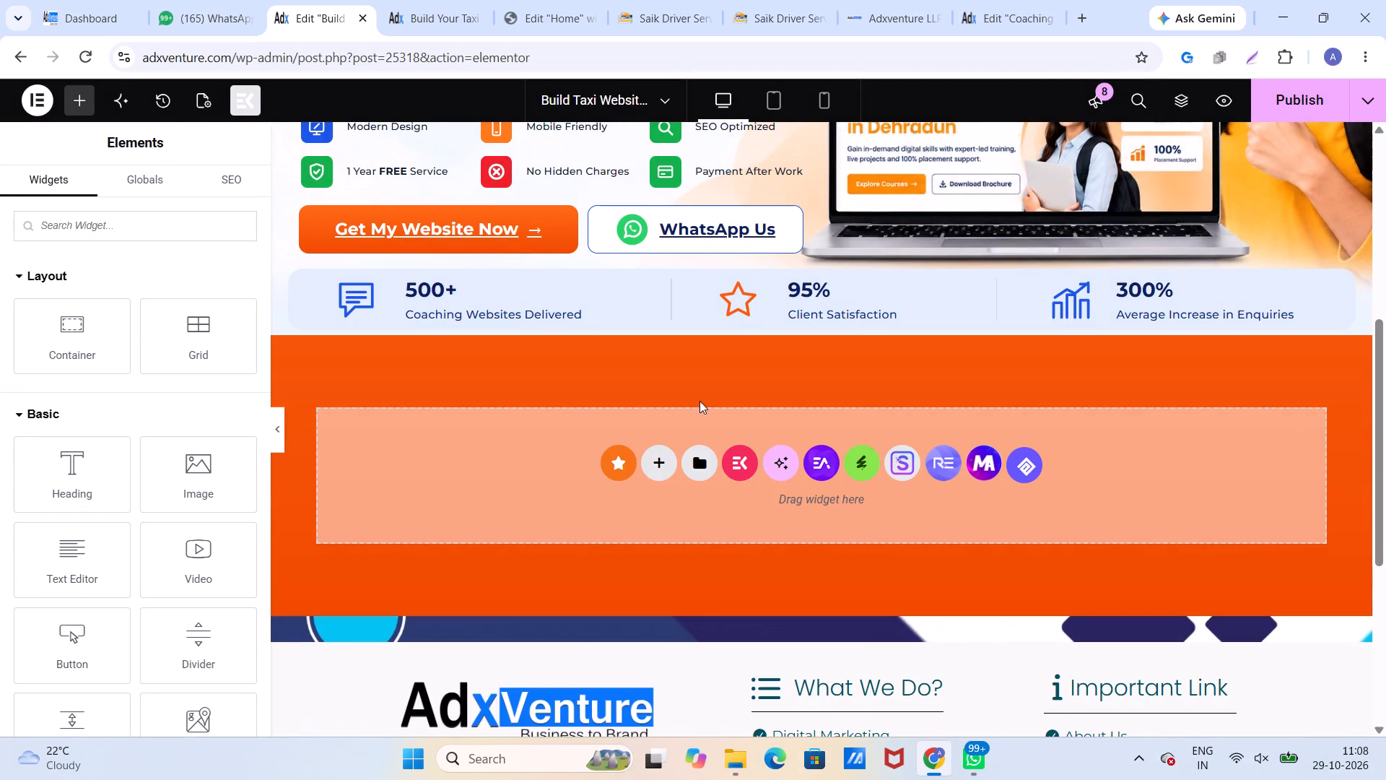
Delete the "Build Your Coaching Institute Website" hero container from the Build Taxi Websites page.
scroll(579, 409, up, 1)
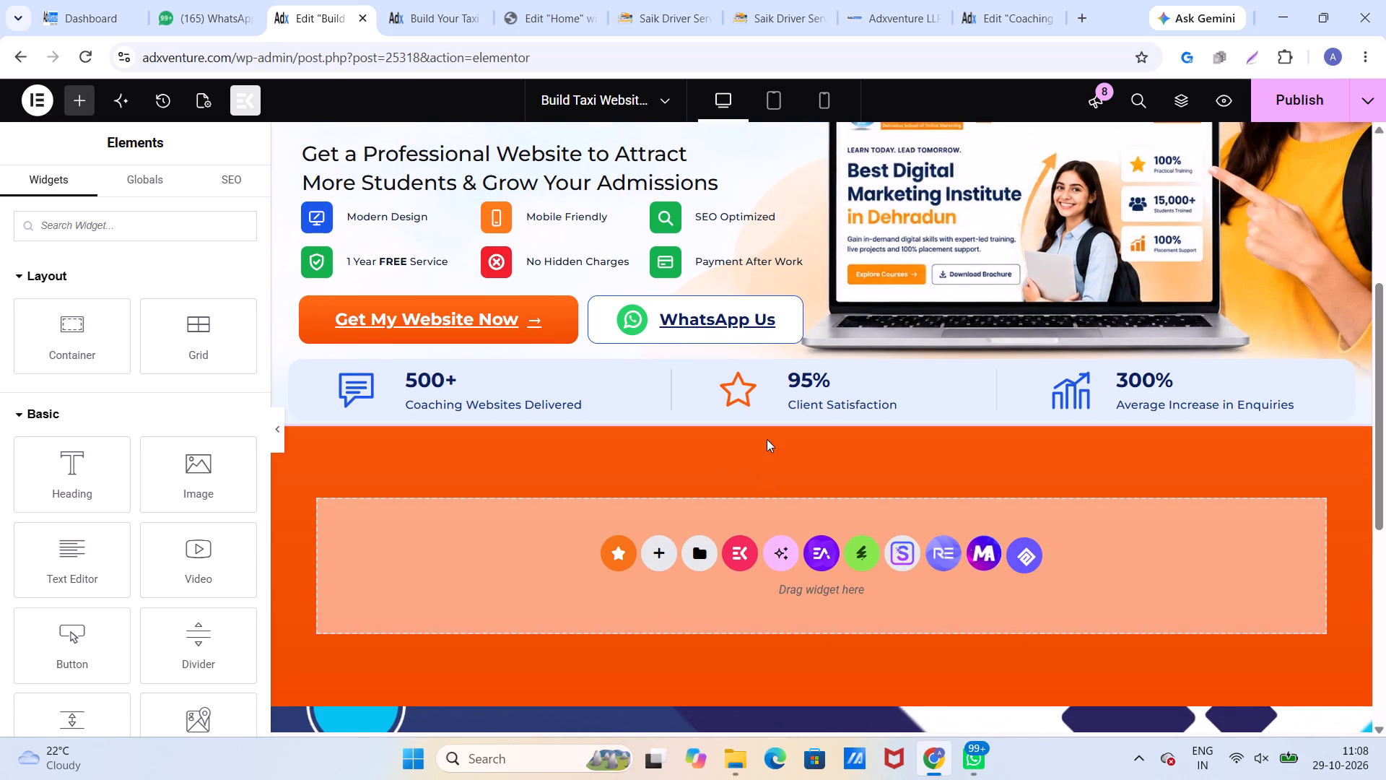
scroll(762, 402, up, 4)
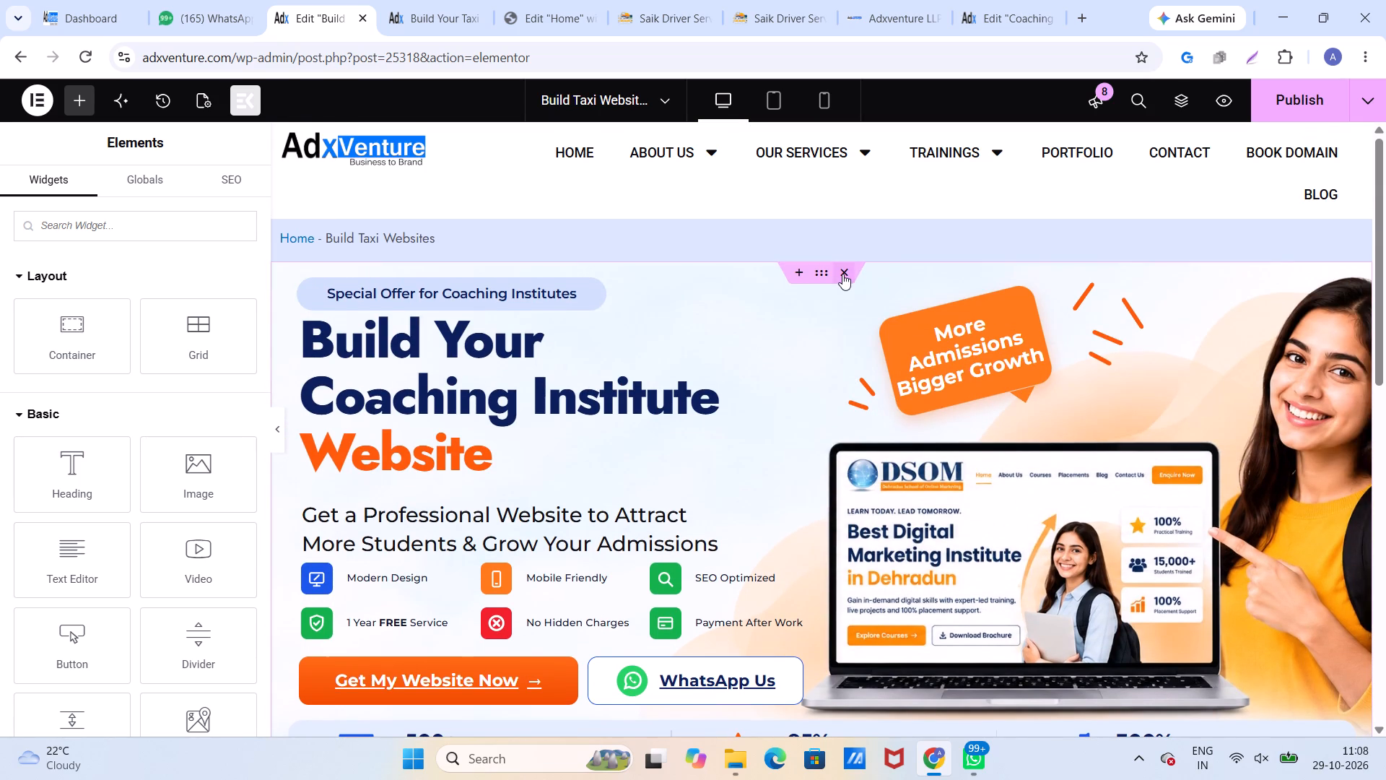
click(842, 274)
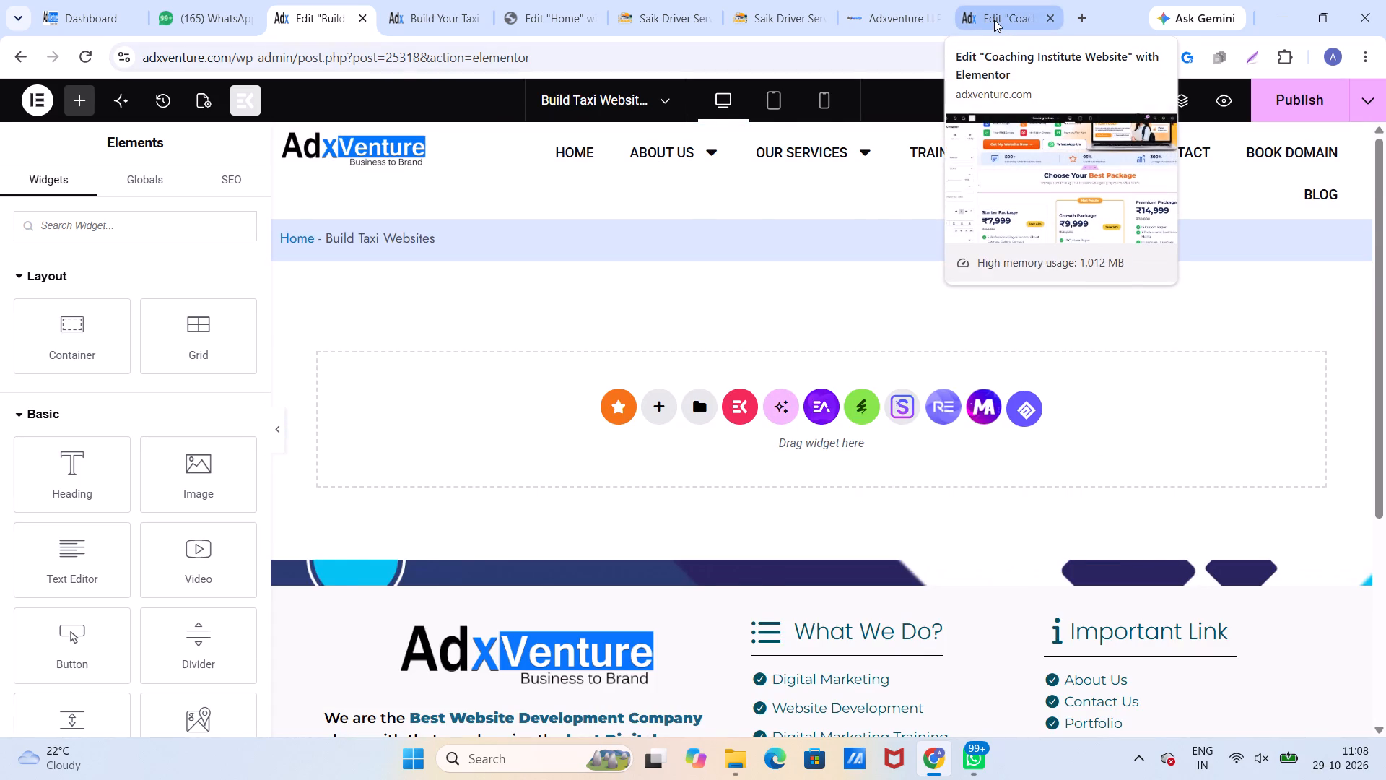
Copy the "Build Your Coaching Institute Website" hero container from the Coaching Institute Website page again.
click(994, 19)
scroll(724, 448, up, 3)
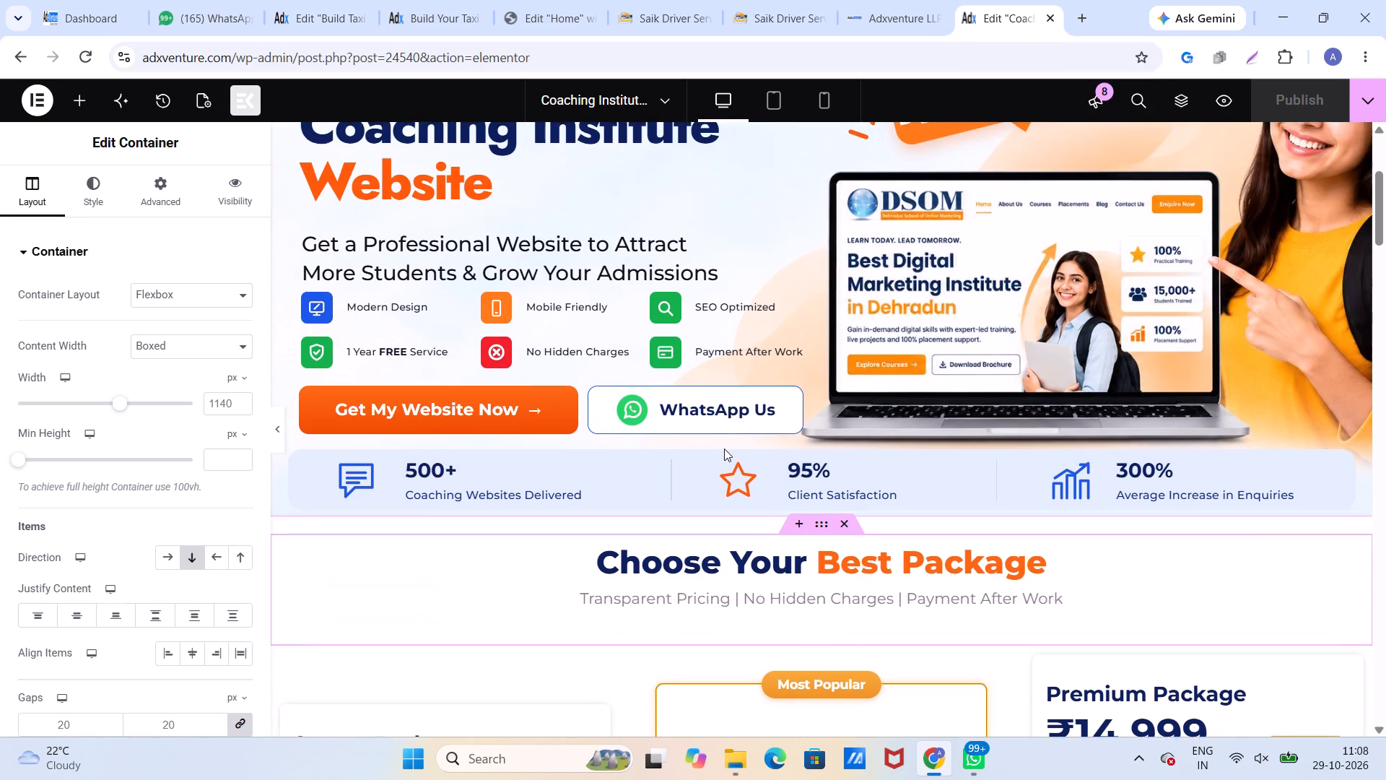
scroll(724, 448, up, 2)
scroll(724, 448, down, 1)
scroll(724, 448, up, 1)
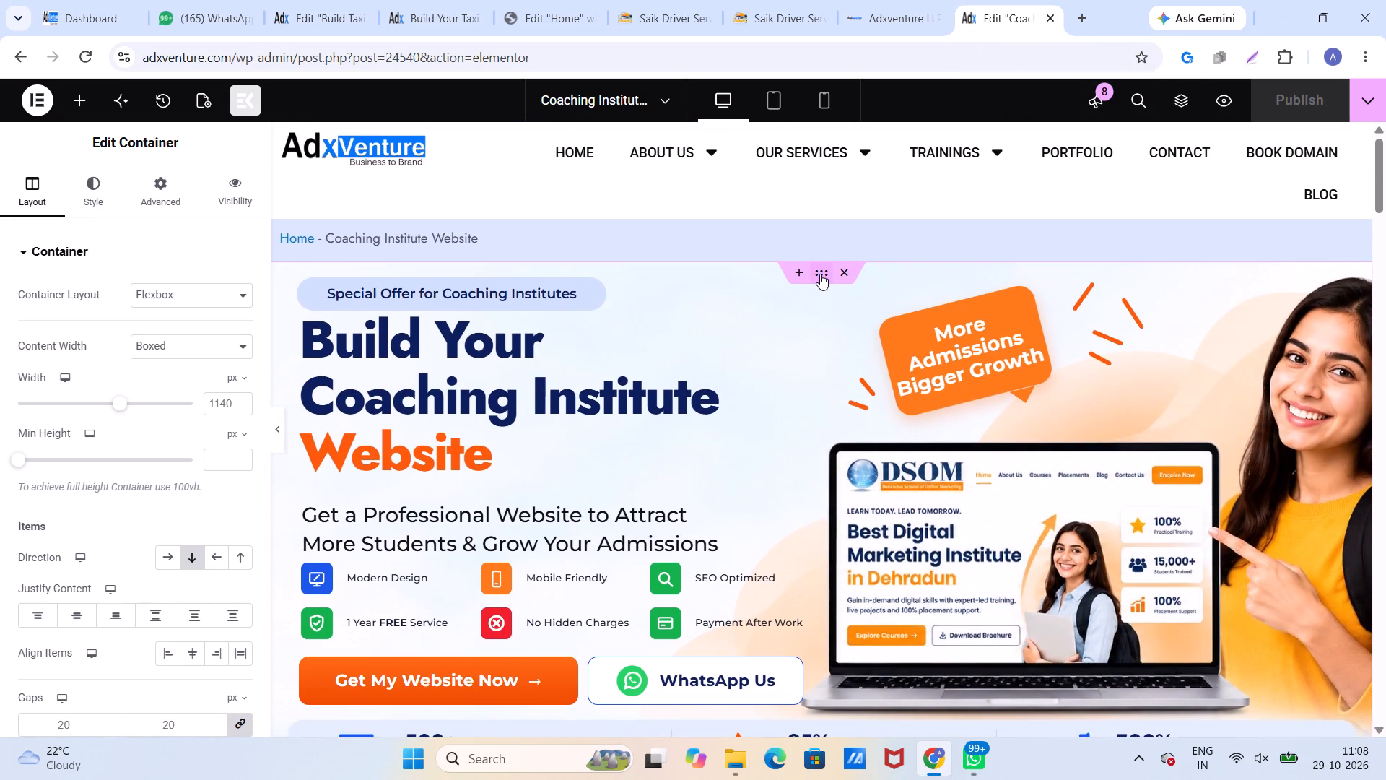
click(820, 274)
right_click(820, 274)
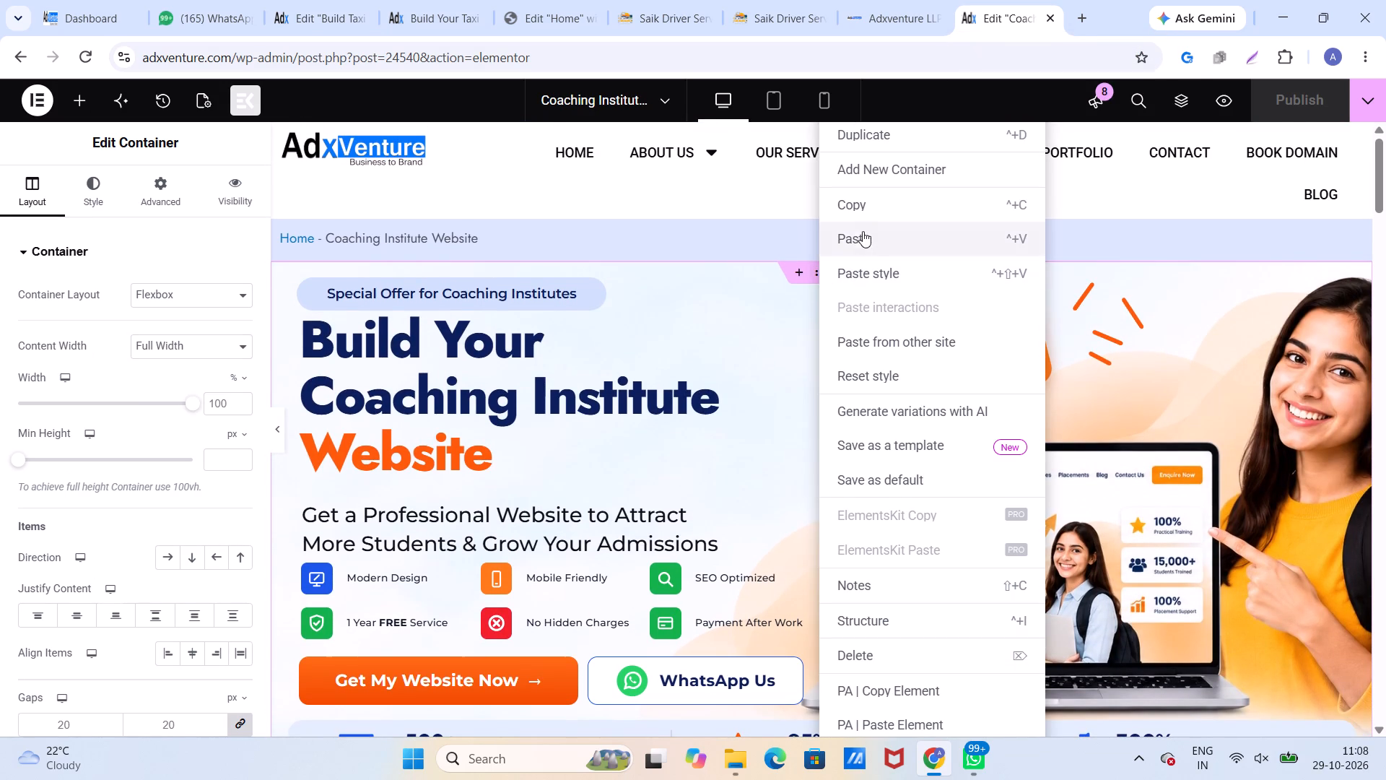
click(860, 206)
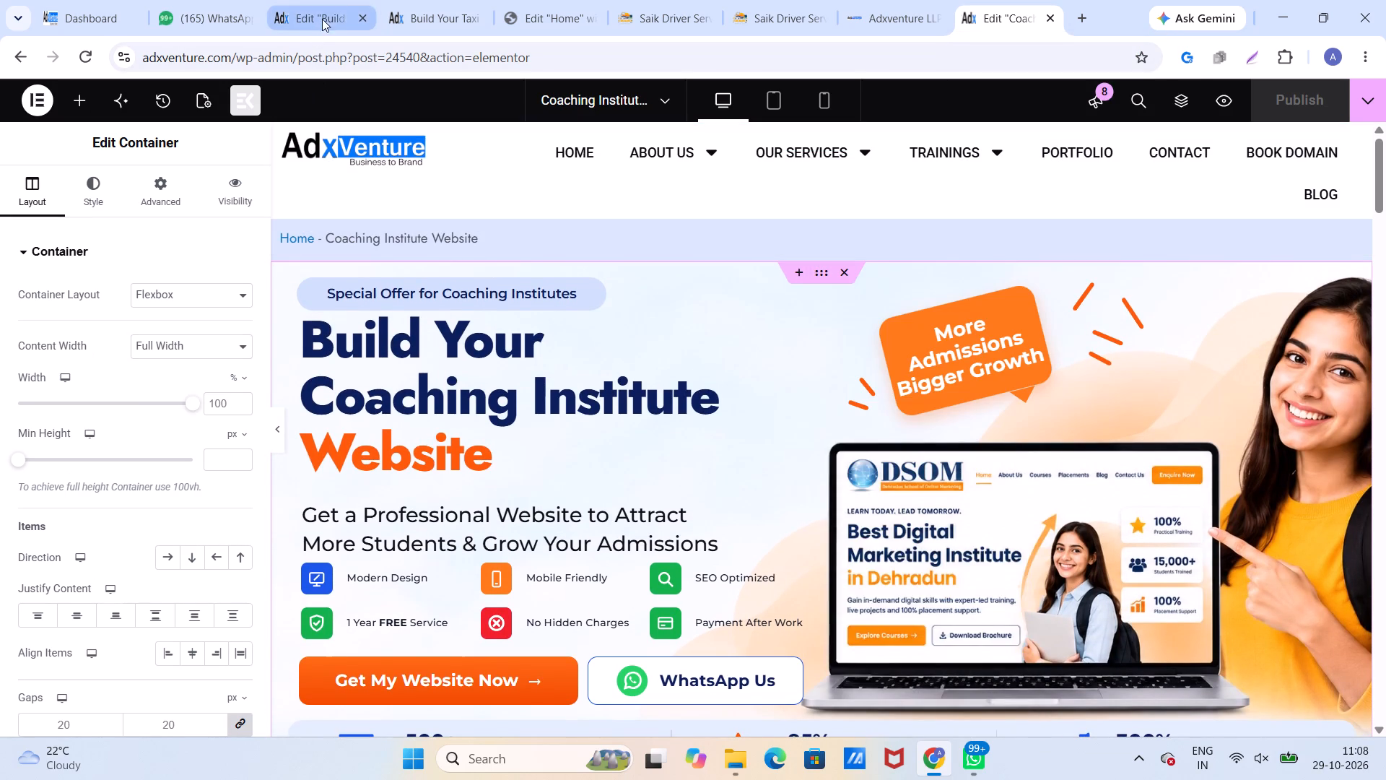
Paste the hero container into the emptied Build Taxi Websites page using Paste from other site.
click(293, 15)
click(474, 404)
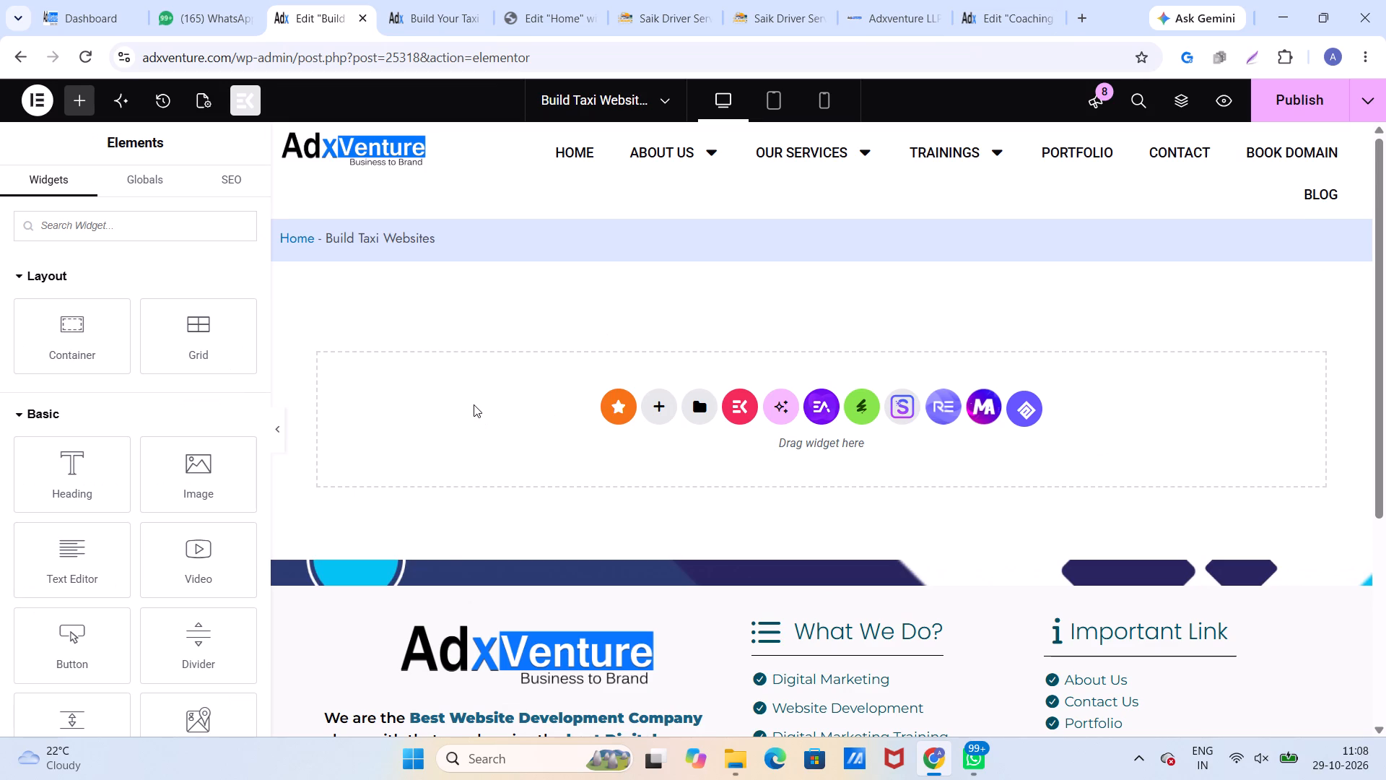
right_click(474, 404)
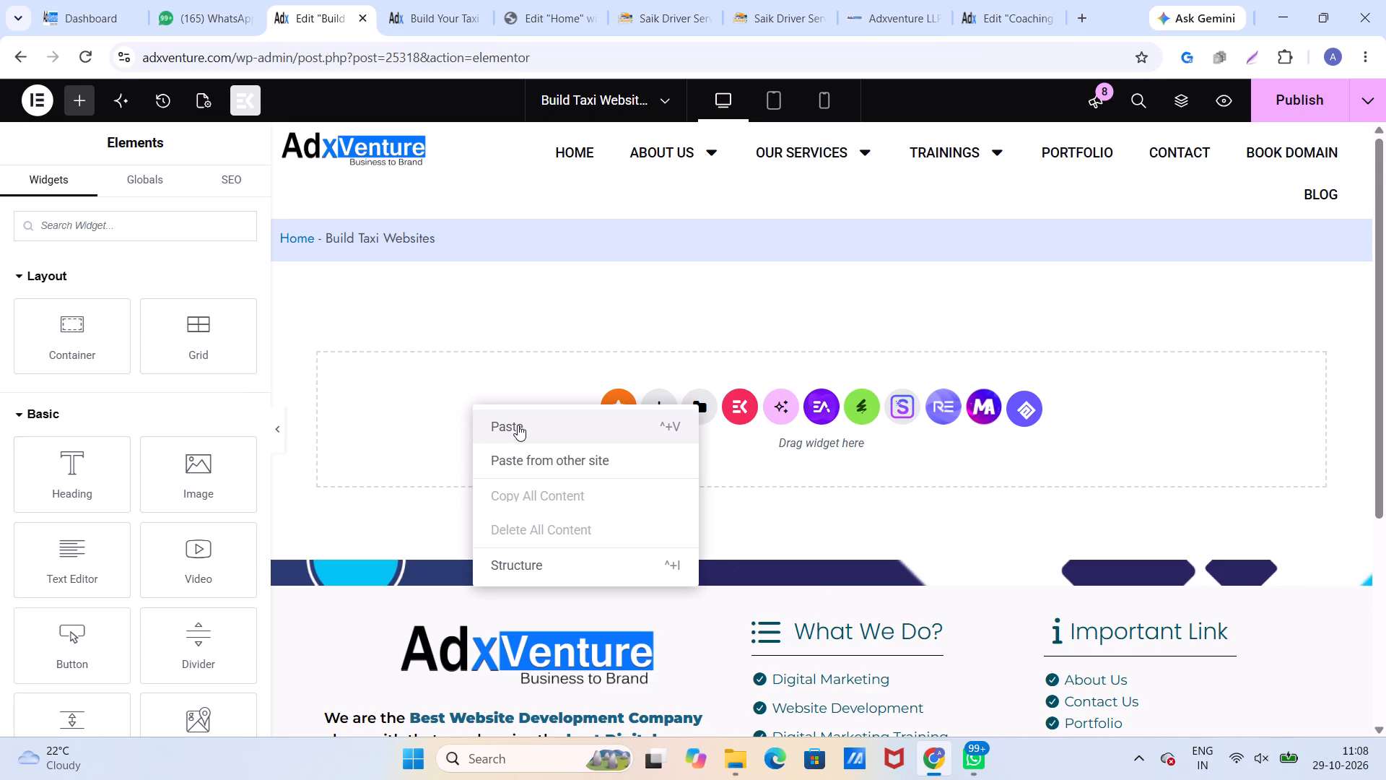
click(526, 451)
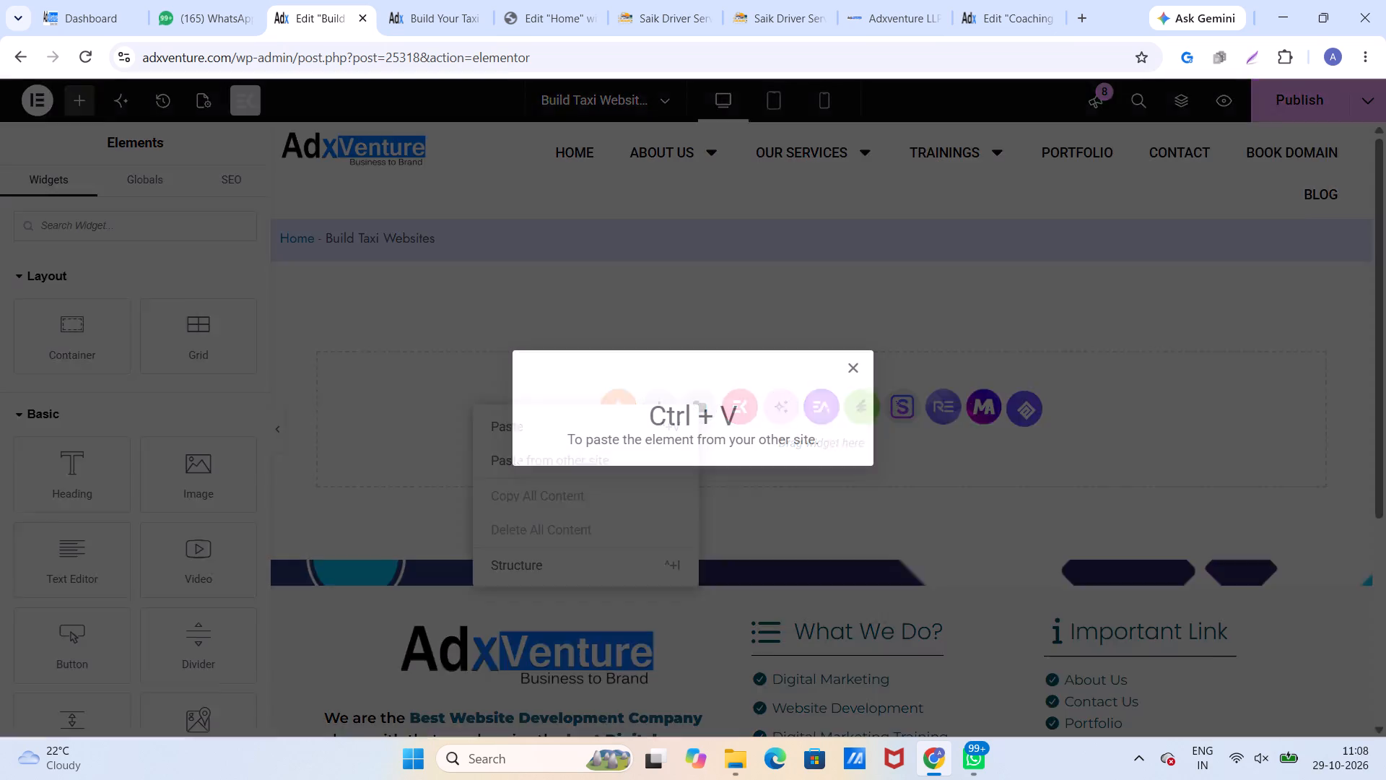
key(ctrl+v)
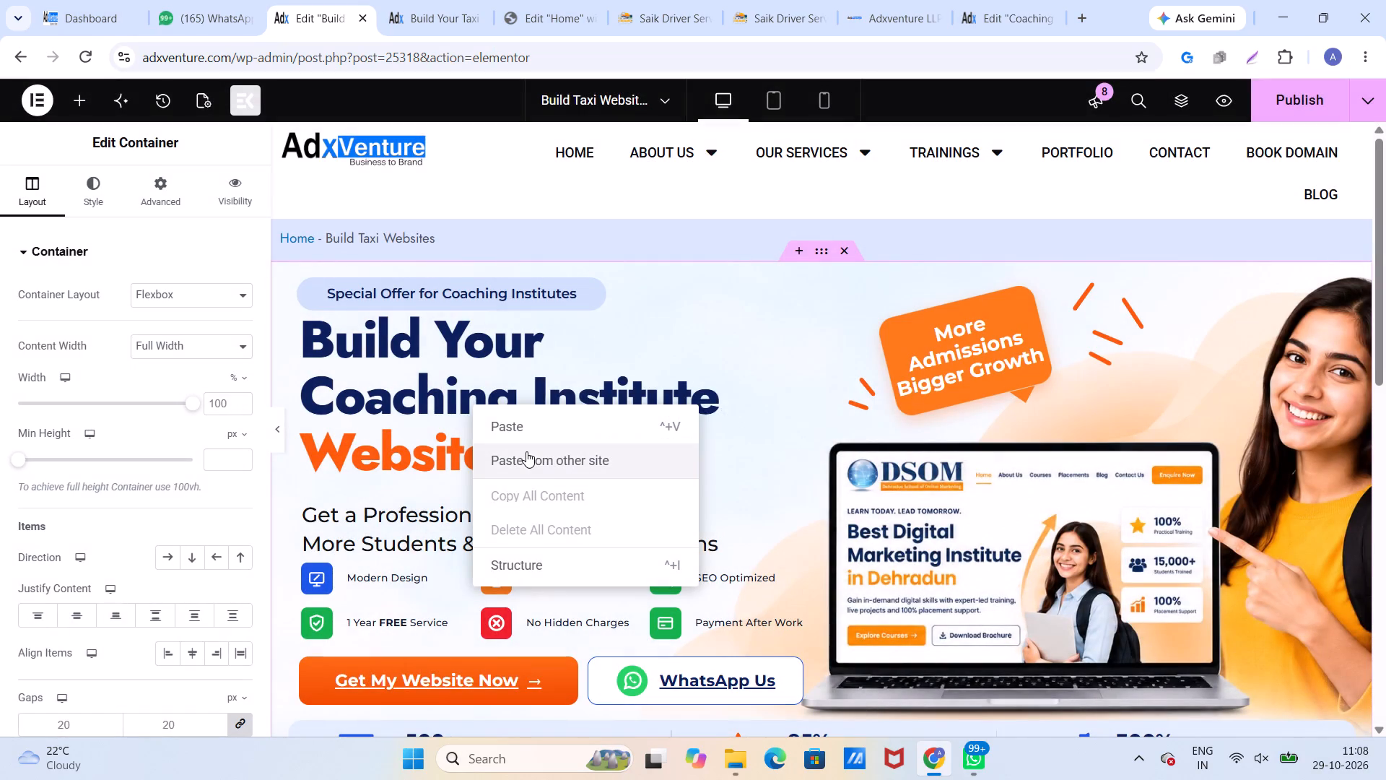
Examine the pasted hero and the area between it and the footer on the Build Taxi Websites page.
scroll(444, 376, down, 5)
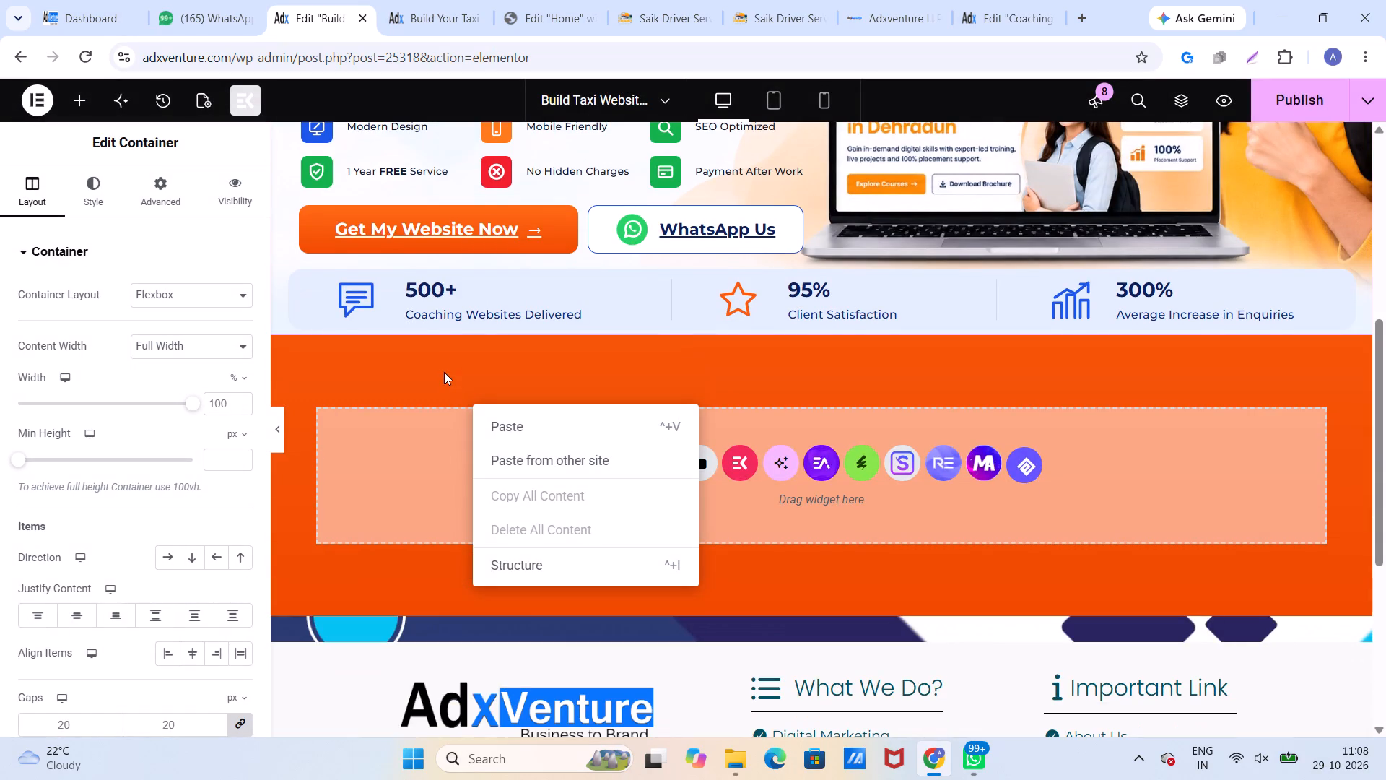
scroll(444, 372, up, 4)
scroll(444, 372, down, 4)
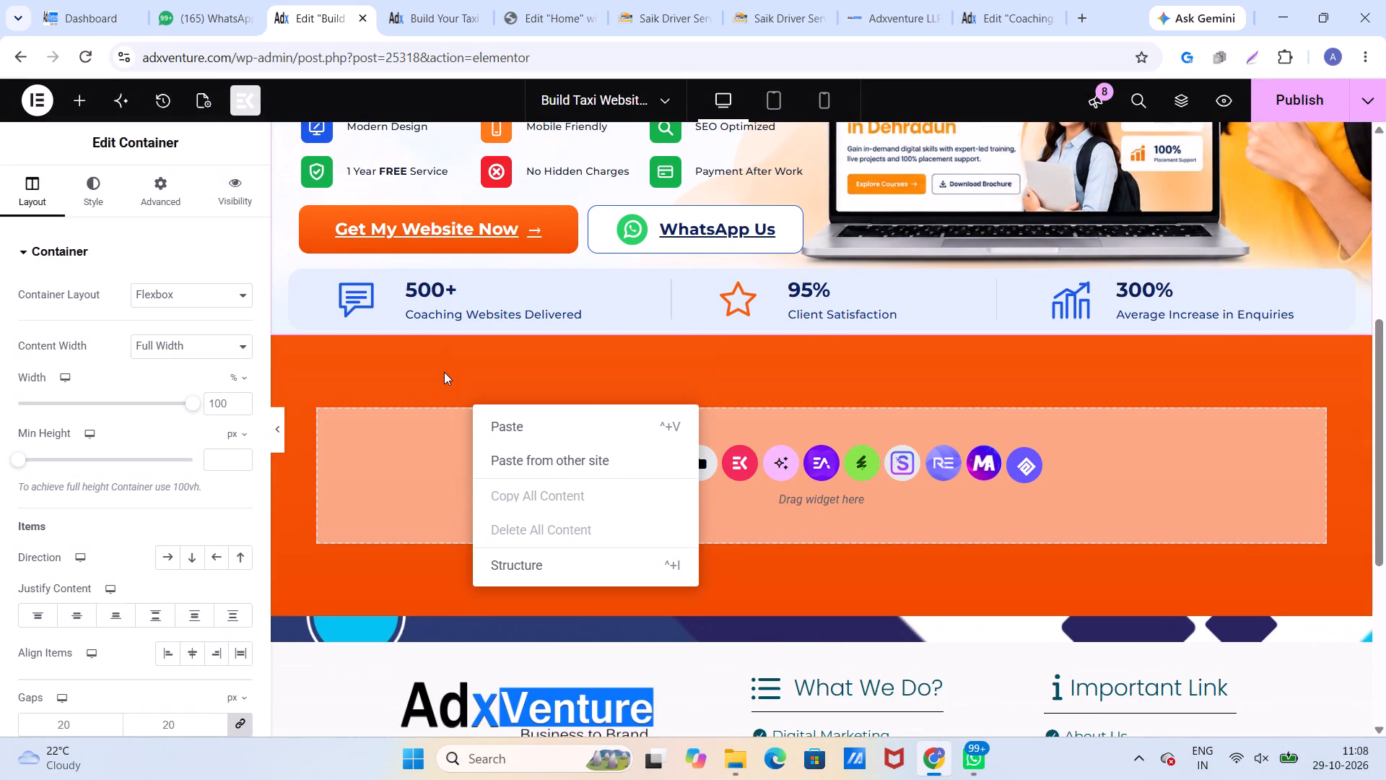
scroll(444, 372, down, 3)
scroll(716, 278, up, 1)
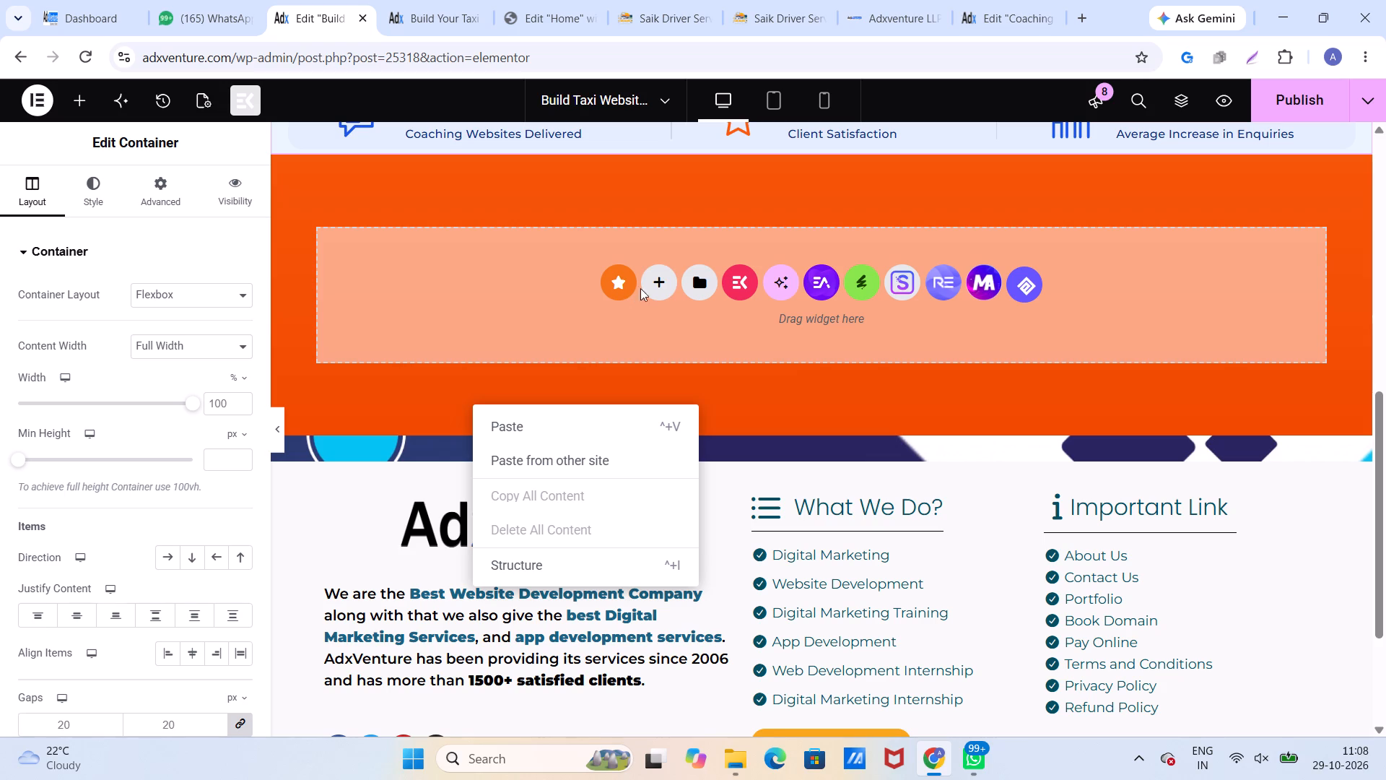
click(661, 283)
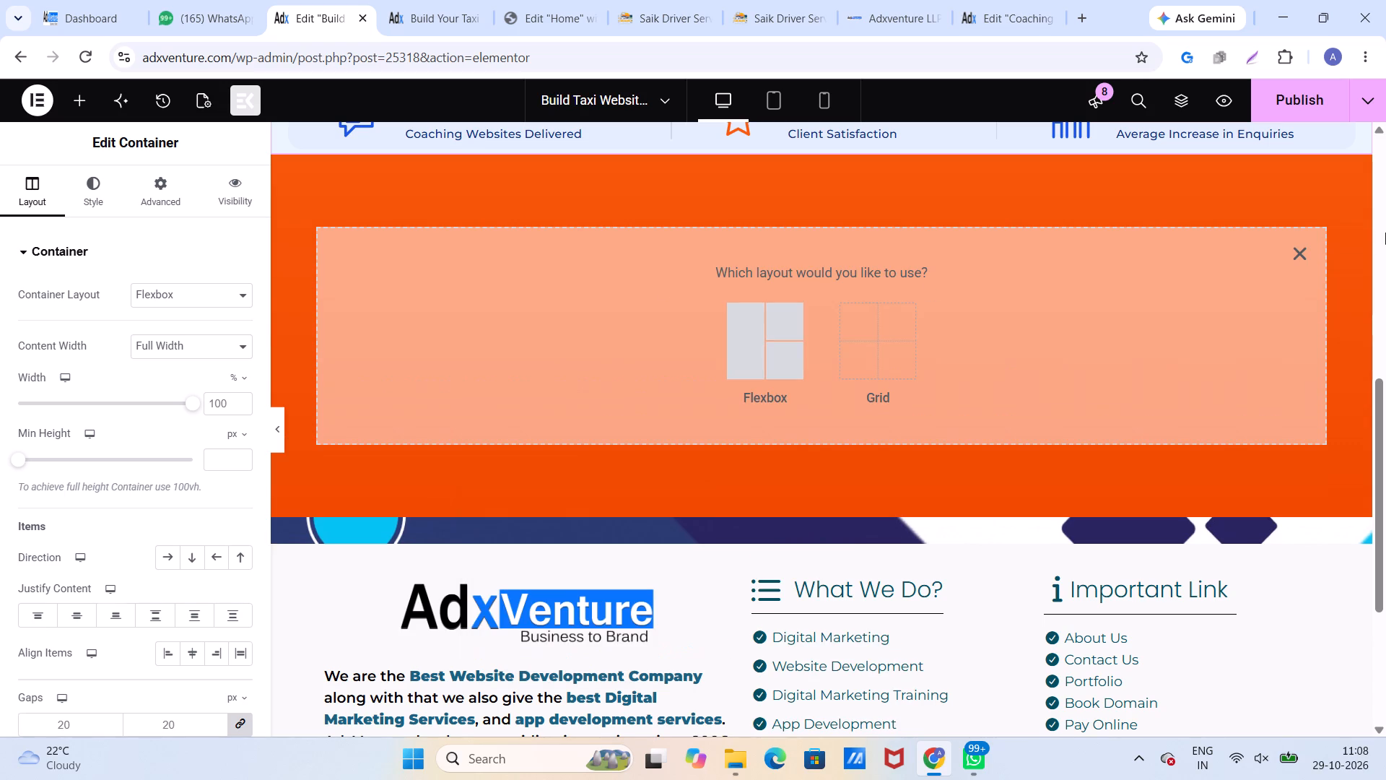
click(1291, 248)
scroll(313, 357, up, 2)
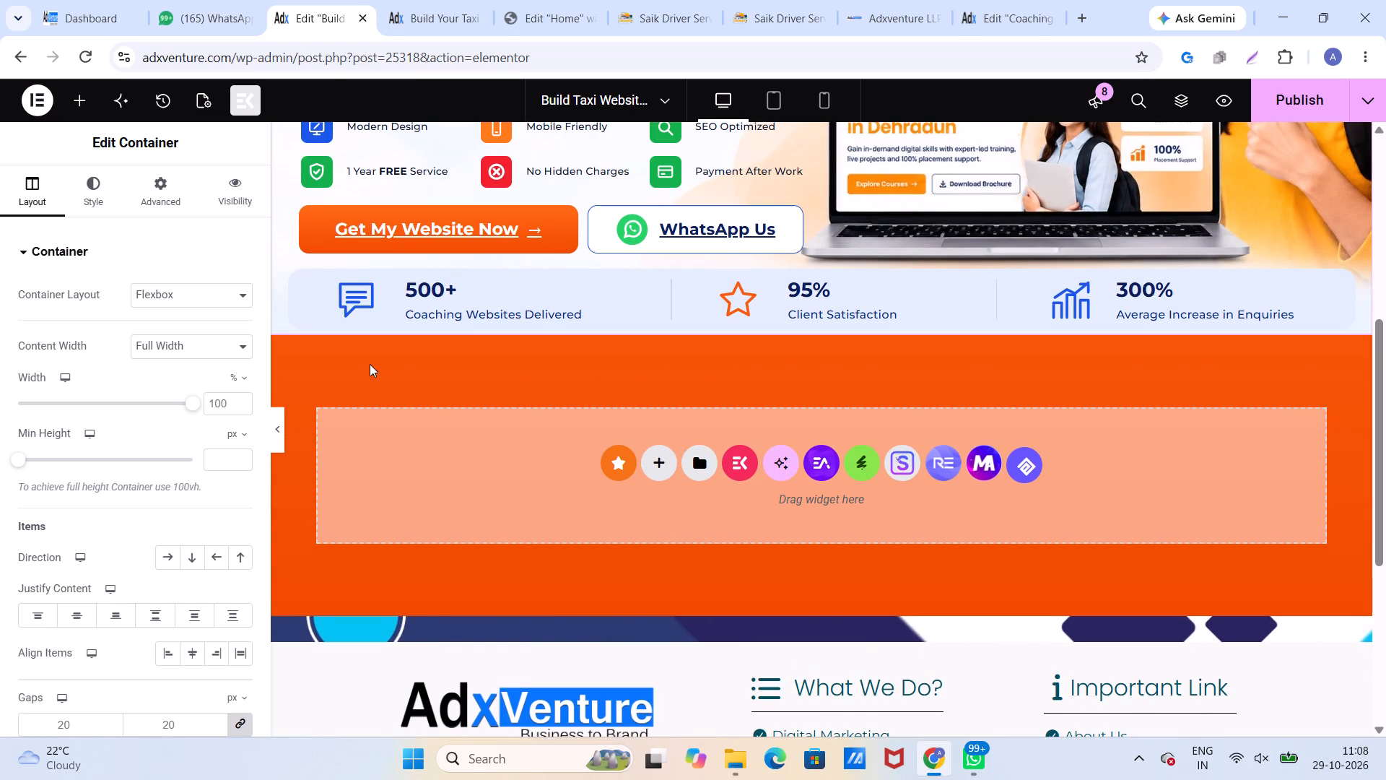
drag(1343, 350, 1343, 389)
Open the new-container layout chooser below the hero, and copy the "Choose Your Best Package" container from the Coaching Institute Website page.
click(654, 468)
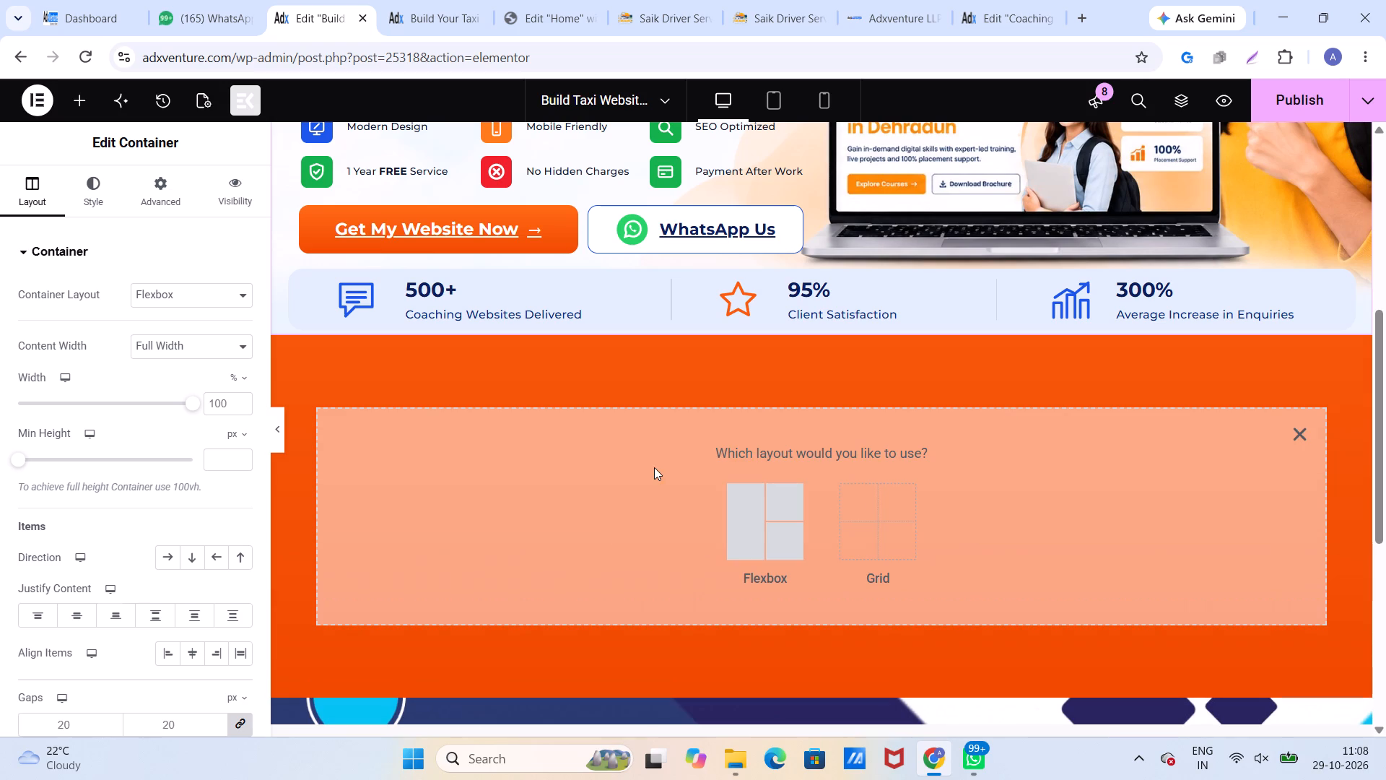
click(990, 0)
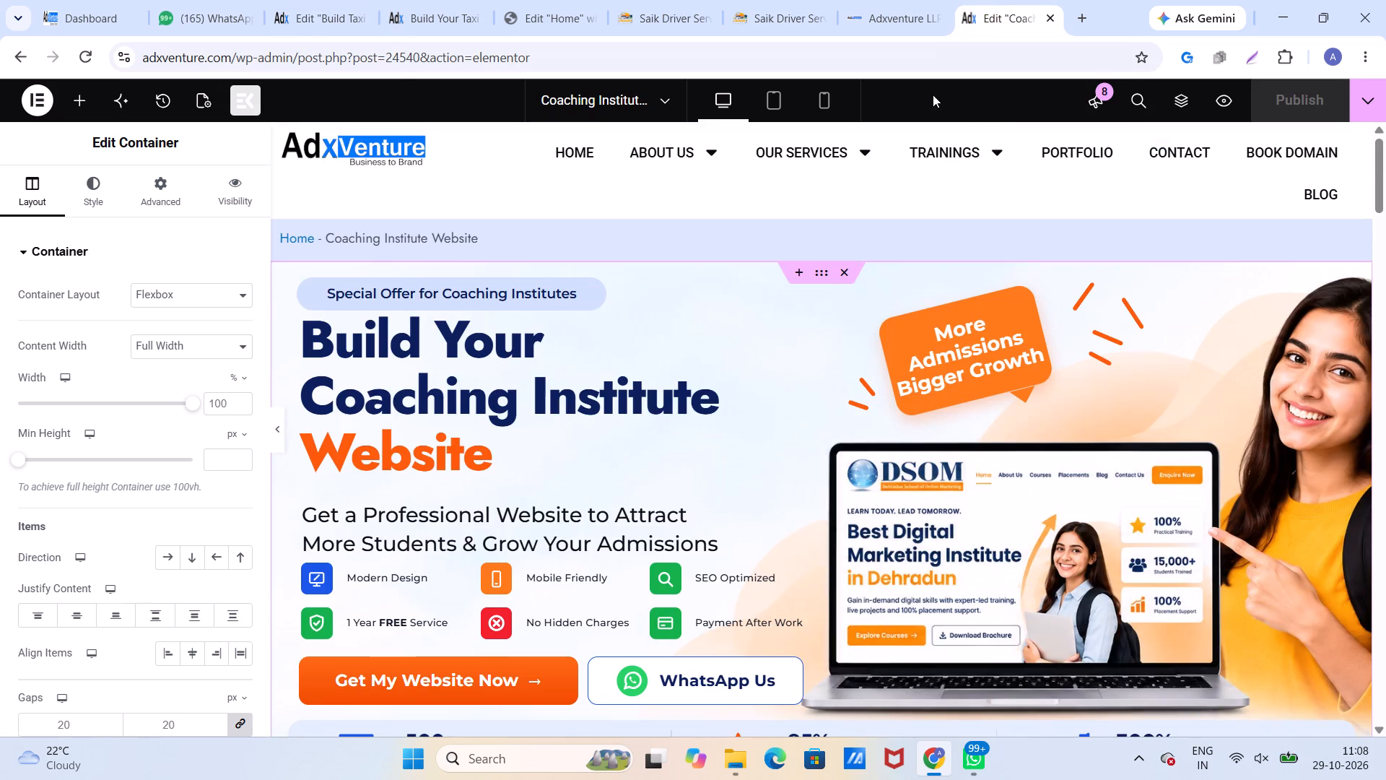
scroll(759, 332, down, 4)
scroll(858, 445, down, 1)
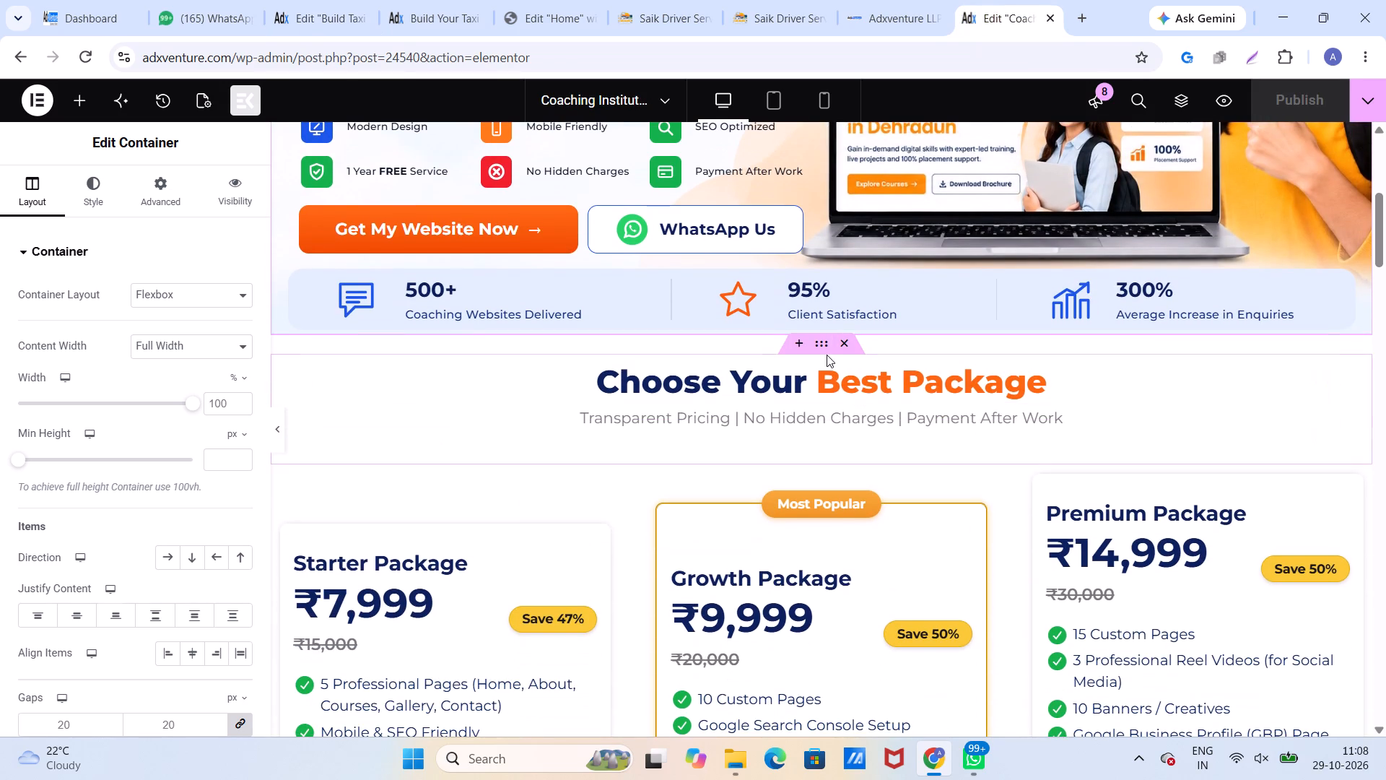
click(822, 346)
right_click(822, 346)
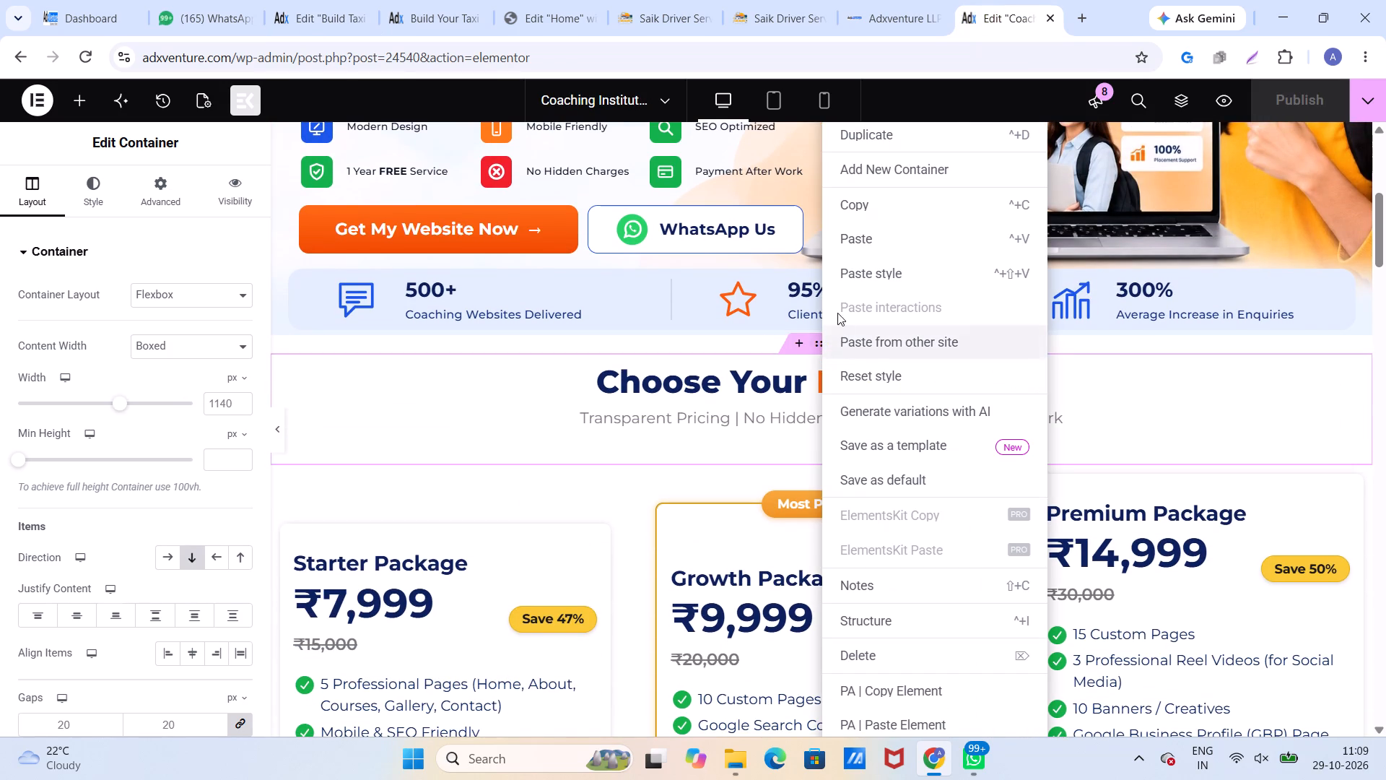
click(863, 205)
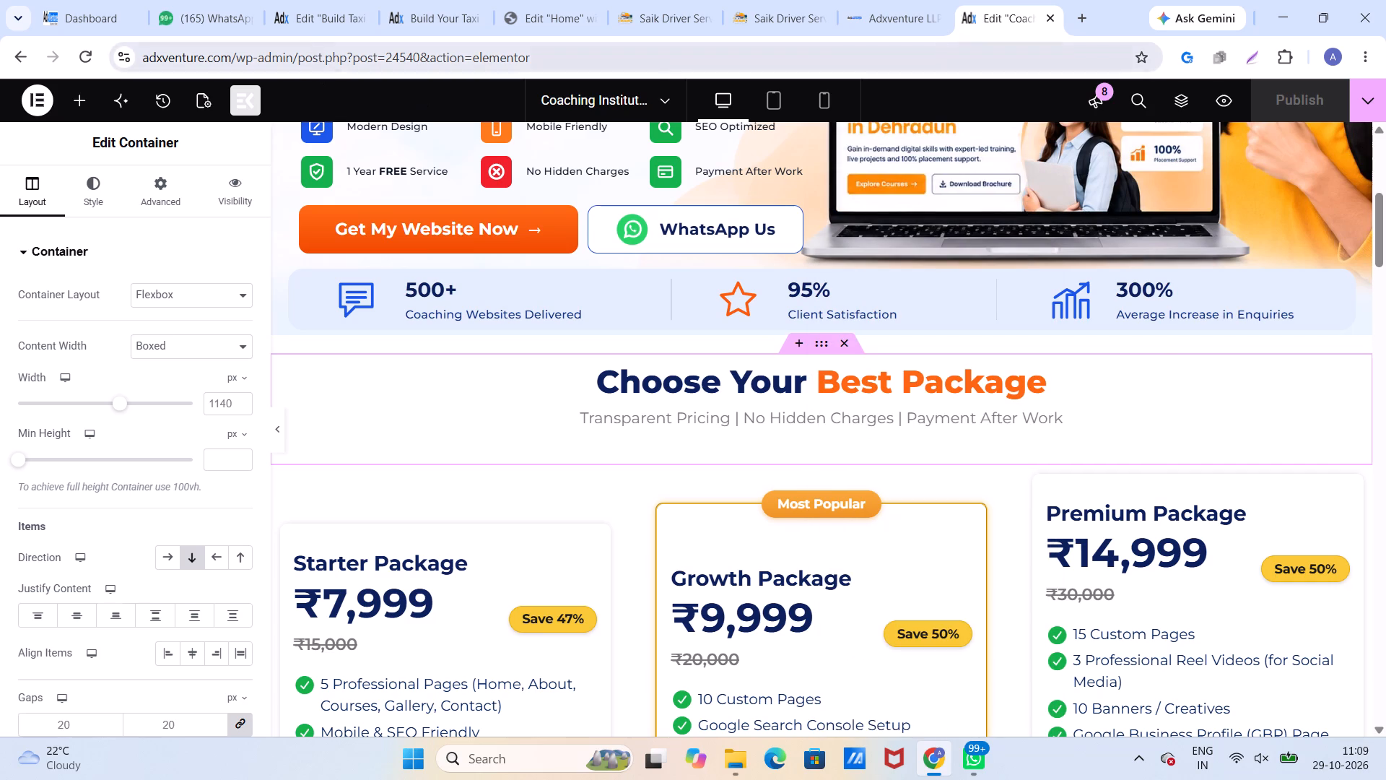
Paste the "Choose Your Best Package" container below the hero on the Build Taxi Websites page with the regular Paste command.
click(314, 25)
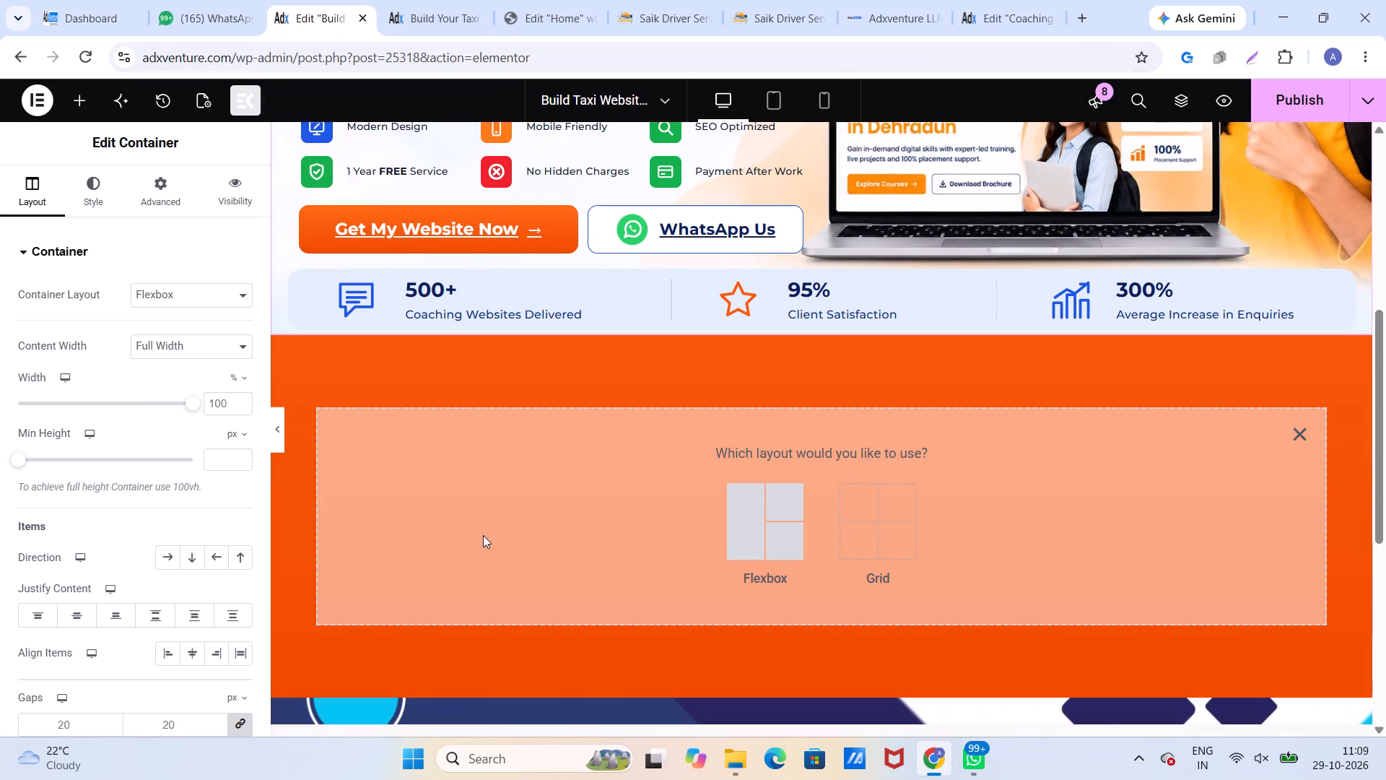
right_click(487, 539)
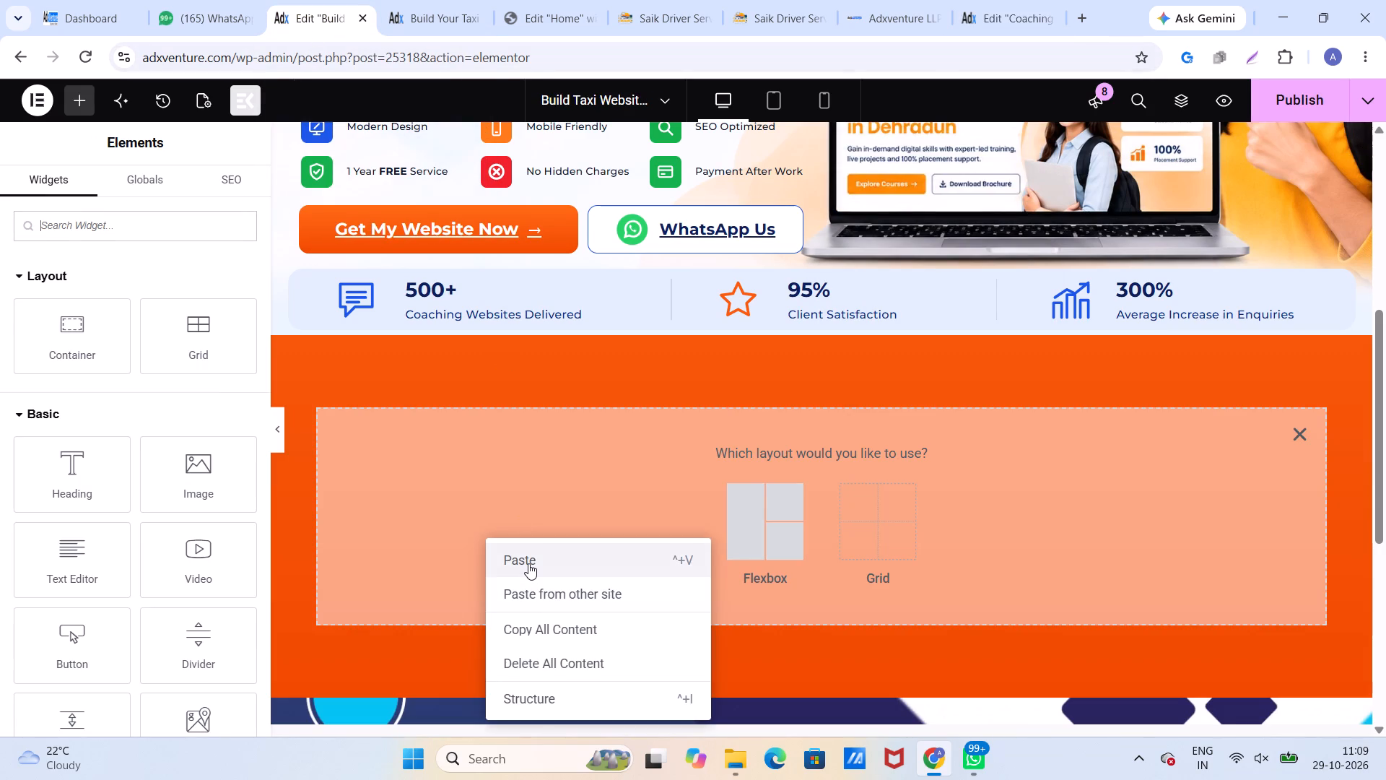
click(528, 563)
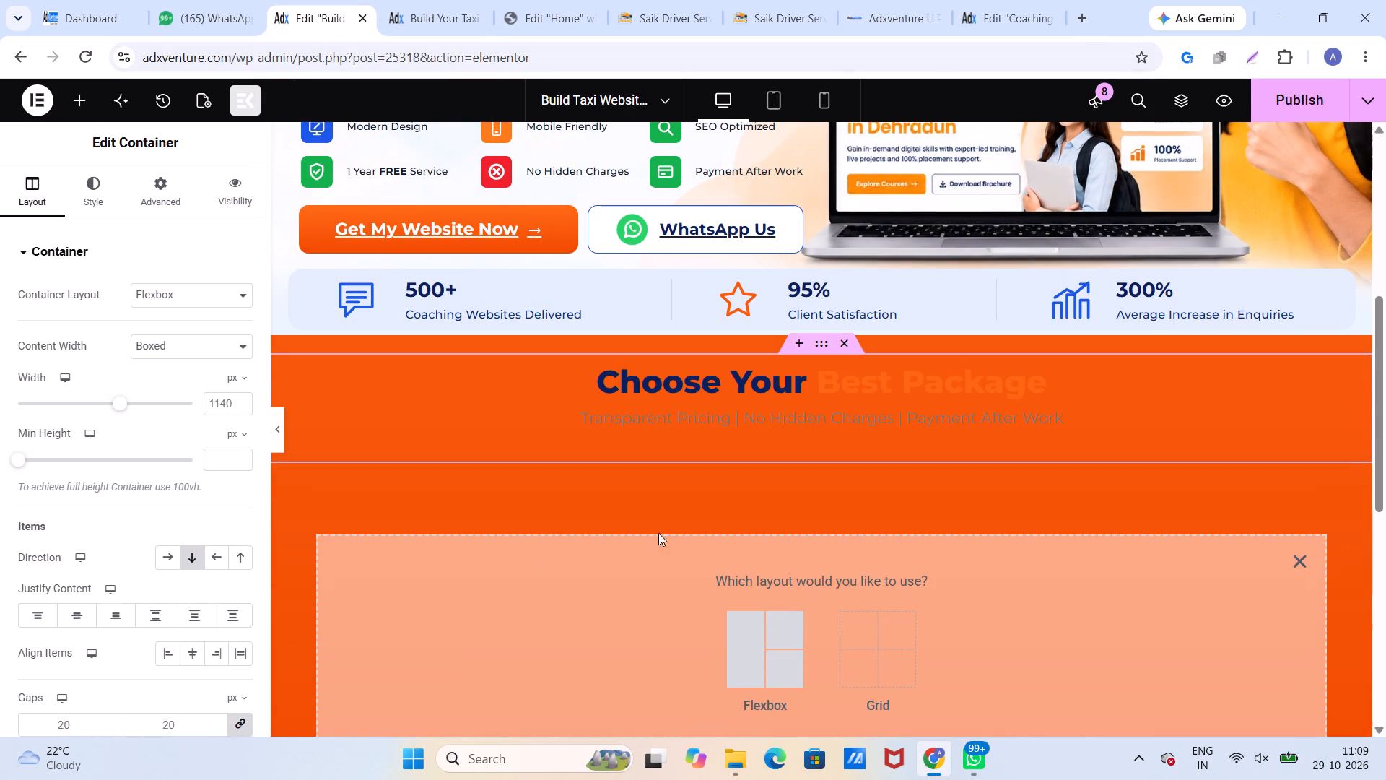
Check the style and advanced settings of the pasted "Choose Your Best Package" container.
click(823, 342)
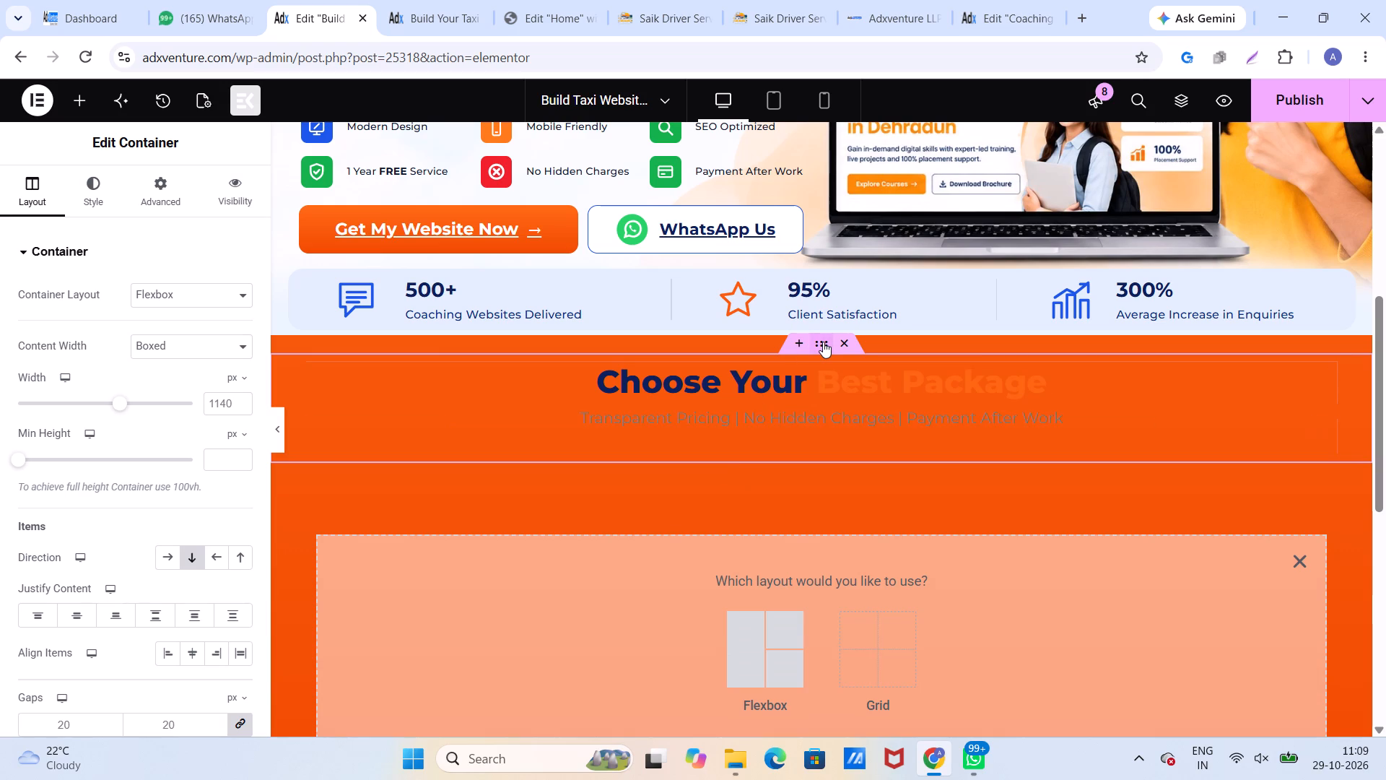
click(100, 188)
click(167, 202)
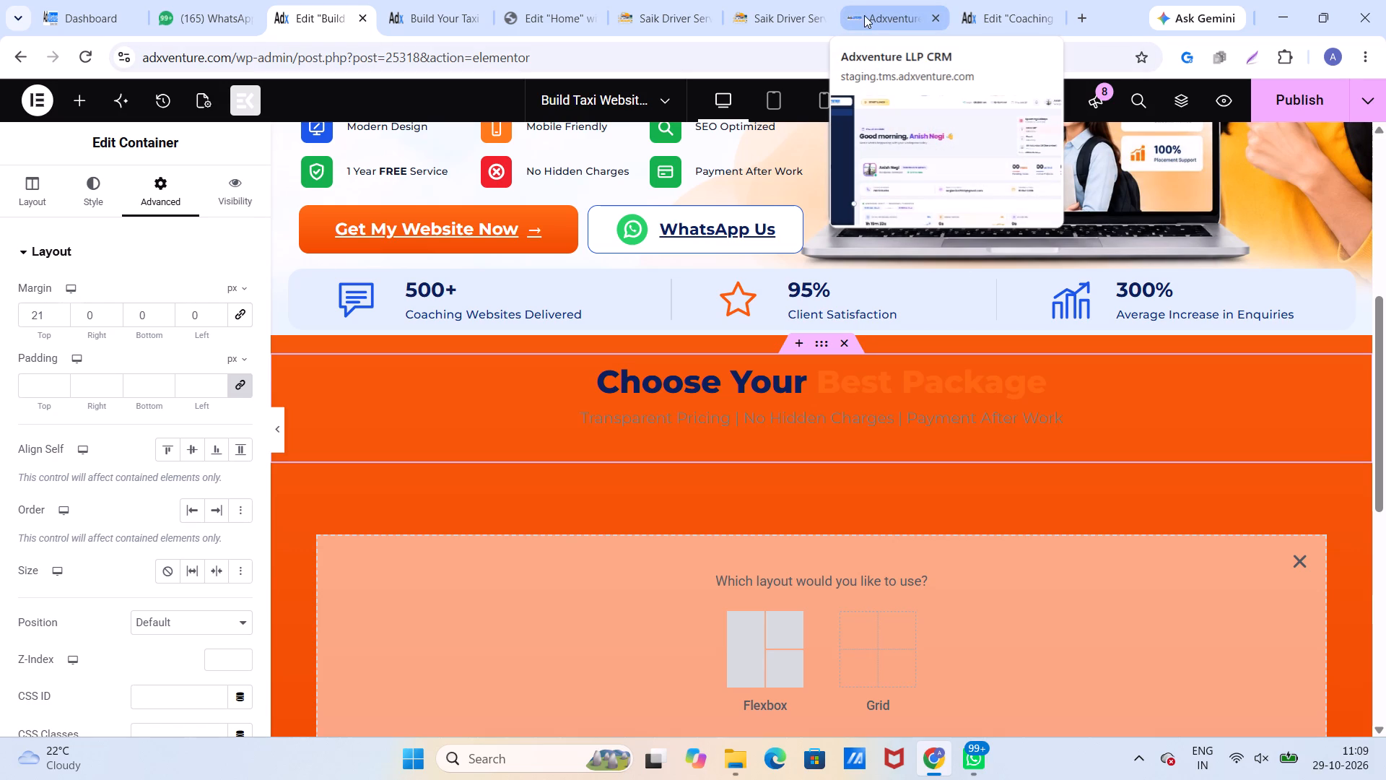
Copy the Starter, Growth and Premium package cards container from the Coaching Institute Website page to below the package heading, using Paste from other site.
click(994, 17)
scroll(749, 337, down, 2)
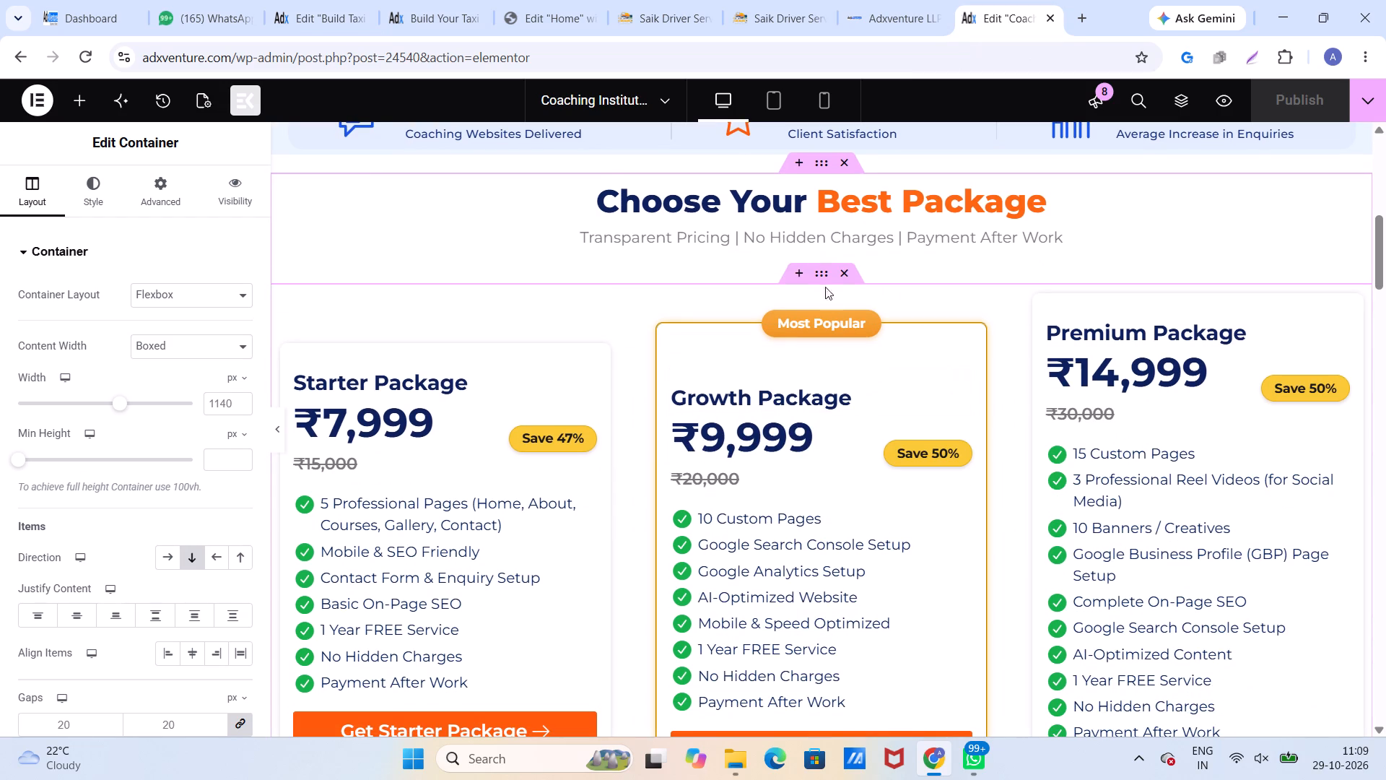
click(819, 279)
right_click(819, 278)
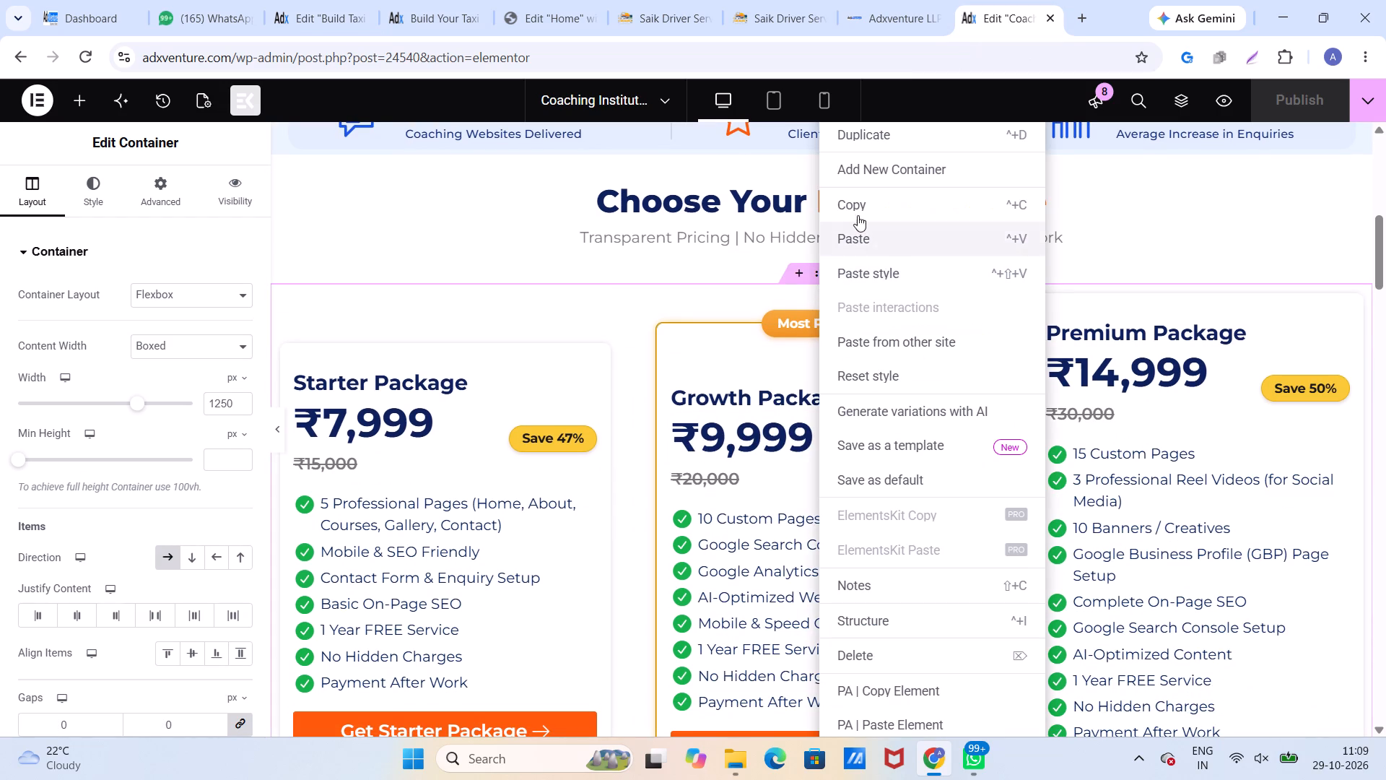
click(858, 205)
click(305, 9)
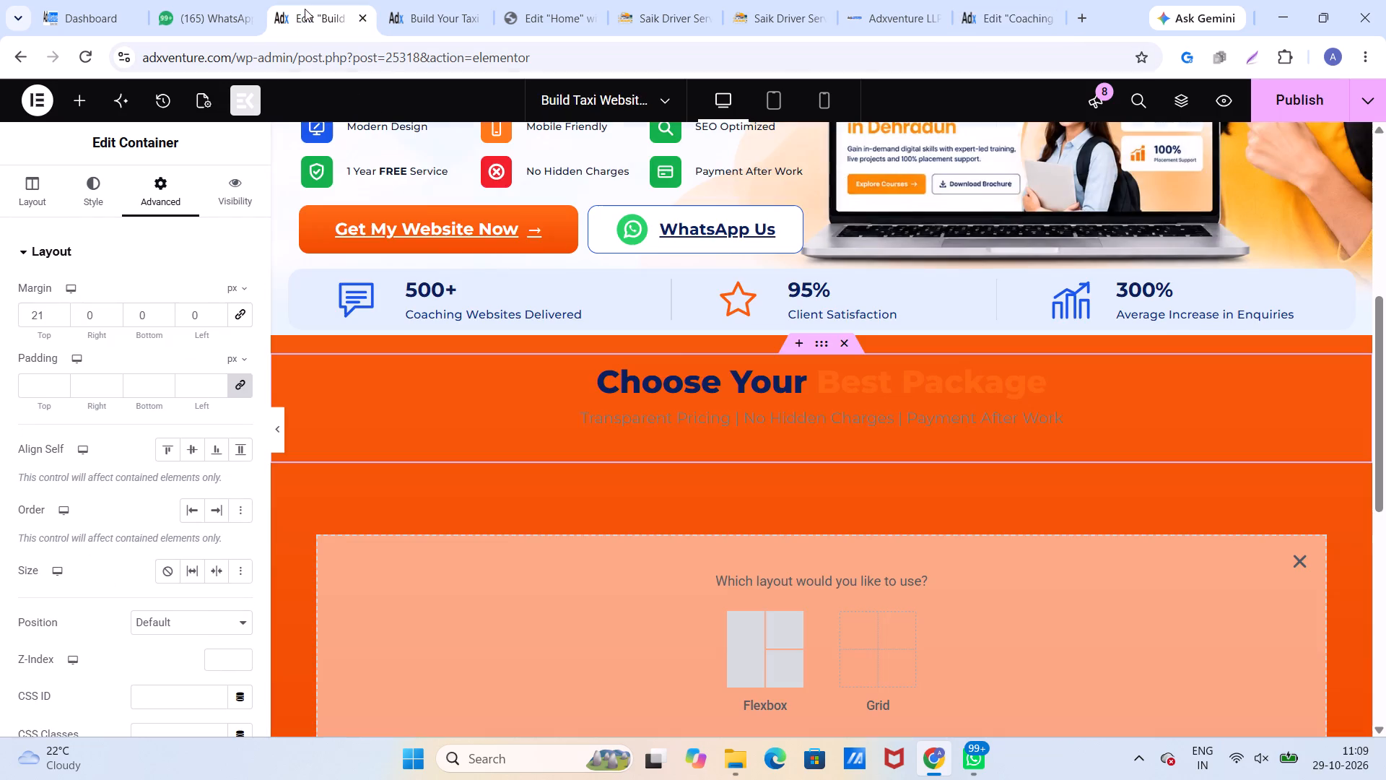
scroll(674, 351, down, 2)
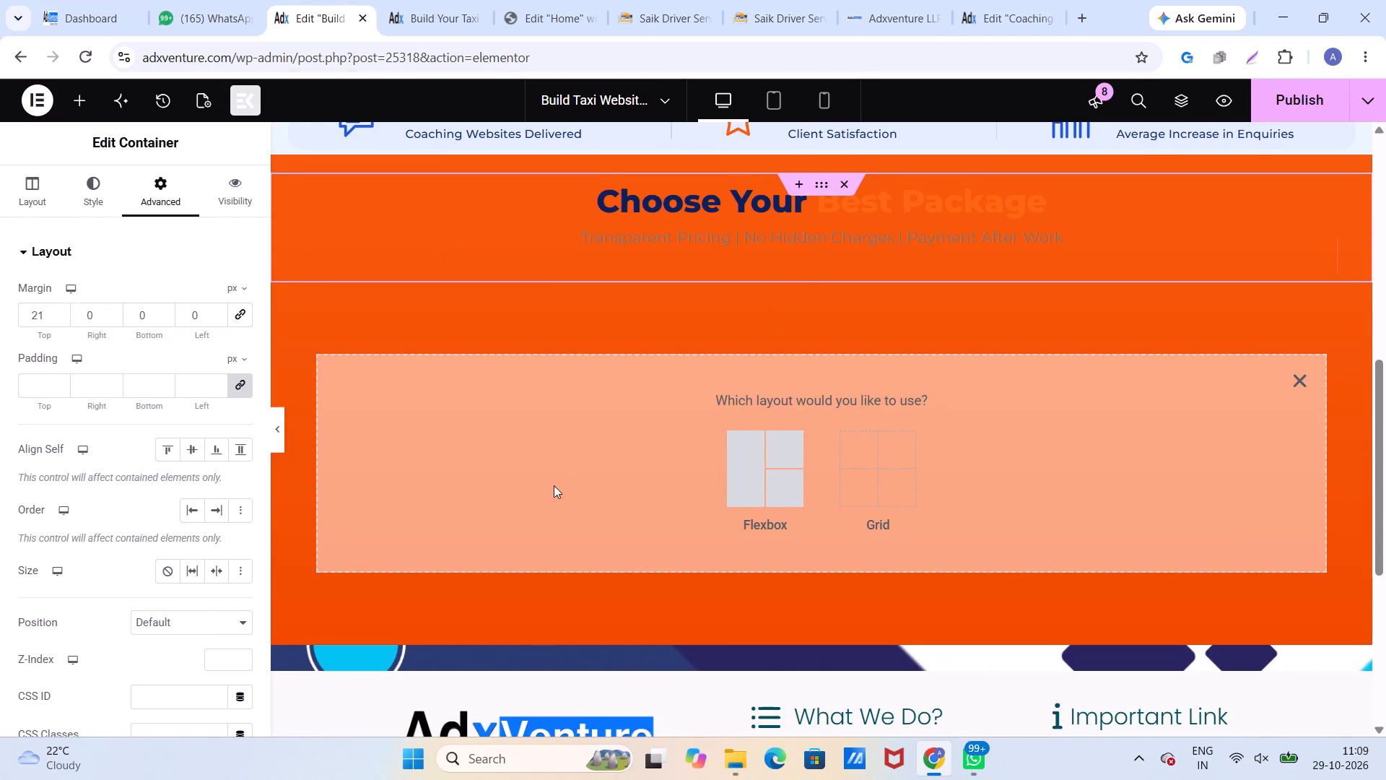
right_click(468, 438)
click(554, 502)
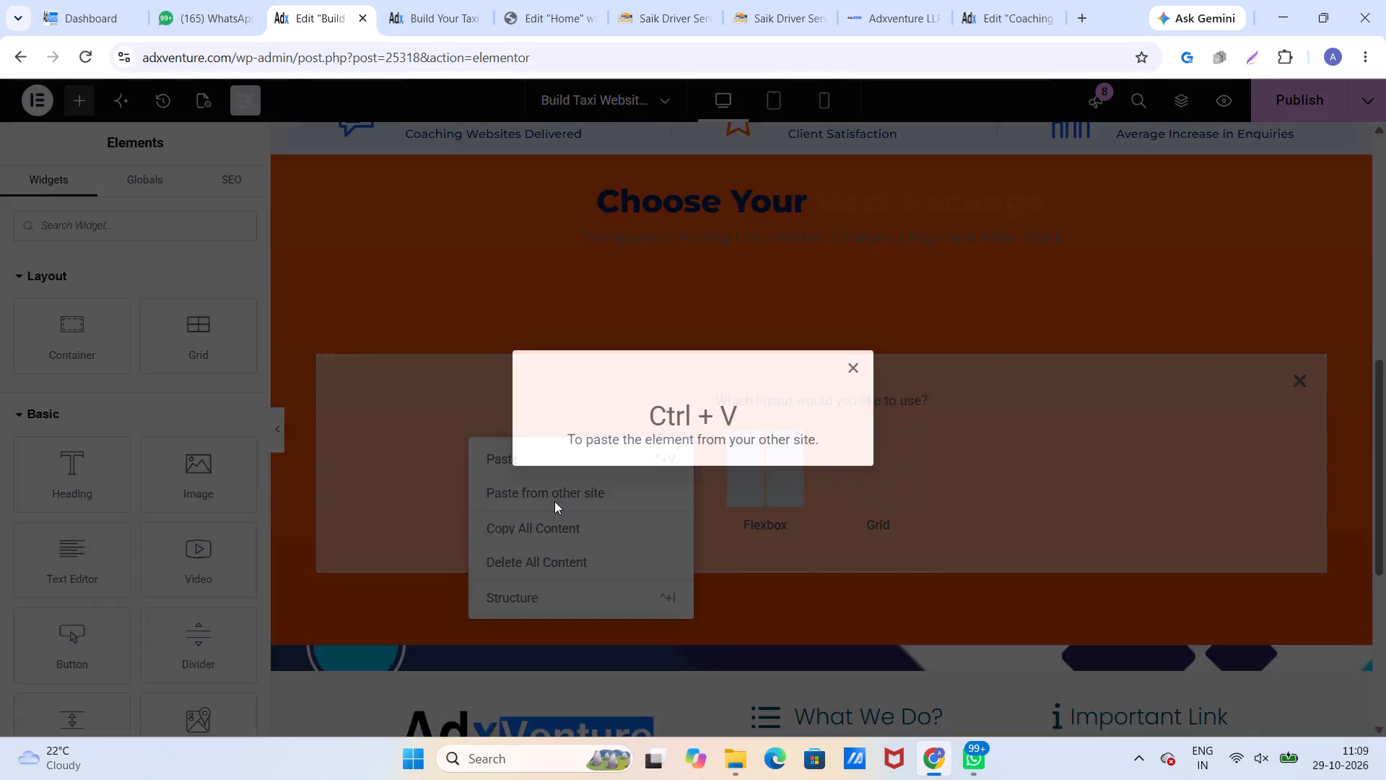
key(ctrl+v)
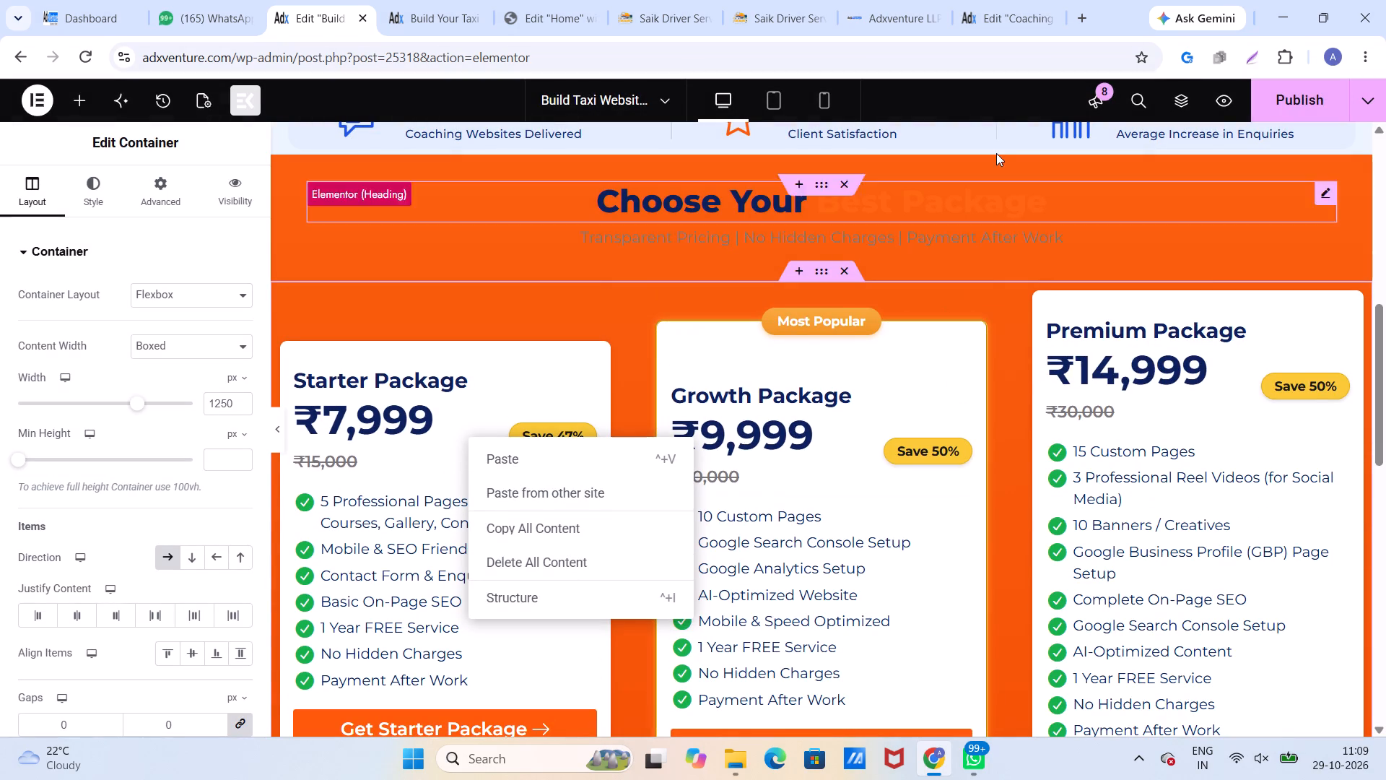
Copy the Coaching Classes to Tuition Centers icon row from the Coaching Institute Website page to below the package cards, using Paste from other site.
click(998, 15)
scroll(767, 338, down, 6)
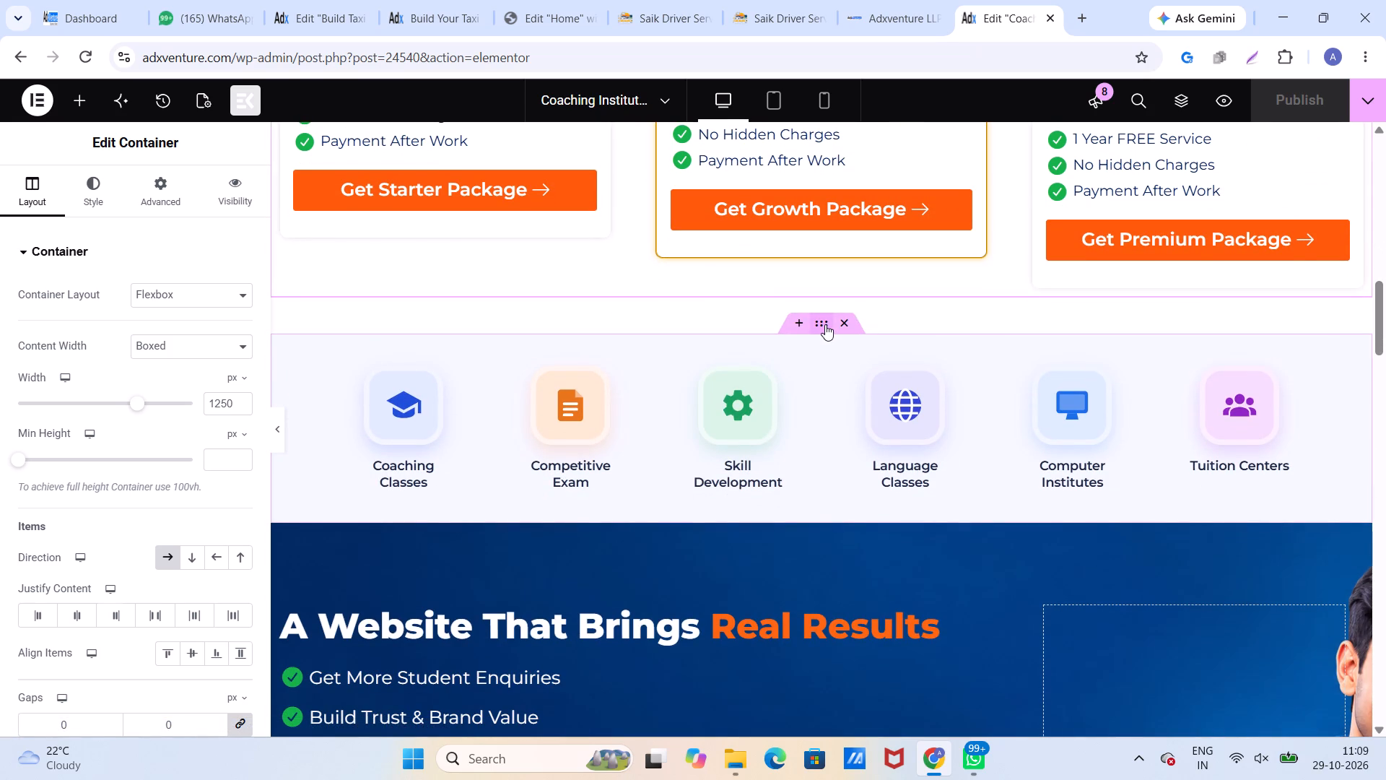
click(825, 324)
right_click(825, 324)
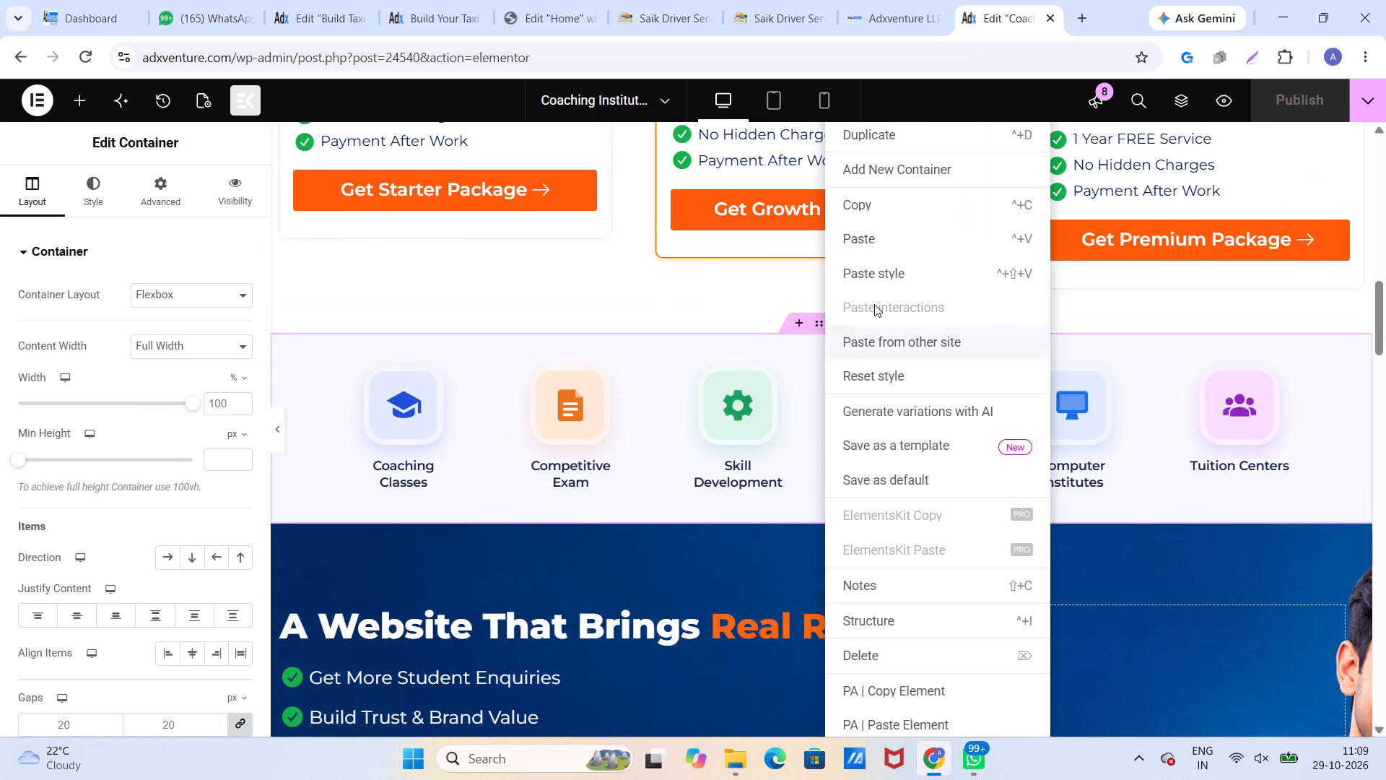
click(881, 208)
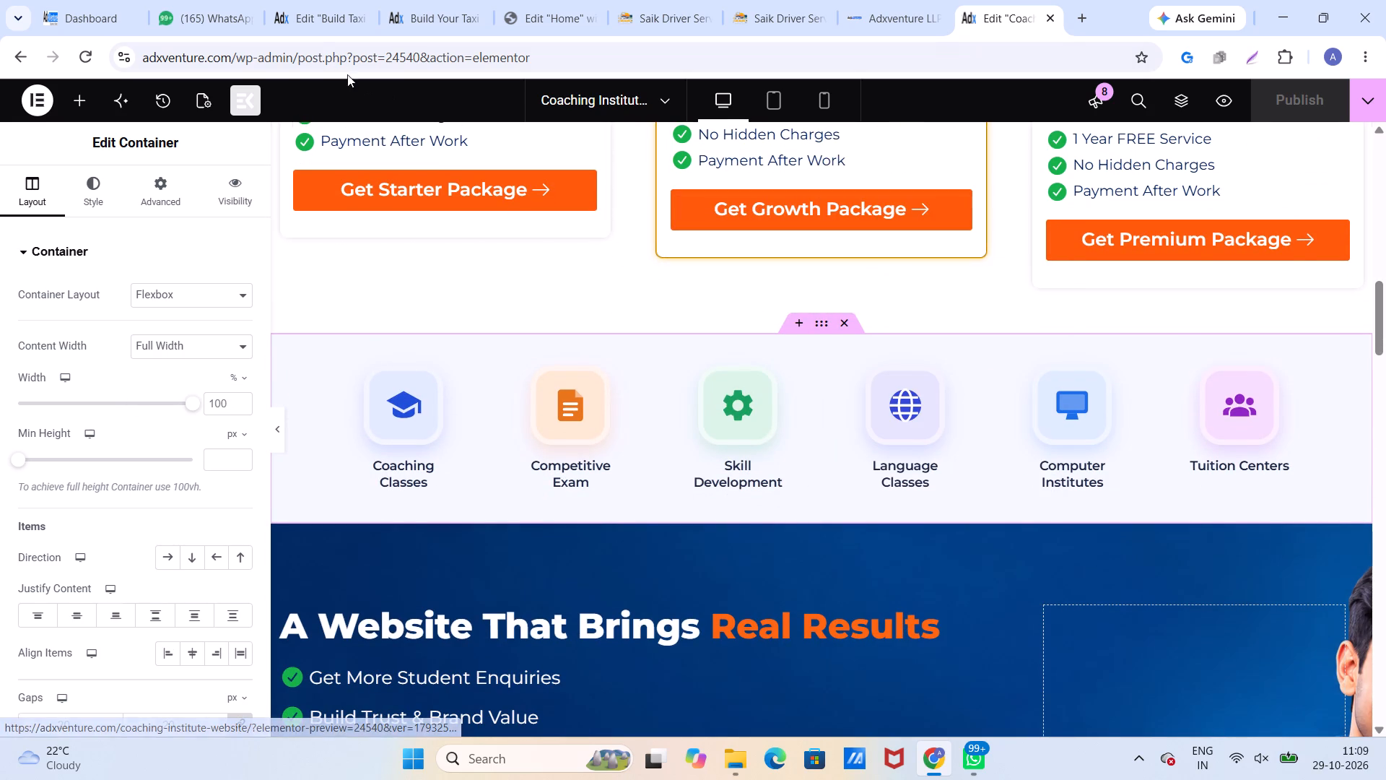
click(308, 16)
scroll(829, 409, down, 1)
scroll(829, 409, up, 1)
scroll(829, 409, down, 7)
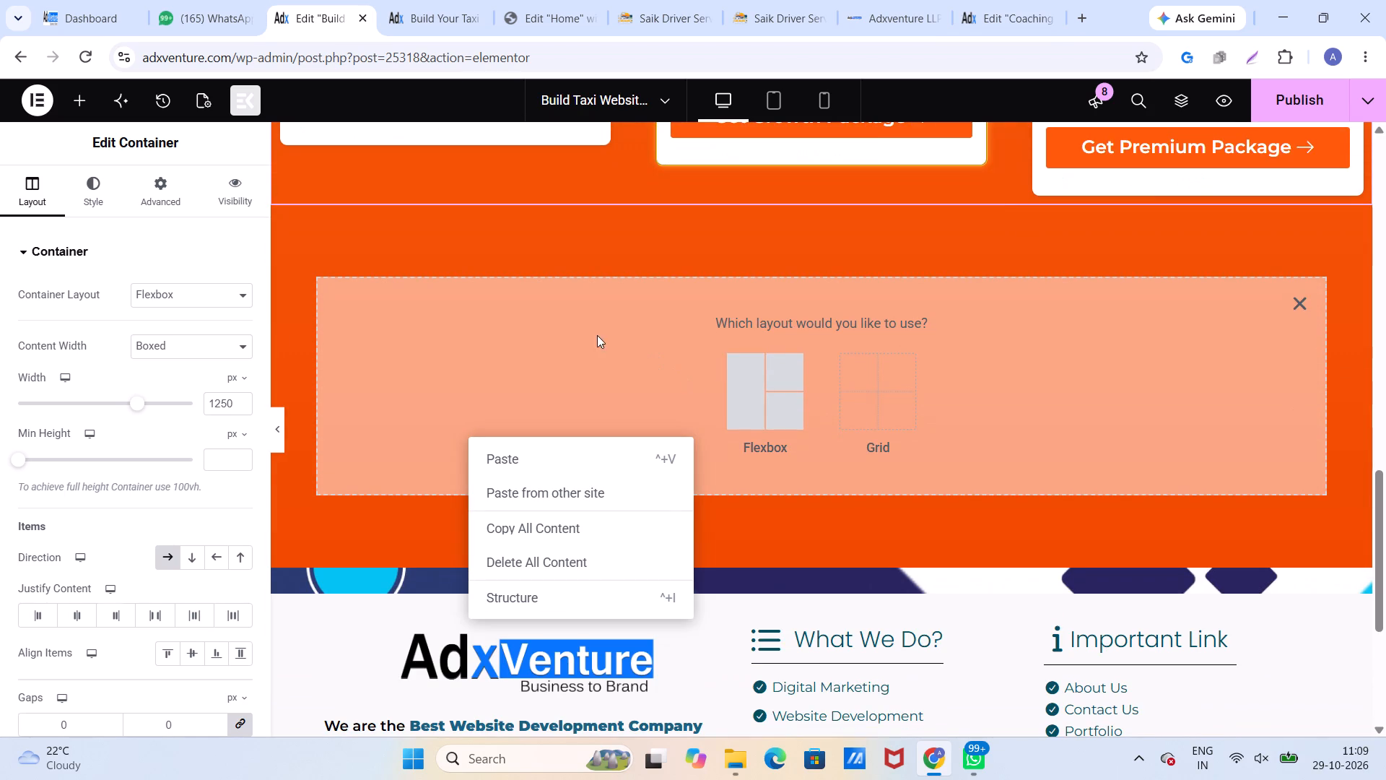
click(609, 347)
right_click(607, 339)
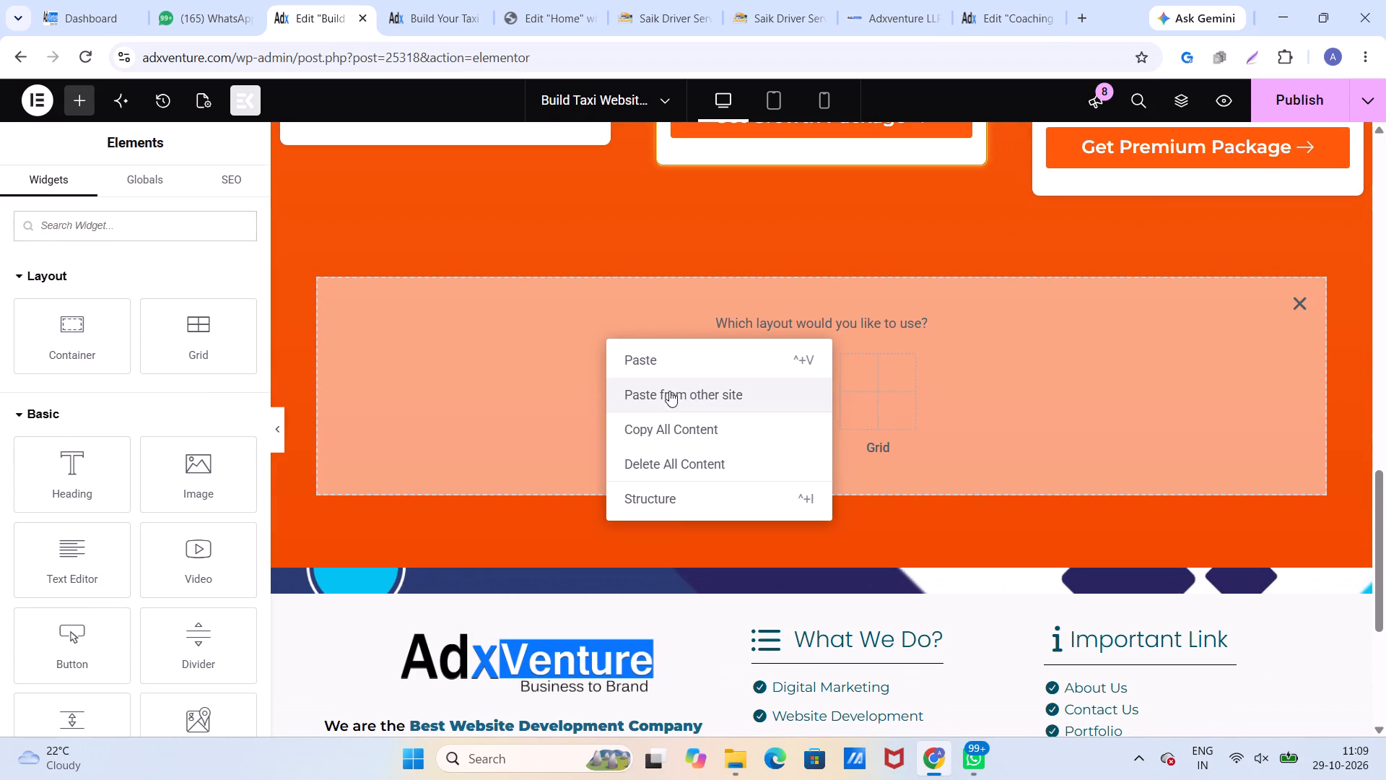
click(669, 391)
key(ctrl+v)
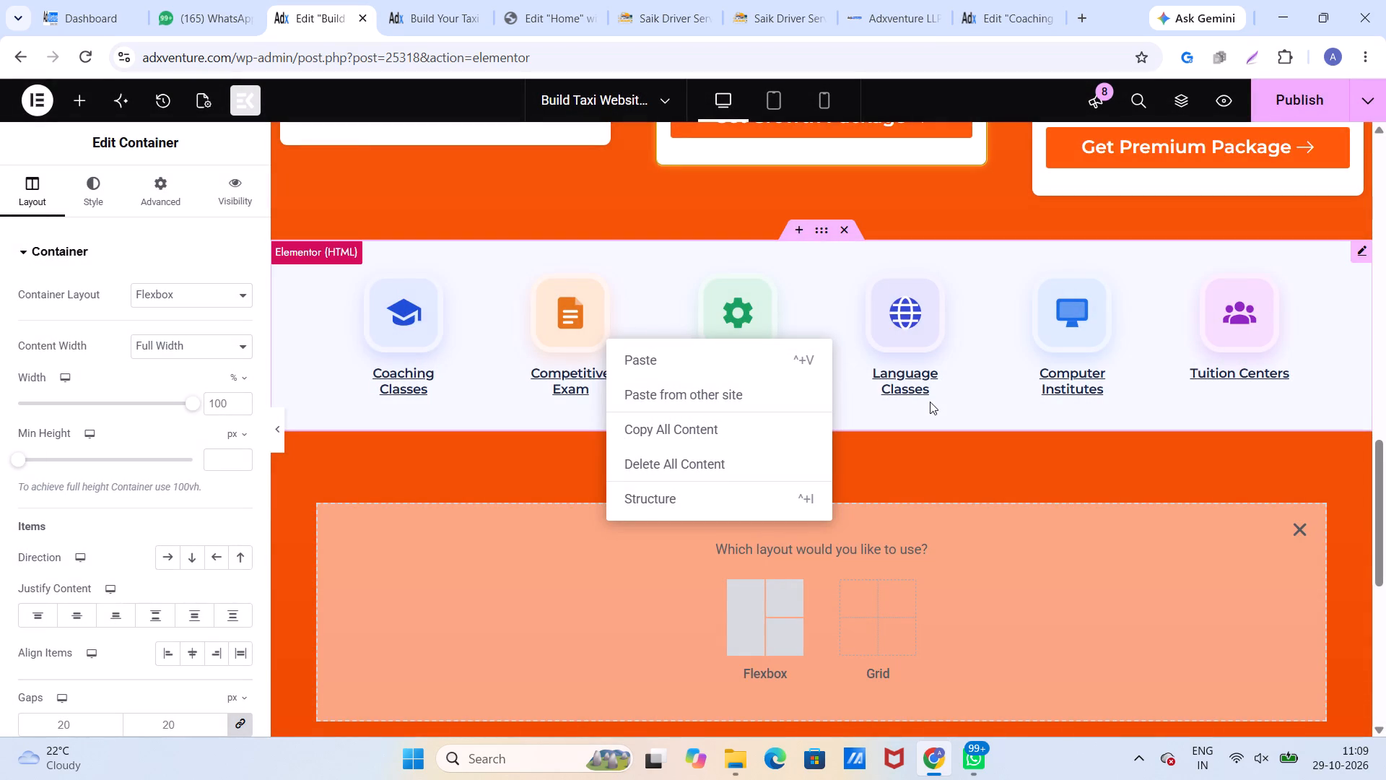
Copy the blue "A Website That Brings Real Results" container to below the icon row on the Build Taxi Websites page, using Paste from other site.
click(1008, 11)
scroll(759, 354, down, 1)
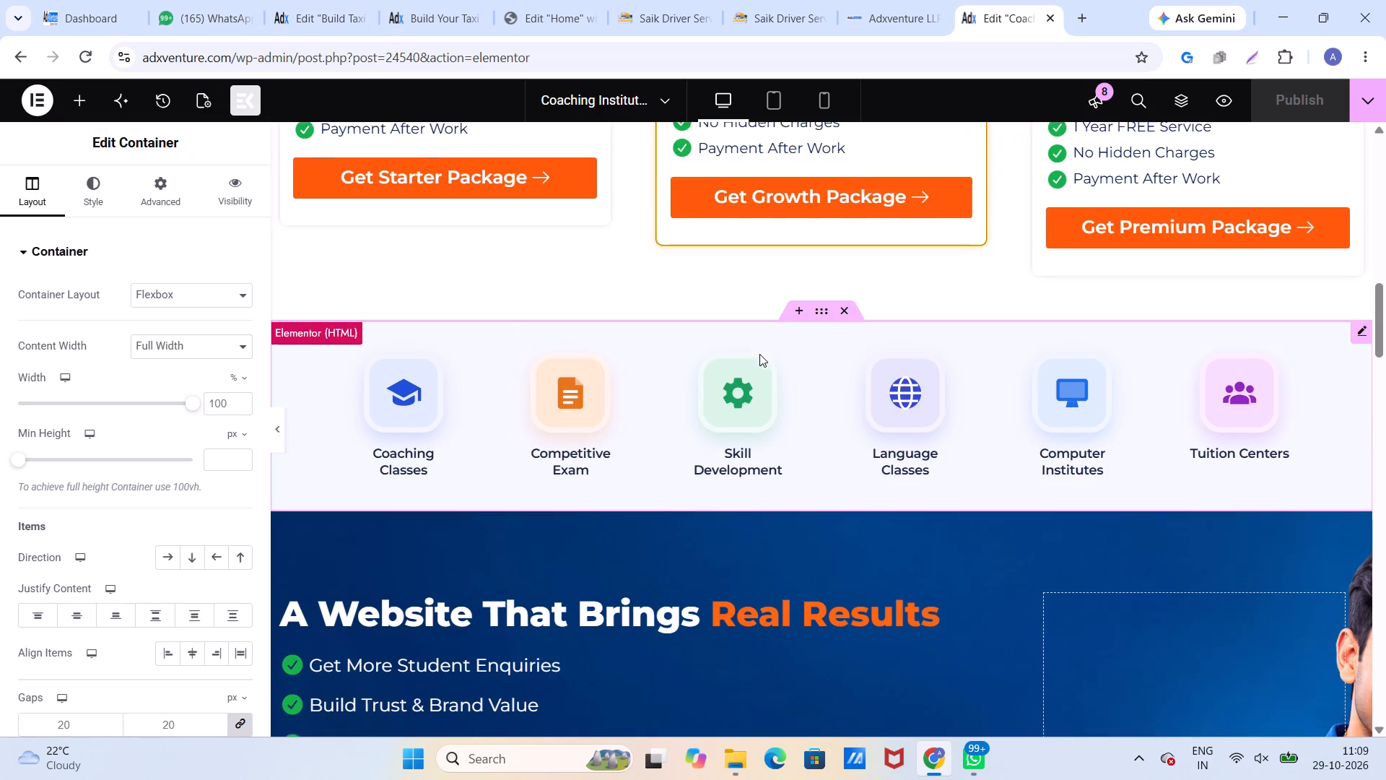
click(821, 426)
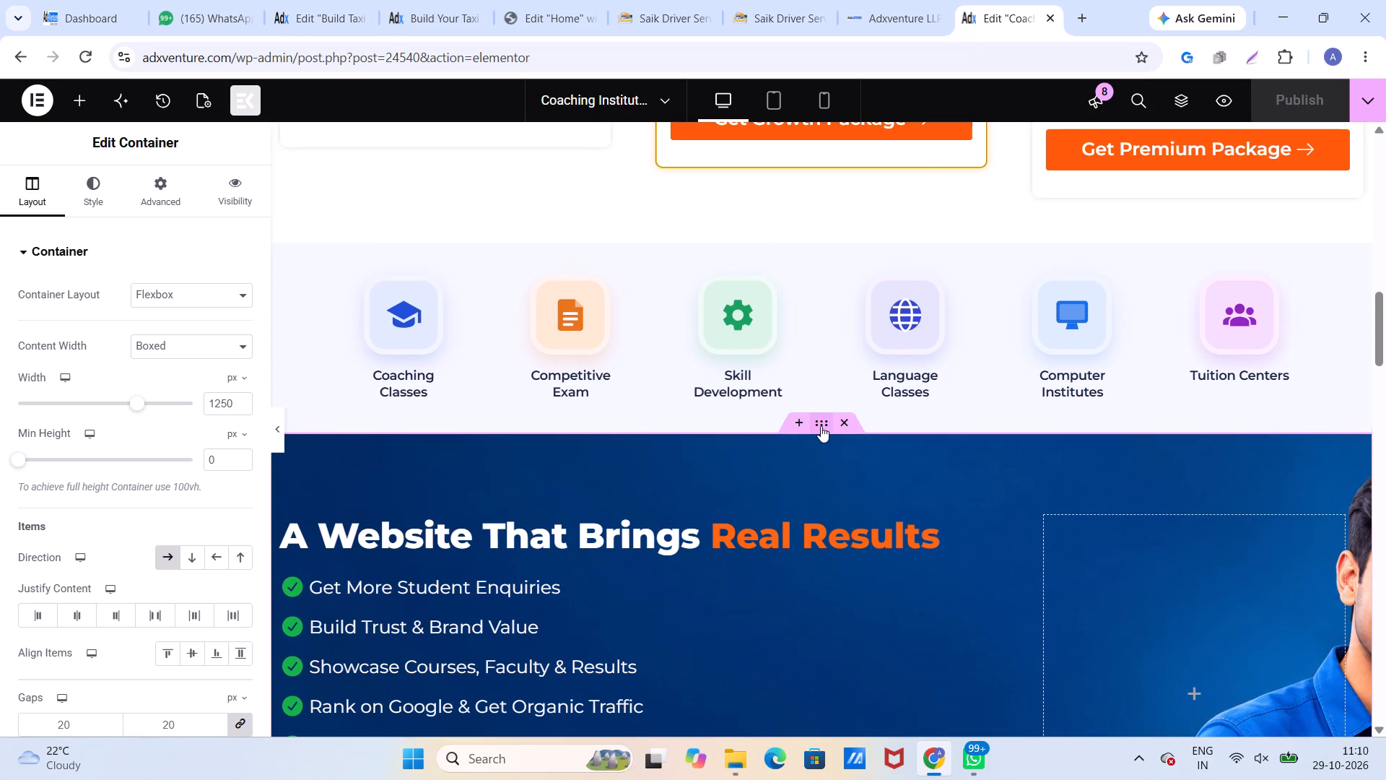
right_click(821, 426)
click(869, 204)
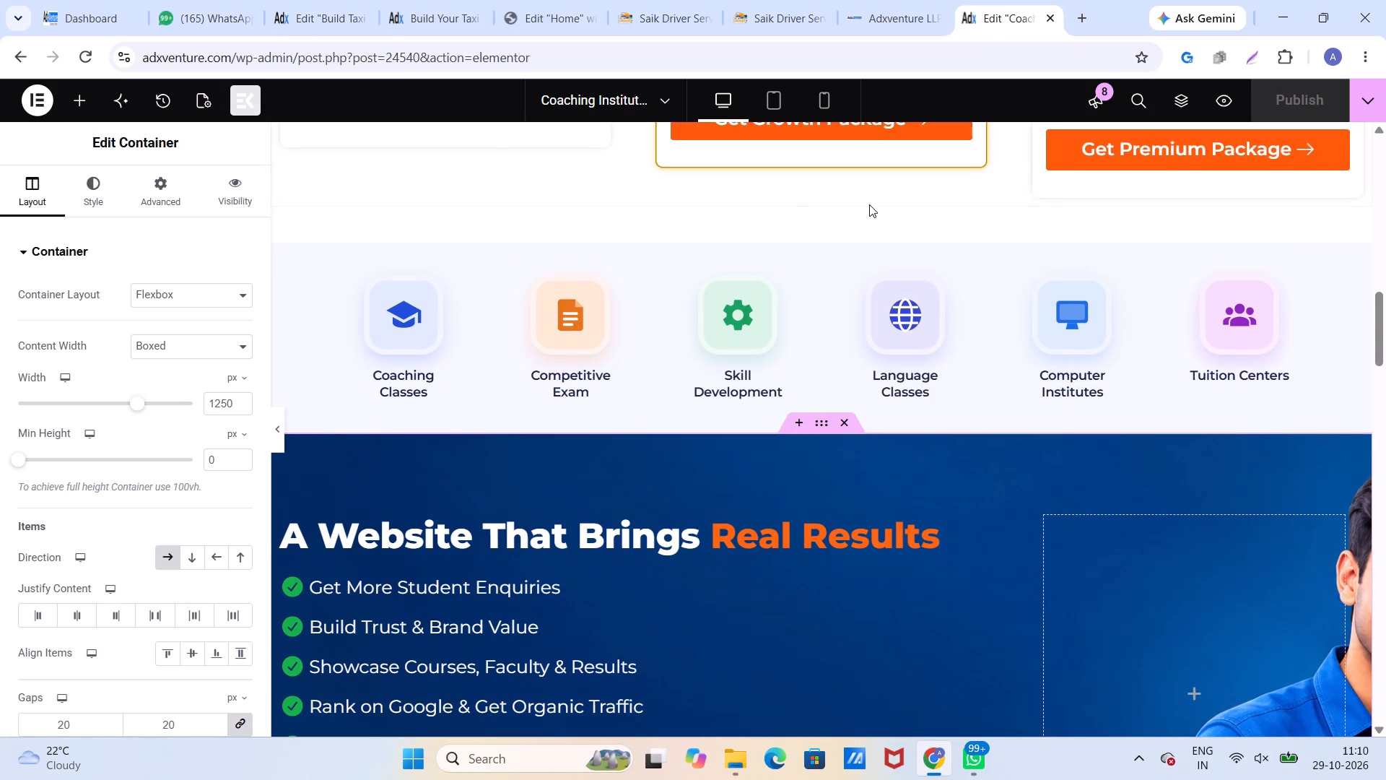
click(277, 19)
scroll(851, 396, down, 3)
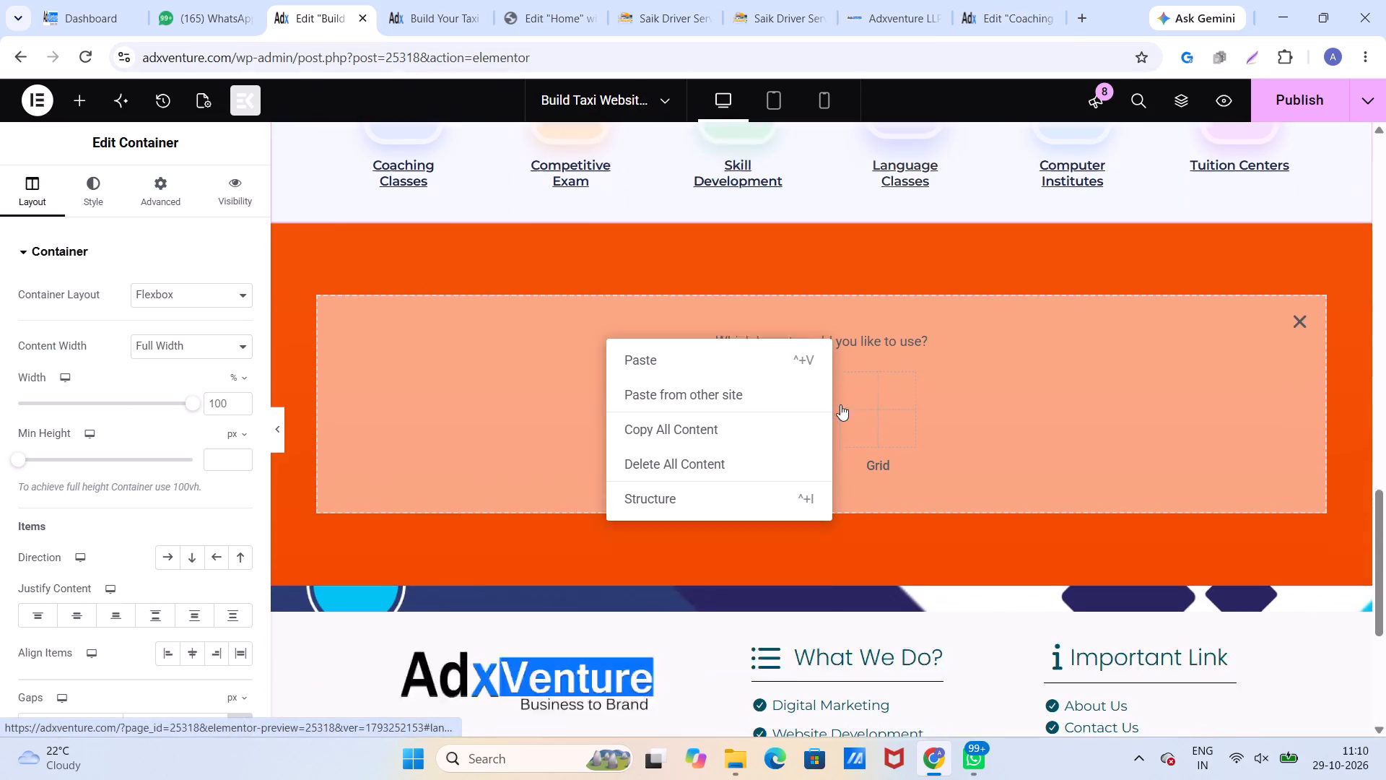
click(352, 308)
right_click(400, 300)
click(498, 352)
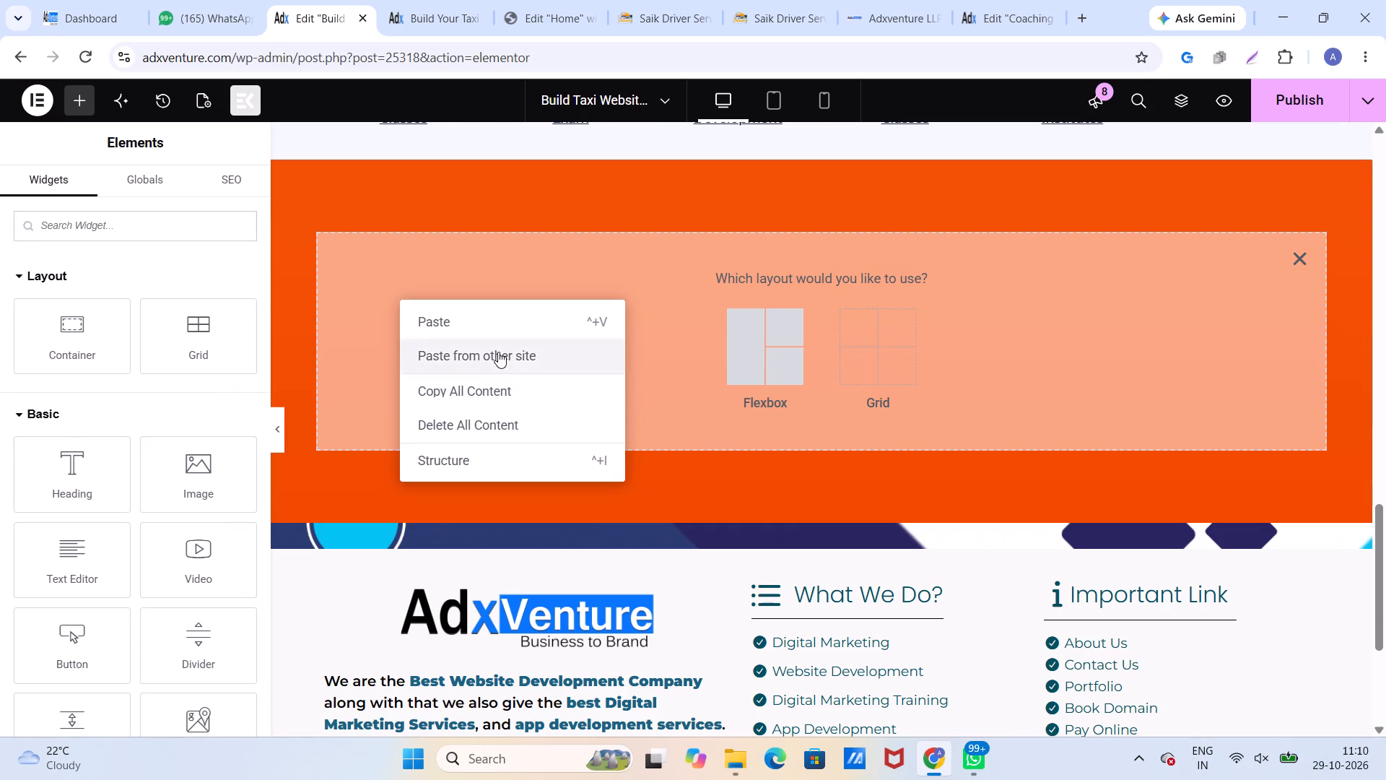
key(ctrl+v)
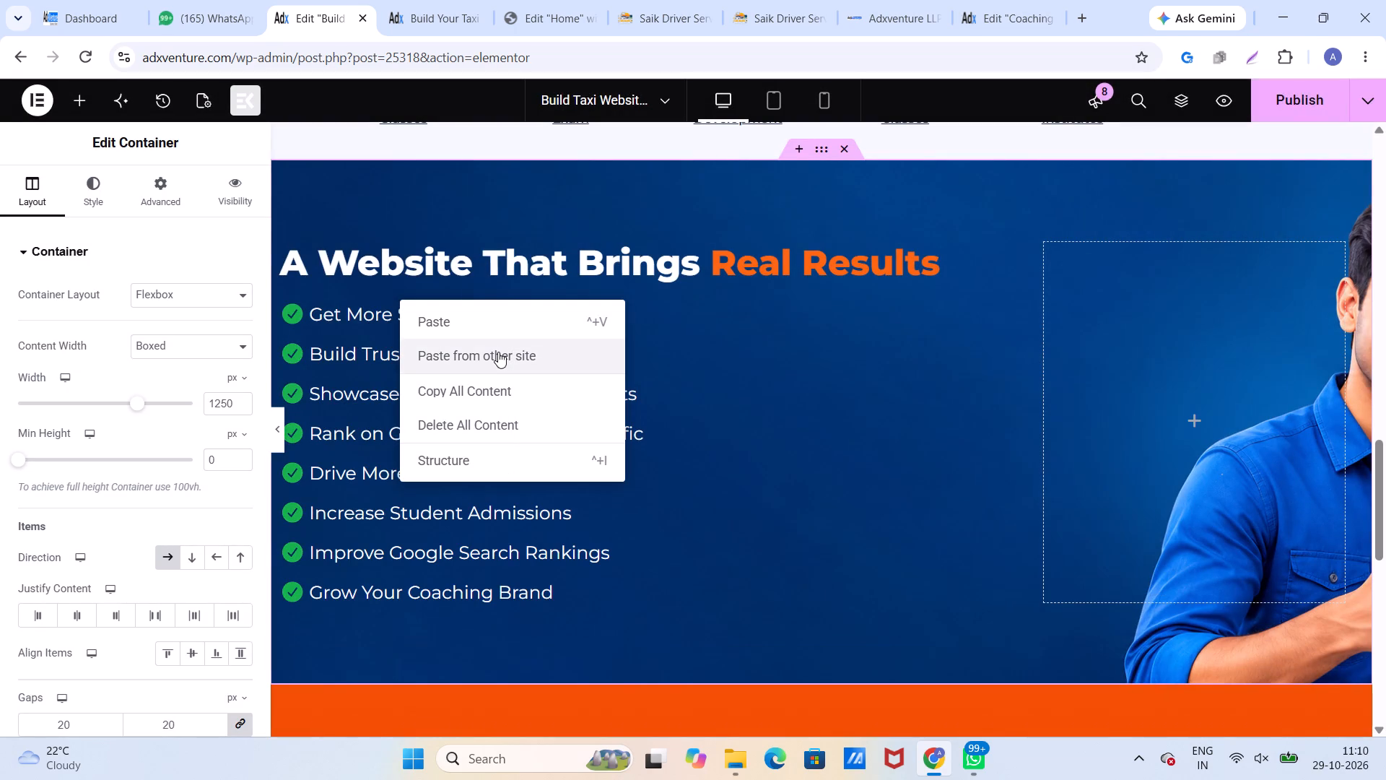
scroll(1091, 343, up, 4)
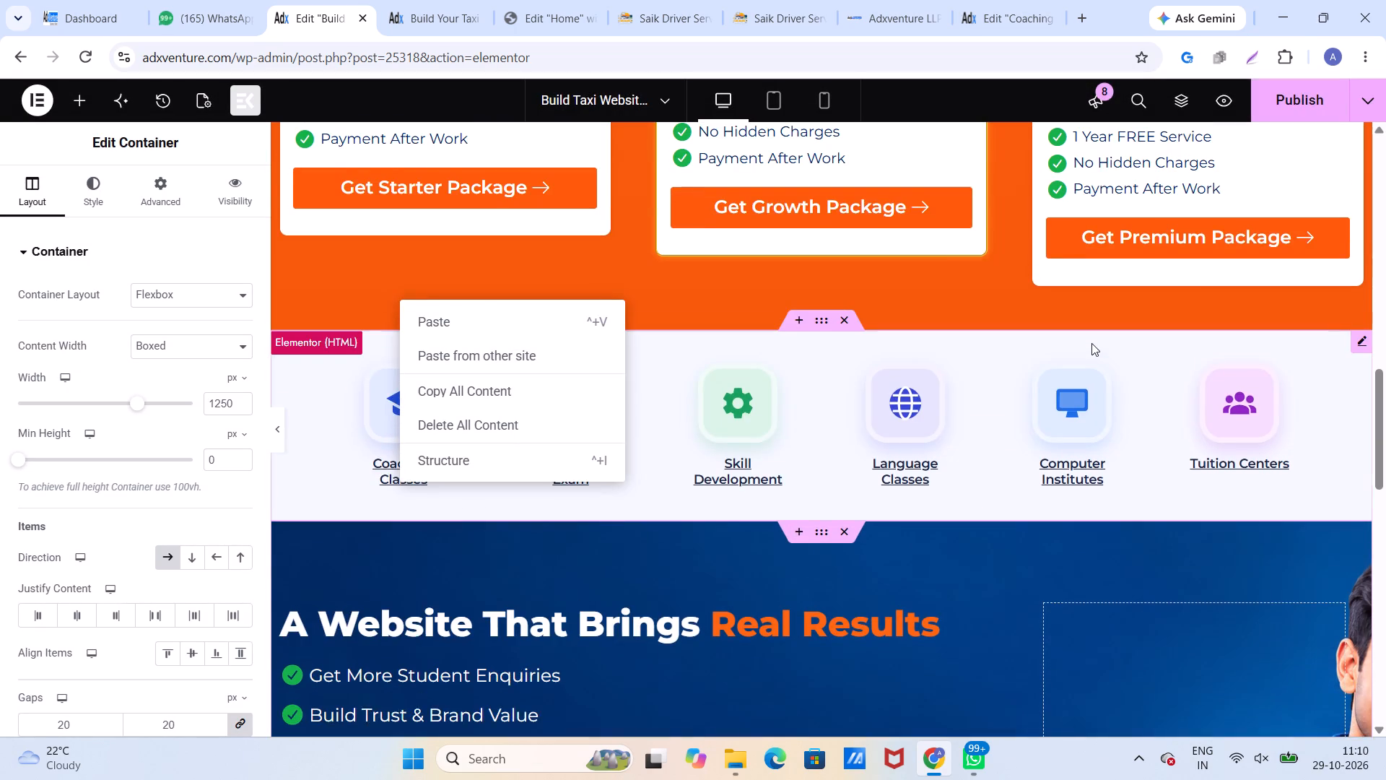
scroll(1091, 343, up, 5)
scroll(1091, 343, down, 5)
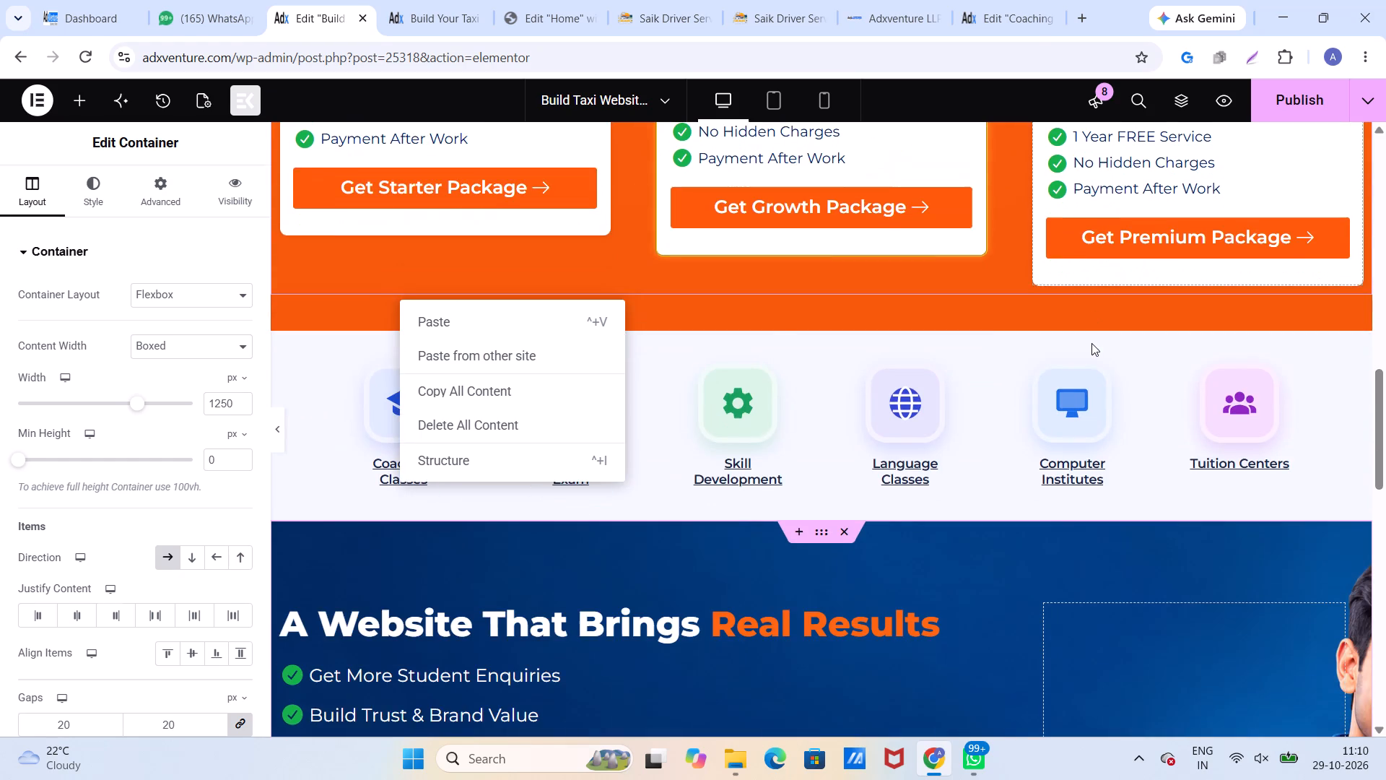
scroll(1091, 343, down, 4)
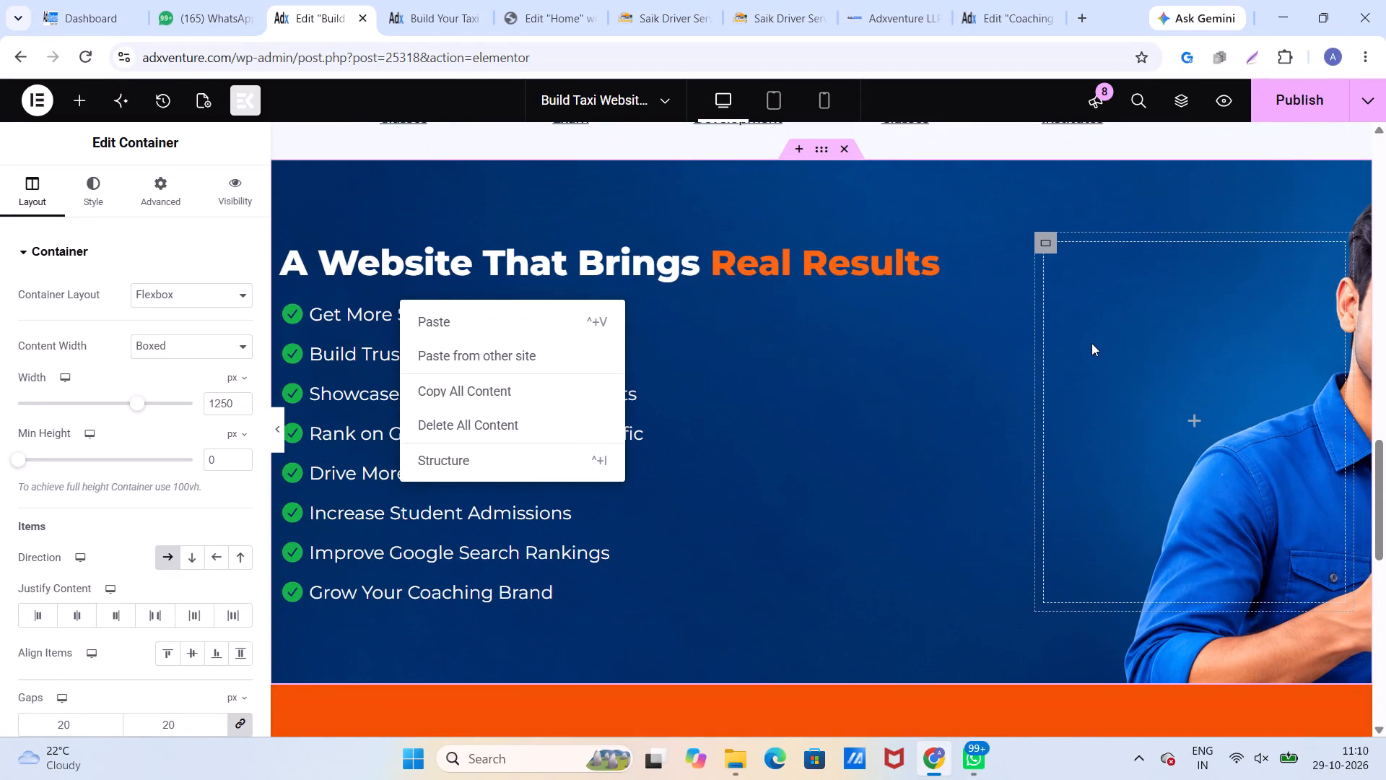
Copy the greyed-out "A Website That Brings Real Results" container to below its blue version on the Build Taxi Websites page, using Paste from other site.
click(985, 13)
scroll(846, 299, down, 8)
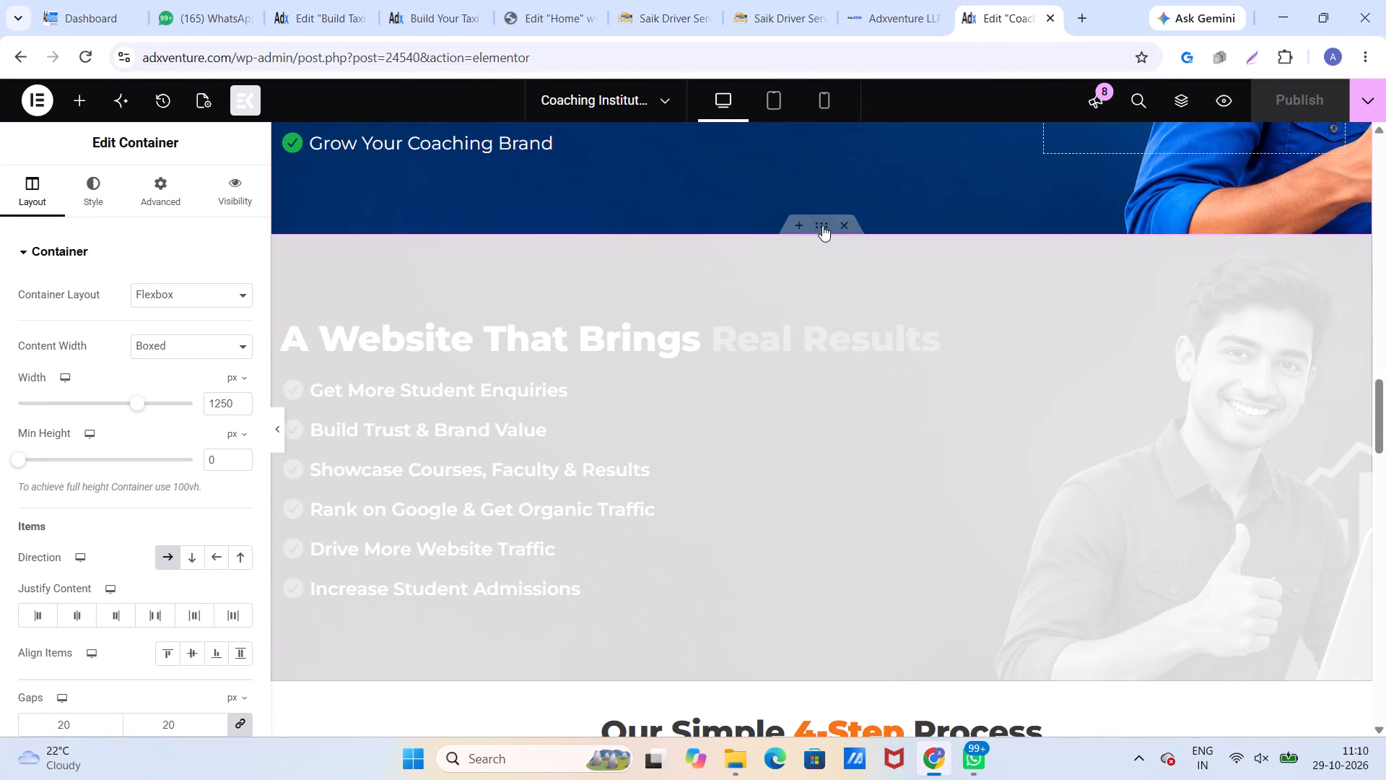
click(822, 225)
right_click(822, 225)
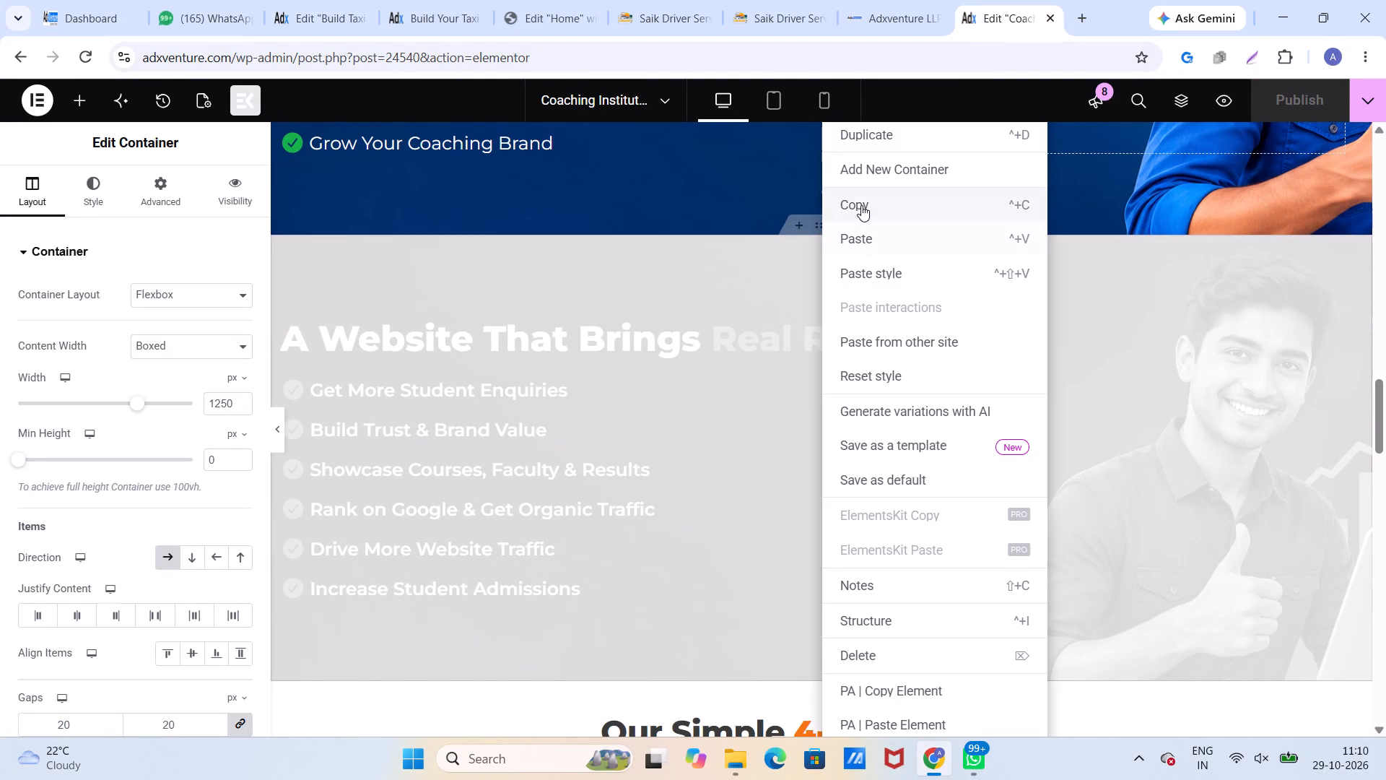
click(861, 204)
click(311, 0)
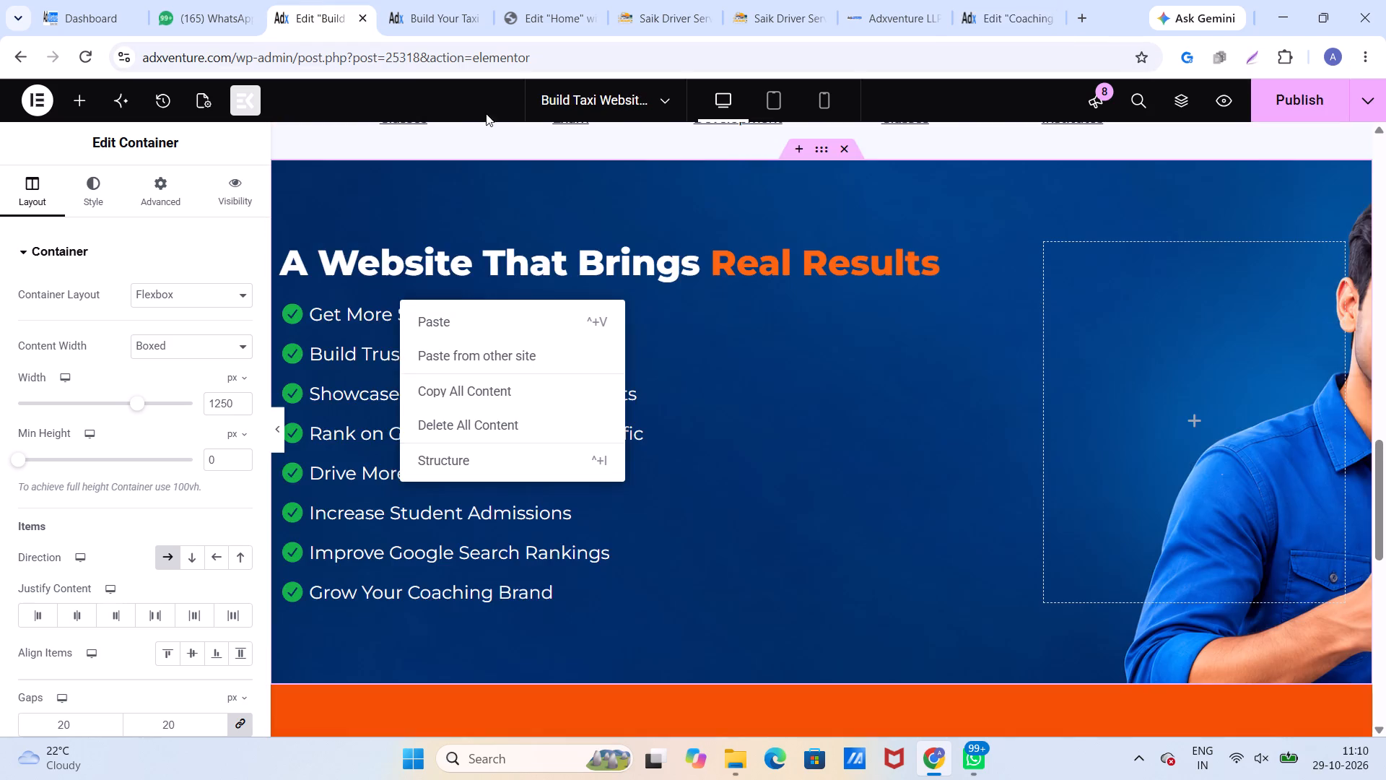
scroll(574, 201, down, 5)
click(662, 383)
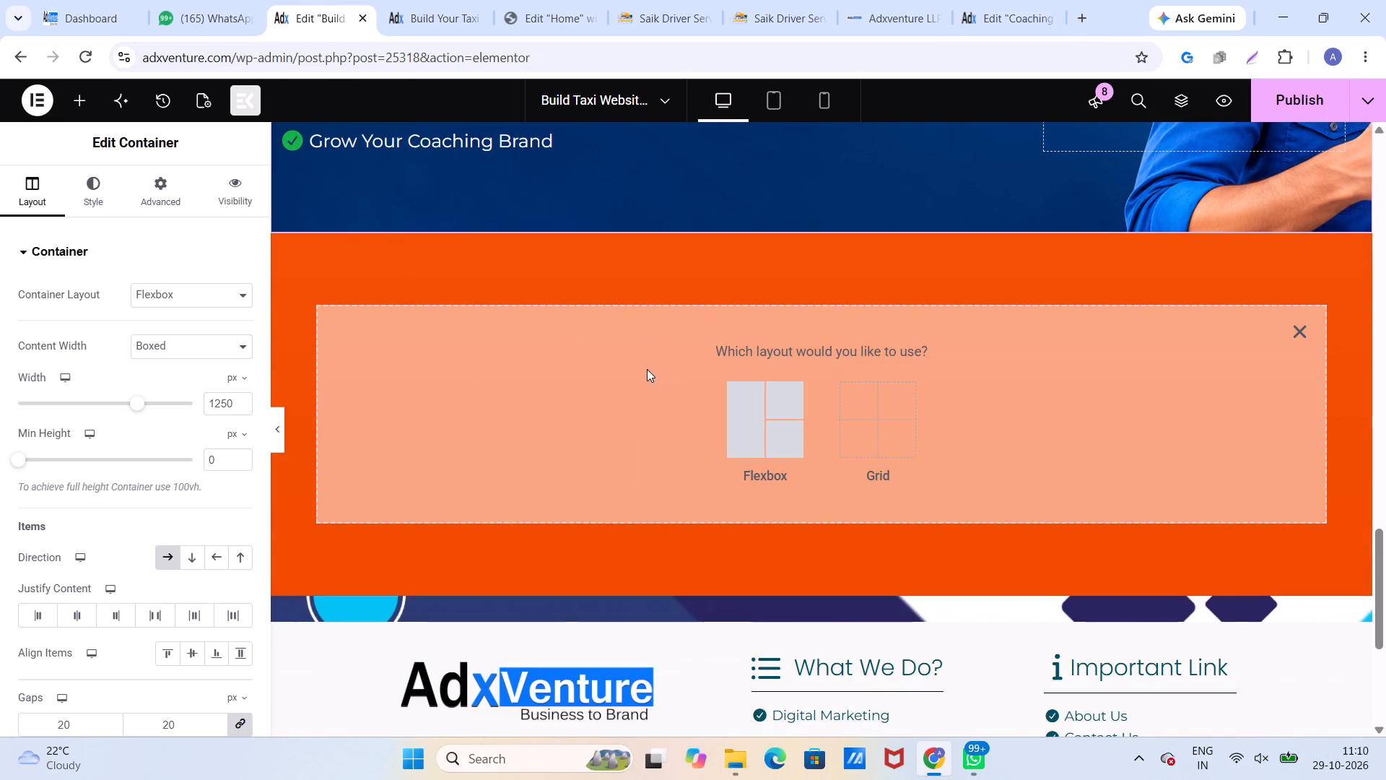
right_click(635, 374)
click(675, 420)
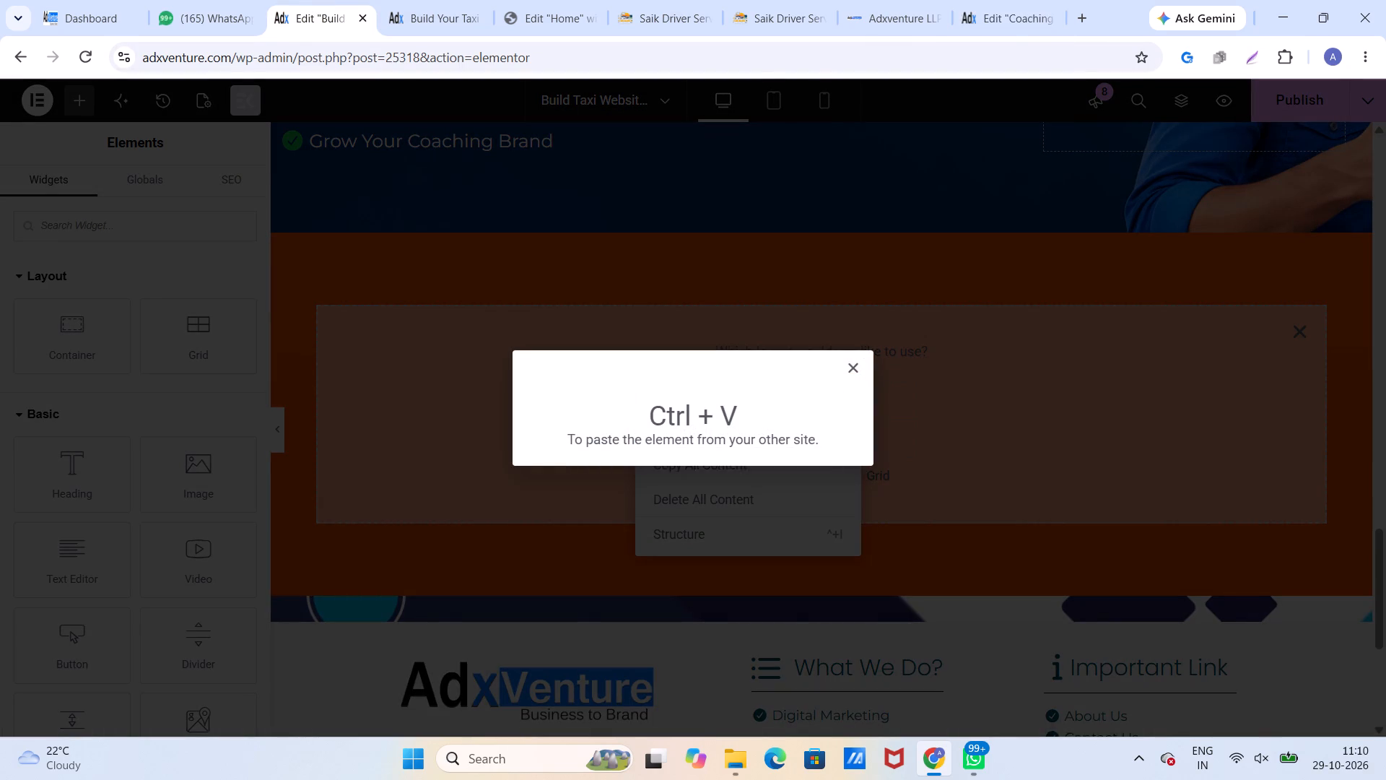
key(ctrl+v)
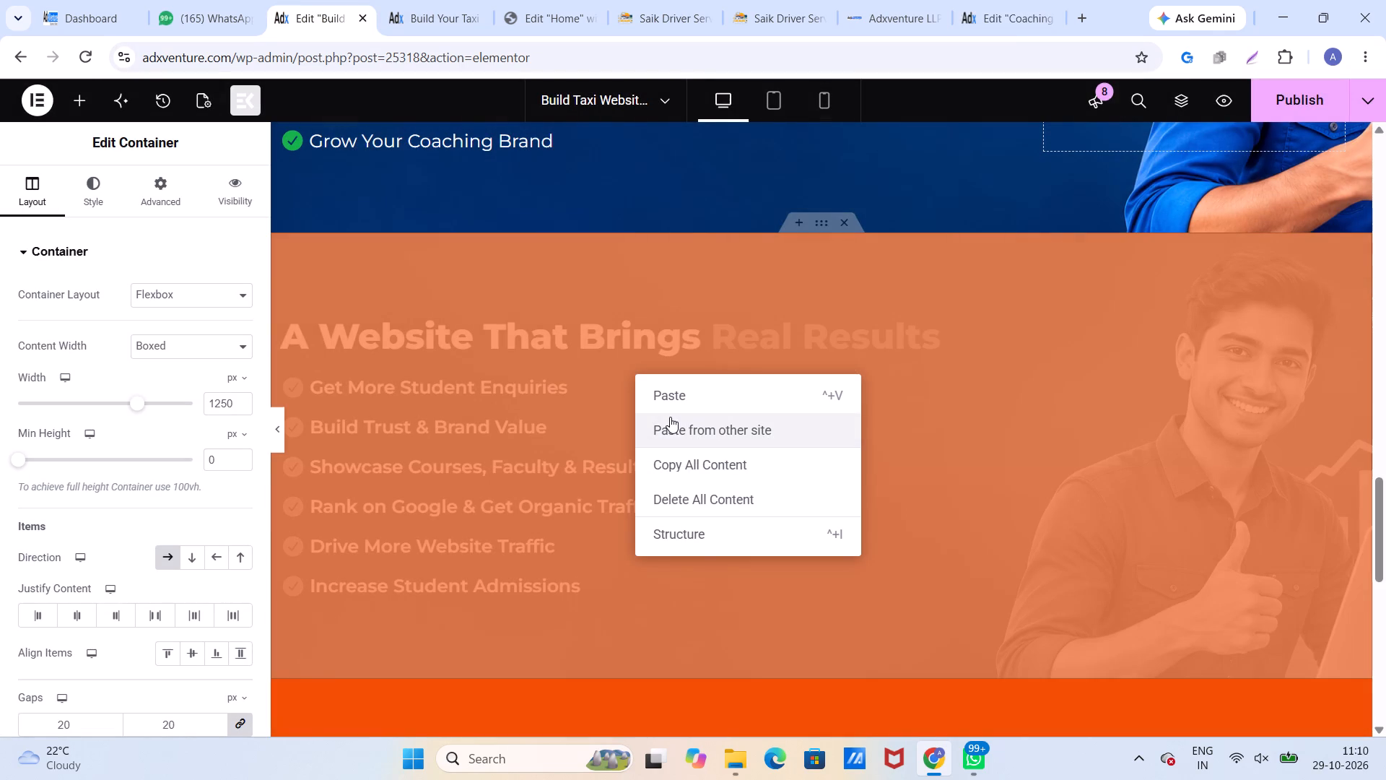
Copy the "Our Simple 4-Step Process" container from the Coaching Institute Website page to below the greyed-out results container, using Paste from other site.
click(998, 19)
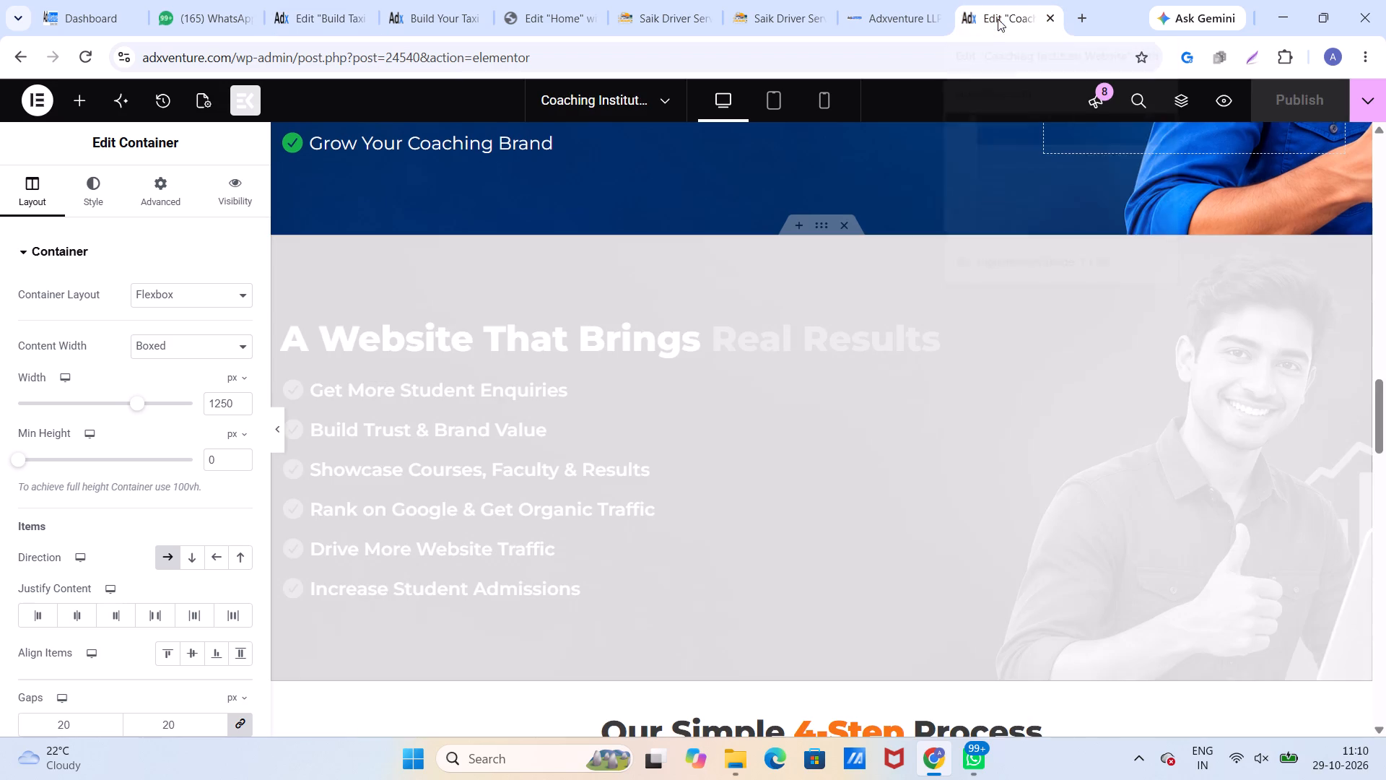
scroll(813, 272, down, 4)
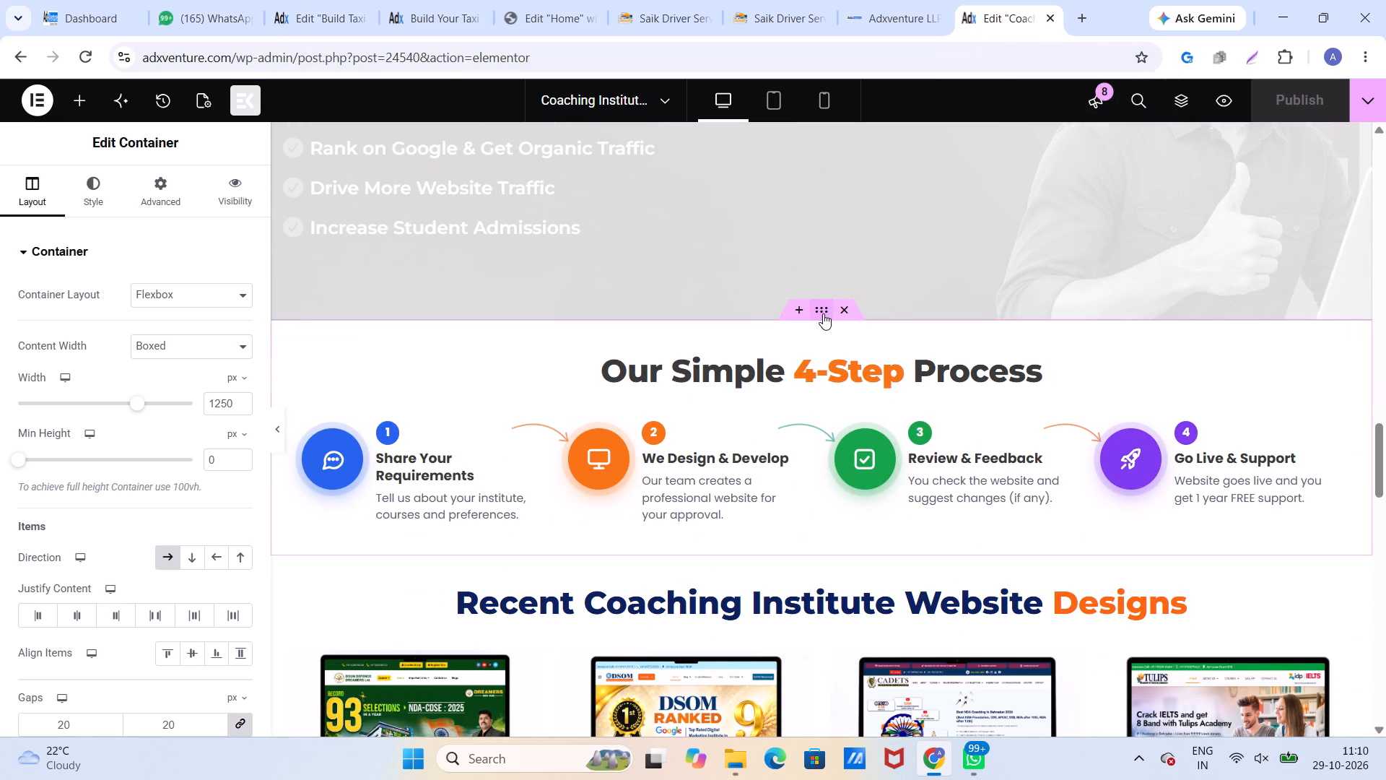
click(823, 313)
right_click(823, 313)
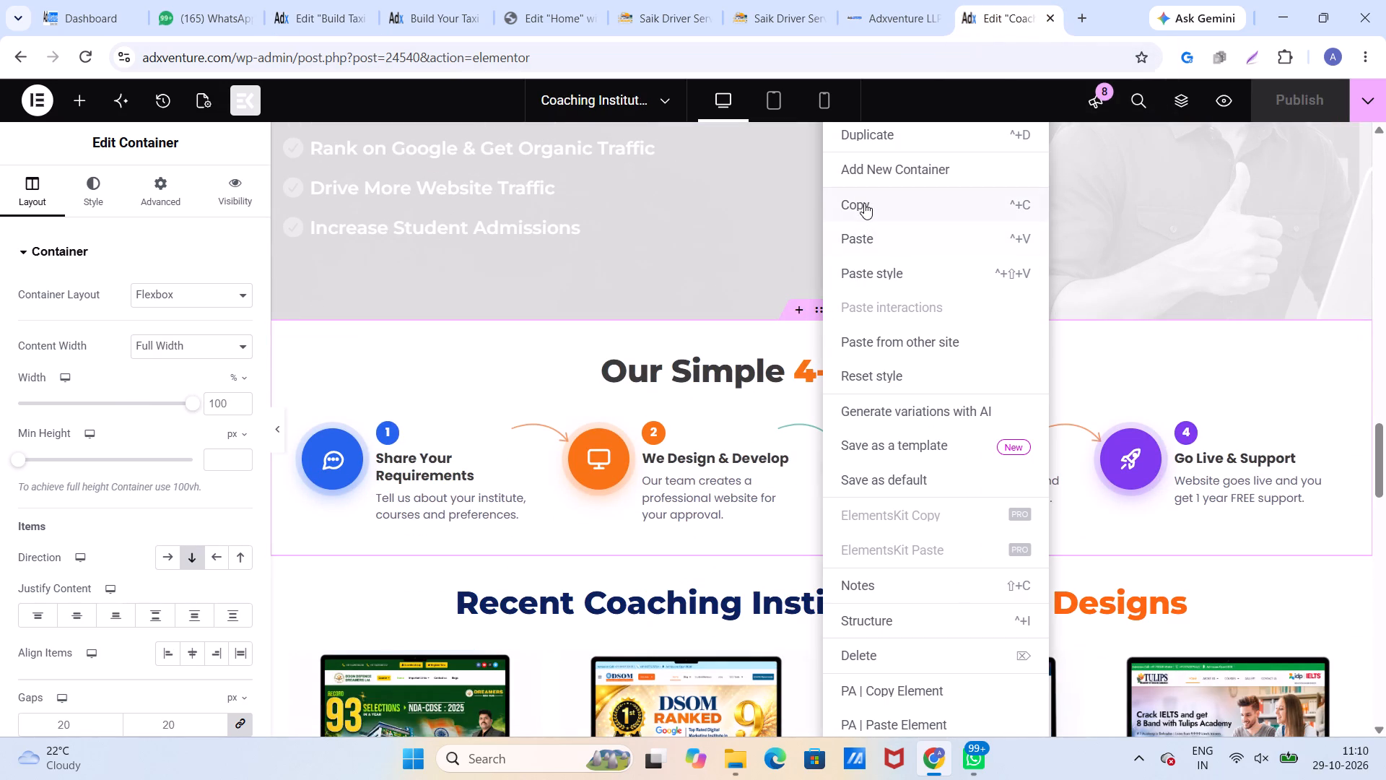
click(864, 203)
click(320, 27)
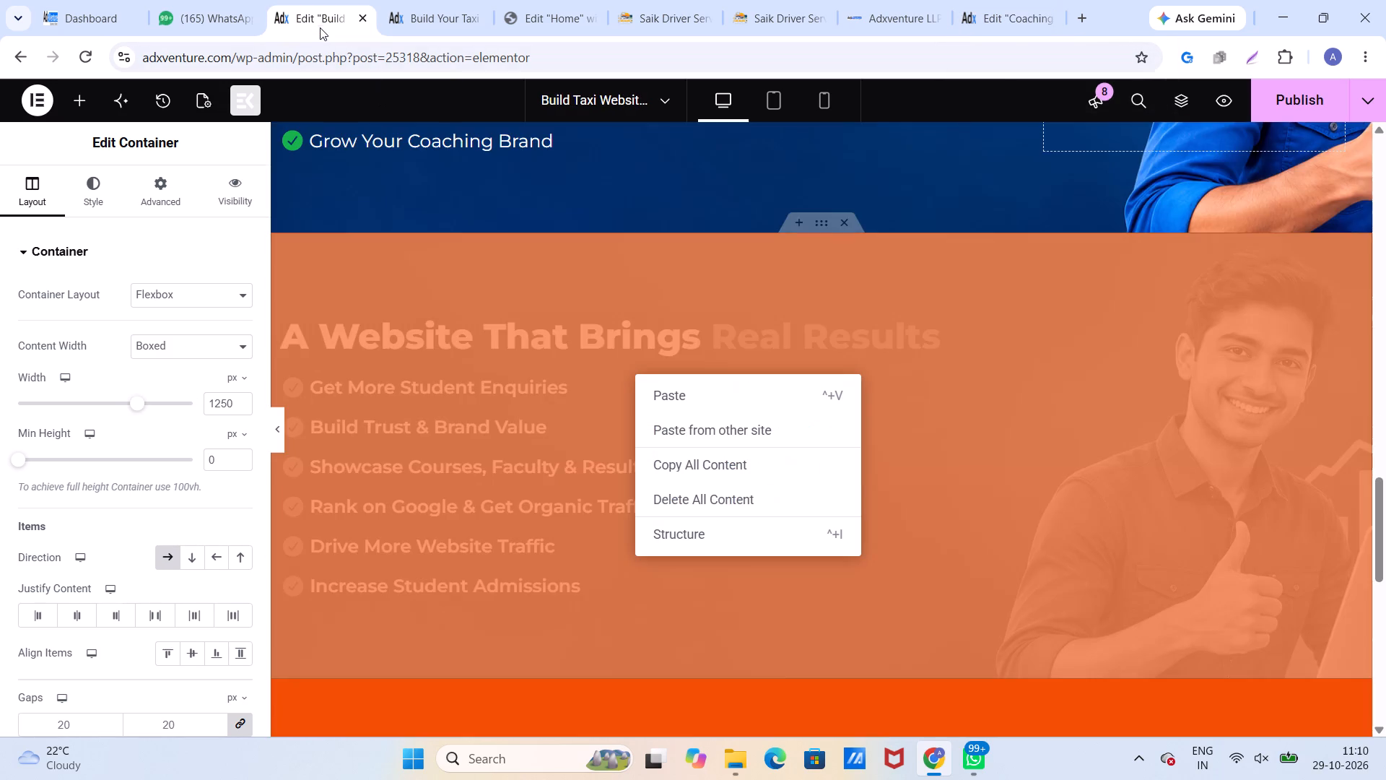
scroll(633, 301, down, 4)
click(451, 508)
right_click(461, 490)
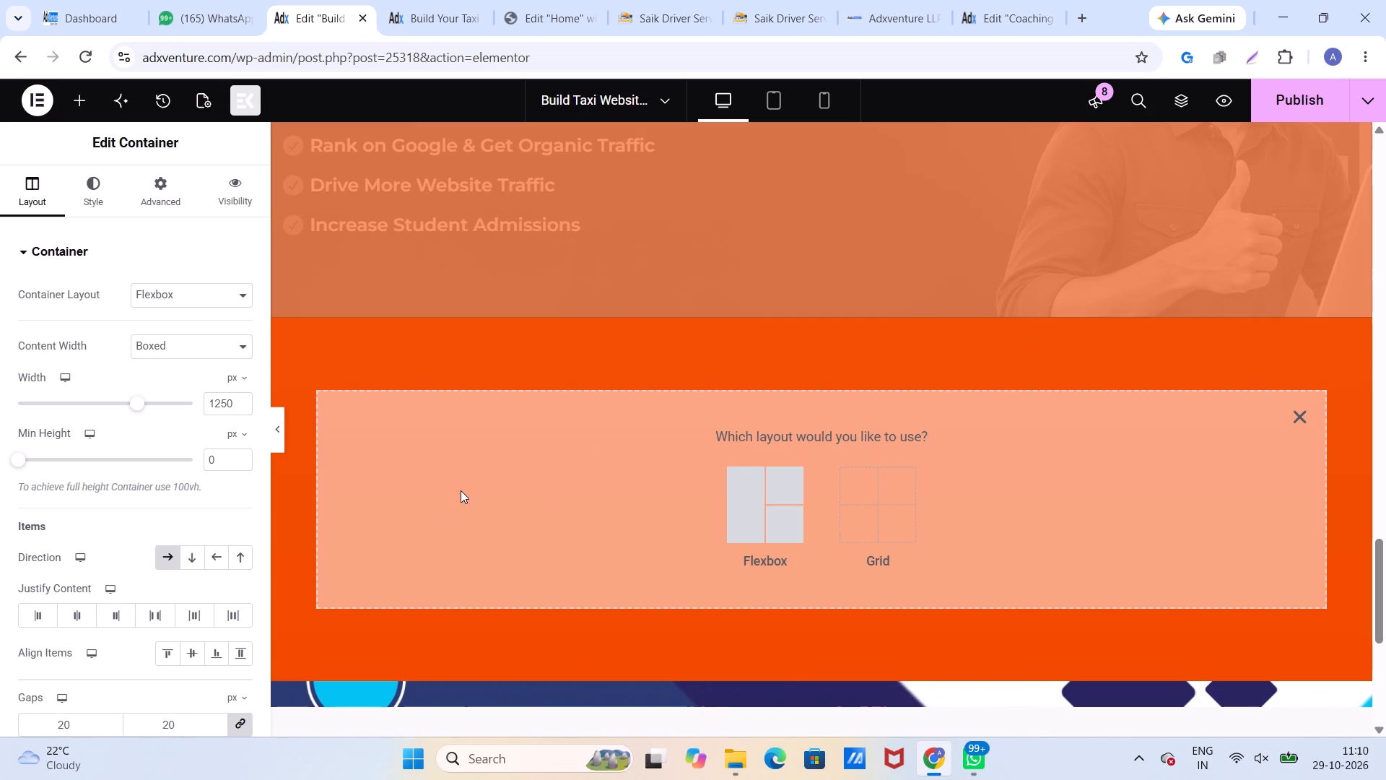
click(544, 539)
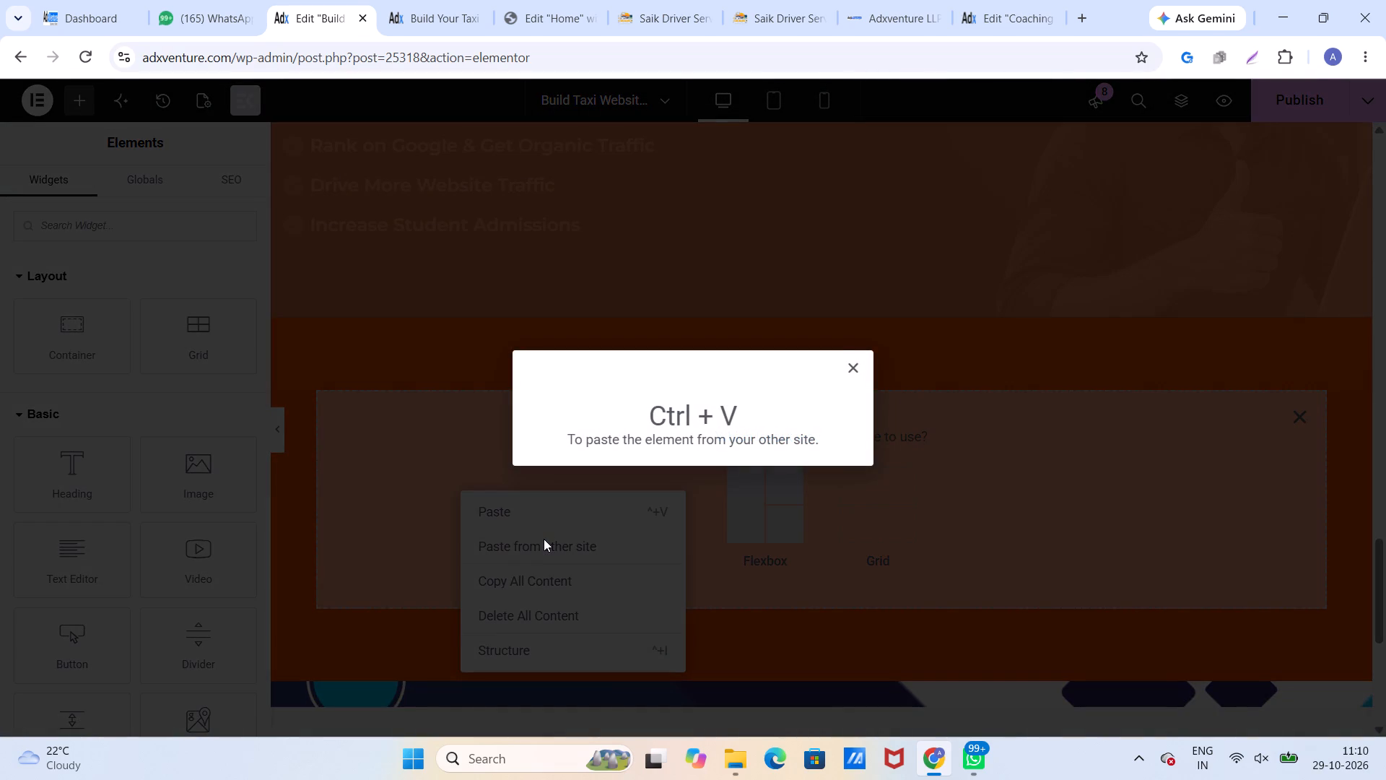
key(ctrl+v)
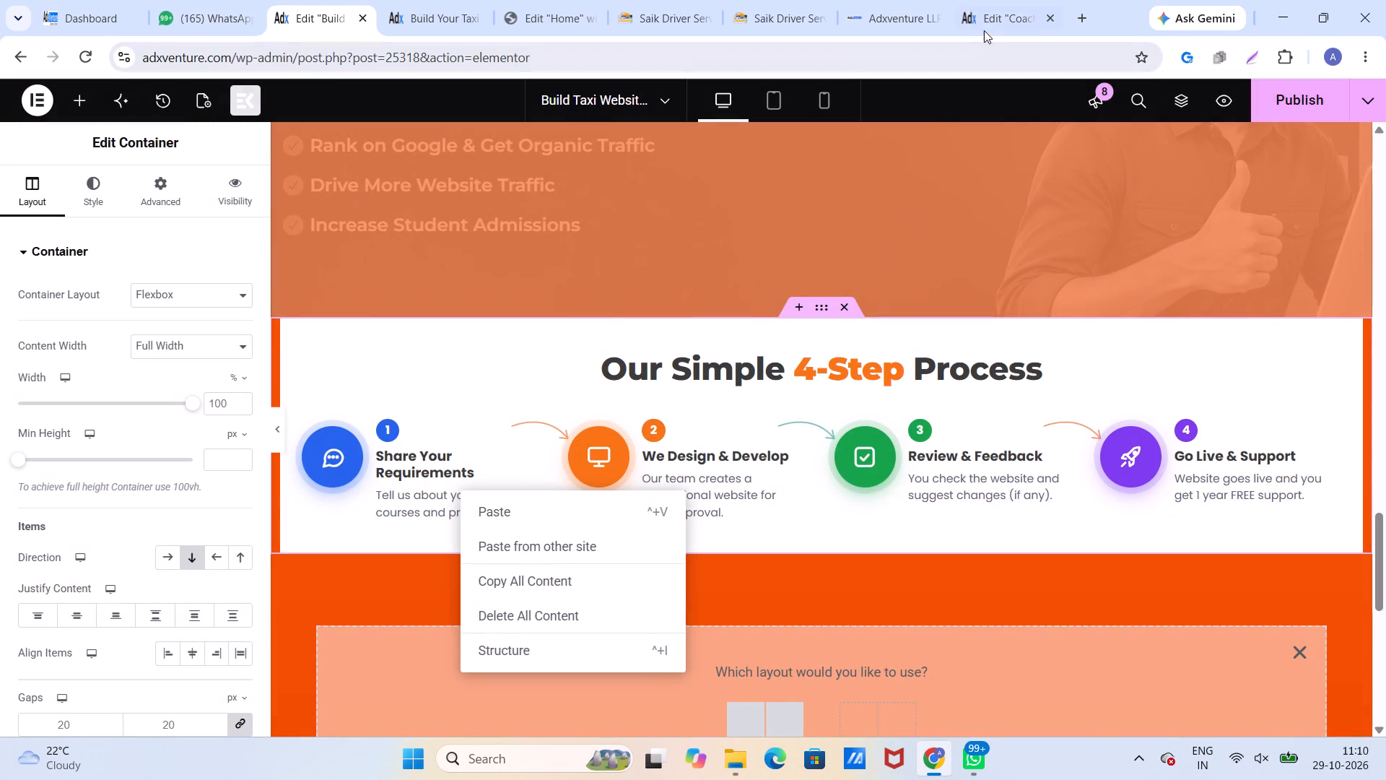
Copy the "Recent Coaching Institute Website Designs" heading container to below the 4-step process on the Build Taxi Websites page, using Paste from other site.
click(984, 27)
scroll(777, 214, down, 3)
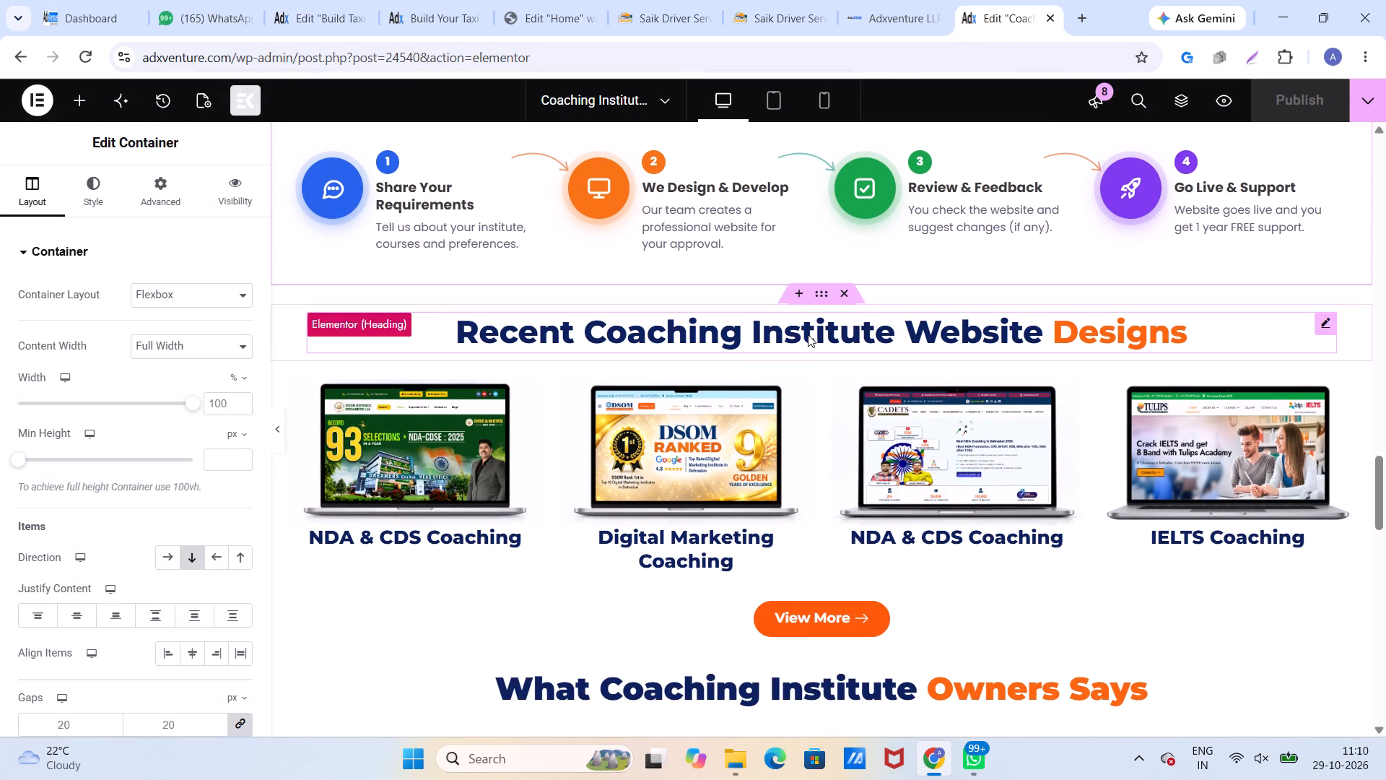
click(820, 291)
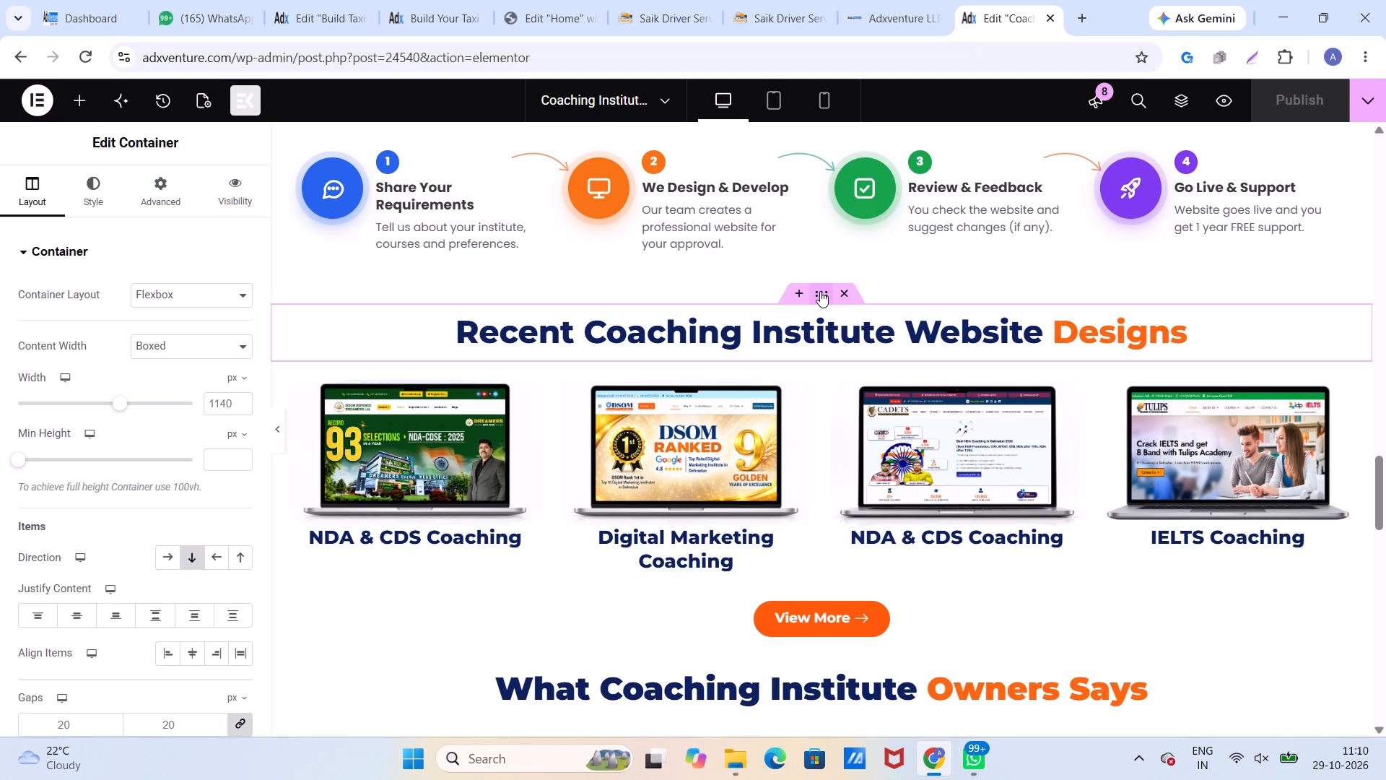
right_click(820, 291)
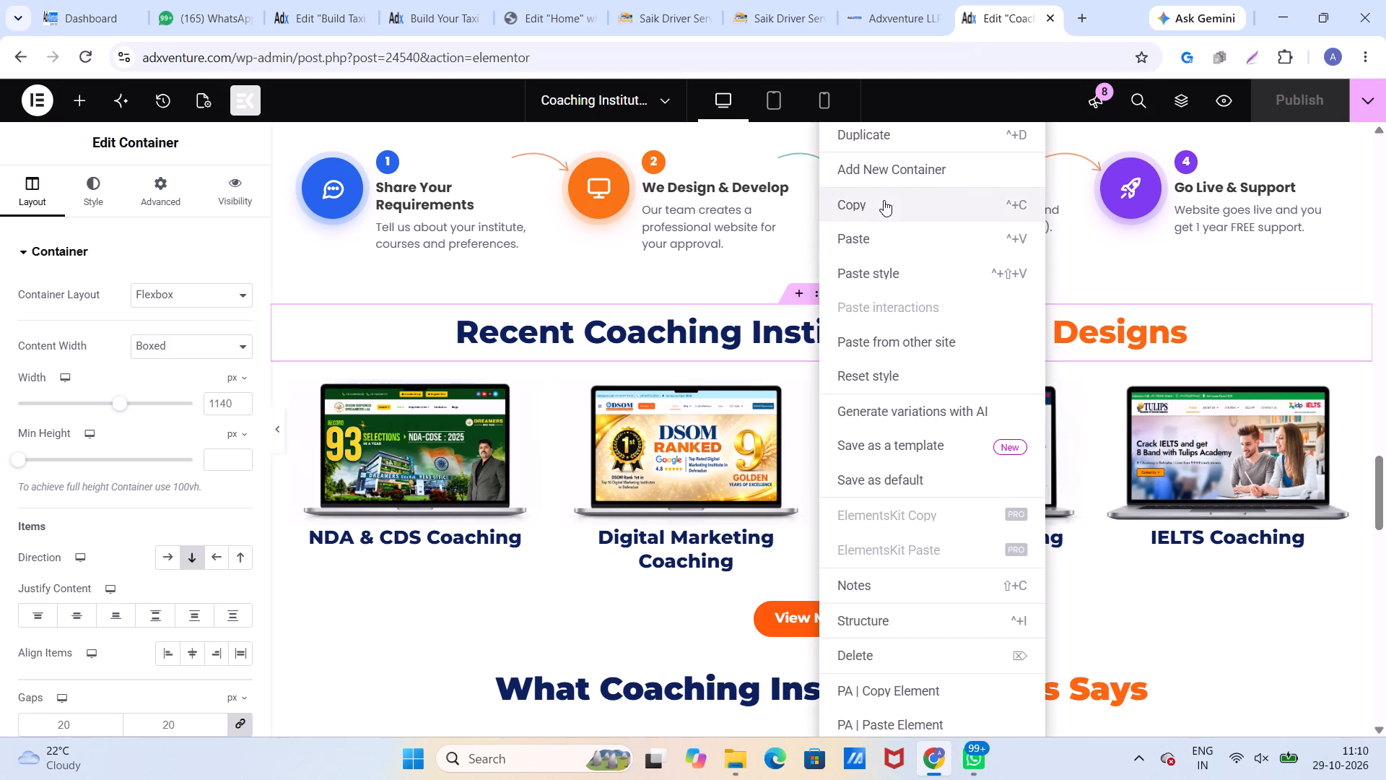
click(881, 207)
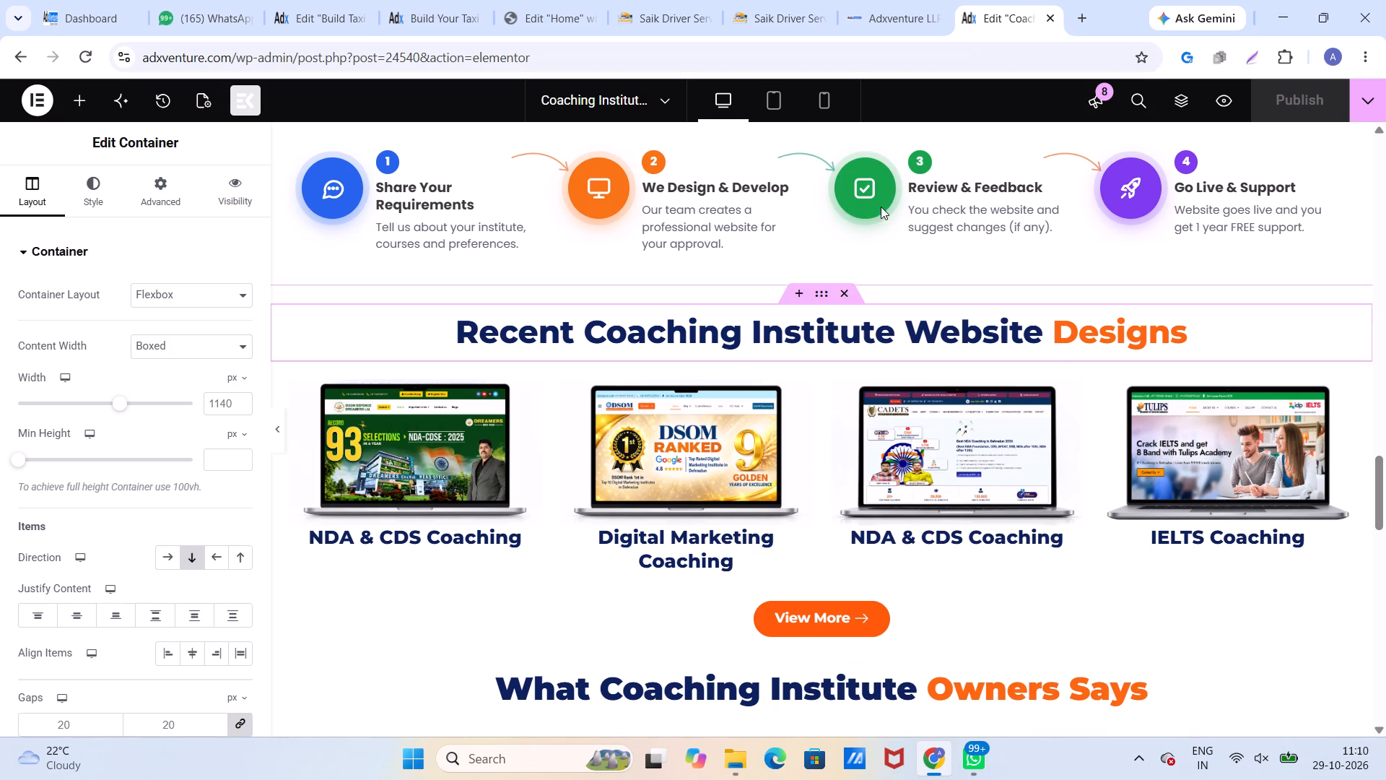
click(295, 4)
scroll(582, 309, down, 4)
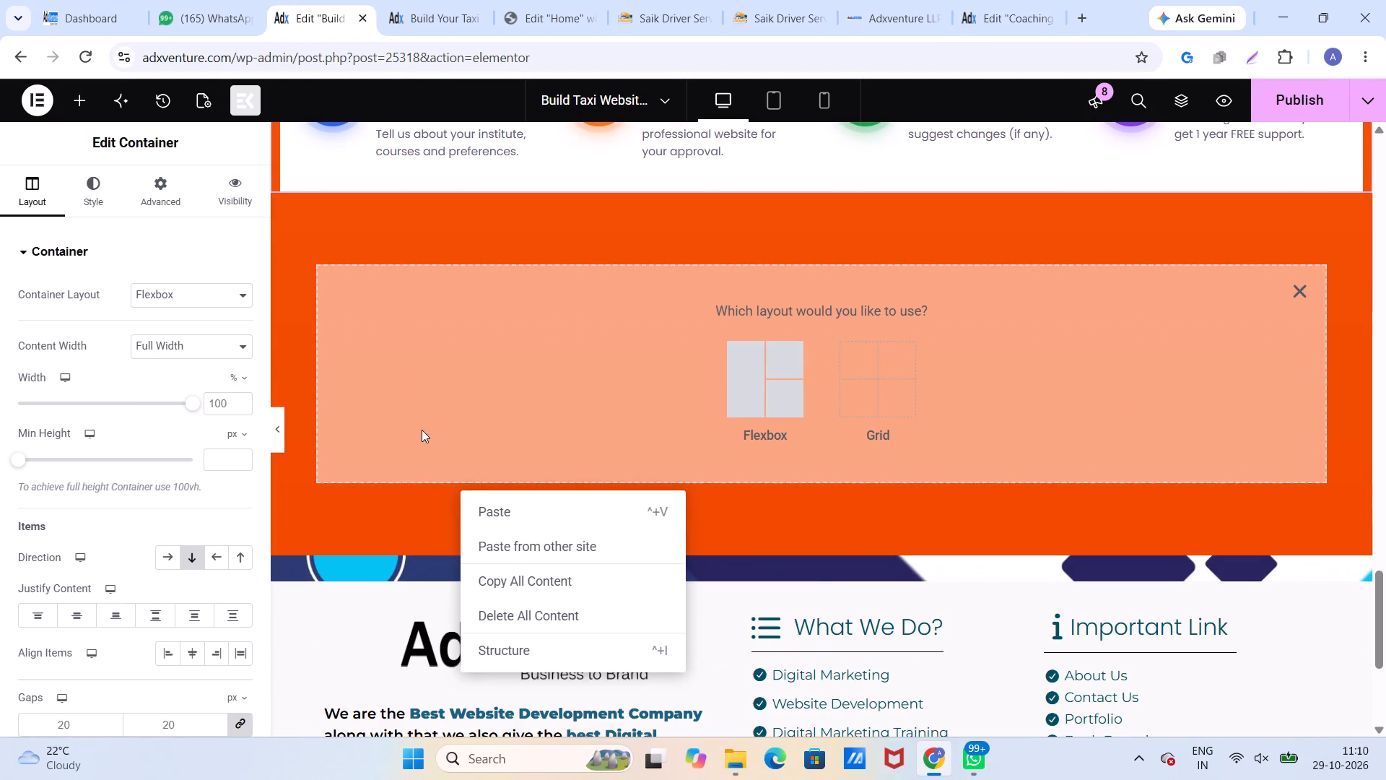
click(427, 359)
right_click(437, 348)
click(536, 396)
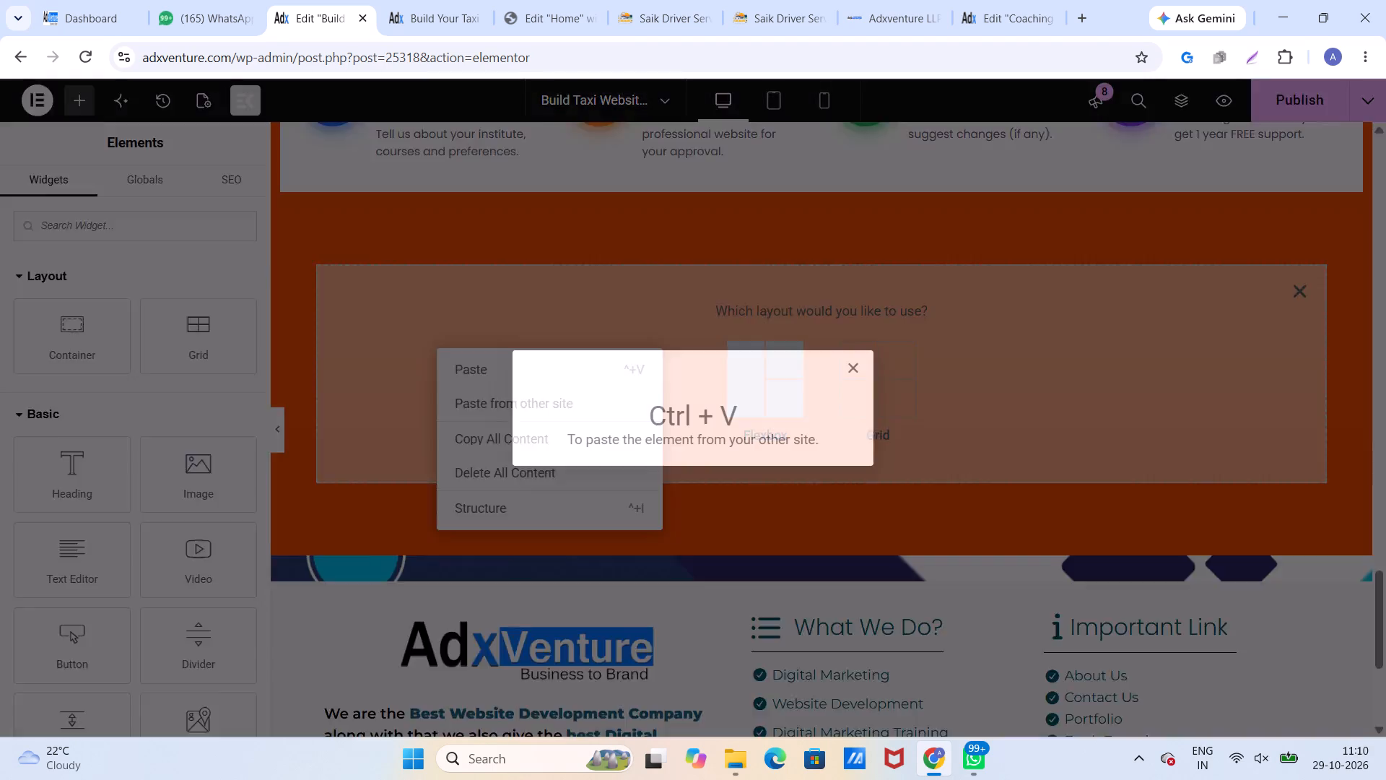
key(ctrl+v)
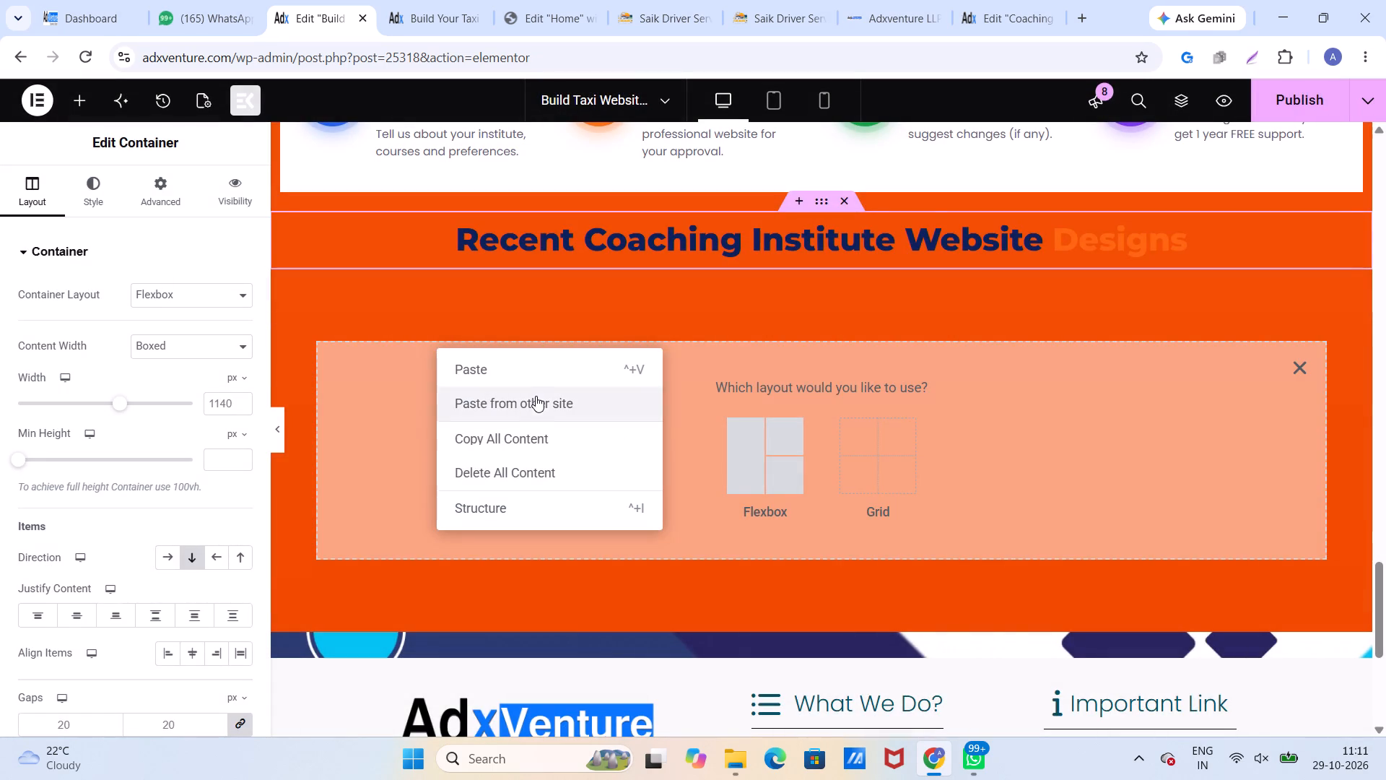
Copy the row of four laptop website designs, NDA & CDS to IELTS Coaching, to below the Recent Designs heading, using Paste from other site.
click(985, 19)
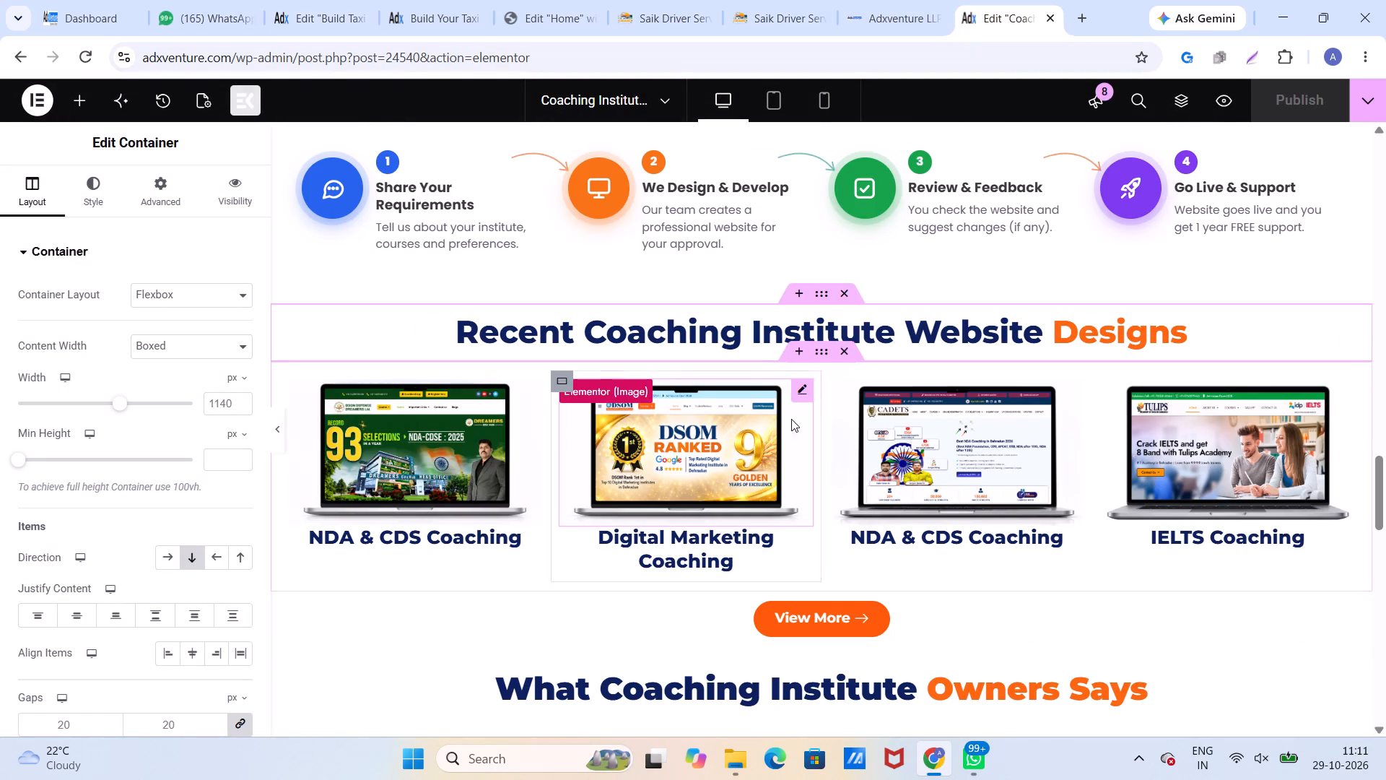
click(821, 355)
right_click(821, 355)
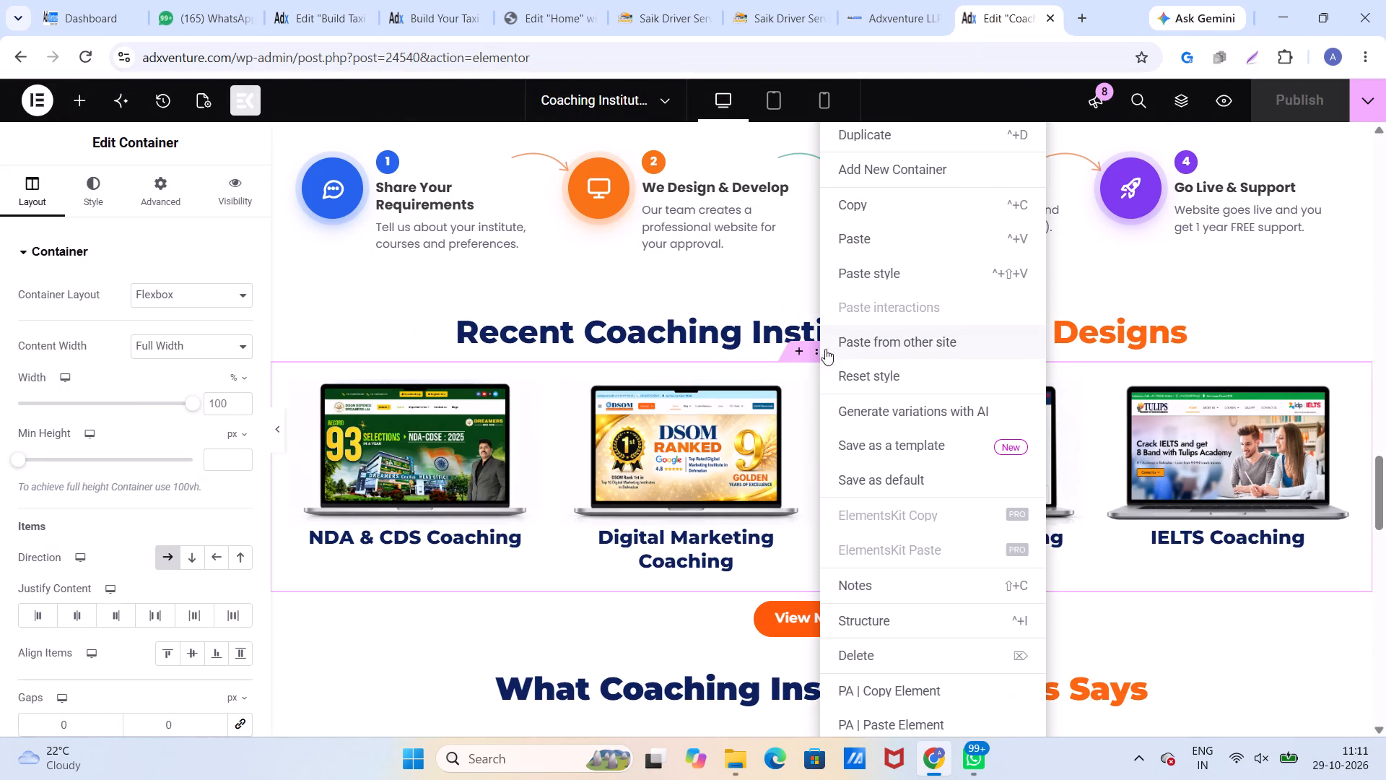
click(871, 207)
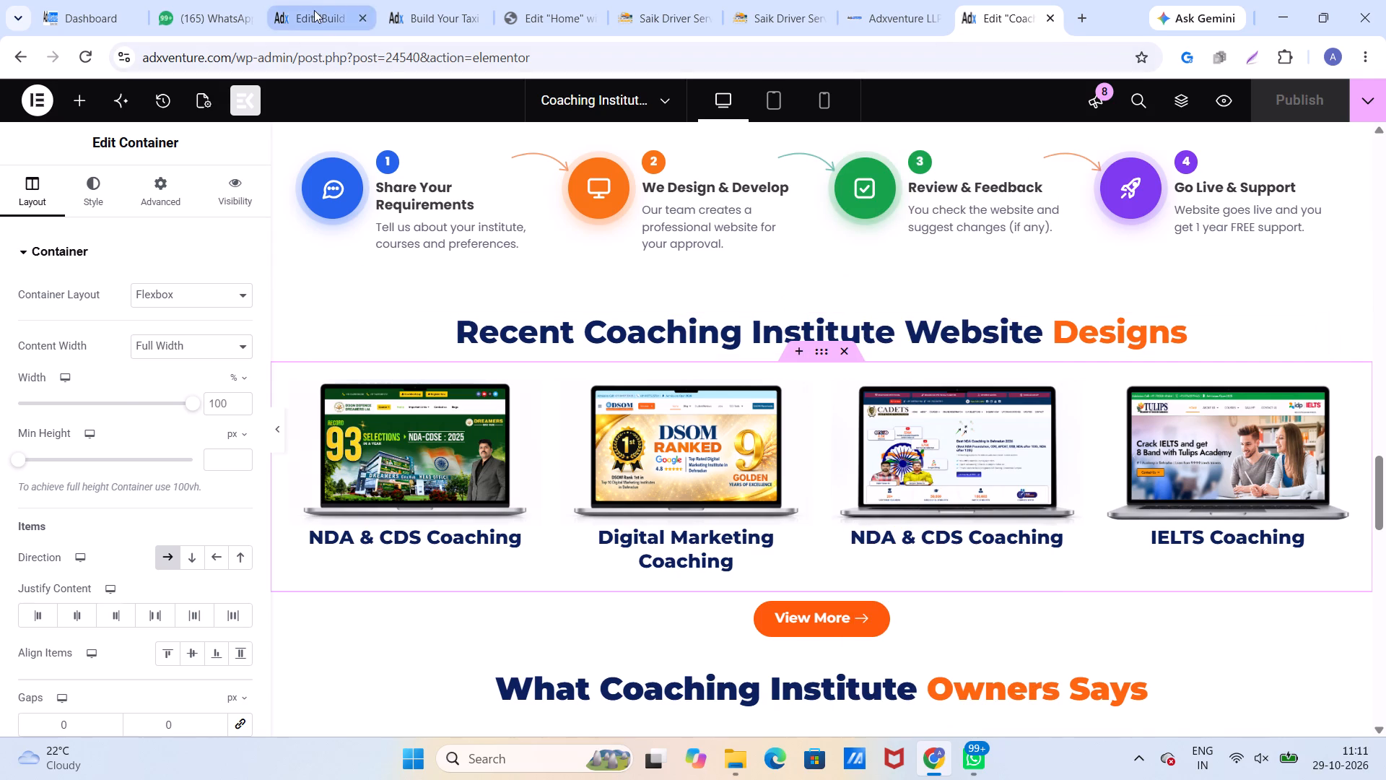
click(314, 10)
click(404, 416)
right_click(404, 409)
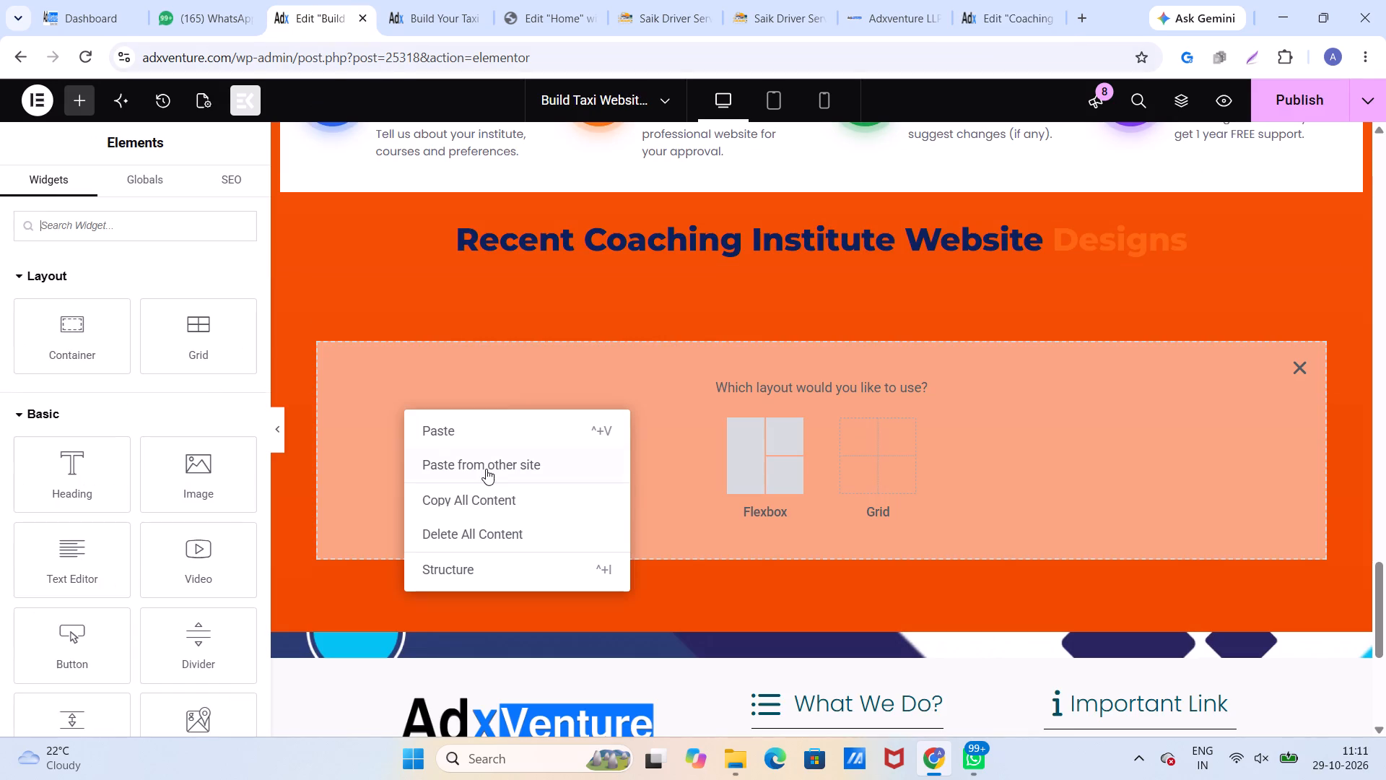
click(486, 469)
key(ctrl+v)
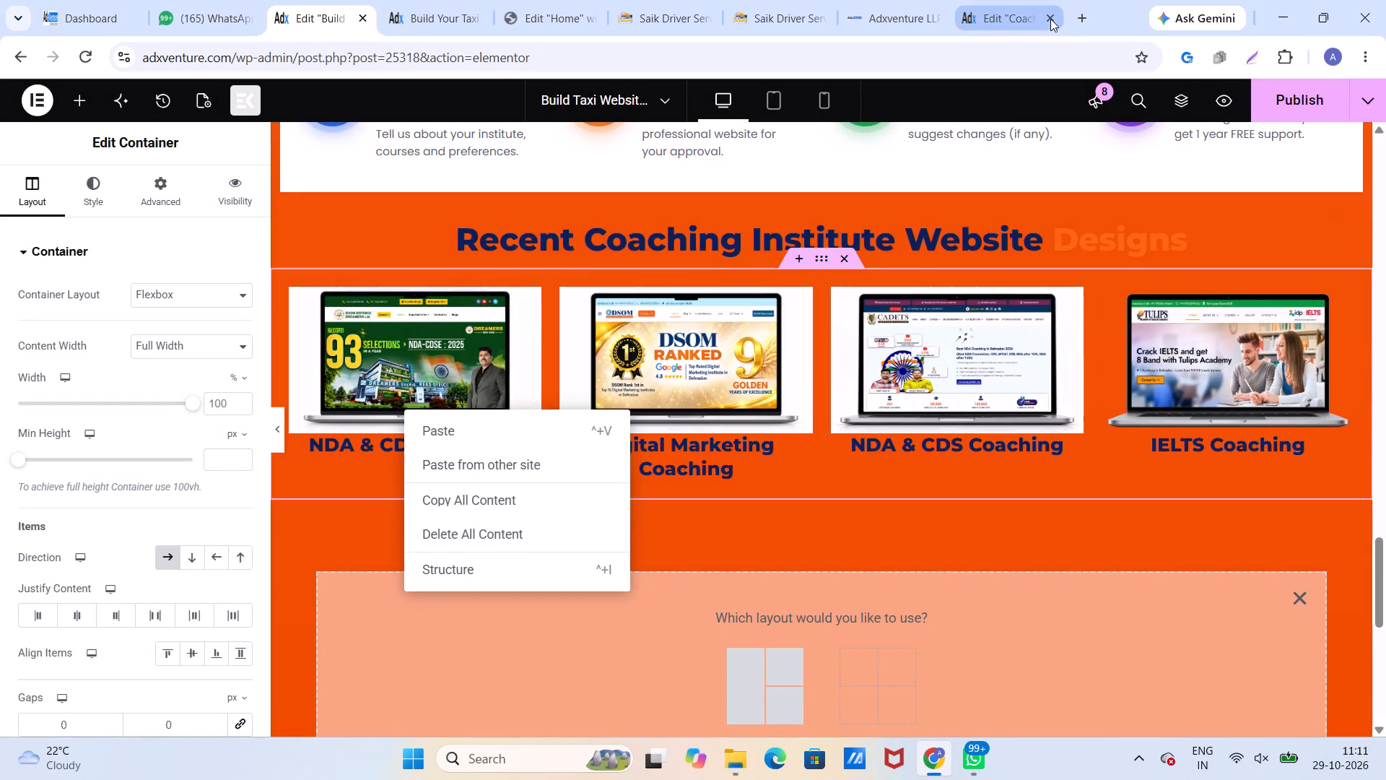
Copy the View More button container to below the website designs row on the Build Taxi Websites page, using Paste from other site.
click(982, 10)
scroll(827, 411, down, 4)
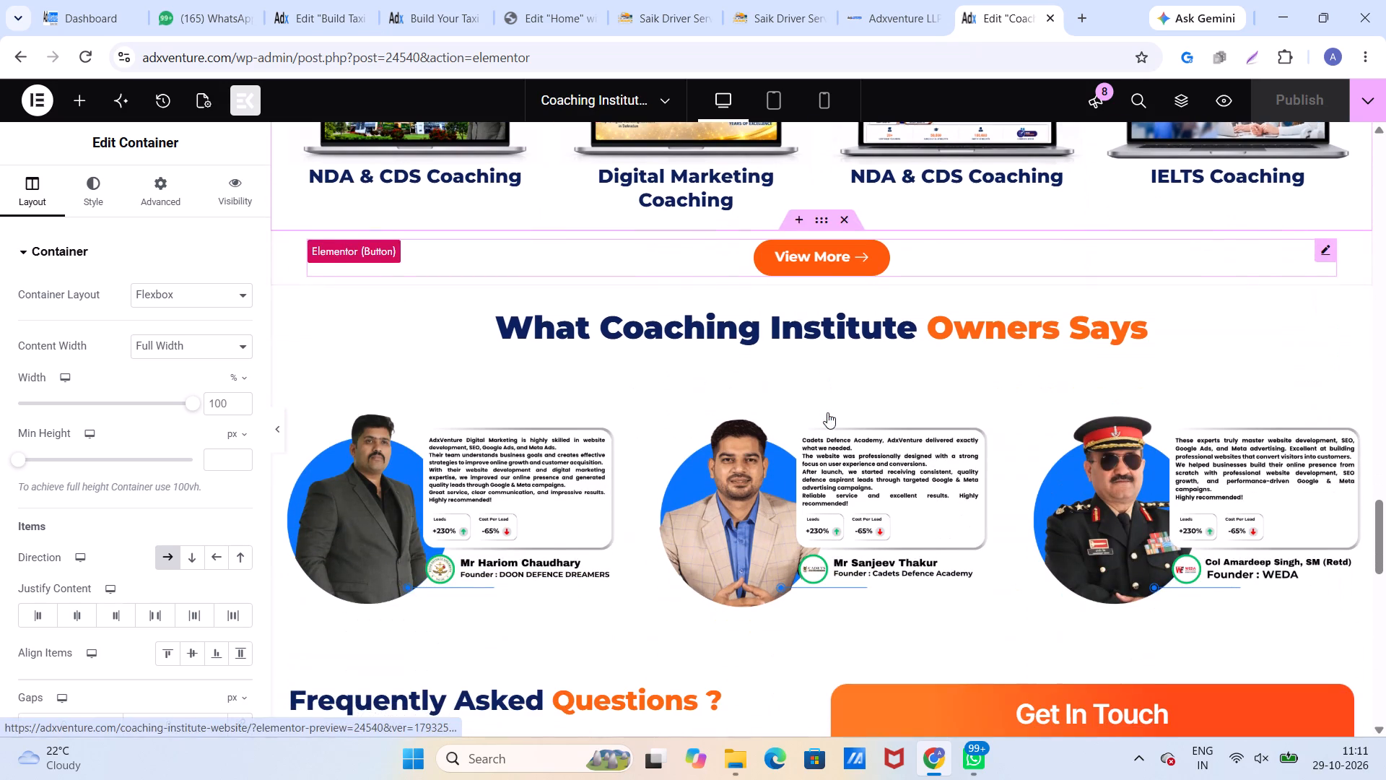
click(818, 217)
right_click(821, 217)
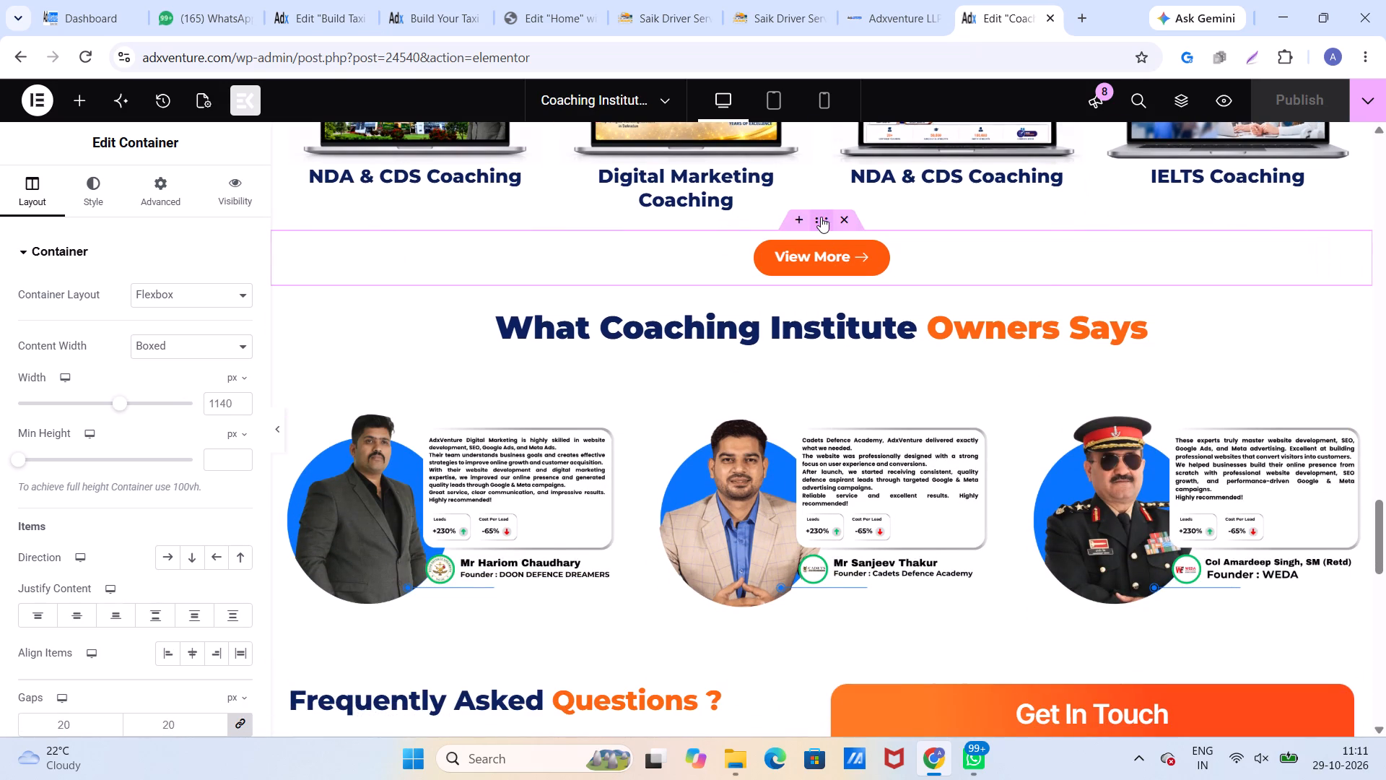
click(871, 200)
click(307, 7)
scroll(588, 374, down, 3)
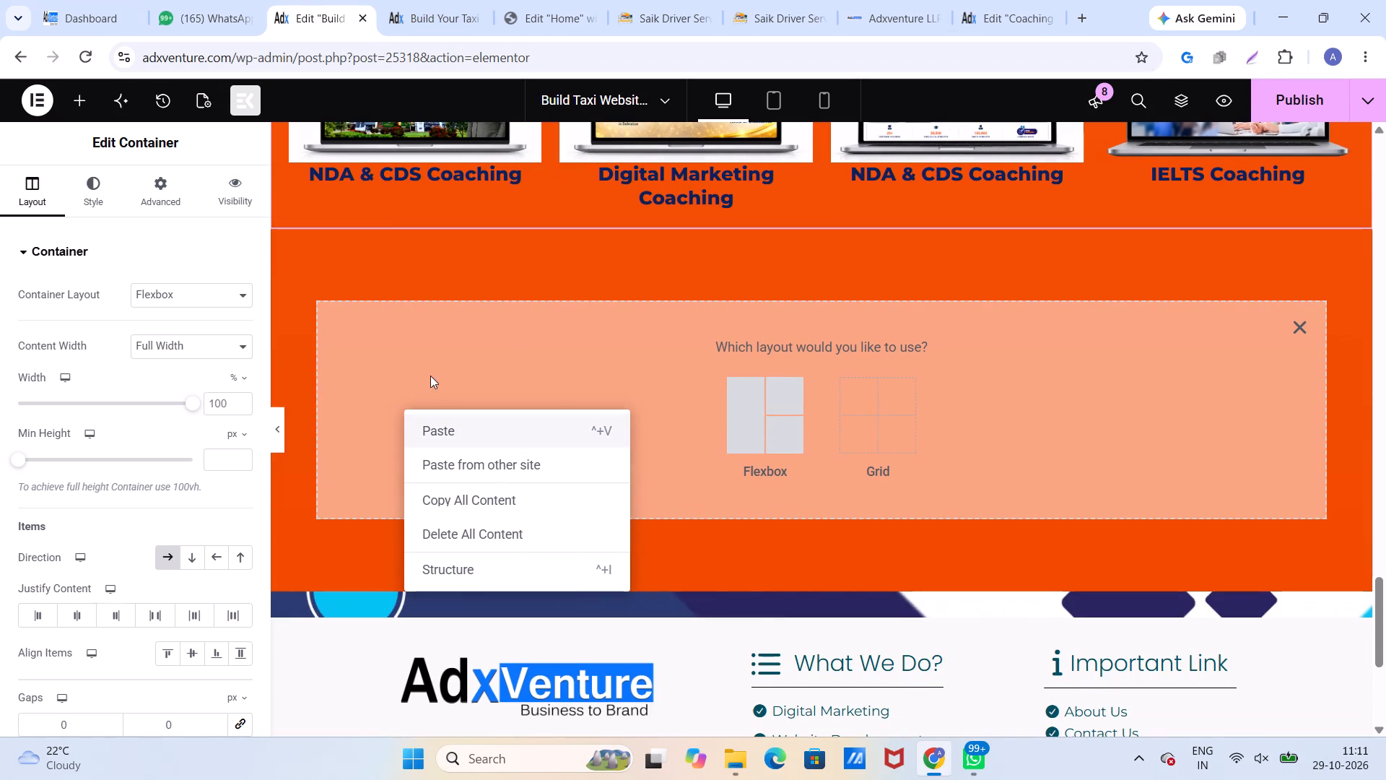
click(417, 318)
right_click(417, 318)
click(499, 366)
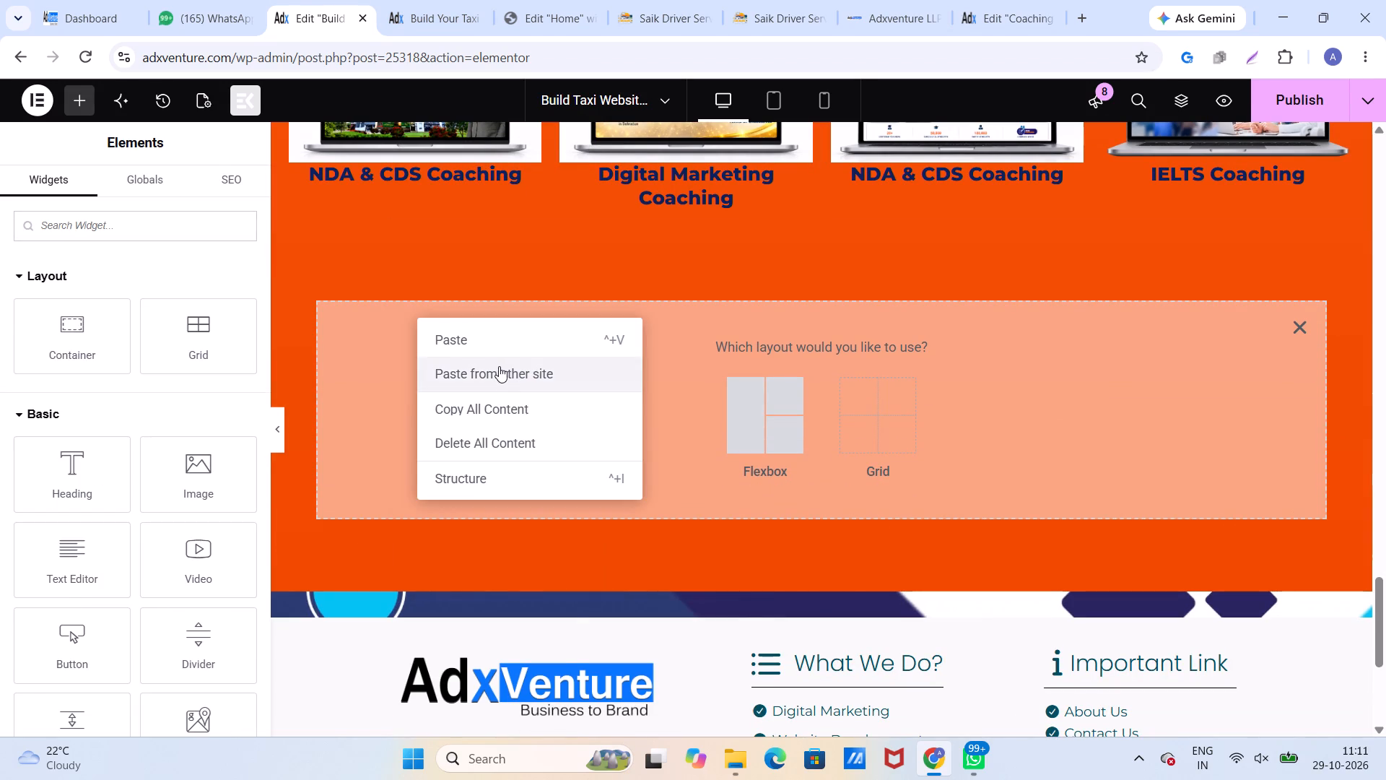
key(ctrl+v)
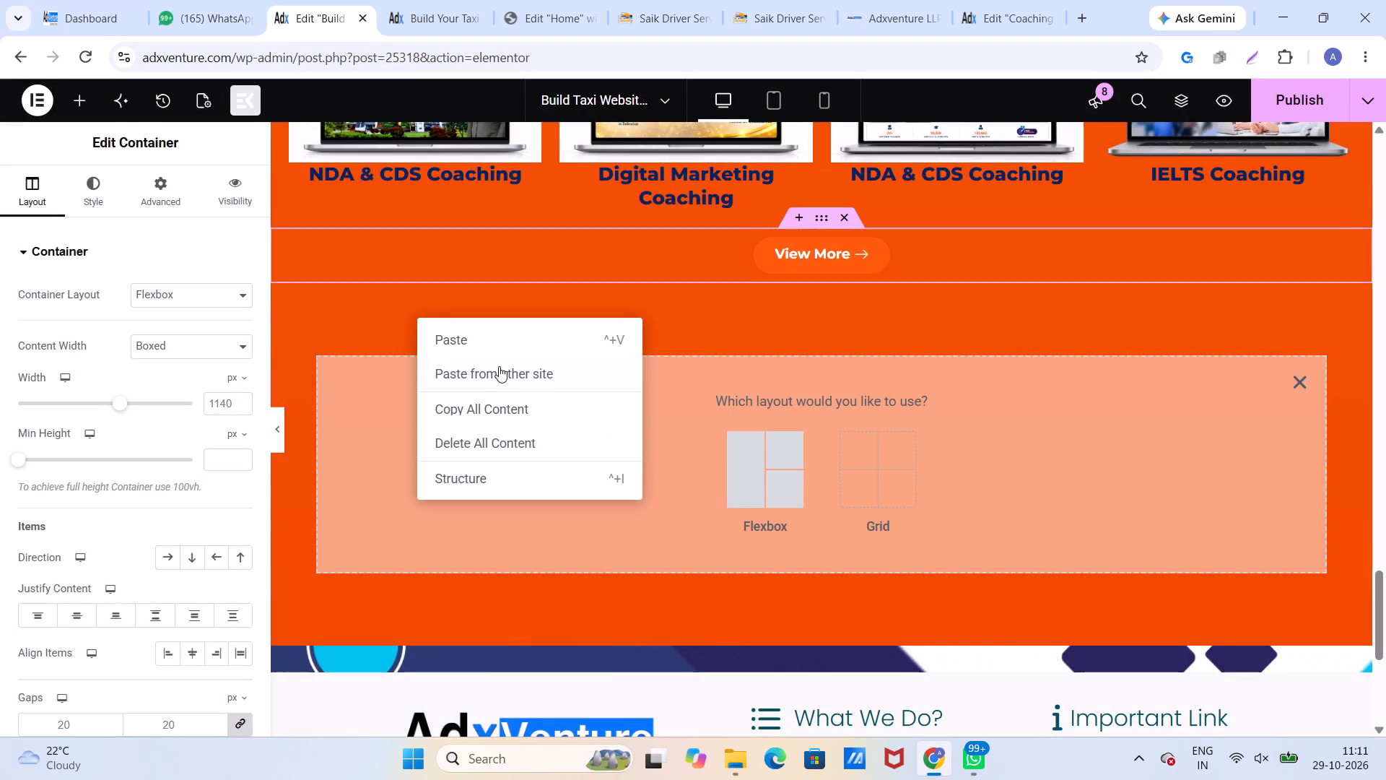
Copy the "What Coaching Institute Owners Says" testimonial section to below the View More button on the Build Taxi Websites page, using Paste from other site.
click(983, 12)
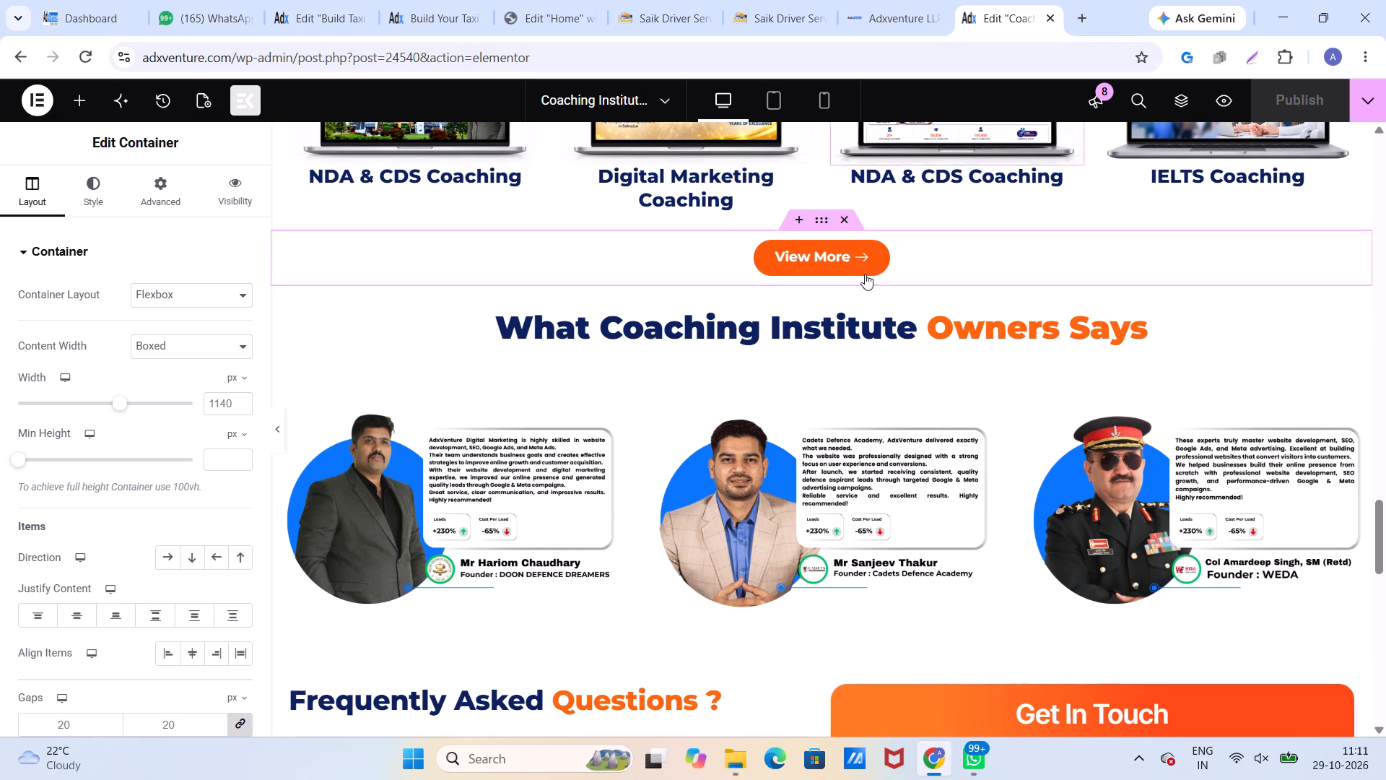
click(824, 274)
right_click(824, 274)
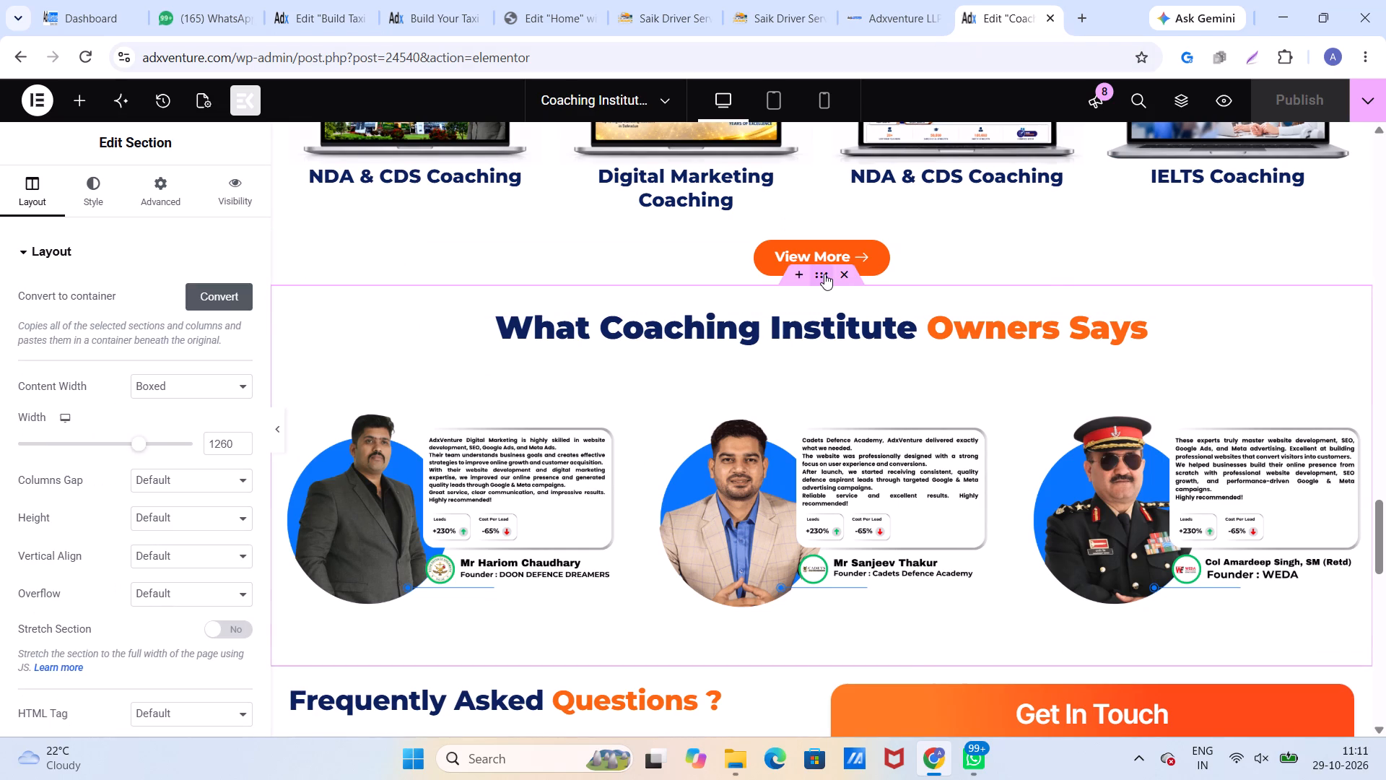
click(859, 194)
click(322, 16)
click(362, 395)
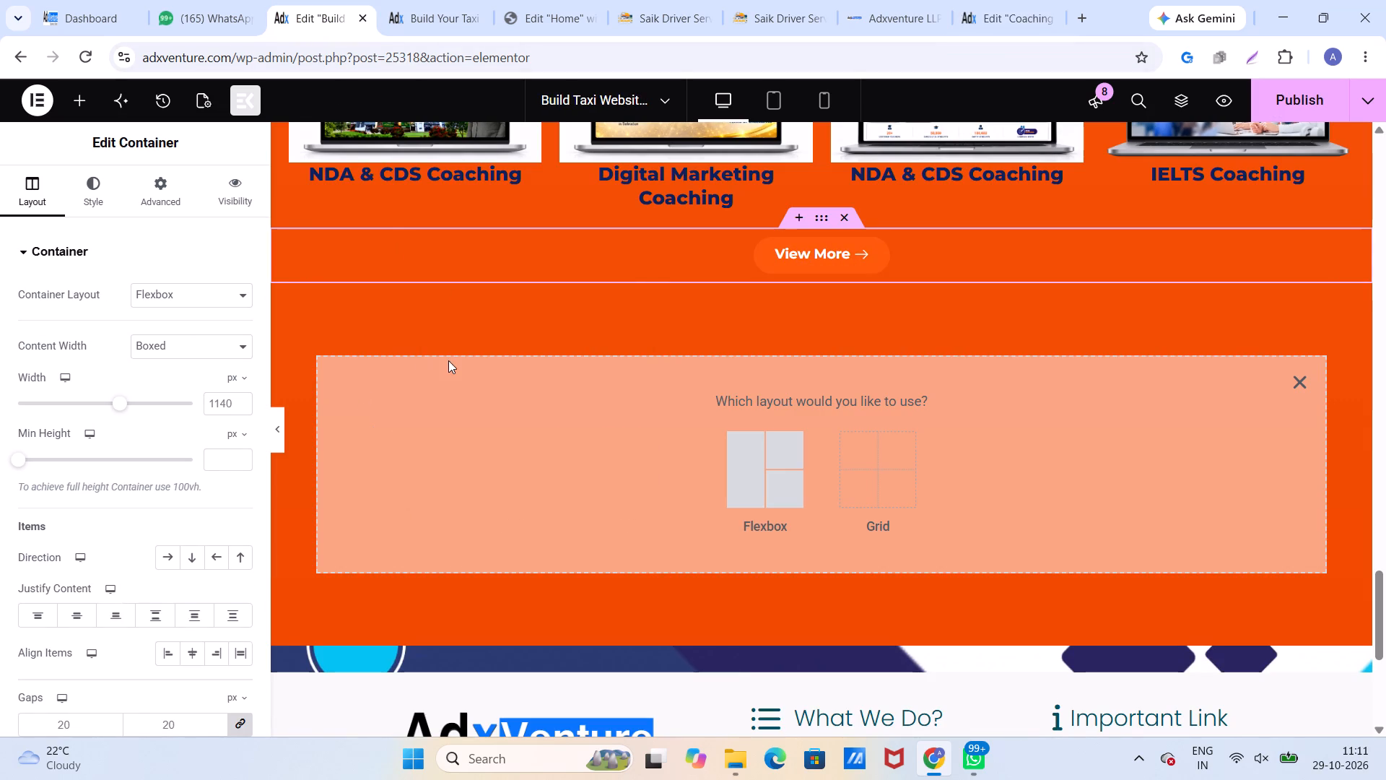
right_click(448, 360)
click(515, 418)
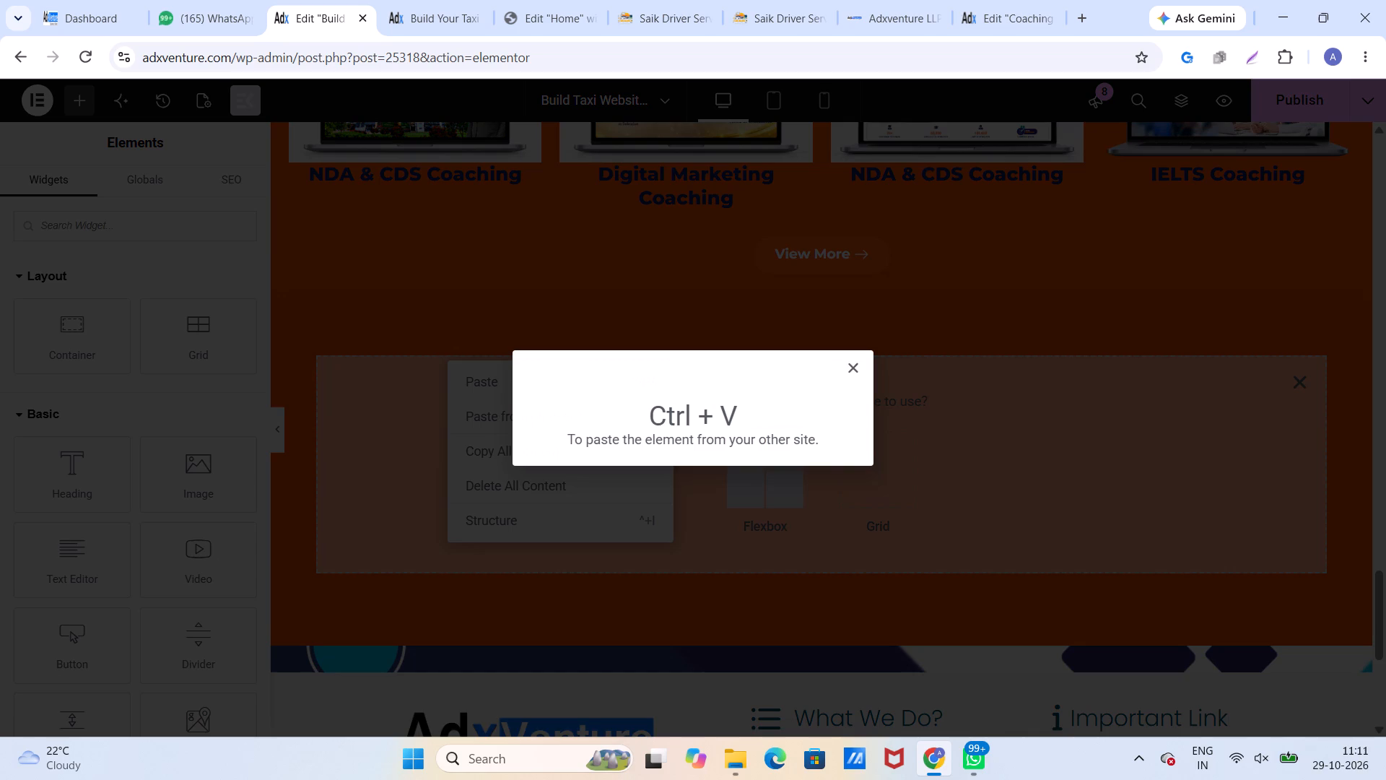
key(ctrl+v)
Copy the Frequently Asked Questions and Get In Touch form container to below the testimonials on the Build Taxi Websites page, using Paste from other site.
click(985, 8)
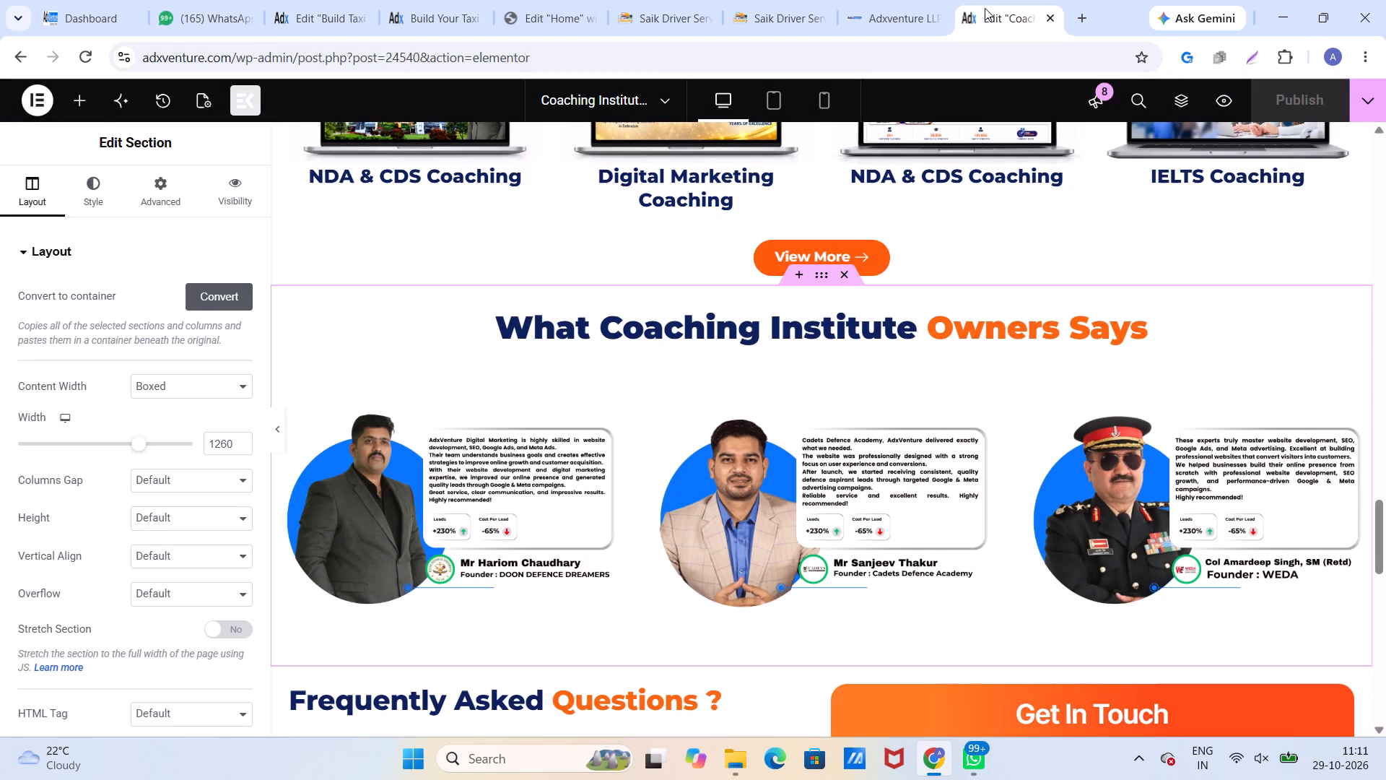
scroll(899, 251, down, 9)
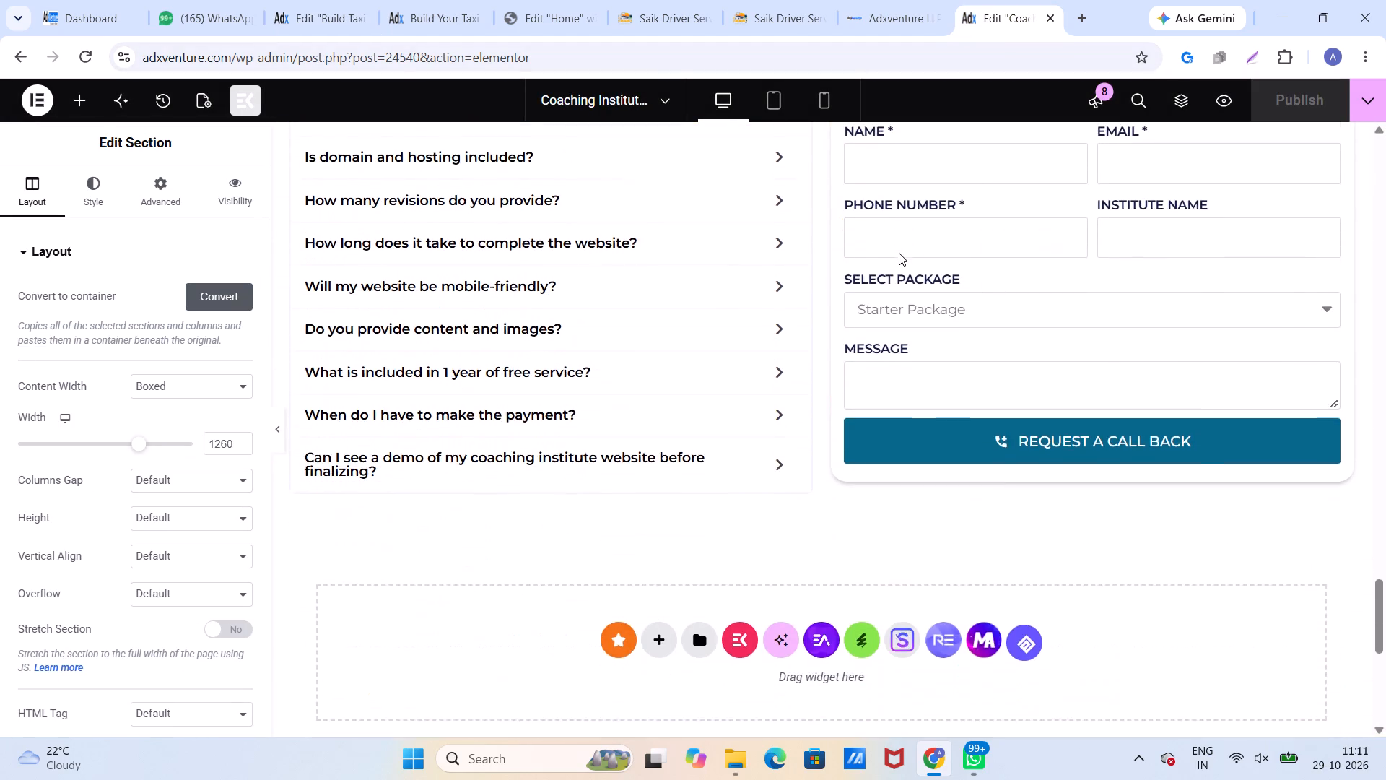
scroll(899, 253, down, 2)
scroll(899, 253, up, 5)
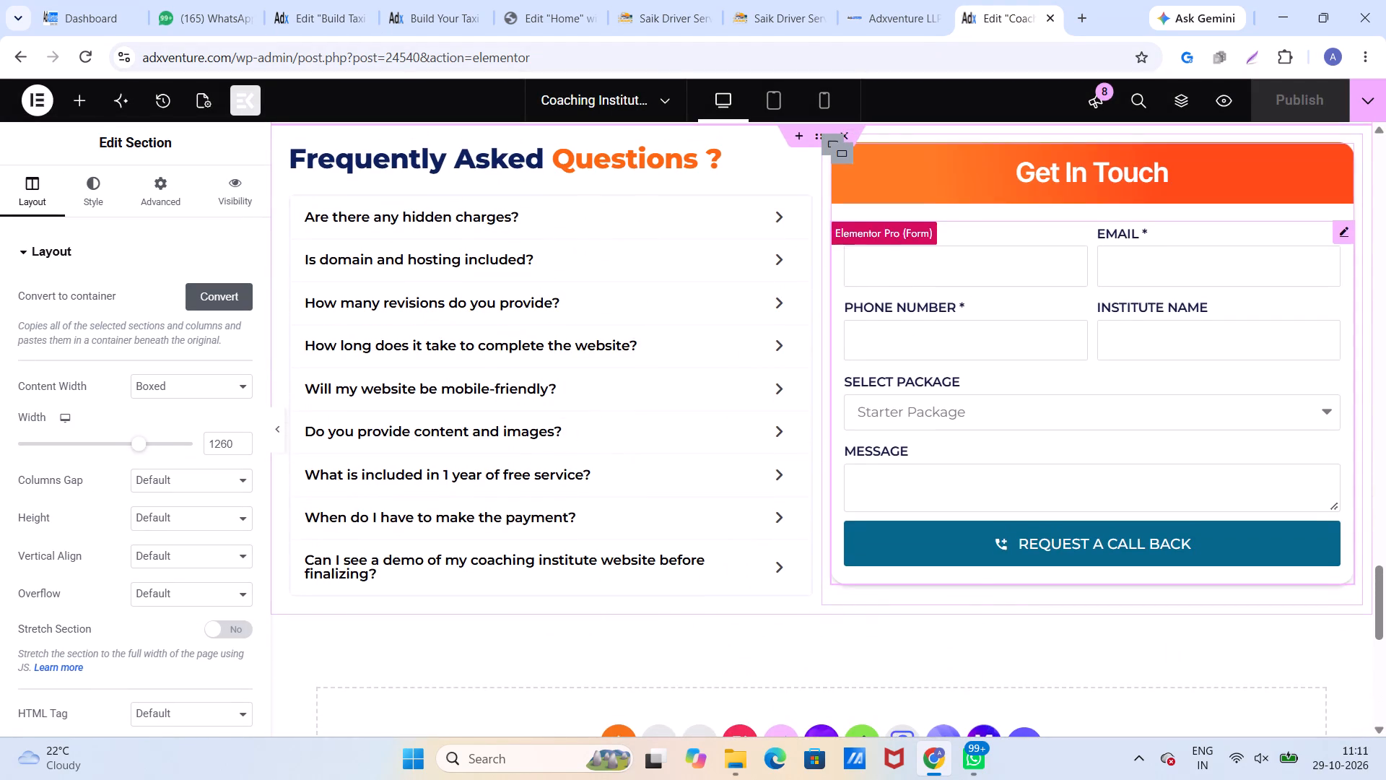
scroll(806, 197, up, 1)
click(821, 204)
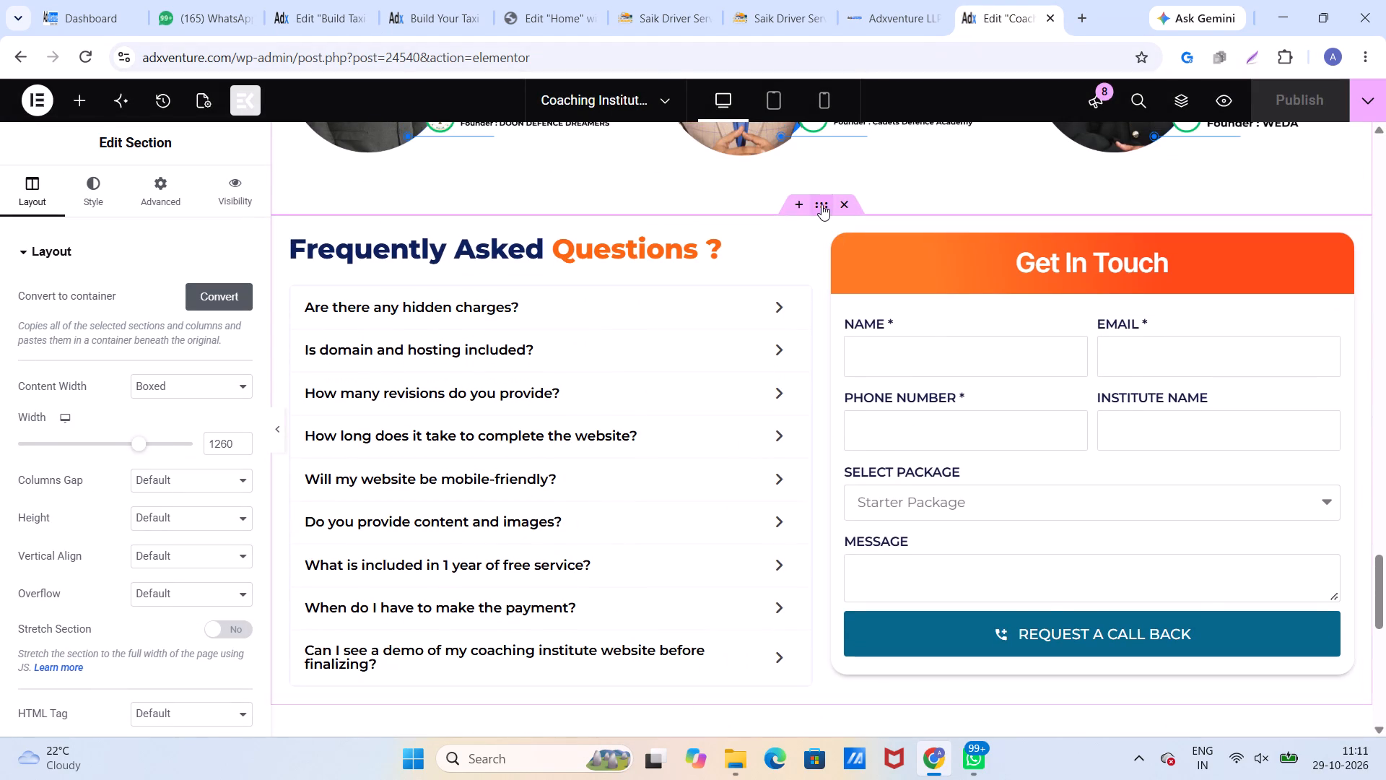
right_click(821, 204)
click(875, 205)
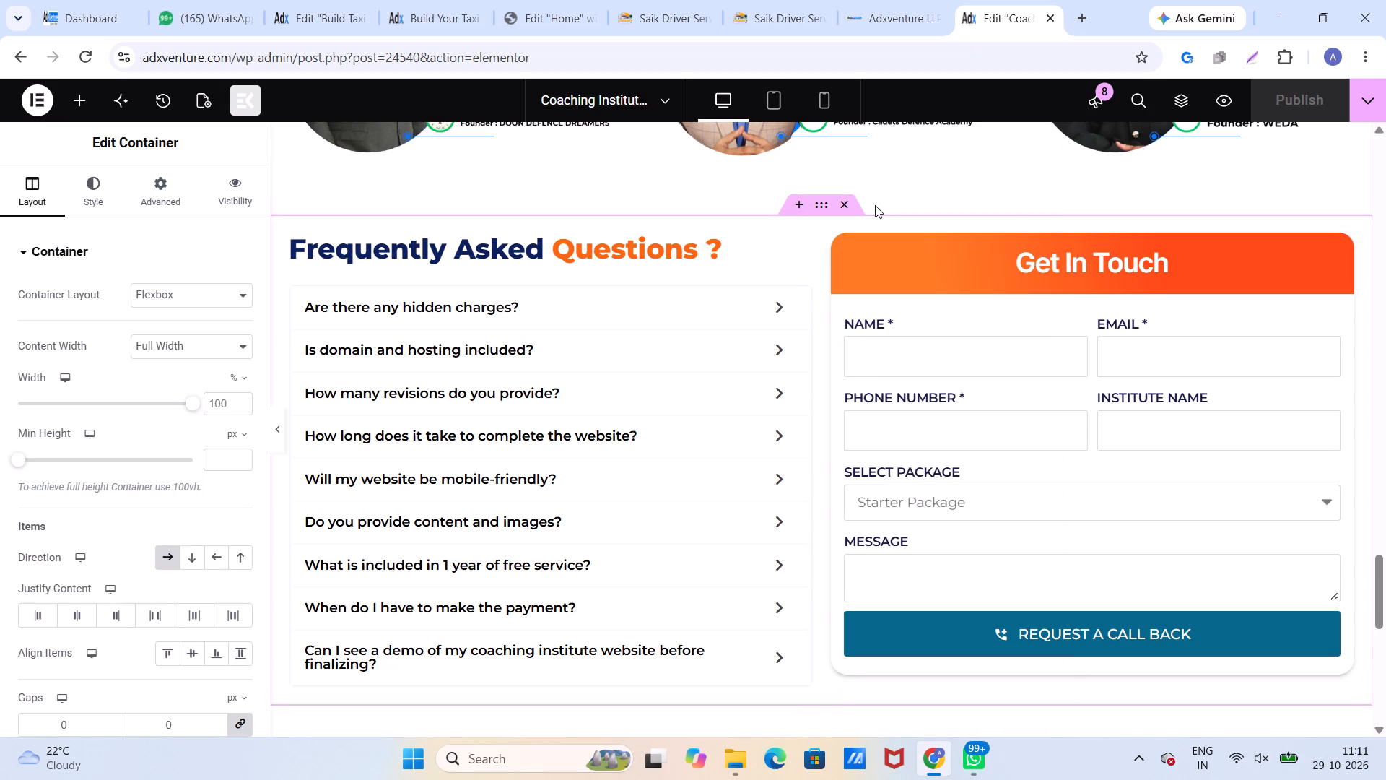
click(322, 12)
scroll(420, 168, down, 2)
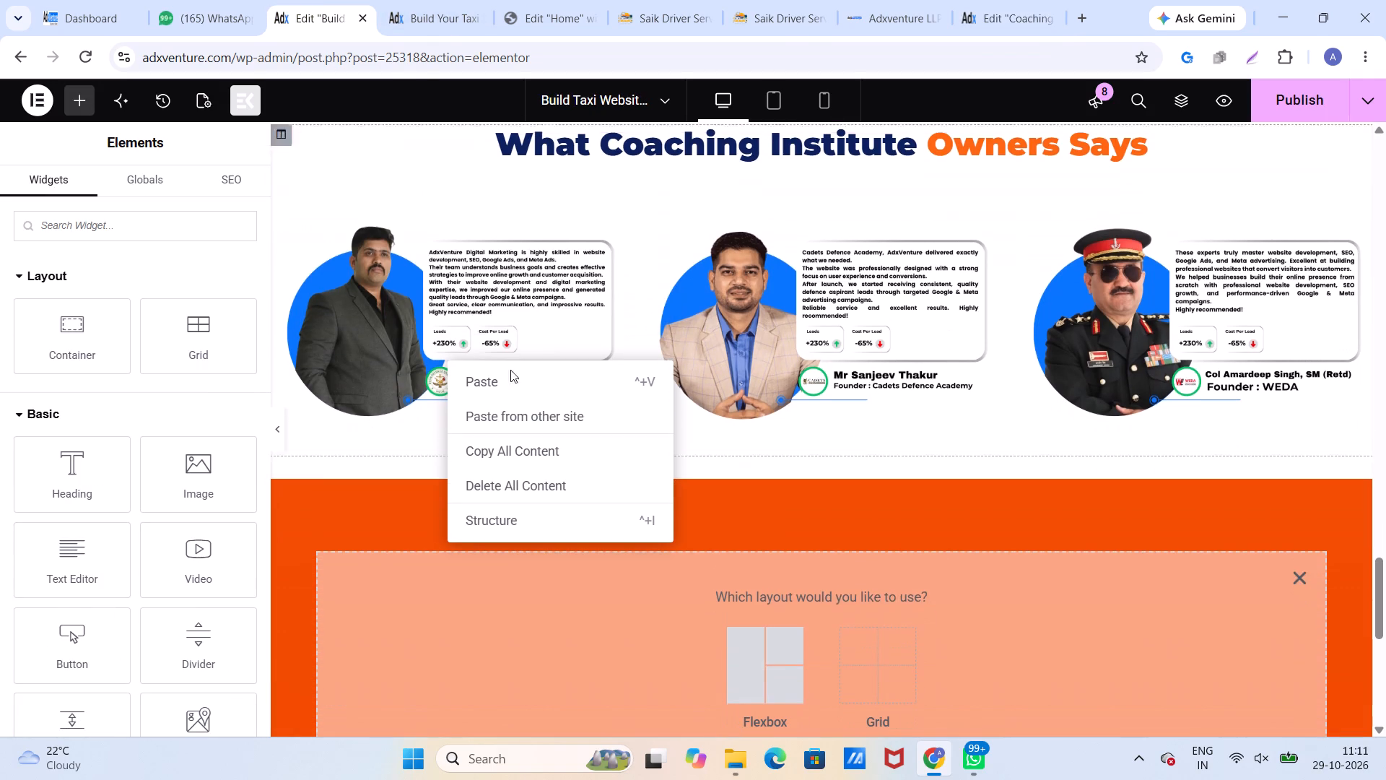
click(401, 636)
right_click(401, 636)
click(451, 610)
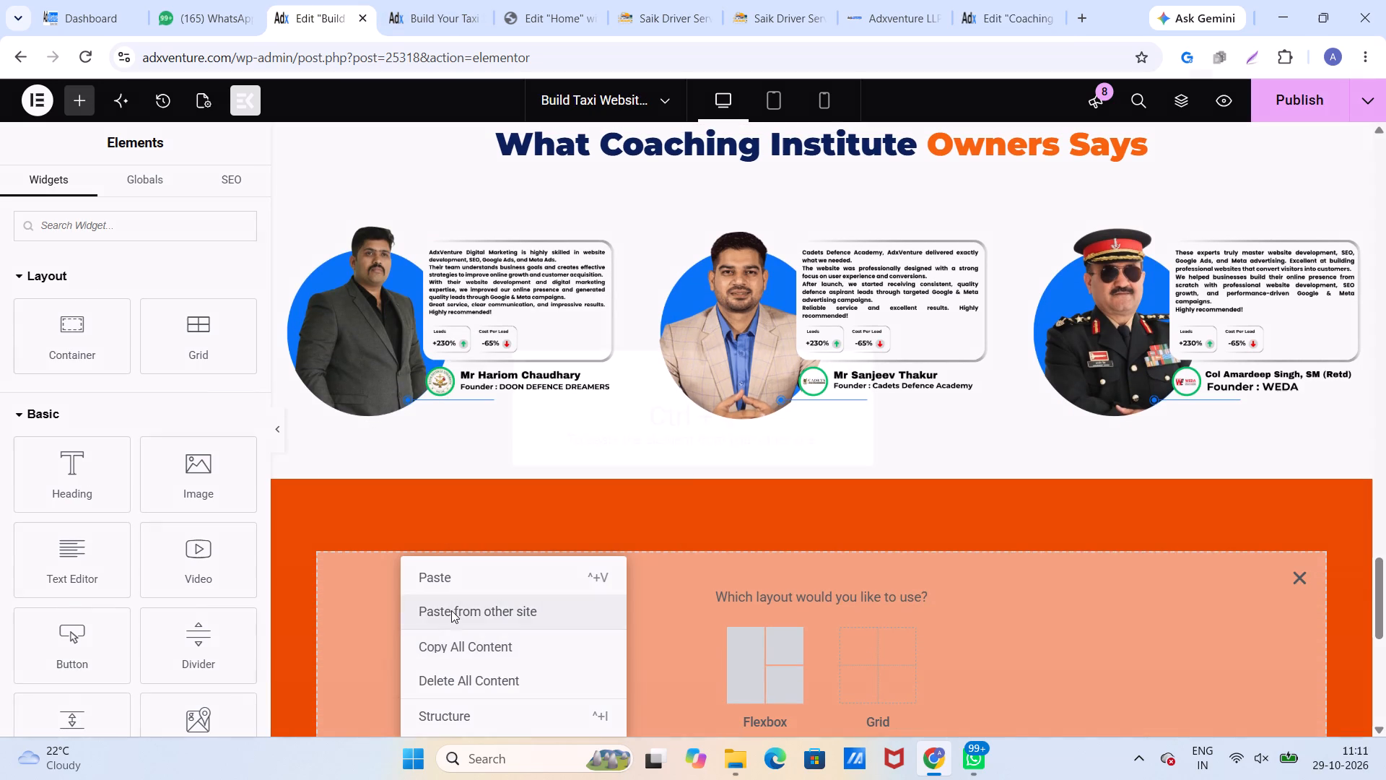
key(ctrl+v)
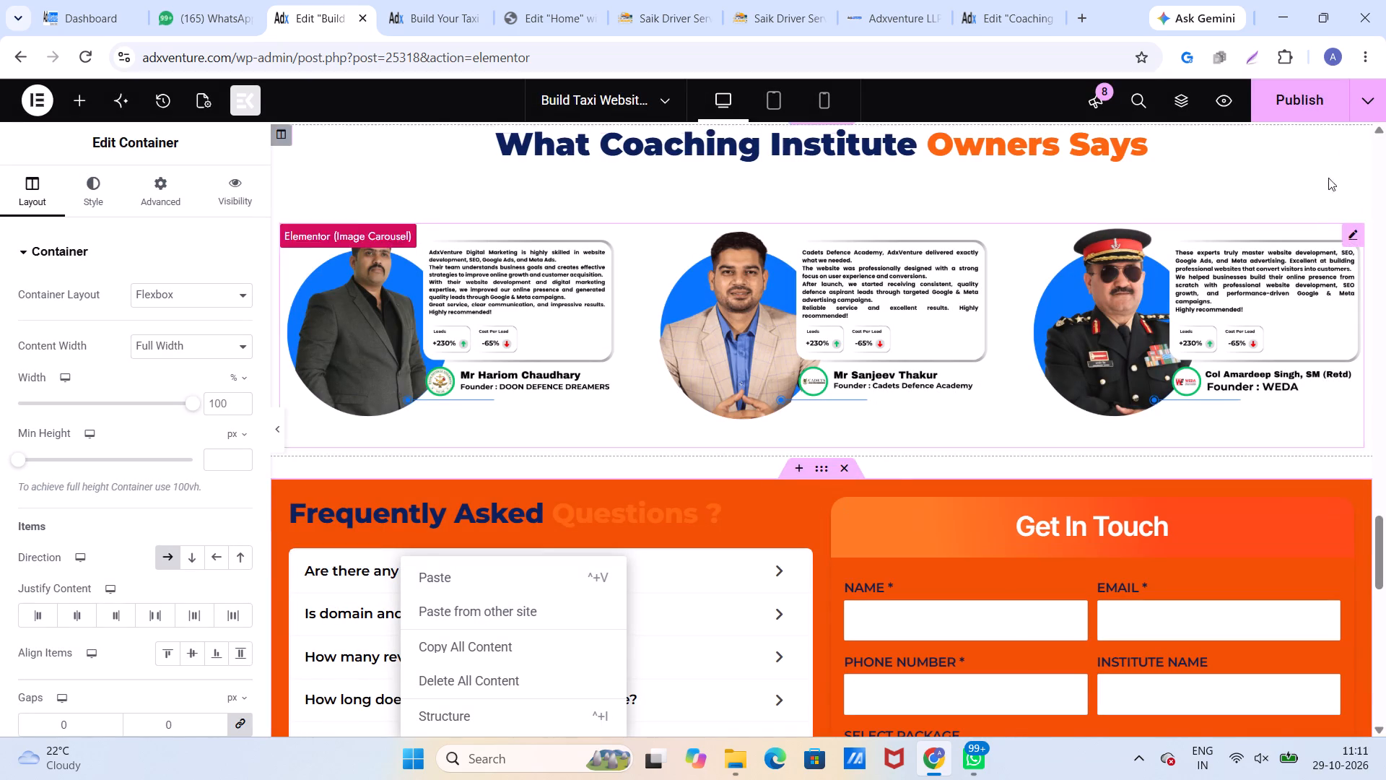
Publish the Build Taxi Websites page.
click(1291, 95)
Review the pasted sections in the editor, from the FAQ and contact form back up to the website designs.
scroll(762, 508, down, 1)
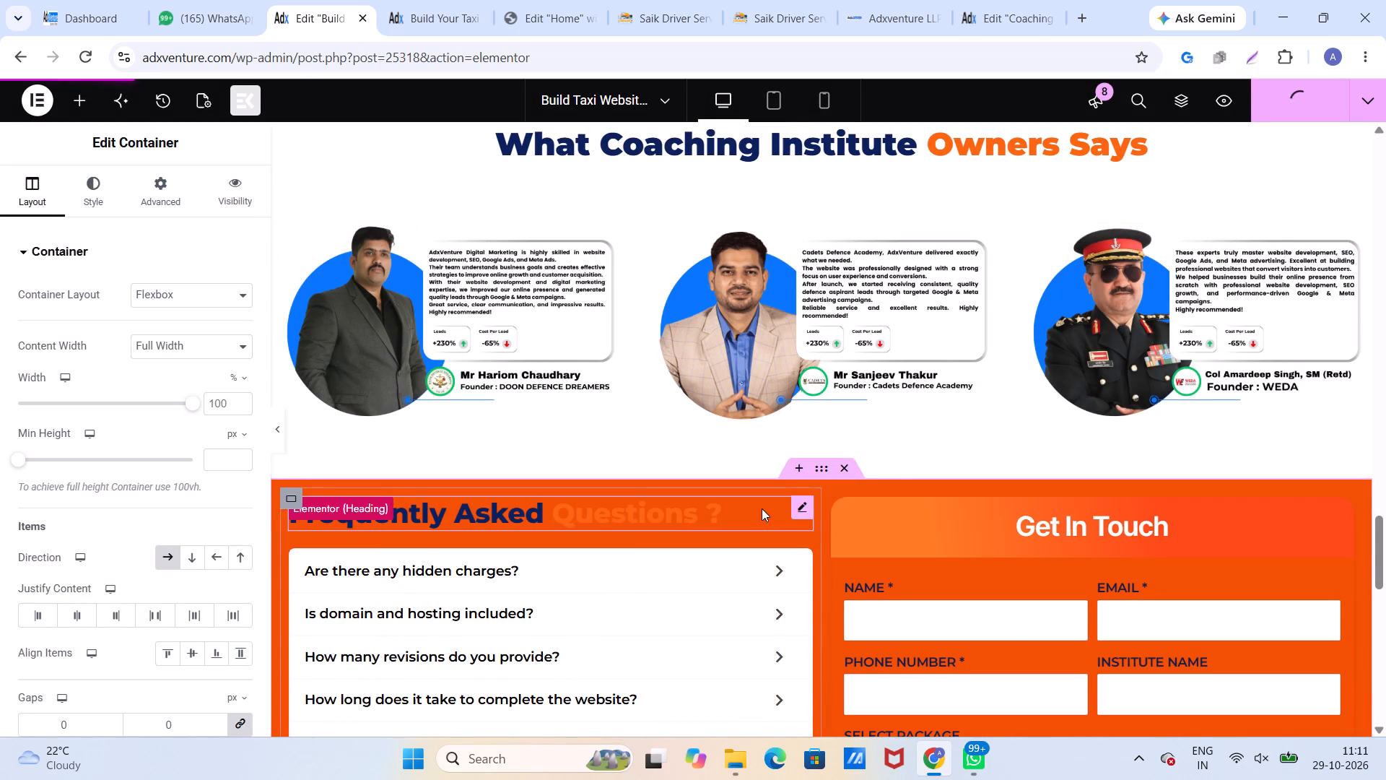
scroll(762, 508, down, 3)
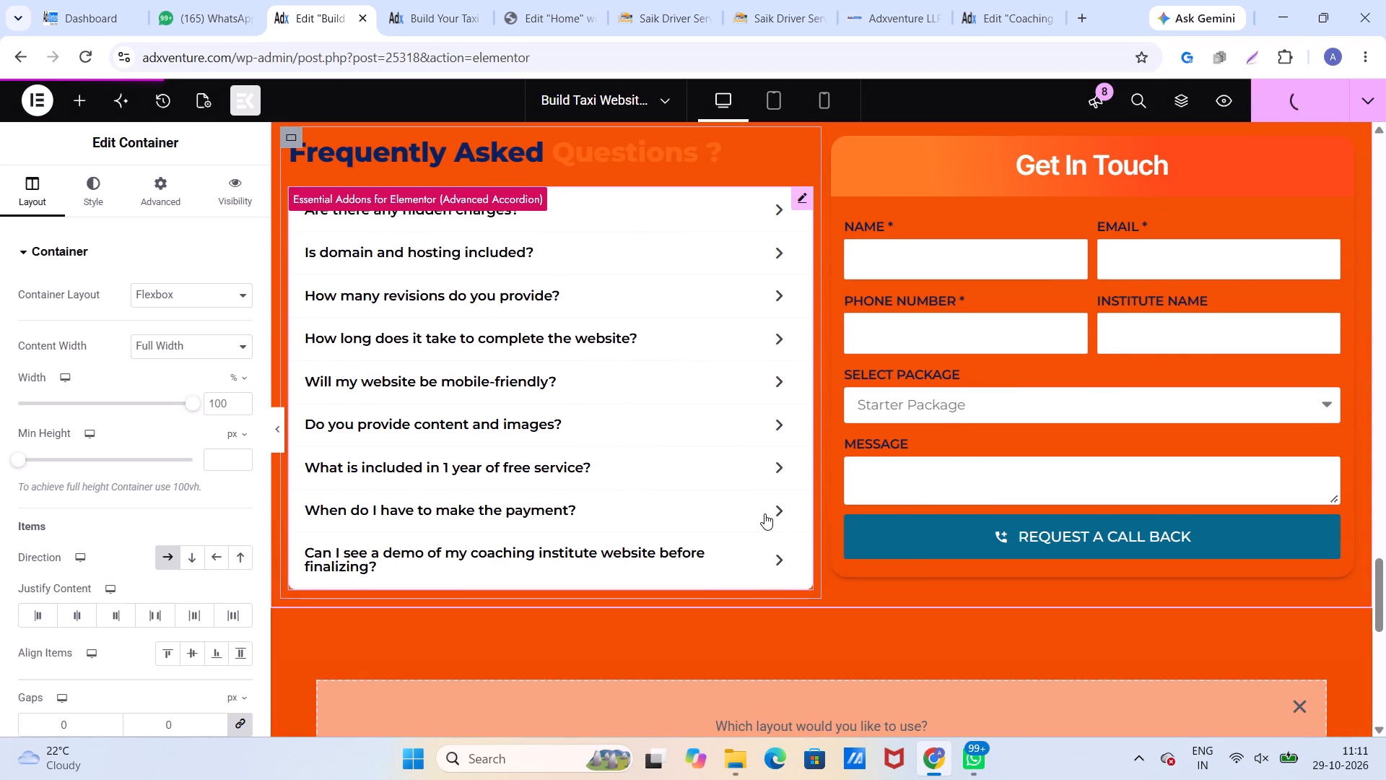
scroll(764, 508, down, 4)
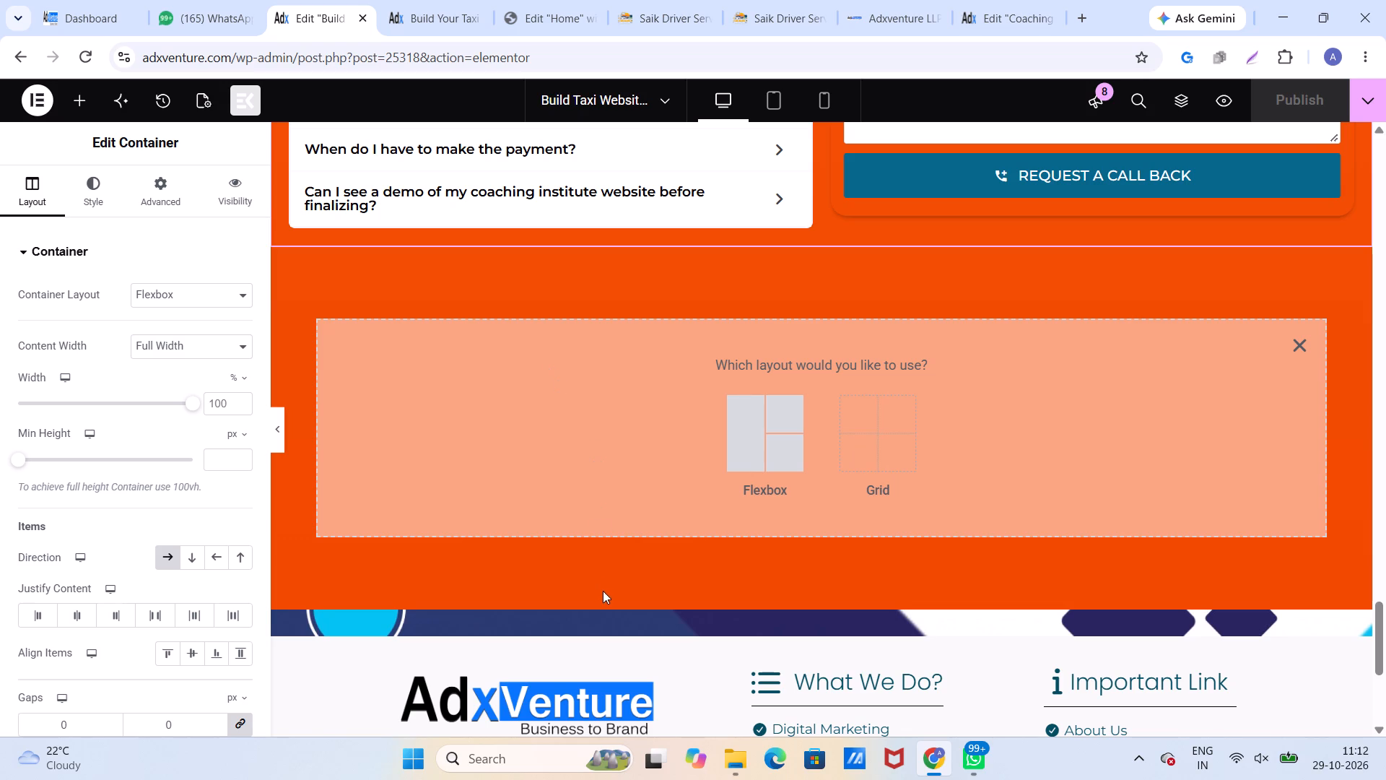
scroll(607, 565, up, 4)
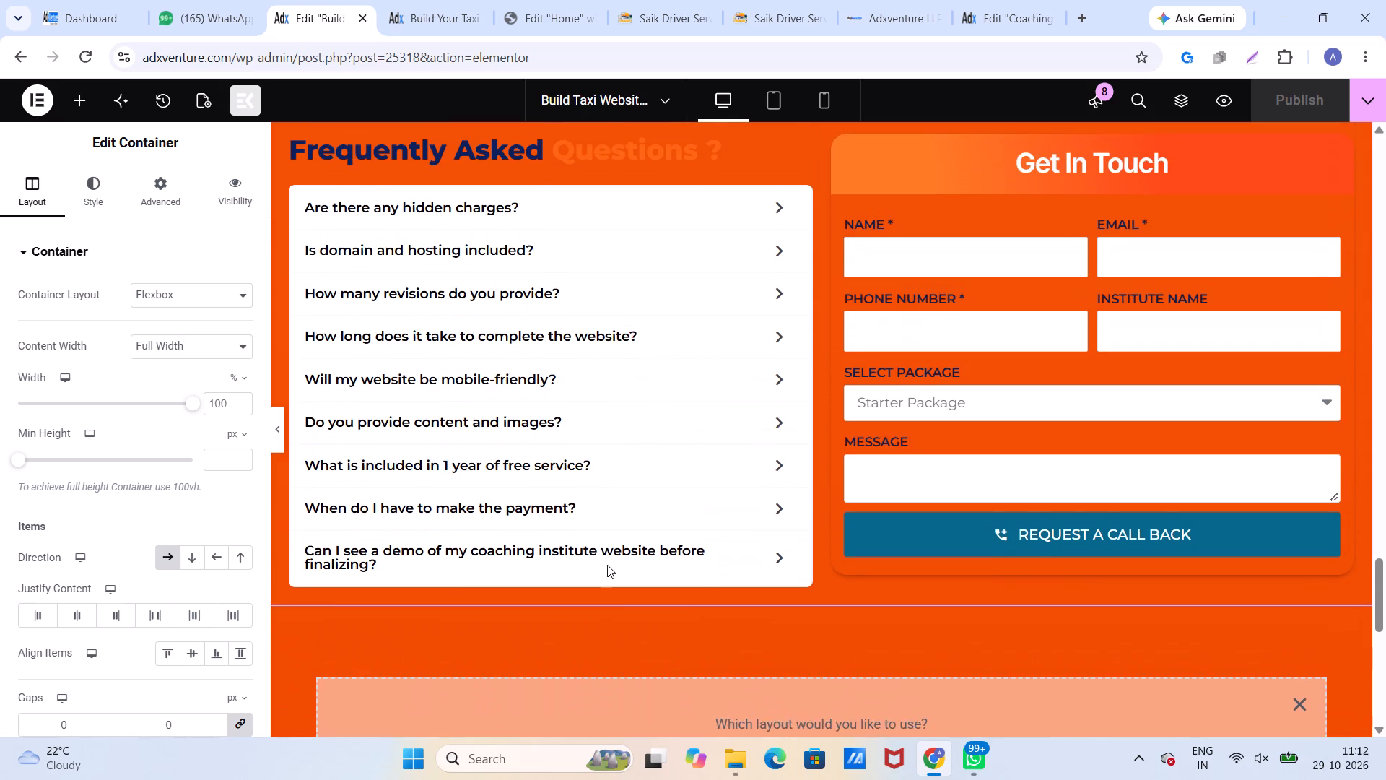
scroll(607, 565, up, 11)
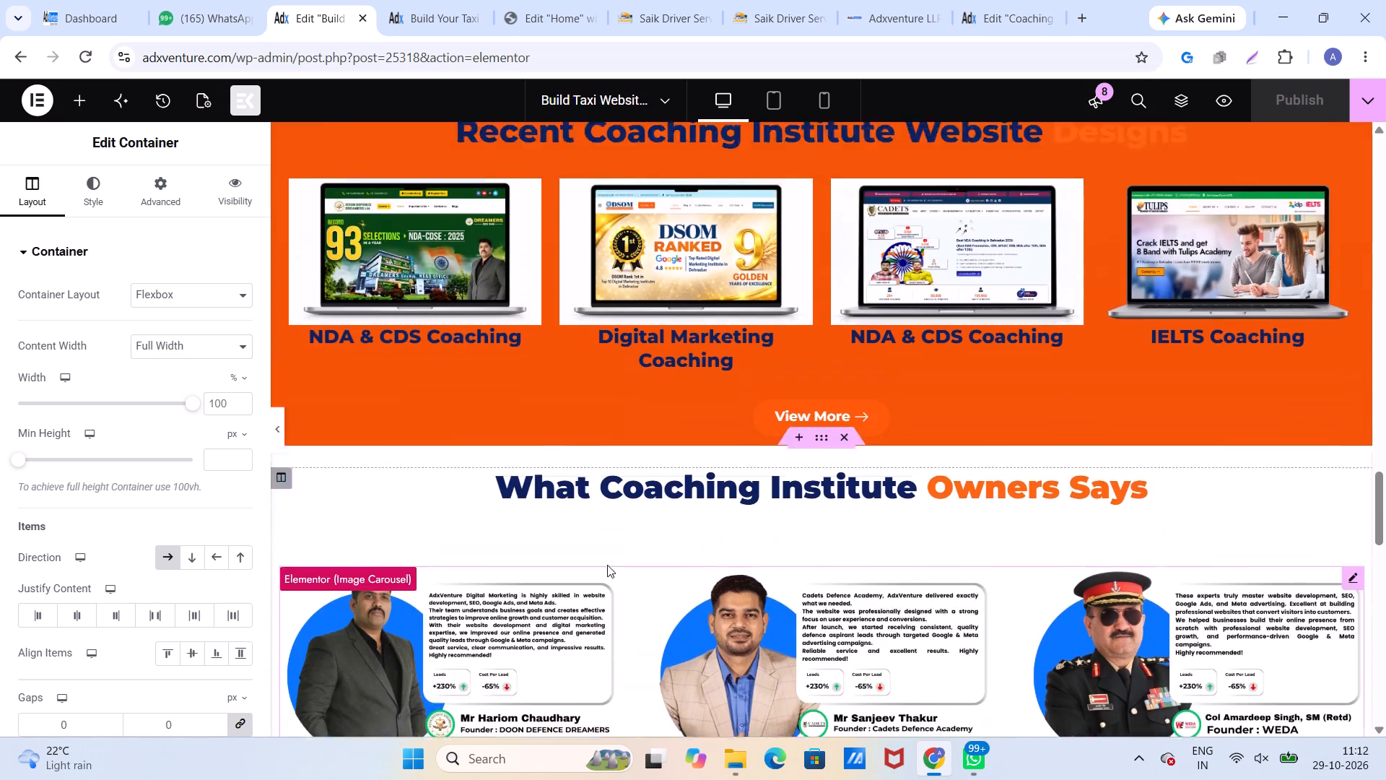
scroll(607, 565, up, 1)
Preview the Build Taxi Websites page and examine its layout and section backgrounds from the hero banner to the footer.
click(1220, 100)
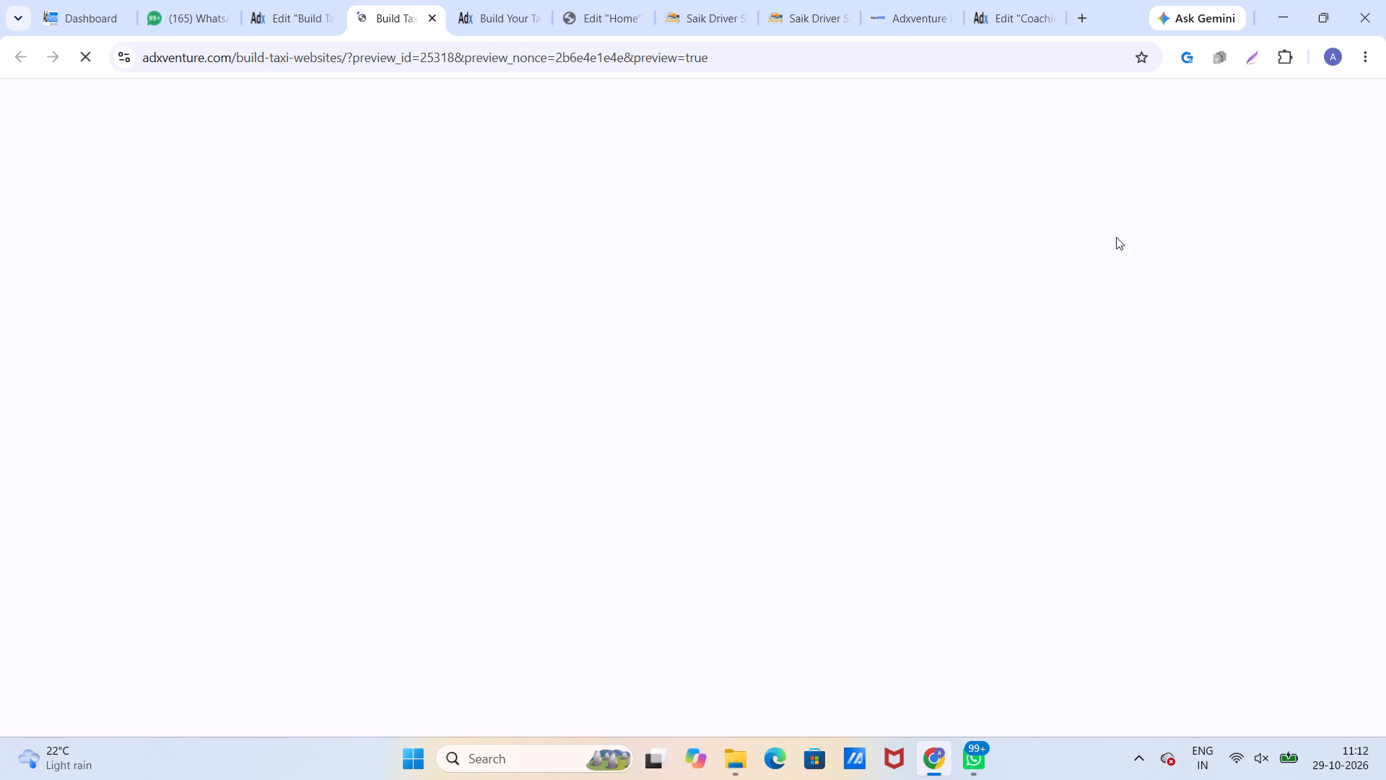
scroll(819, 342, down, 2)
scroll(819, 343, up, 1)
scroll(819, 343, down, 2)
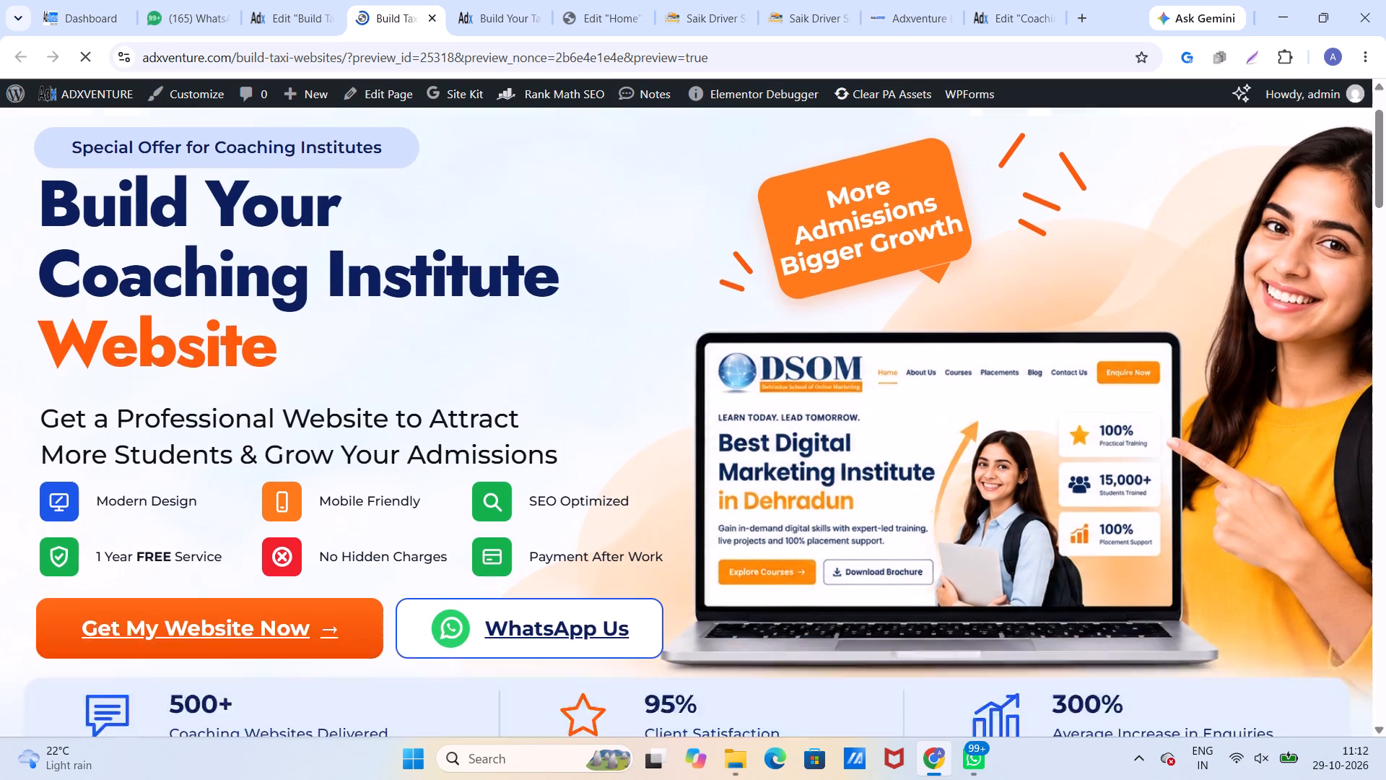
scroll(819, 343, down, 5)
scroll(819, 343, up, 9)
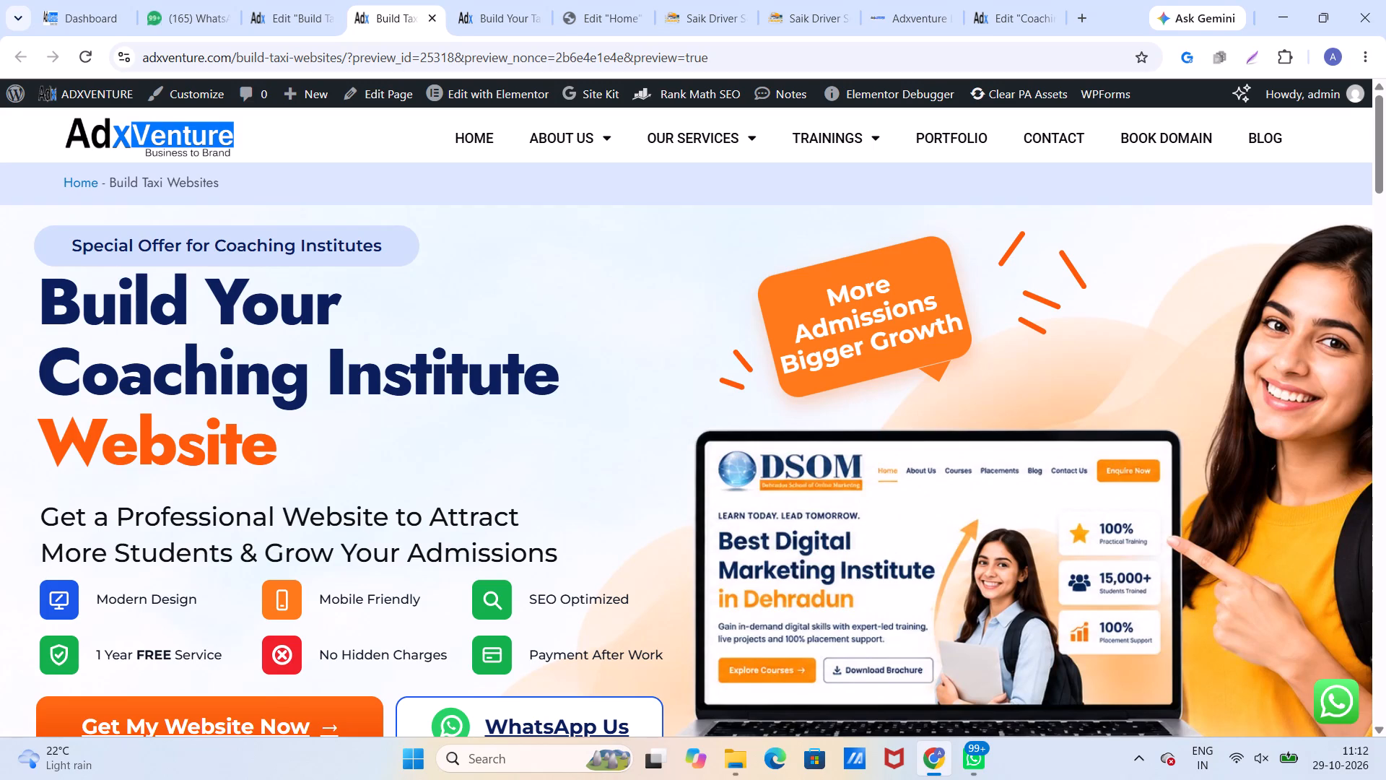
scroll(819, 343, down, 4)
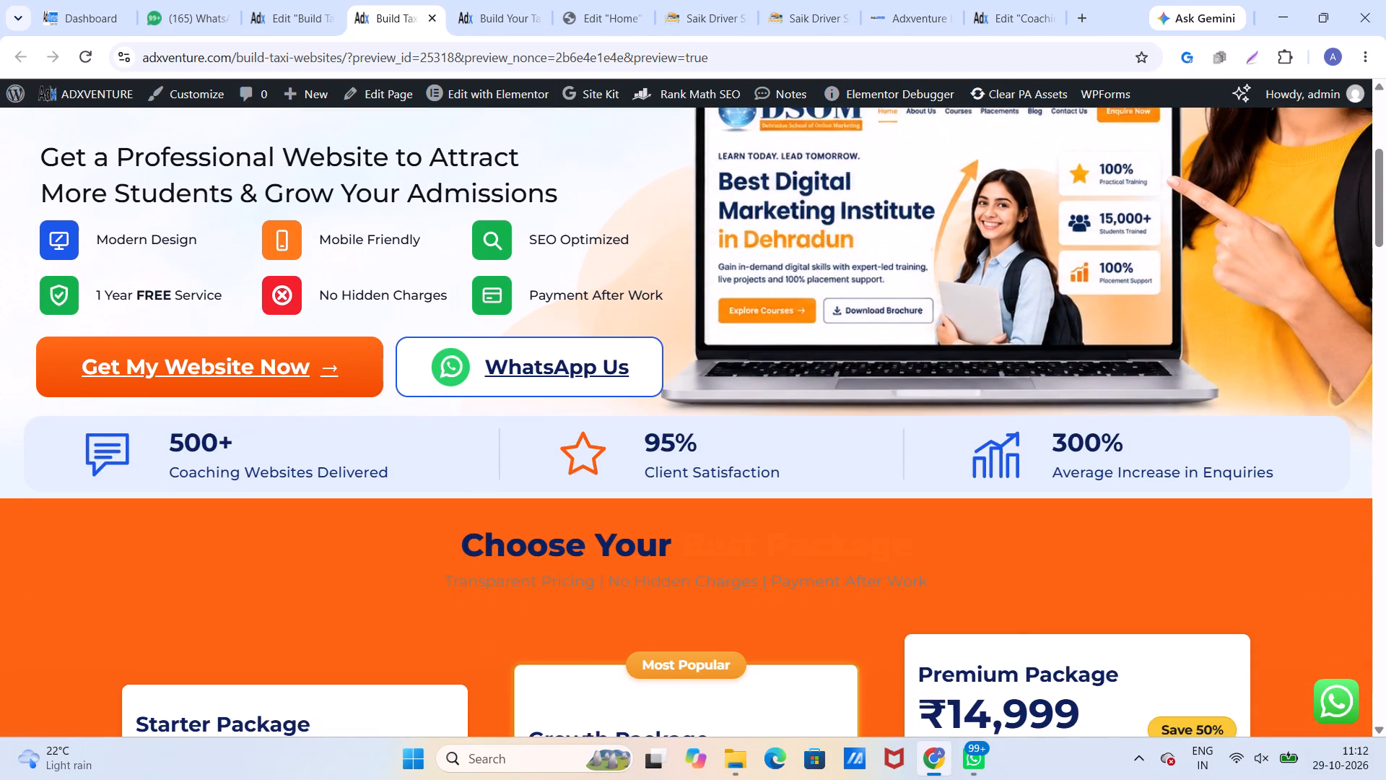
scroll(819, 343, down, 8)
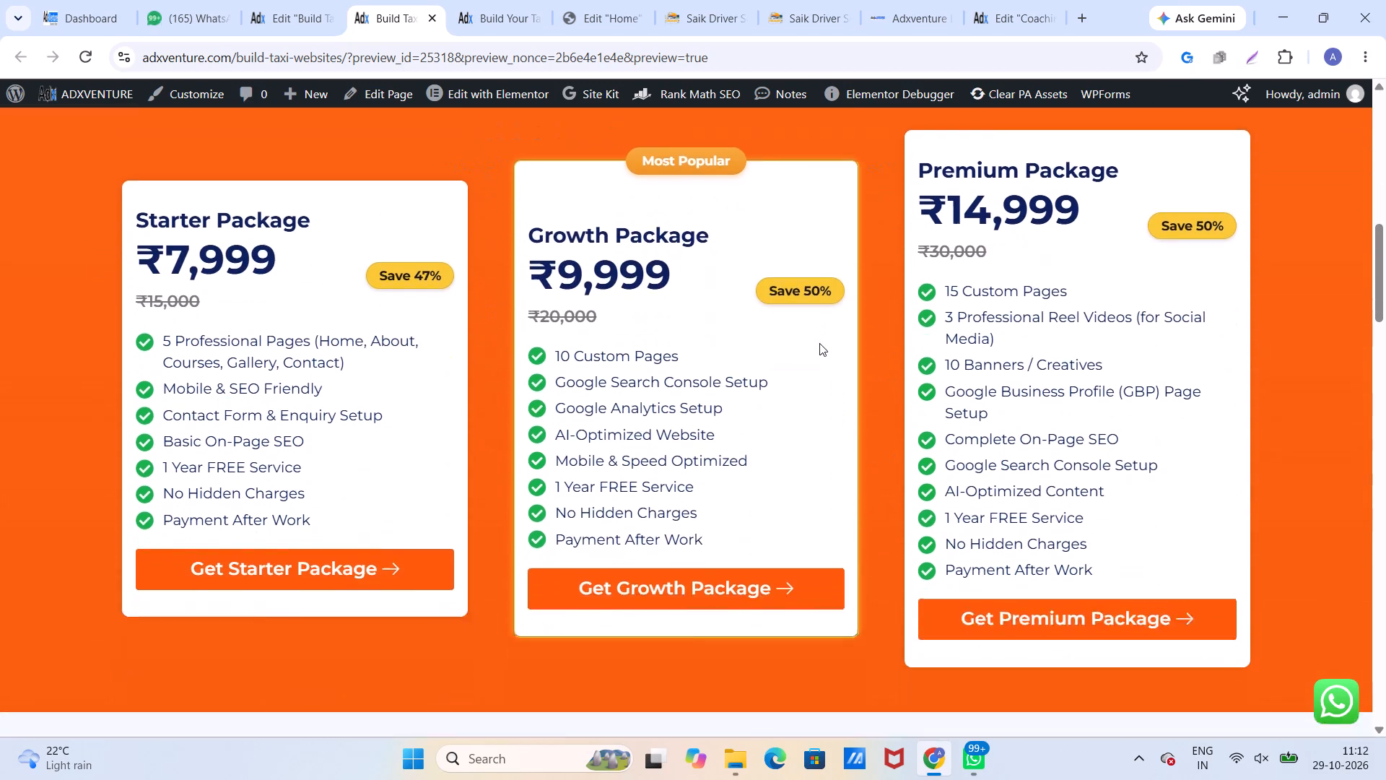
scroll(819, 343, down, 11)
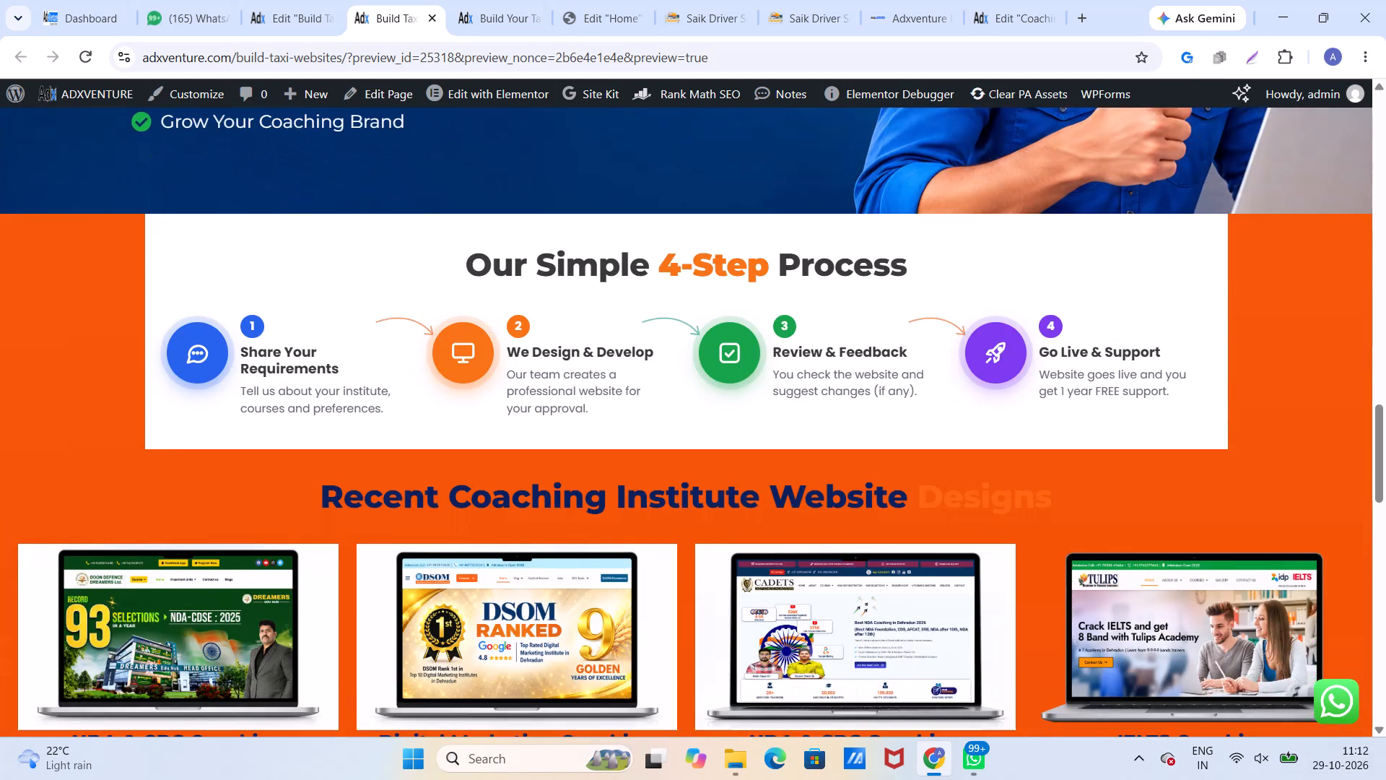
scroll(819, 343, down, 20)
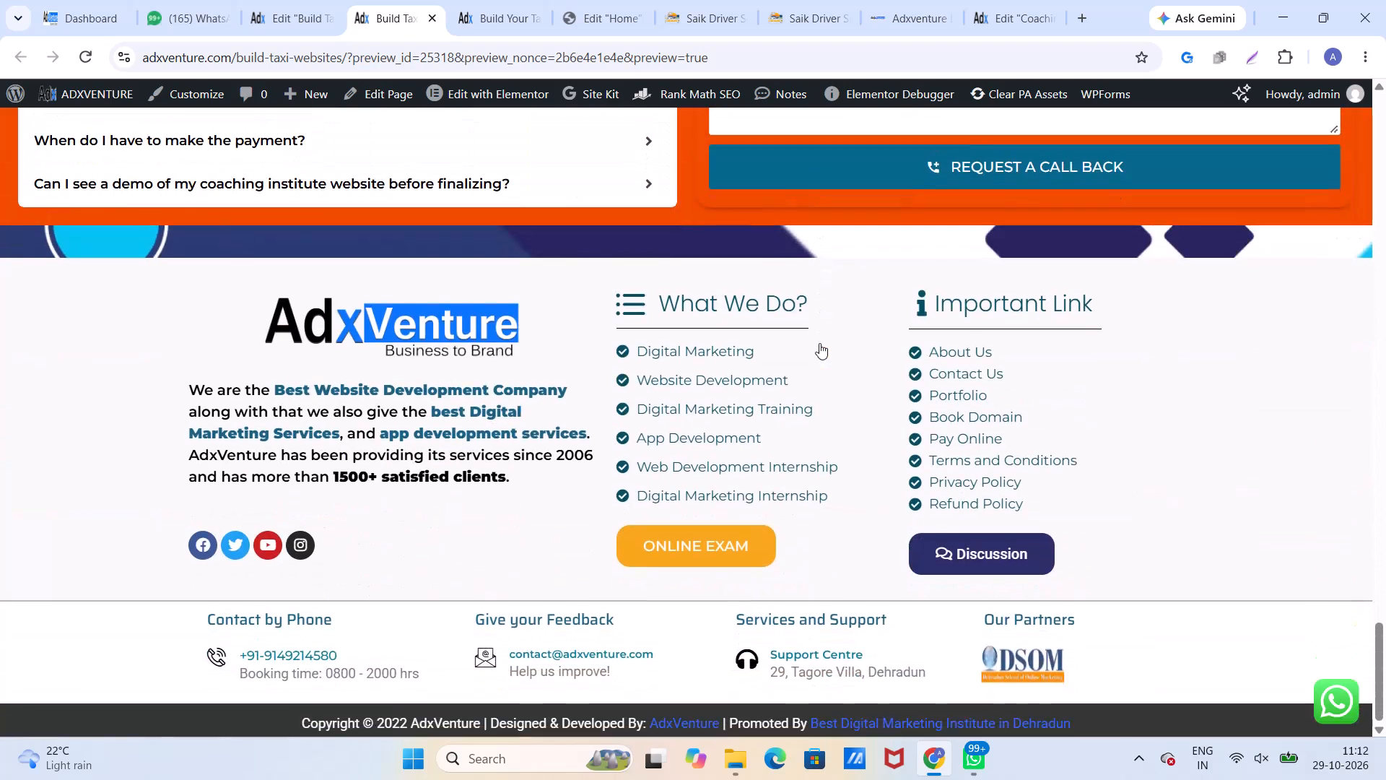
scroll(819, 343, up, 19)
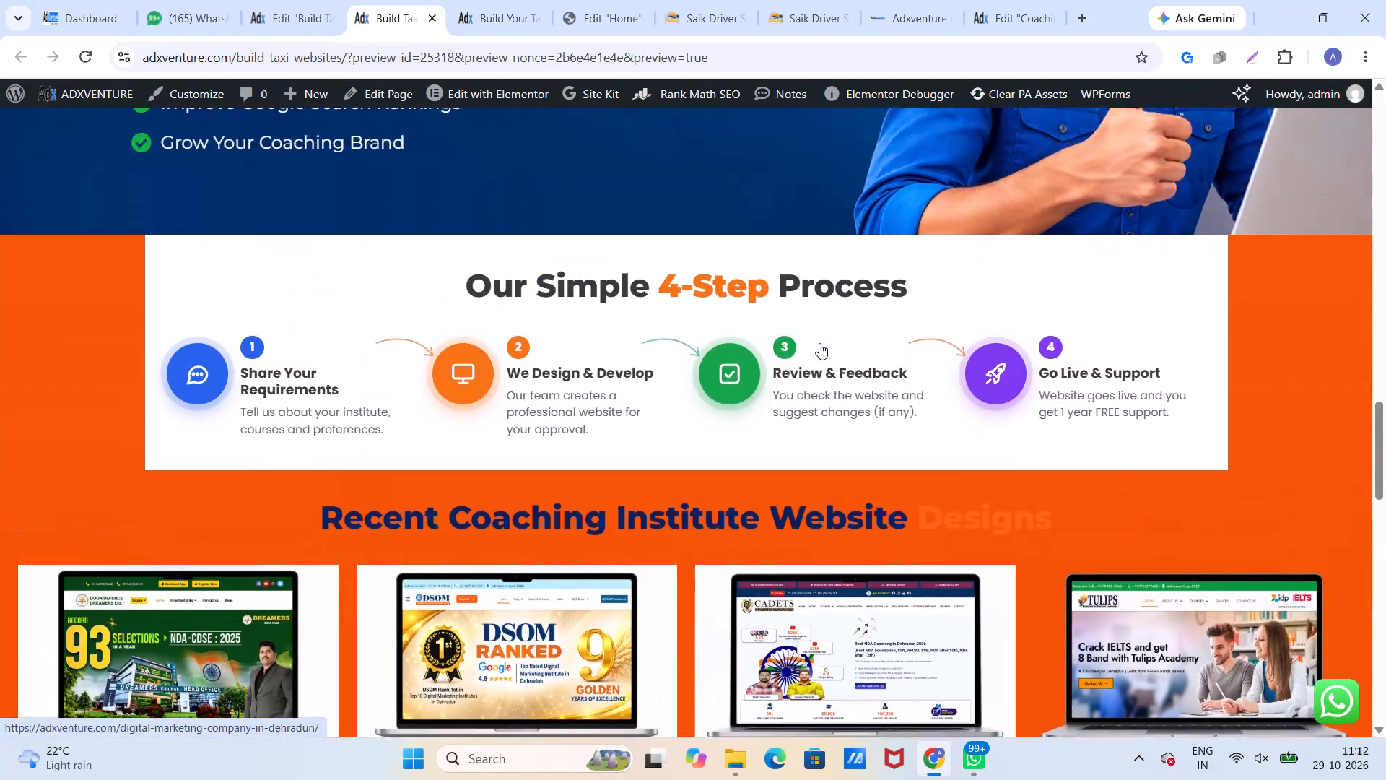
scroll(819, 343, up, 18)
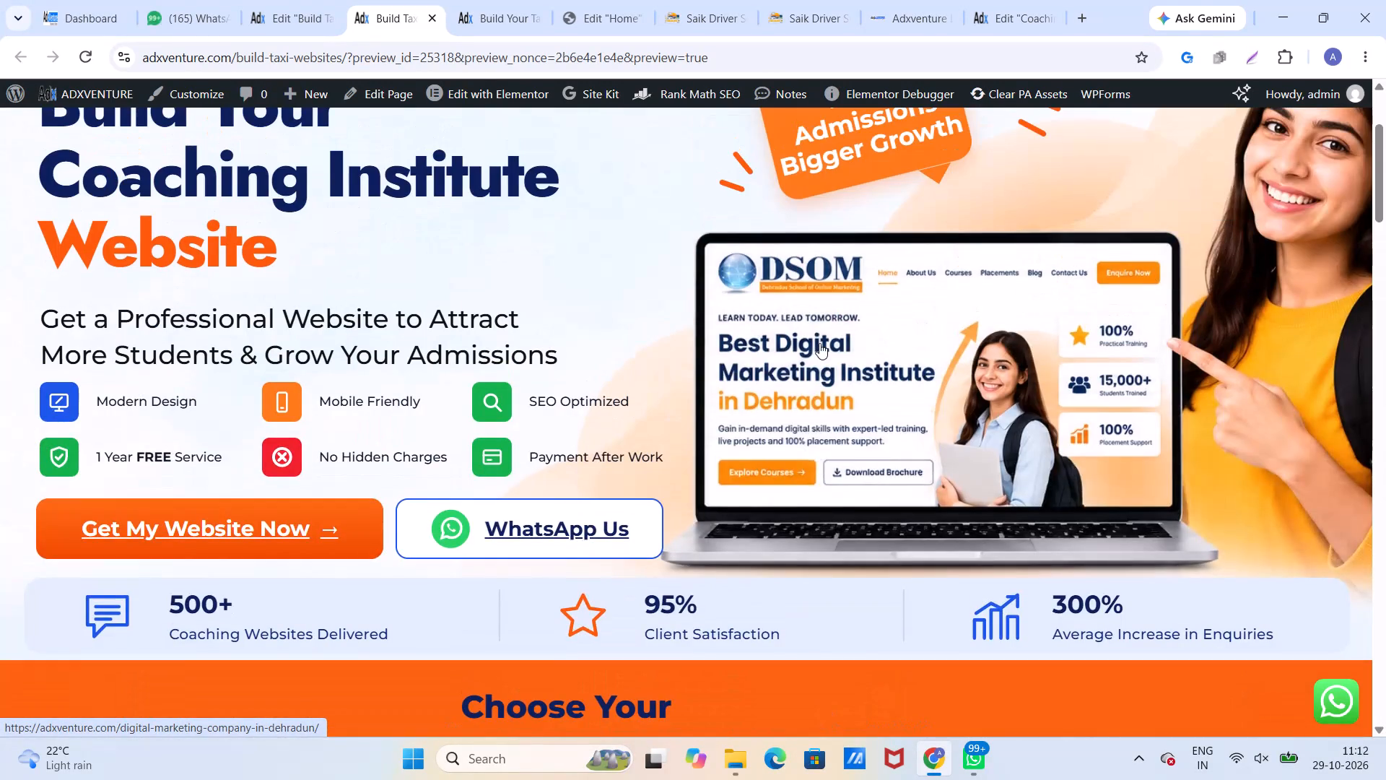
Back in the page editor, inspect the Layout, Style and Advanced settings of the "Our Simple 4-Step Process" container.
click(267, 19)
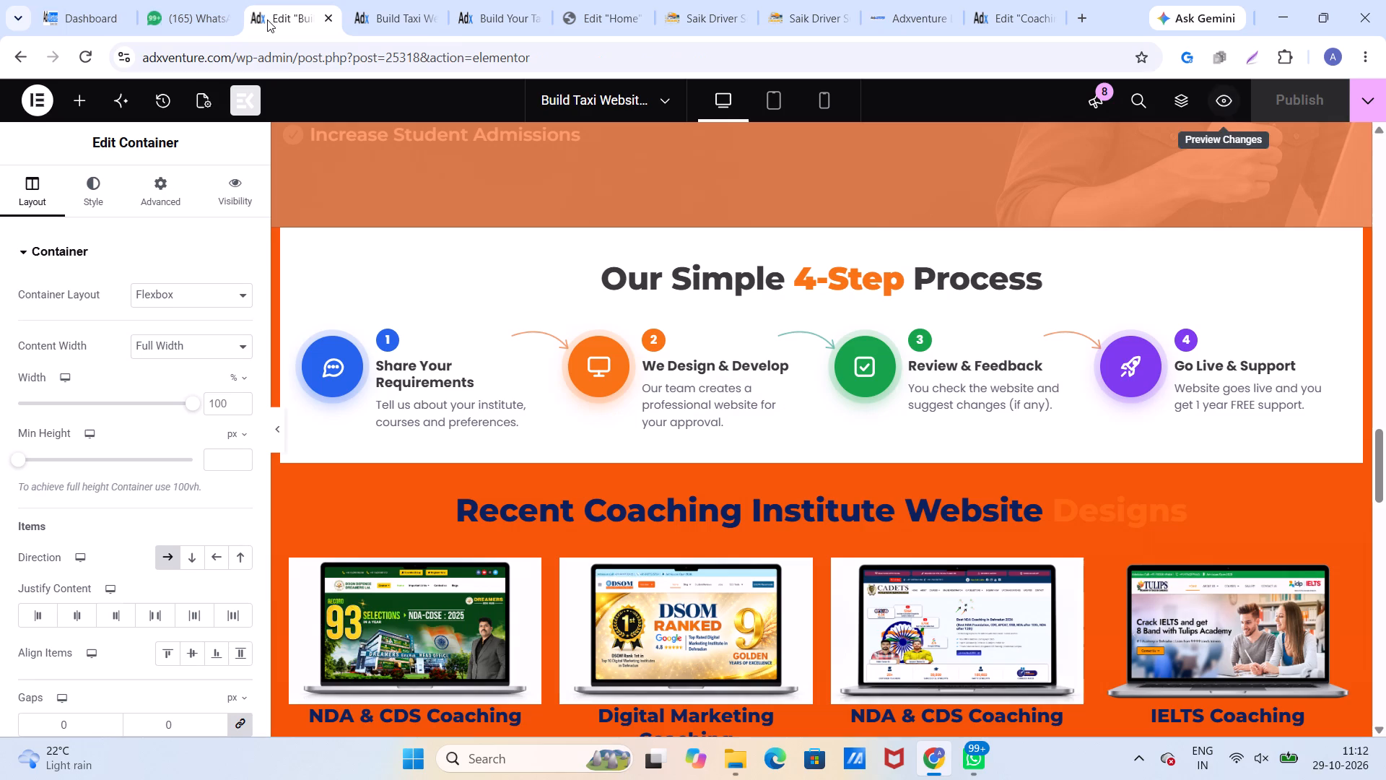
scroll(544, 380, up, 2)
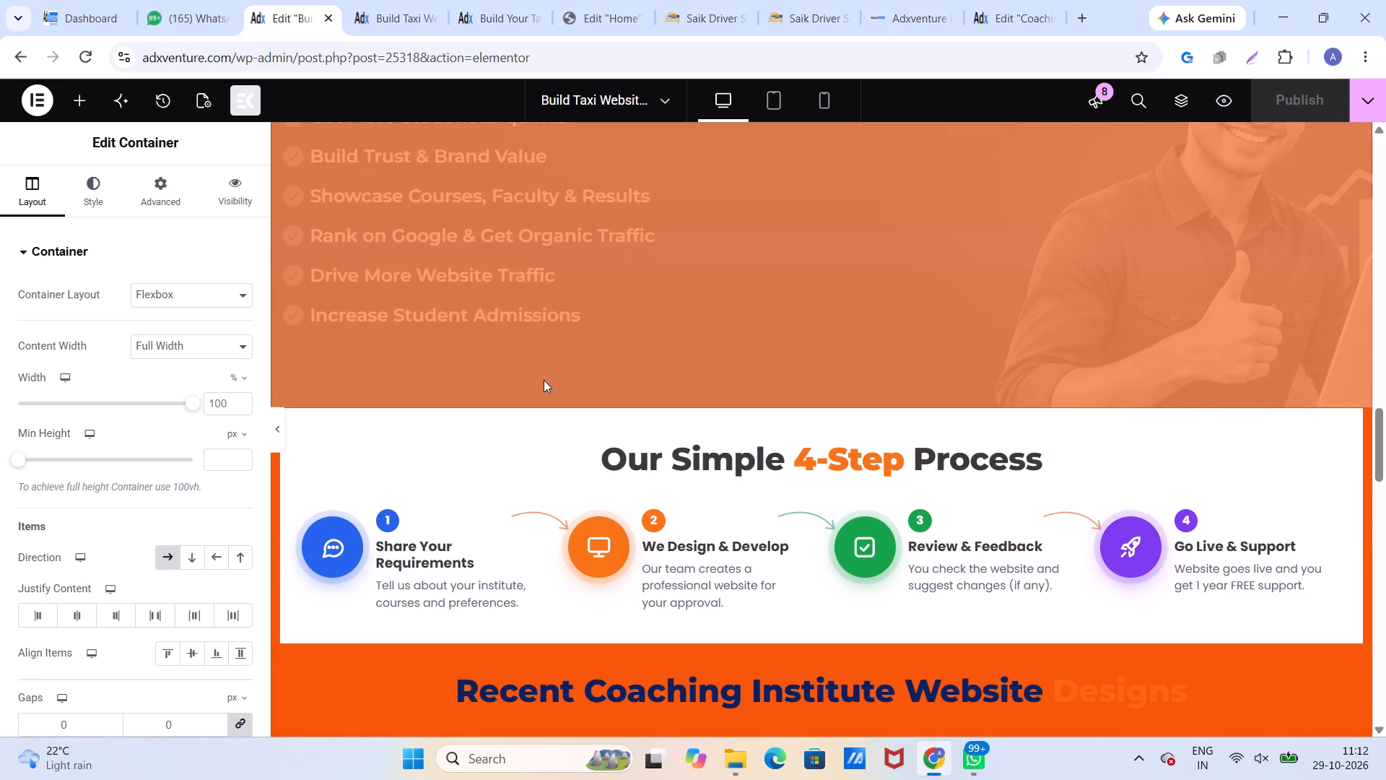
scroll(544, 380, down, 2)
scroll(544, 380, up, 4)
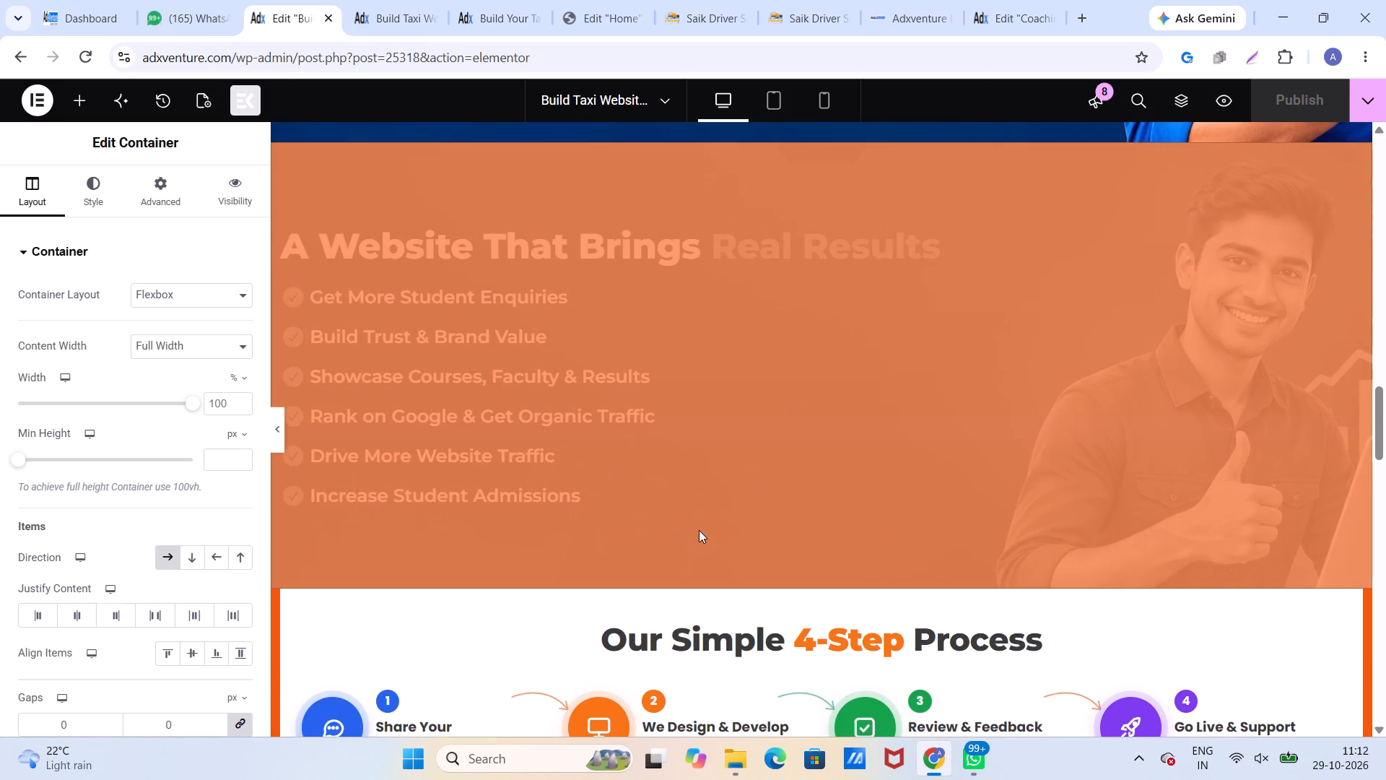
scroll(699, 530, down, 2)
scroll(694, 521, up, 2)
scroll(694, 521, down, 1)
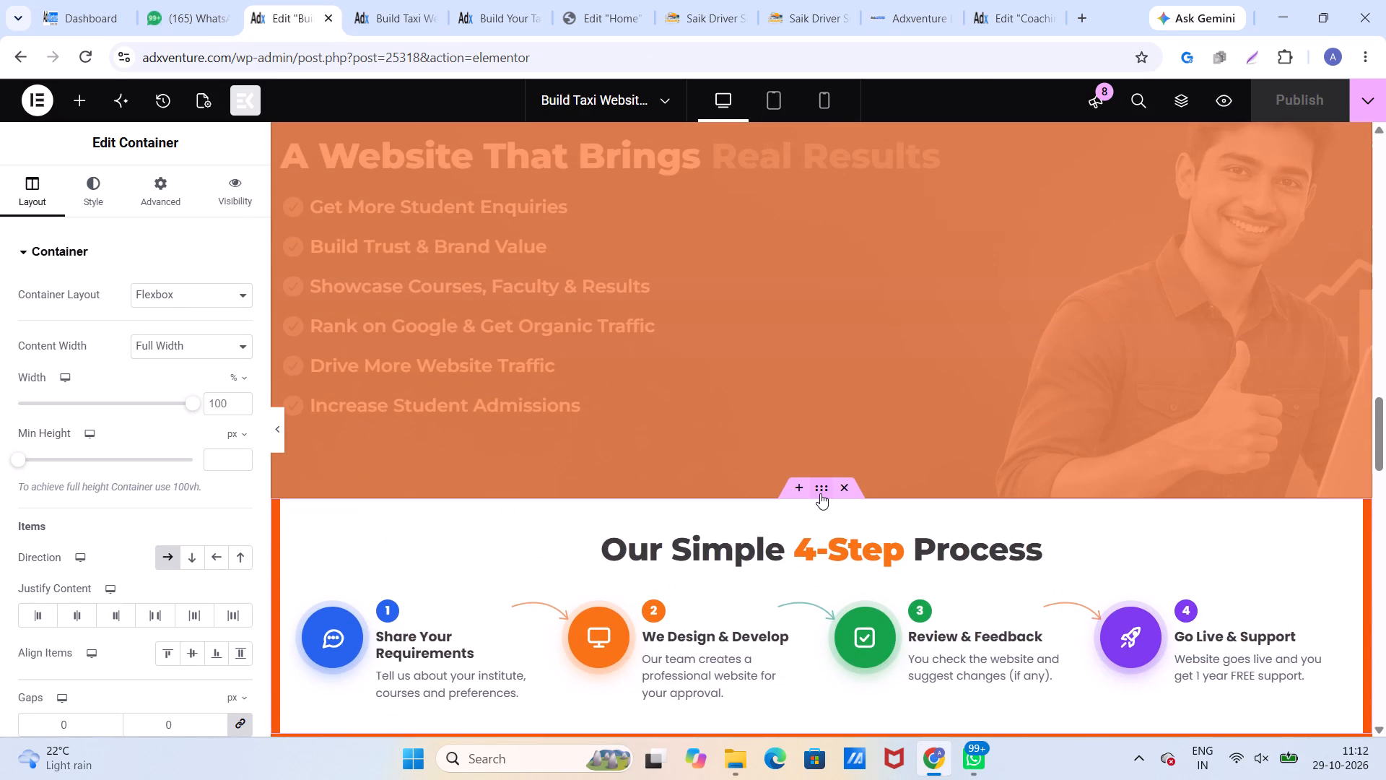
click(820, 493)
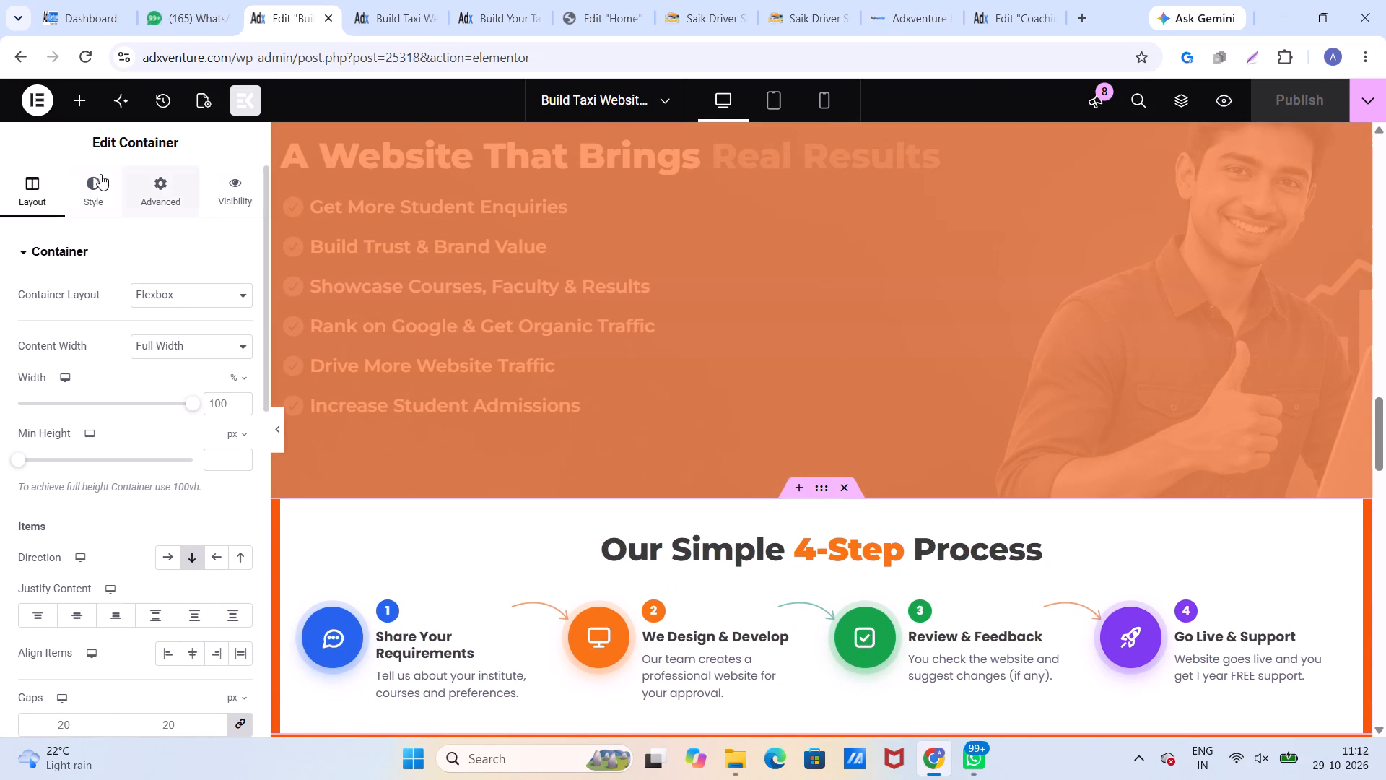
click(99, 174)
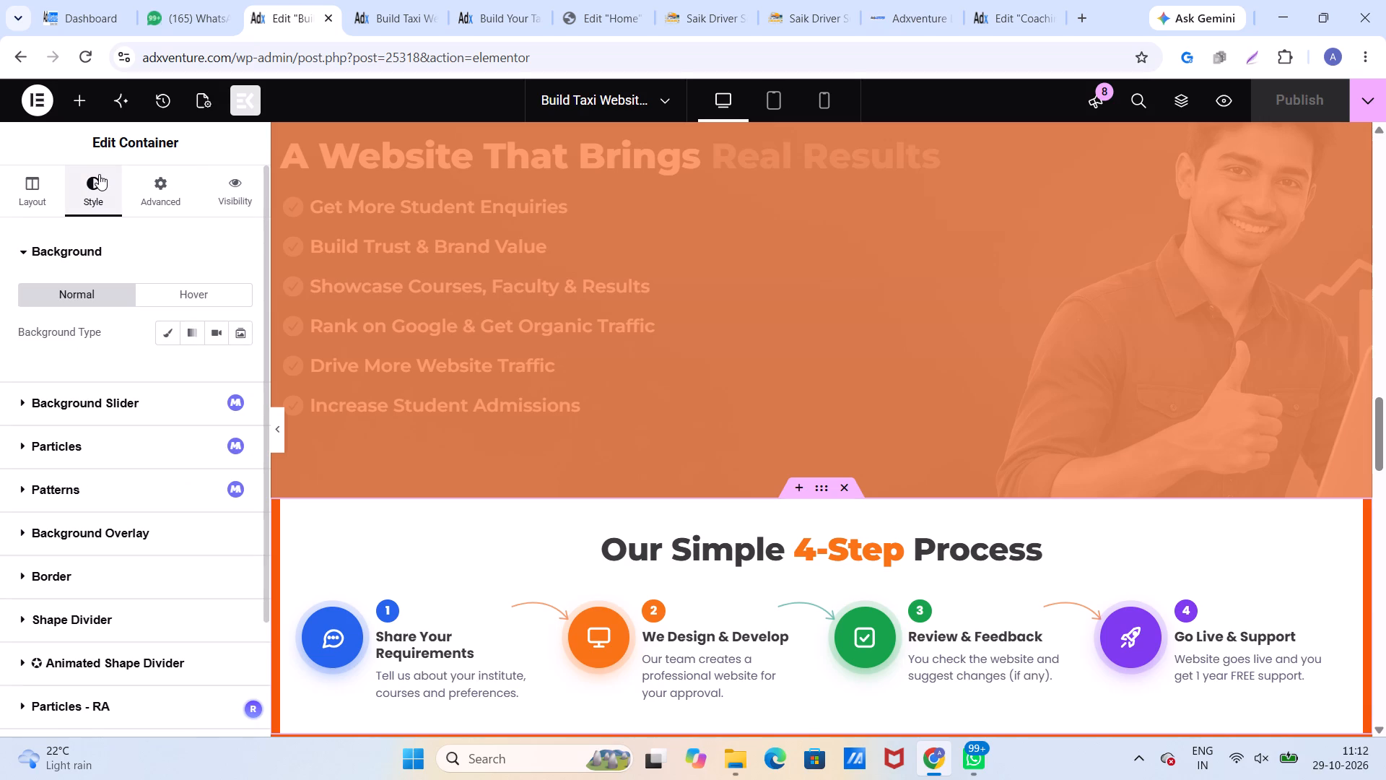
click(173, 188)
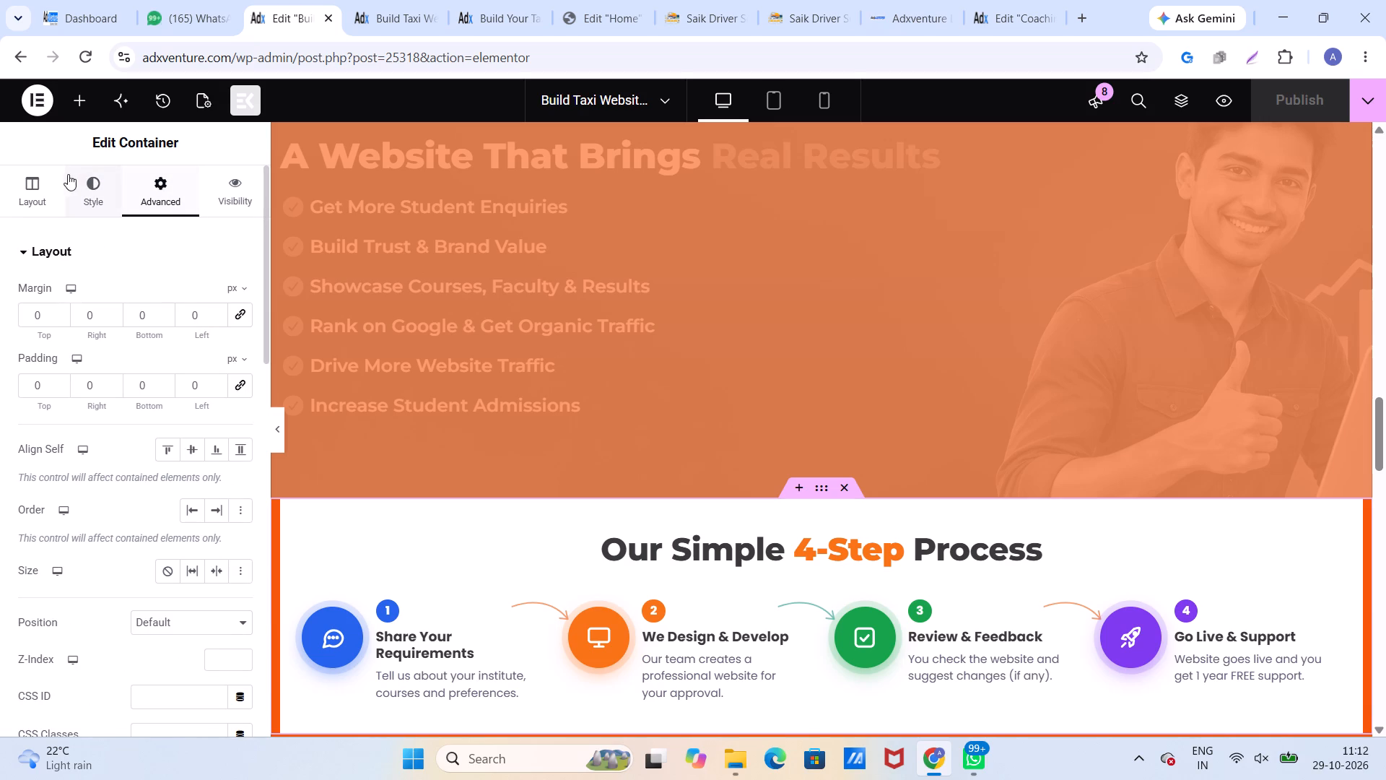
click(36, 173)
scroll(208, 415, down, 5)
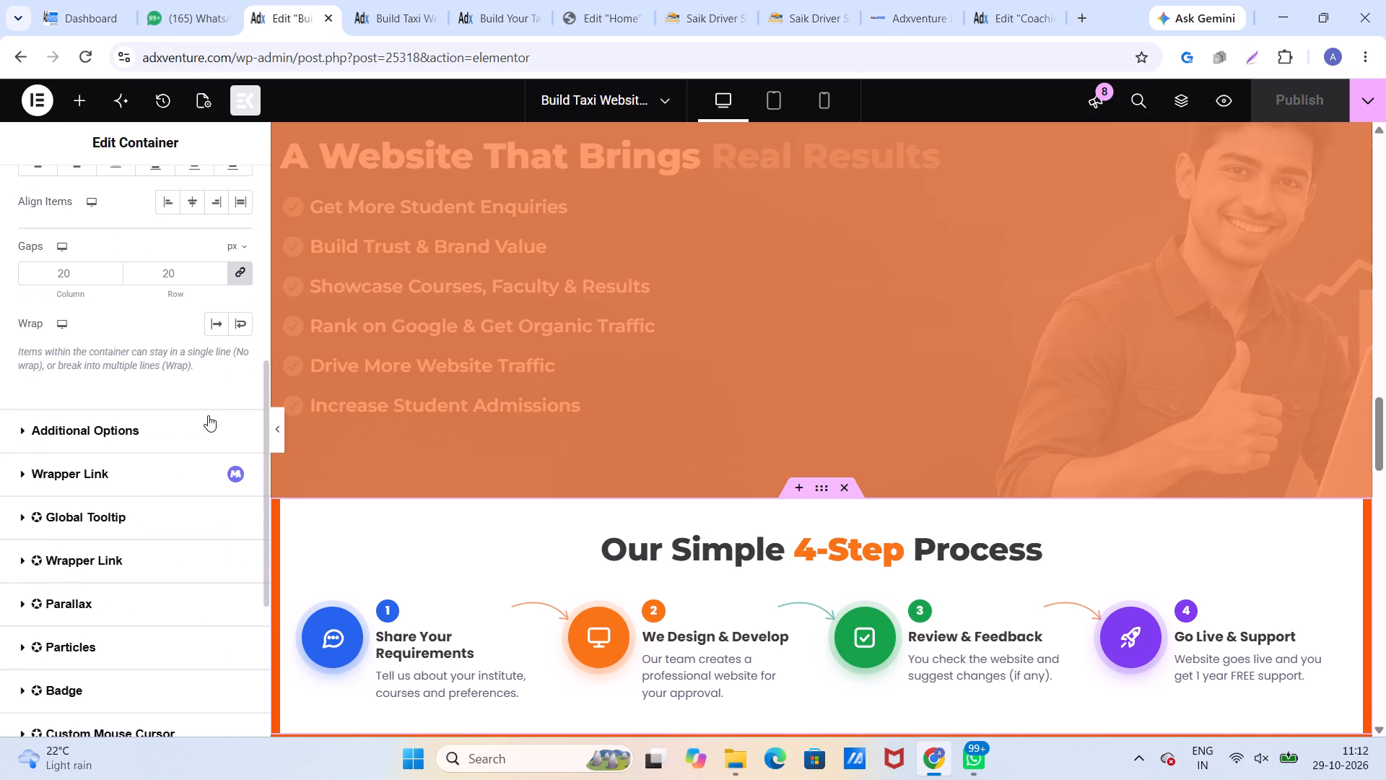
scroll(208, 415, up, 4)
Check the sections above the 4-step process in the editor, up to the Starter, Growth and Premium package cards.
scroll(526, 469, up, 9)
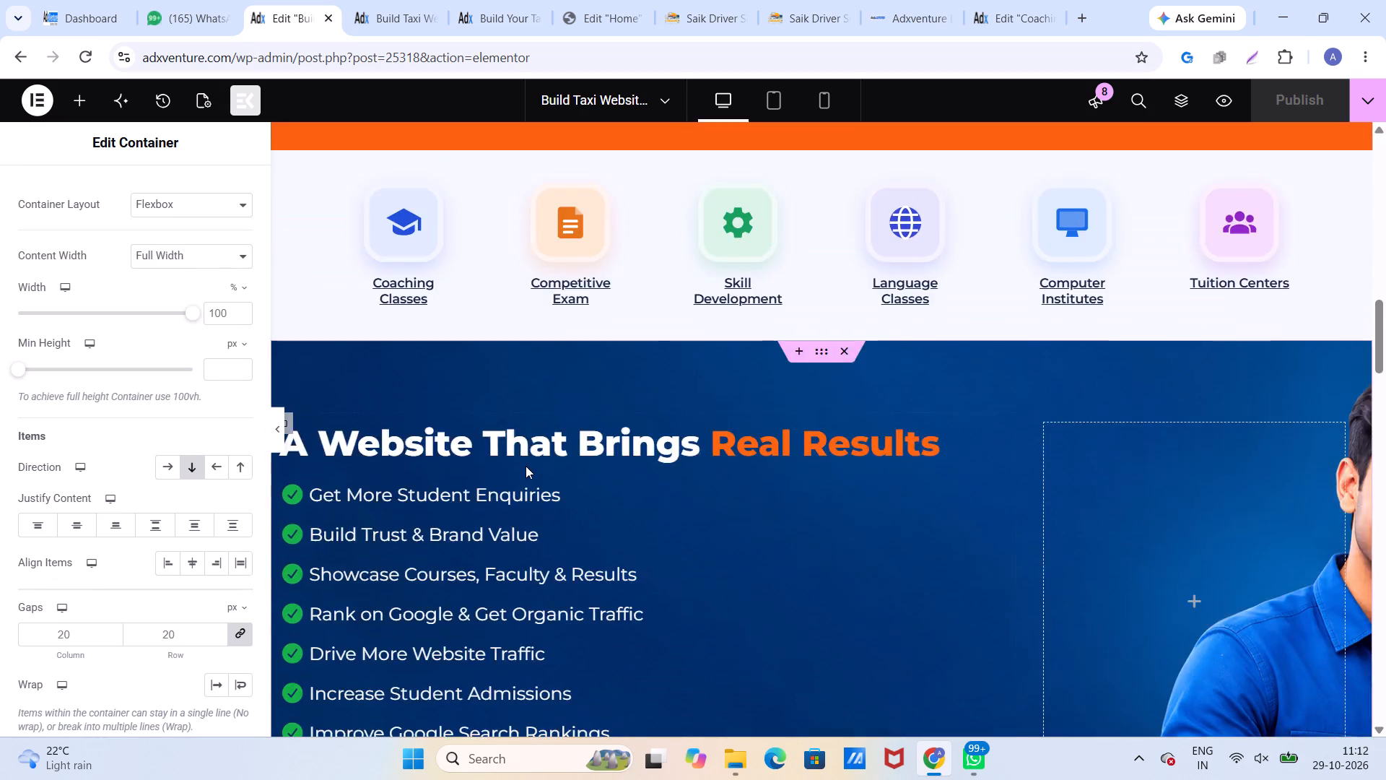
scroll(526, 466, up, 7)
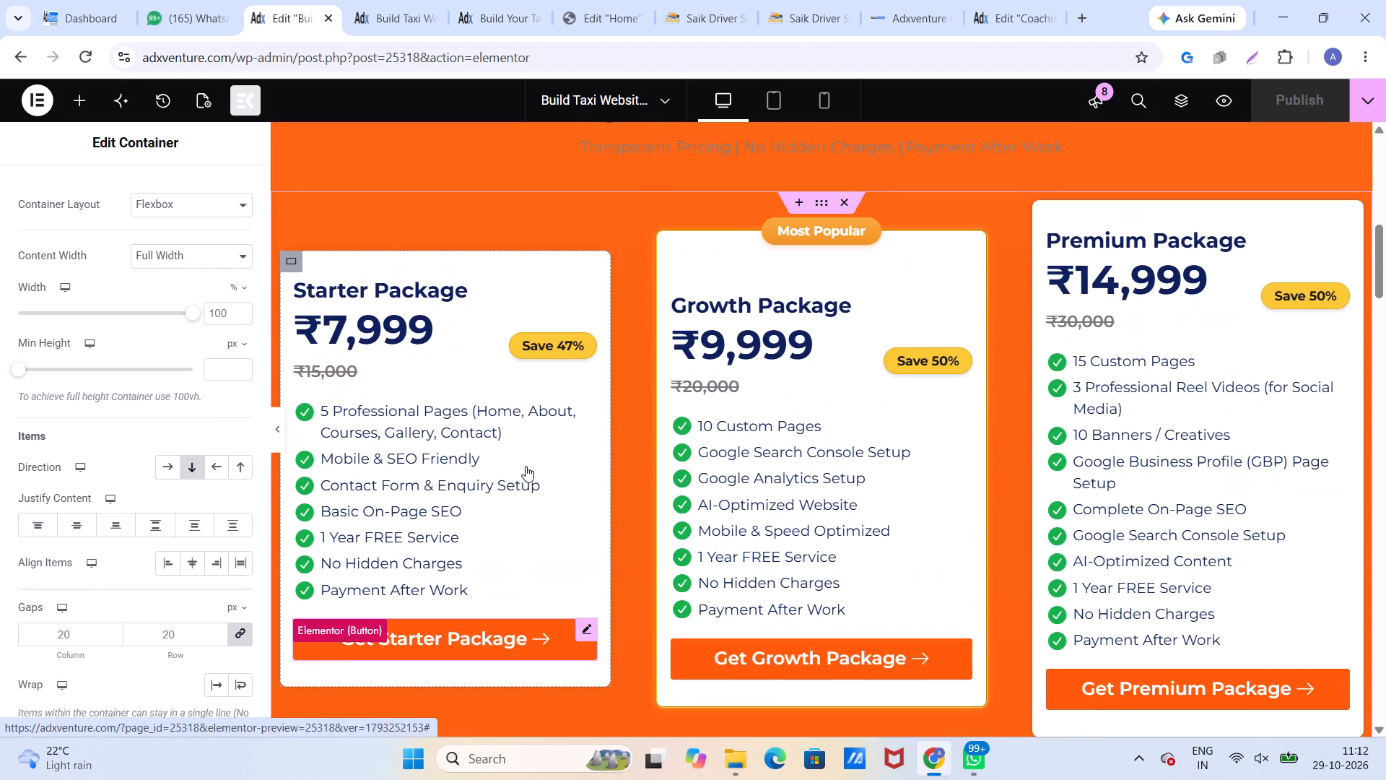
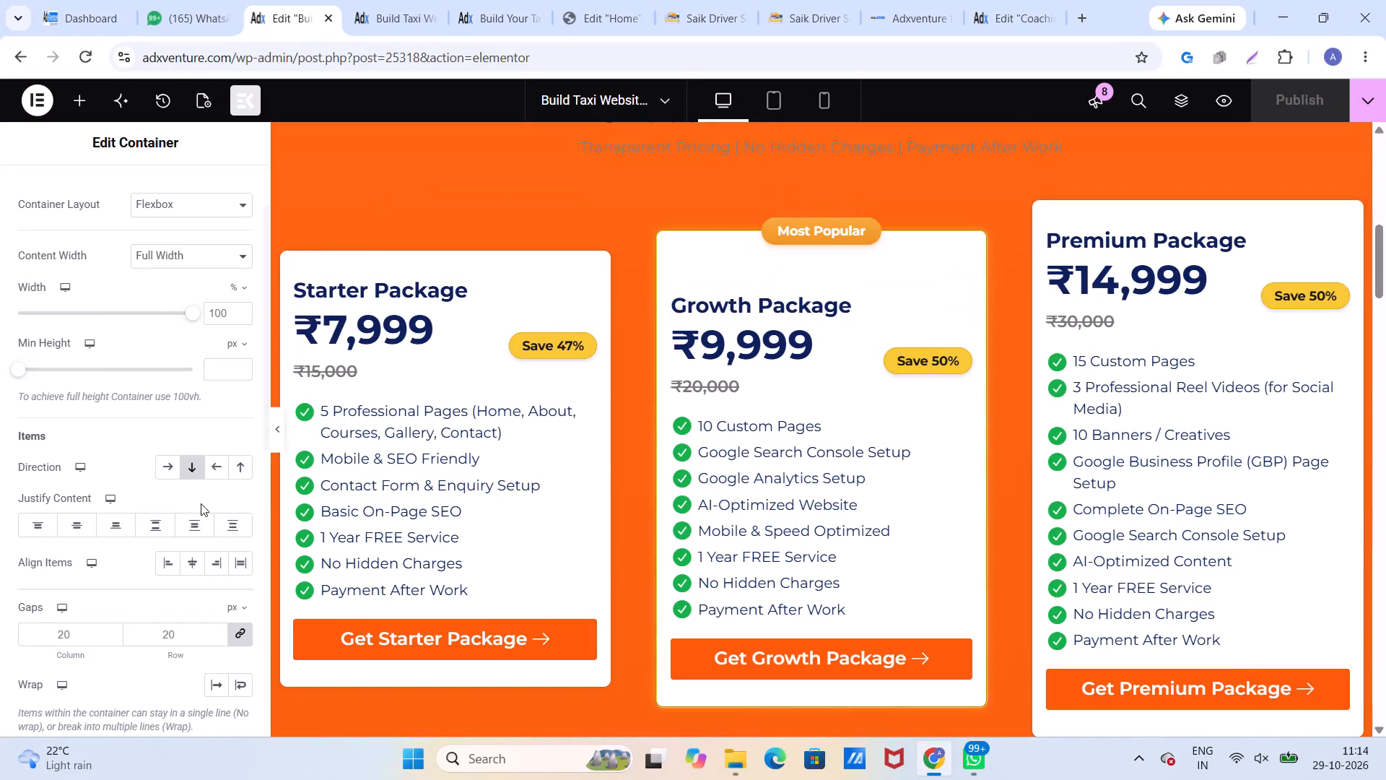
Give the "Choose Your Best Package" heading container a classic background in white, #FFFFFF.
scroll(348, 419, up, 7)
scroll(340, 399, down, 4)
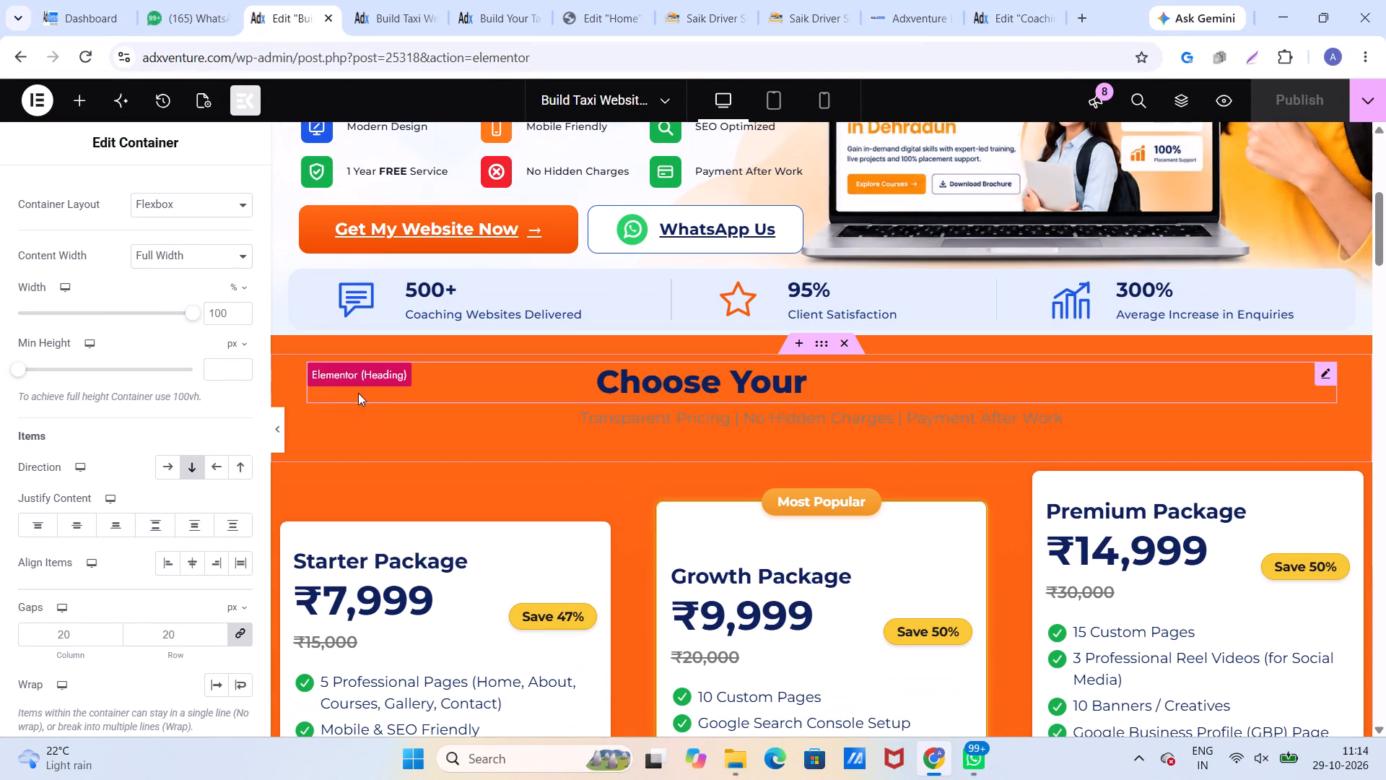
click(822, 342)
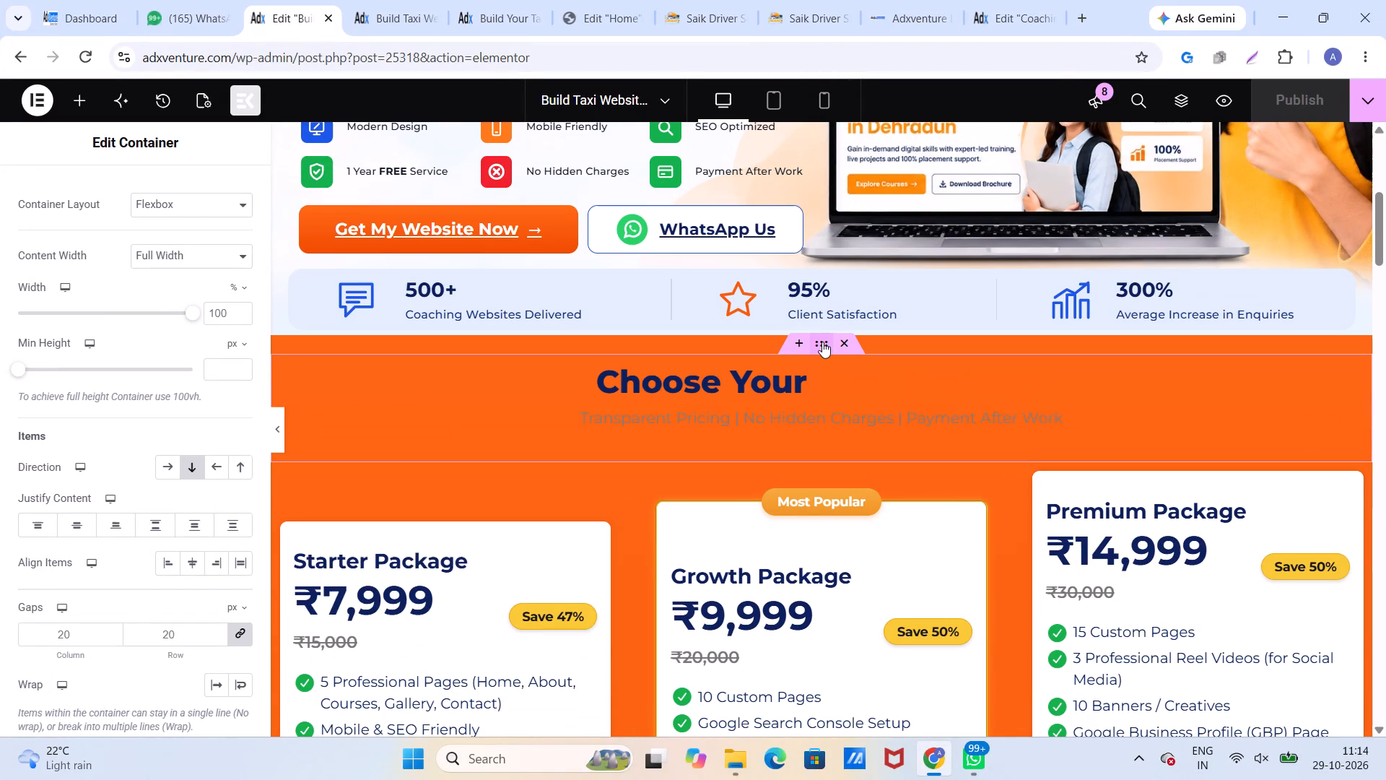
click(106, 183)
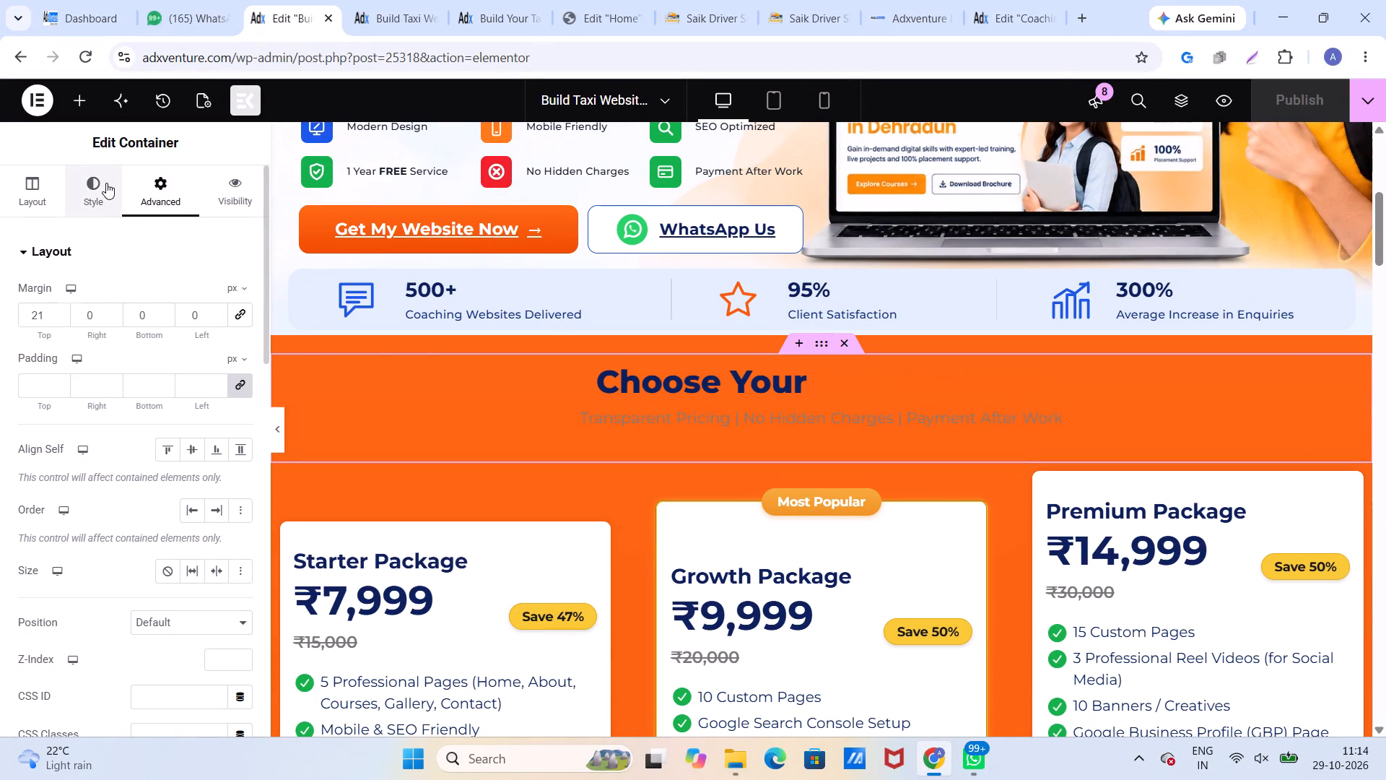
click(136, 400)
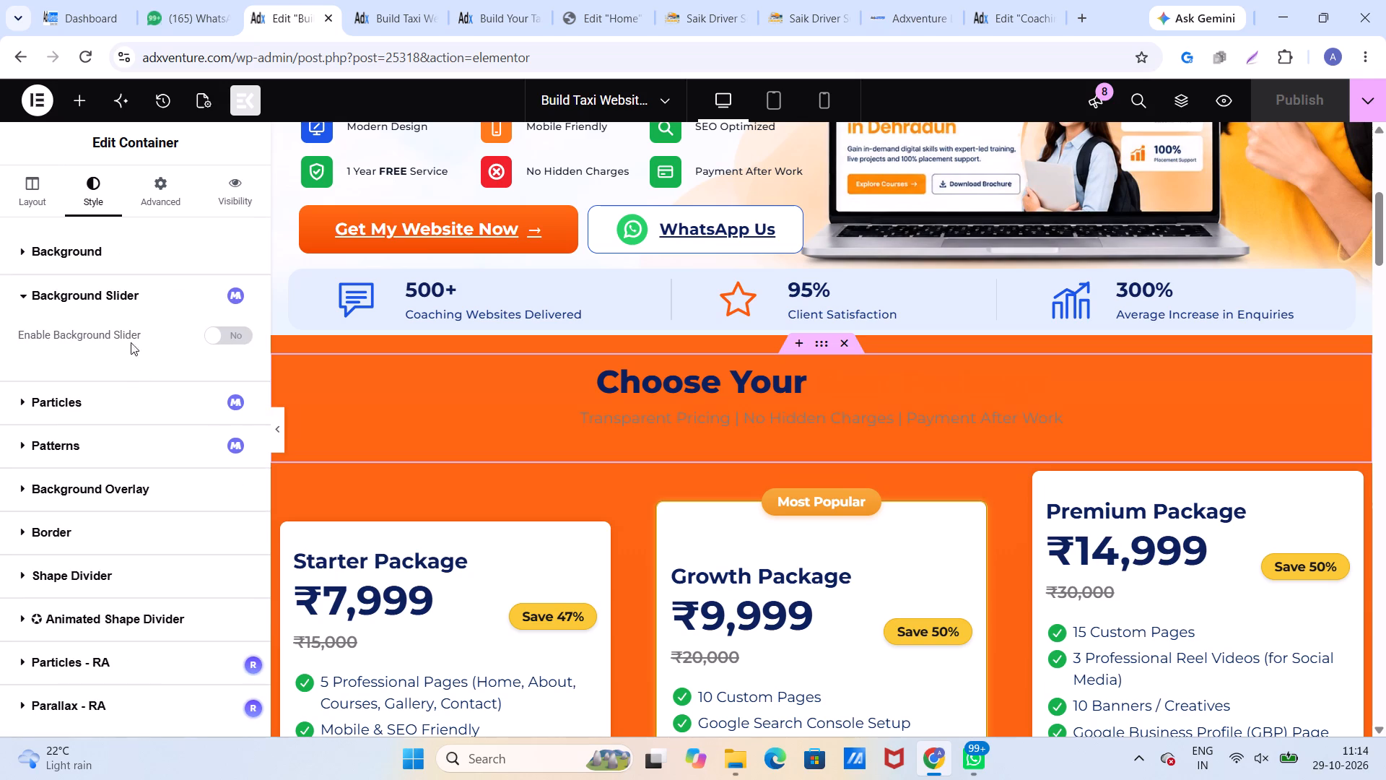
click(90, 246)
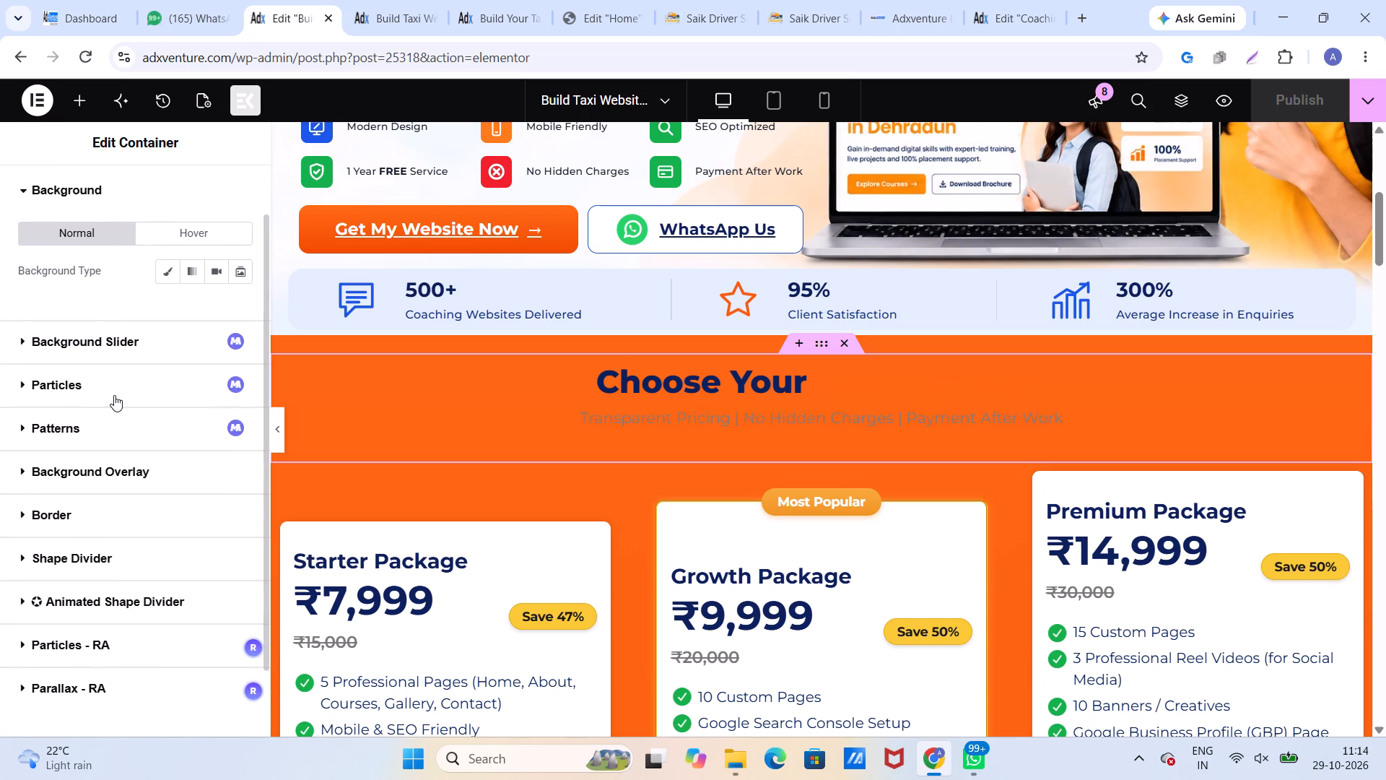
scroll(117, 337, up, 3)
click(166, 340)
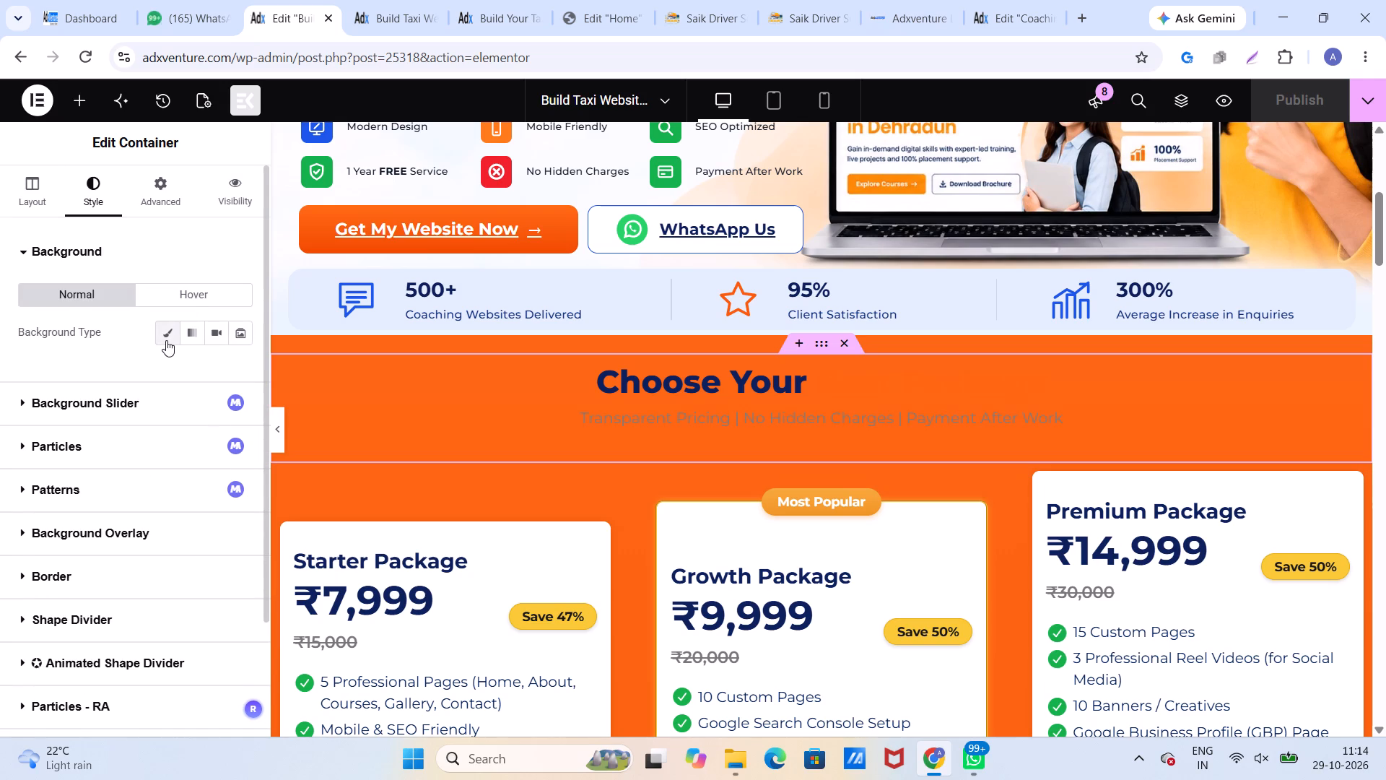
click(236, 374)
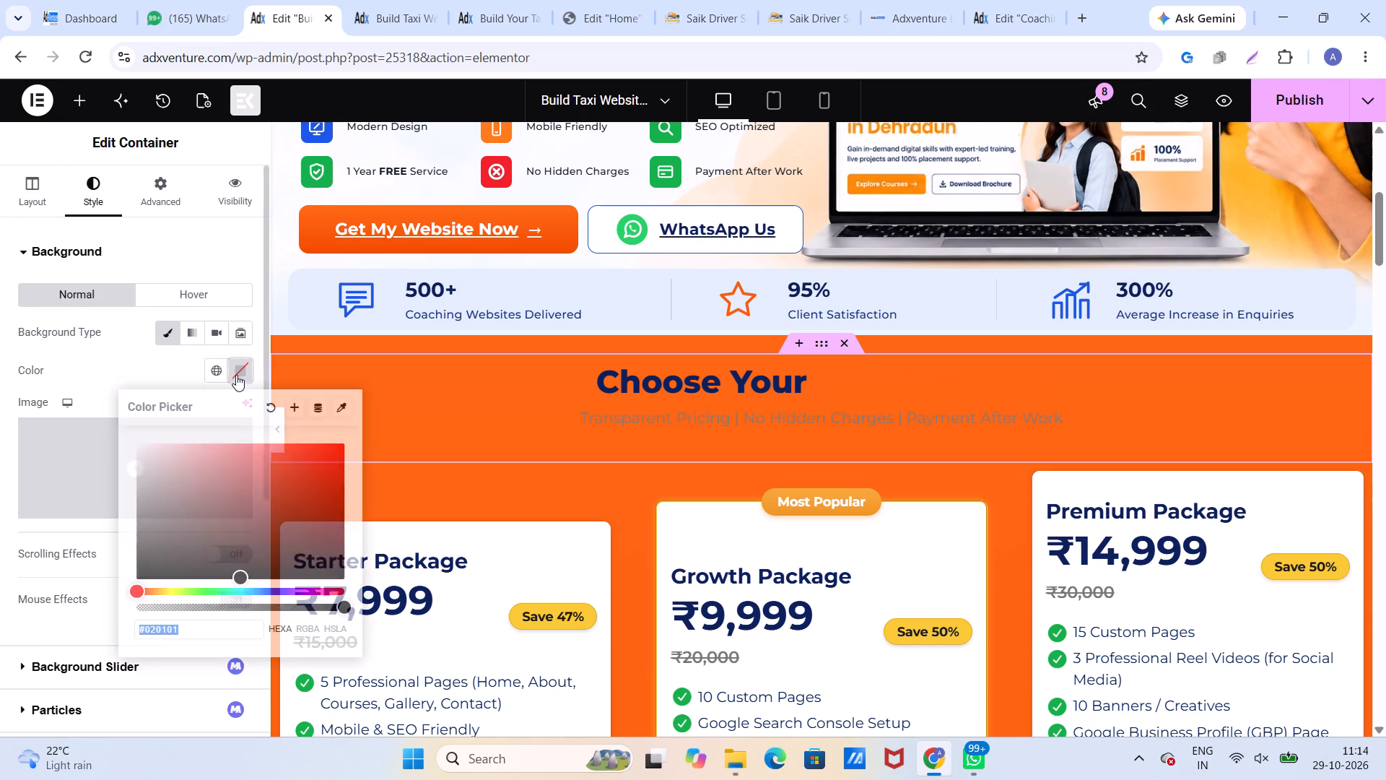
drag(237, 457, 112, 421)
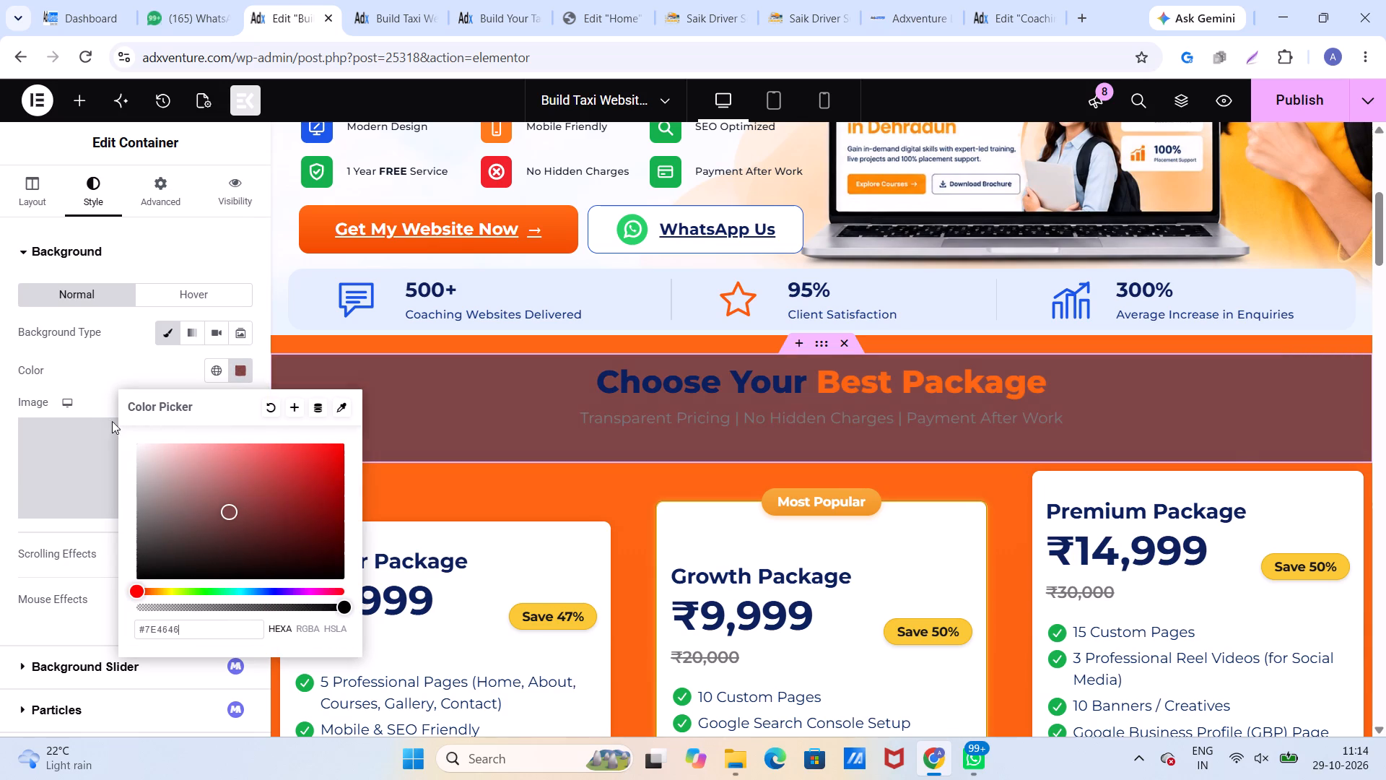
drag(112, 421, 90, 411)
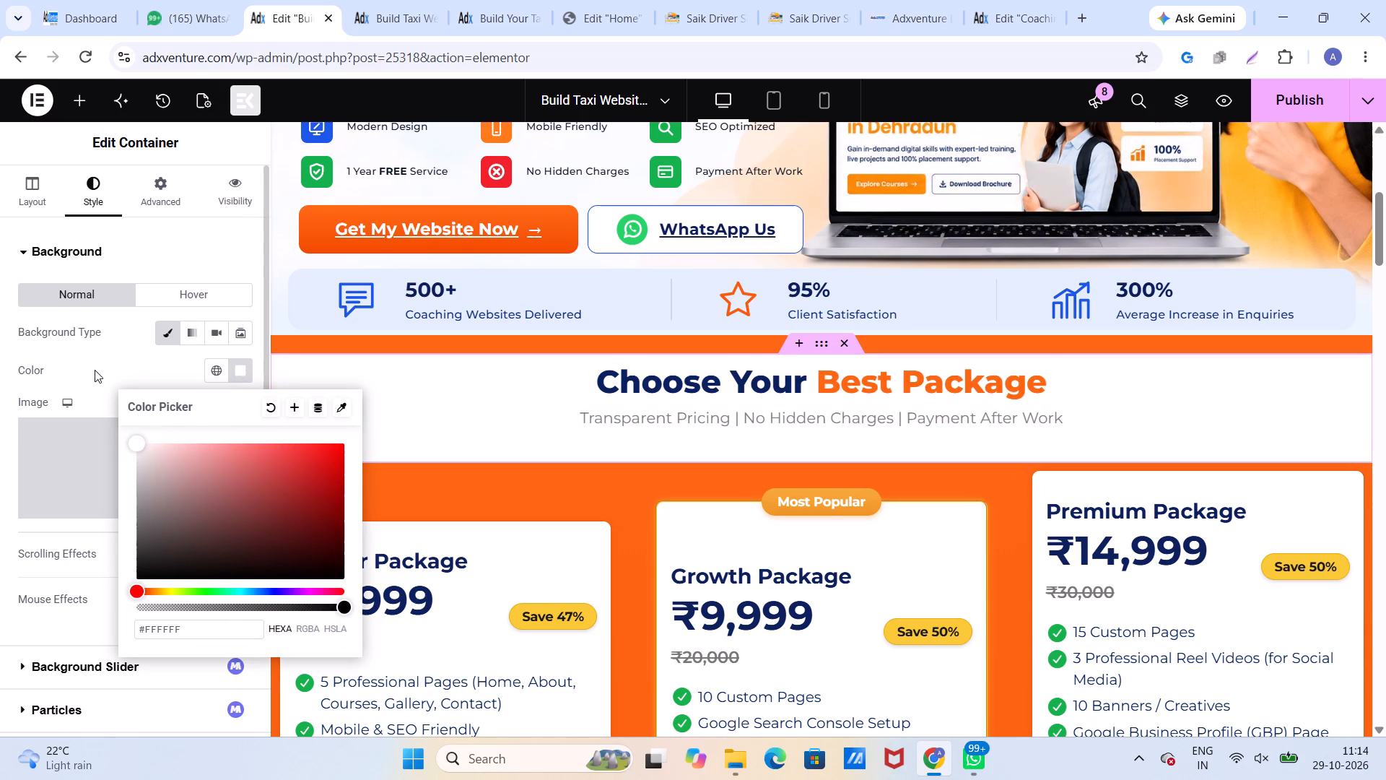
click(95, 370)
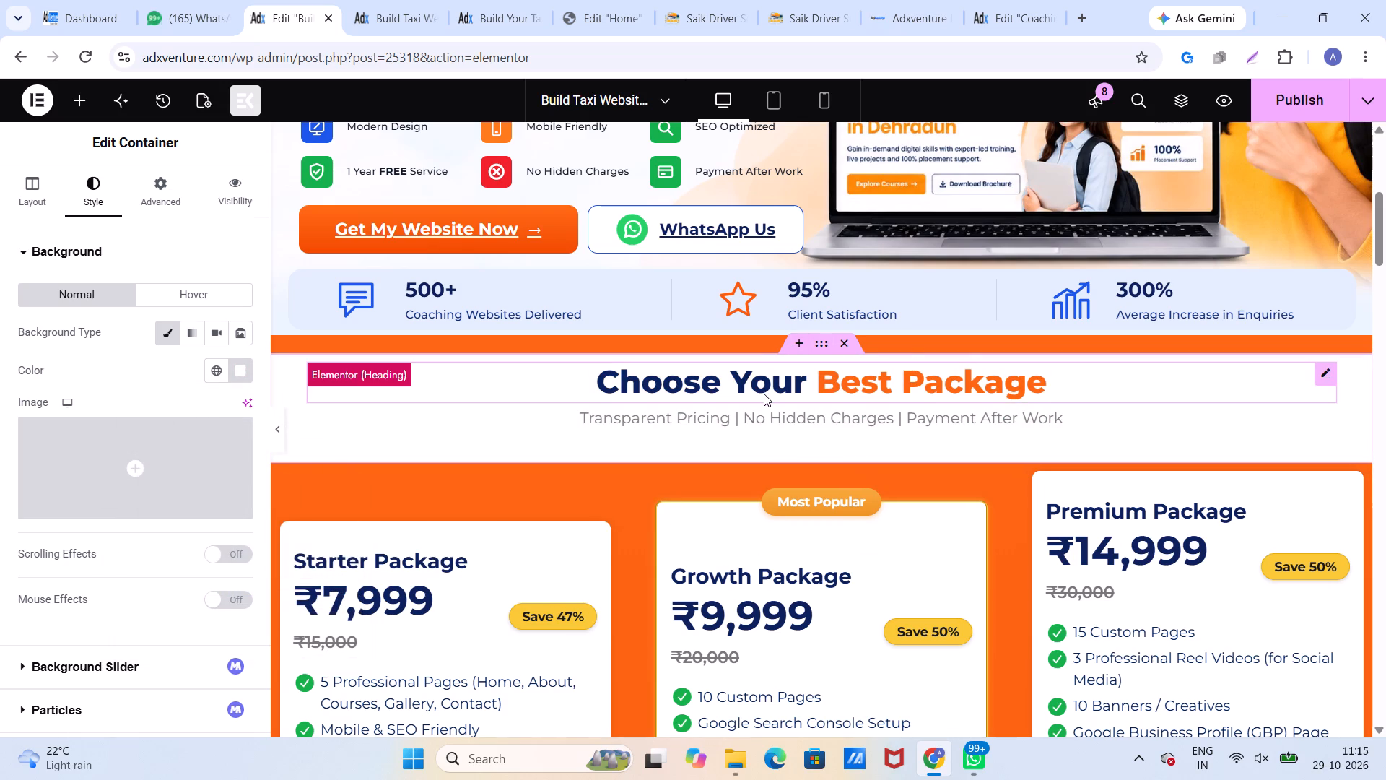
Set the "Choose Your Best Package" container's padding to 0 on all sides and its top margin to 0.
click(822, 345)
click(164, 195)
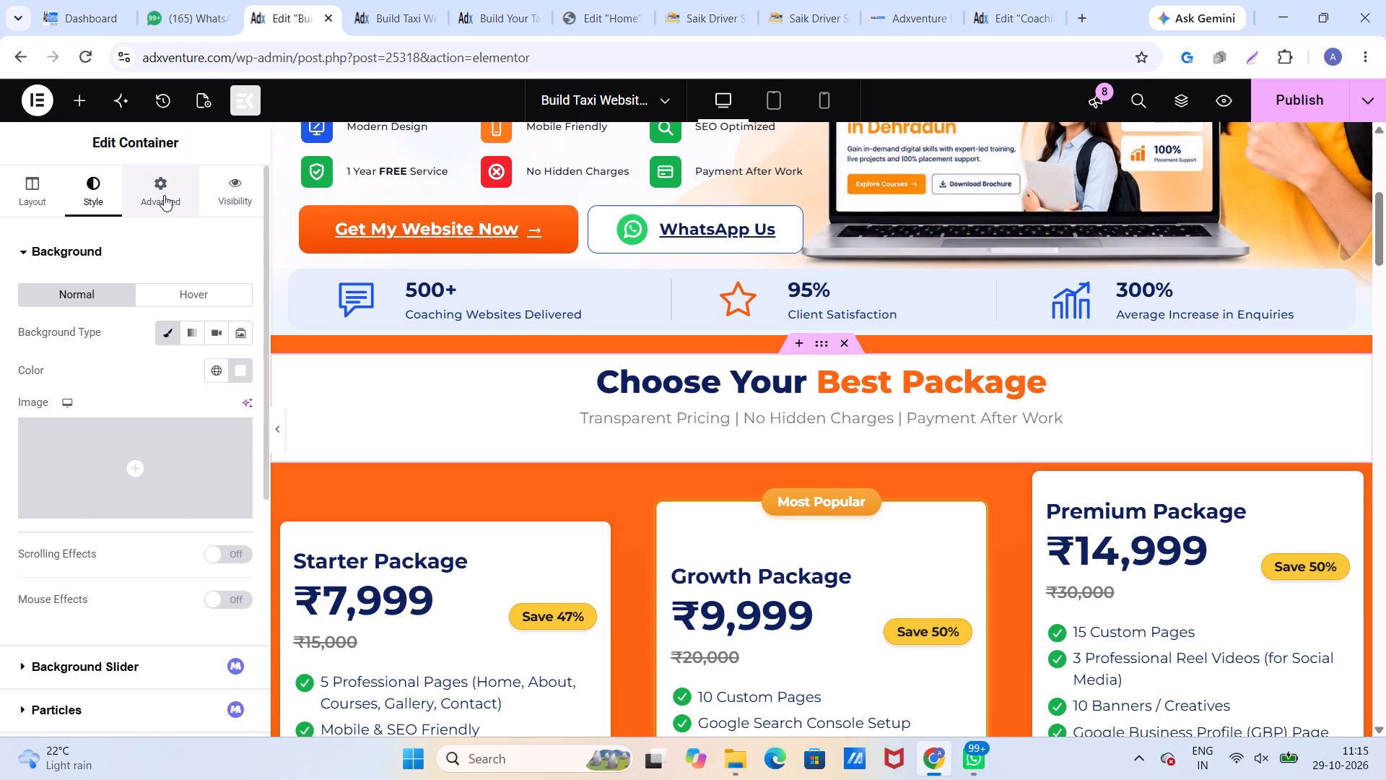
click(238, 379)
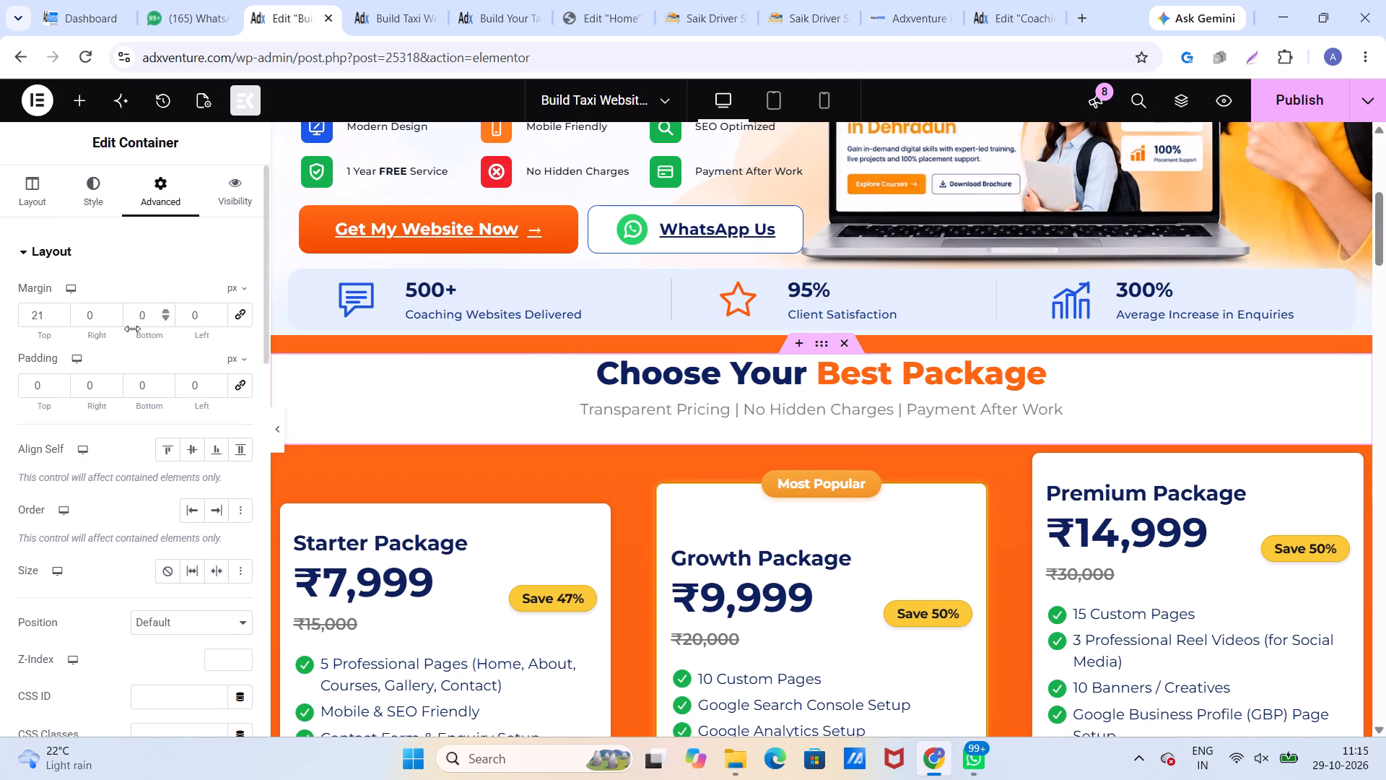
click(49, 315)
key(BackSpace)
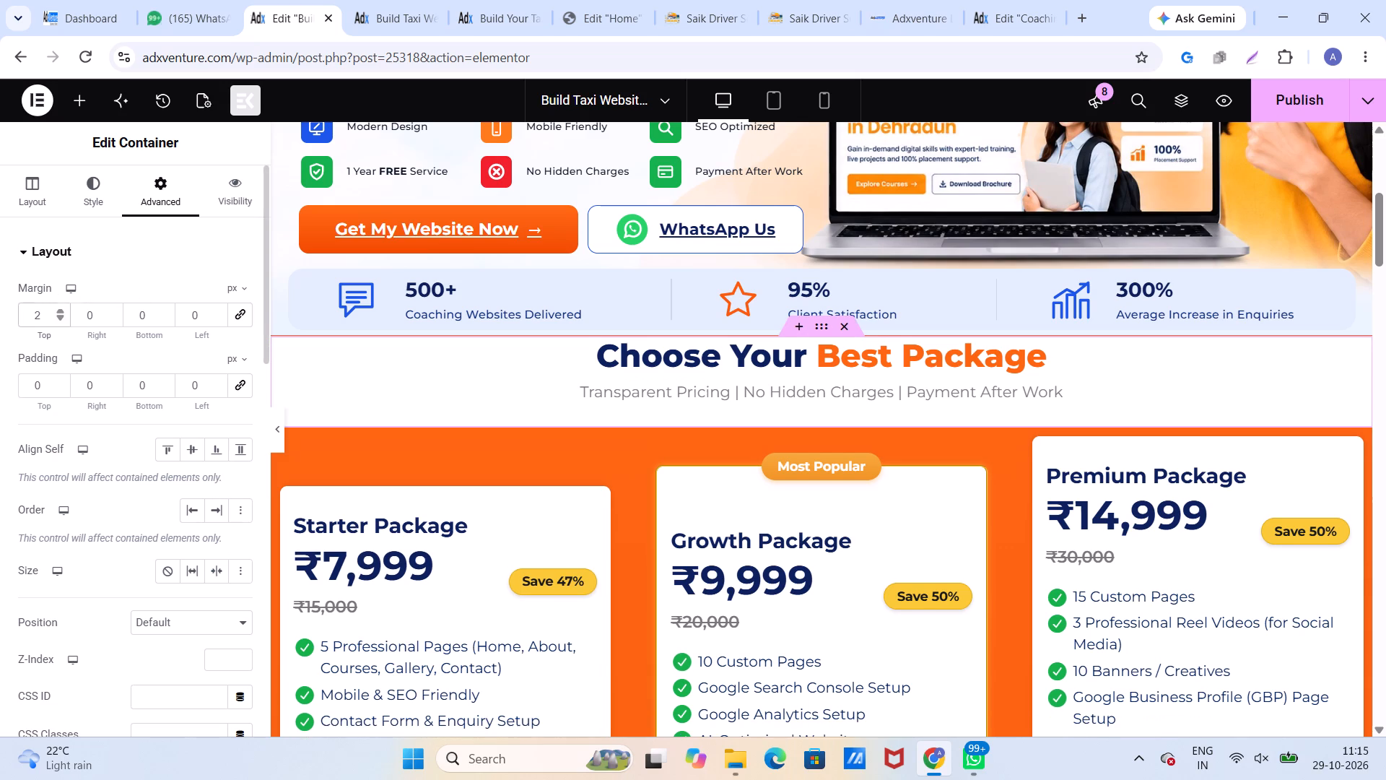
key(BackSpace)
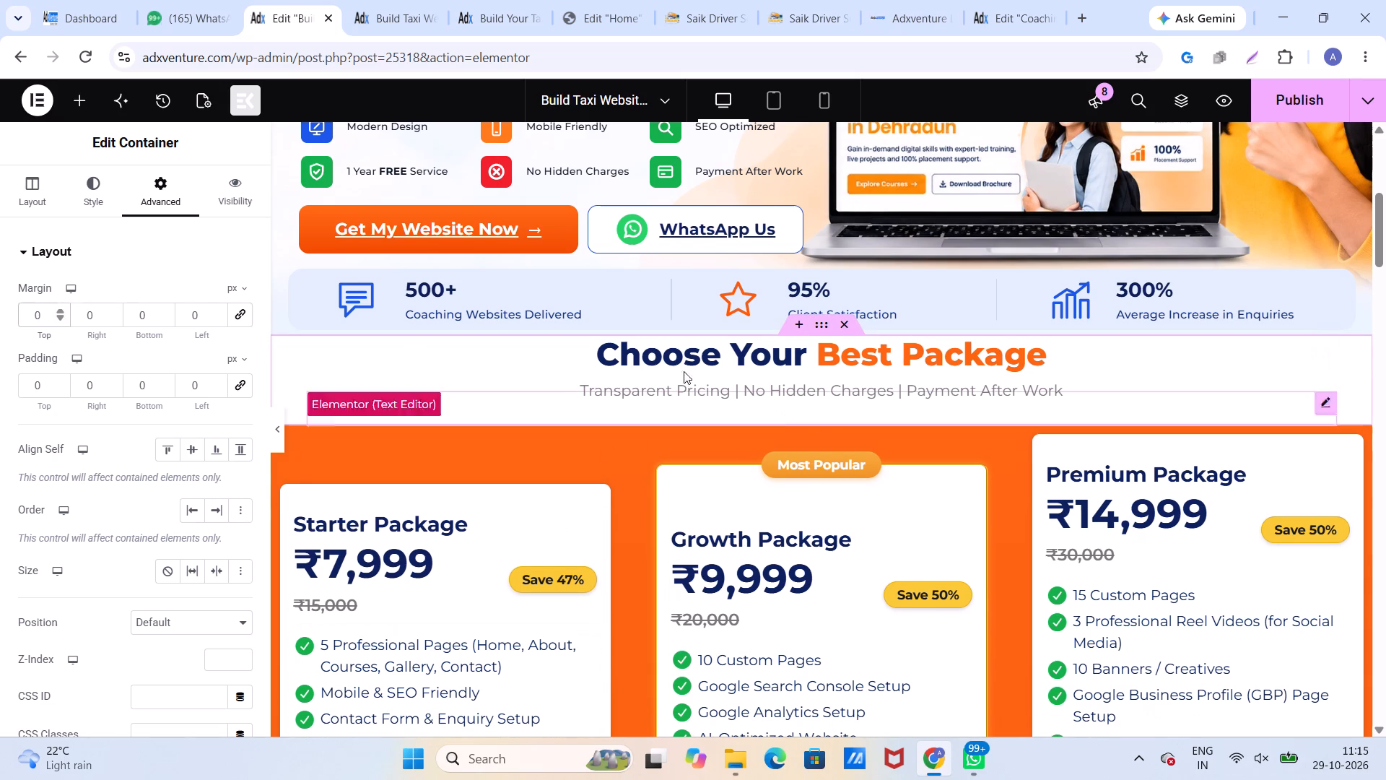
Set the background colour of the container holding the Starter, Growth and Premium package cards to white.
scroll(741, 360, down, 2)
scroll(840, 389, up, 1)
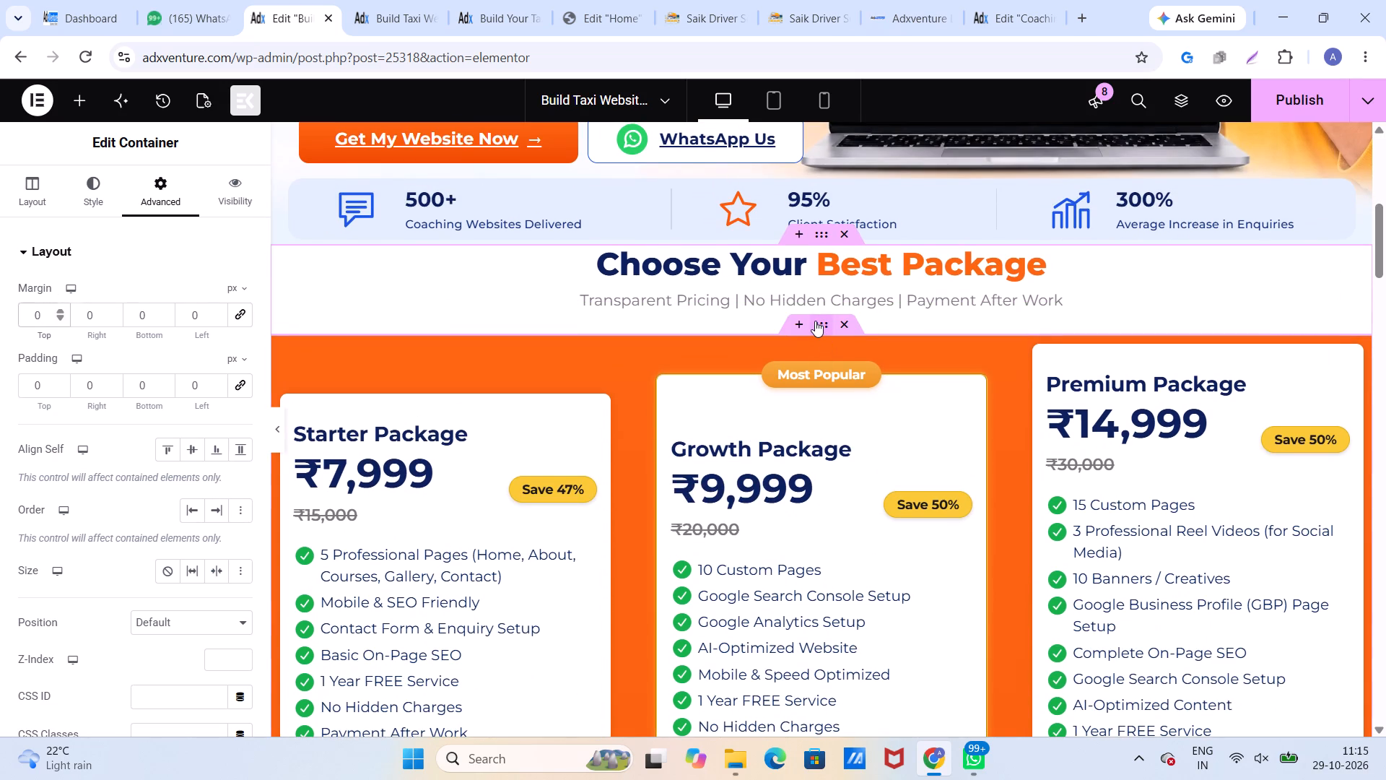
click(815, 321)
click(95, 192)
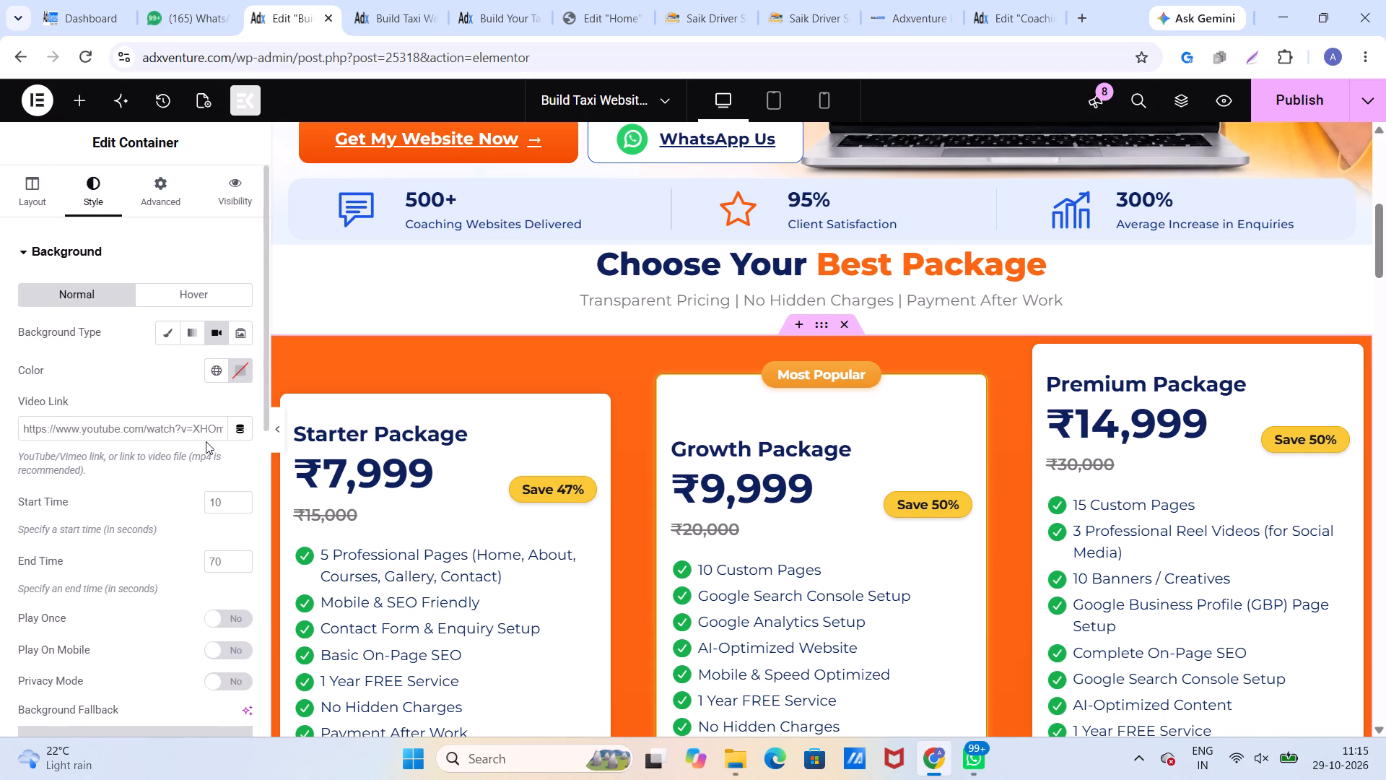
click(248, 370)
drag(263, 484, 55, 406)
click(440, 360)
Check how the hero banner and the package section look together on the page.
scroll(440, 360, up, 4)
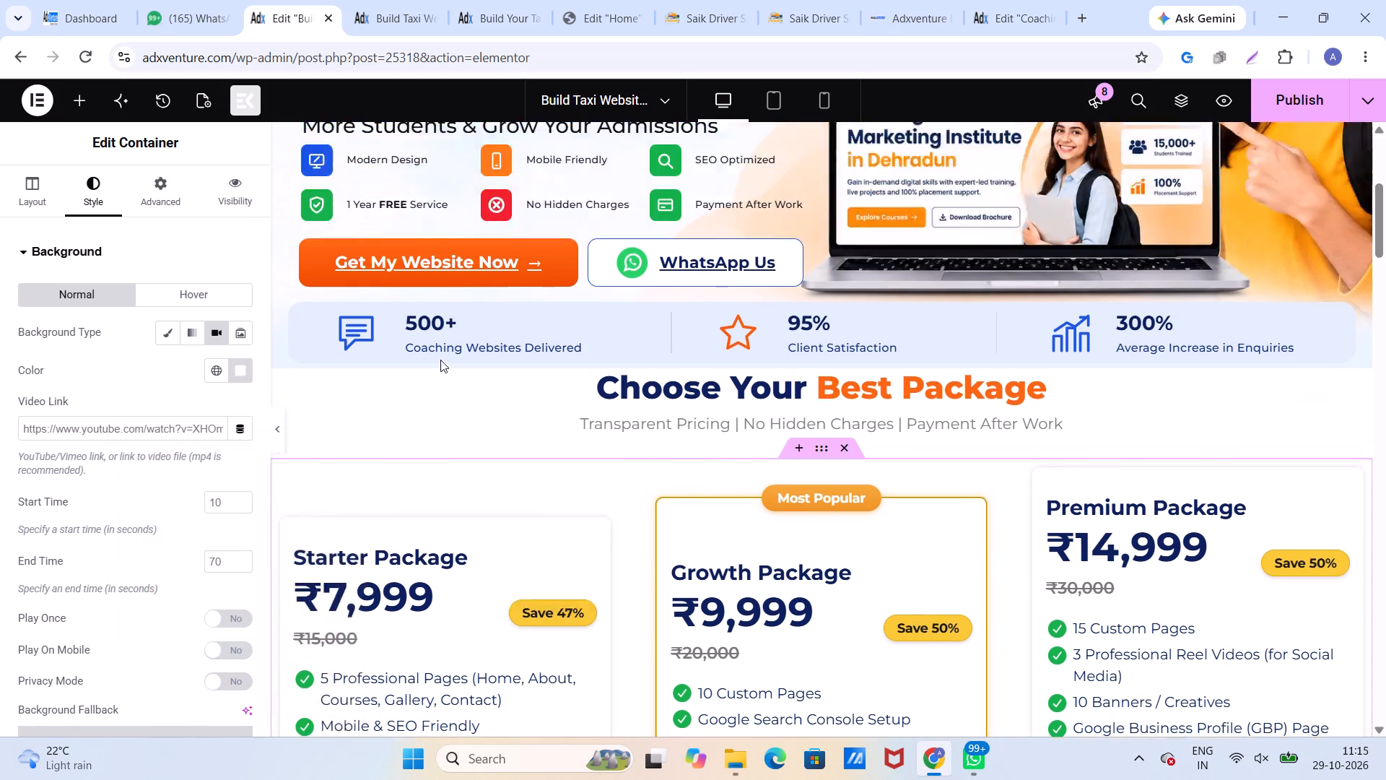
scroll(440, 360, up, 7)
scroll(446, 347, down, 4)
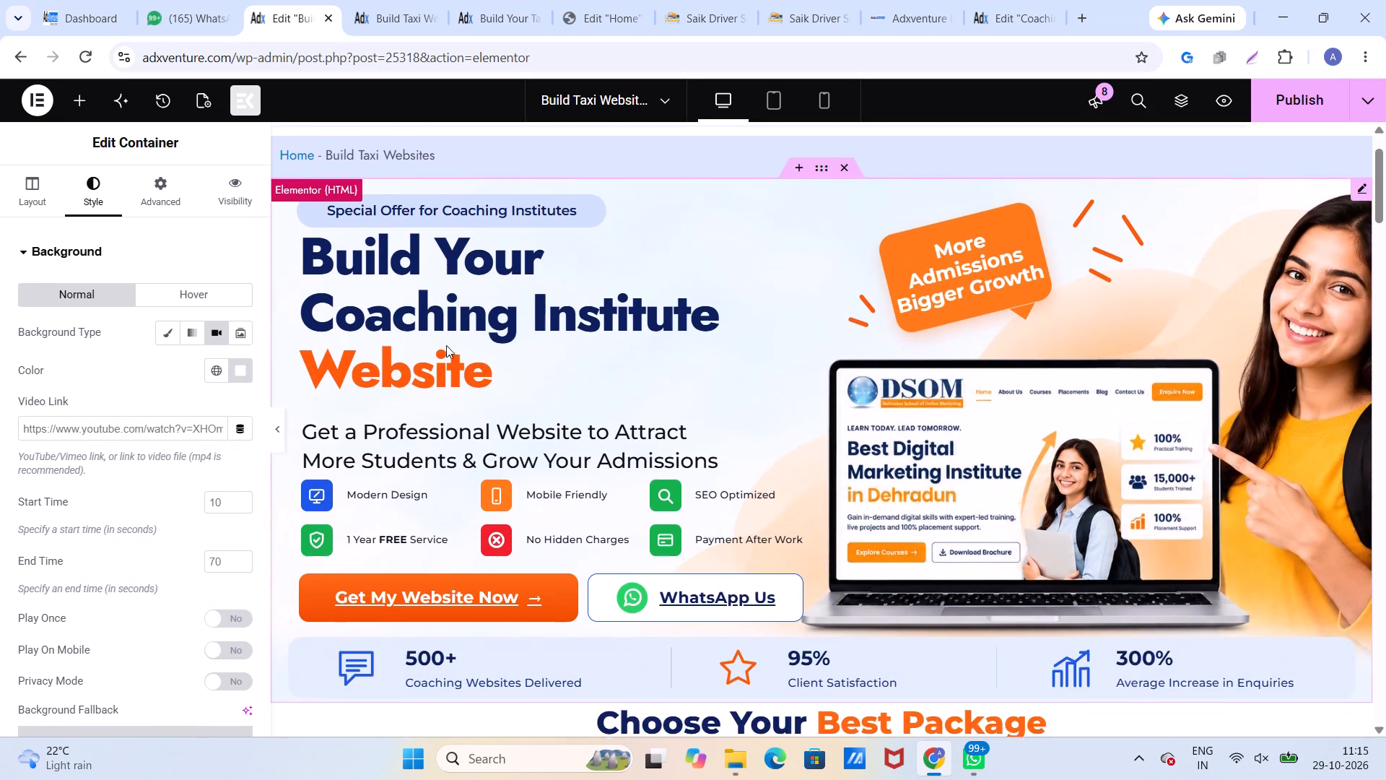
scroll(446, 345, down, 7)
scroll(448, 334, up, 6)
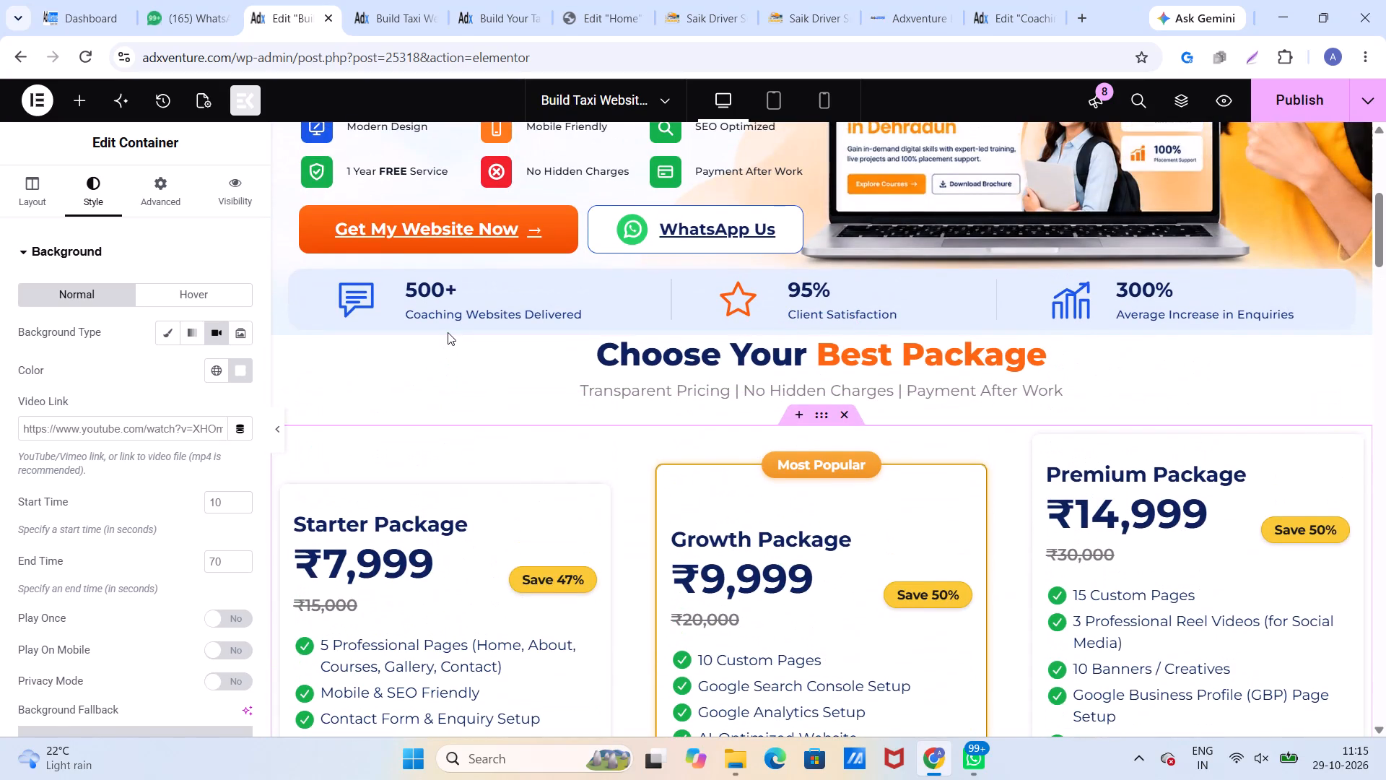
Set the top margin of the course category icons container below the package cards to 0.
scroll(448, 332, down, 7)
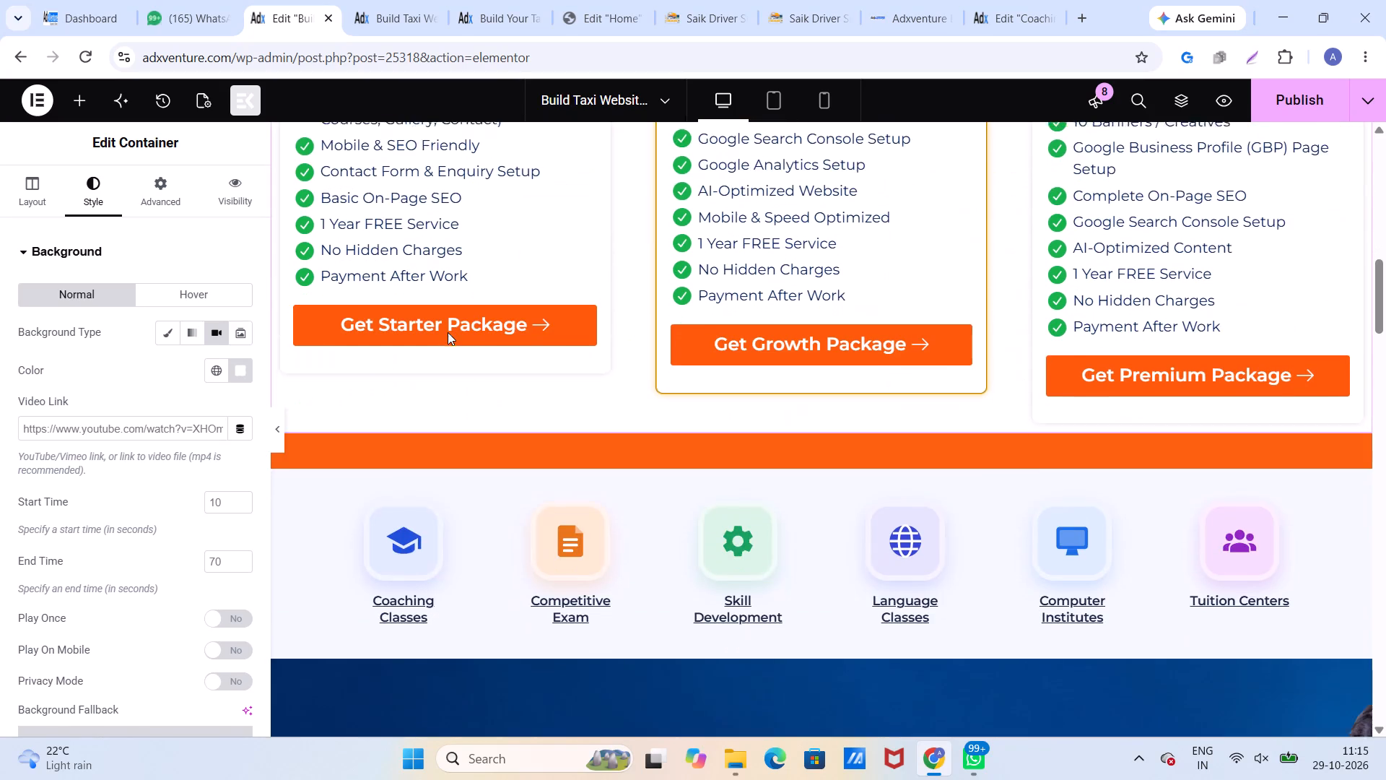
click(820, 377)
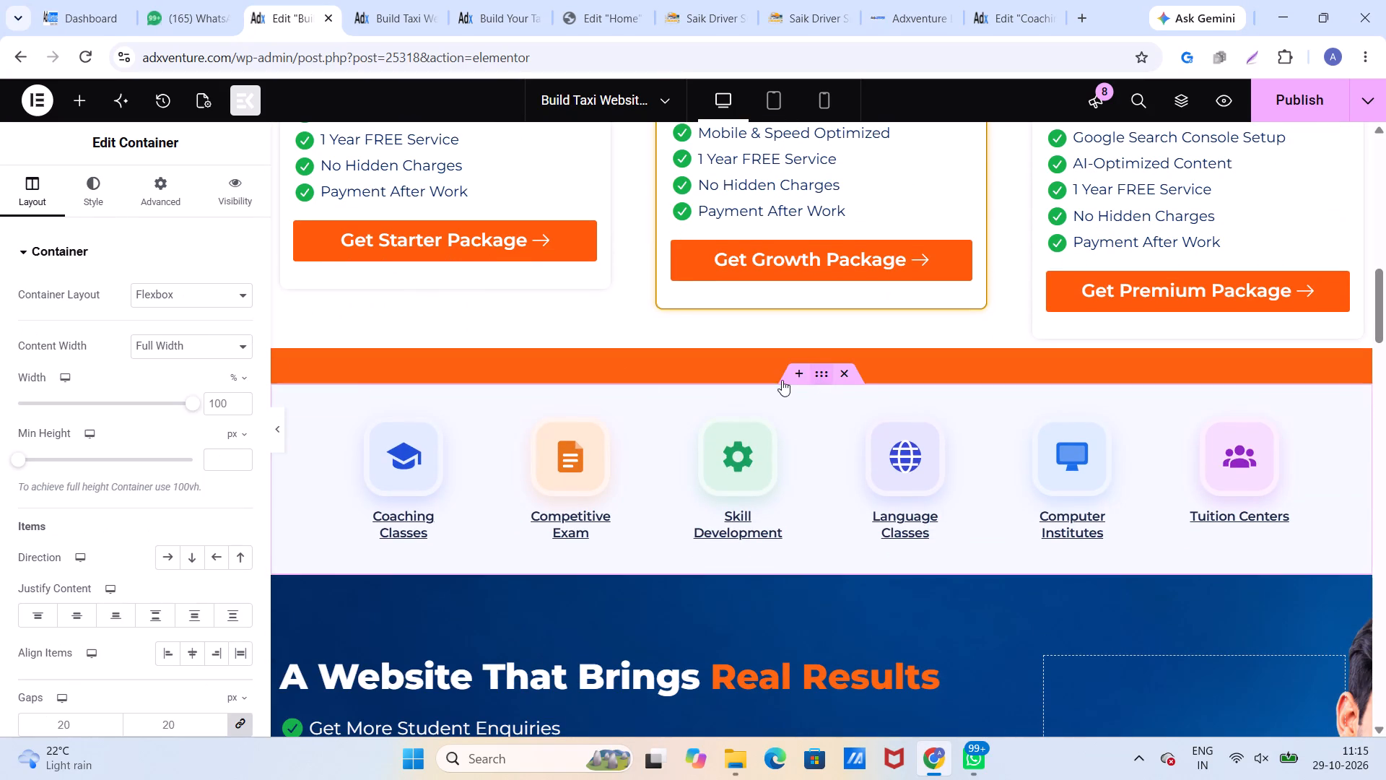
click(170, 201)
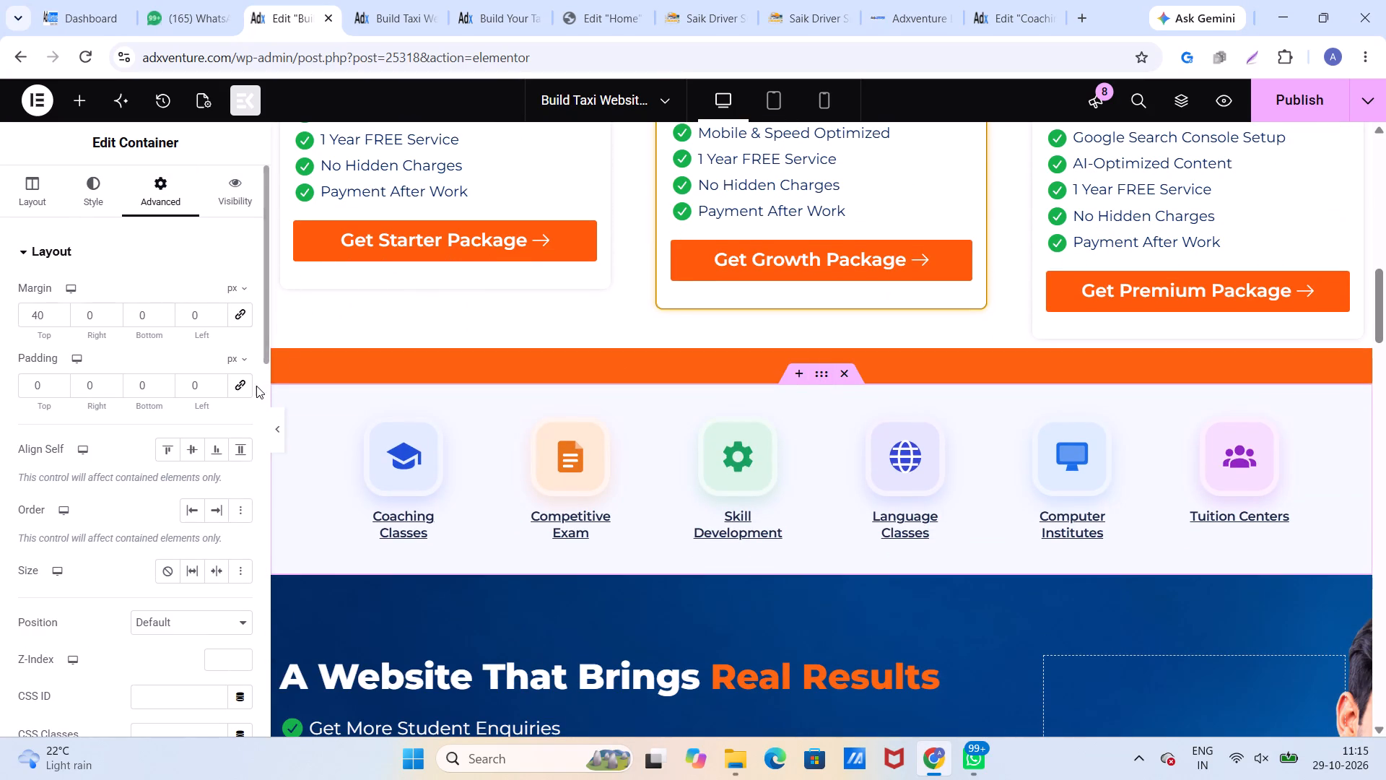
click(49, 313)
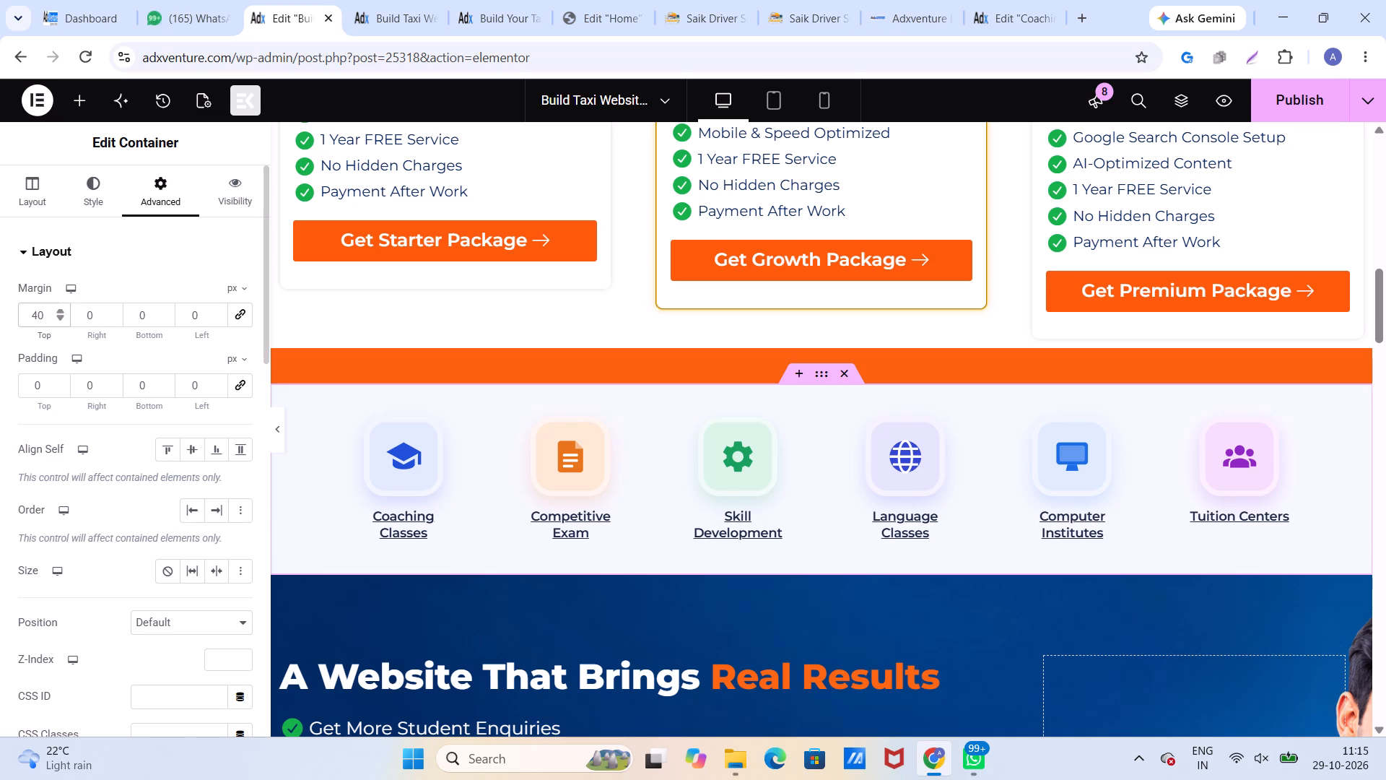
key(BackSpace)
key(BackSpace)
Inspect the background settings of the second, dimmed "A Website That Brings Real Results" container.
scroll(640, 430, down, 5)
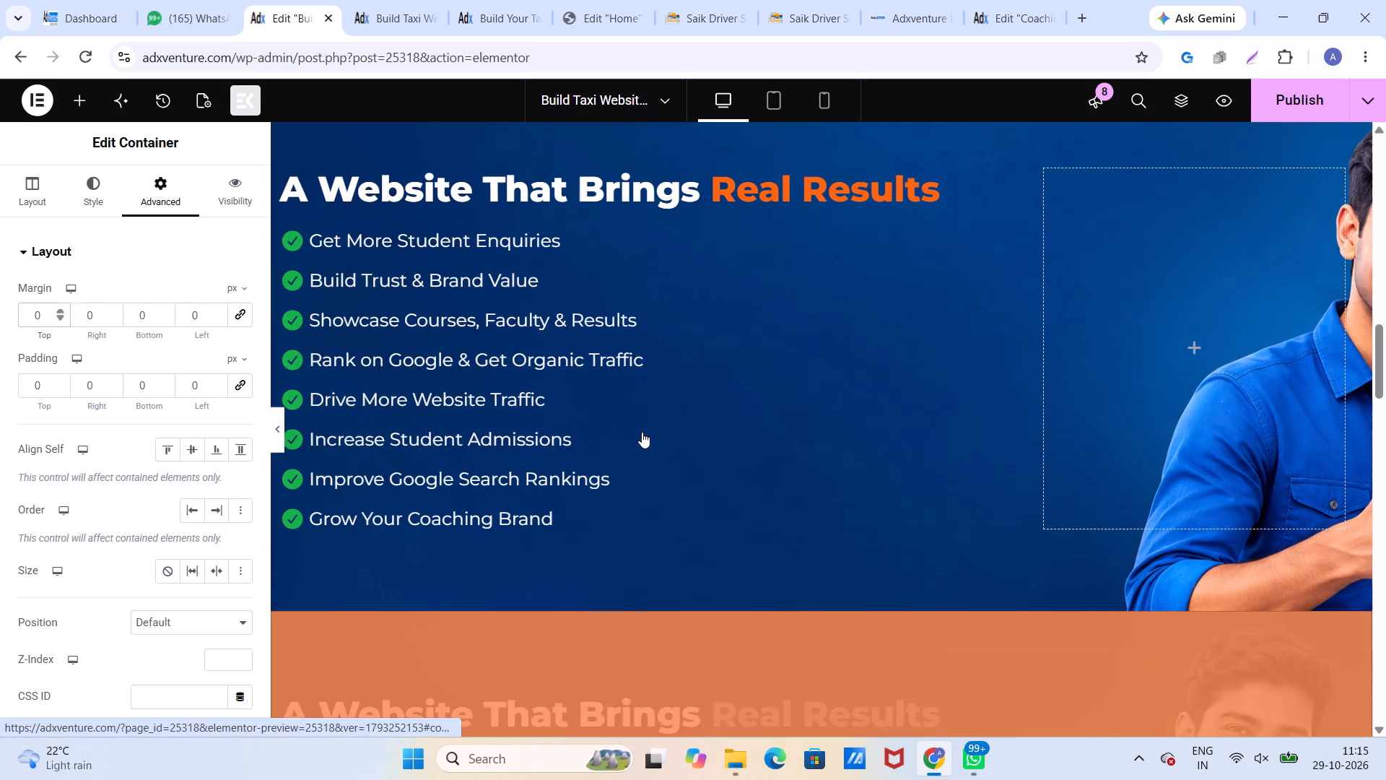
scroll(642, 432, up, 1)
scroll(642, 432, down, 5)
click(820, 240)
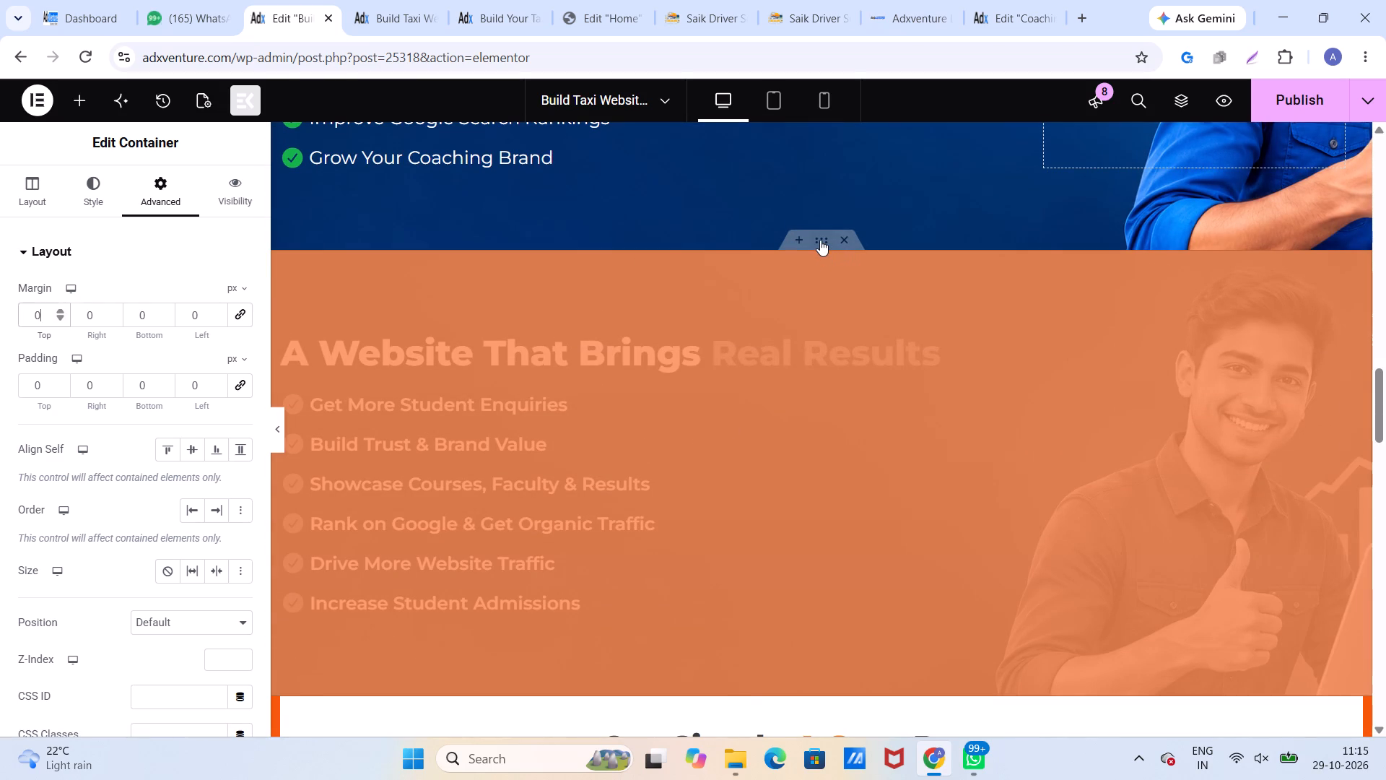
click(111, 193)
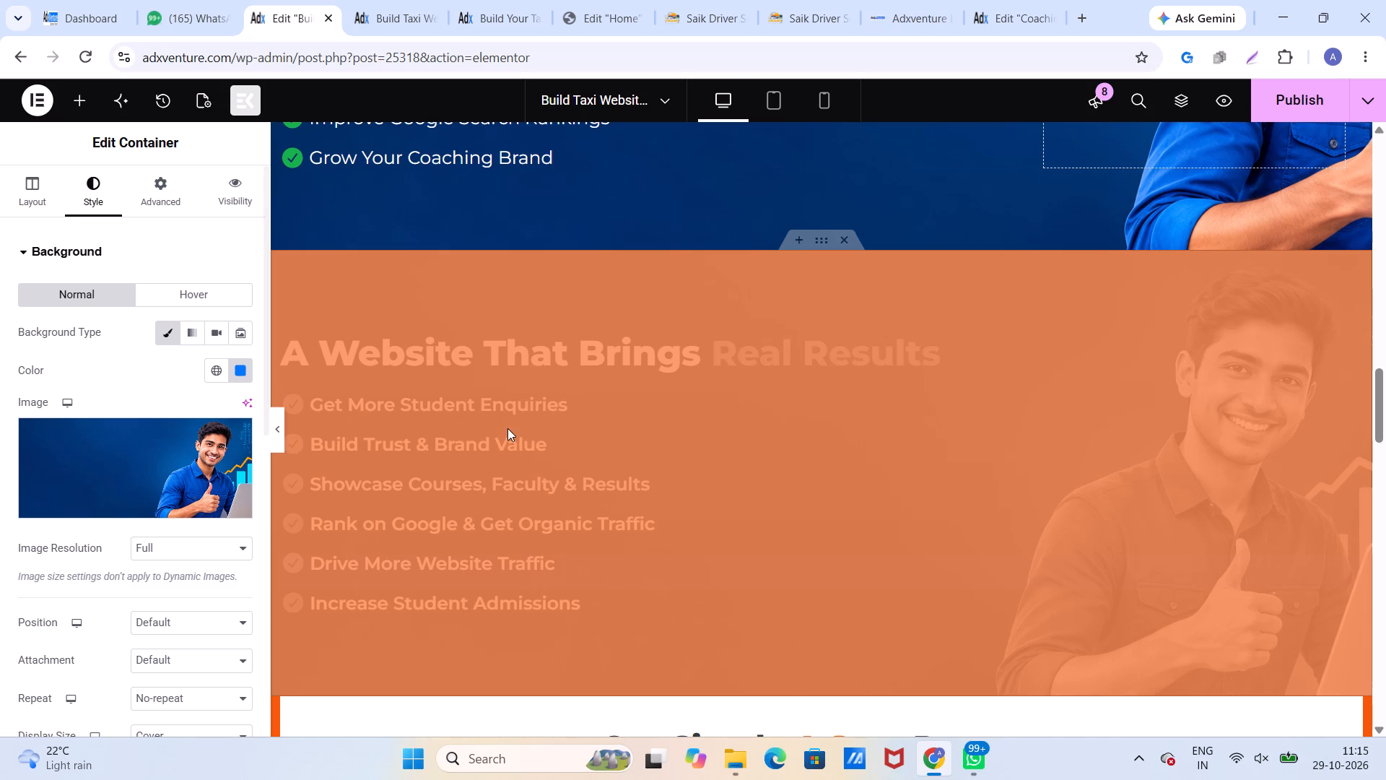
Give the "Our Simple 4-Step Process" container a classic background in white, #FFFFFF.
scroll(507, 428, down, 4)
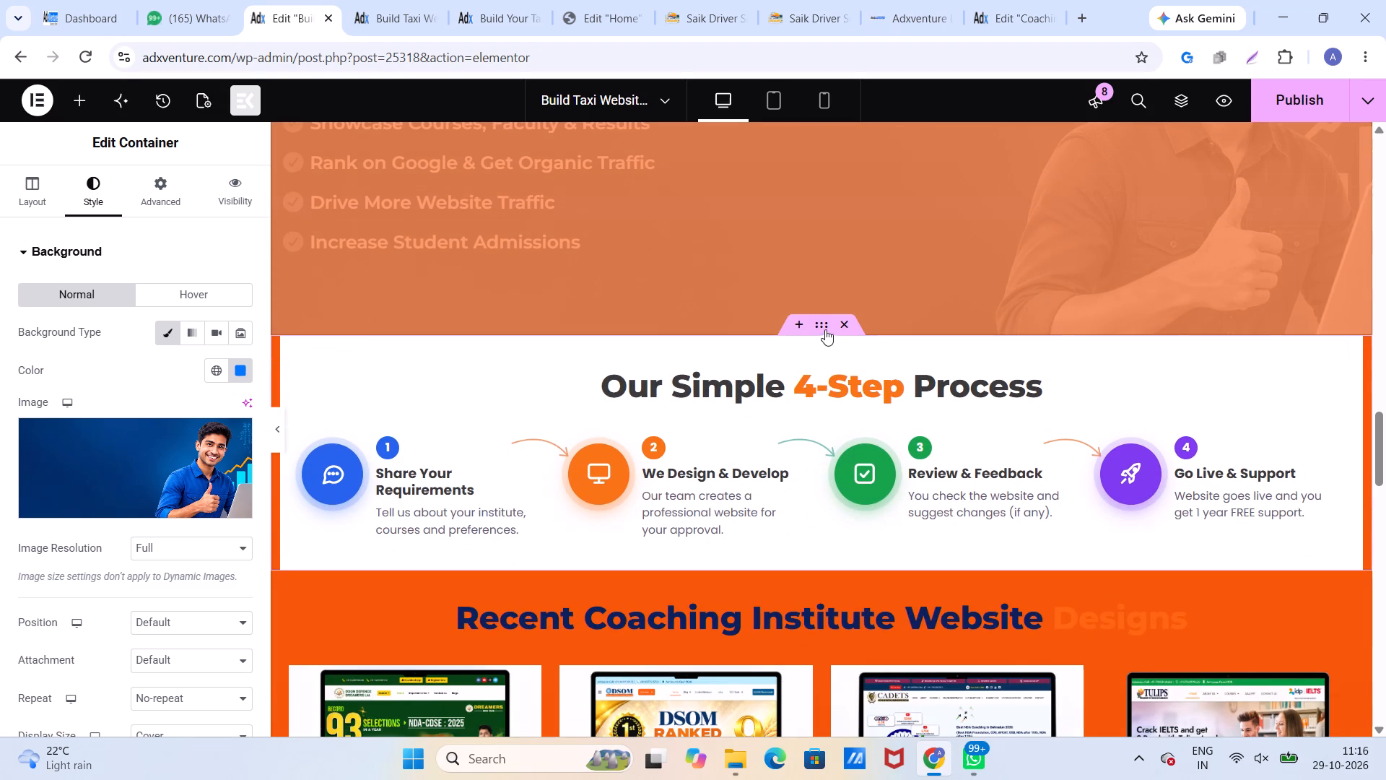
click(824, 325)
click(103, 179)
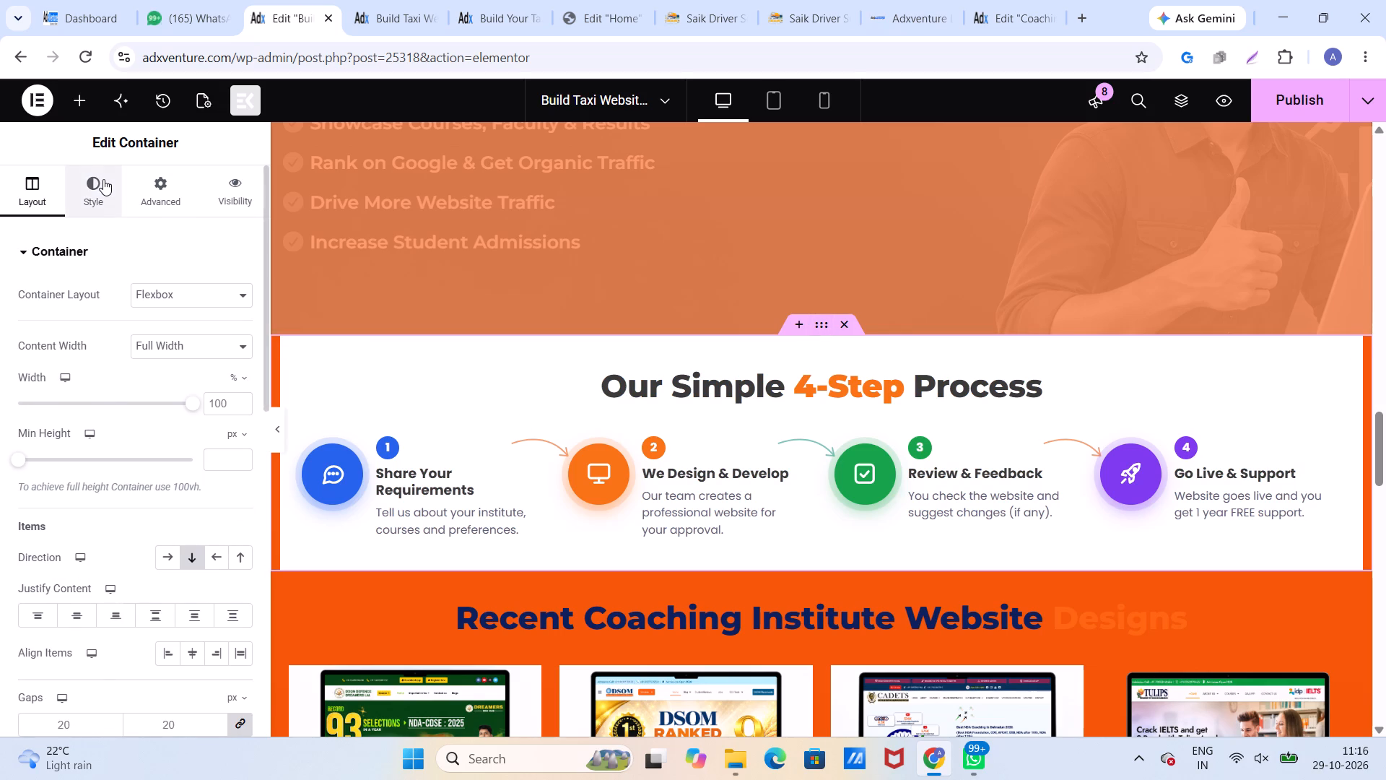
click(170, 333)
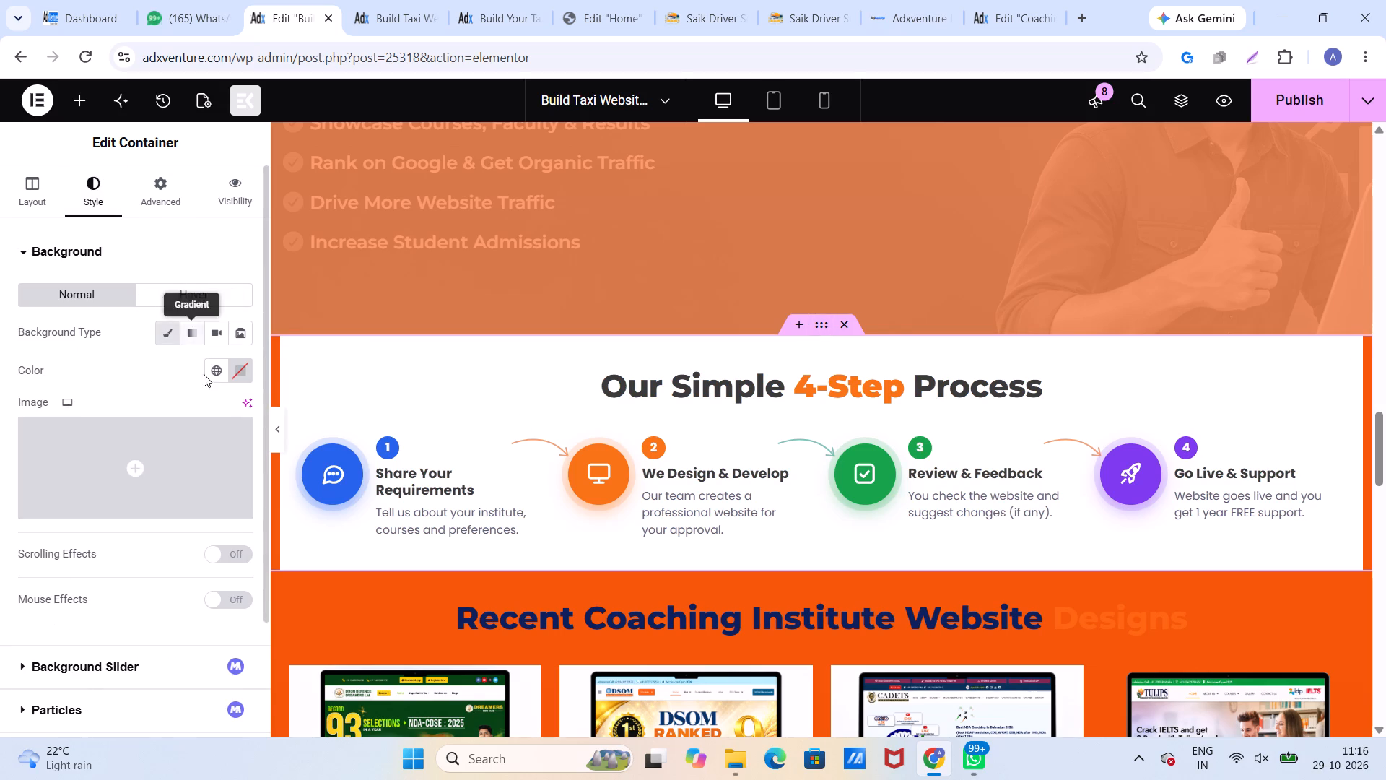
click(242, 373)
drag(157, 457, 113, 446)
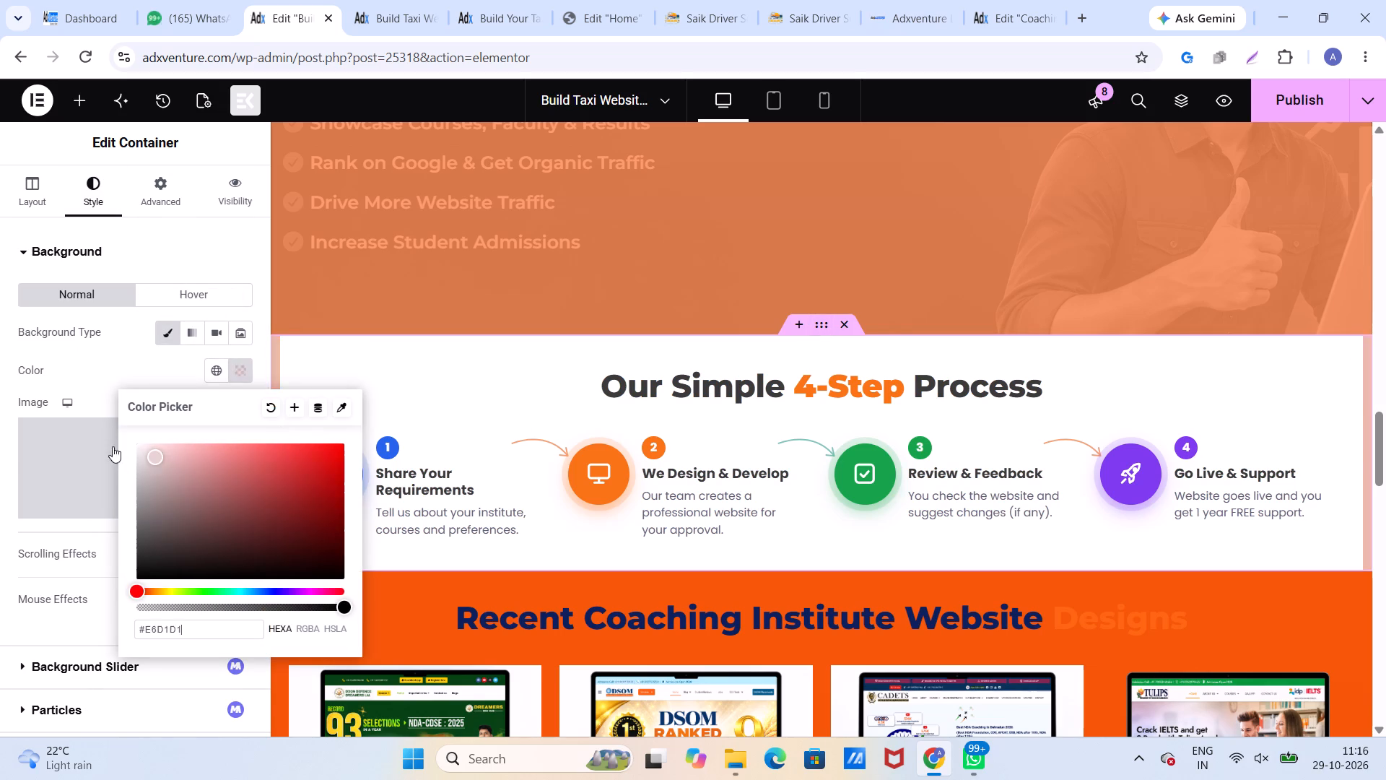
drag(113, 446, 107, 422)
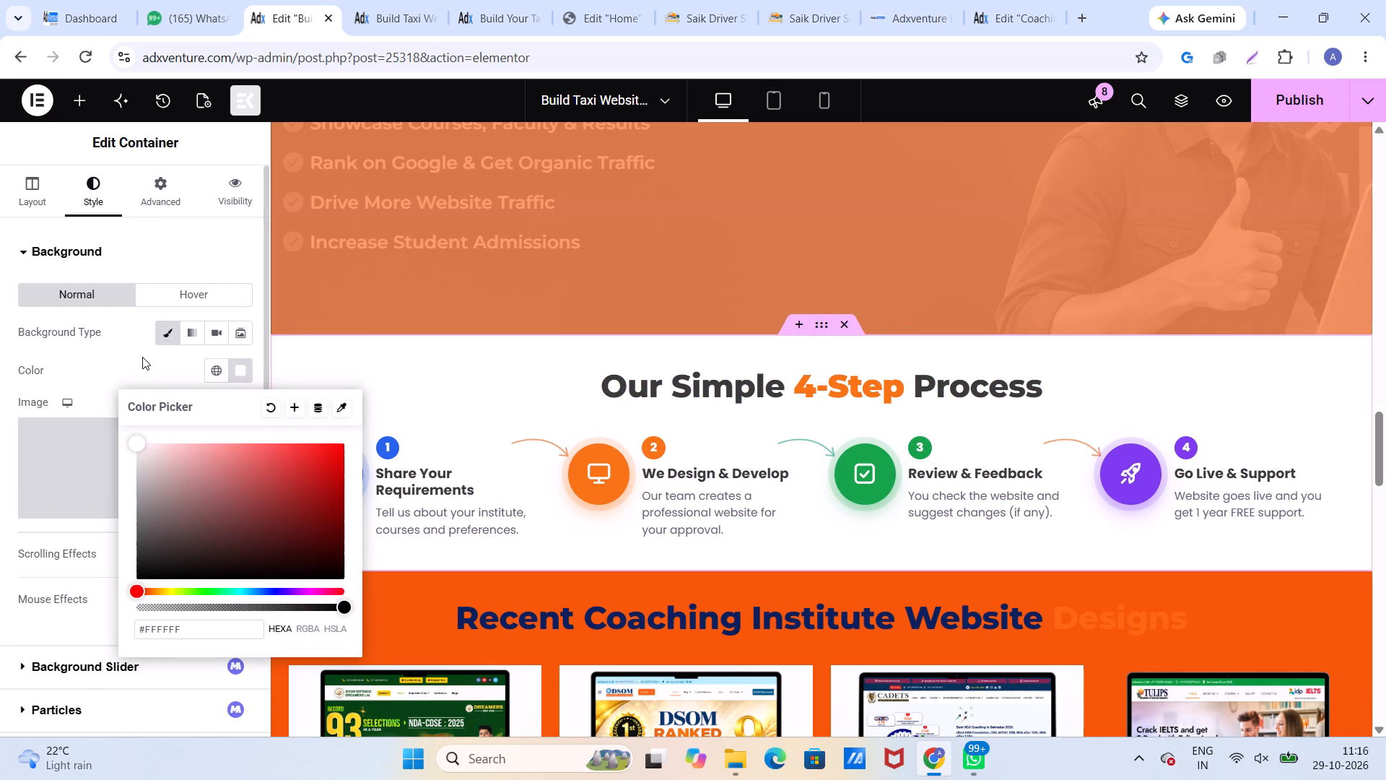
click(142, 355)
Give the "Recent Coaching Institute Website Designs" heading container a classic background in white, #FFFFFF.
scroll(588, 402, down, 3)
click(819, 310)
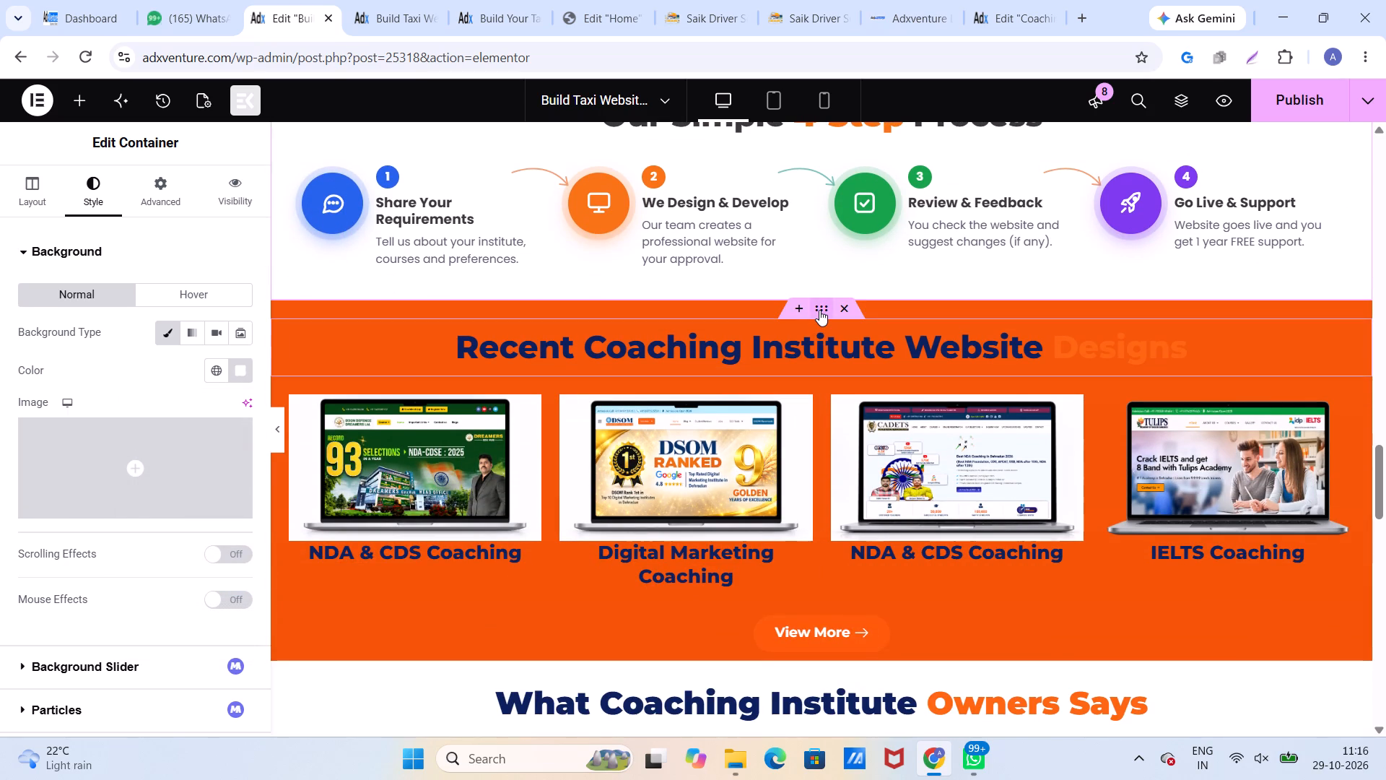
click(177, 194)
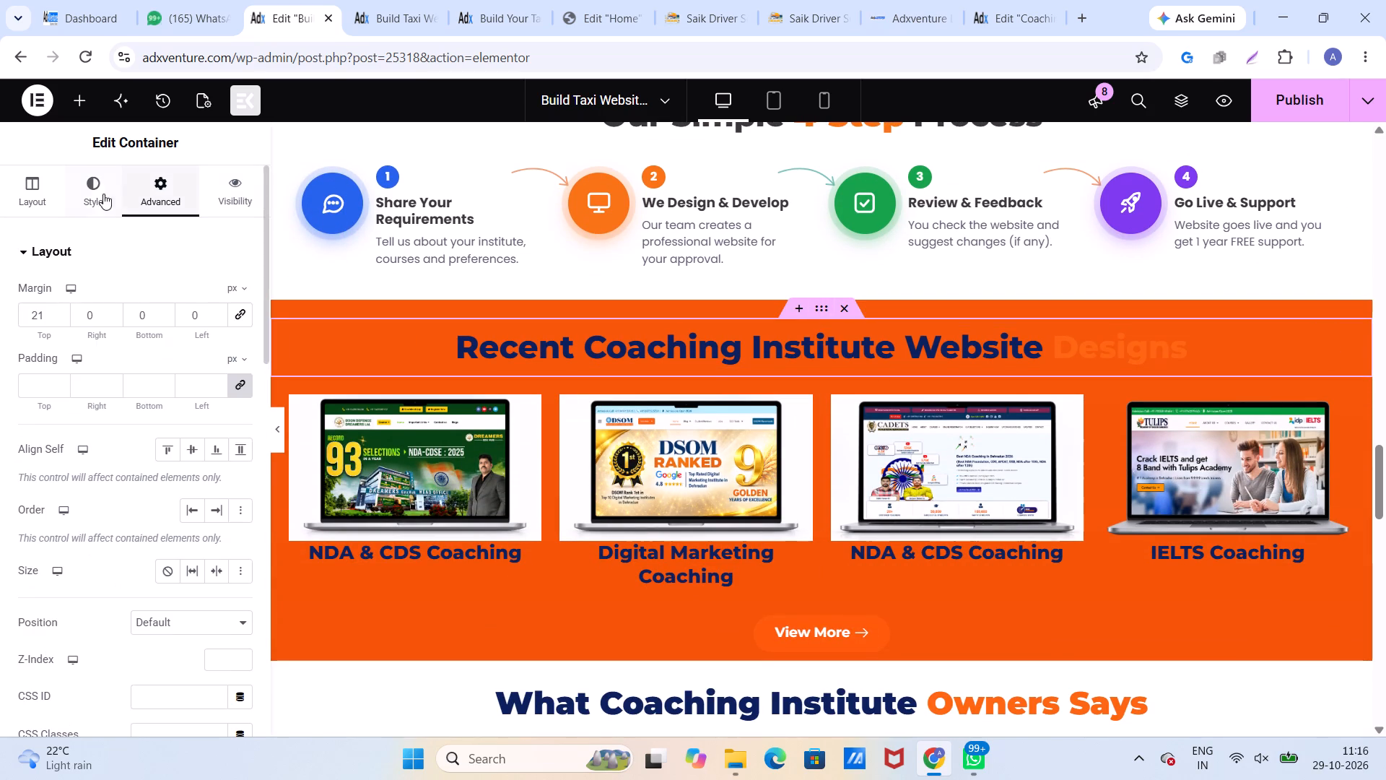
click(91, 191)
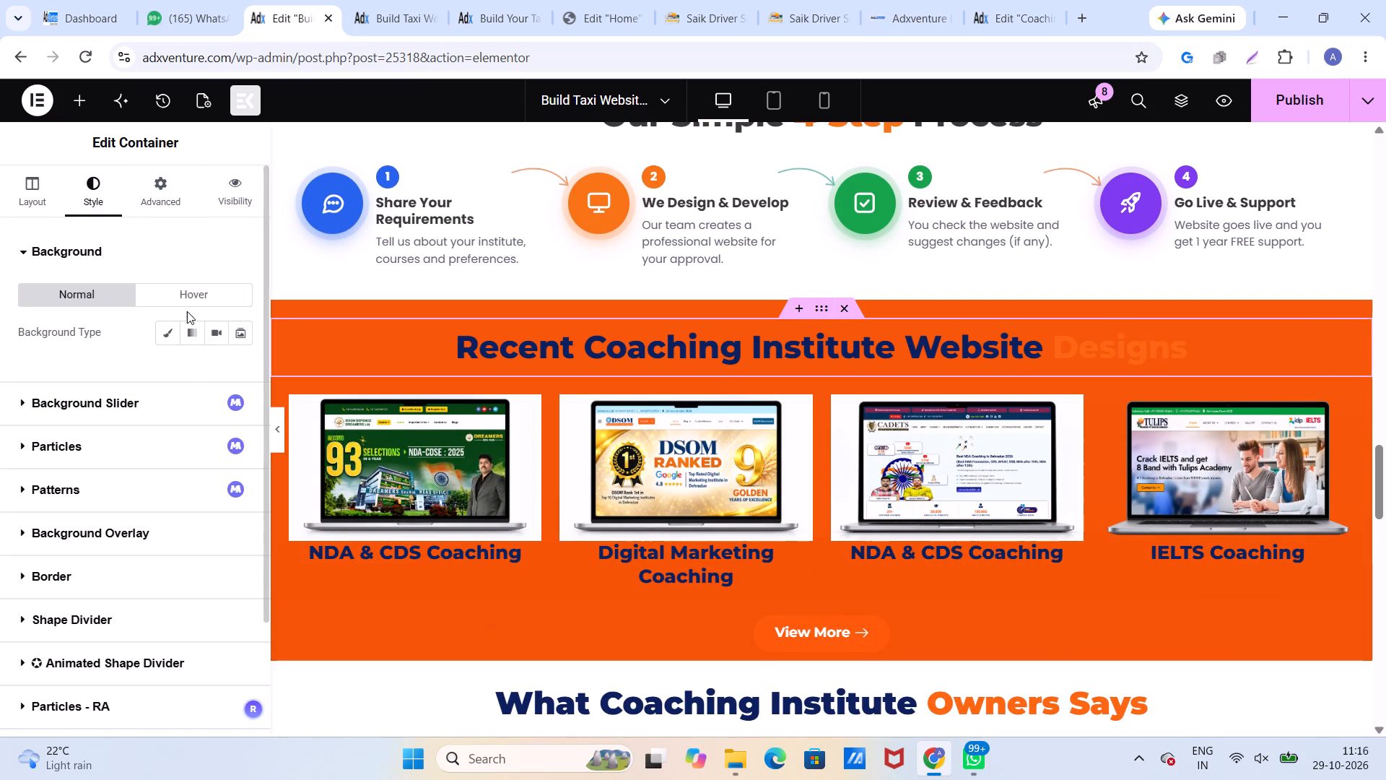
click(172, 333)
click(246, 376)
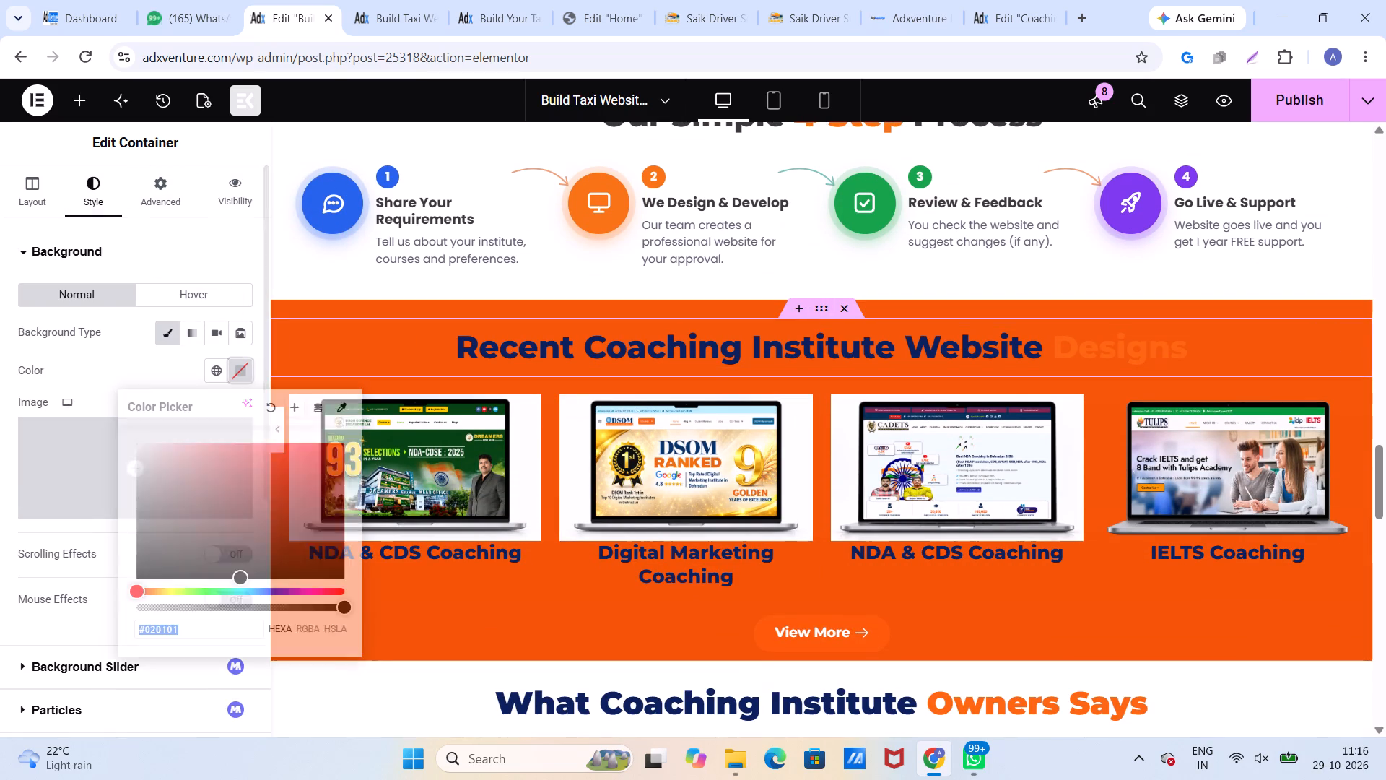
drag(180, 474, 119, 430)
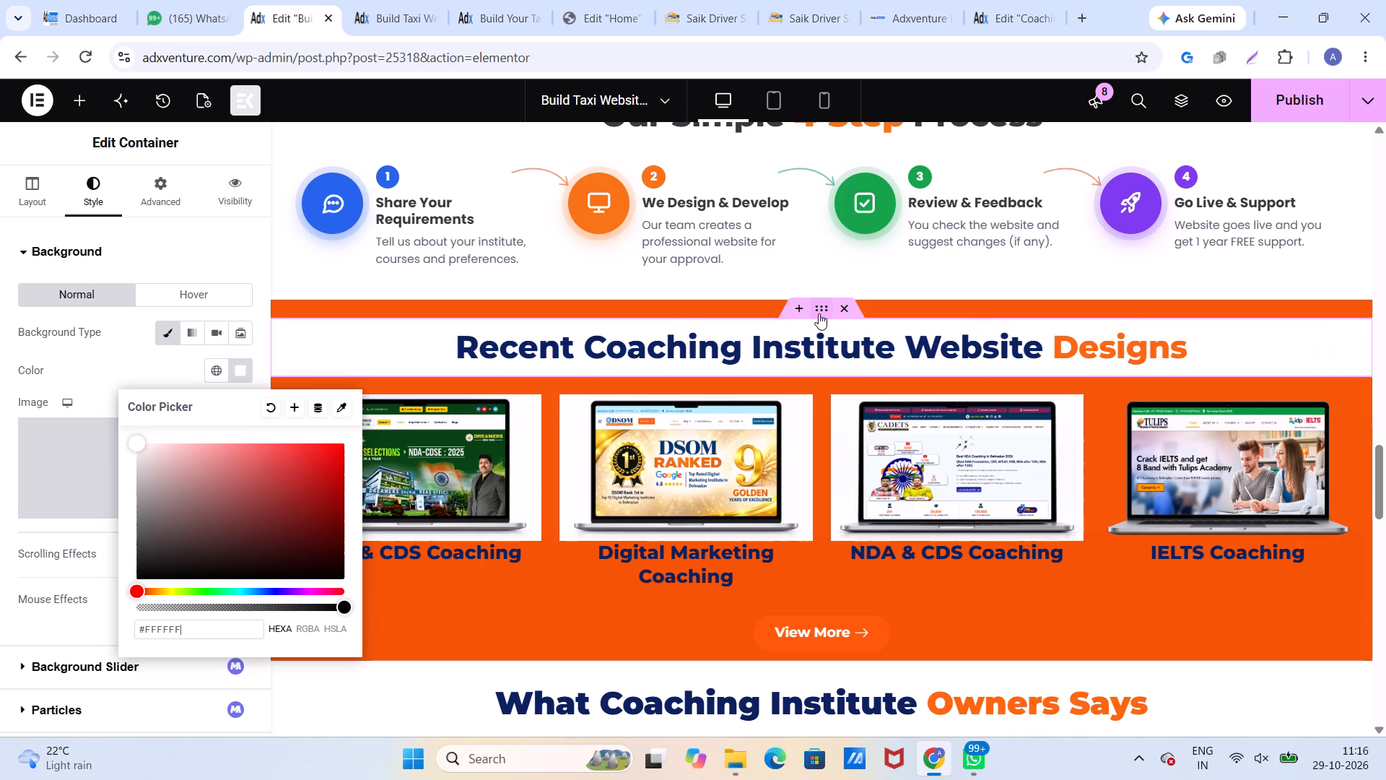
Set the top margin of the "Recent Coaching Institute Website Designs" heading container to 0.
click(153, 186)
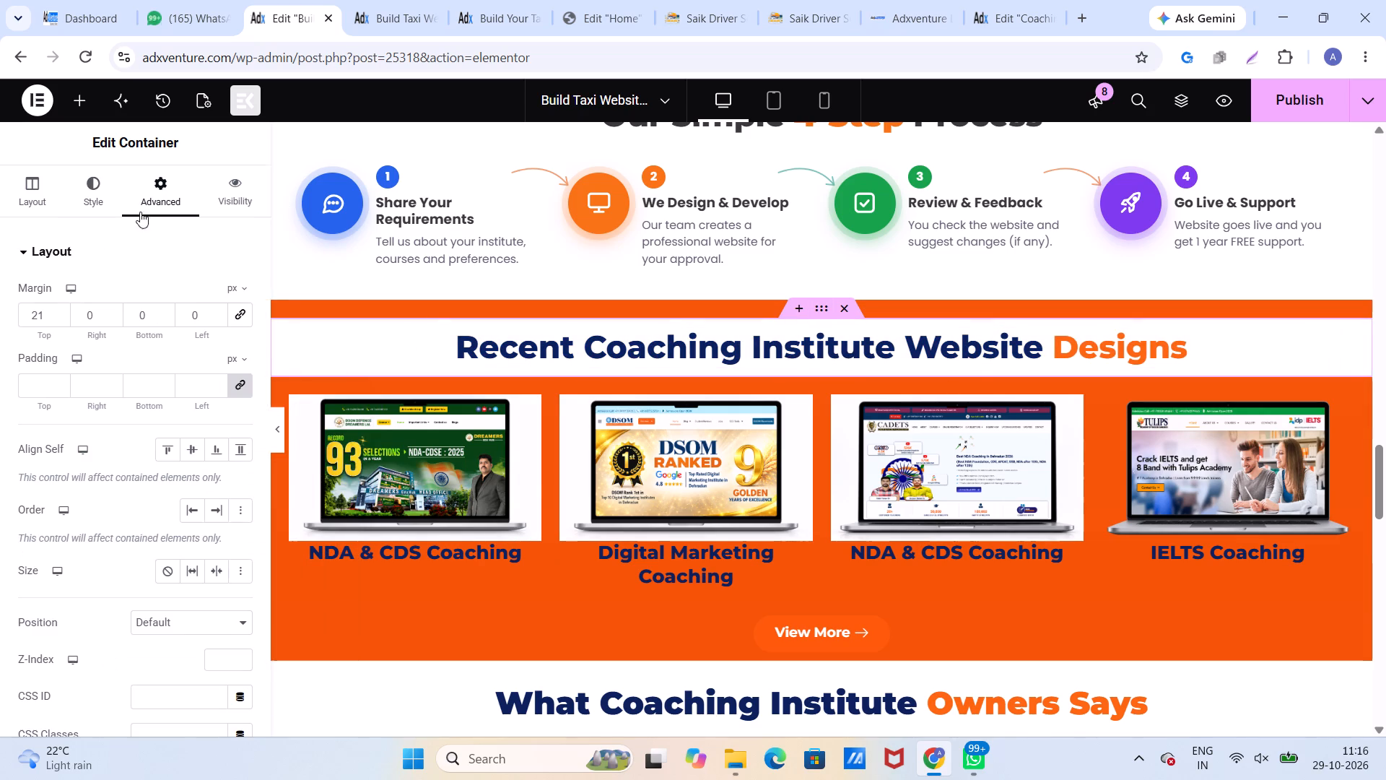
click(44, 306)
key(BackSpace)
key(BackSpace)
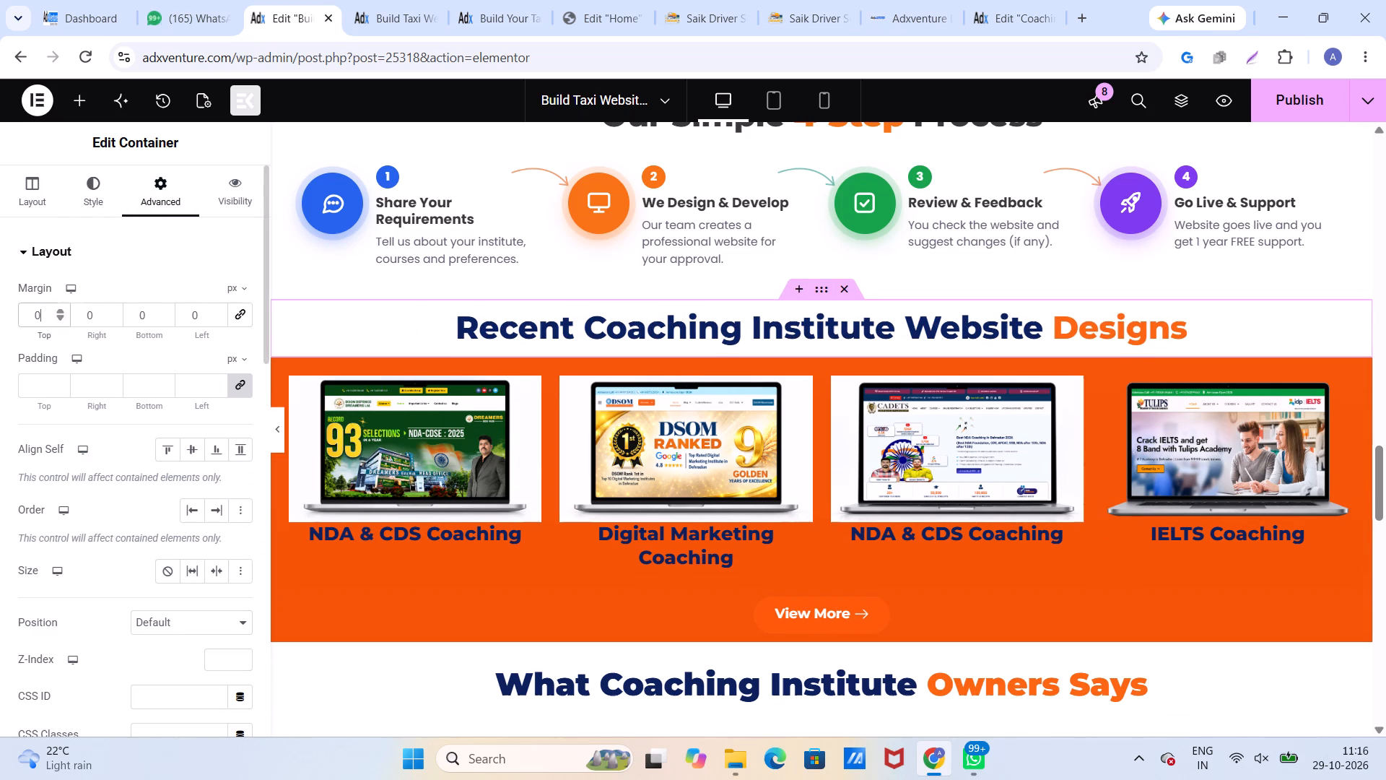
Give the container holding the four coaching website laptop images a classic background in white.
click(821, 350)
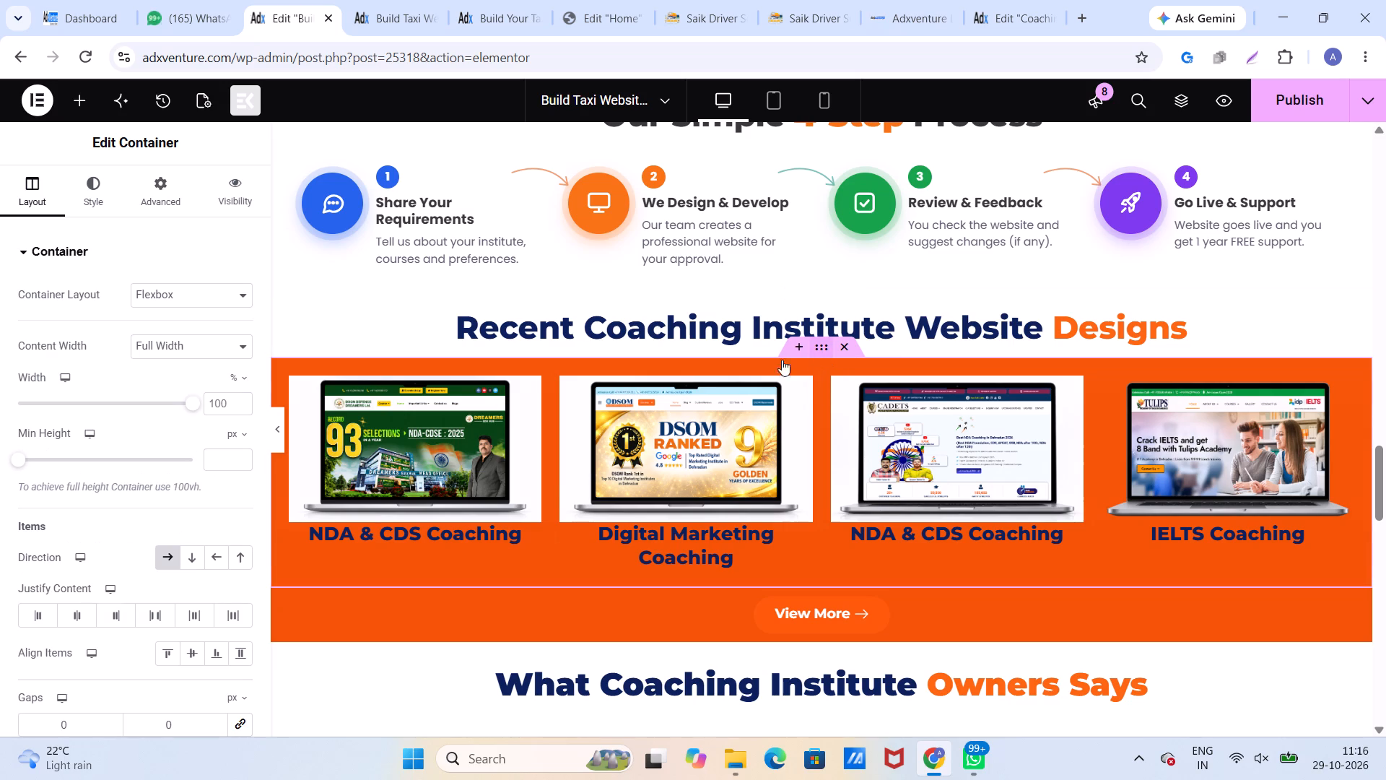
click(160, 199)
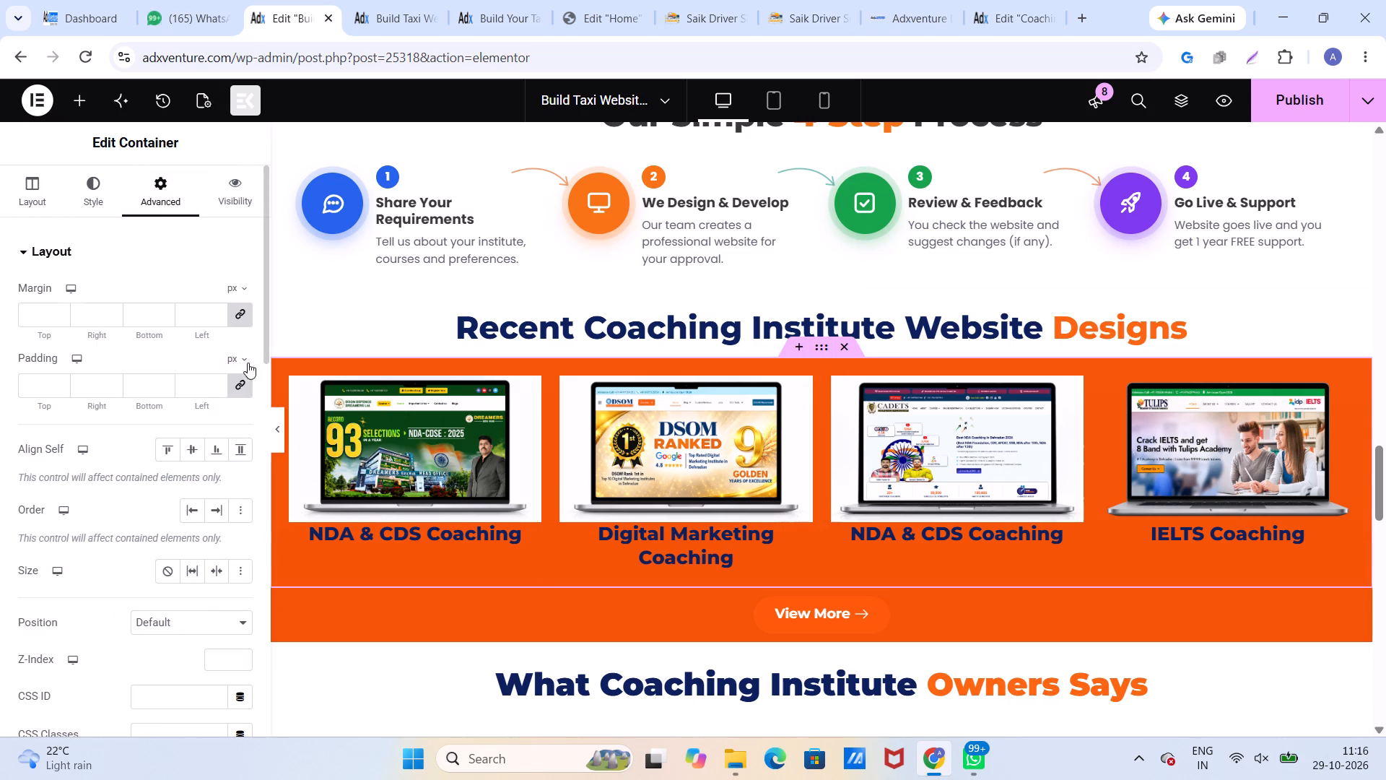
click(106, 183)
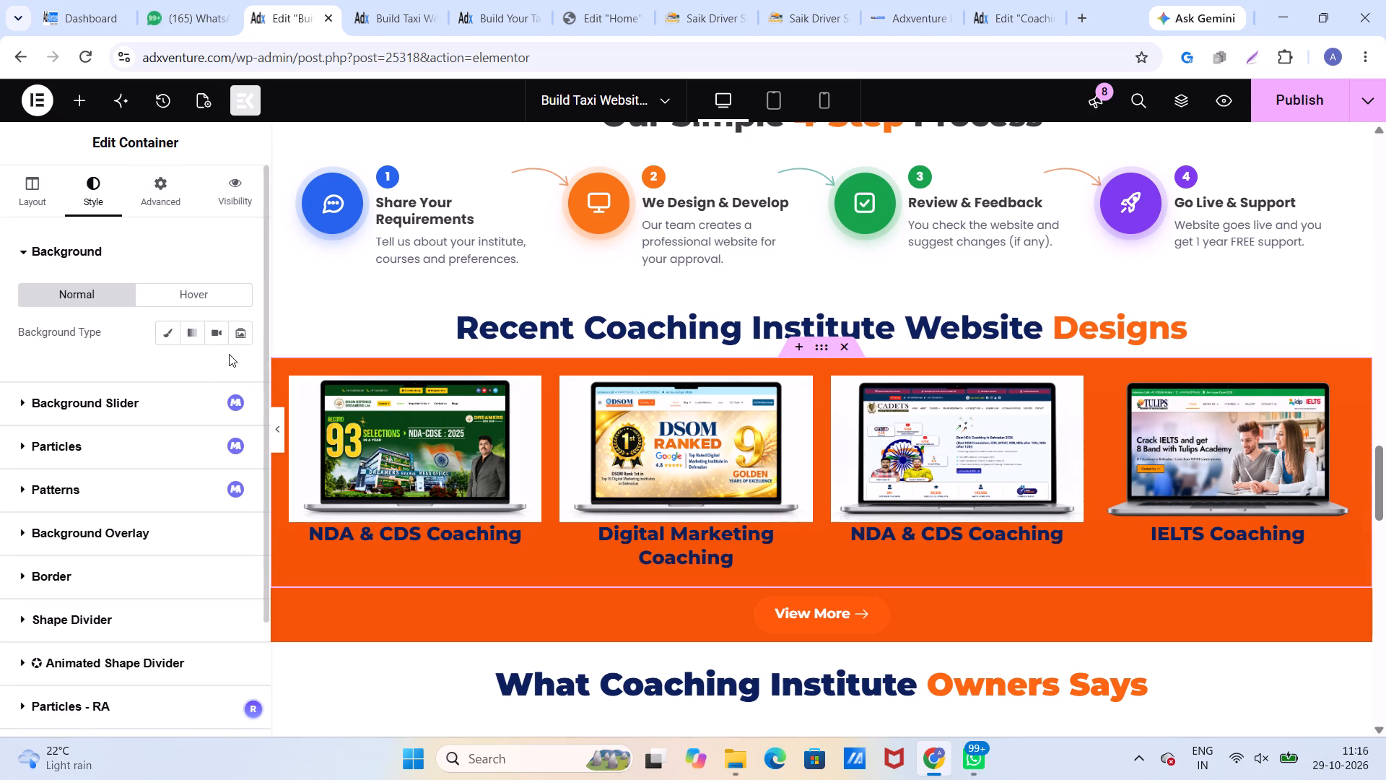
click(170, 326)
click(234, 373)
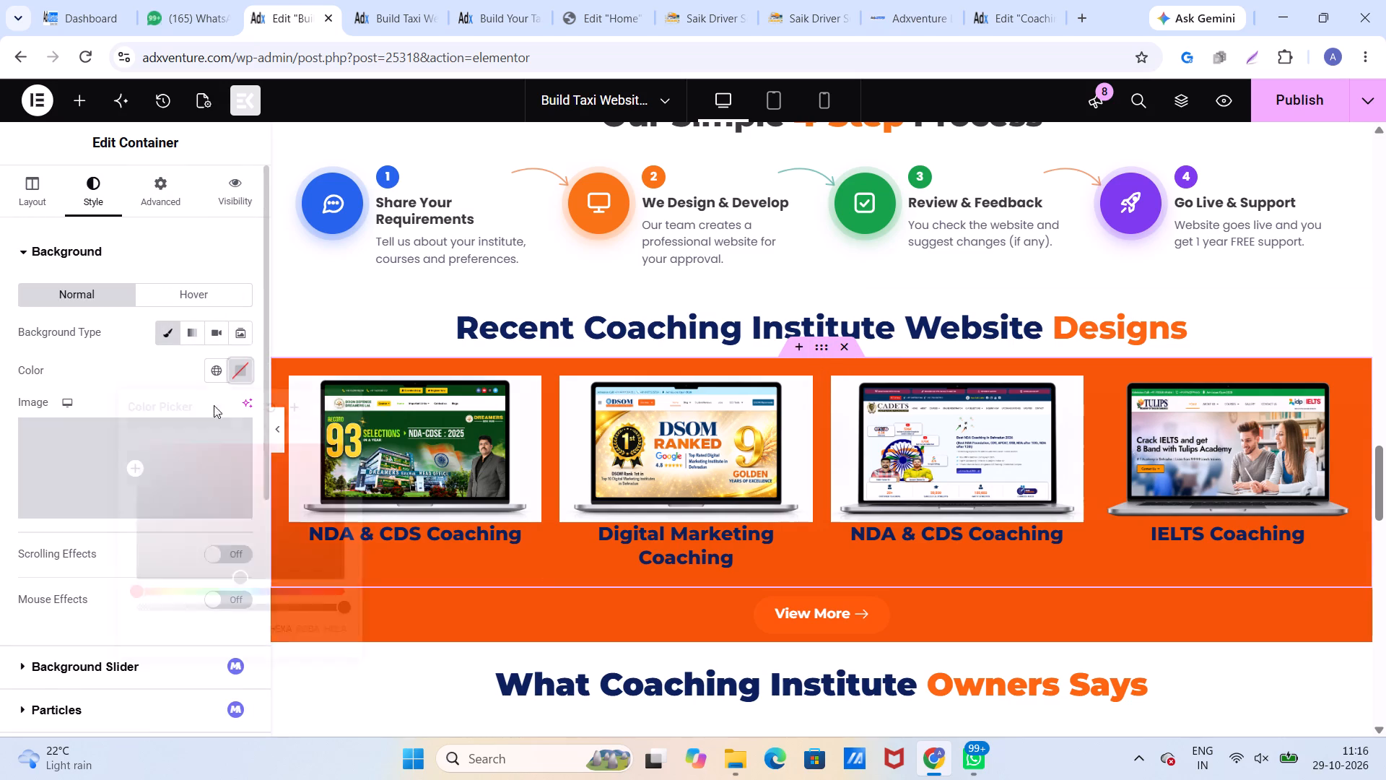
drag(191, 479, 109, 433)
click(131, 366)
Give the container around the "View More" button a classic background in white, #FFFFFF.
scroll(465, 425, down, 2)
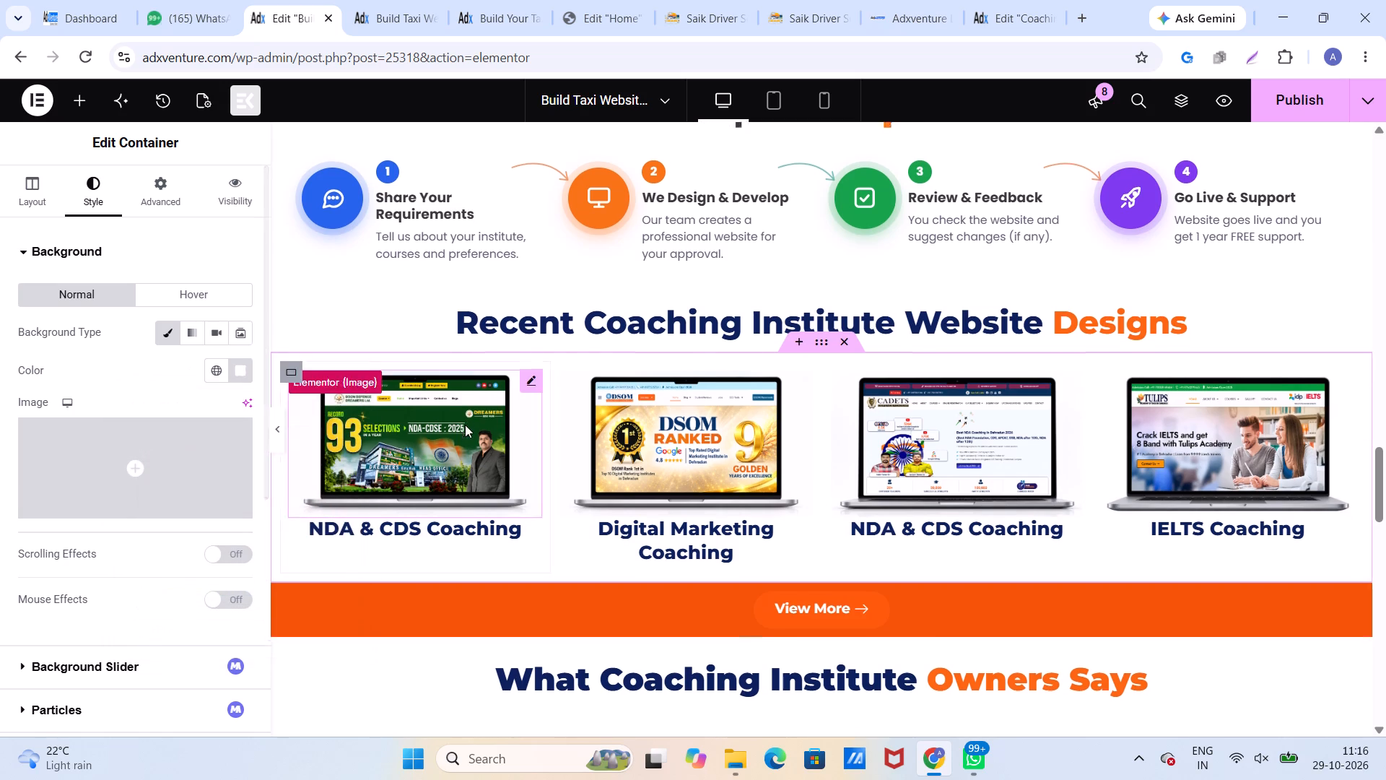
click(819, 393)
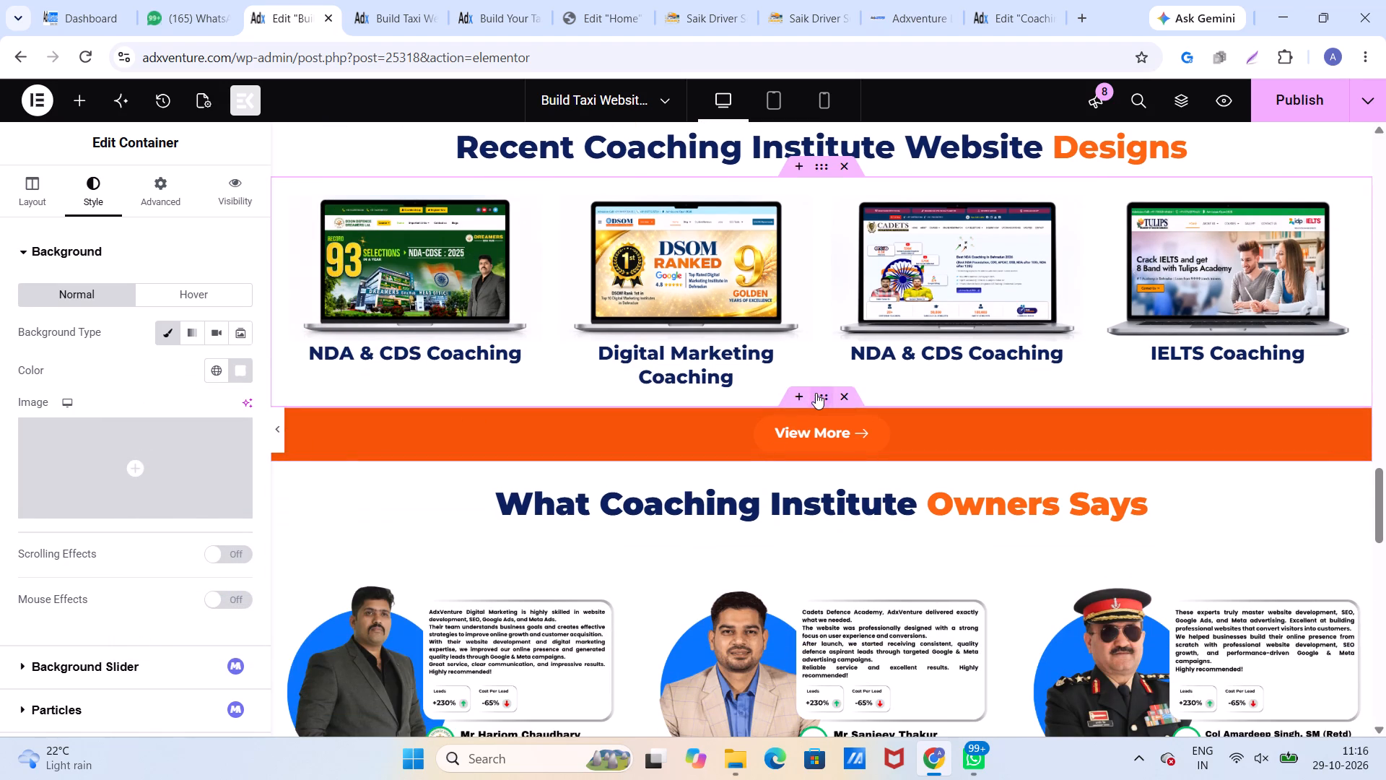
click(104, 186)
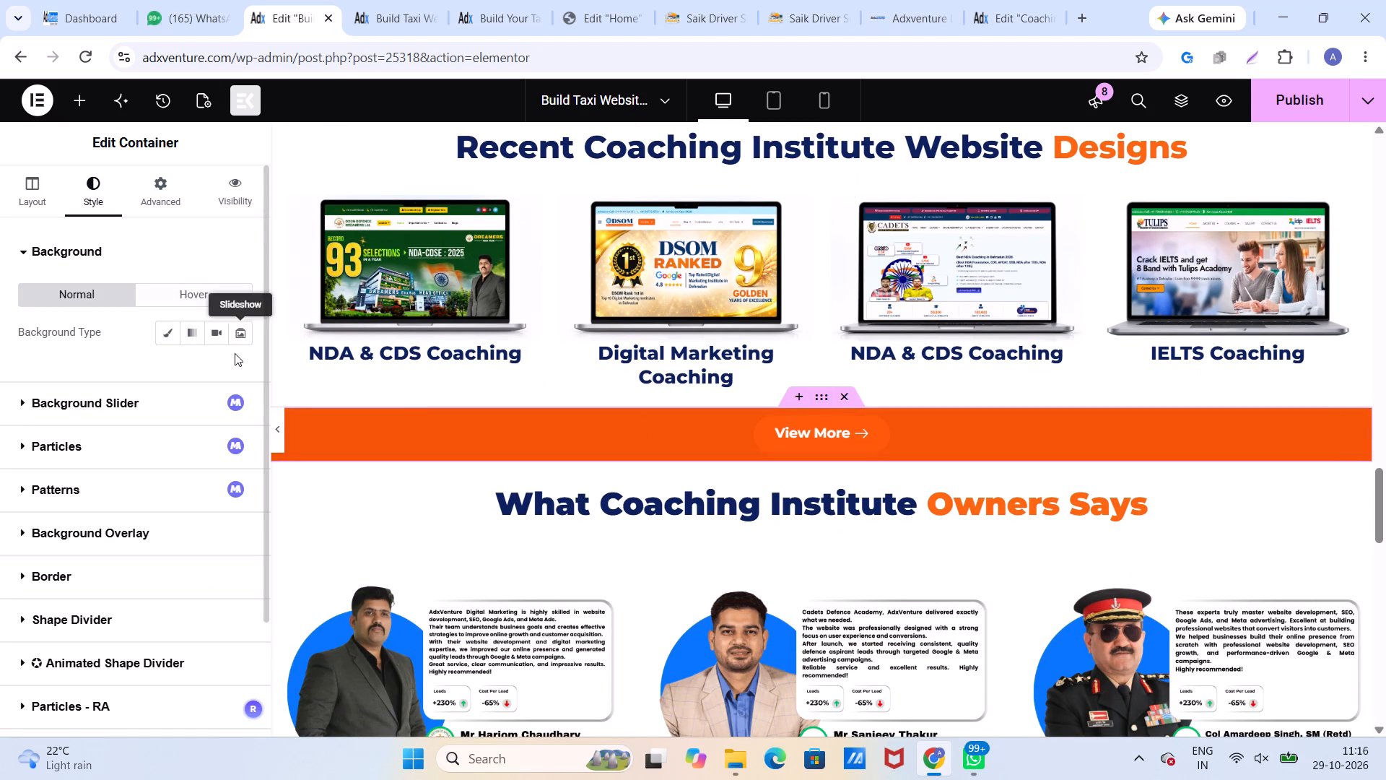
click(164, 336)
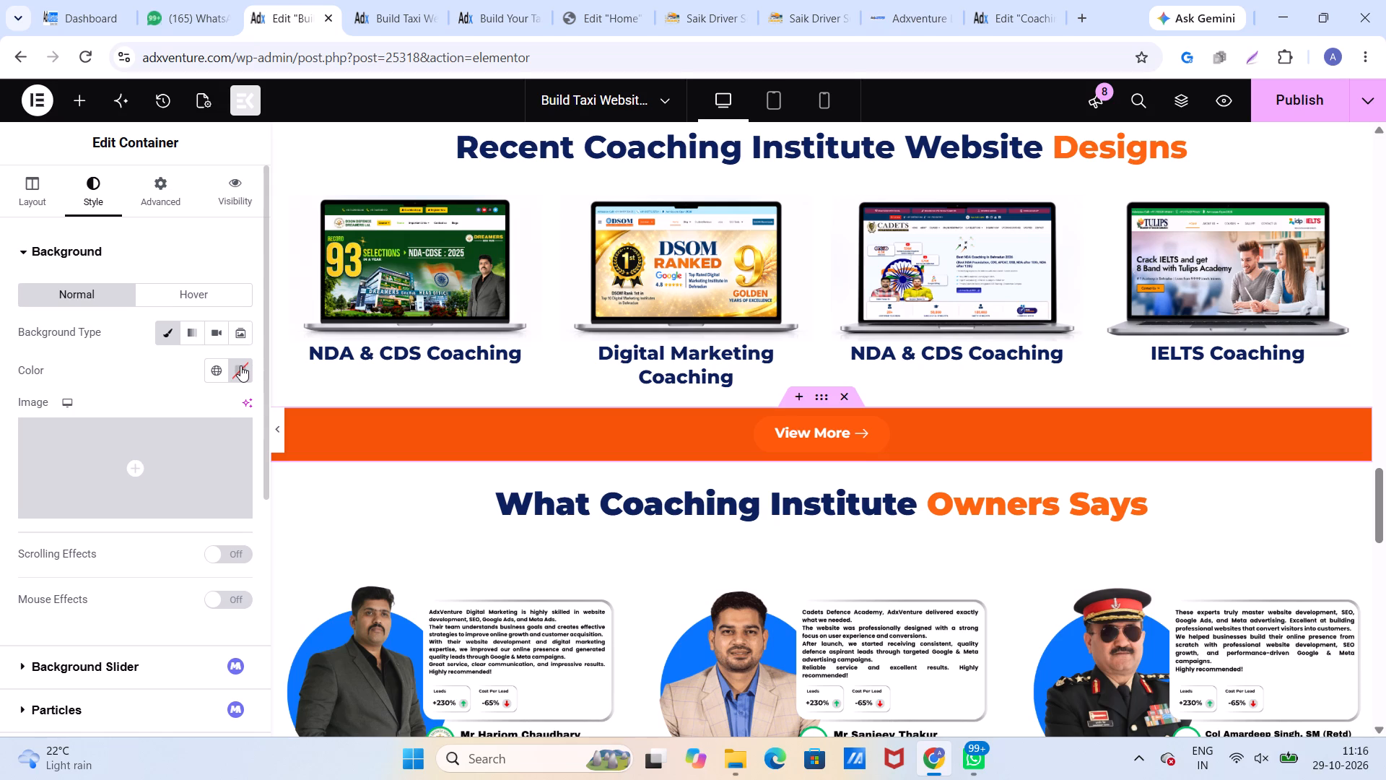
click(240, 365)
drag(193, 459, 105, 428)
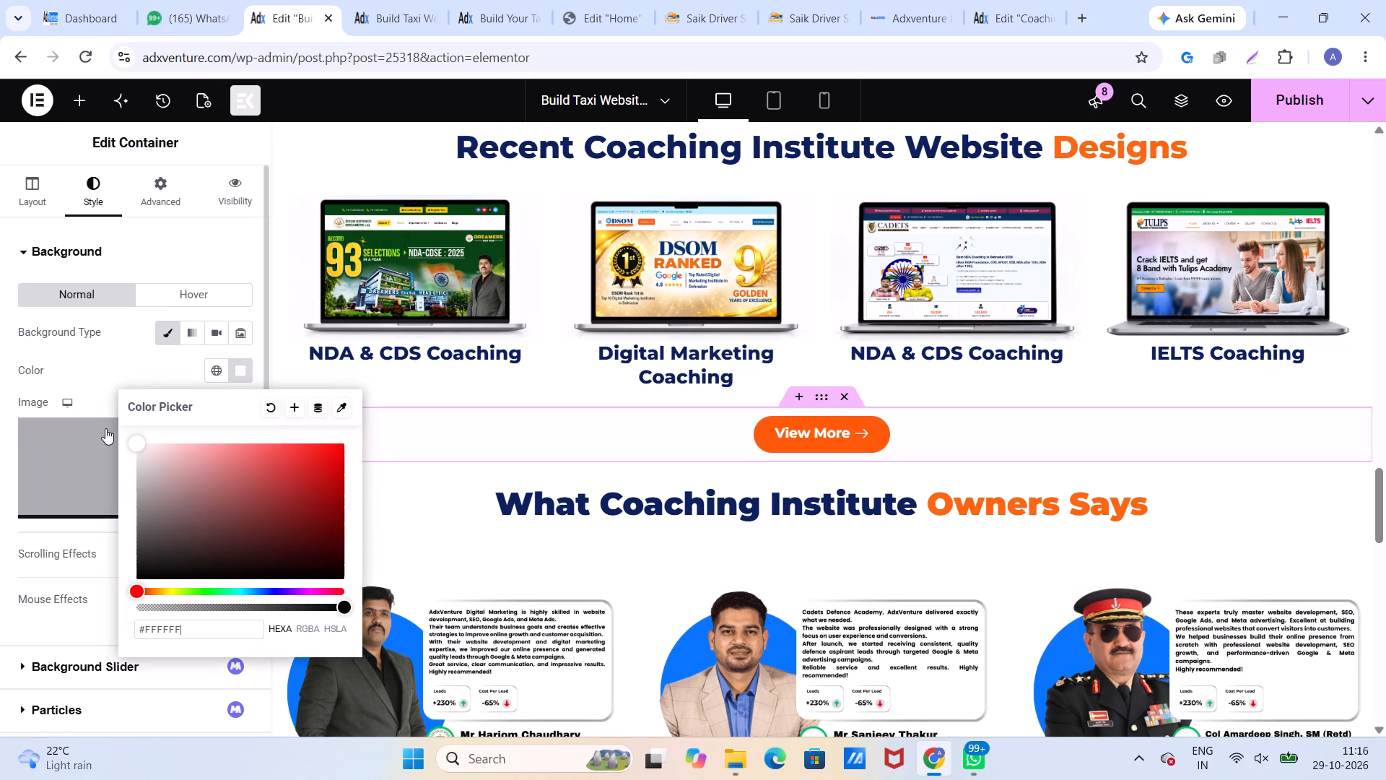
drag(105, 428, 105, 426)
click(103, 373)
Give the container holding "Frequently Asked Questions ?" and the "Get In Touch" form a classic background in white.
scroll(511, 428, down, 3)
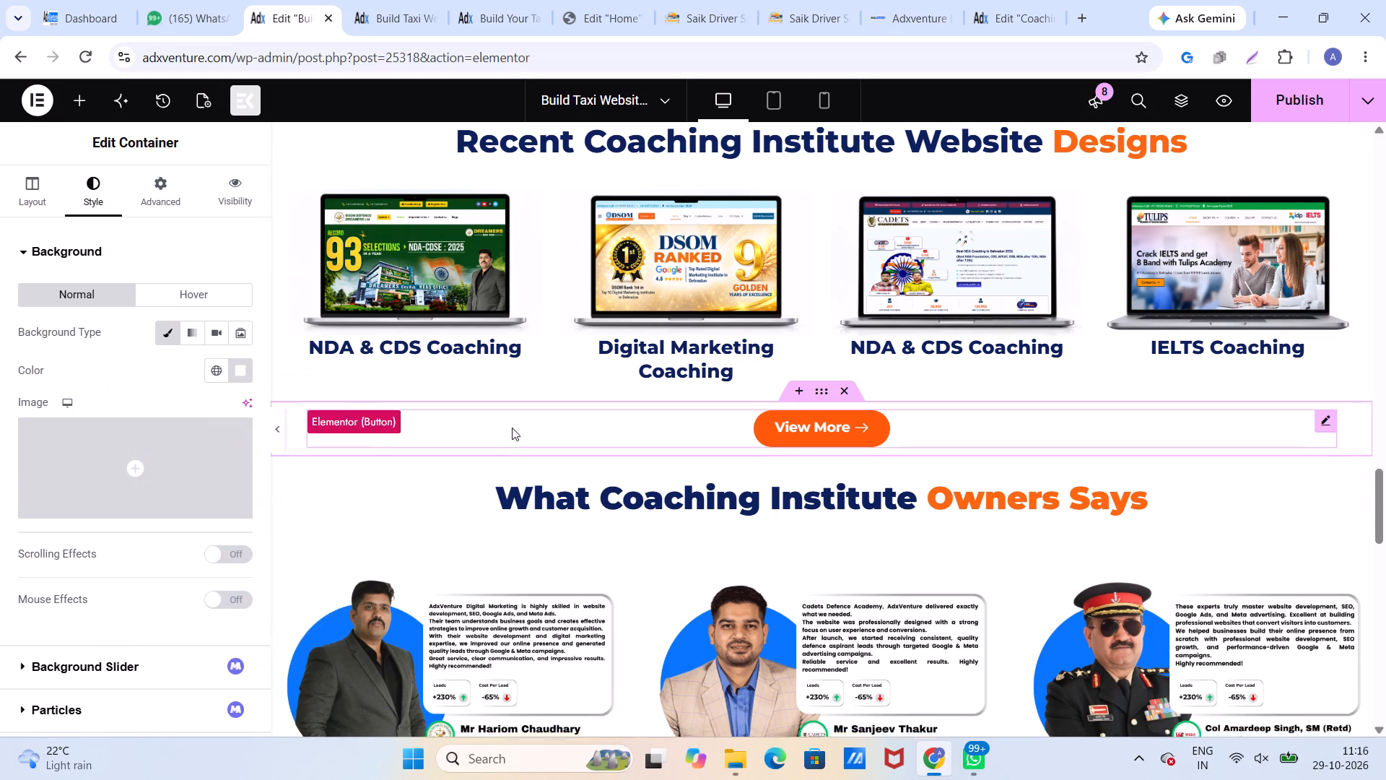
scroll(512, 428, down, 3)
click(824, 285)
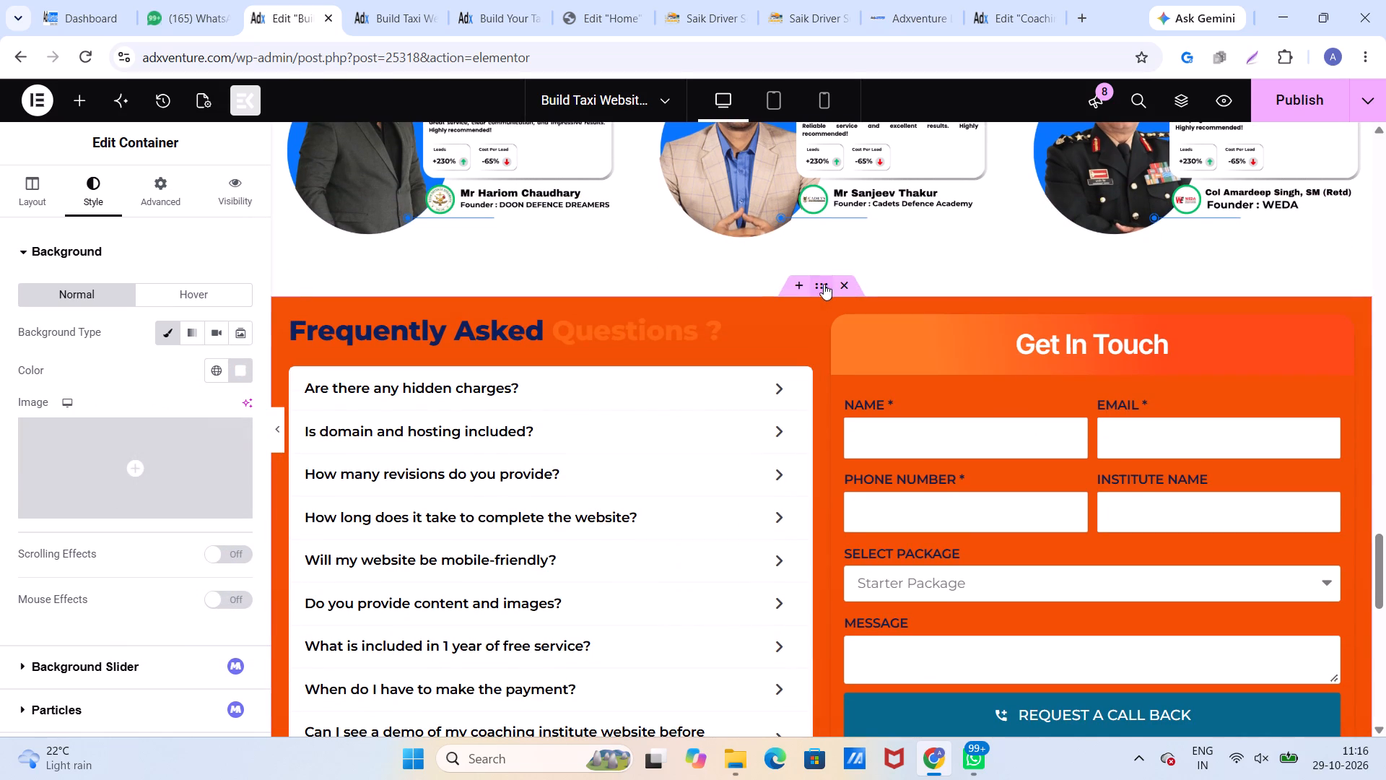
click(819, 288)
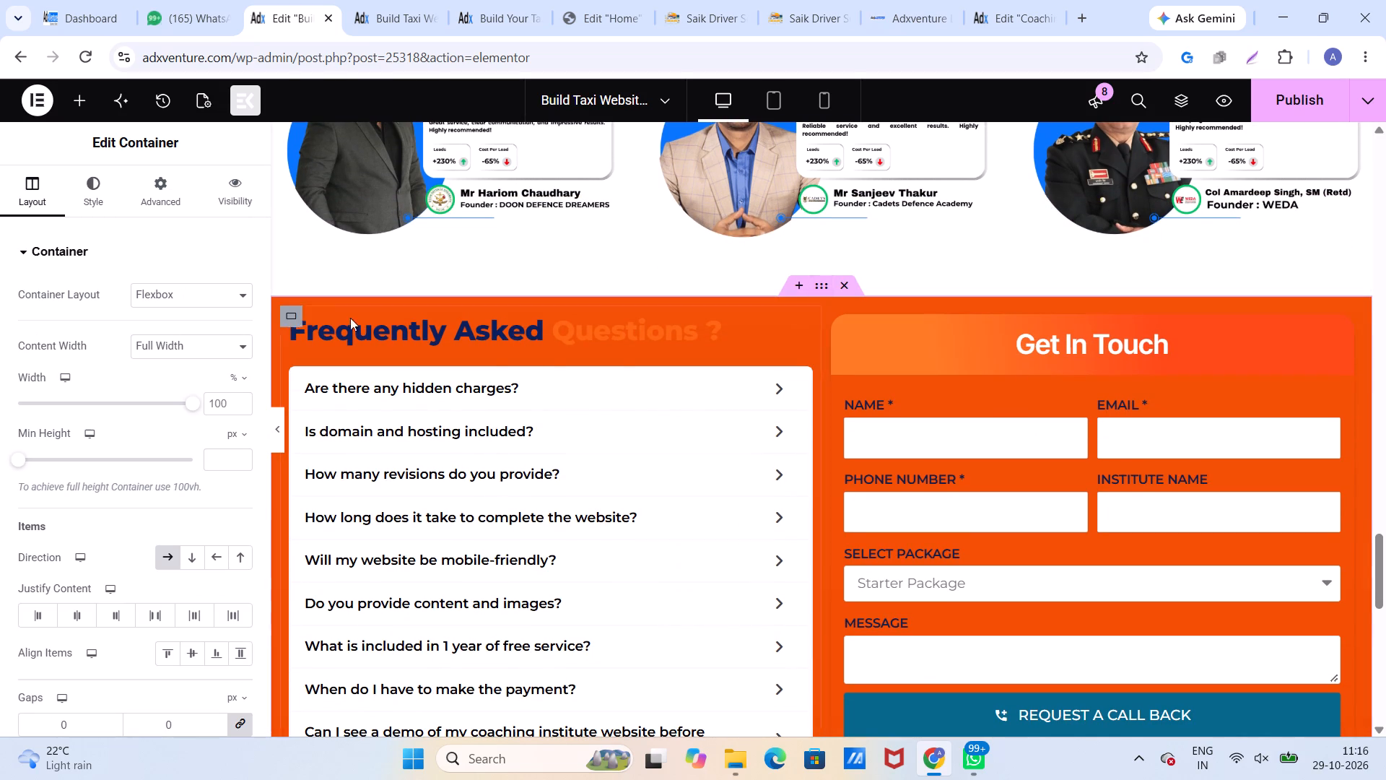
click(98, 183)
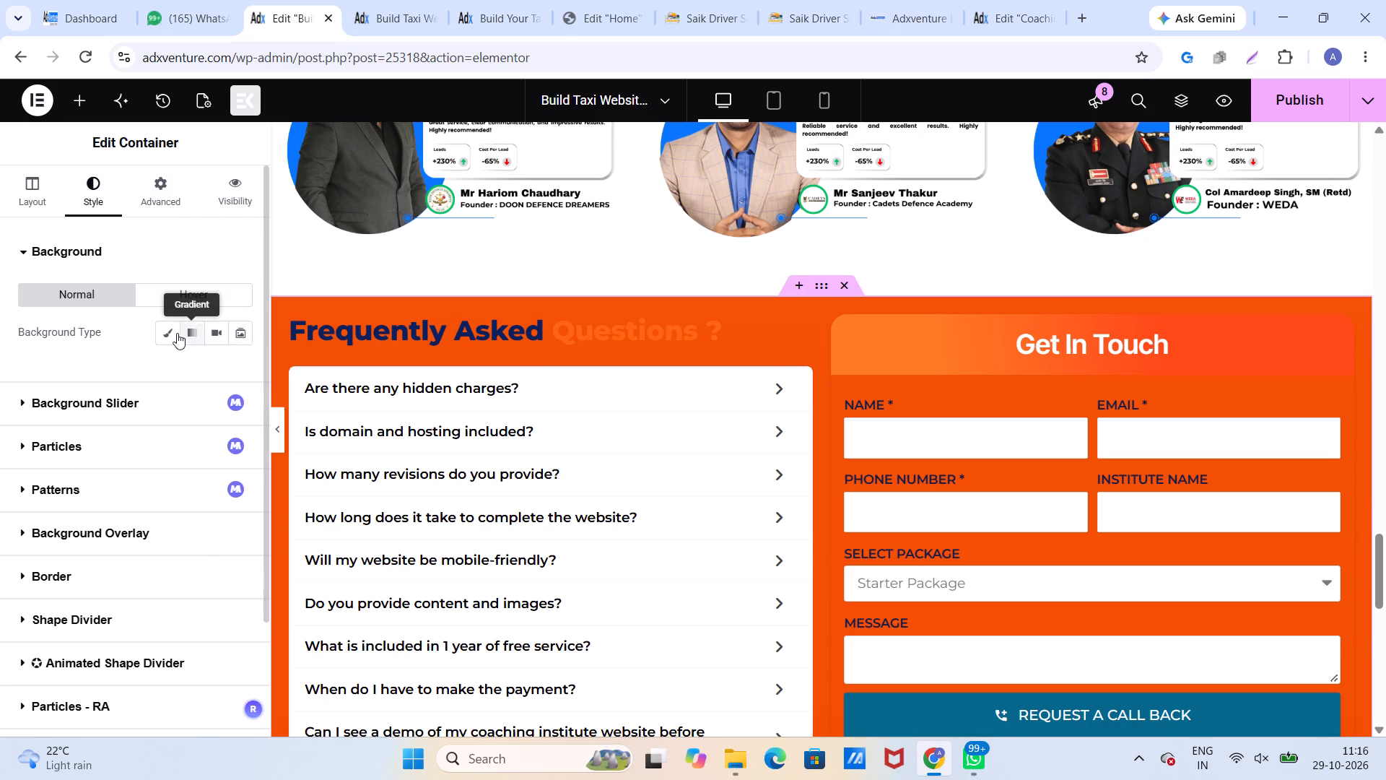
click(173, 332)
click(240, 379)
drag(166, 480, 108, 404)
click(111, 360)
Close the layout chooser below the FAQ section and publish the Build Taxi Websites page.
scroll(445, 400, down, 7)
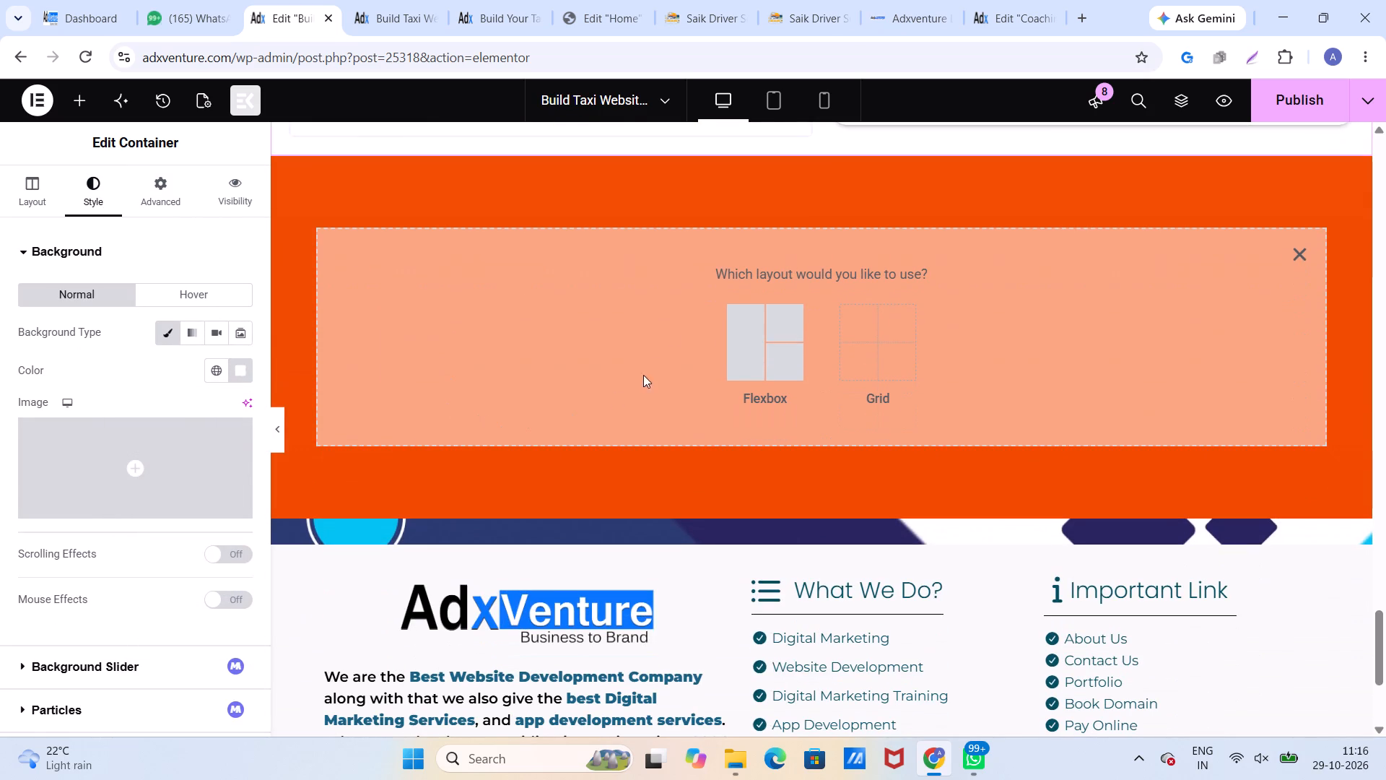
click(1294, 252)
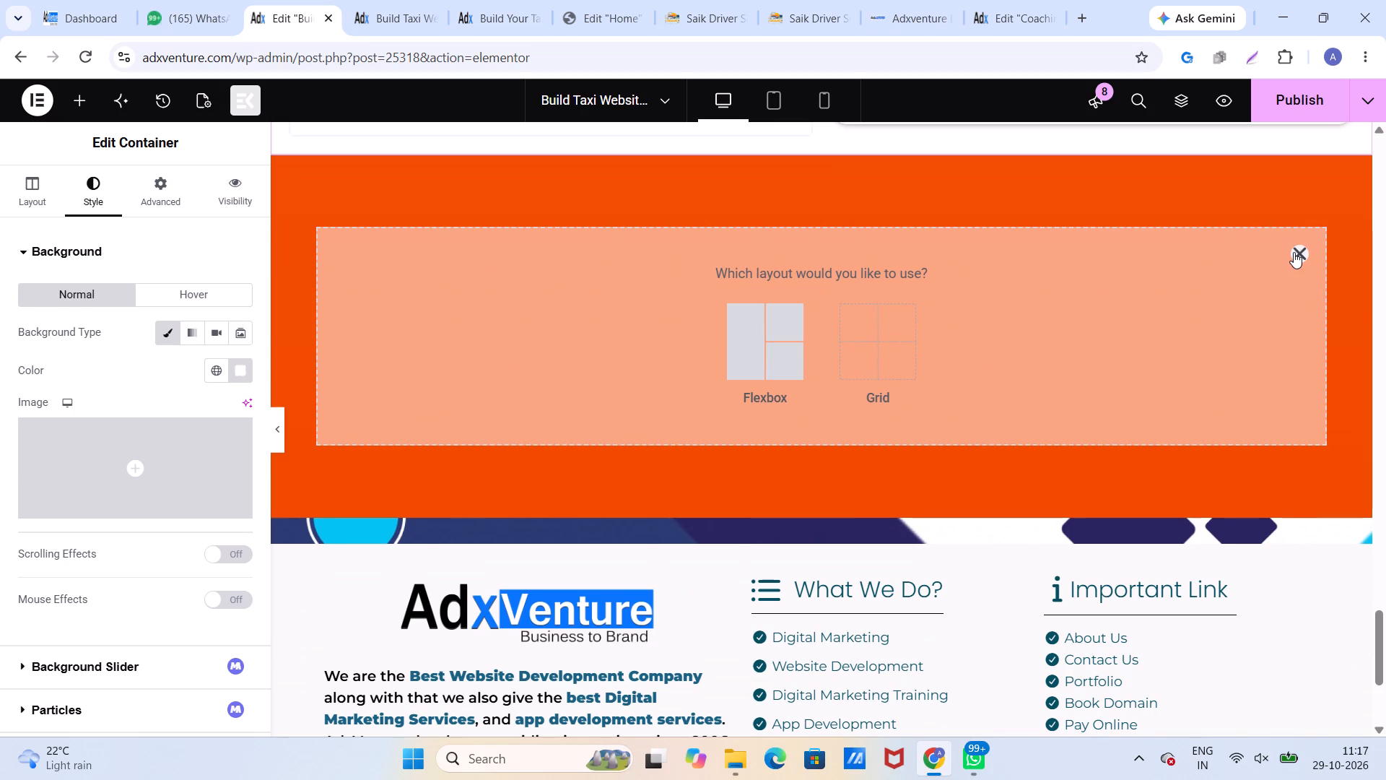
scroll(1013, 326, up, 3)
click(1301, 109)
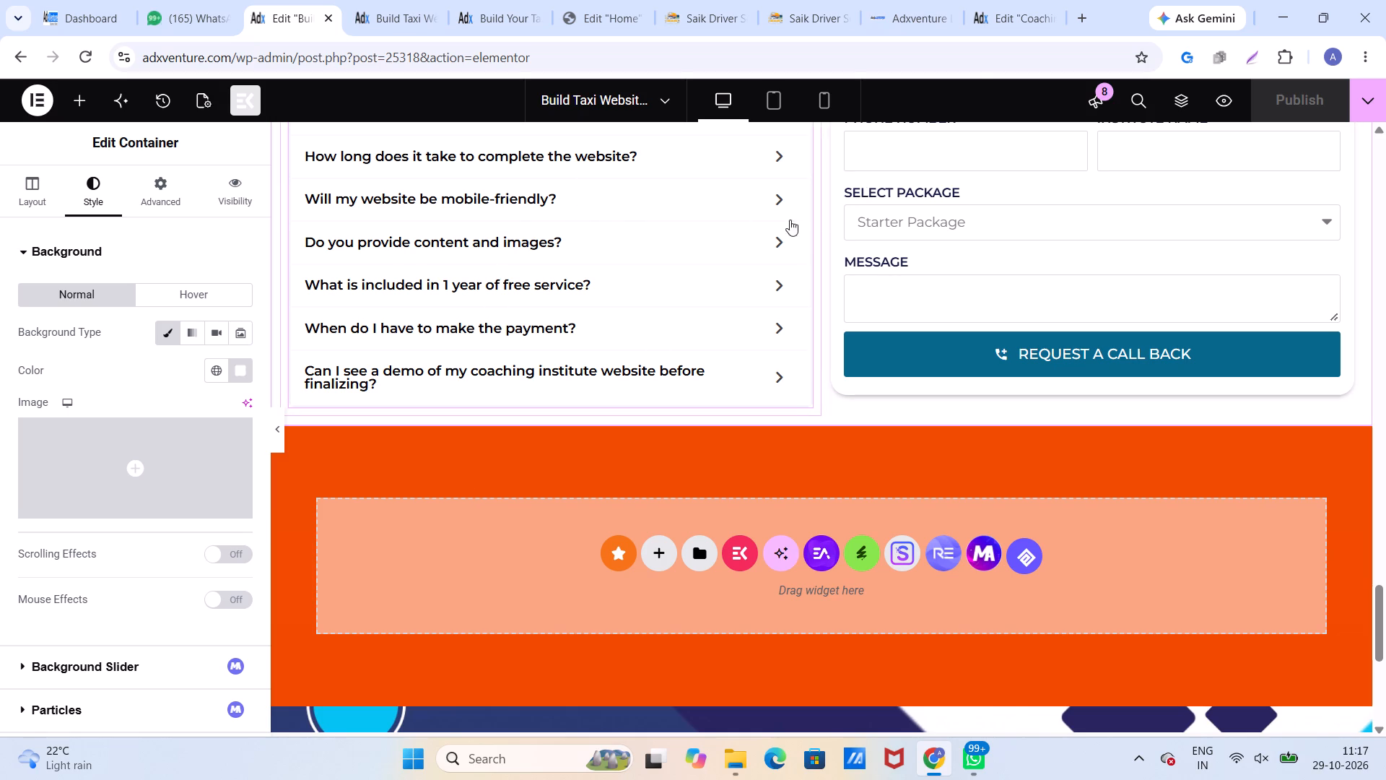
Review the original Coaching Institute page from the FAQ section up to the hero and switch it to mobile portrait preview.
click(993, 18)
scroll(749, 333, up, 4)
scroll(749, 333, down, 1)
scroll(749, 333, up, 3)
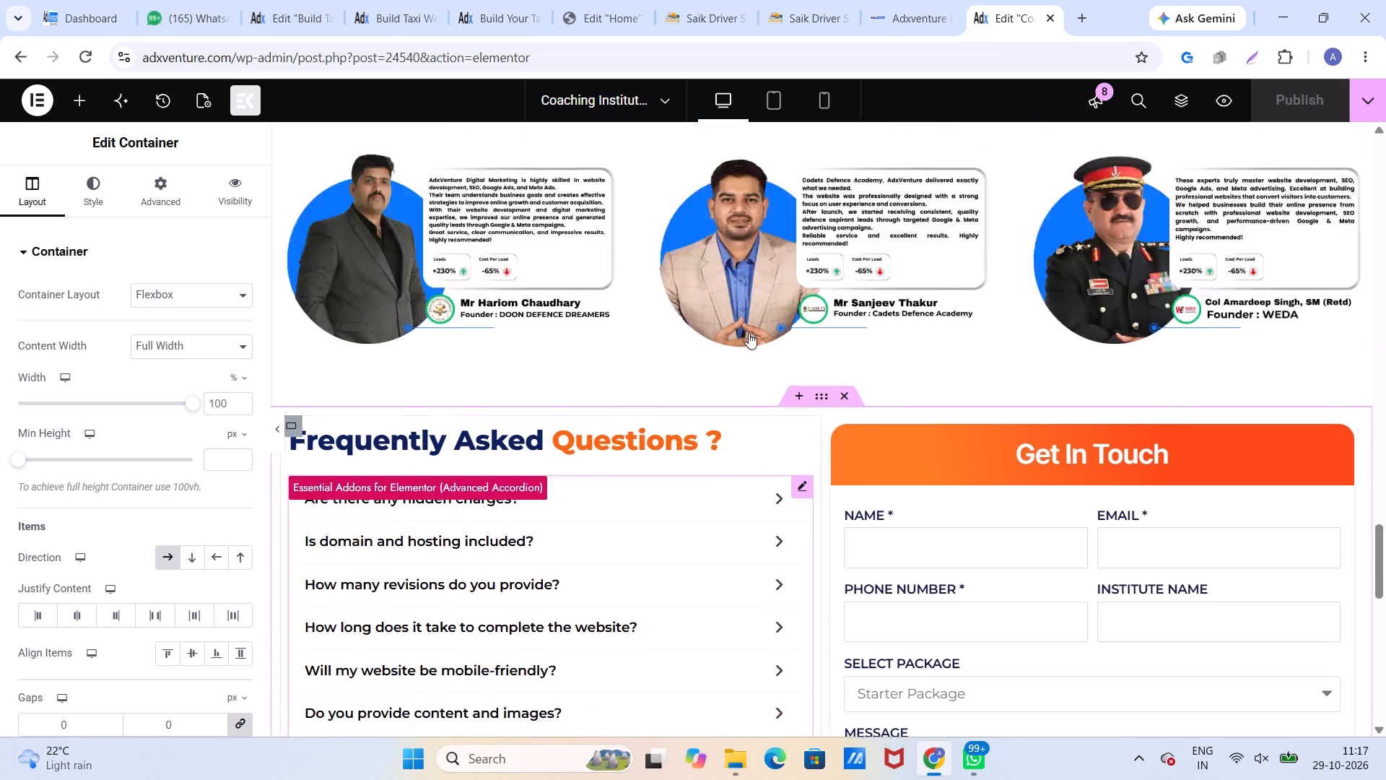
scroll(749, 333, up, 19)
scroll(749, 332, up, 12)
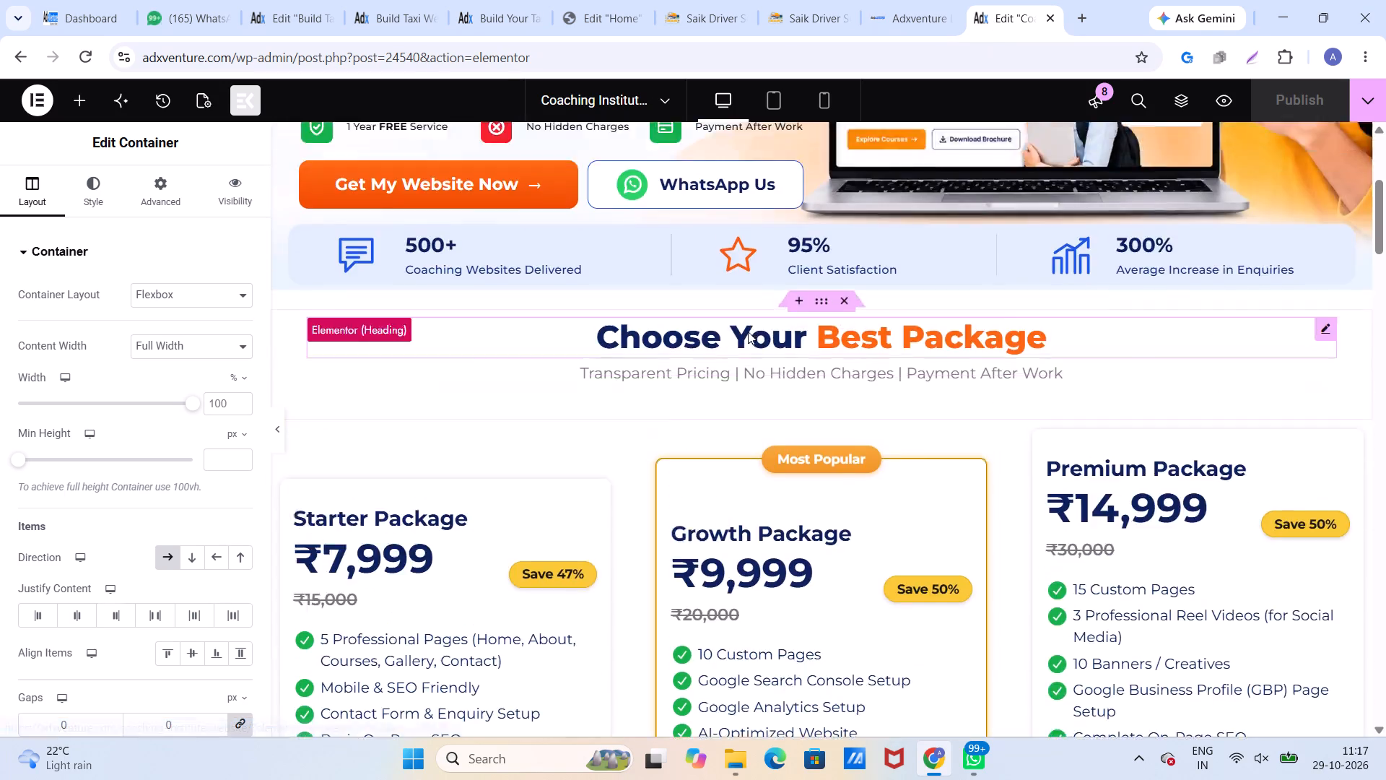
scroll(748, 331, up, 7)
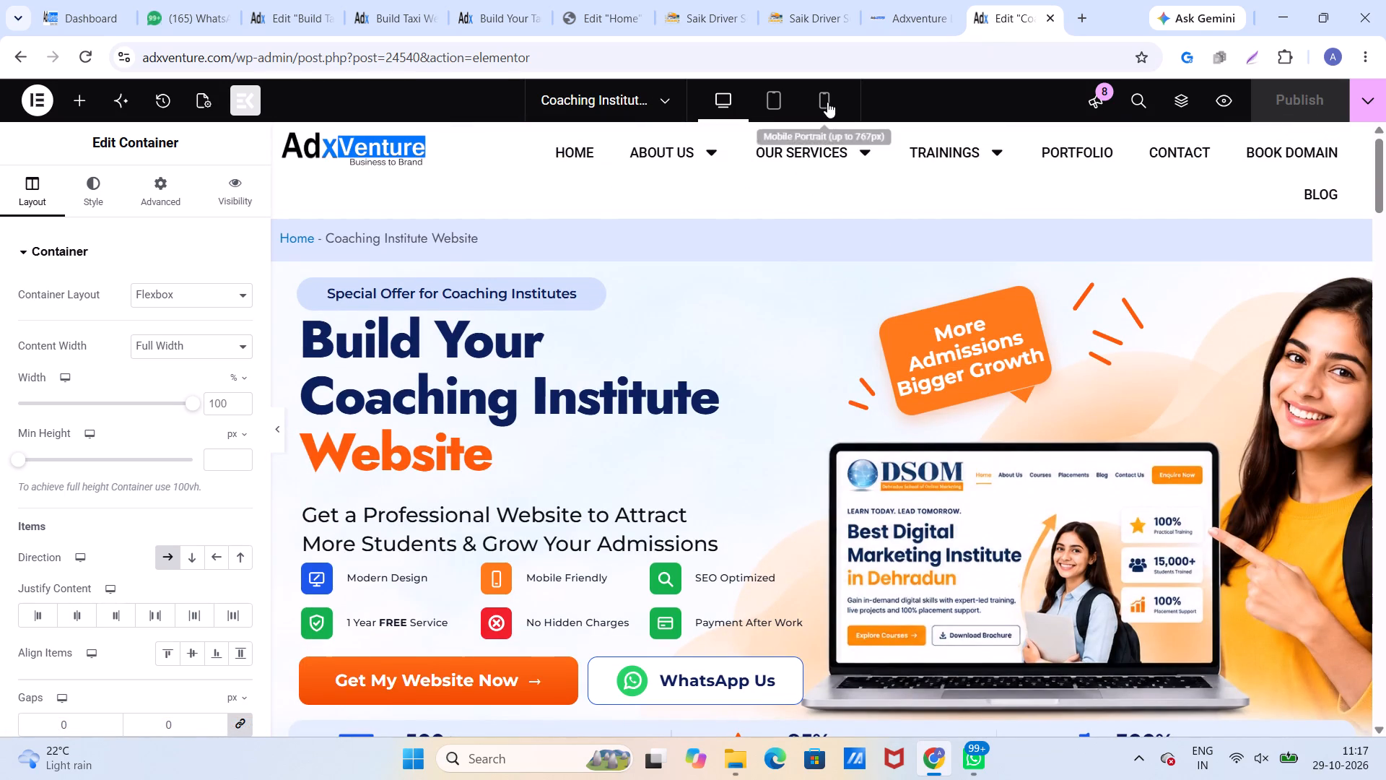
click(827, 102)
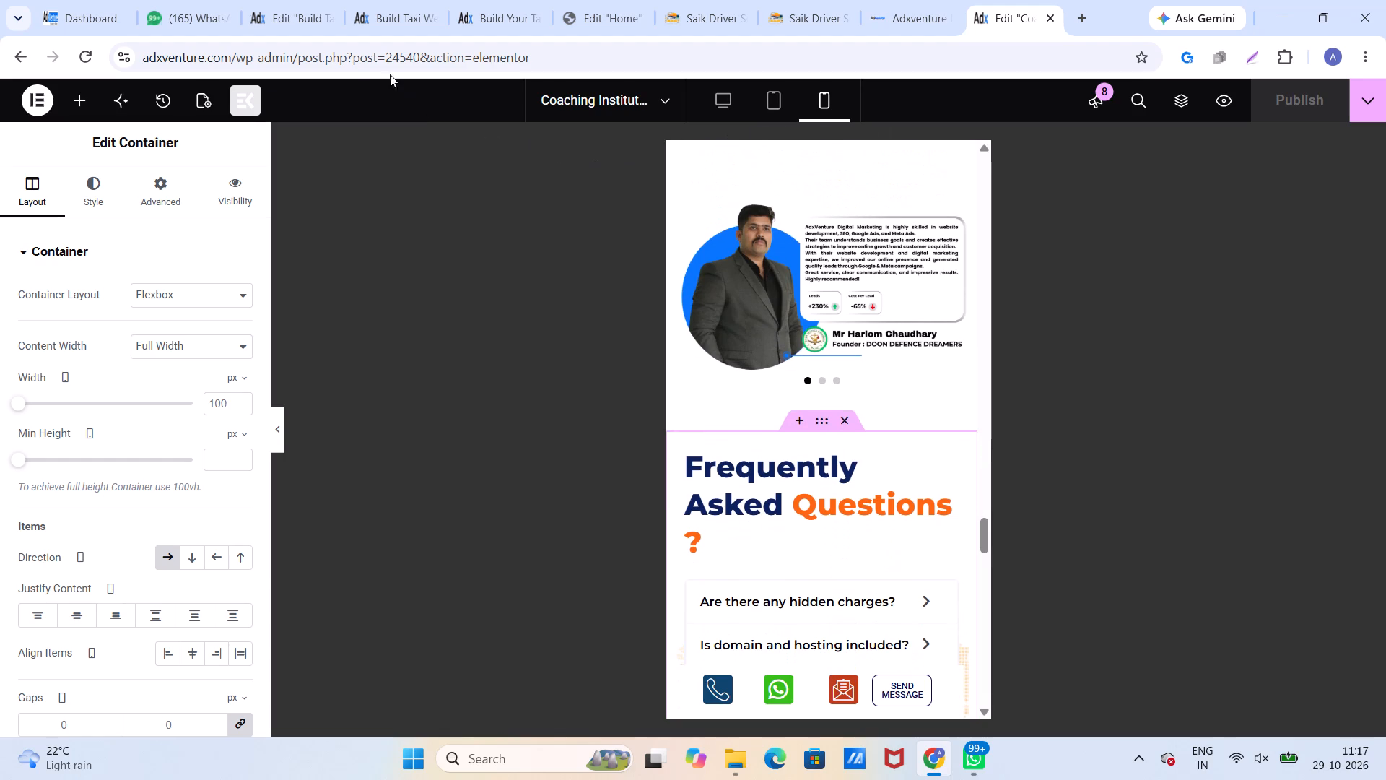
Examine the Build Taxi Websites page sections up to the hero in mobile portrait preview, and return to desktop view.
click(263, 17)
click(823, 96)
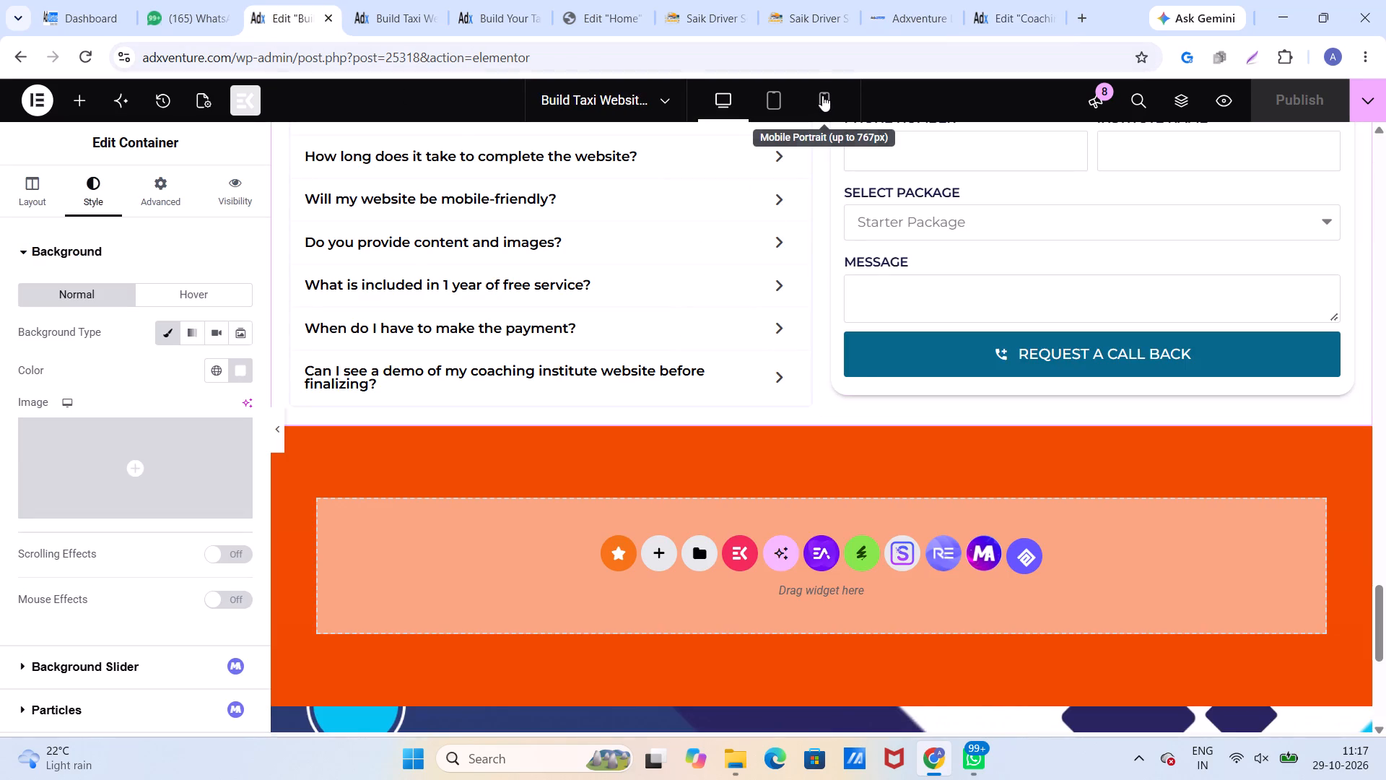
scroll(860, 345, up, 5)
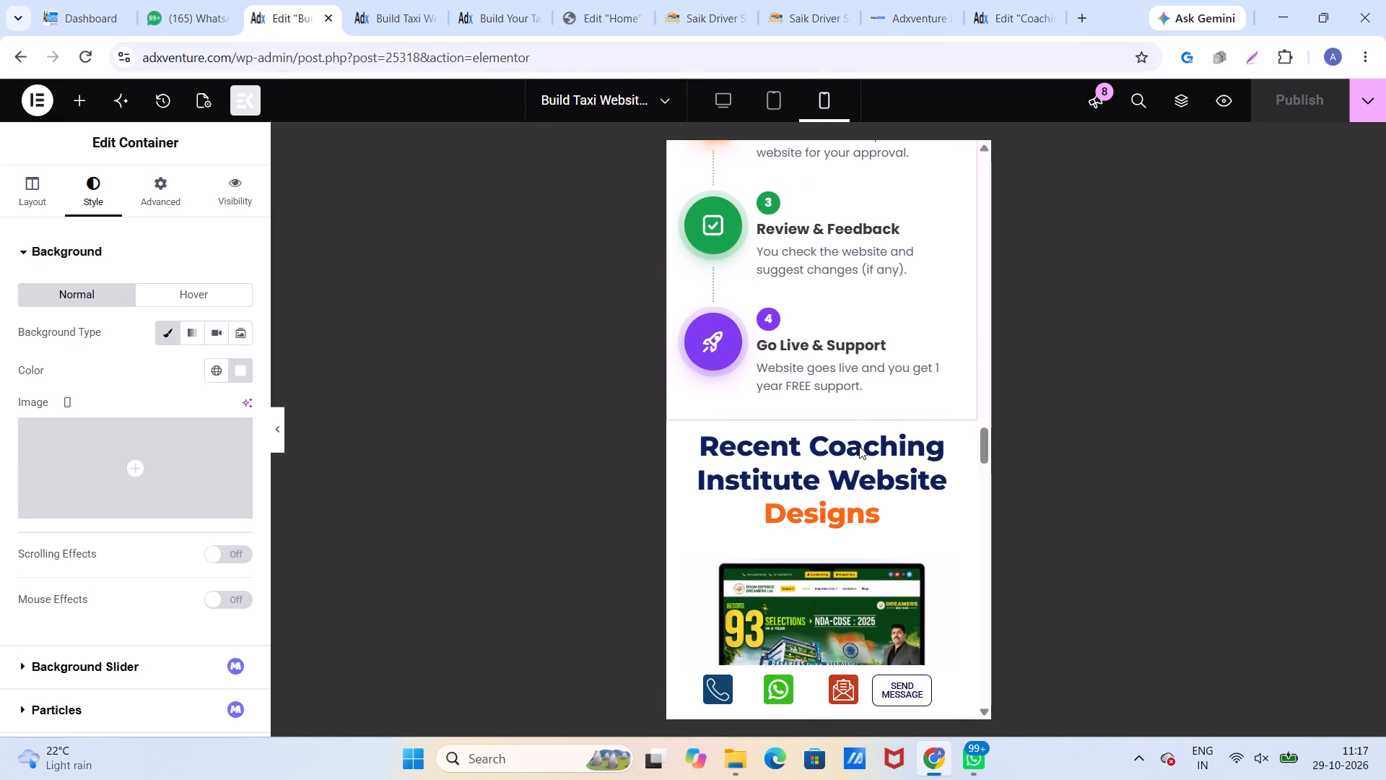
scroll(847, 481, up, 20)
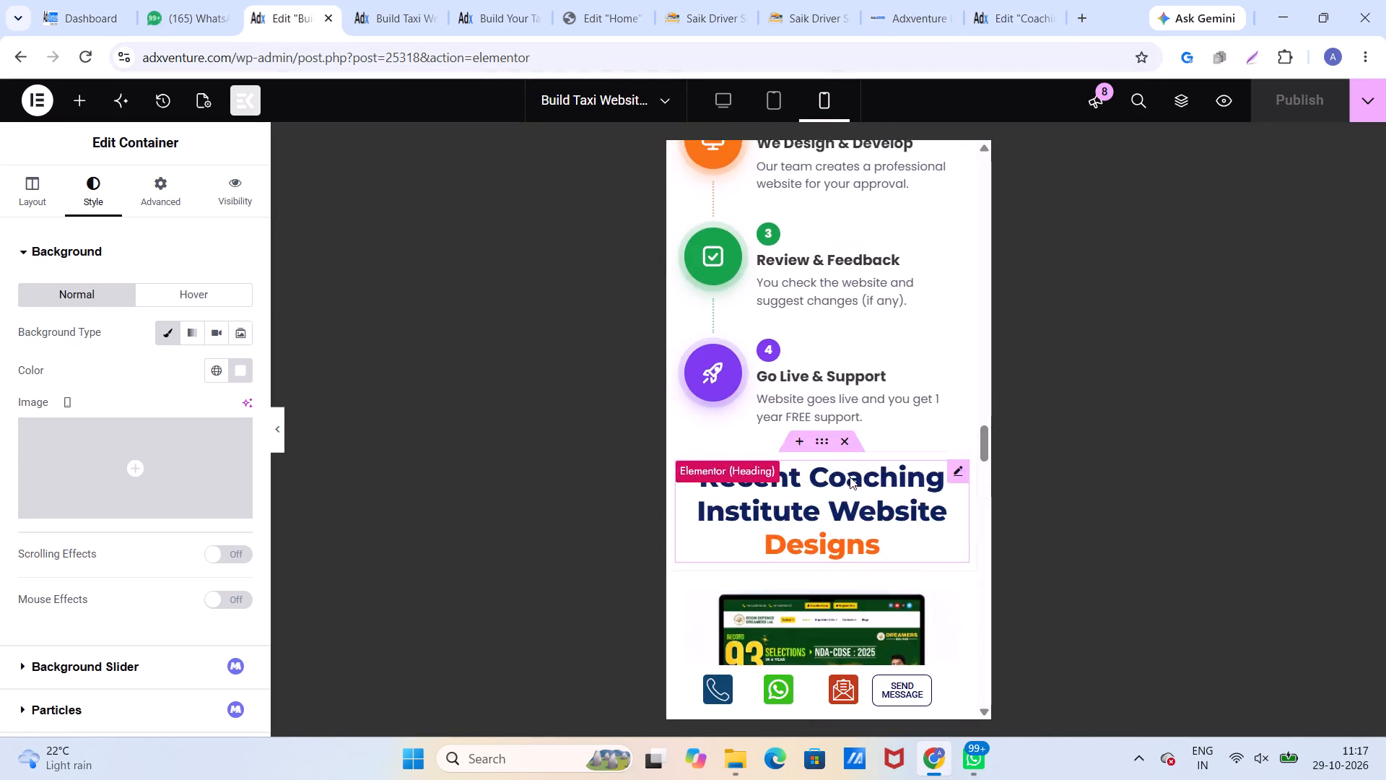
scroll(850, 477, up, 12)
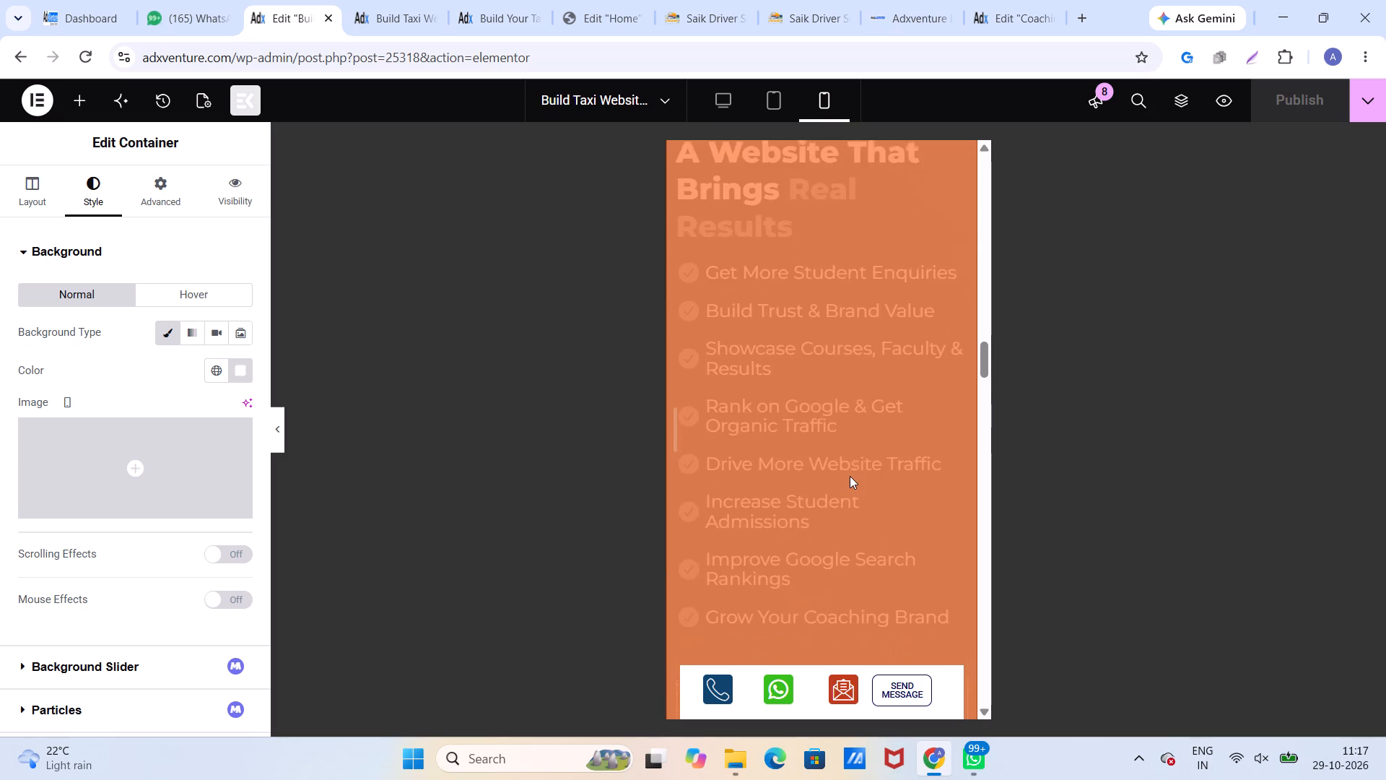
scroll(850, 476, up, 20)
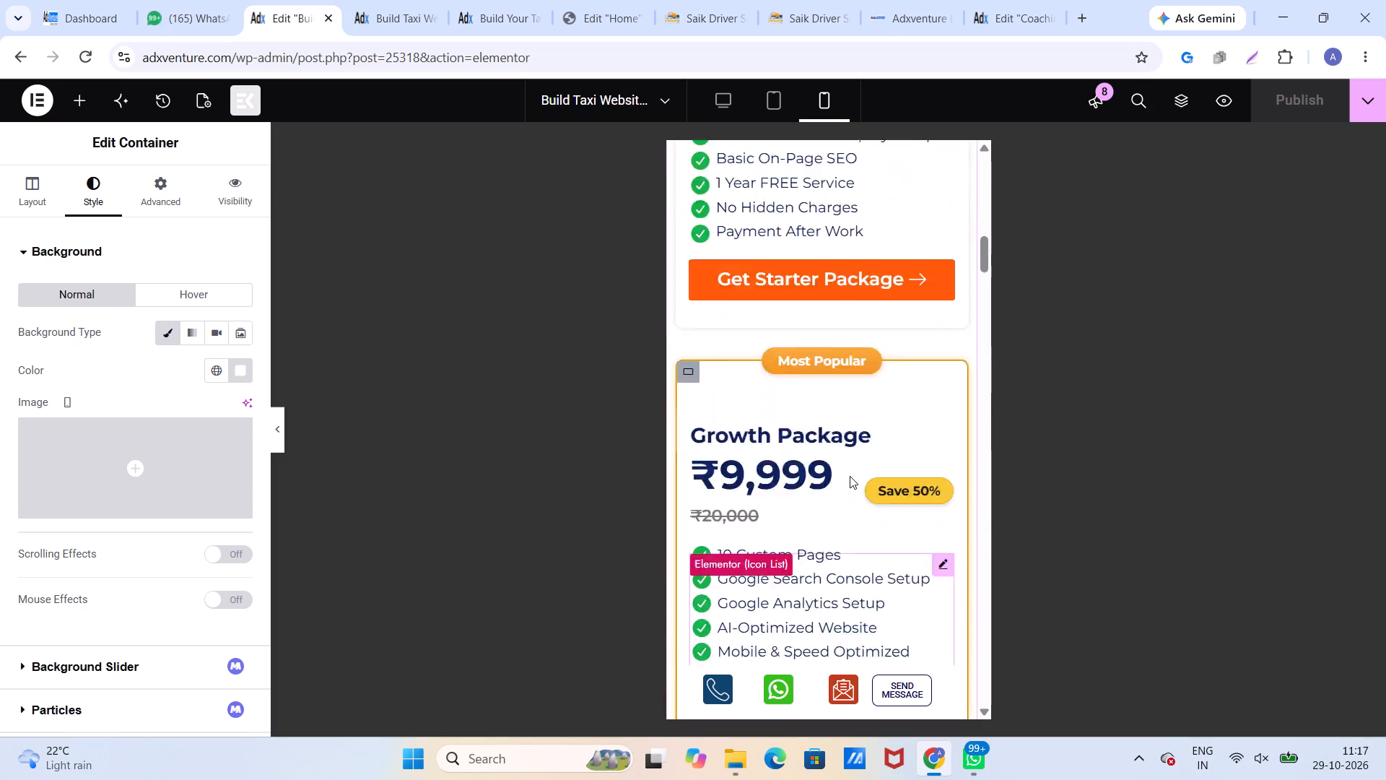
scroll(850, 476, up, 16)
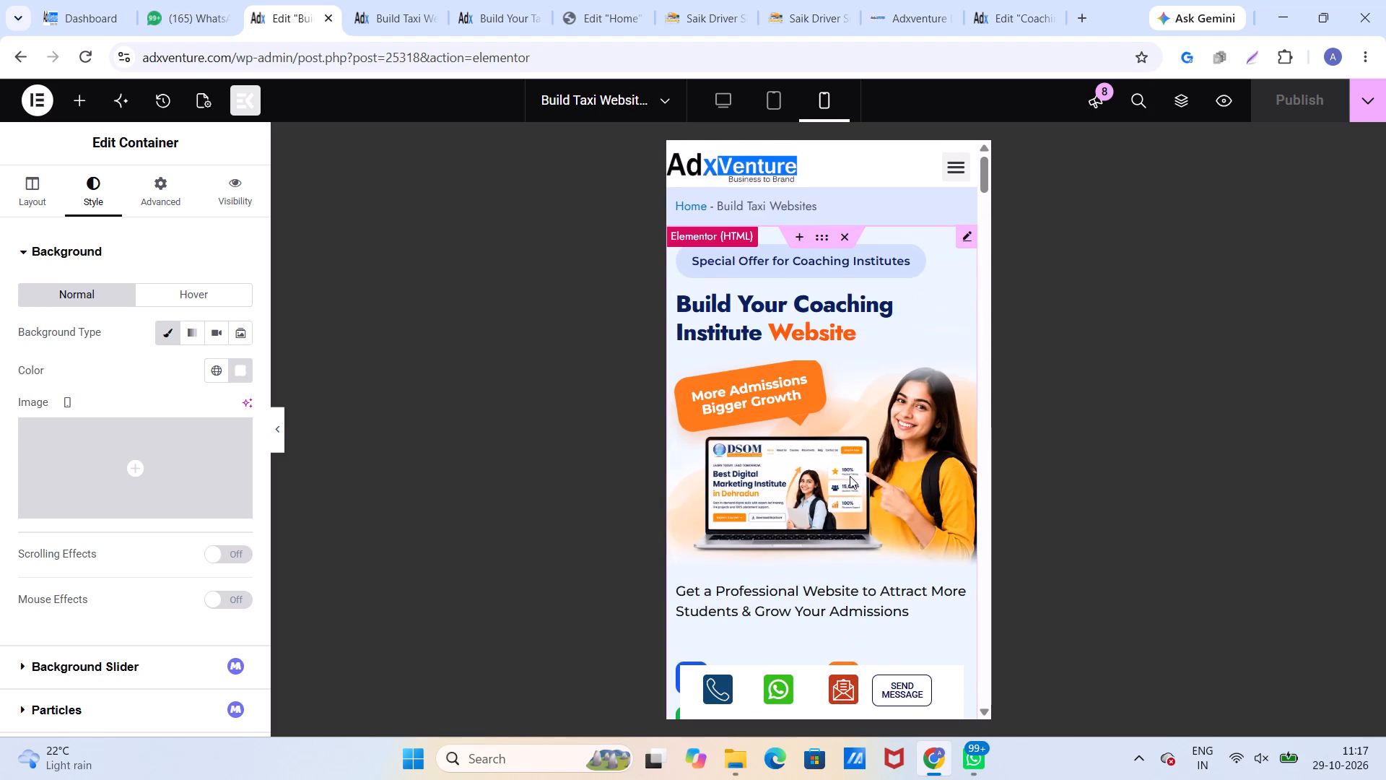
scroll(850, 476, up, 1)
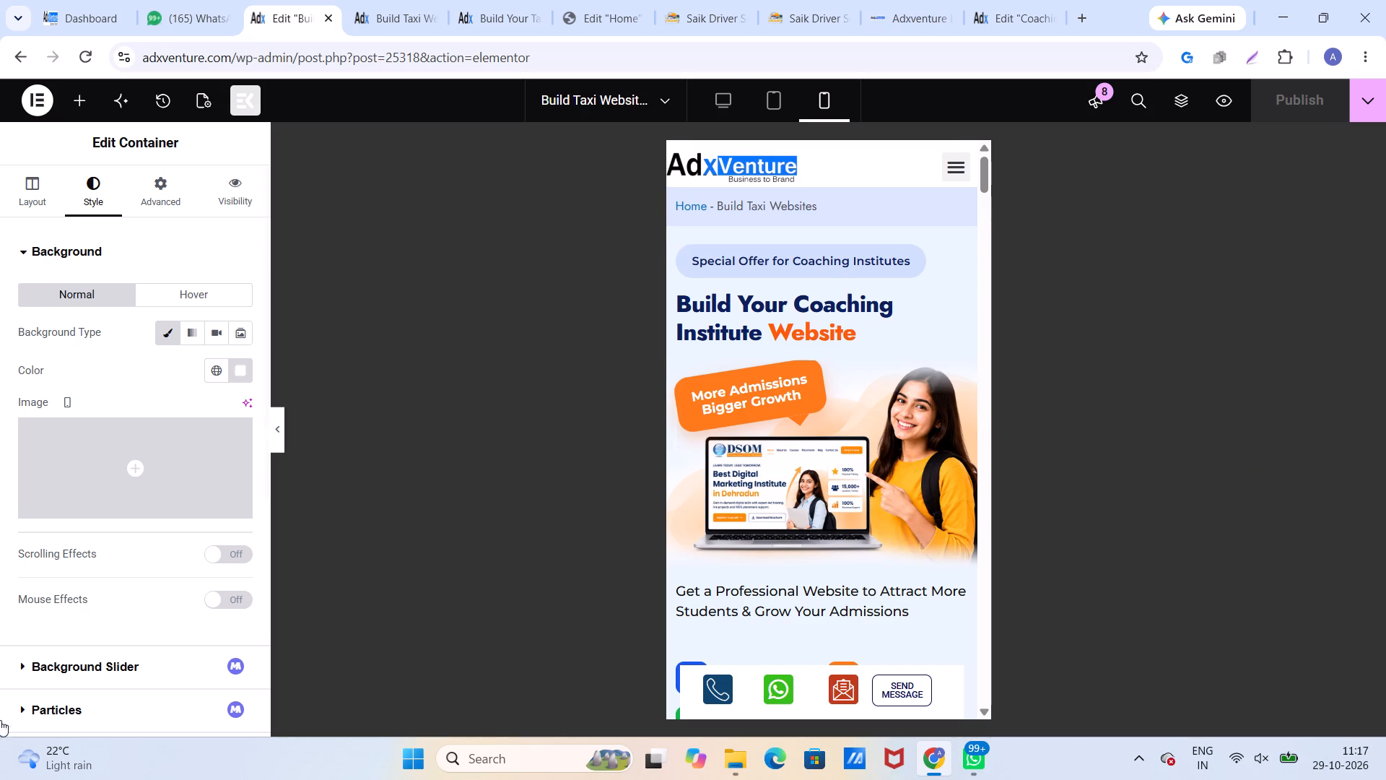
click(718, 97)
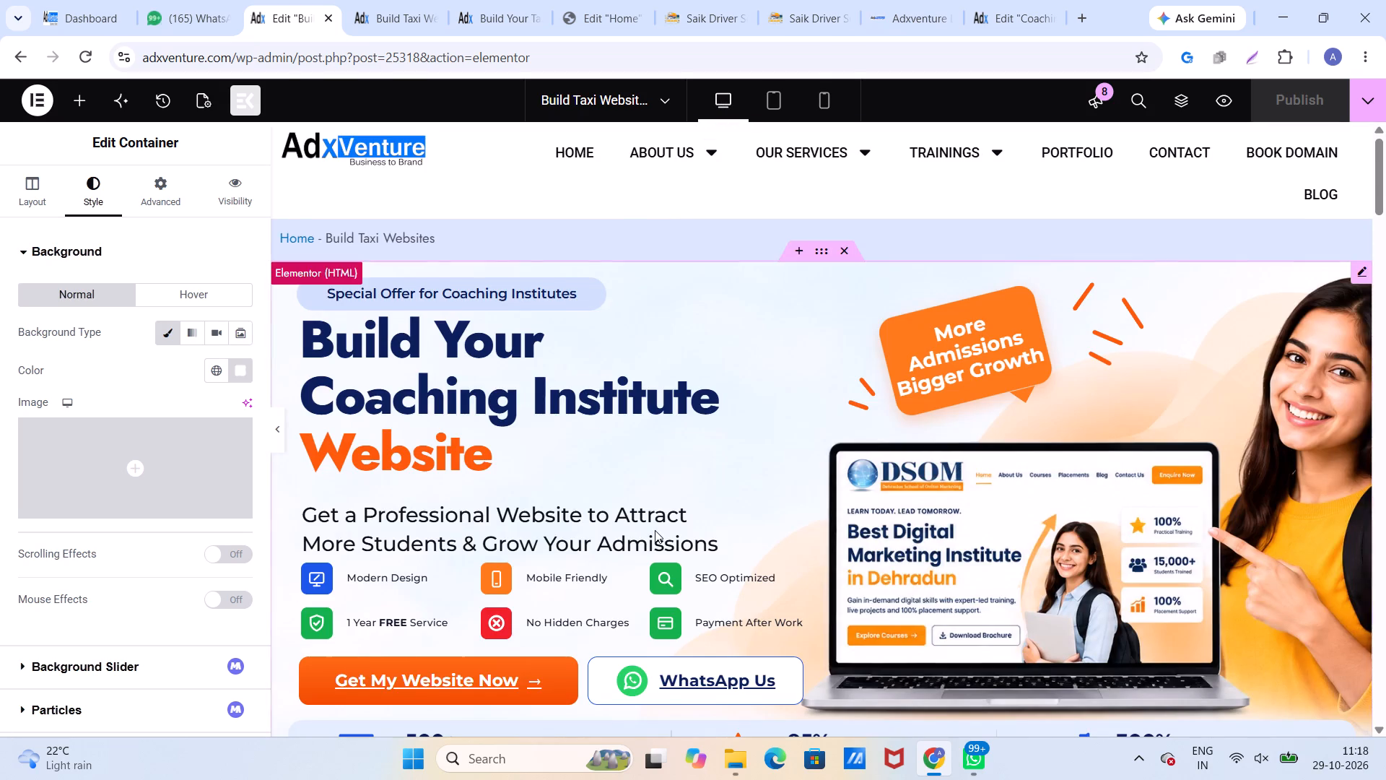
Examine the Build Taxi Websites page in desktop view between the hero and the "A Website That Brings Real Results" section.
scroll(655, 530, up, 3)
scroll(655, 530, down, 1)
scroll(655, 530, up, 17)
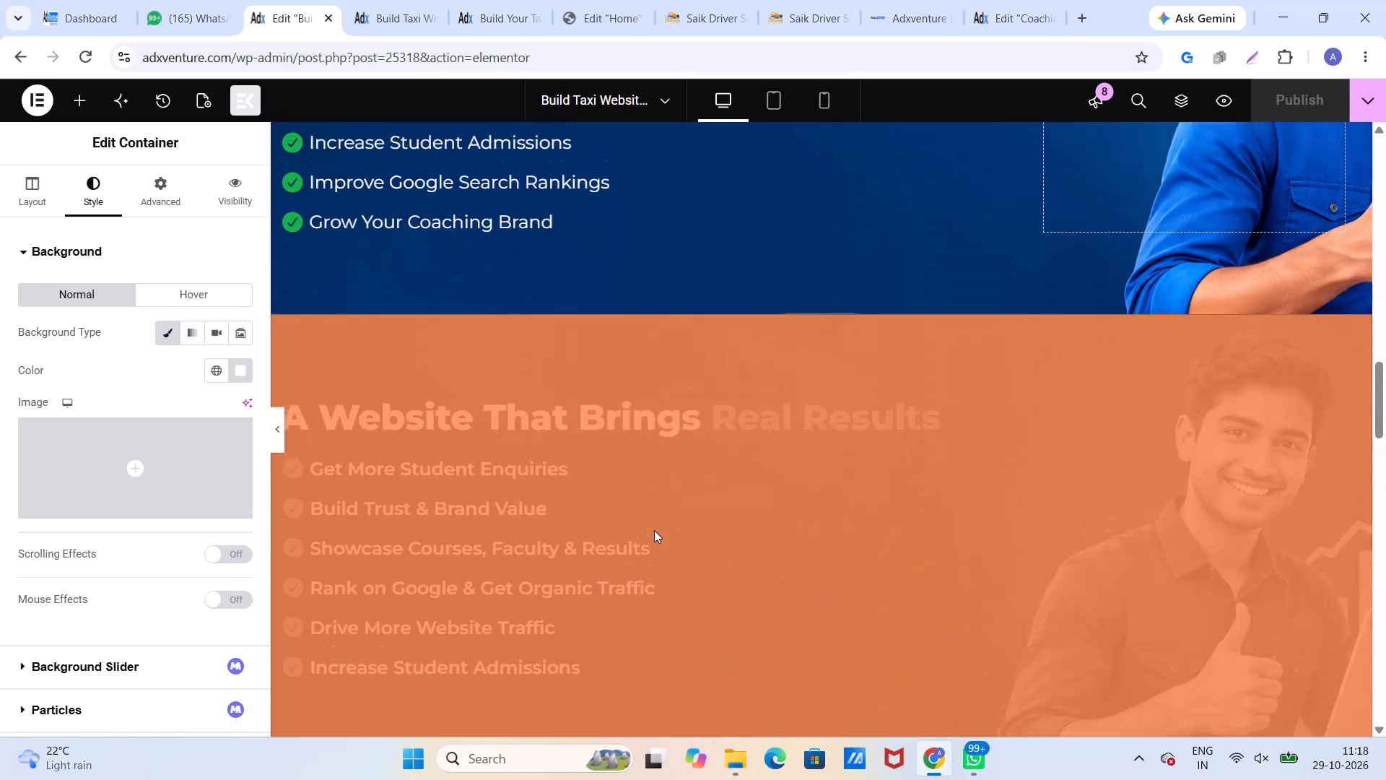
scroll(654, 532, up, 15)
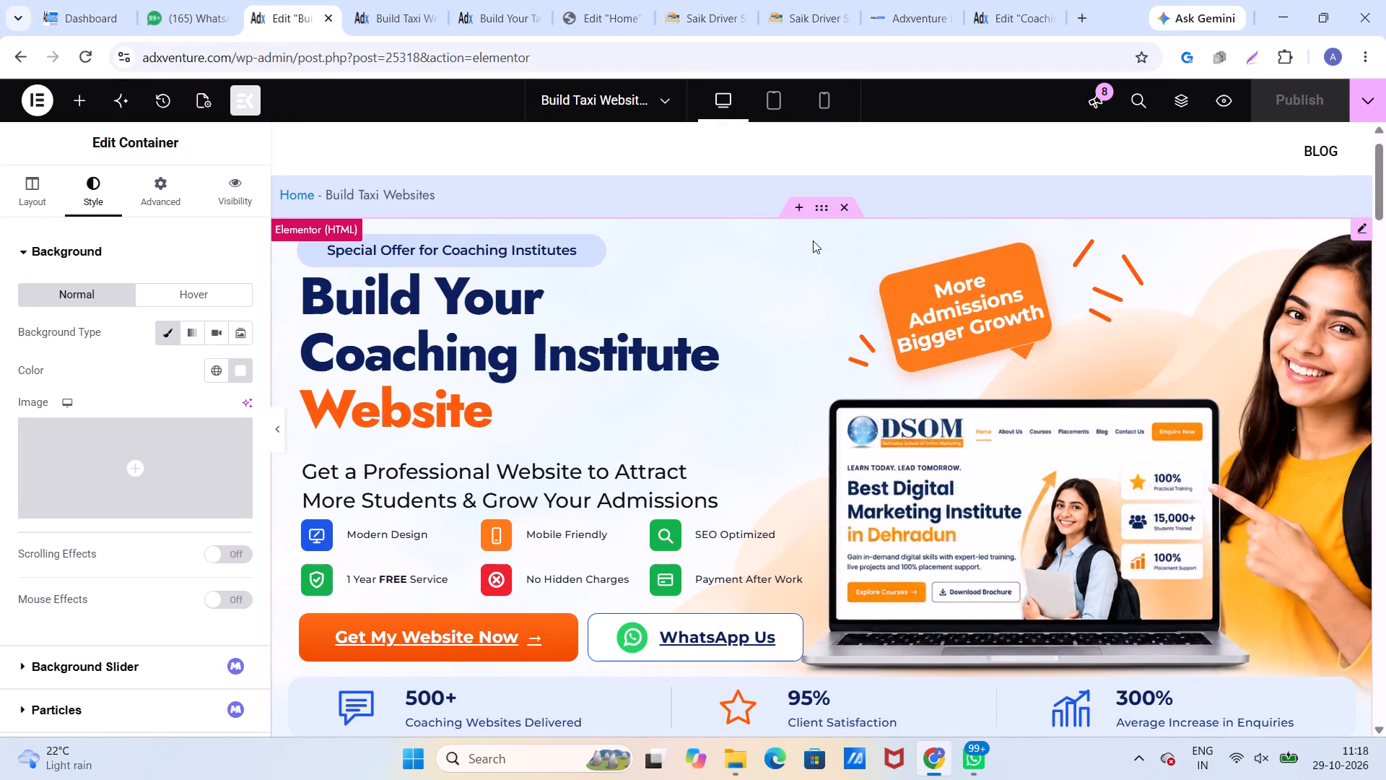
Inspect the layout and style settings of the container holding the "Build Your Coaching Institute Website" hero.
click(818, 210)
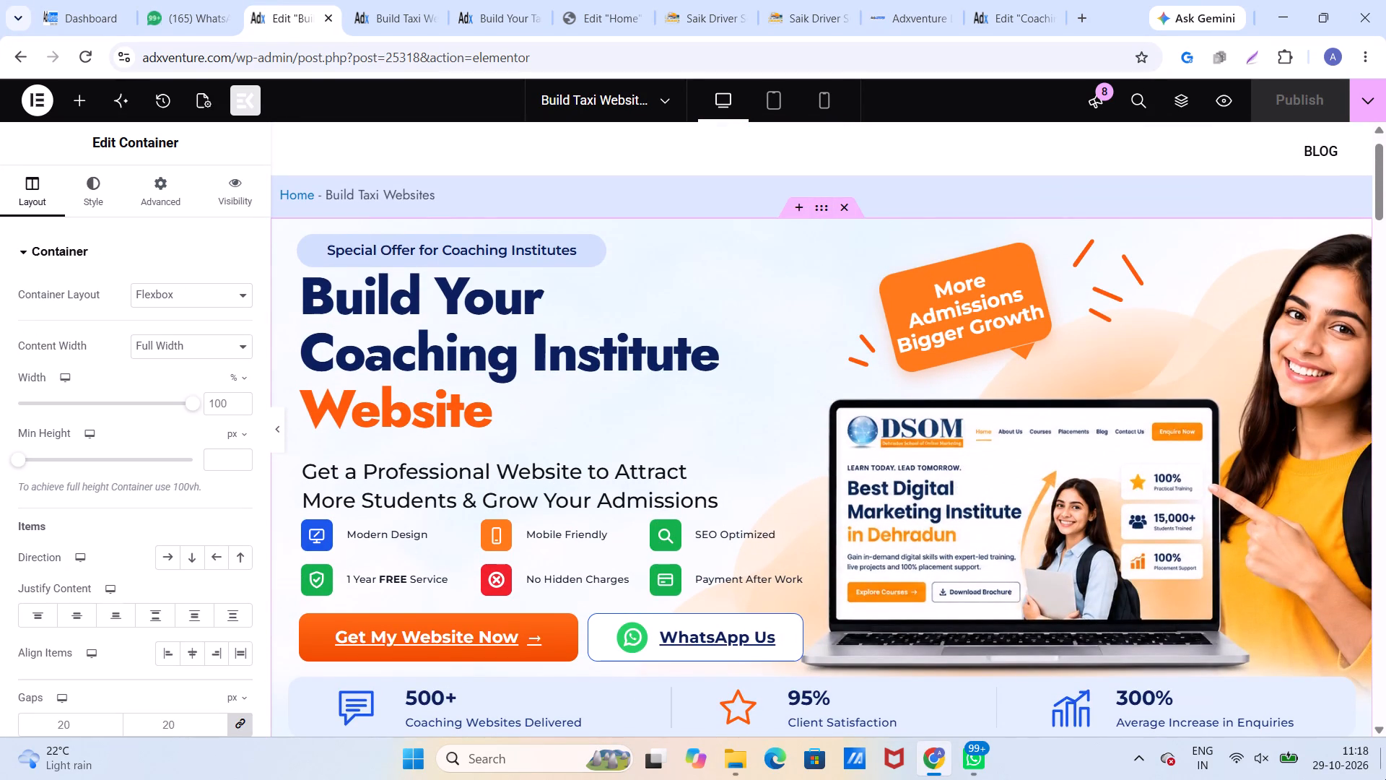
click(88, 194)
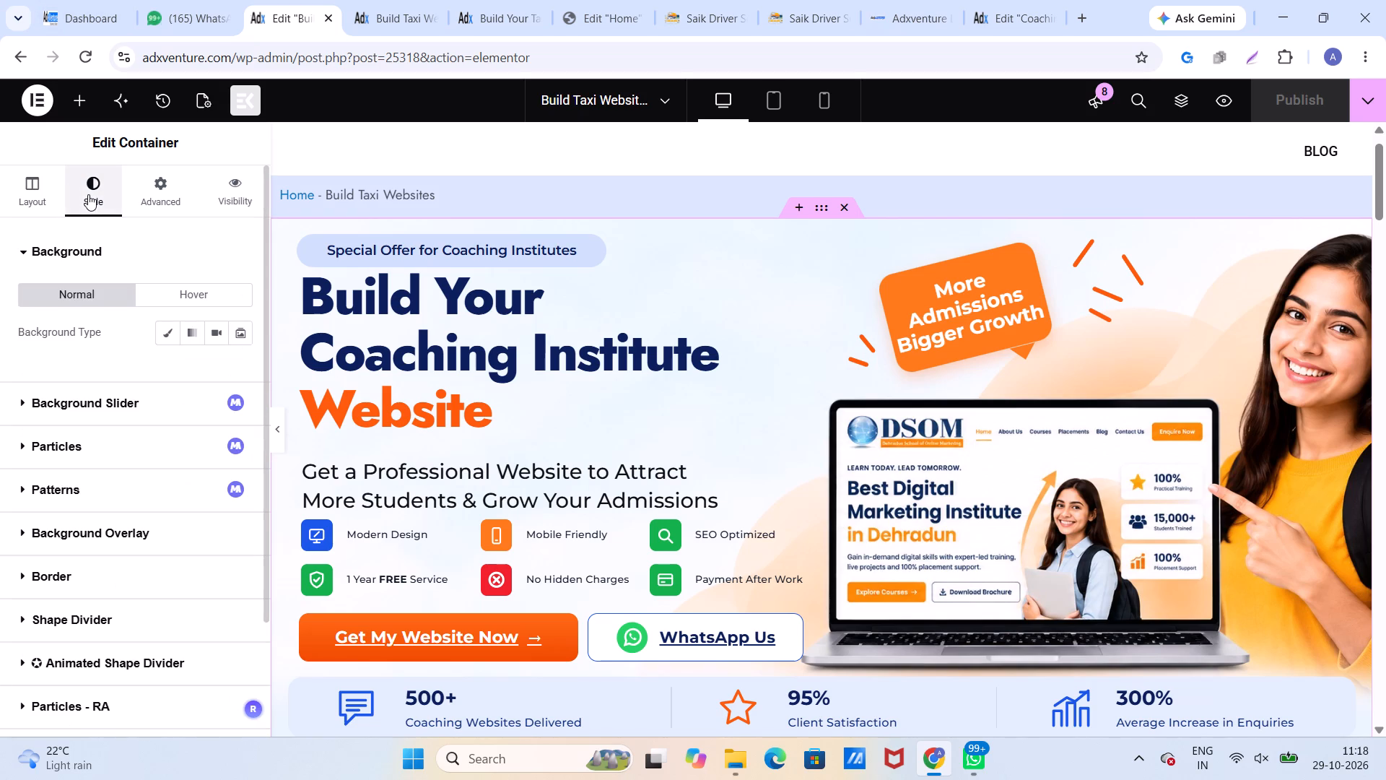
click(45, 191)
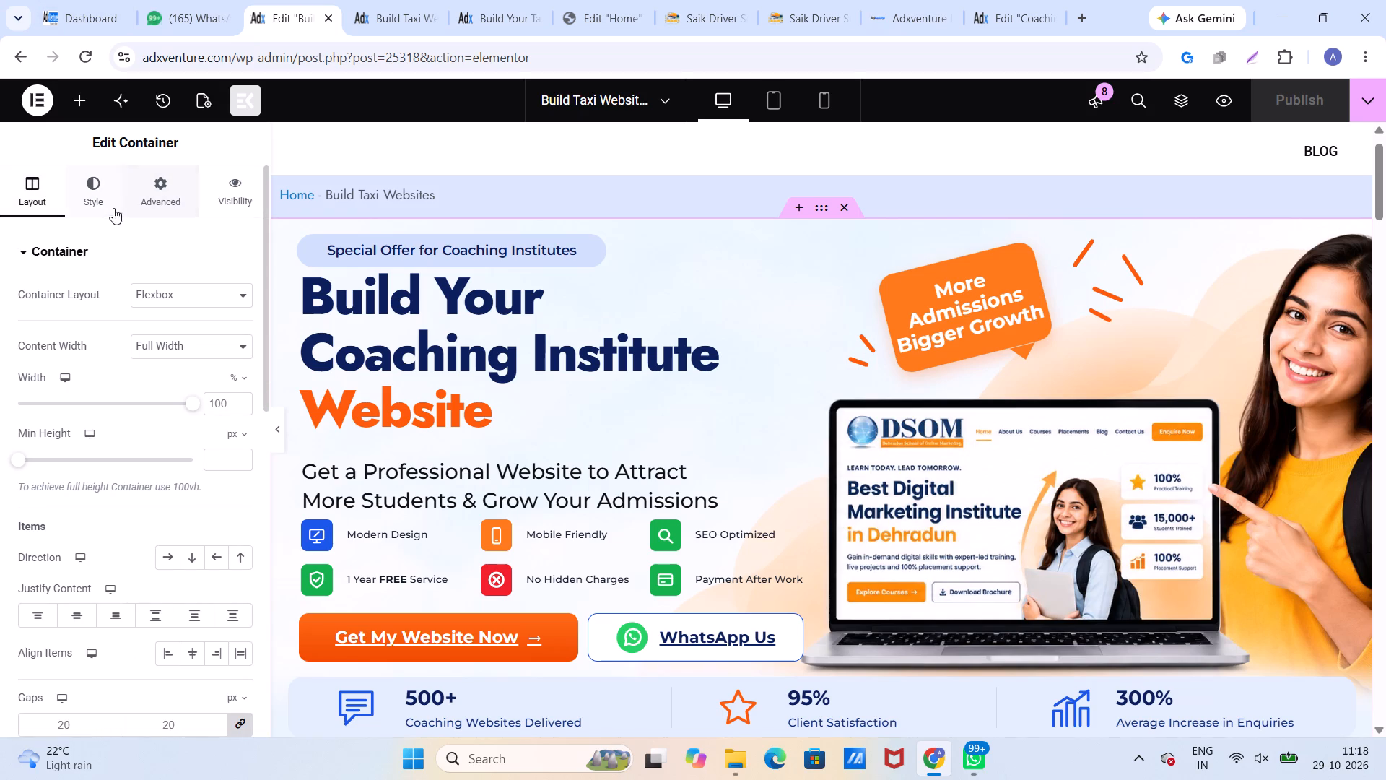
click(101, 199)
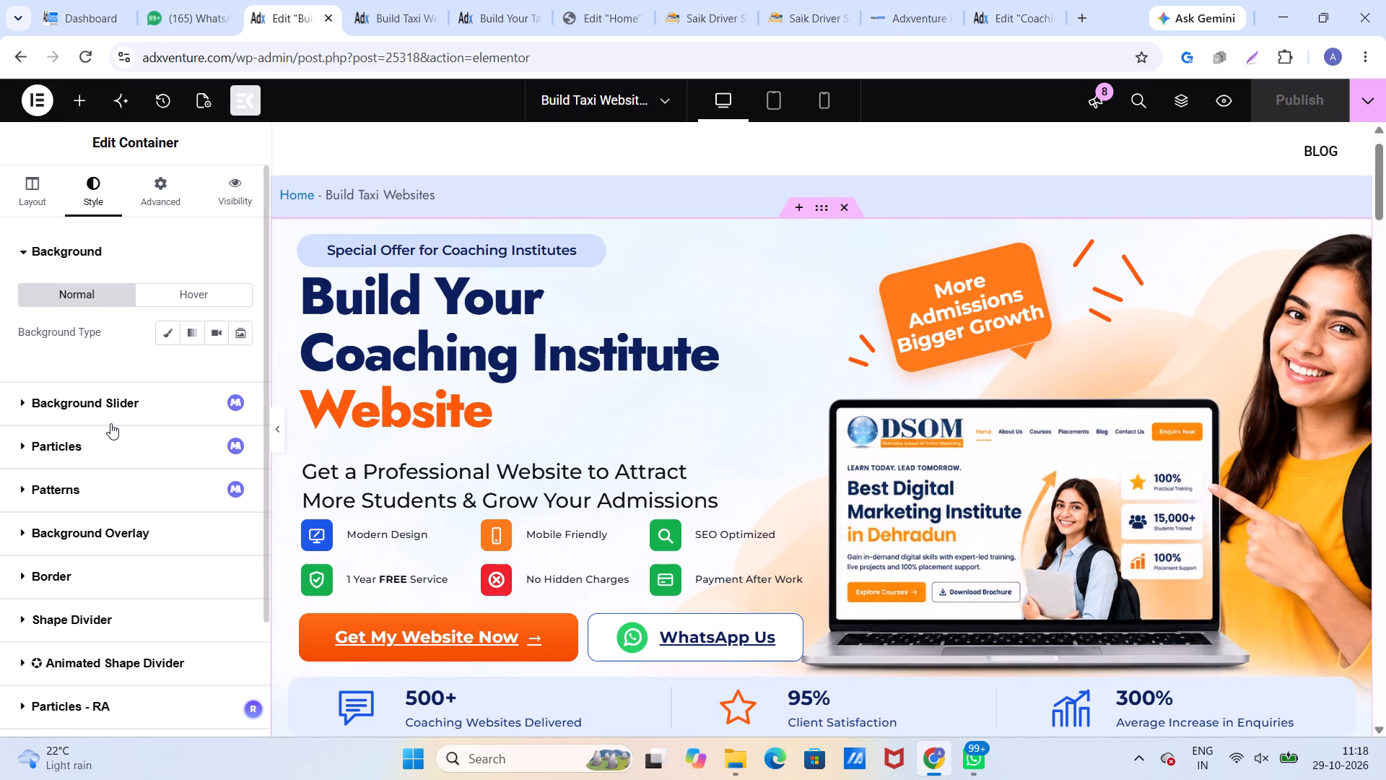
scroll(112, 420, up, 4)
click(74, 240)
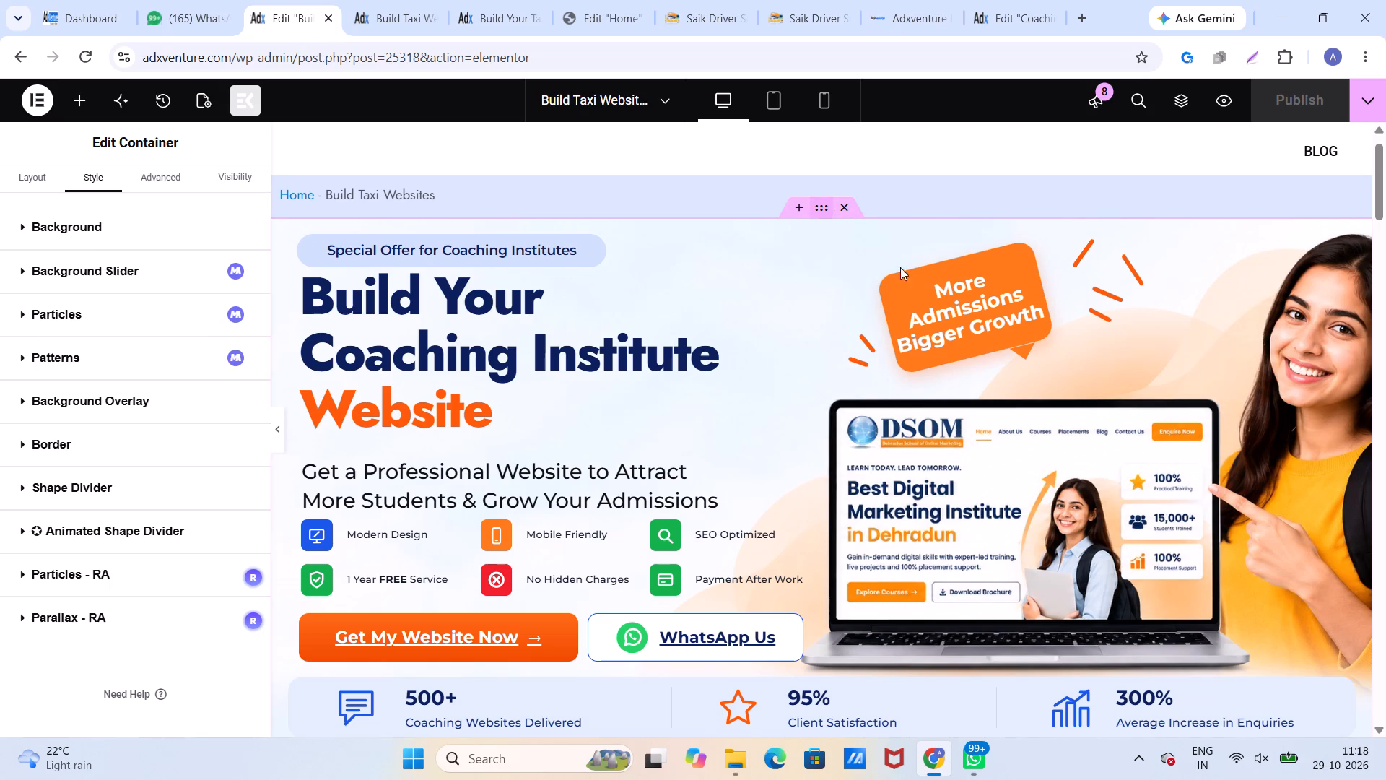
Open the hero's HTML widget for editing, keeping the page open until the editor responds.
click(1356, 231)
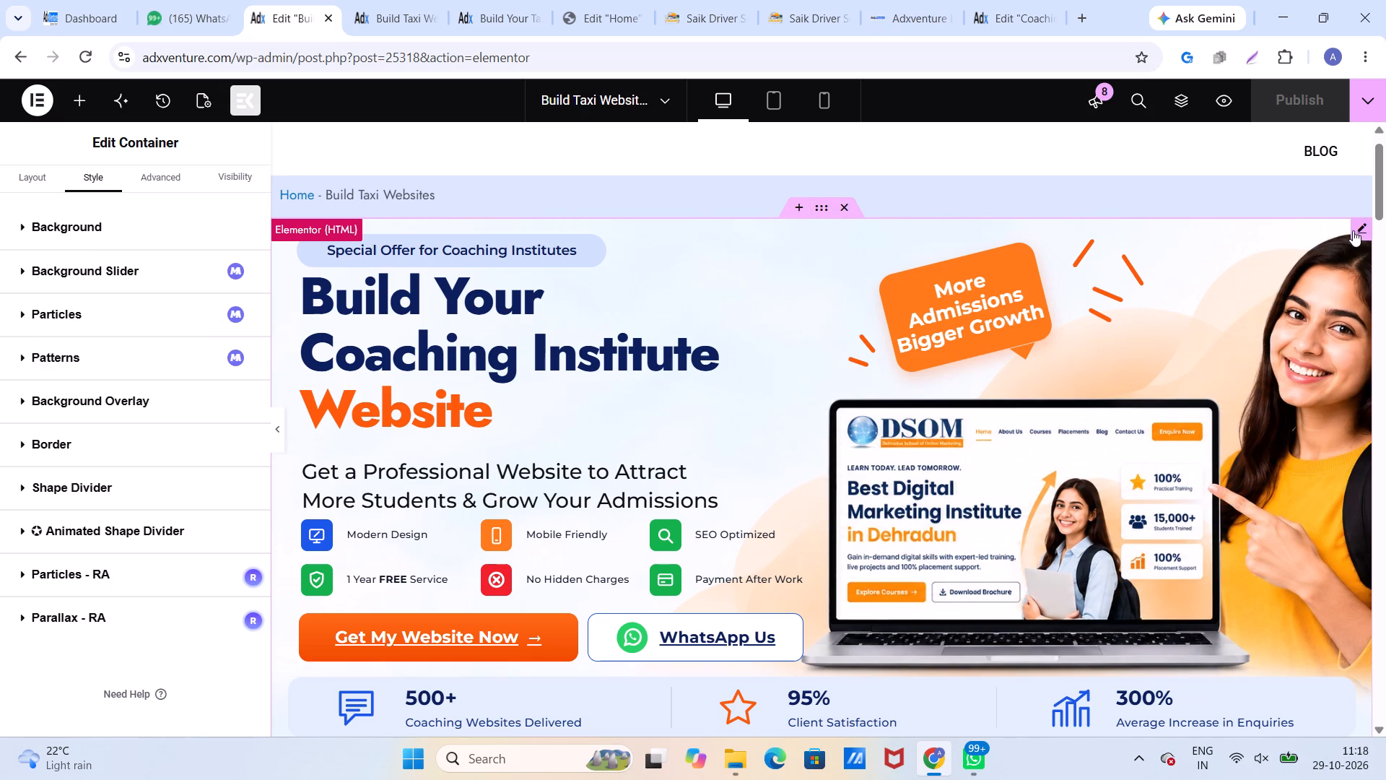
scroll(110, 395, up, 5)
scroll(53, 267, up, 5)
scroll(74, 272, down, 4)
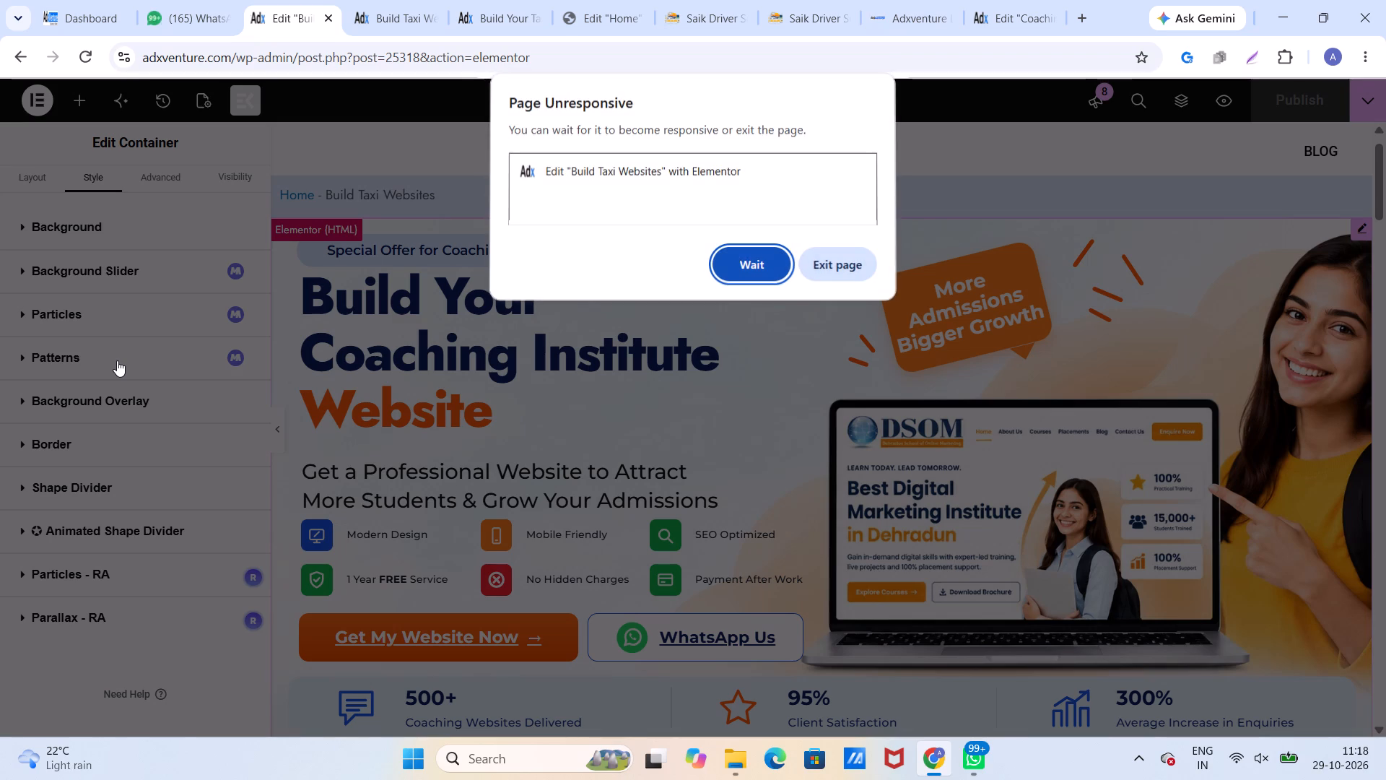
click(748, 271)
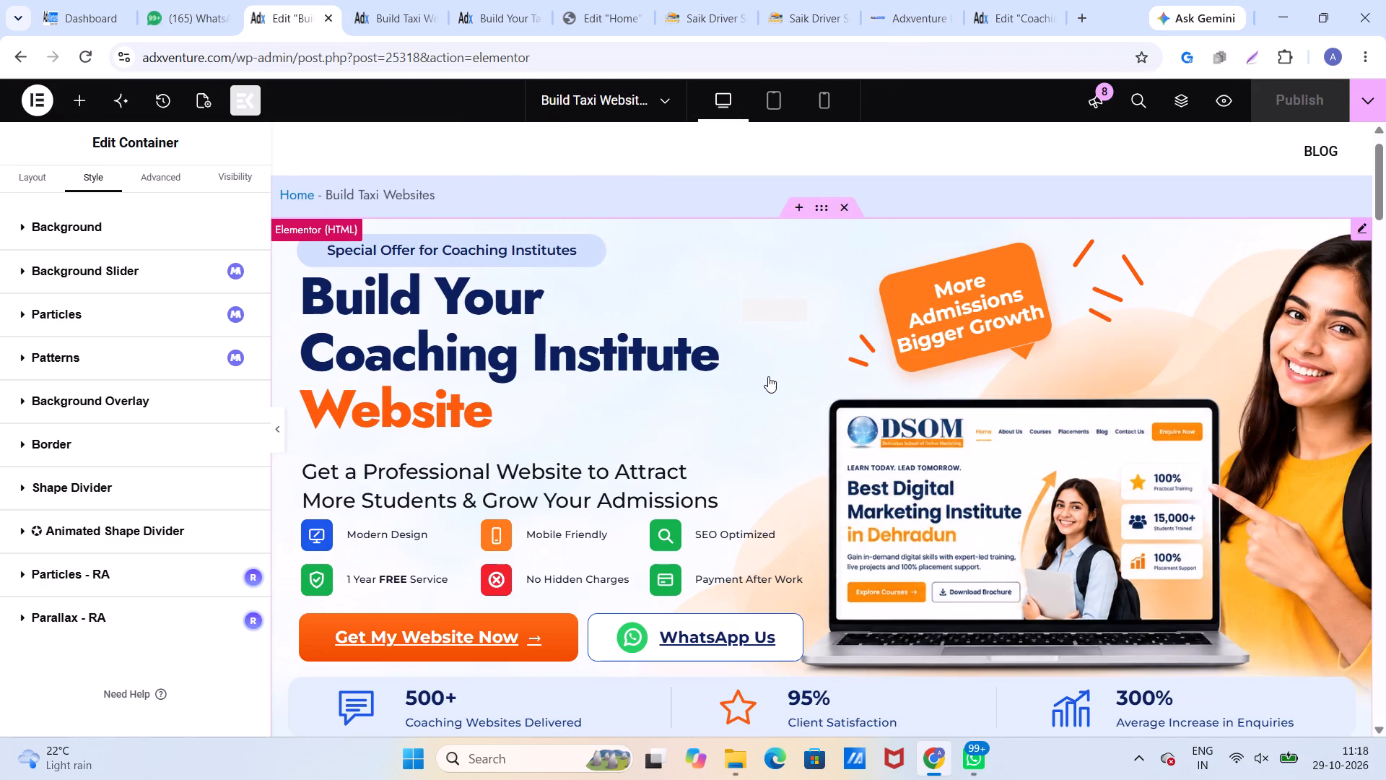
scroll(768, 376, up, 2)
scroll(768, 376, down, 5)
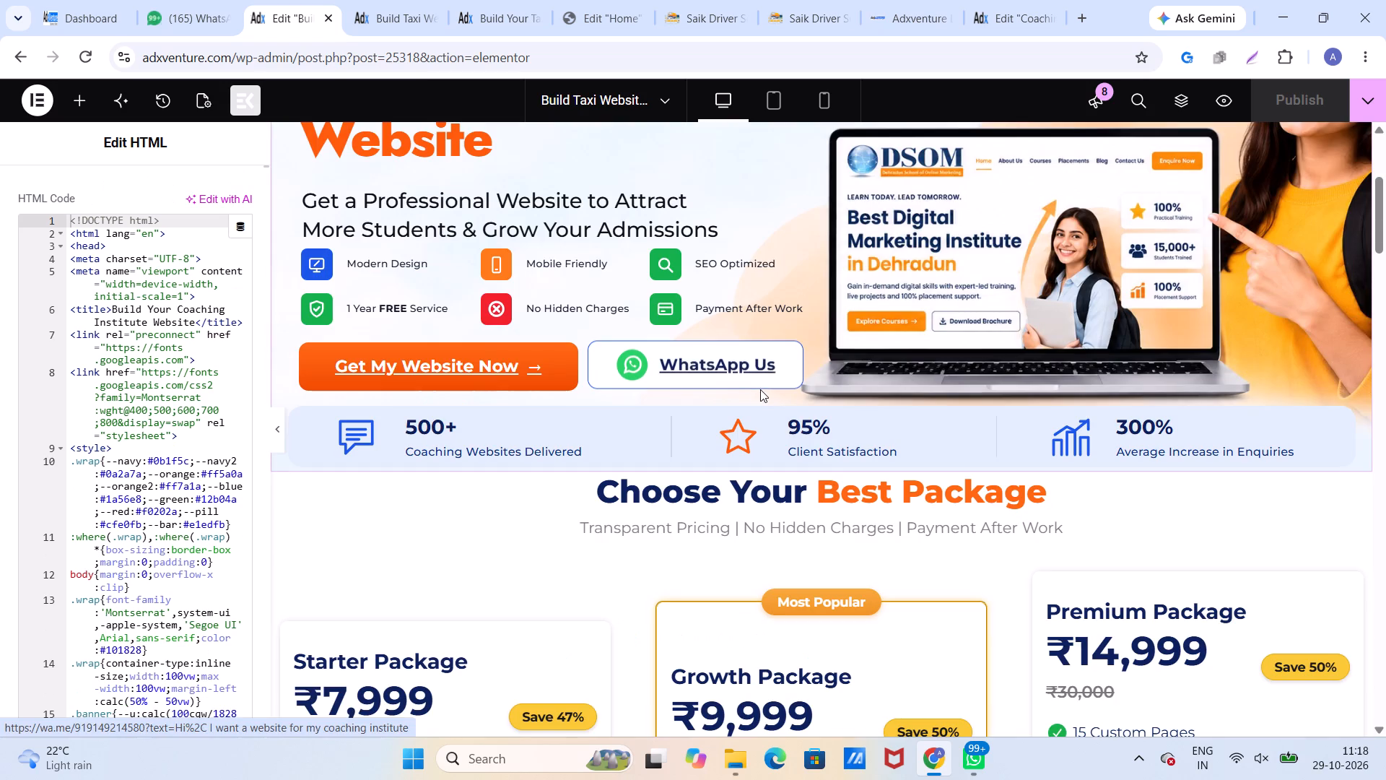
scroll(756, 393, up, 1)
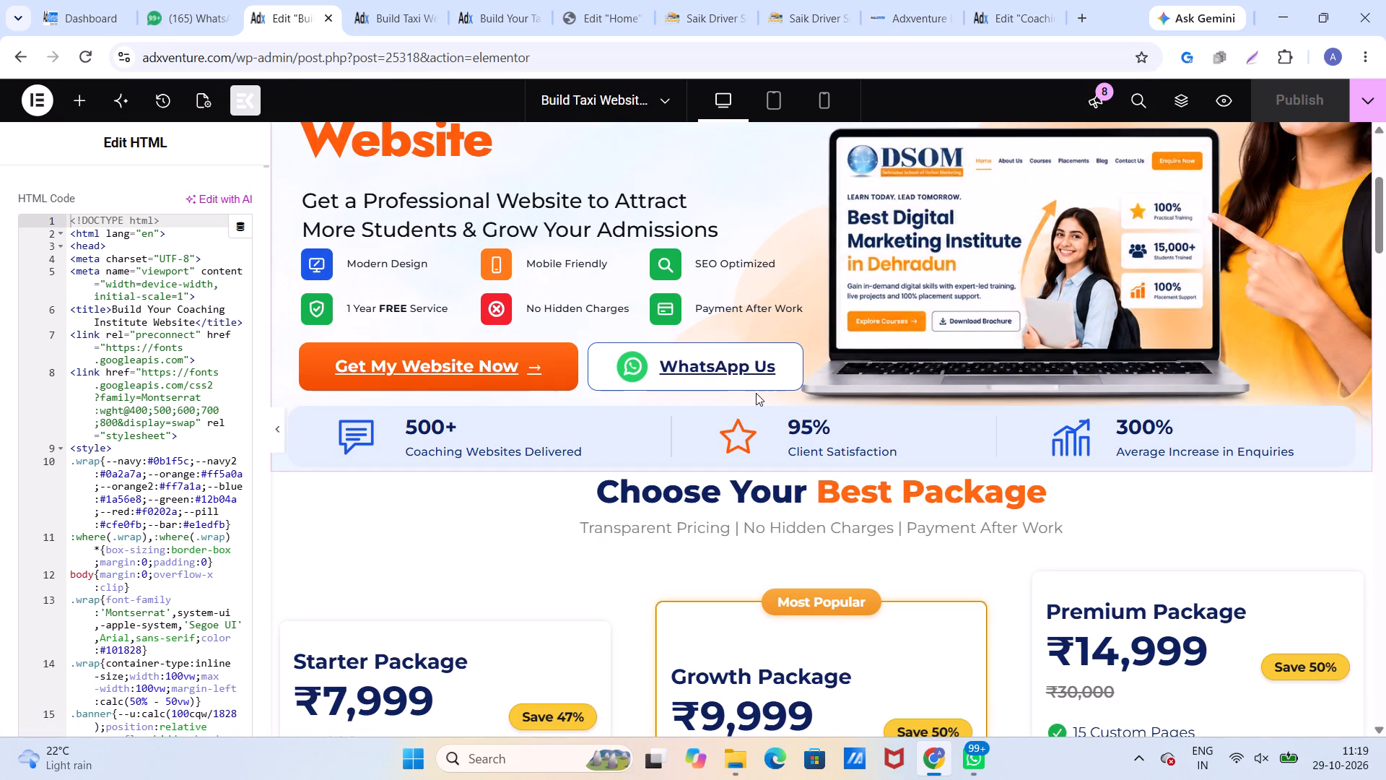
scroll(756, 393, down, 4)
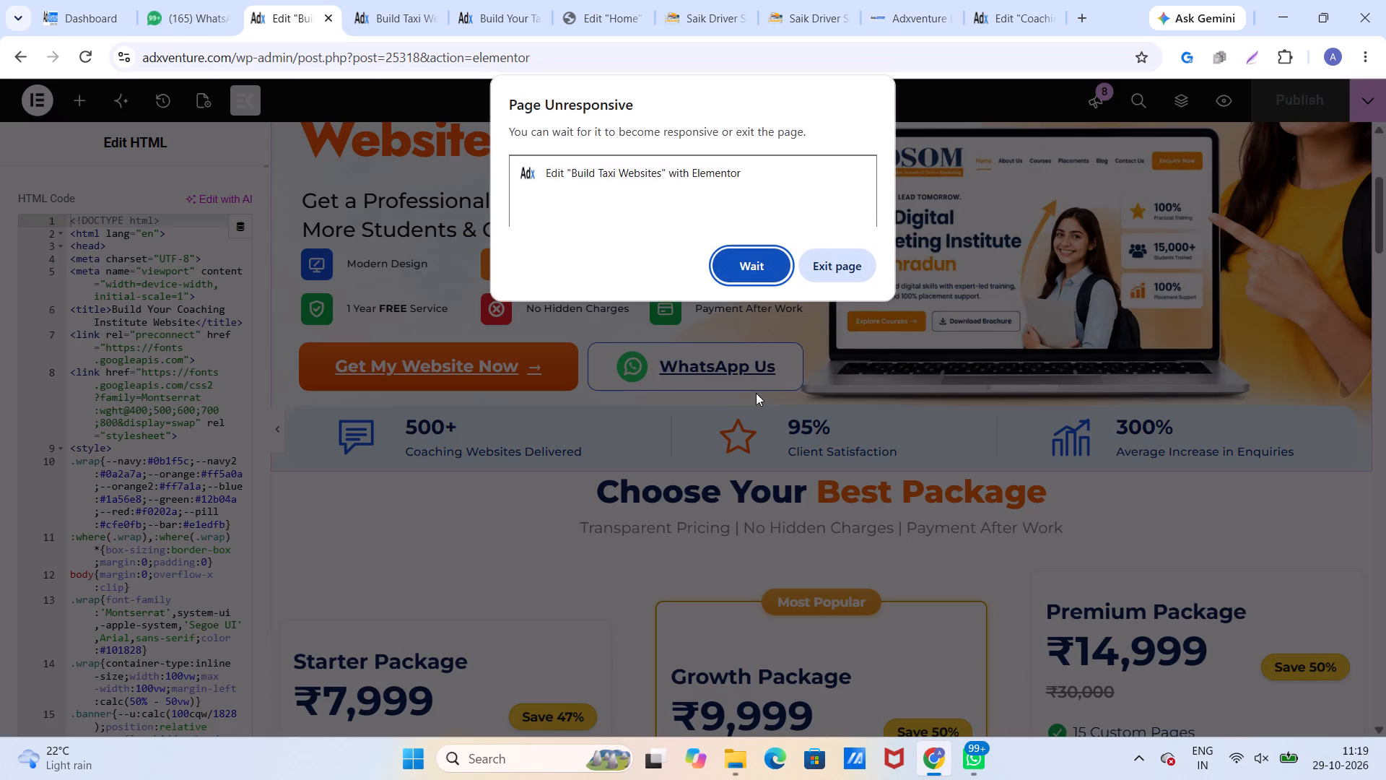
click(757, 274)
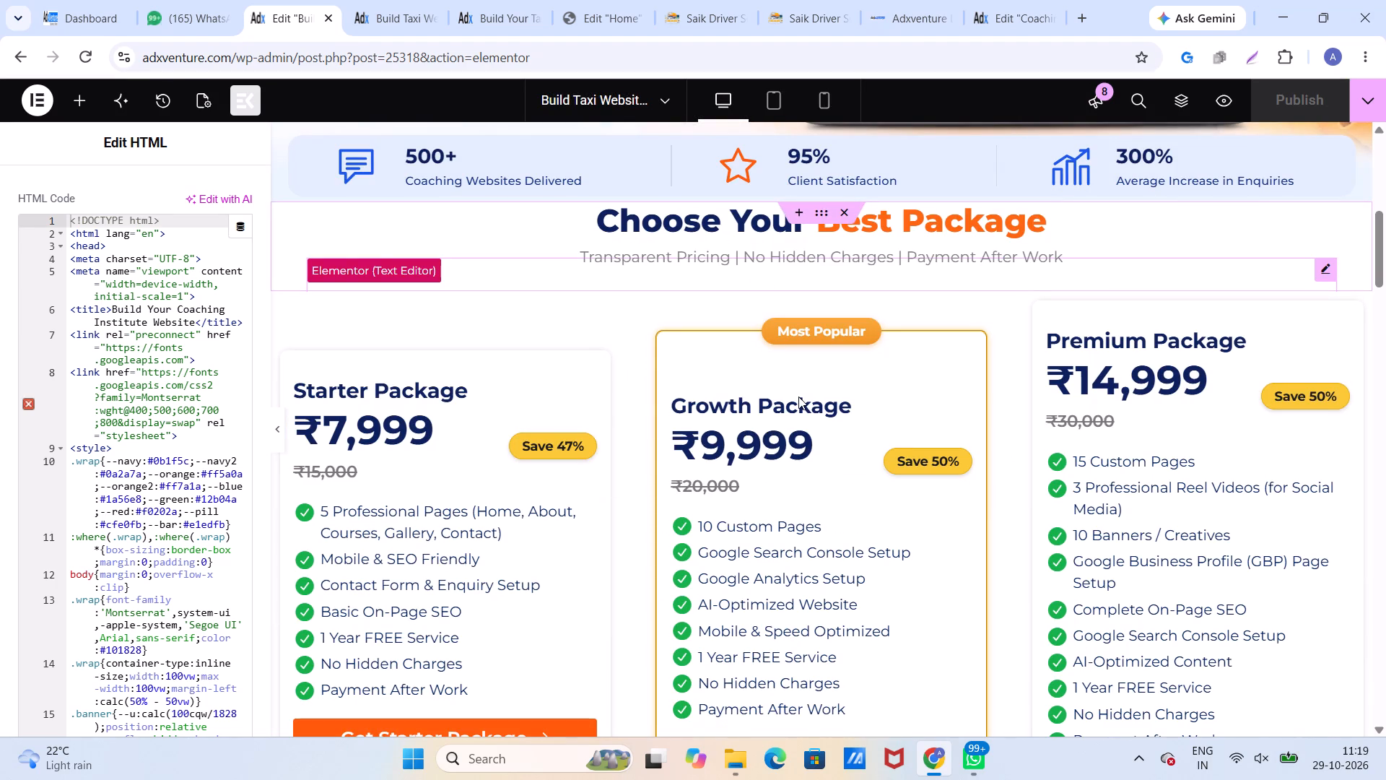
Examine the package cards, the institute category icons and the hero, along with the beginning of the hero's HTML code.
scroll(798, 396, down, 4)
scroll(515, 297, down, 5)
scroll(160, 448, down, 2)
scroll(880, 403, up, 1)
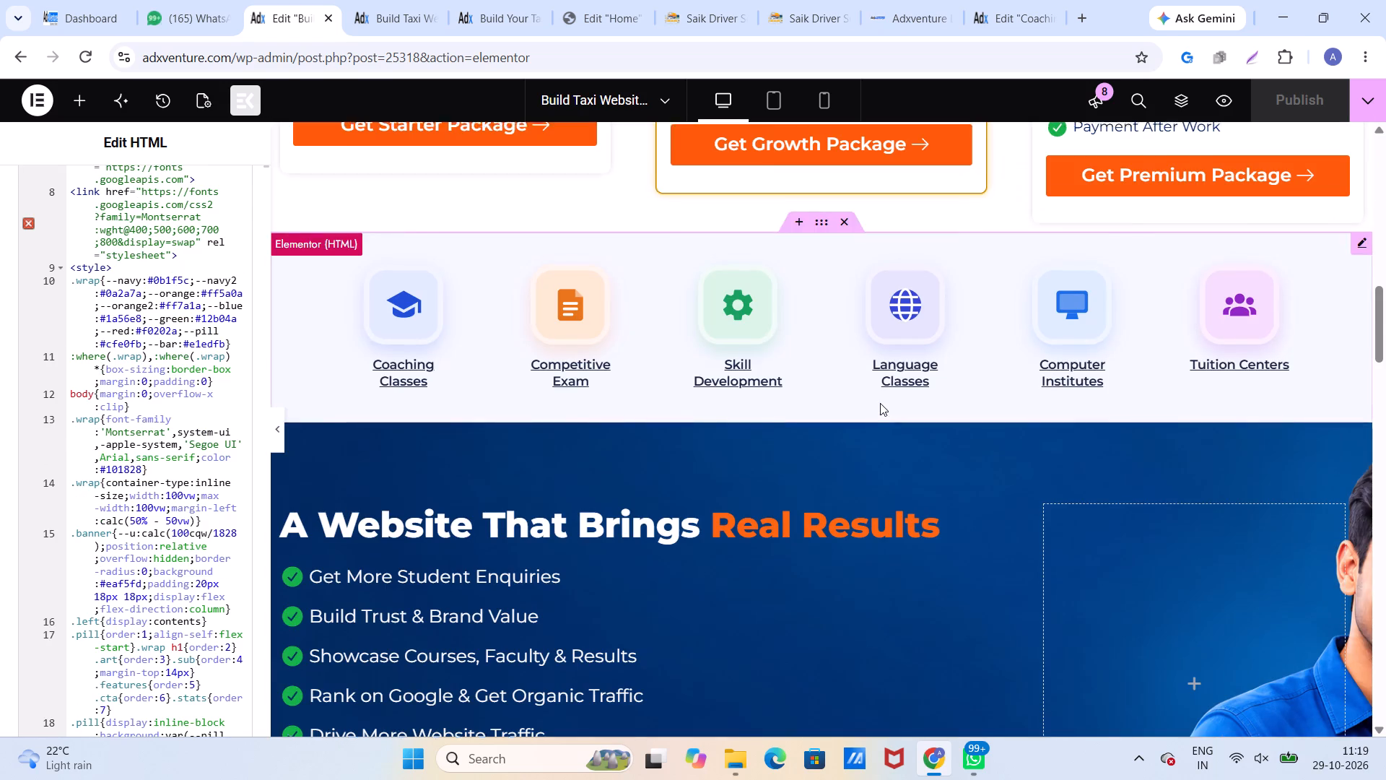
scroll(880, 403, up, 17)
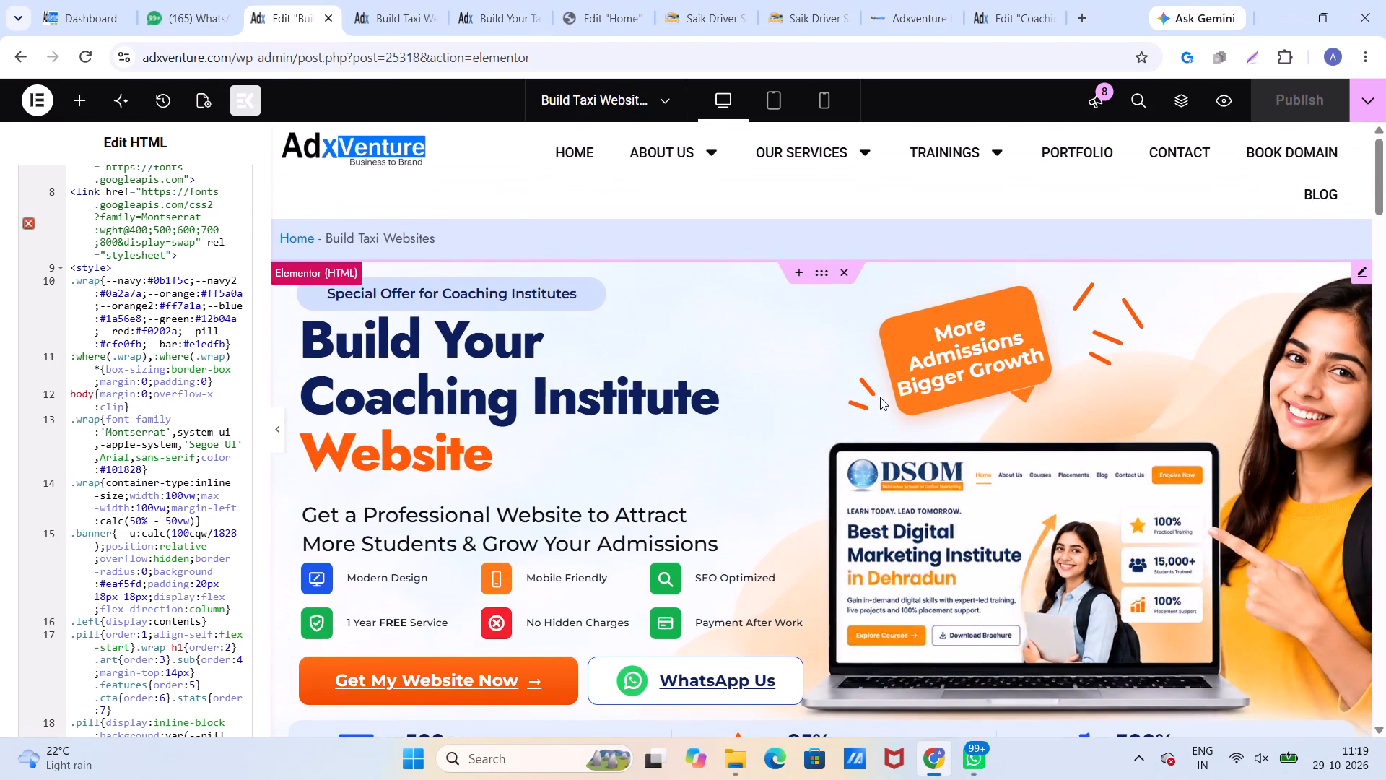
scroll(880, 397, up, 3)
scroll(213, 435, down, 3)
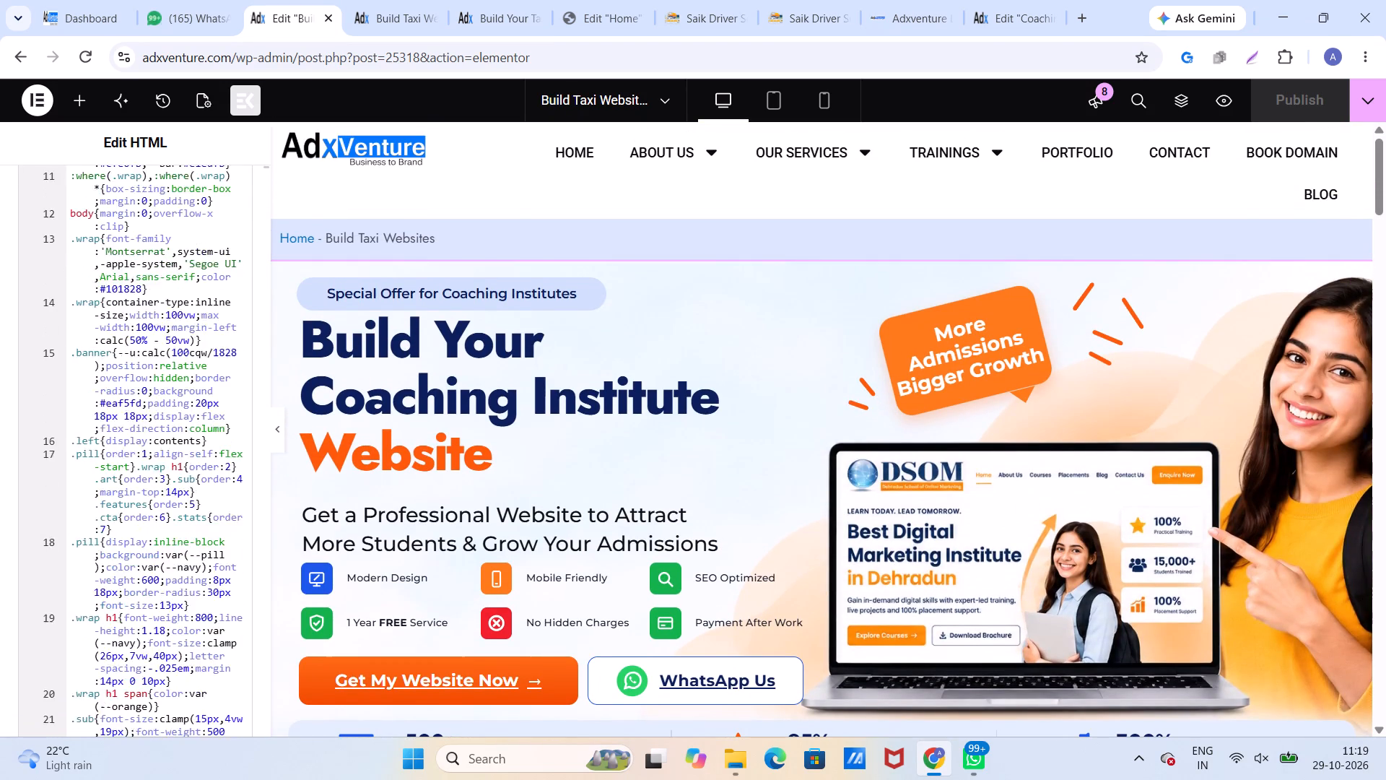
scroll(213, 435, up, 5)
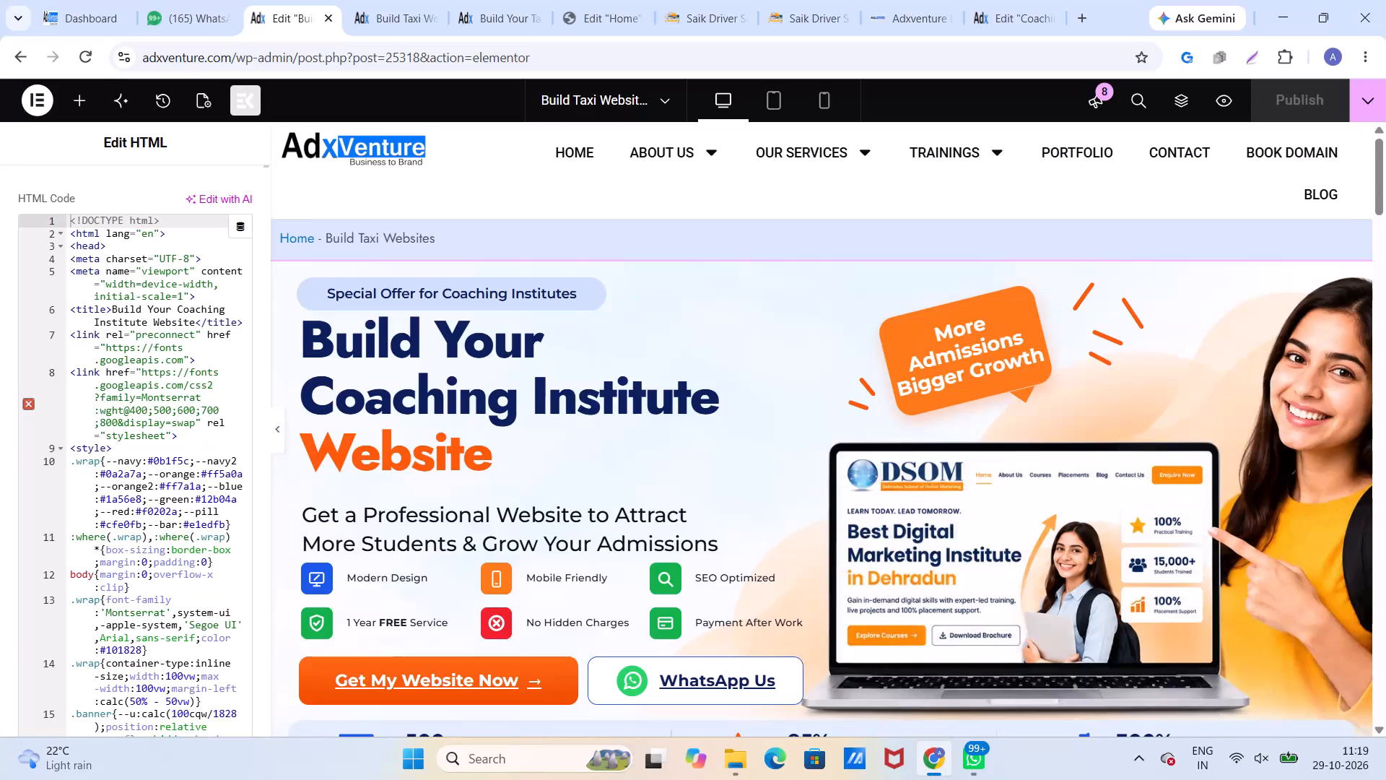
scroll(213, 435, up, 1)
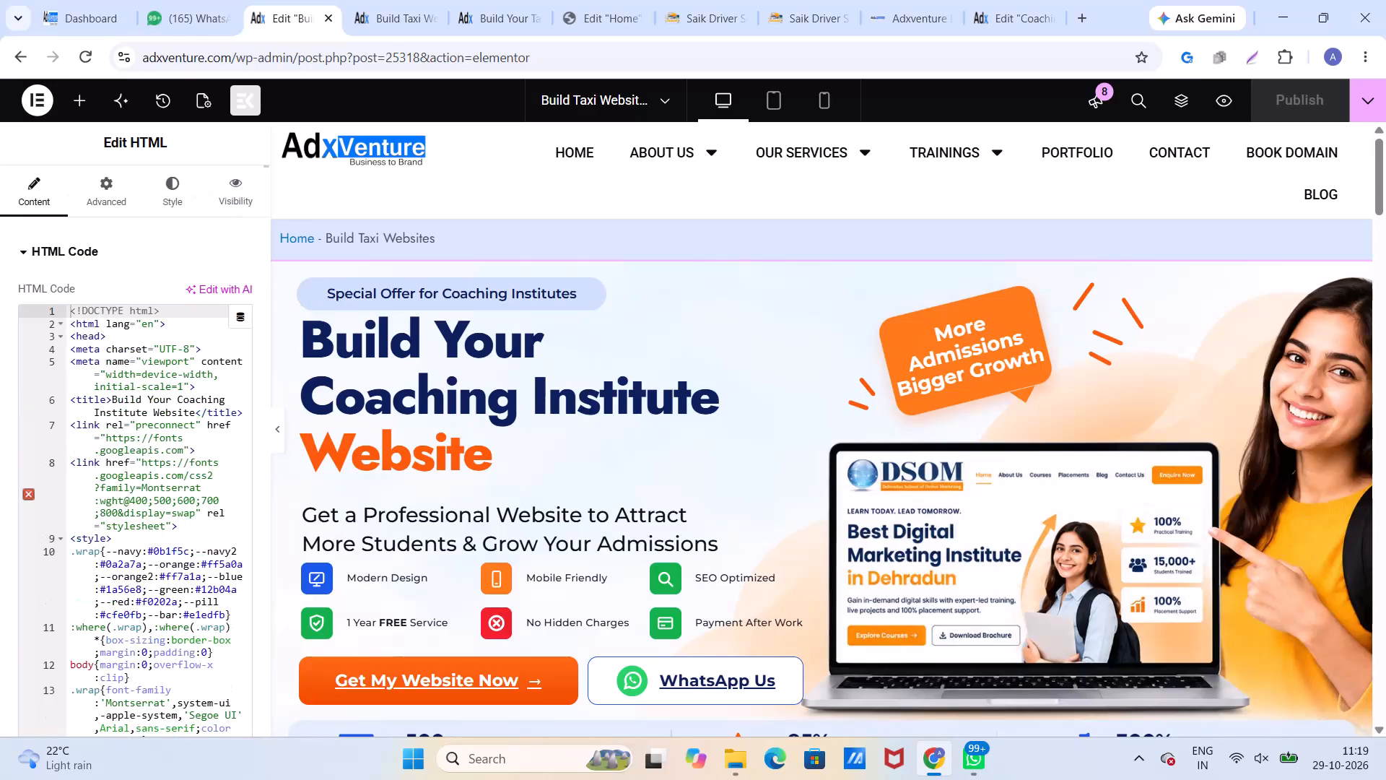
scroll(213, 435, up, 1)
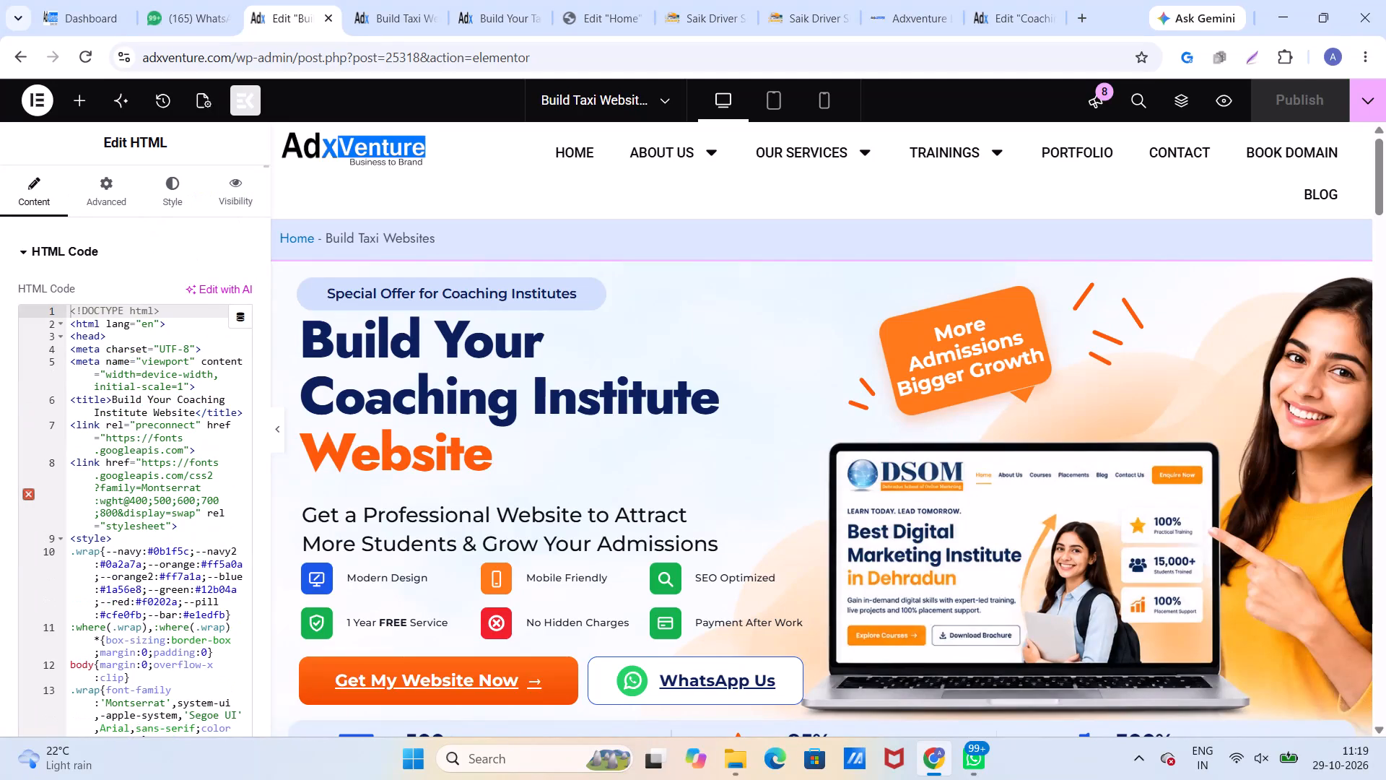
Preview the Build Taxi Websites page in a new tab and review its hero and statistics bar.
click(1226, 103)
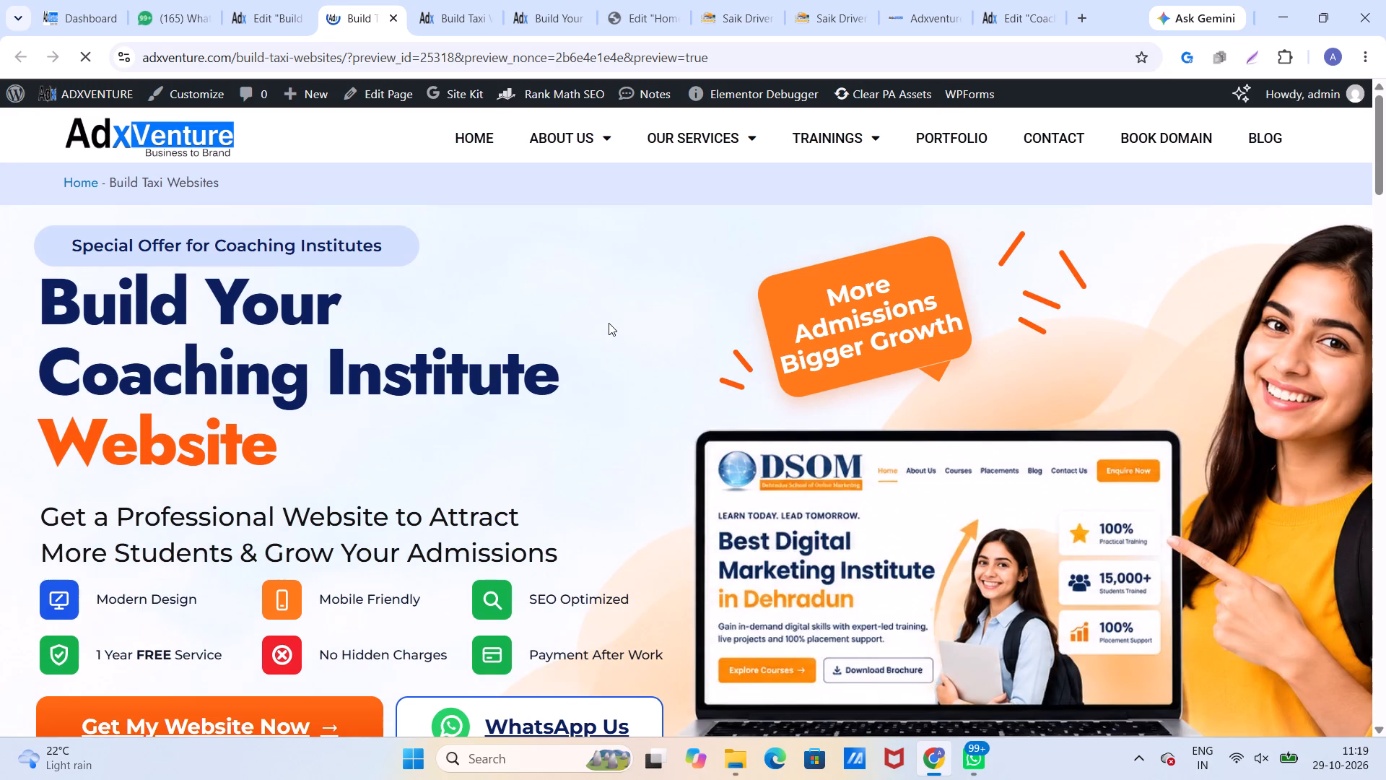
scroll(614, 308, down, 1)
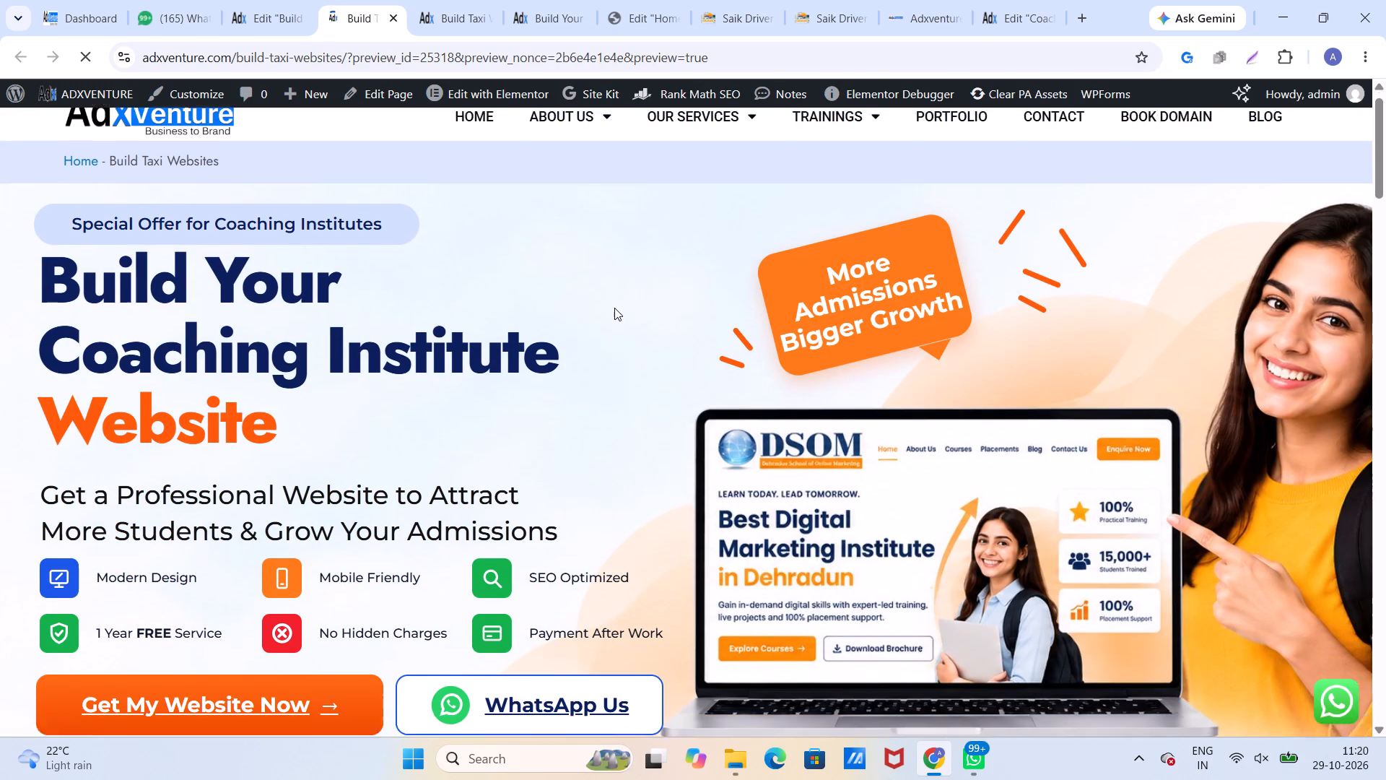
scroll(614, 308, down, 2)
scroll(614, 308, up, 1)
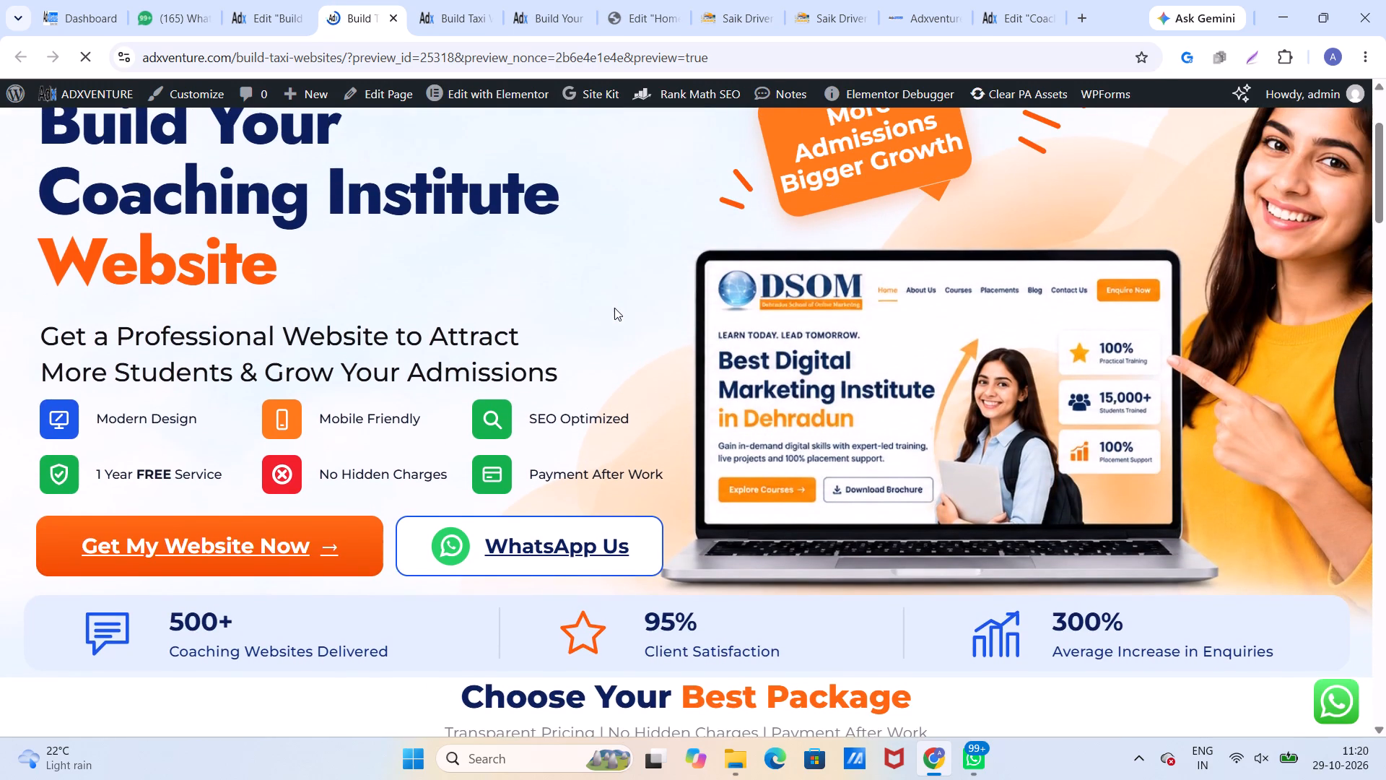
scroll(614, 308, up, 1)
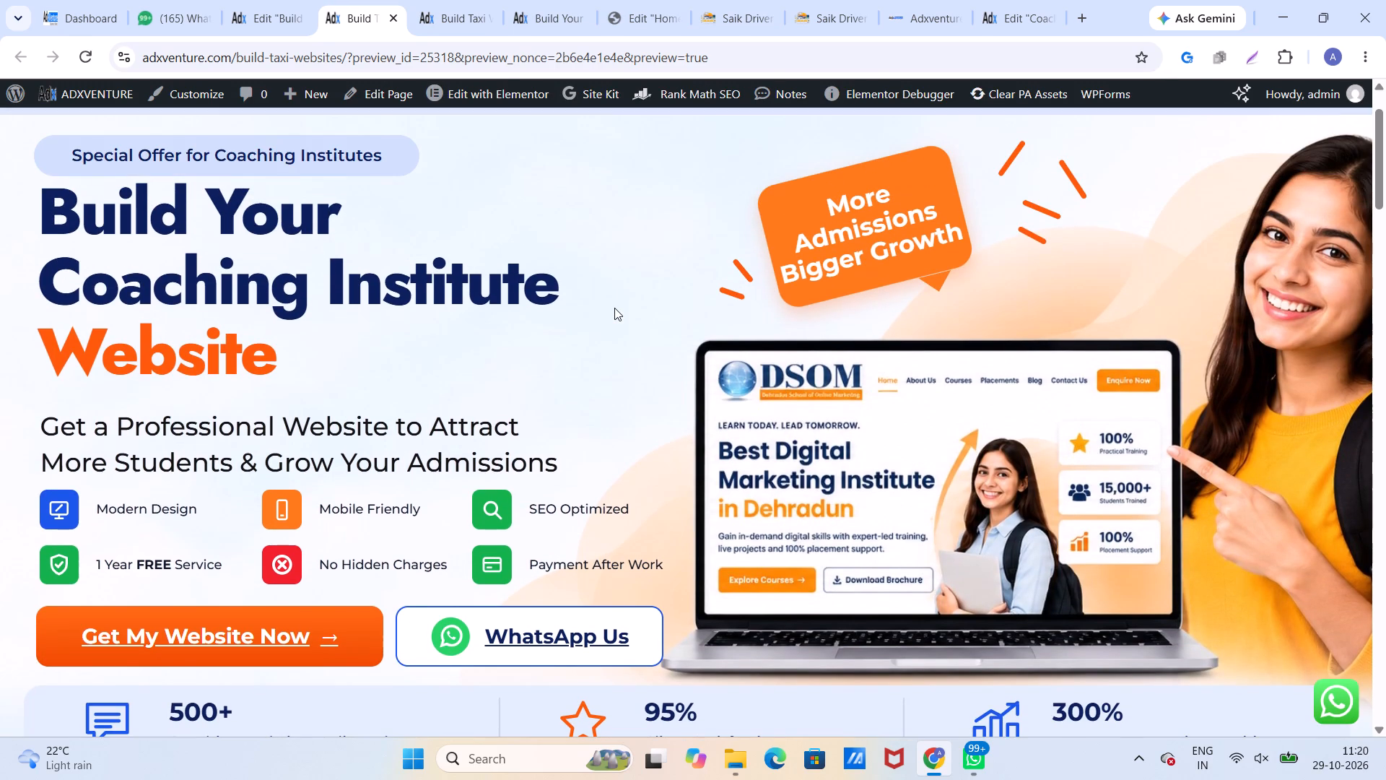
Capture a rectangular screenshot of the previewed hero, from the "Special Offer for Coaching Institutes" label down to the statistics bar.
key(Print)
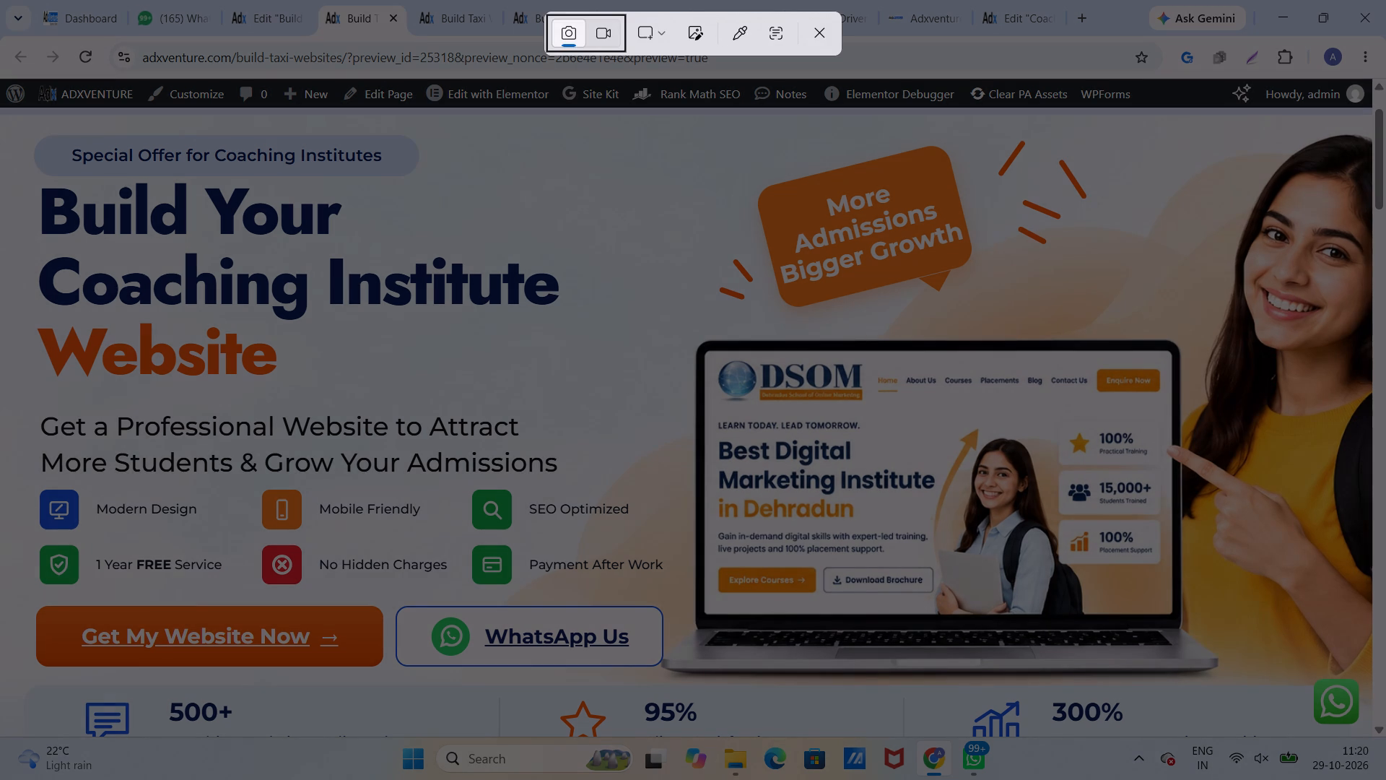
drag(1, 114, 735, 339)
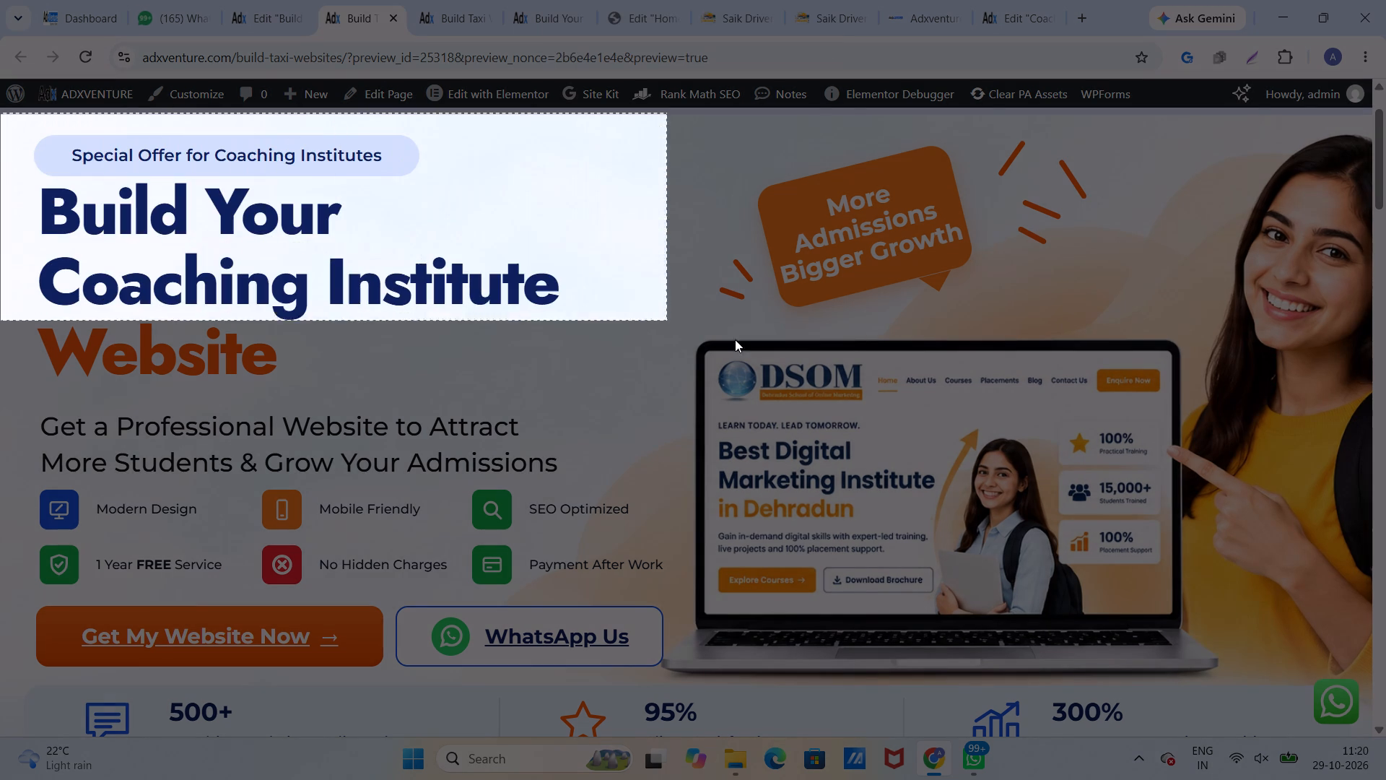
drag(735, 339, 1361, 673)
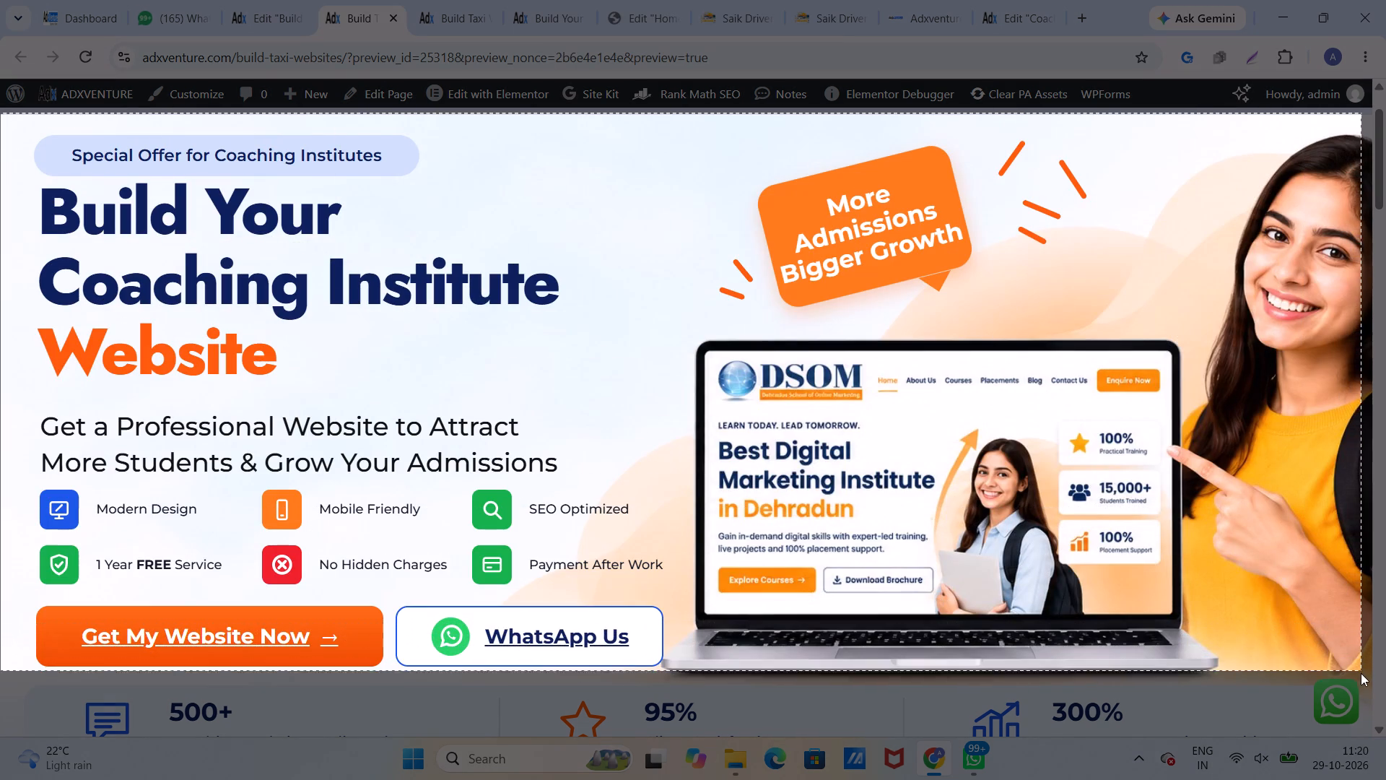
drag(1361, 673, 1377, 737)
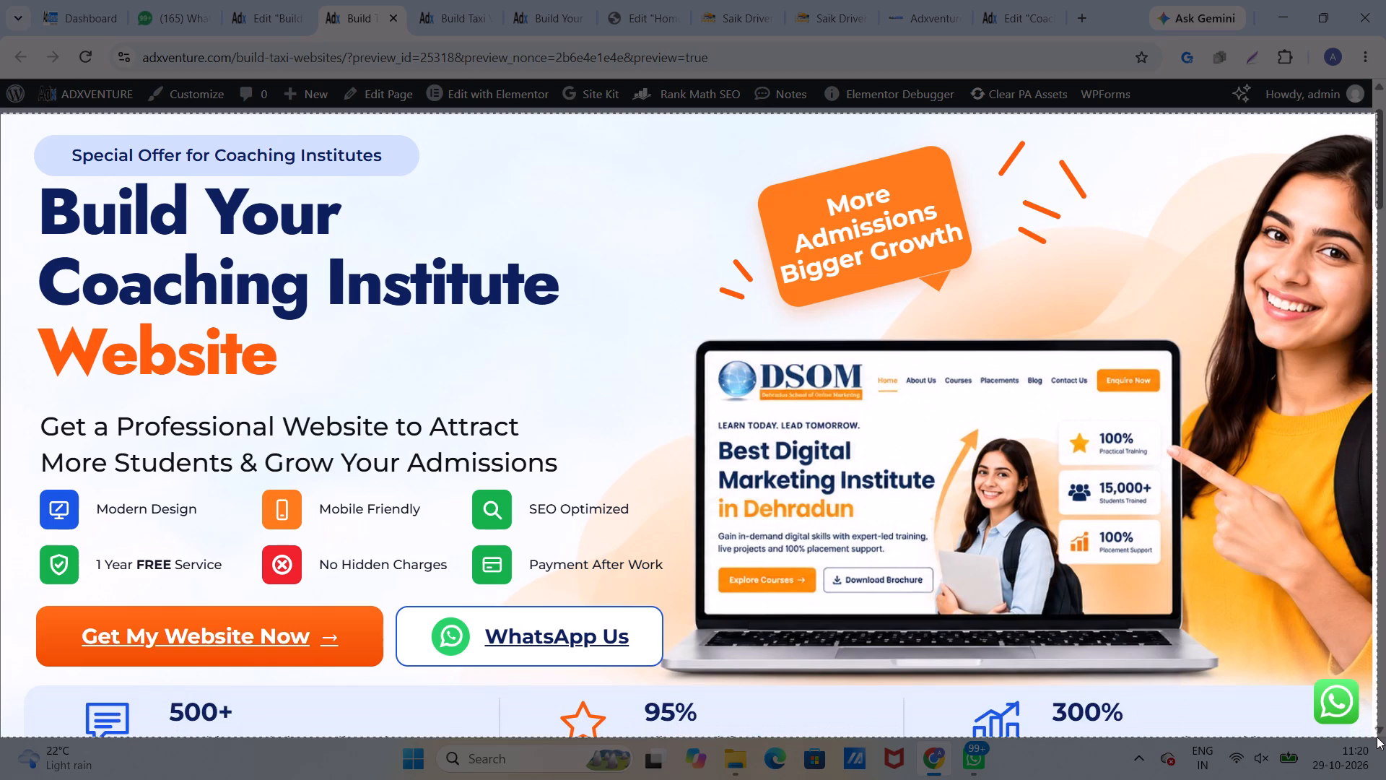
drag(1377, 737, 1385, 745)
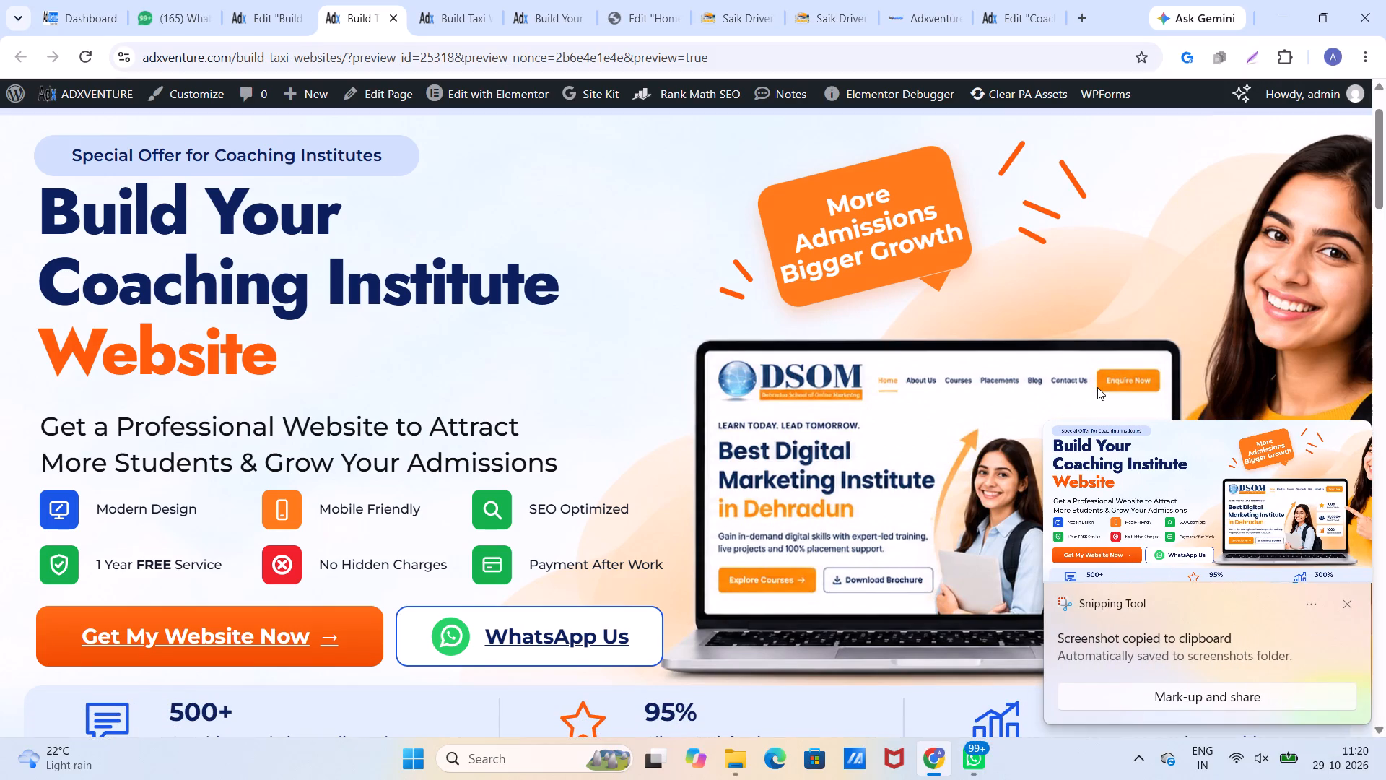
Return to the Elementor editor and copy all of the hero widget's HTML code.
click(260, 12)
click(163, 331)
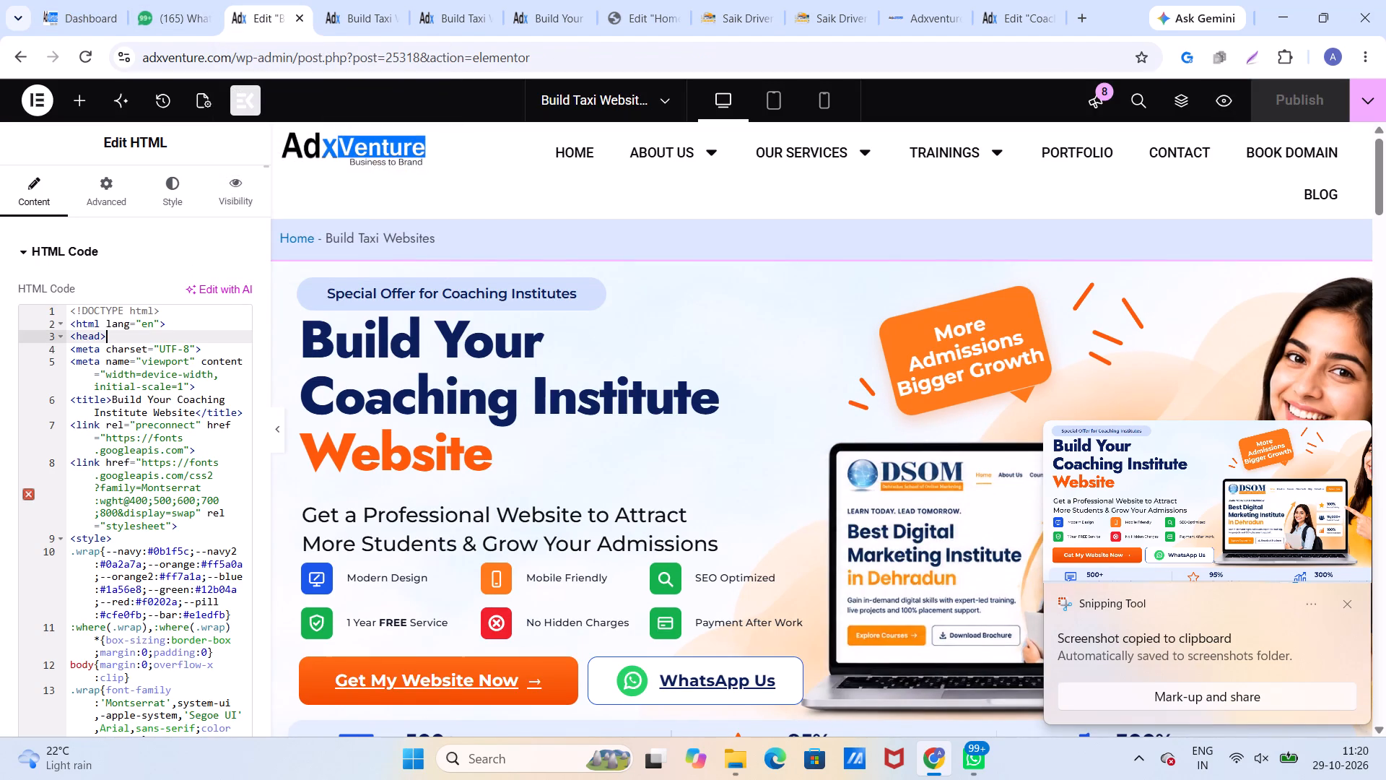
key(ctrl+a)
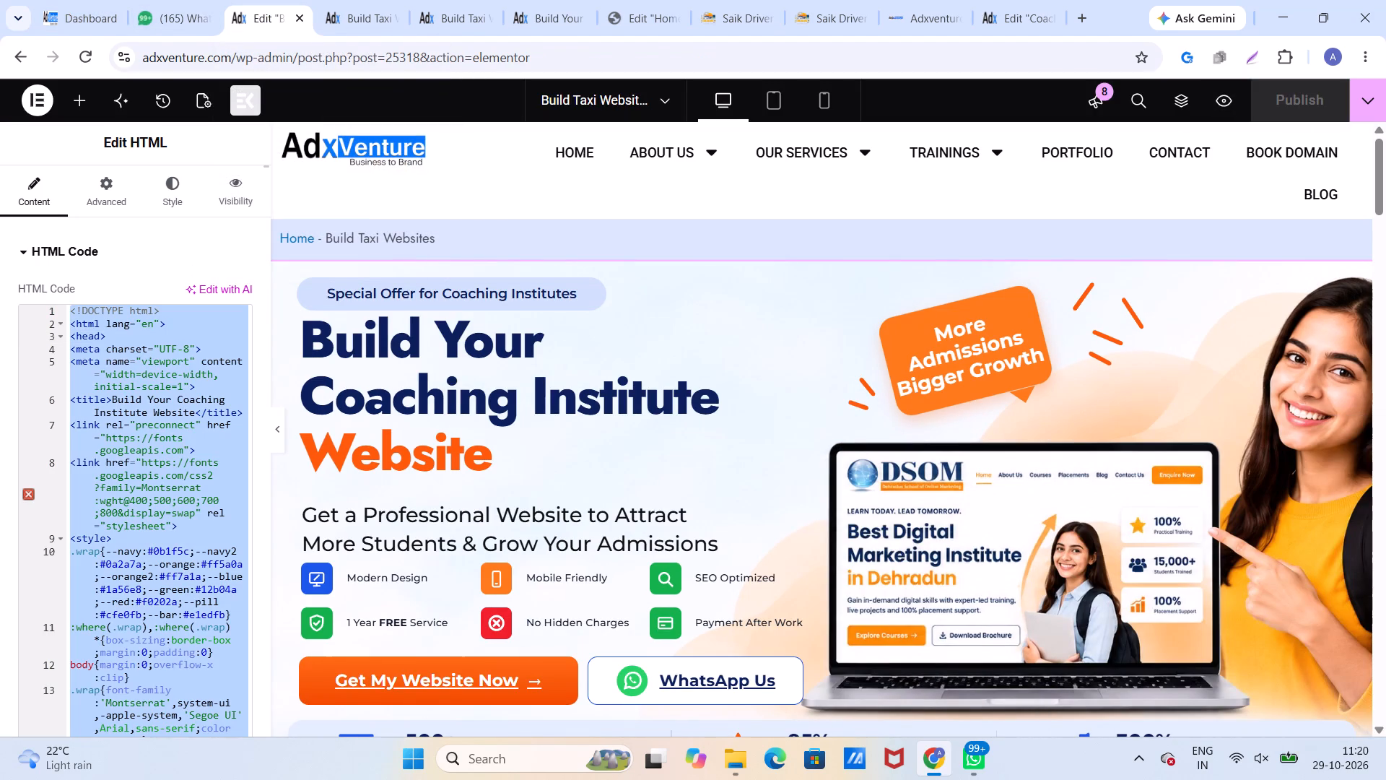
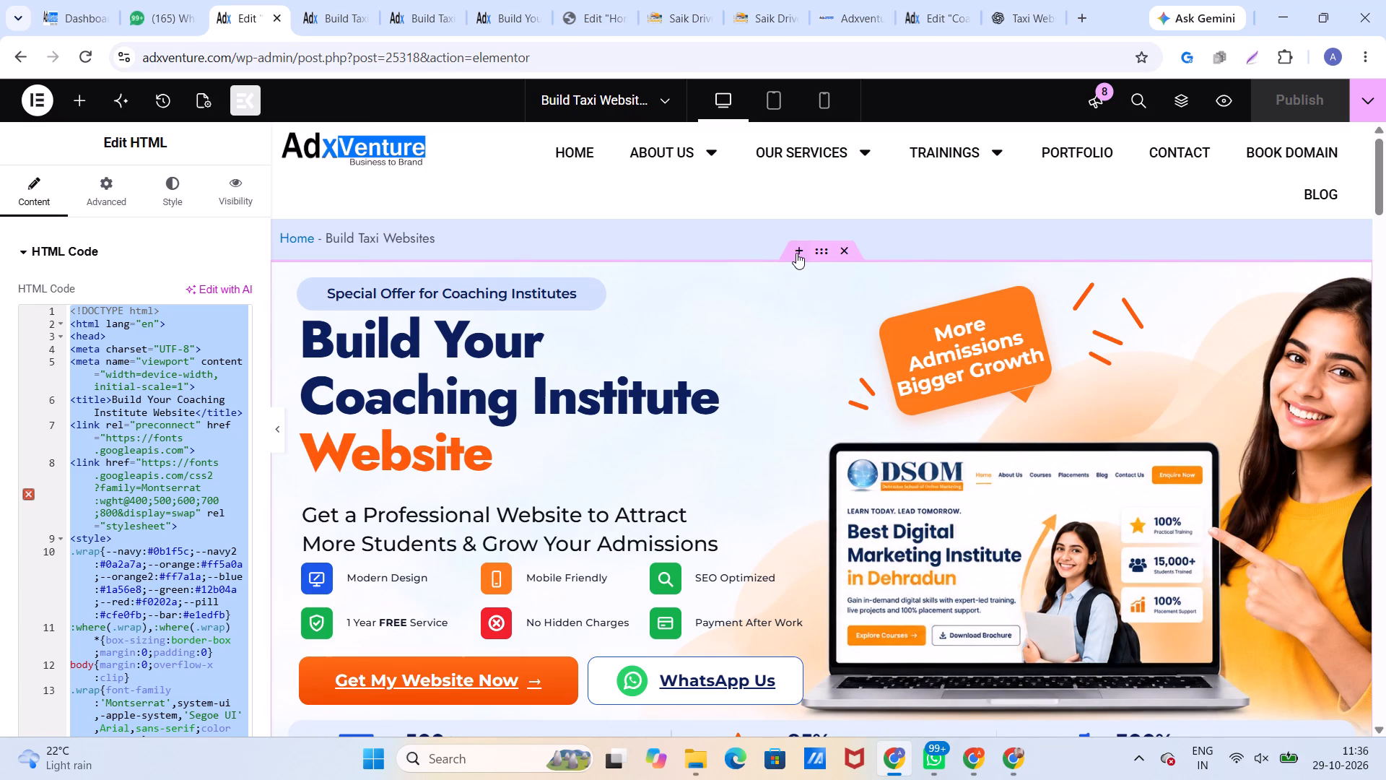
Open a new empty section area above the "Build Your Coaching Institute Website" hero on the Build Taxi Websites page and bring up the widget list.
click(796, 253)
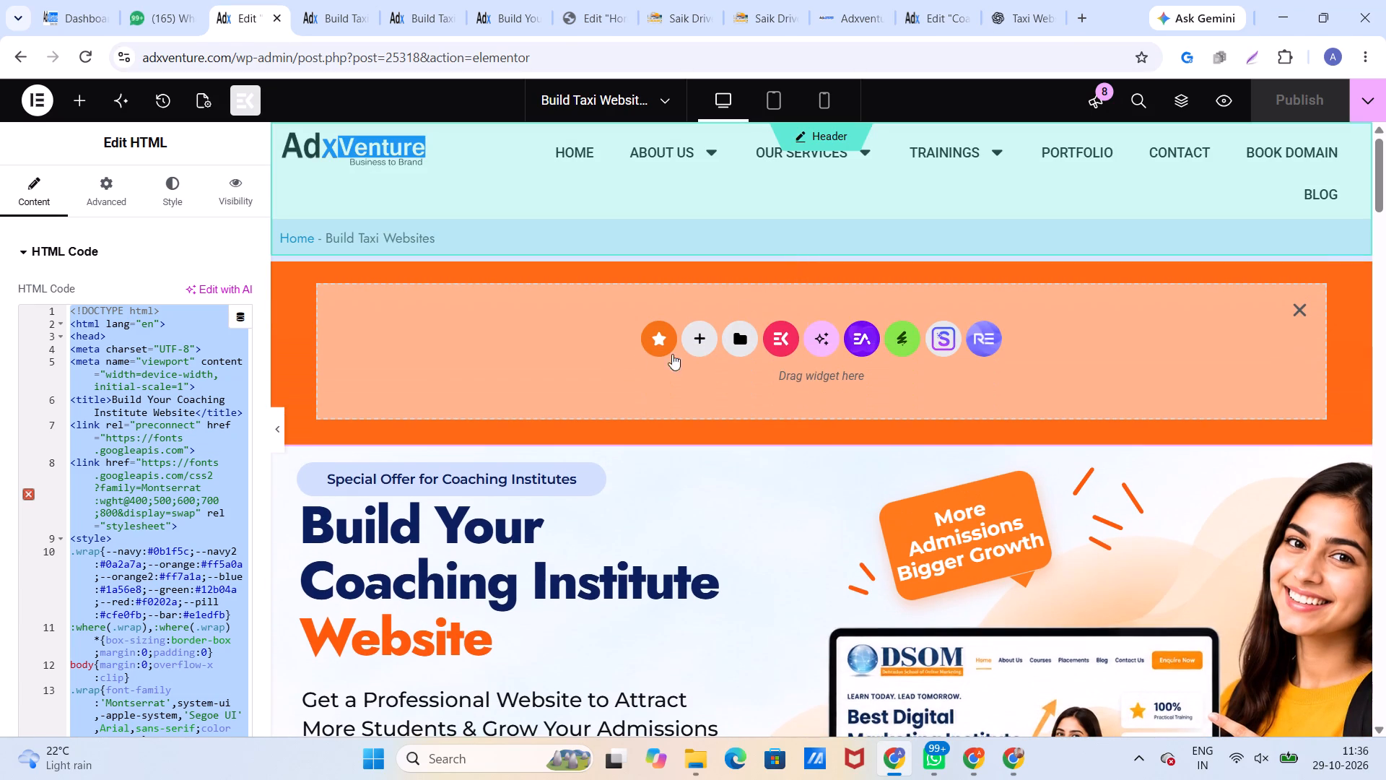
click(547, 326)
right_click(549, 318)
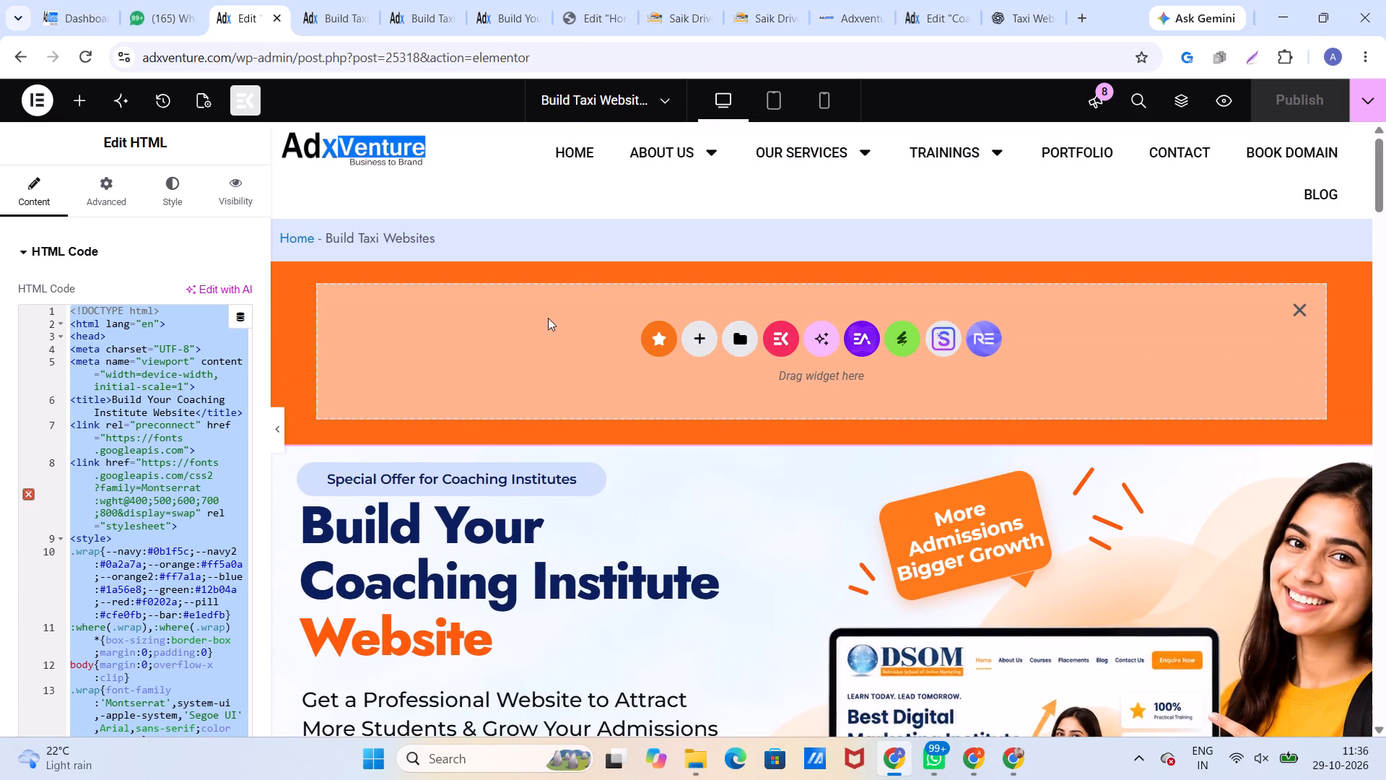
click(489, 322)
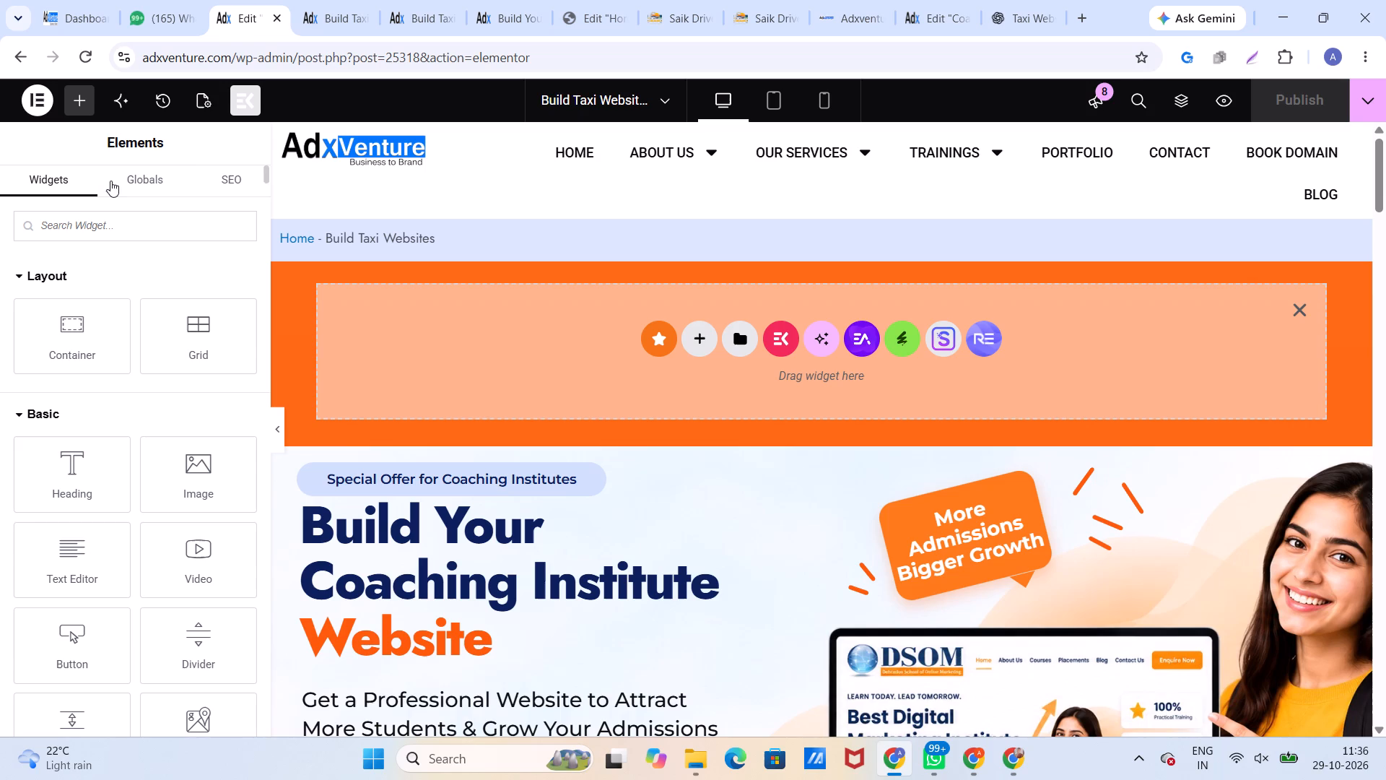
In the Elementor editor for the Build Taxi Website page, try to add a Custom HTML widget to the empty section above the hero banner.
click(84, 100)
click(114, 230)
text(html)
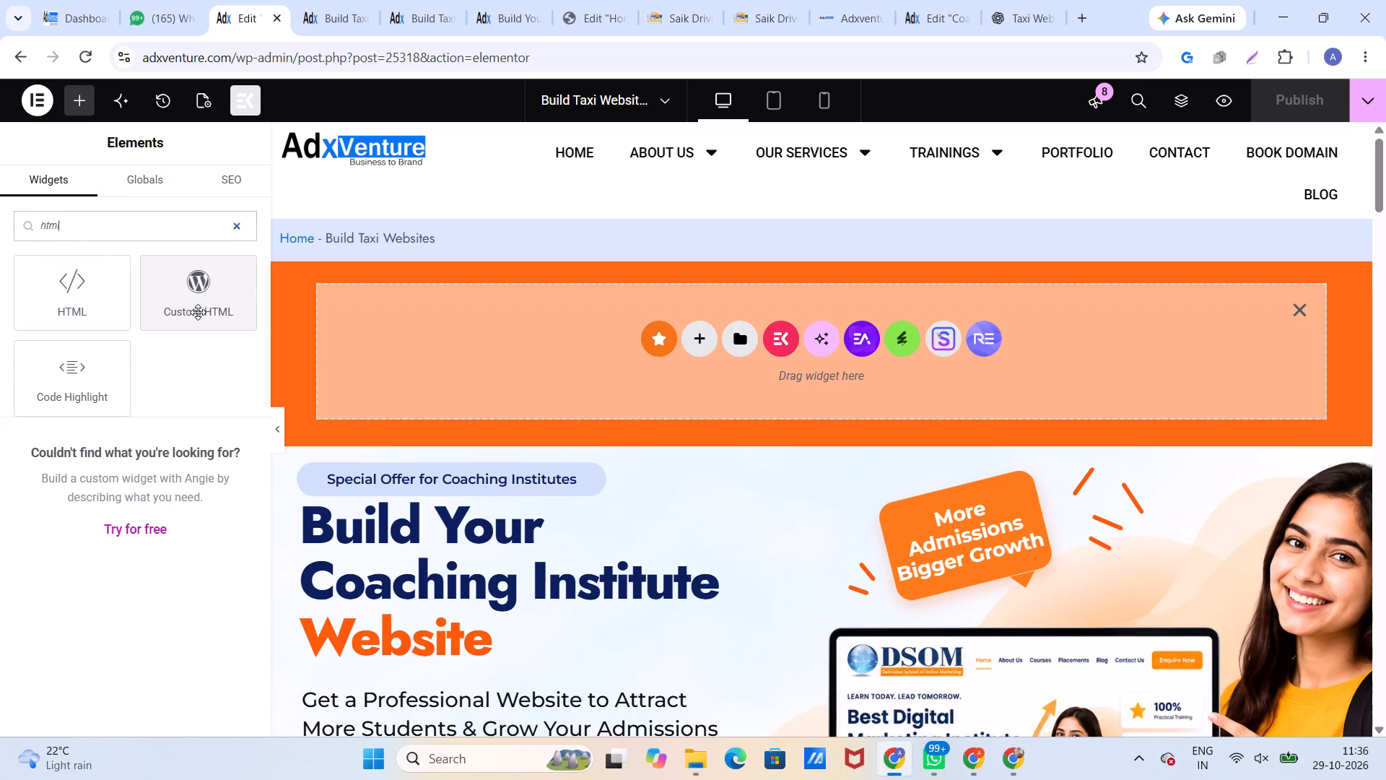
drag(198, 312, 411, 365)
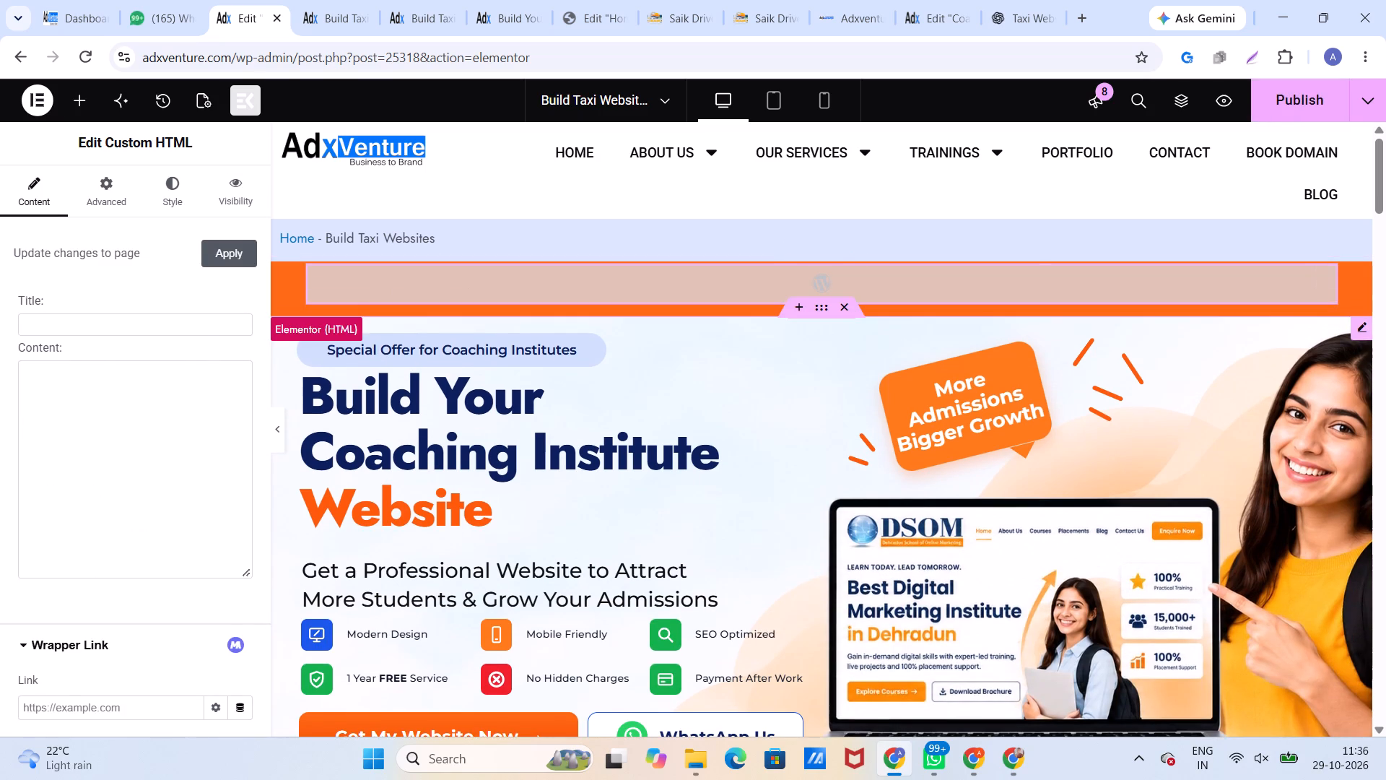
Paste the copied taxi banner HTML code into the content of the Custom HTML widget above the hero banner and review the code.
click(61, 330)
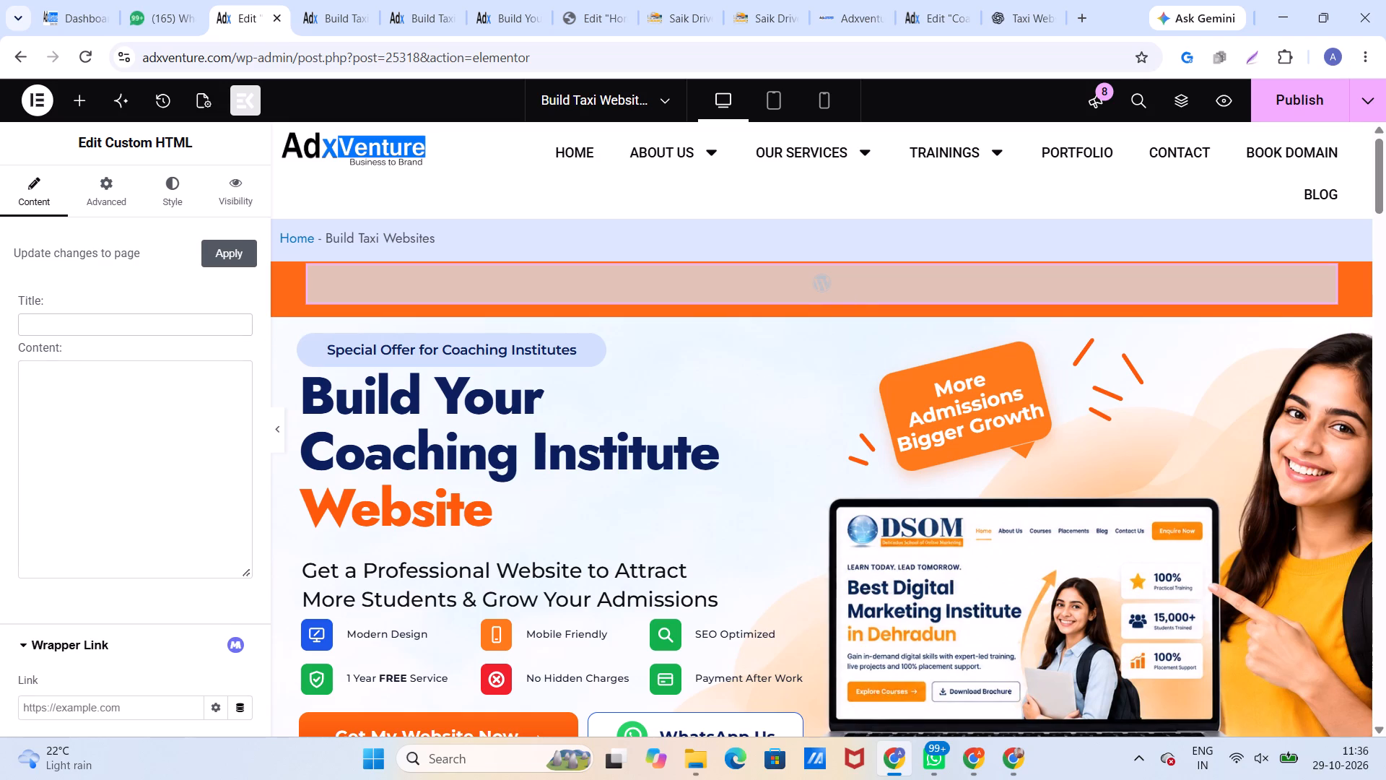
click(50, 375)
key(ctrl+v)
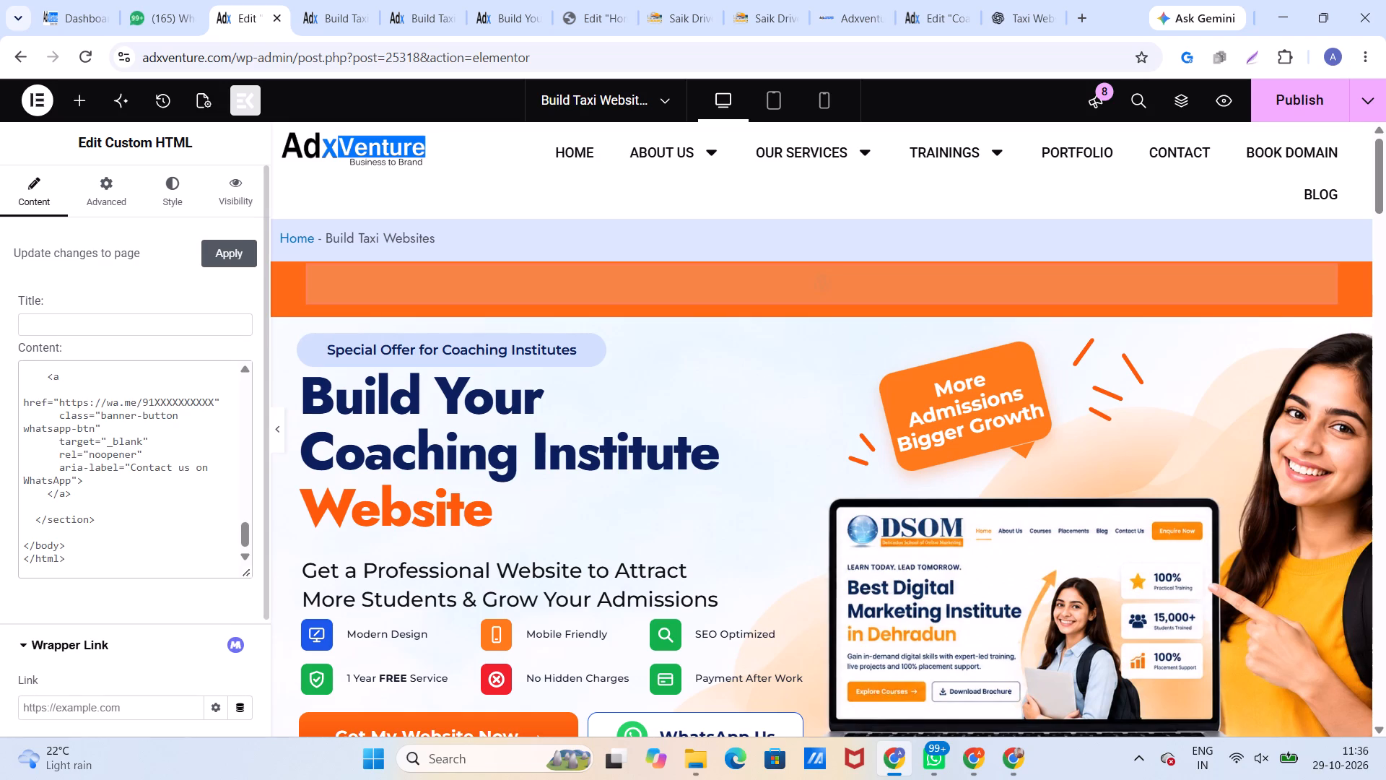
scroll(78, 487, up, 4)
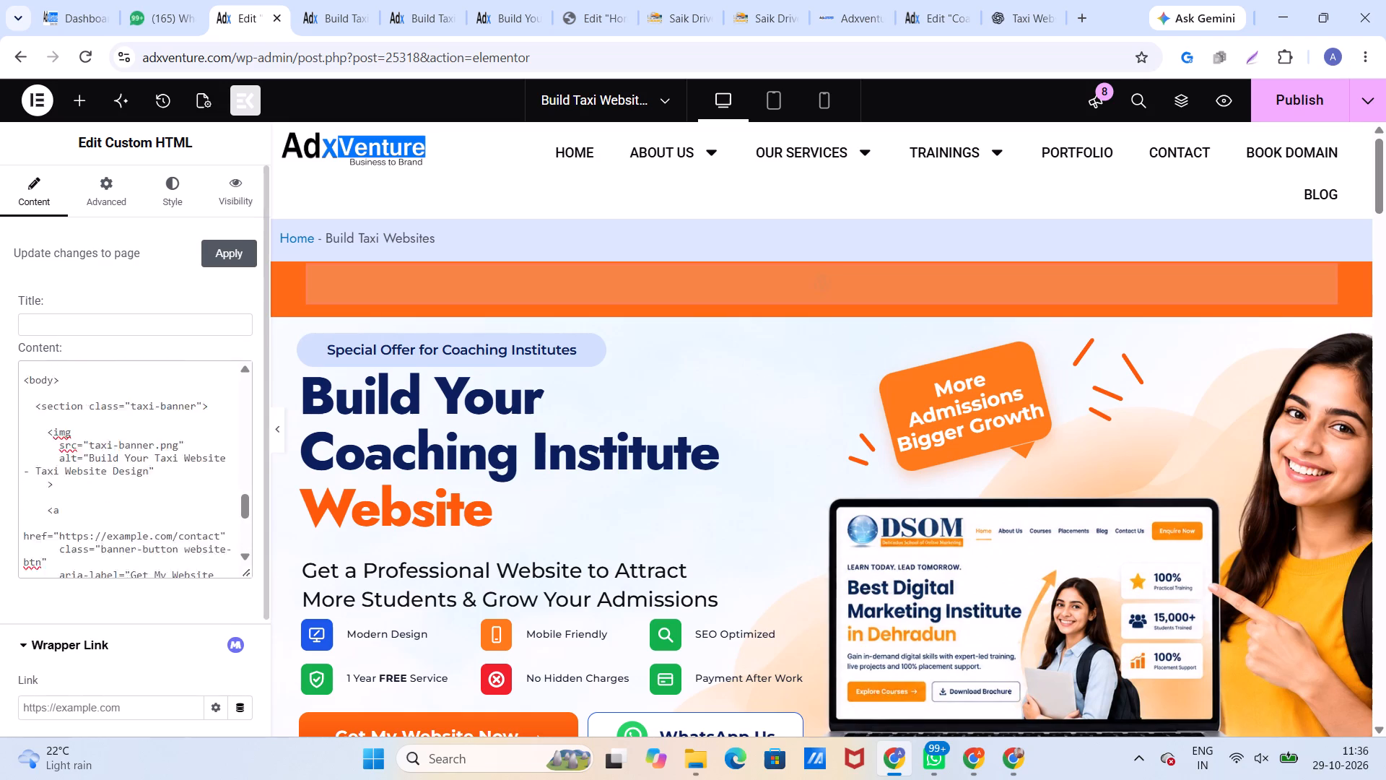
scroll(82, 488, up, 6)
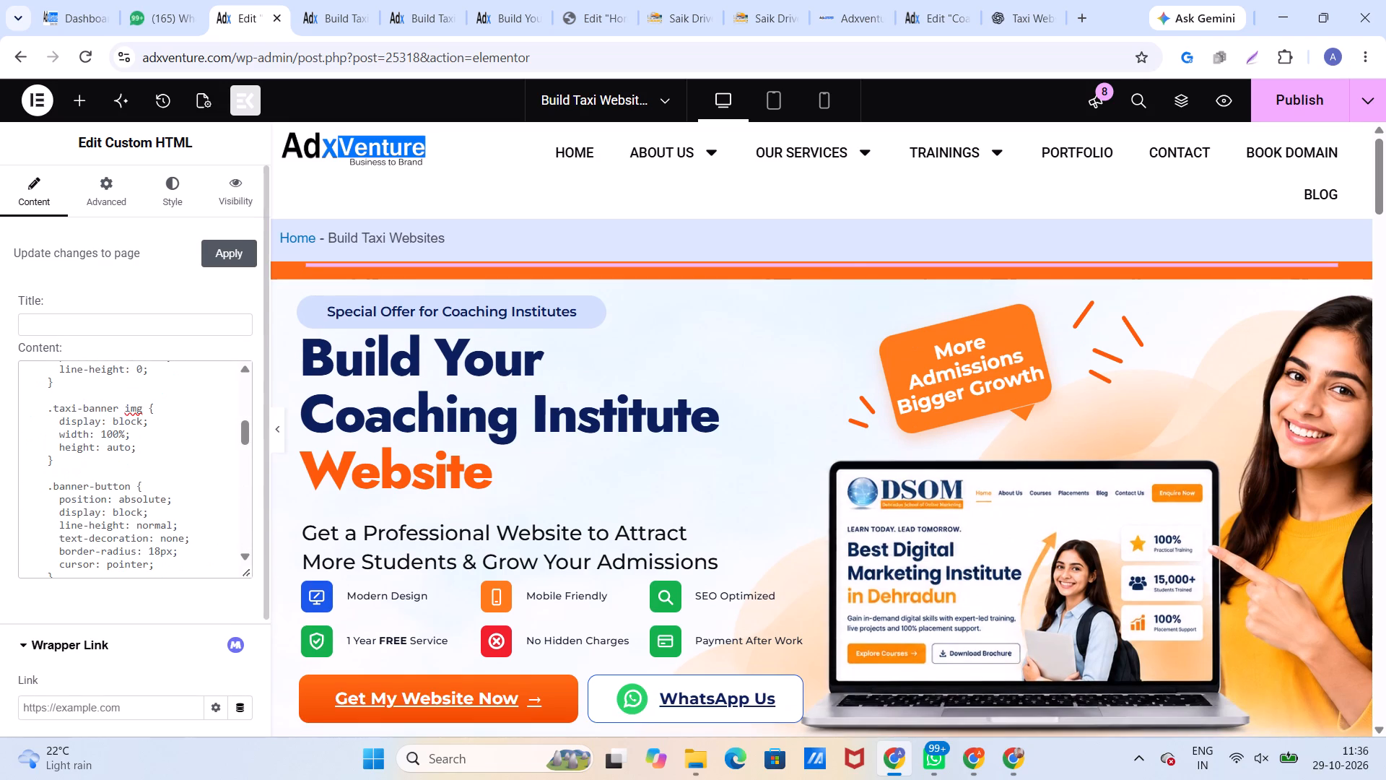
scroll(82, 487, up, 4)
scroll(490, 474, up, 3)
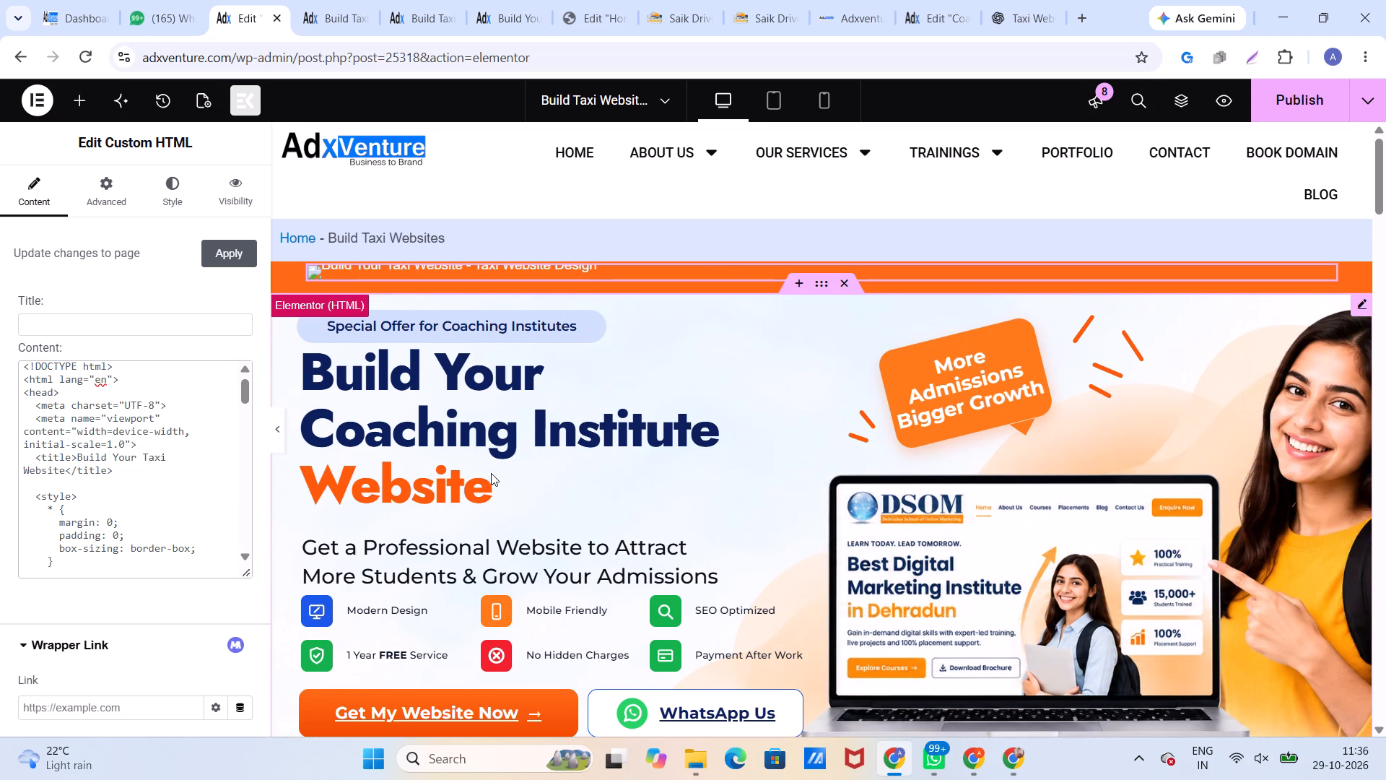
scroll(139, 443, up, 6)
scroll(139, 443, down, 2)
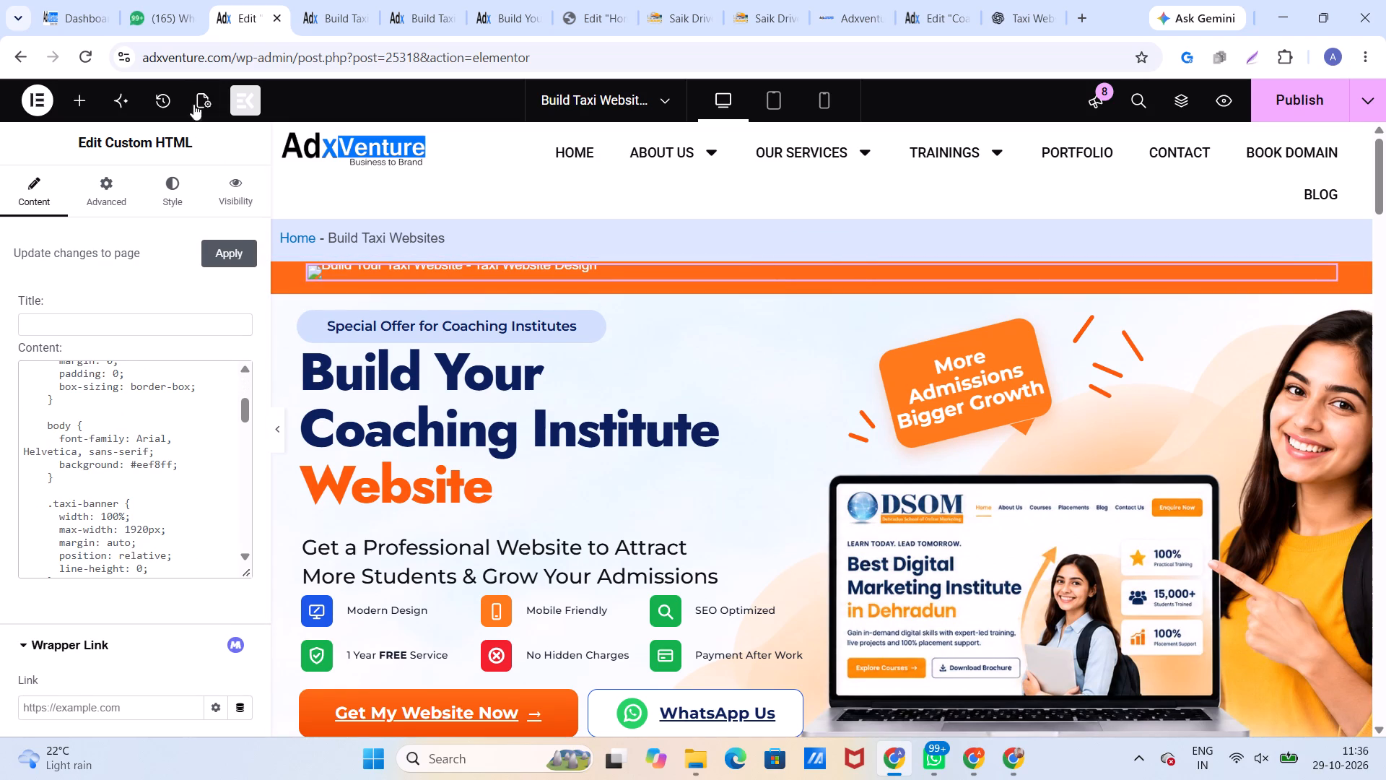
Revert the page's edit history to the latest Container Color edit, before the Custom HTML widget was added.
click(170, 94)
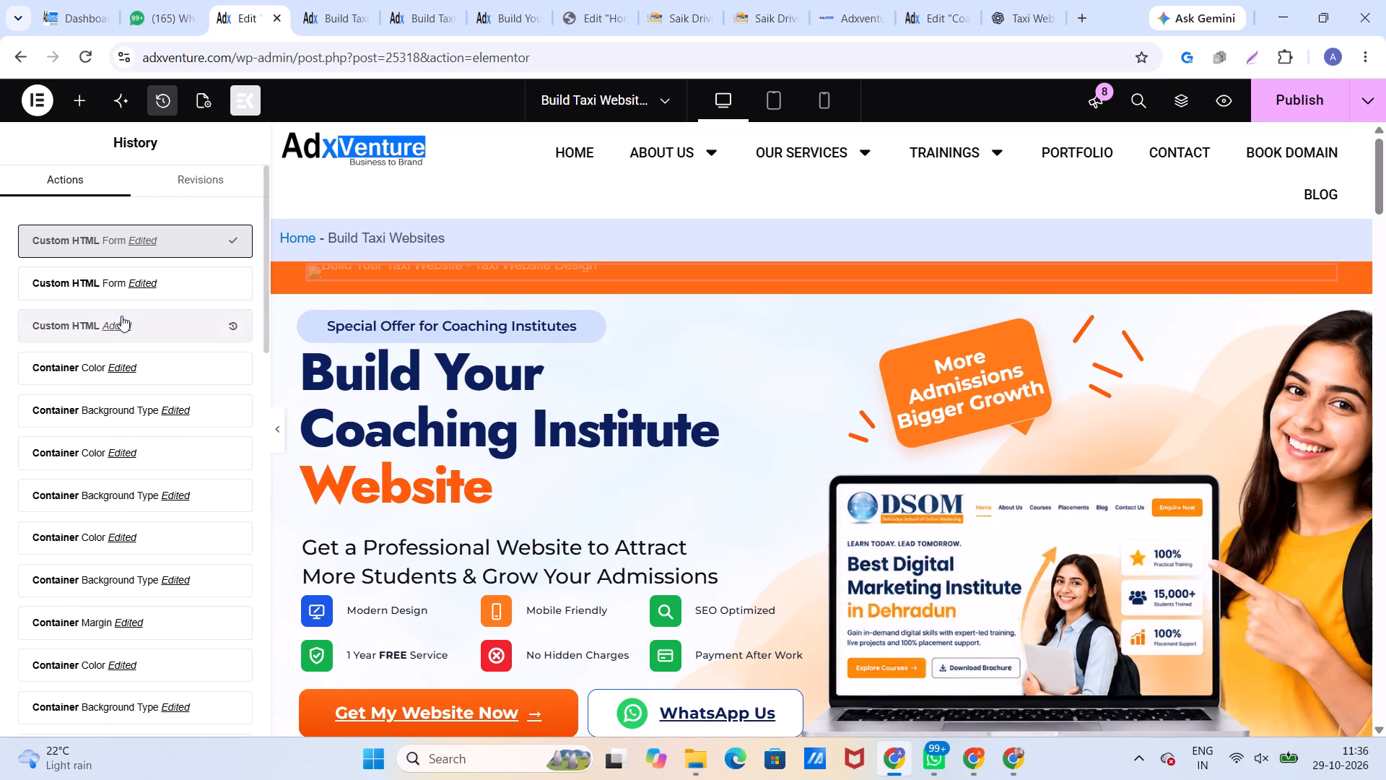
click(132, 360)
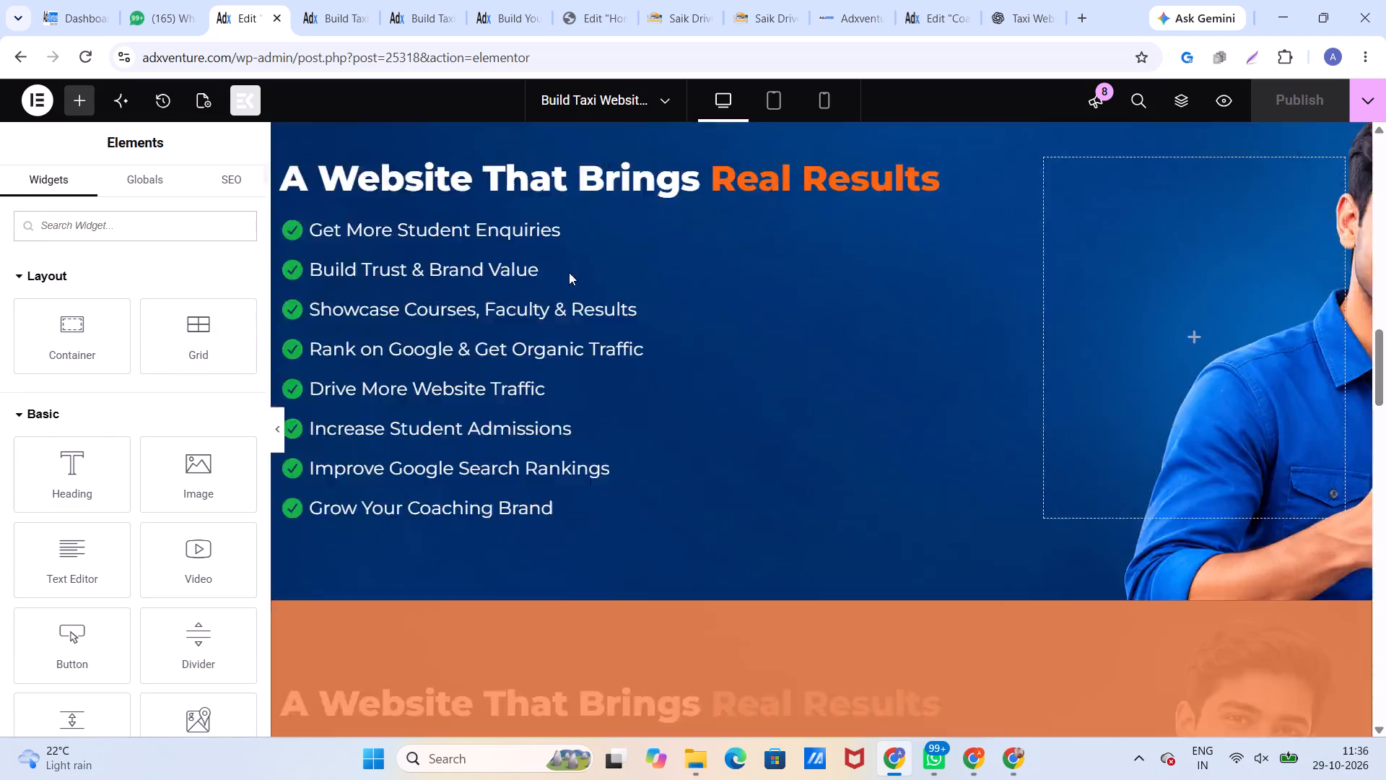
Insert a new section above the coaching institute hero banner, add an HTML widget to it, and open its code field.
scroll(657, 343, up, 16)
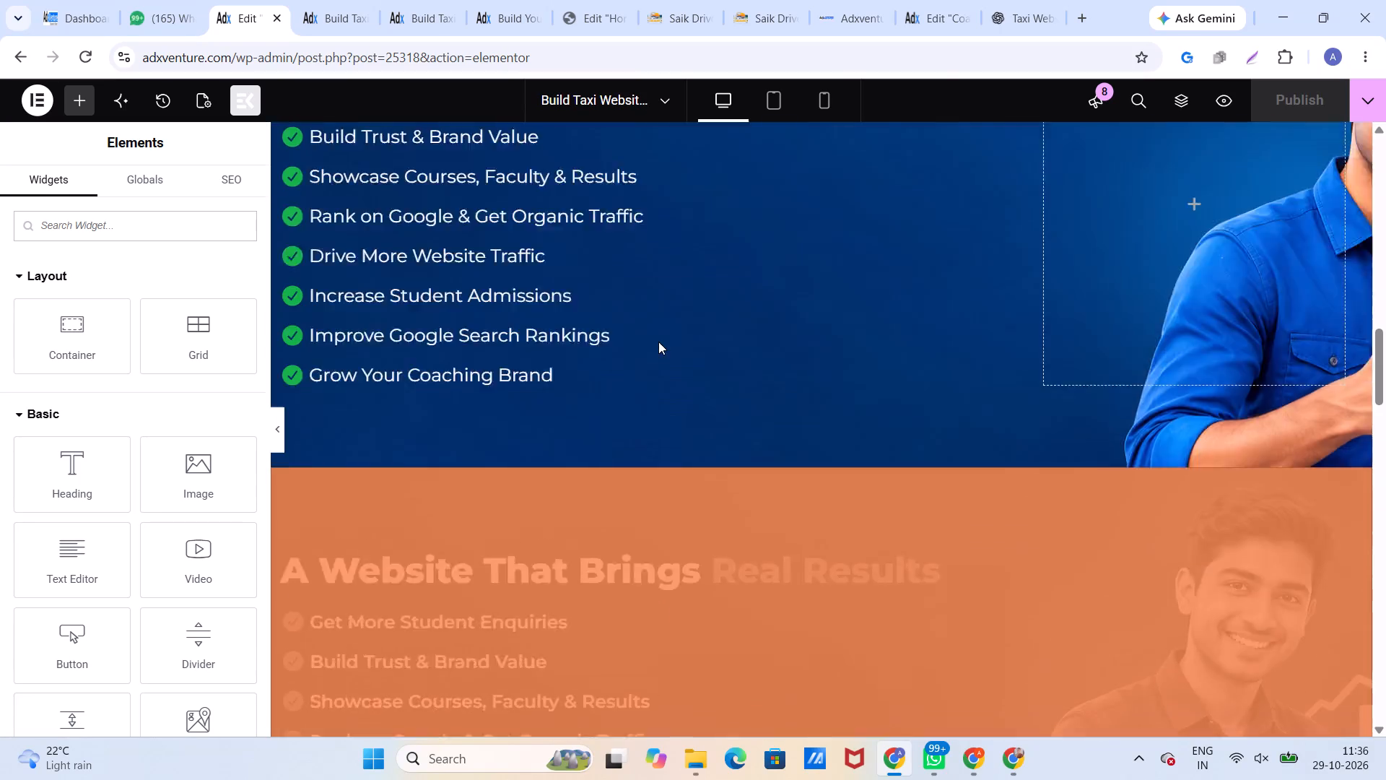
scroll(658, 342, up, 20)
scroll(658, 342, up, 2)
scroll(657, 337, down, 1)
scroll(657, 337, up, 2)
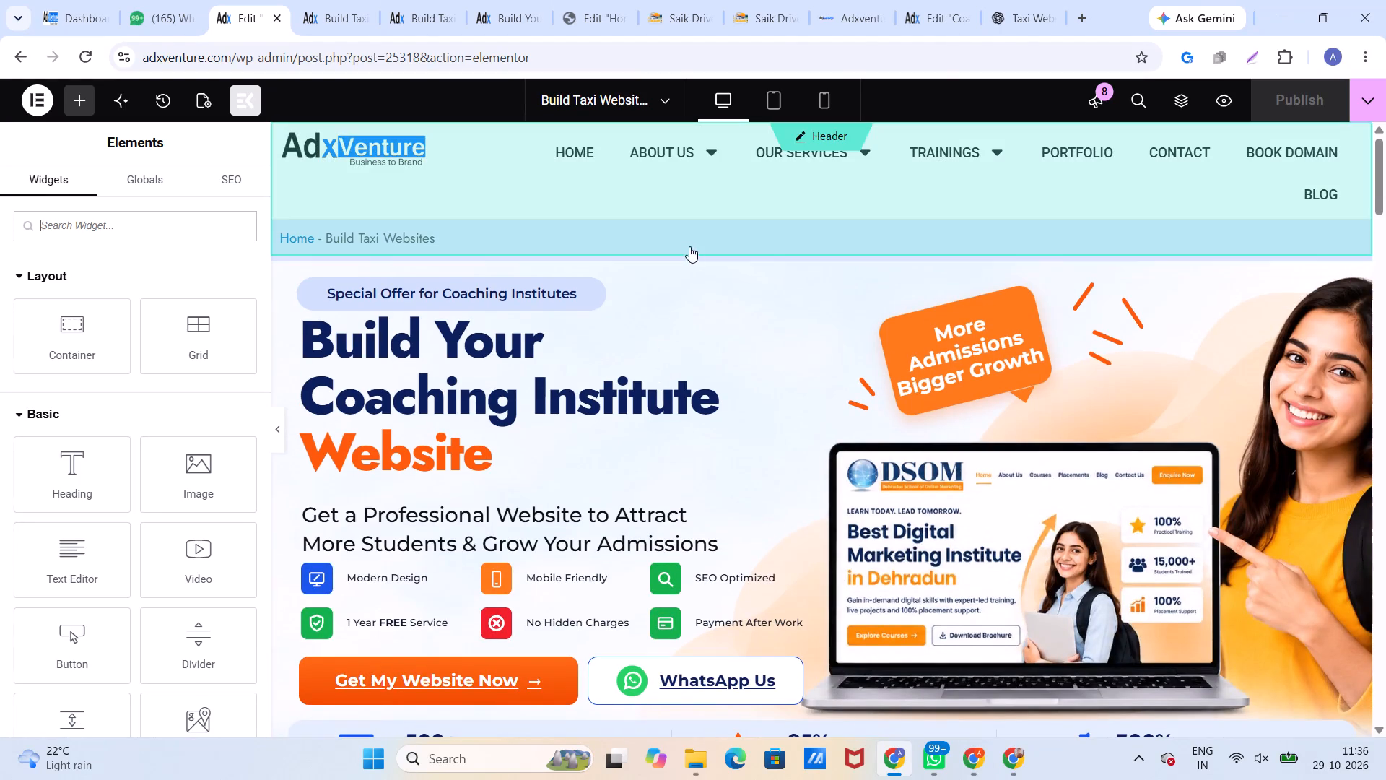
click(796, 253)
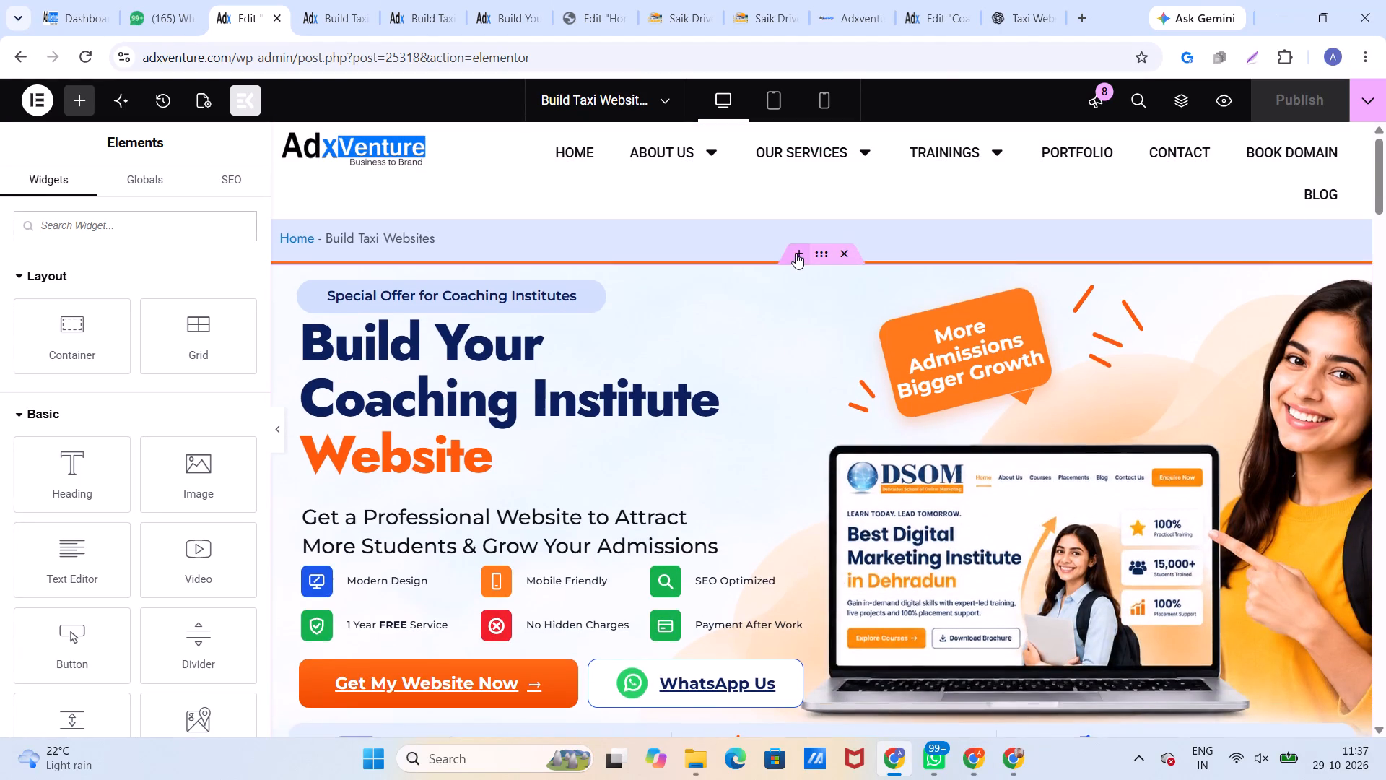
click(141, 217)
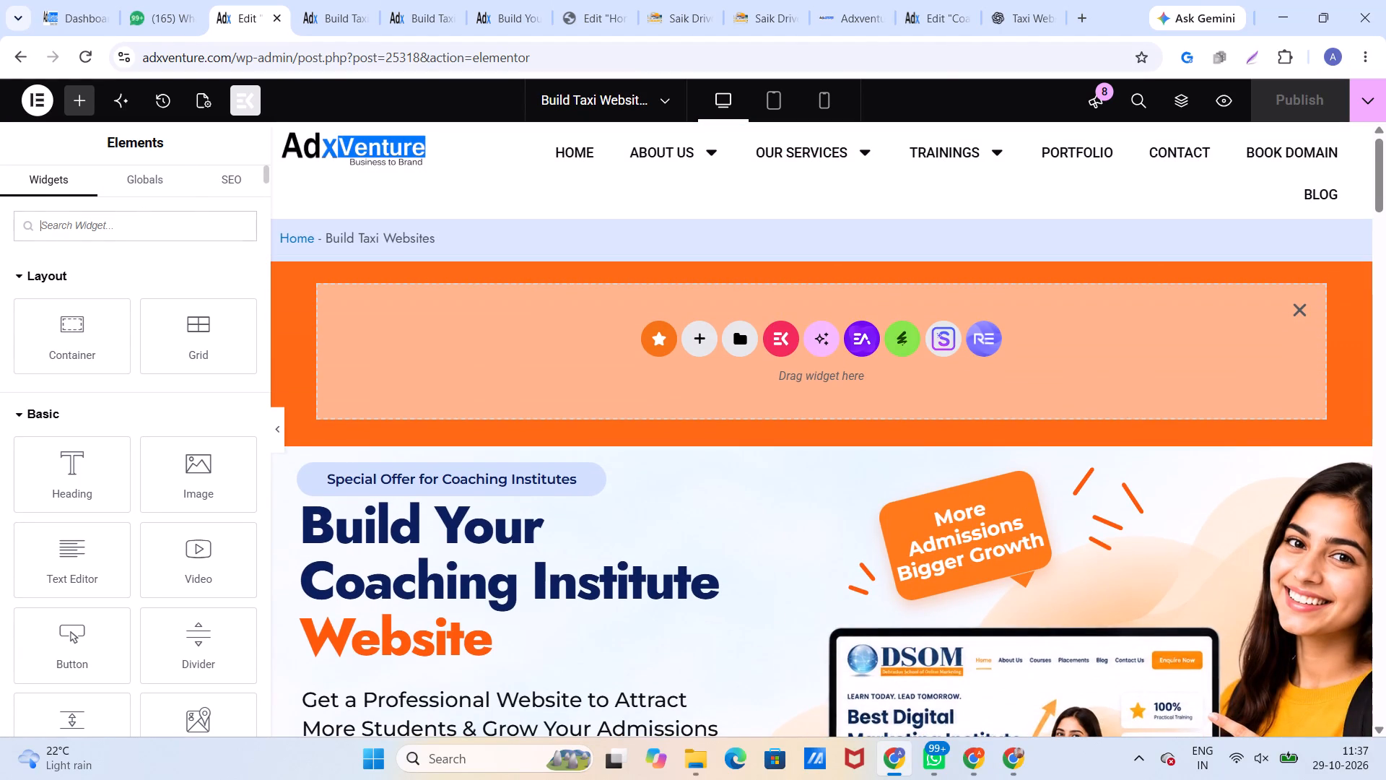
text(html)
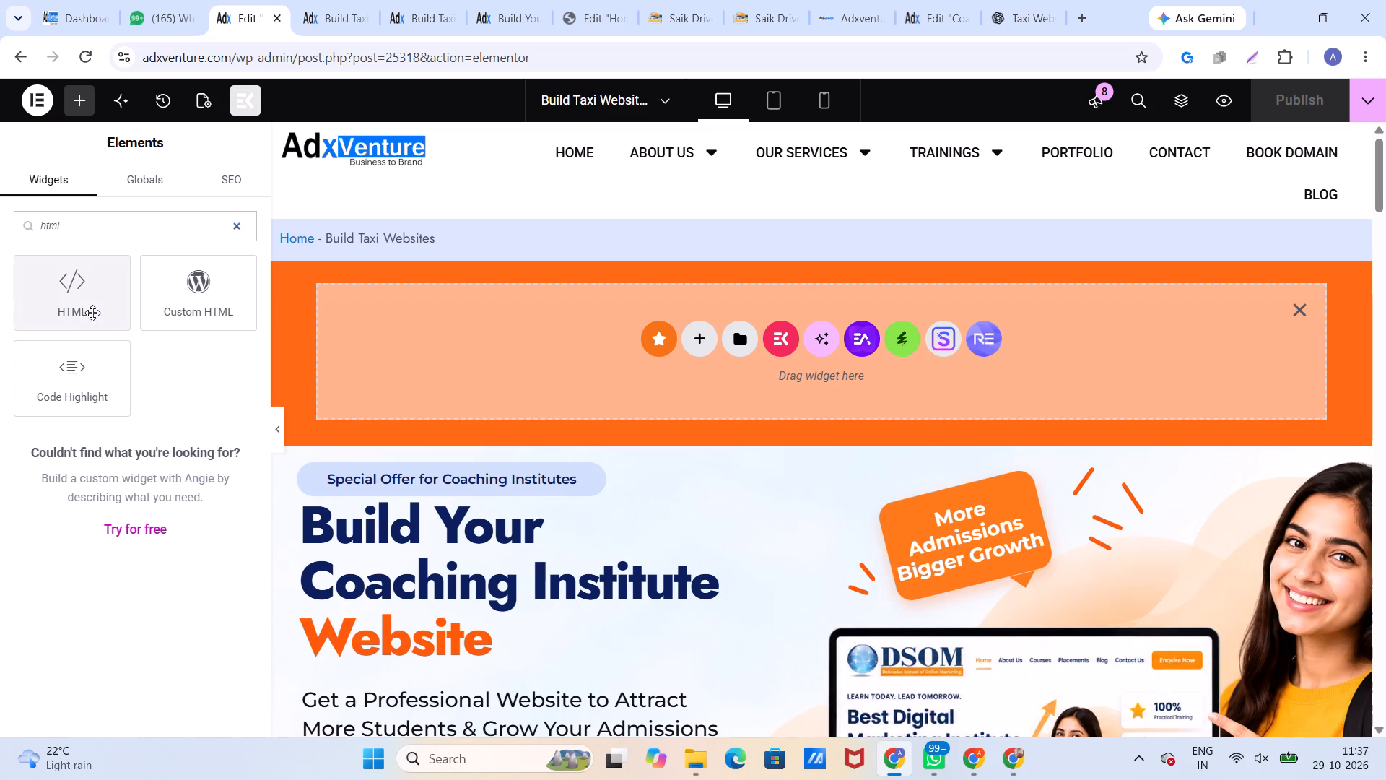
drag(89, 301, 470, 361)
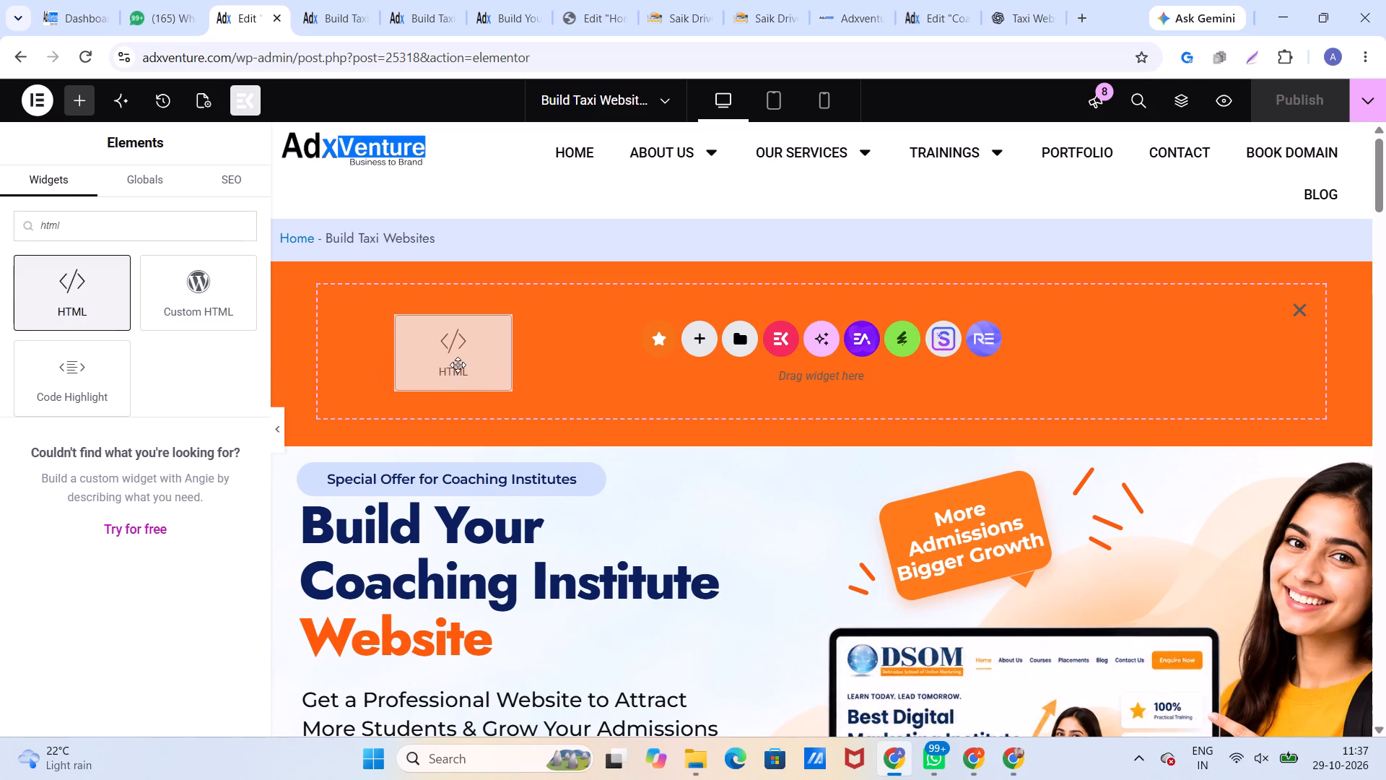
click(120, 349)
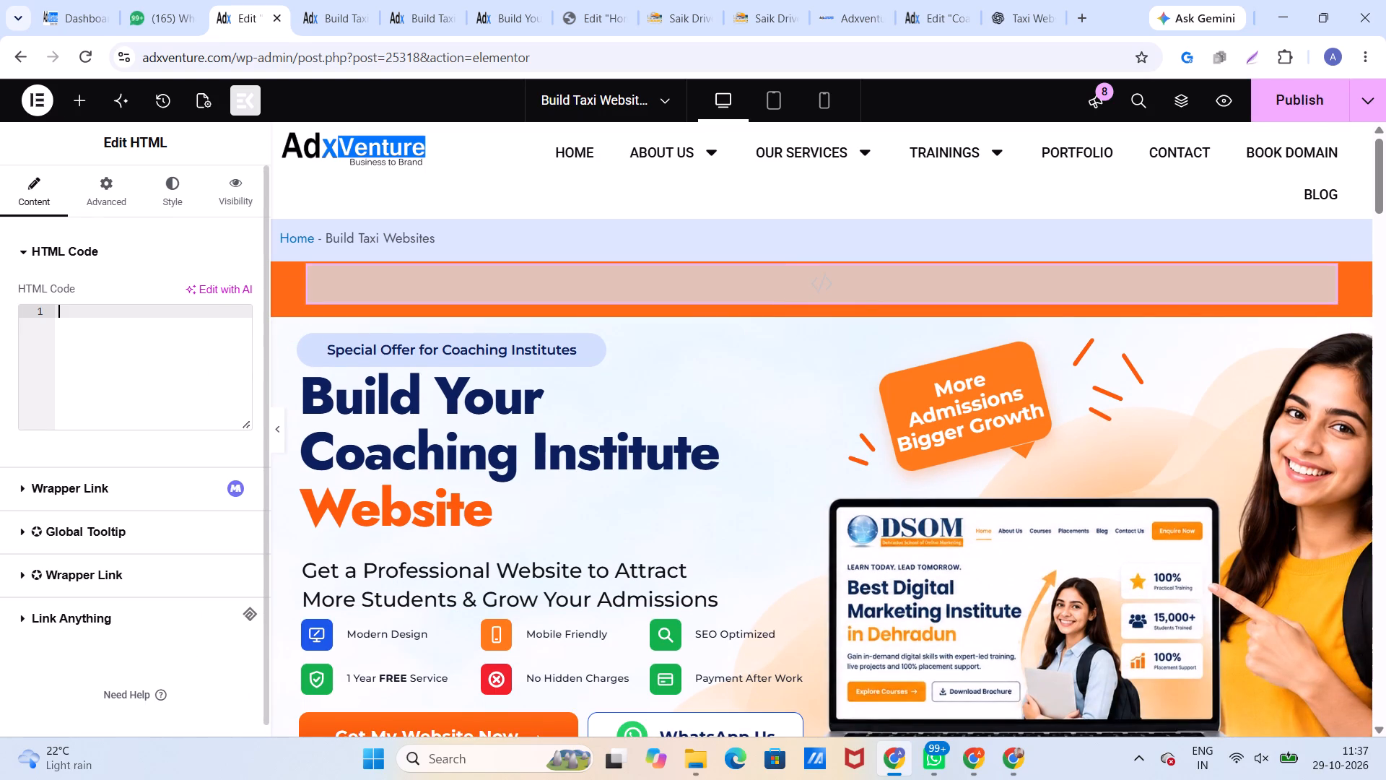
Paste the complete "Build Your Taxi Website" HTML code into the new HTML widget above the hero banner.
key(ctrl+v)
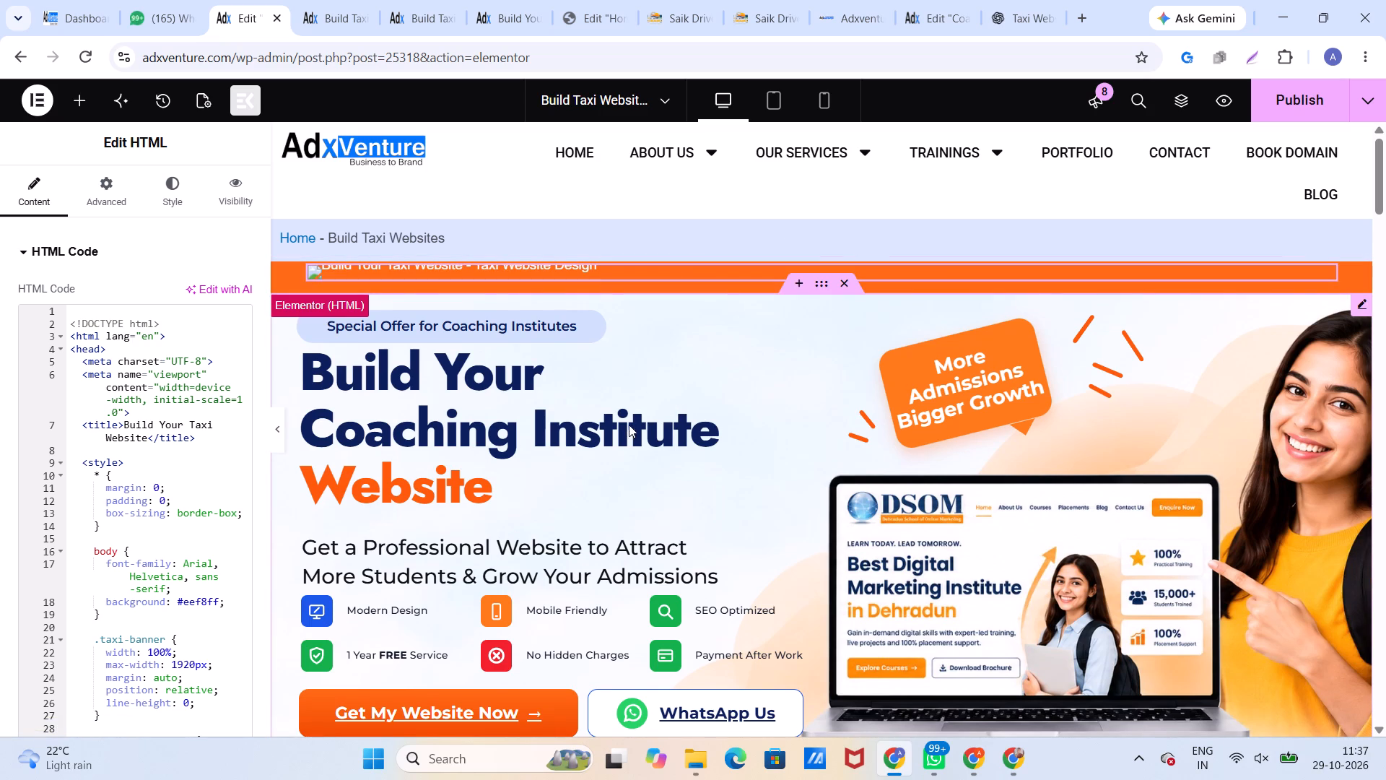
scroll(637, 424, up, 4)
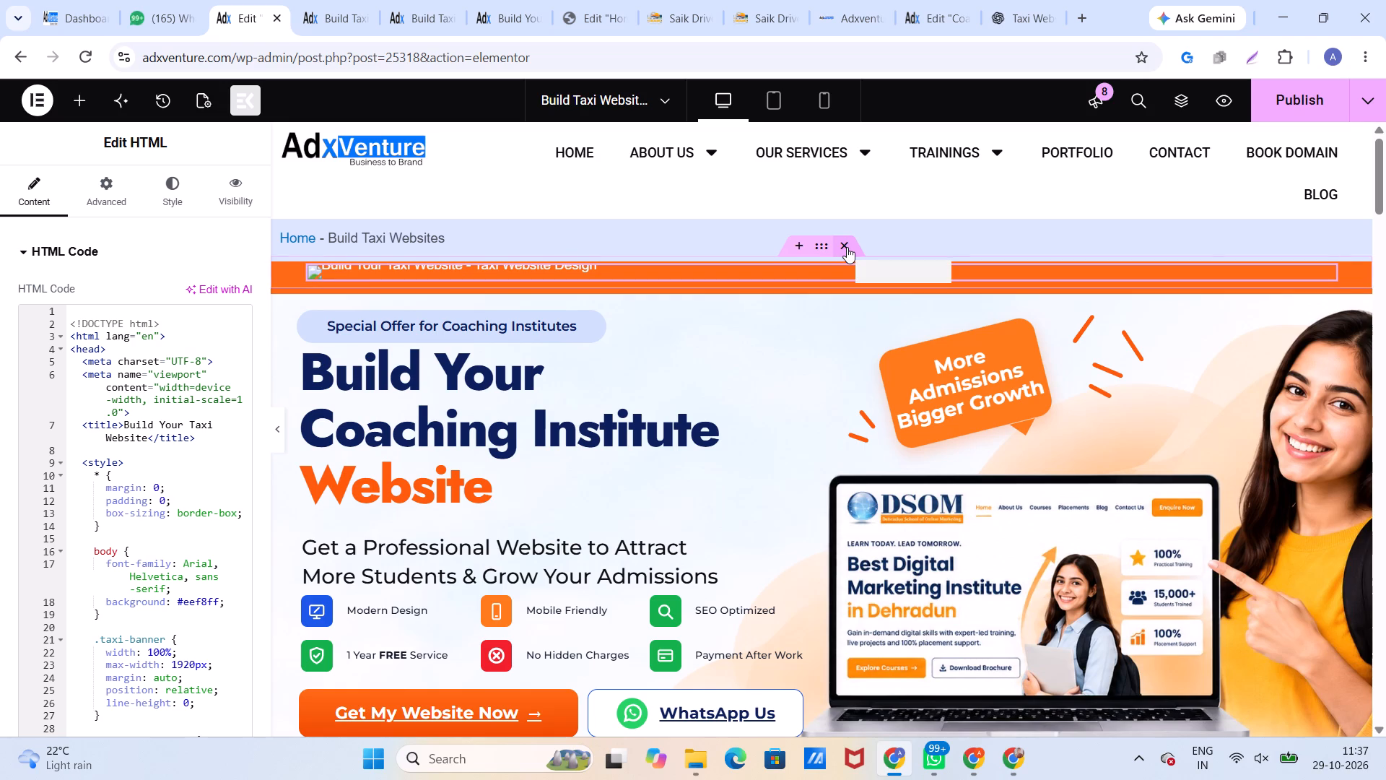
Delete the section holding the taxi banner HTML widget above the coaching institute hero banner.
click(847, 247)
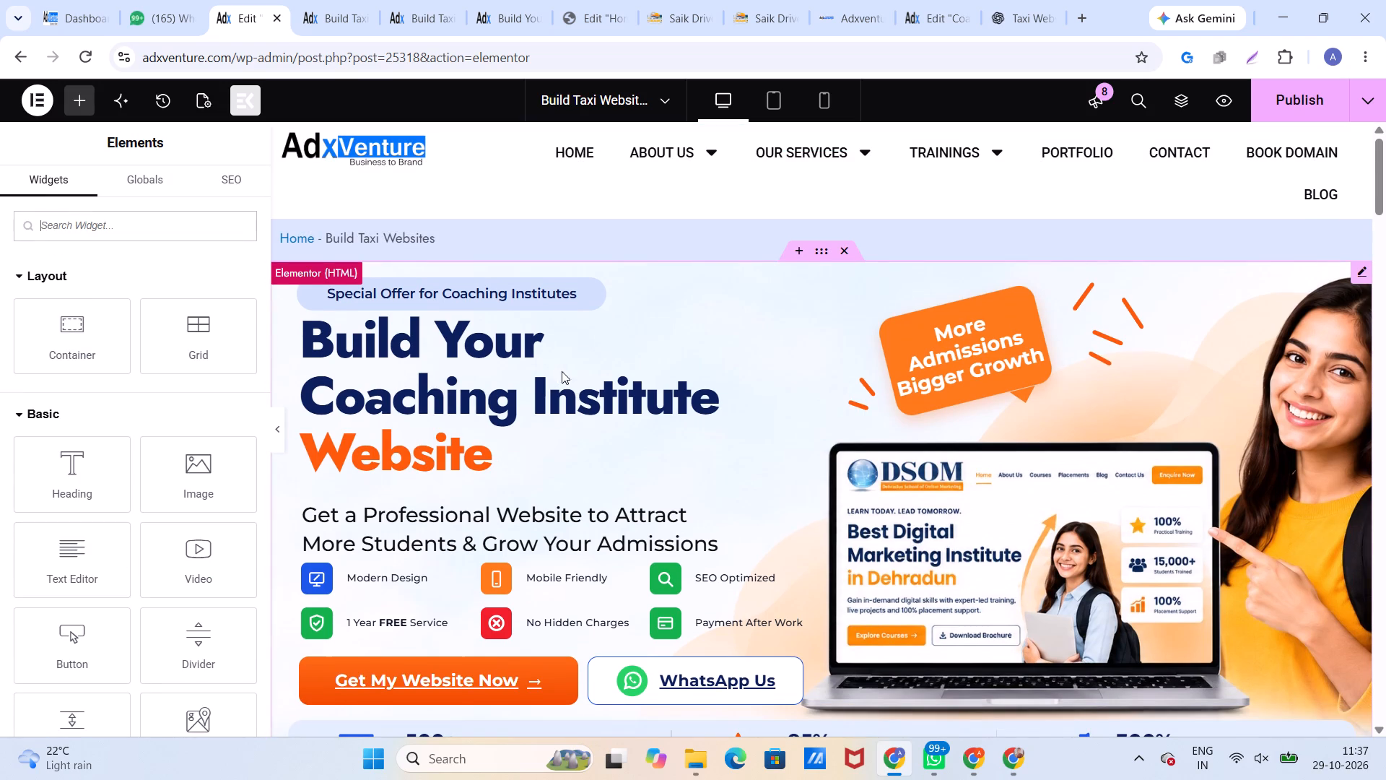
Open the HTML widget of the coaching institute hero banner for editing, waiting for the page to respond.
scroll(563, 379, down, 2)
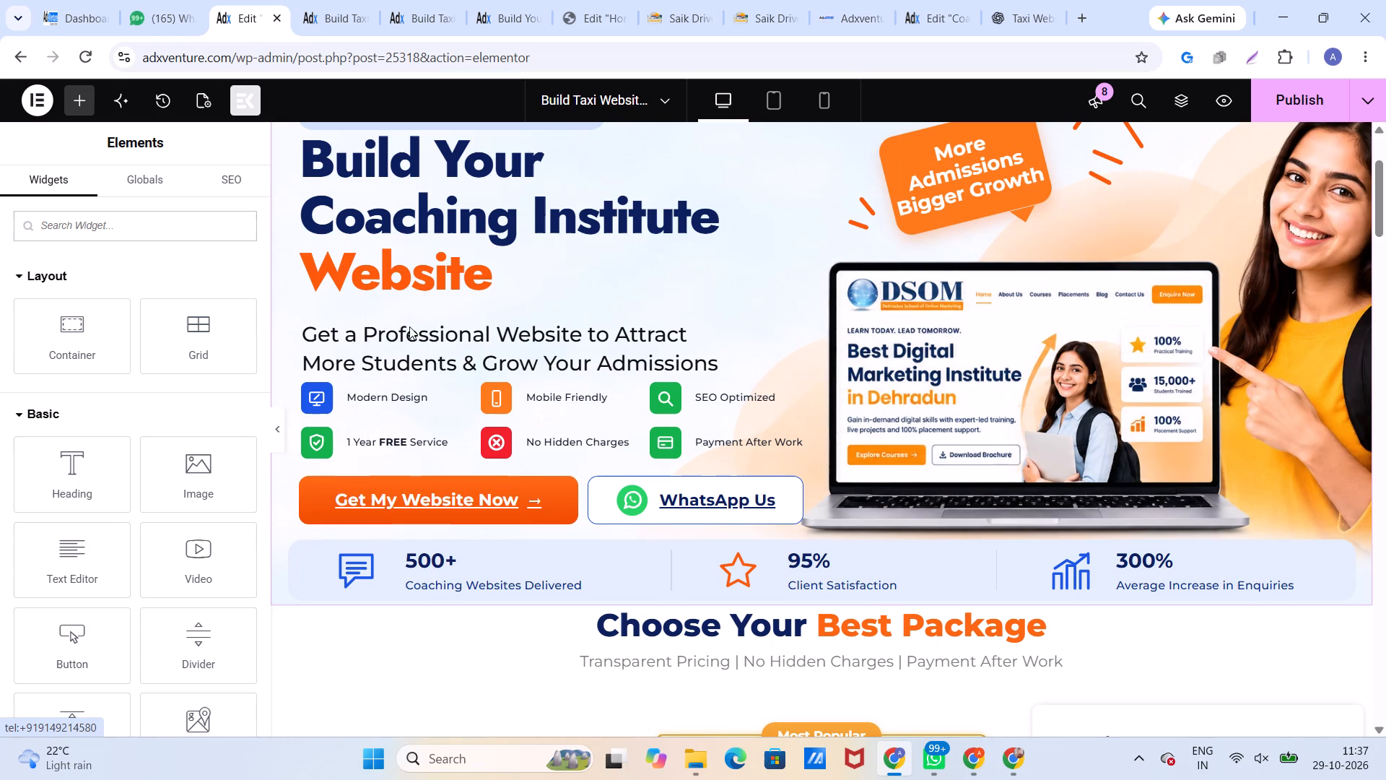
click(492, 241)
scroll(549, 297, up, 2)
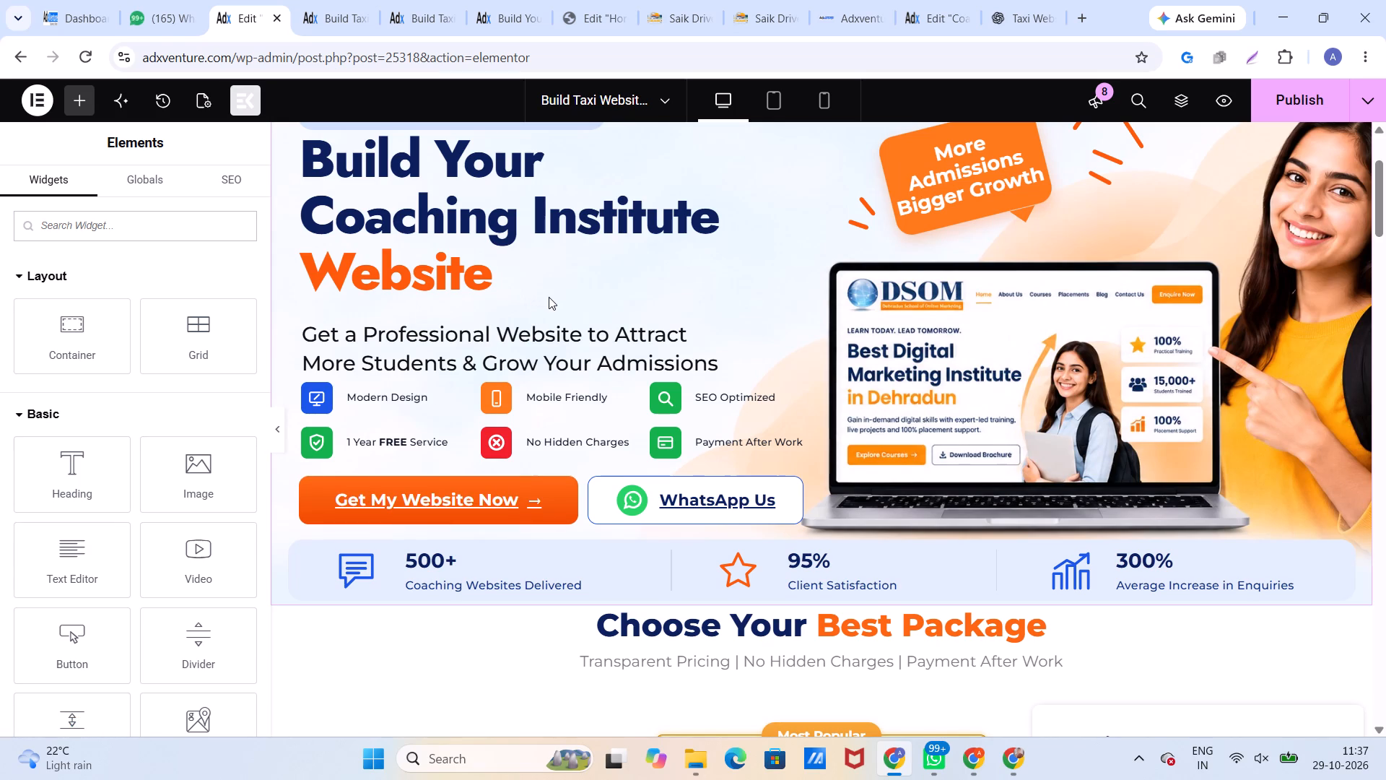
scroll(567, 364, down, 7)
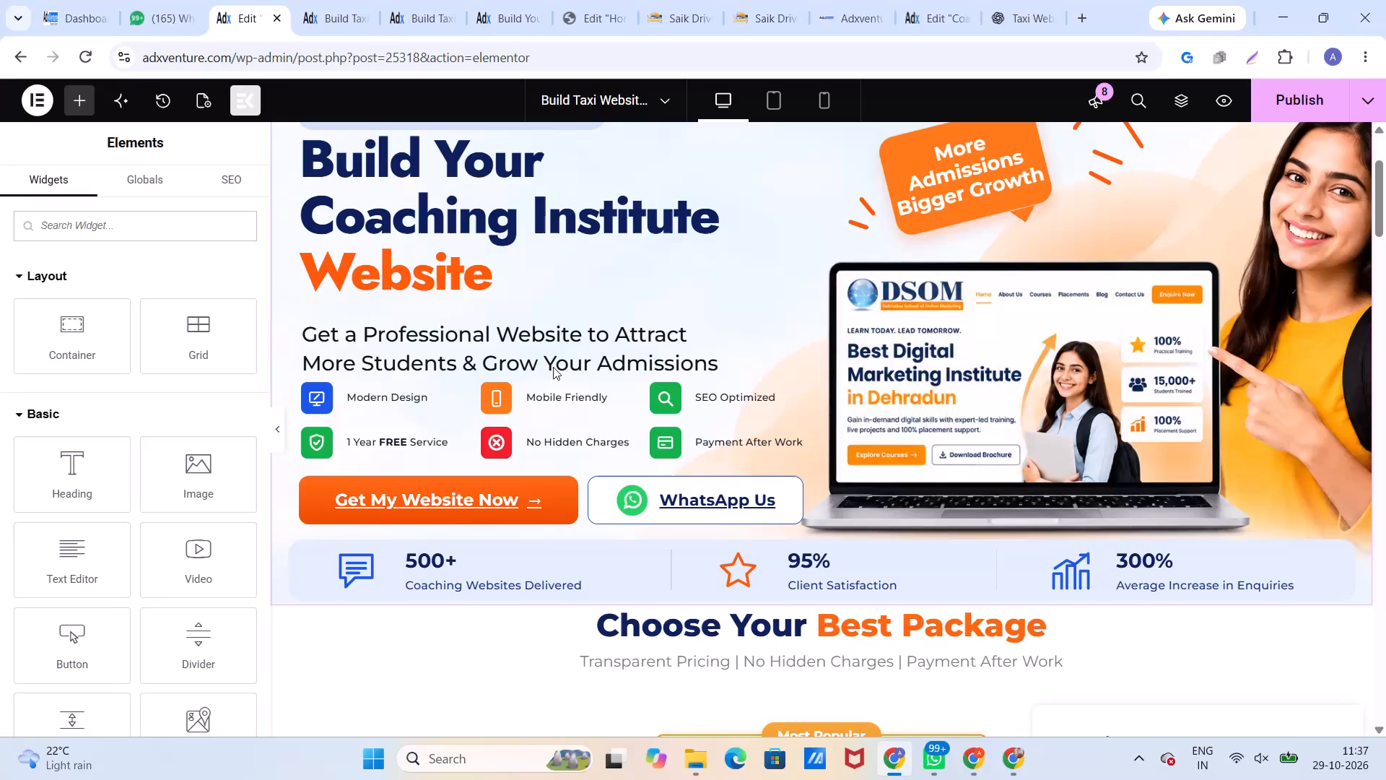
scroll(890, 430, down, 4)
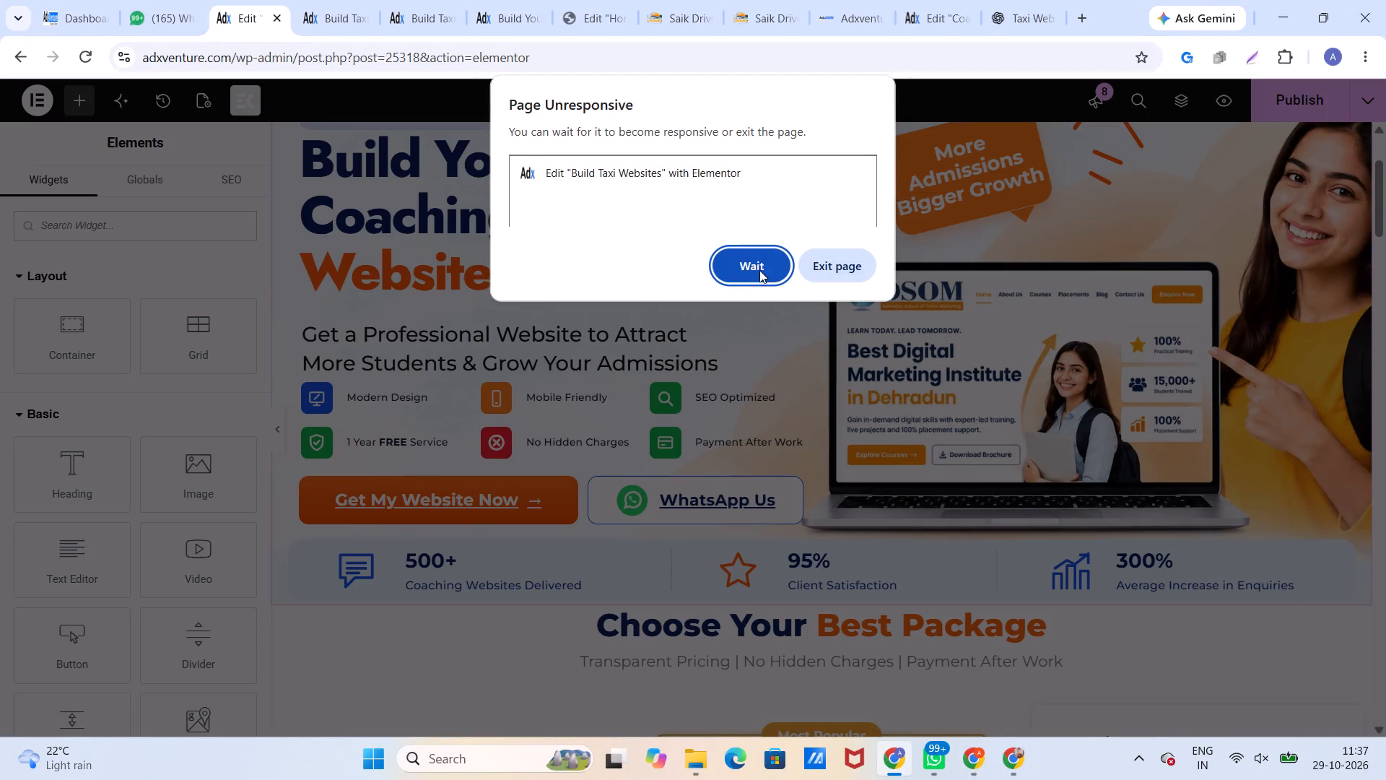
click(759, 269)
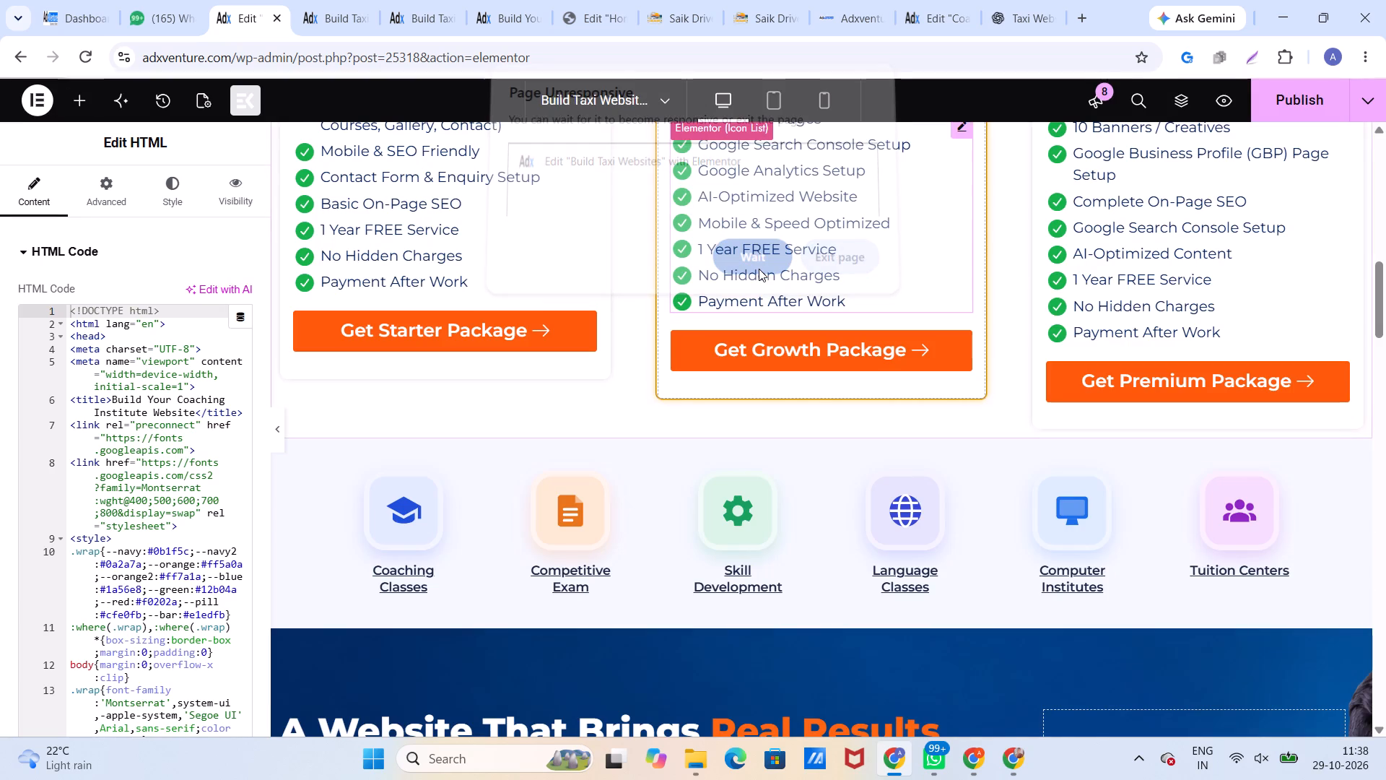
Look through the page's package, coaching category and "Real Results" sections, and return to the hero banner.
scroll(687, 456, down, 2)
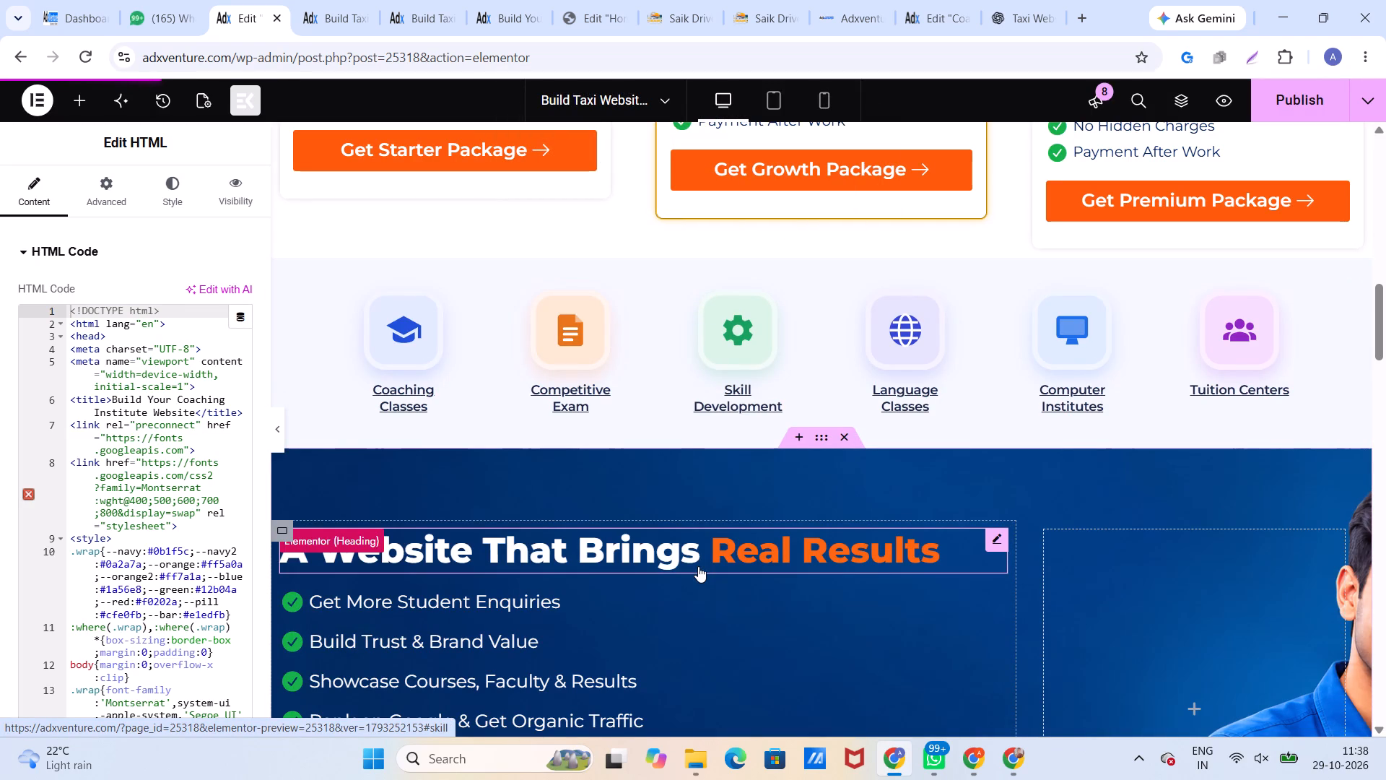
scroll(751, 466, down, 6)
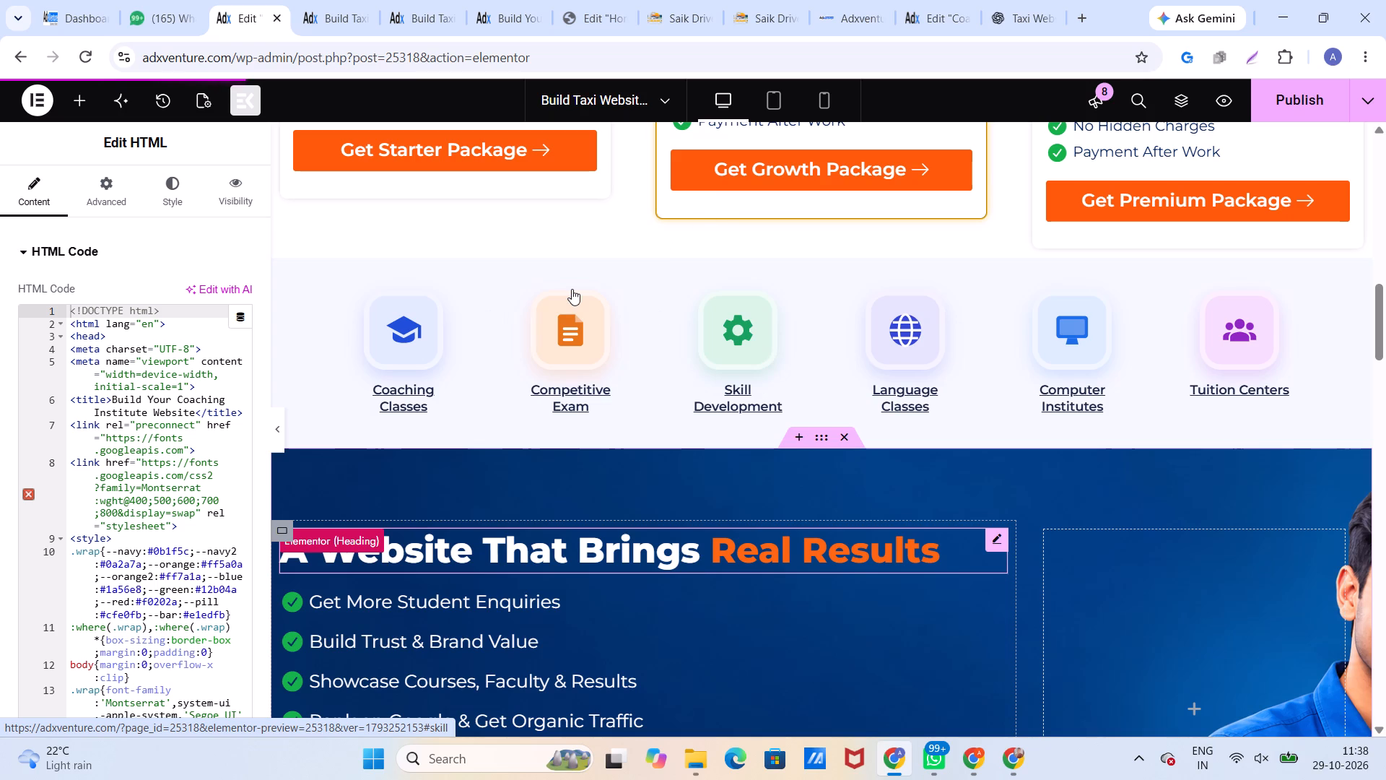
scroll(644, 370, up, 4)
scroll(644, 370, down, 7)
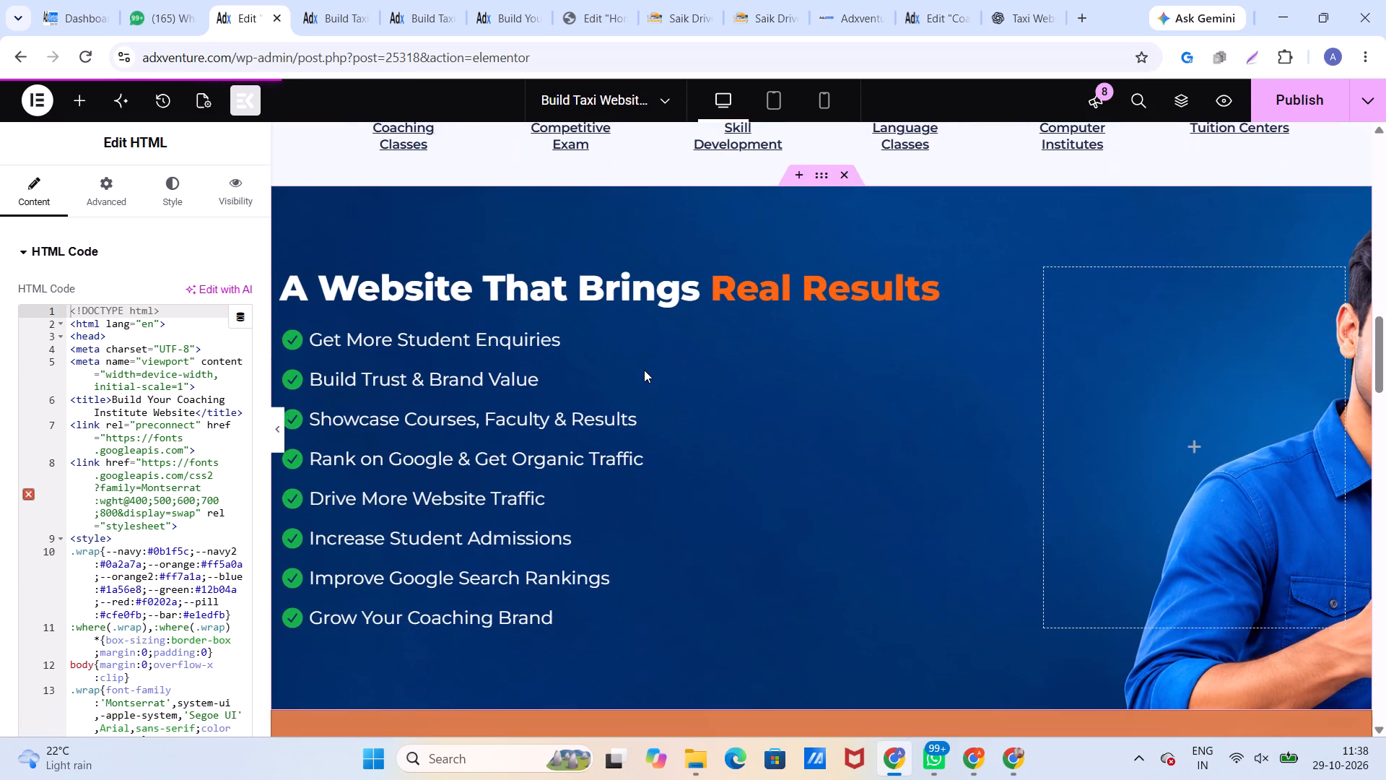
scroll(644, 370, up, 6)
scroll(644, 370, down, 5)
scroll(646, 370, up, 11)
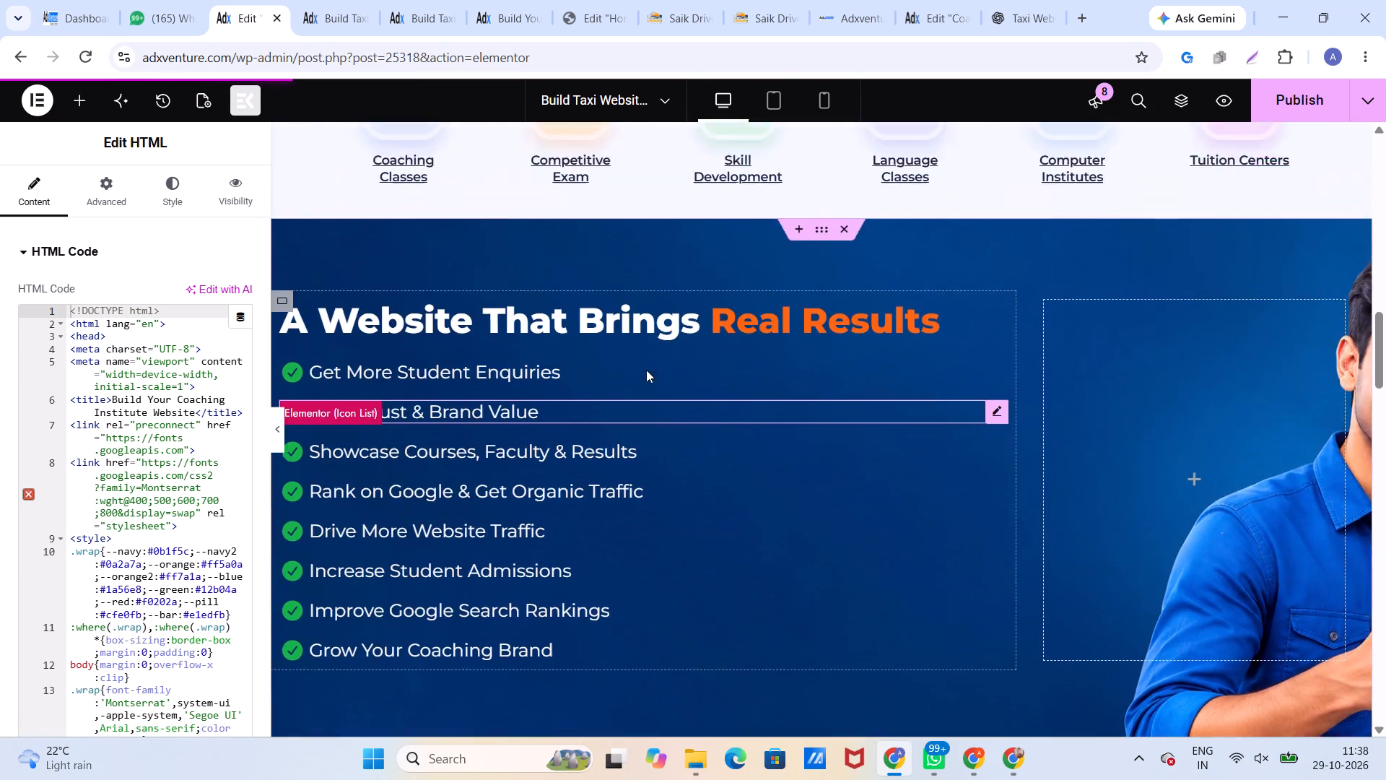
scroll(1018, 762, up, 3)
scroll(1017, 753, down, 1)
scroll(1017, 746, up, 2)
scroll(918, 540, up, 6)
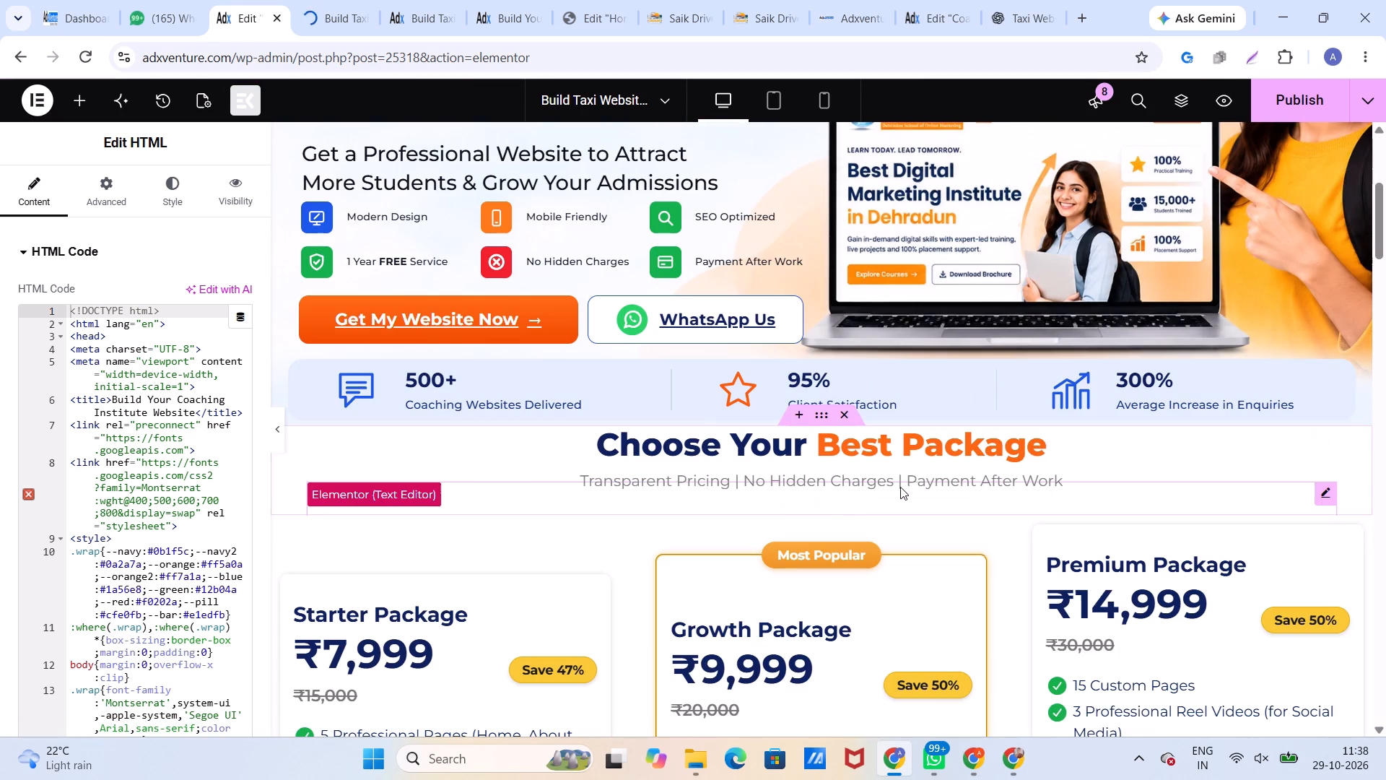
scroll(836, 498, up, 5)
scroll(836, 498, down, 5)
scroll(836, 498, up, 3)
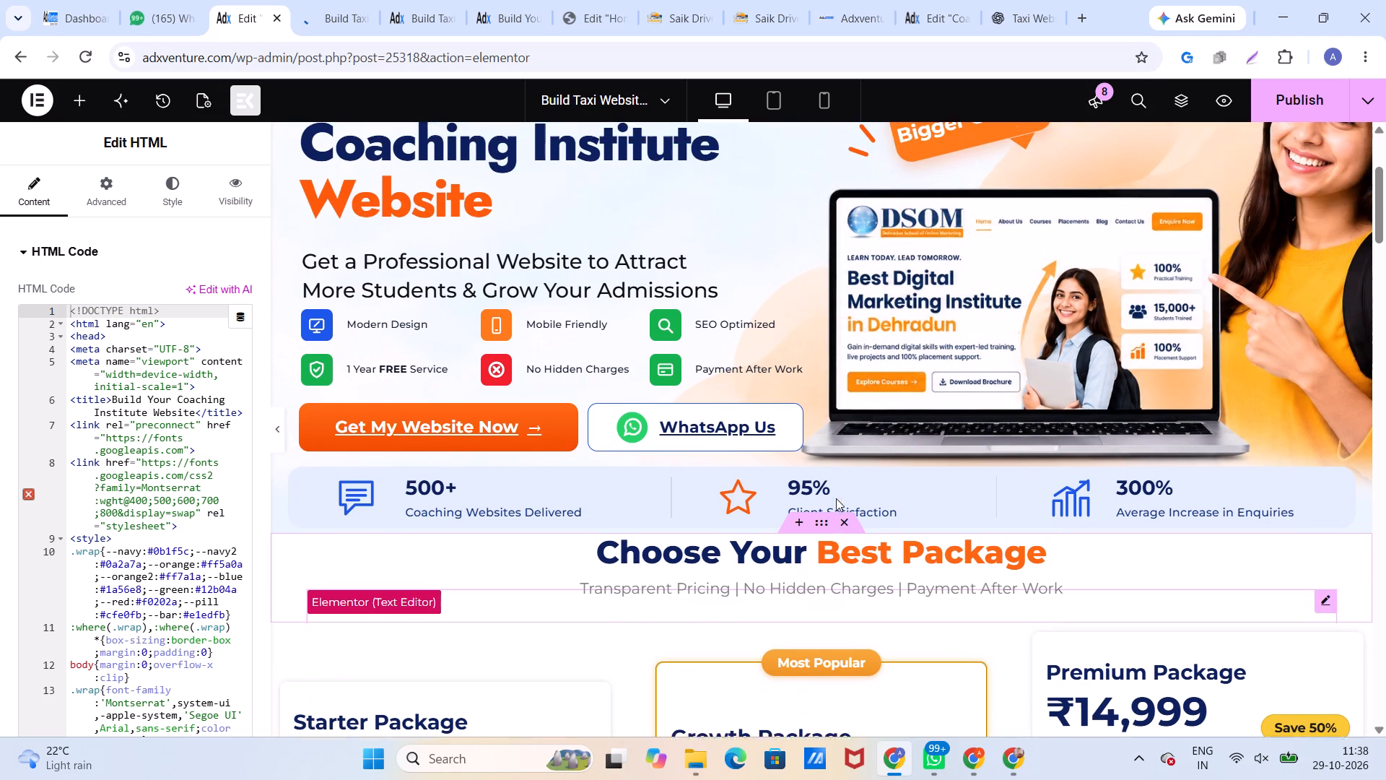
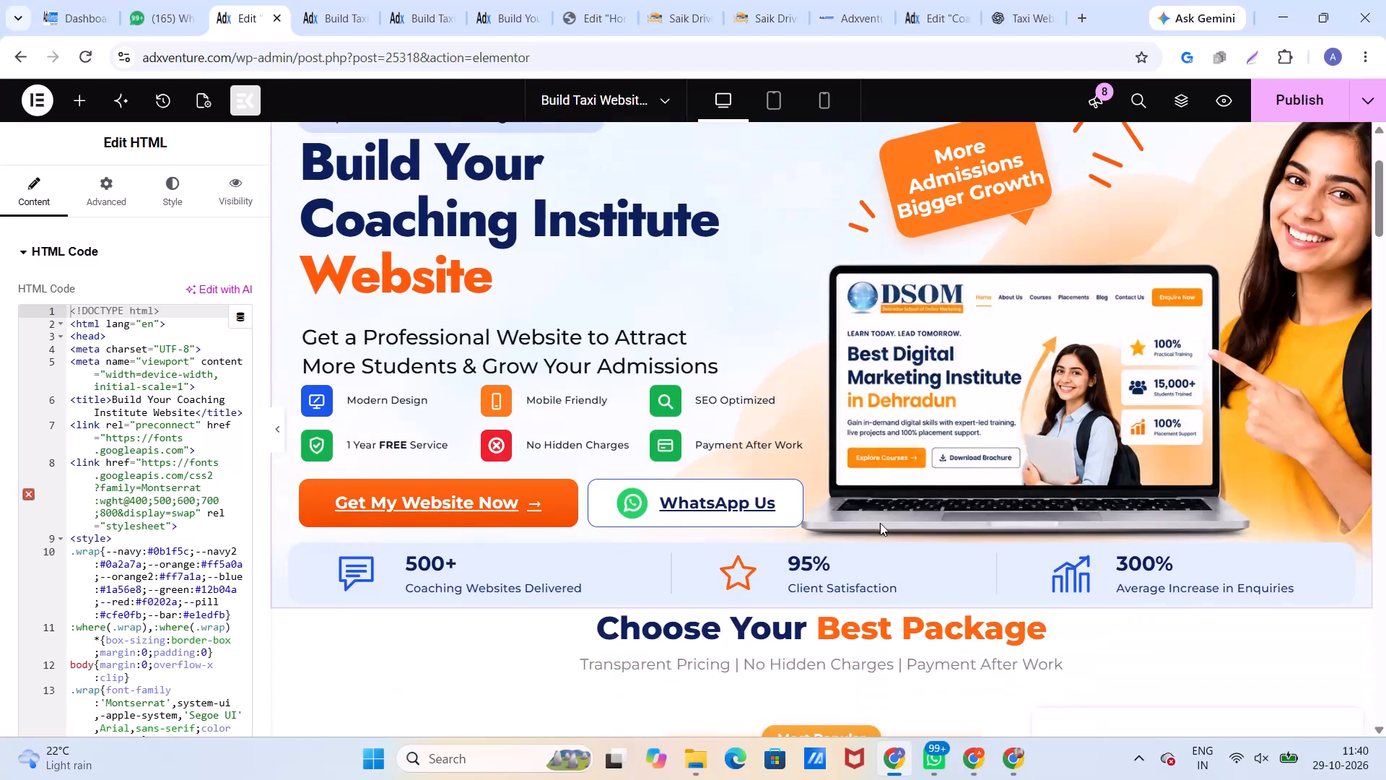
Examine the coaching institute hero banner and its HTML code, along with the package section just below the banner.
scroll(880, 523, up, 5)
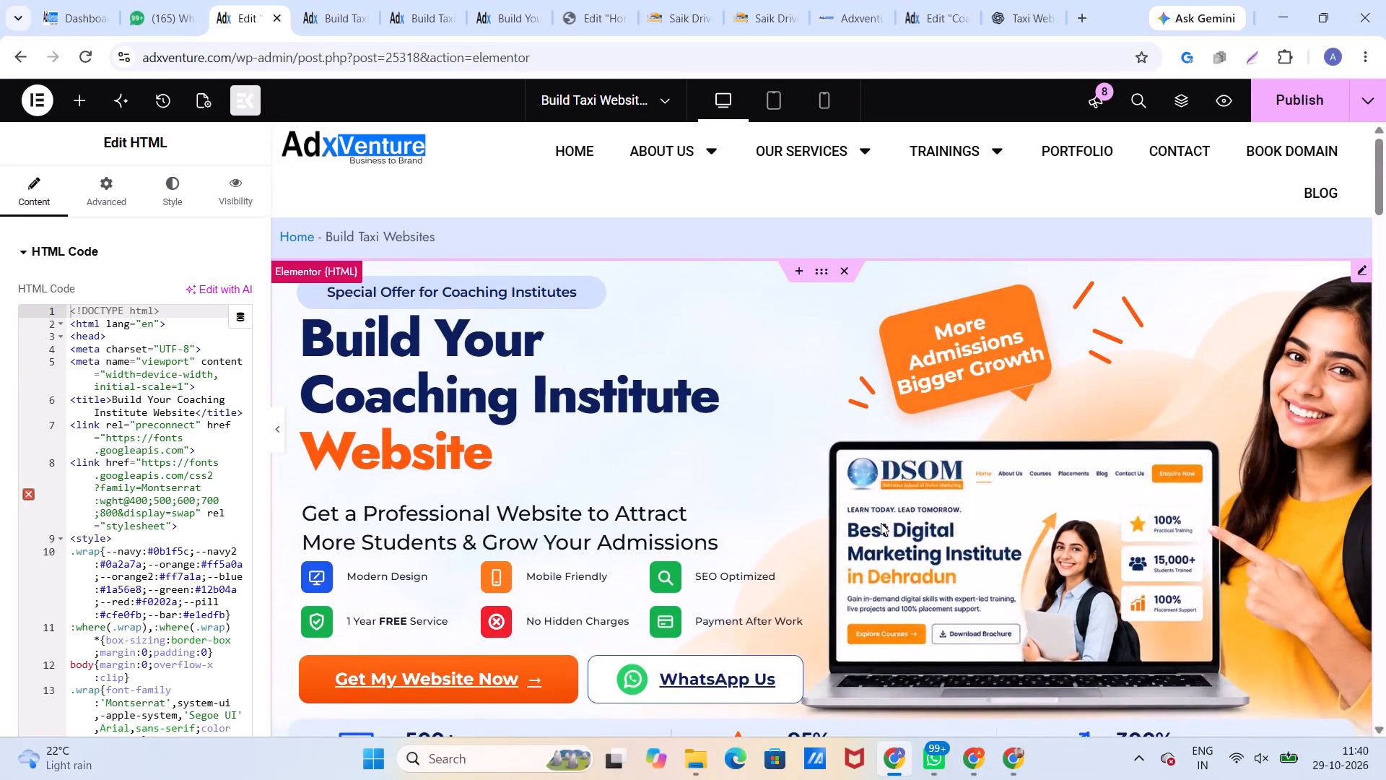
scroll(881, 523, up, 5)
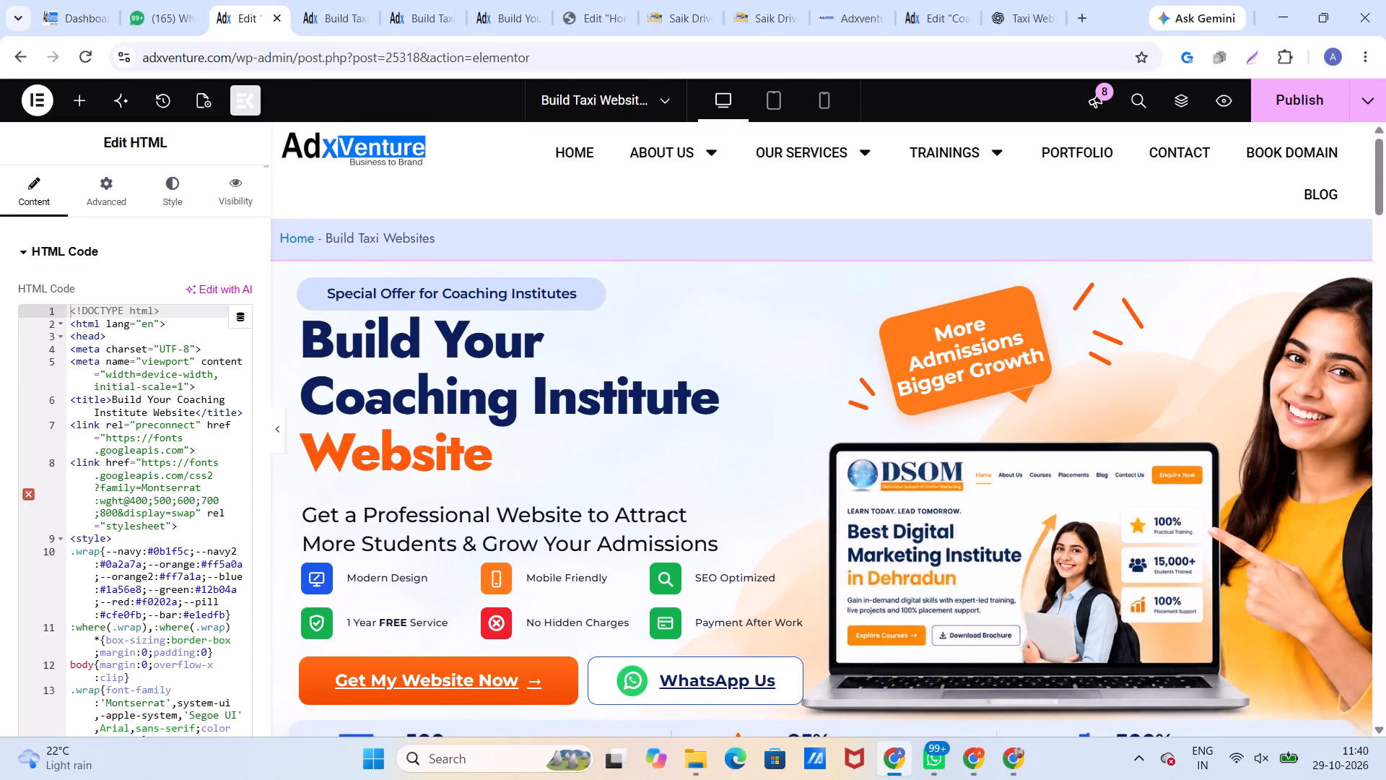
scroll(158, 479, up, 5)
scroll(162, 477, down, 8)
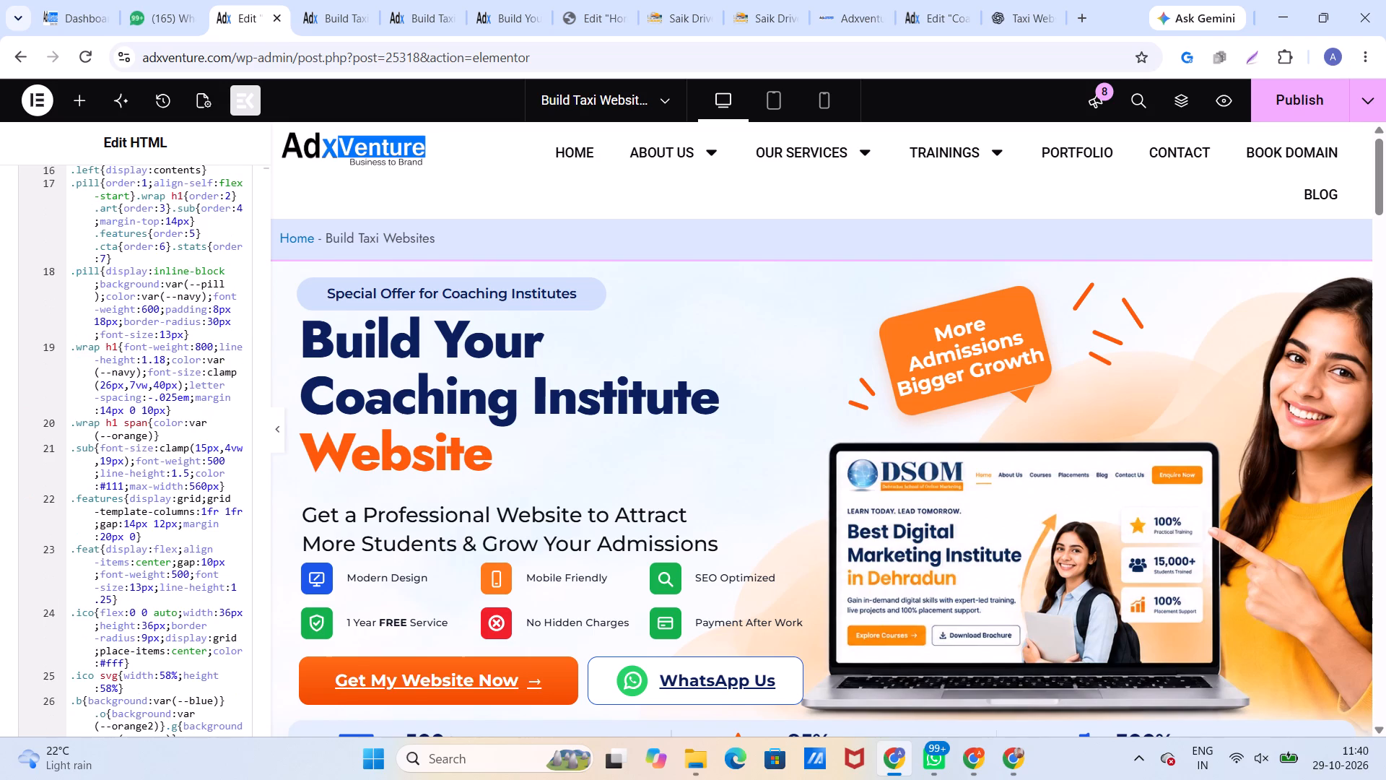
scroll(162, 477, down, 8)
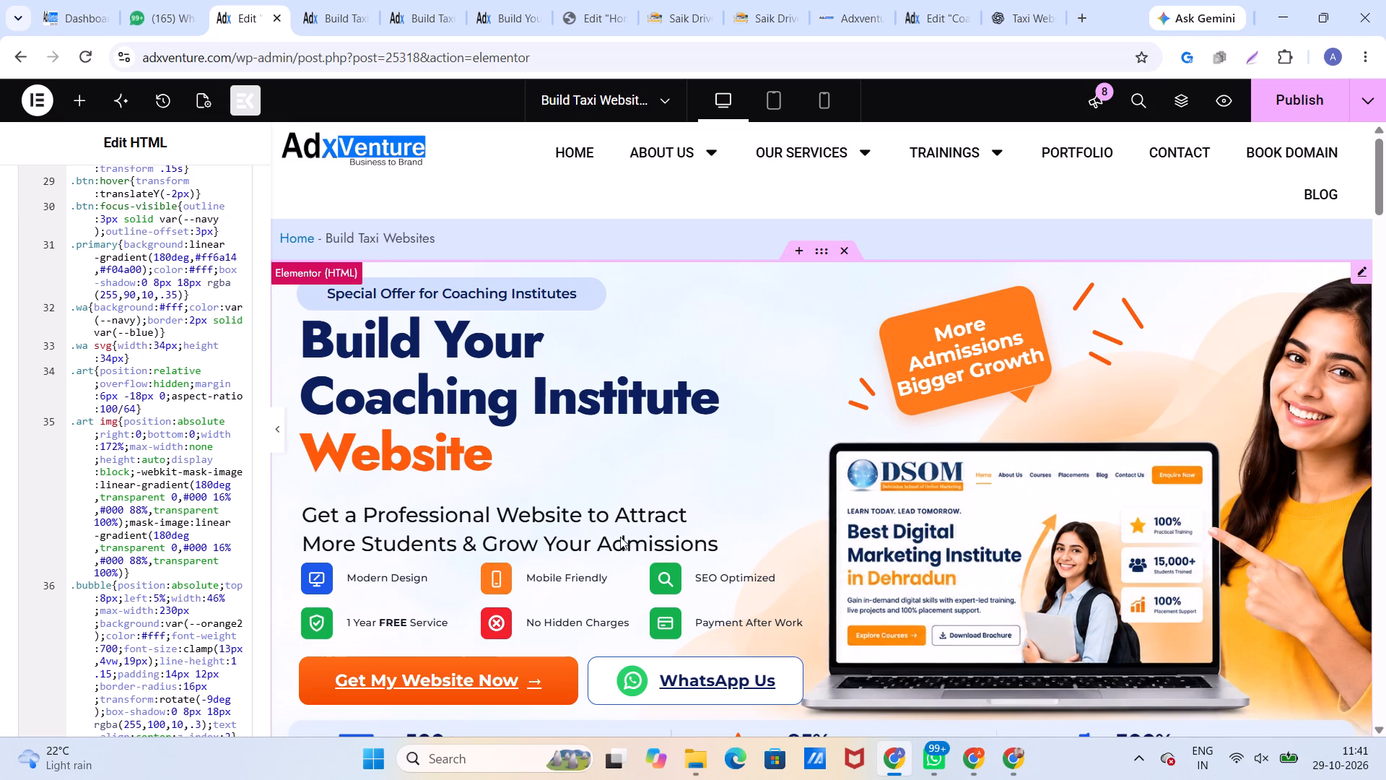
scroll(620, 537, up, 2)
scroll(620, 537, down, 5)
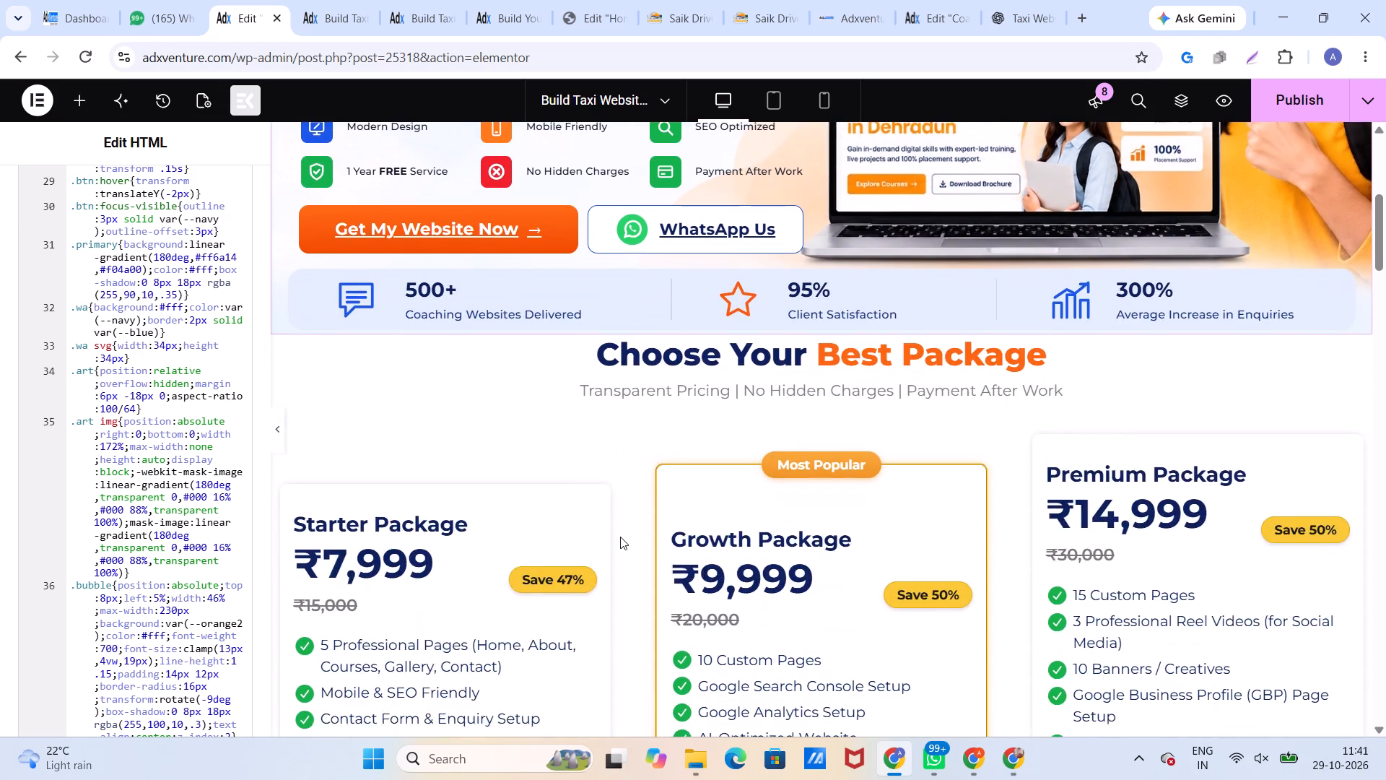
scroll(620, 537, up, 4)
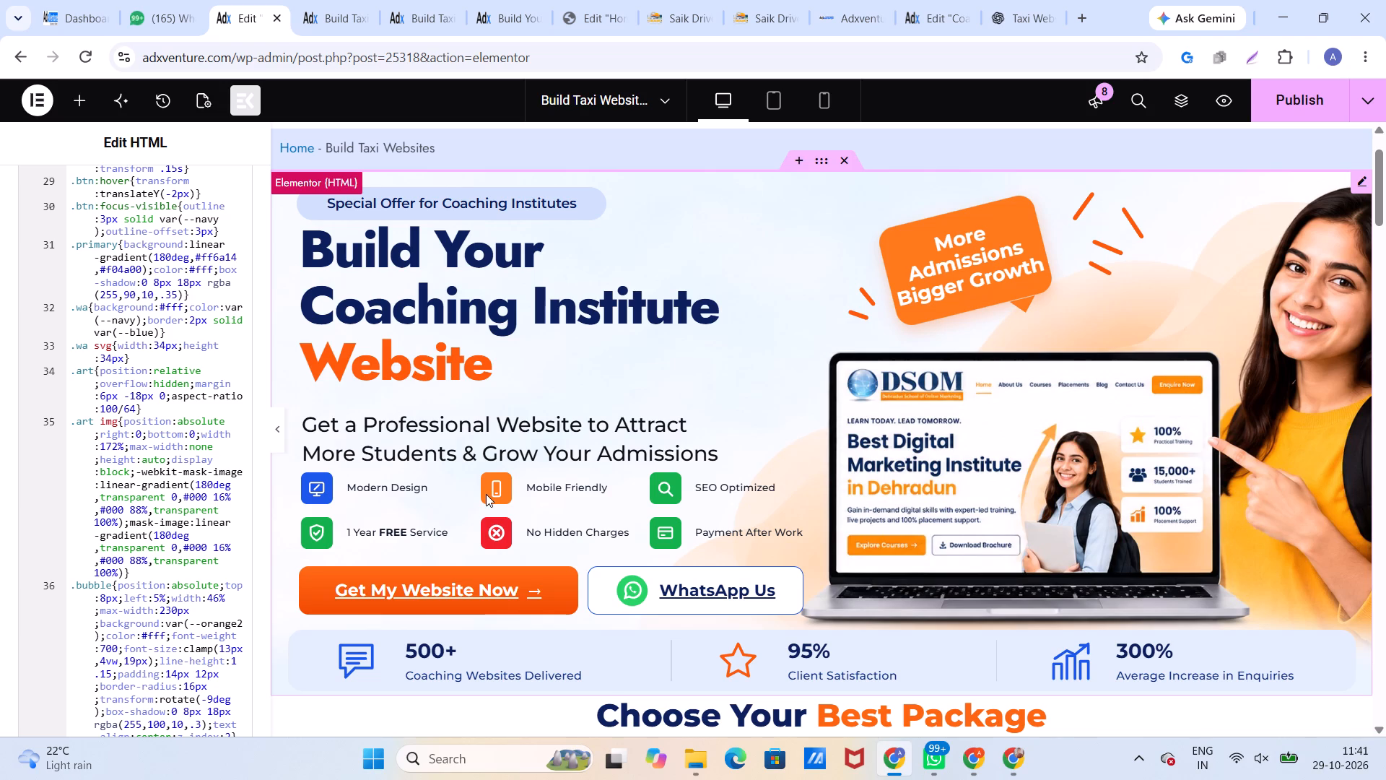
scroll(559, 482, down, 3)
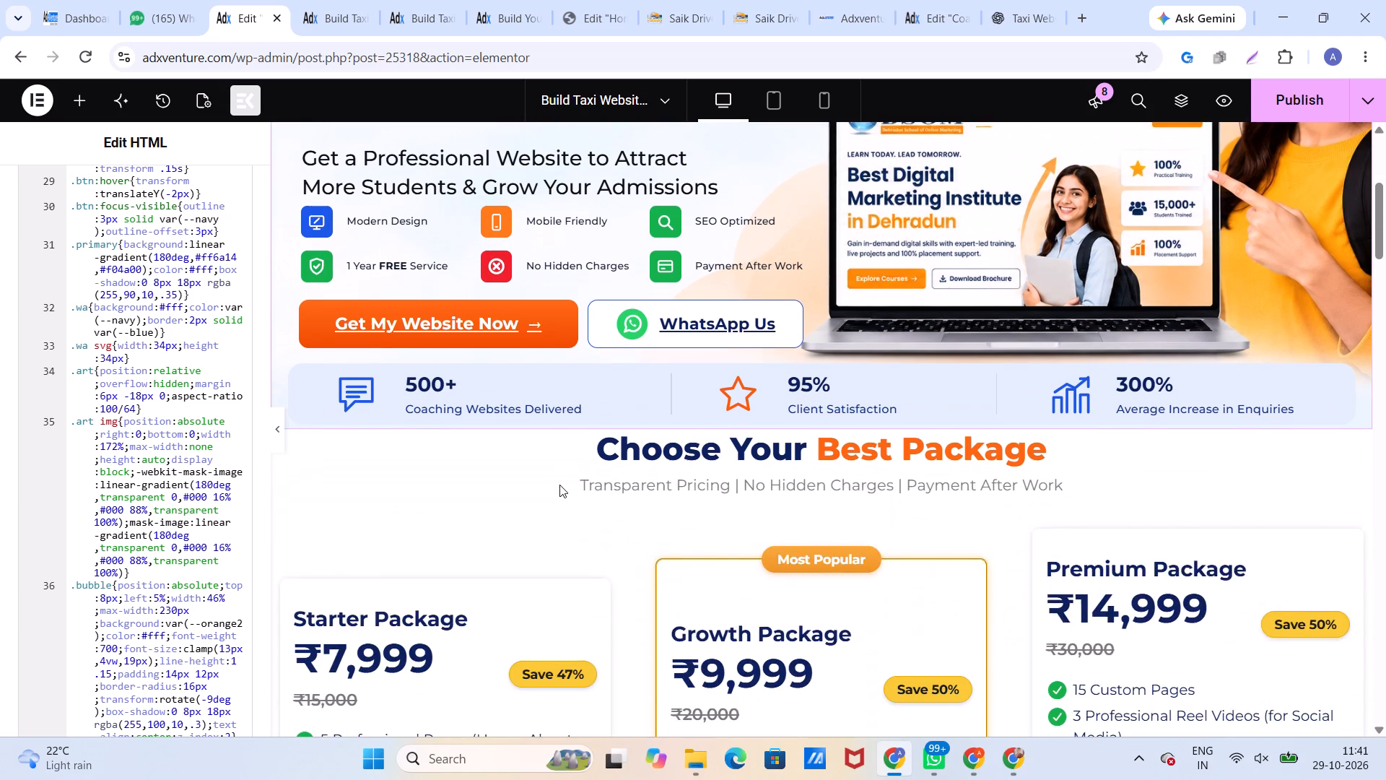
scroll(559, 485, up, 14)
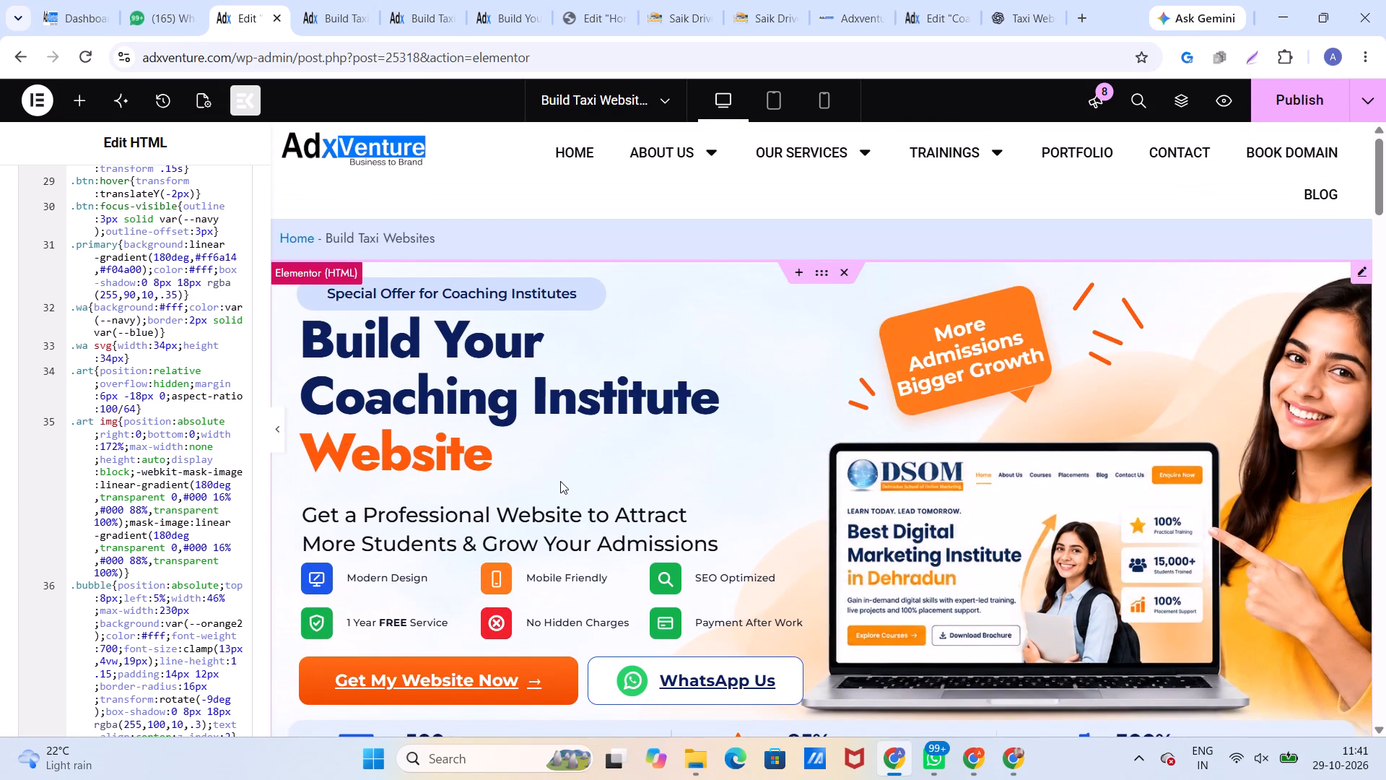
Look through the page's lower sections, from "Real Results" to the recent website designs and the owners' testimonials.
scroll(560, 481, down, 17)
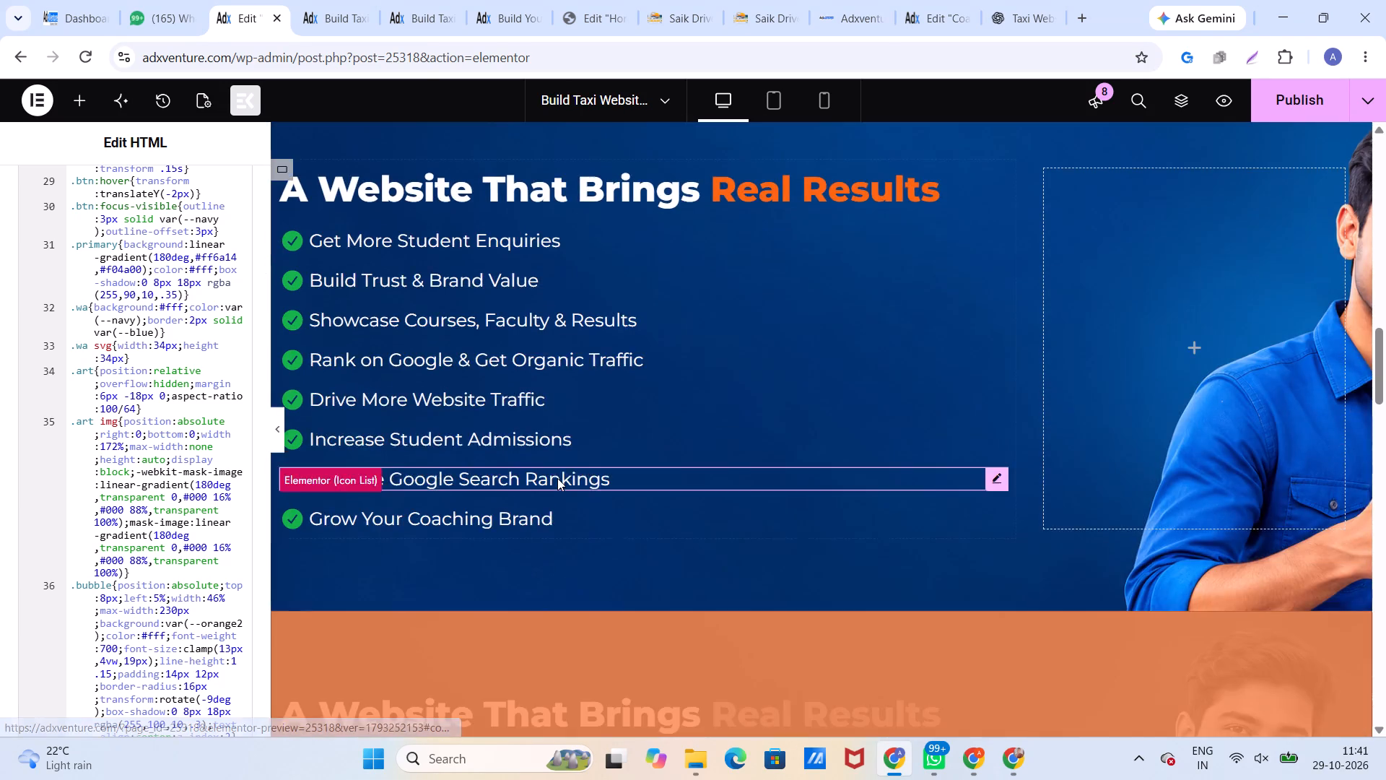
scroll(557, 478, down, 12)
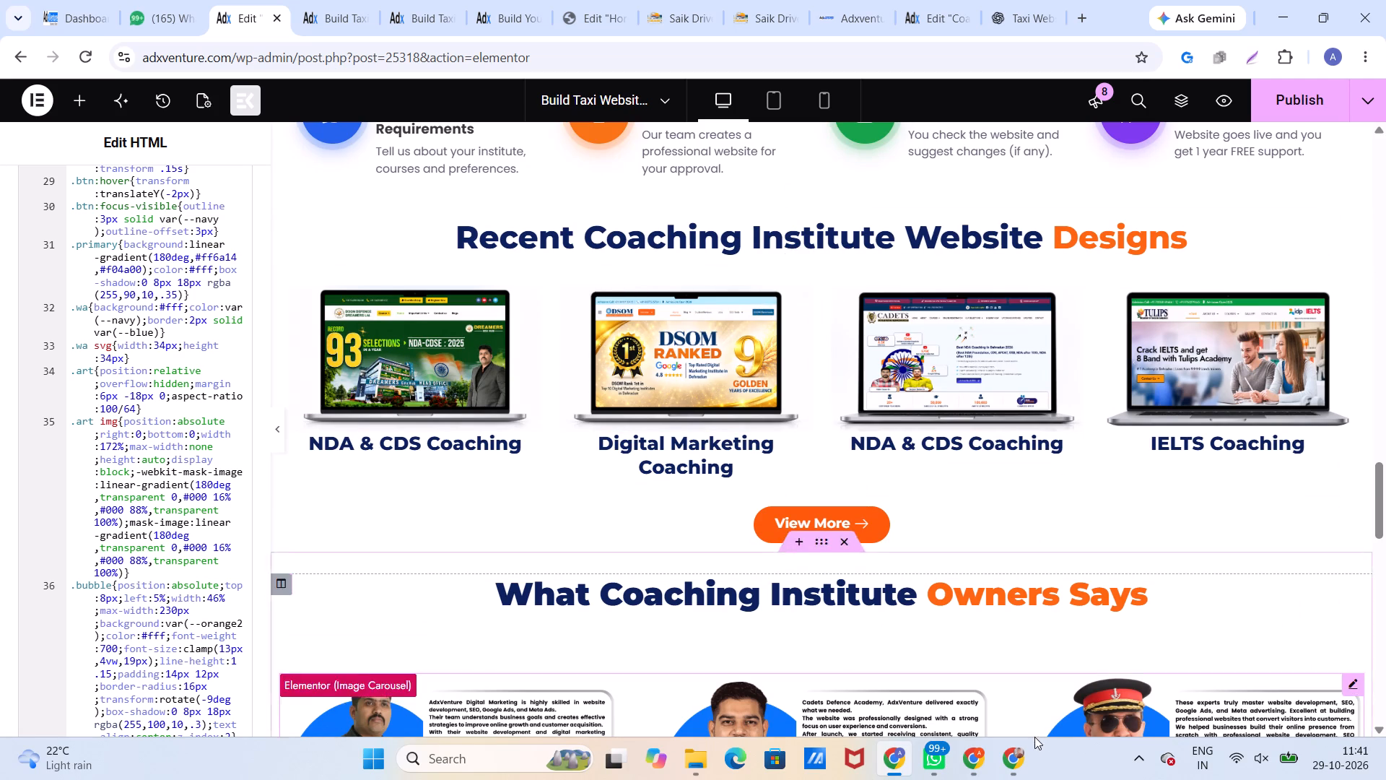
scroll(840, 438, down, 4)
scroll(840, 438, up, 4)
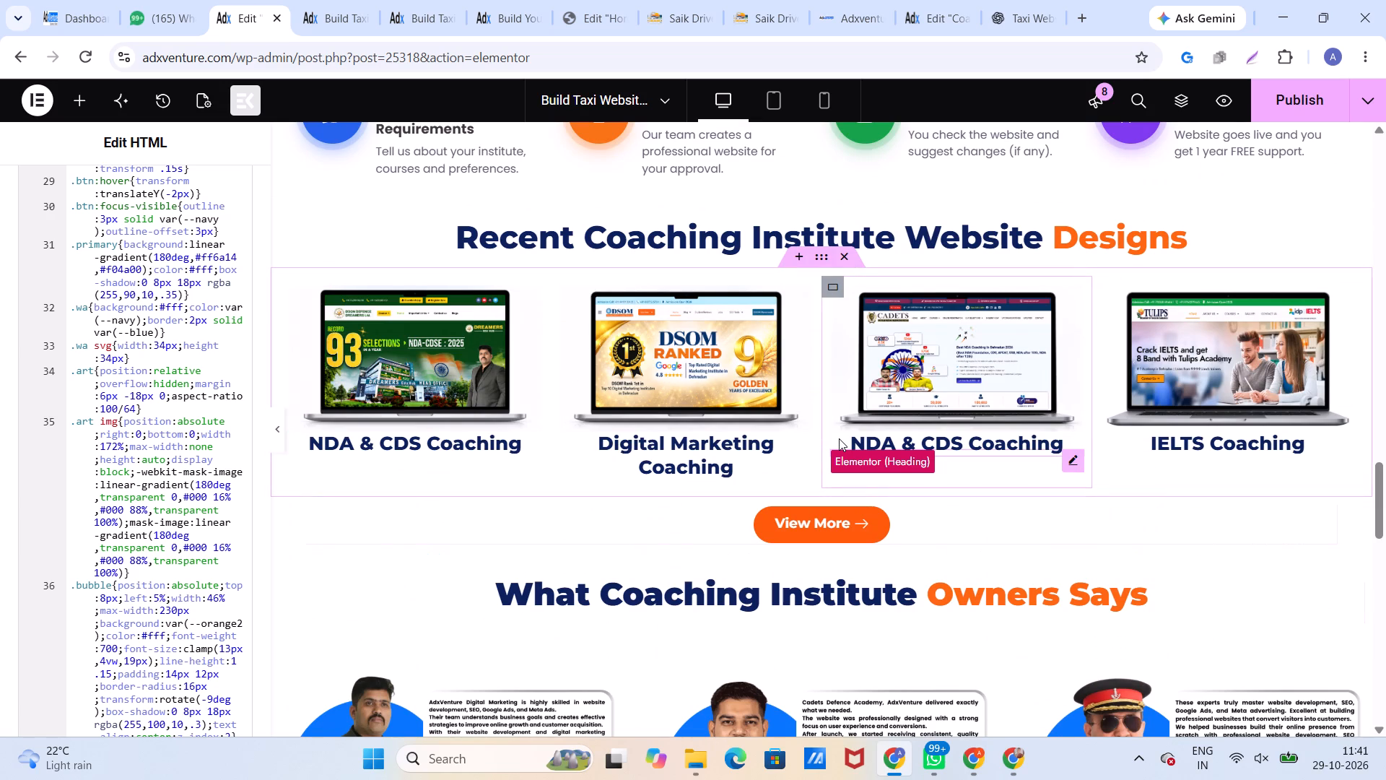
scroll(839, 438, up, 1)
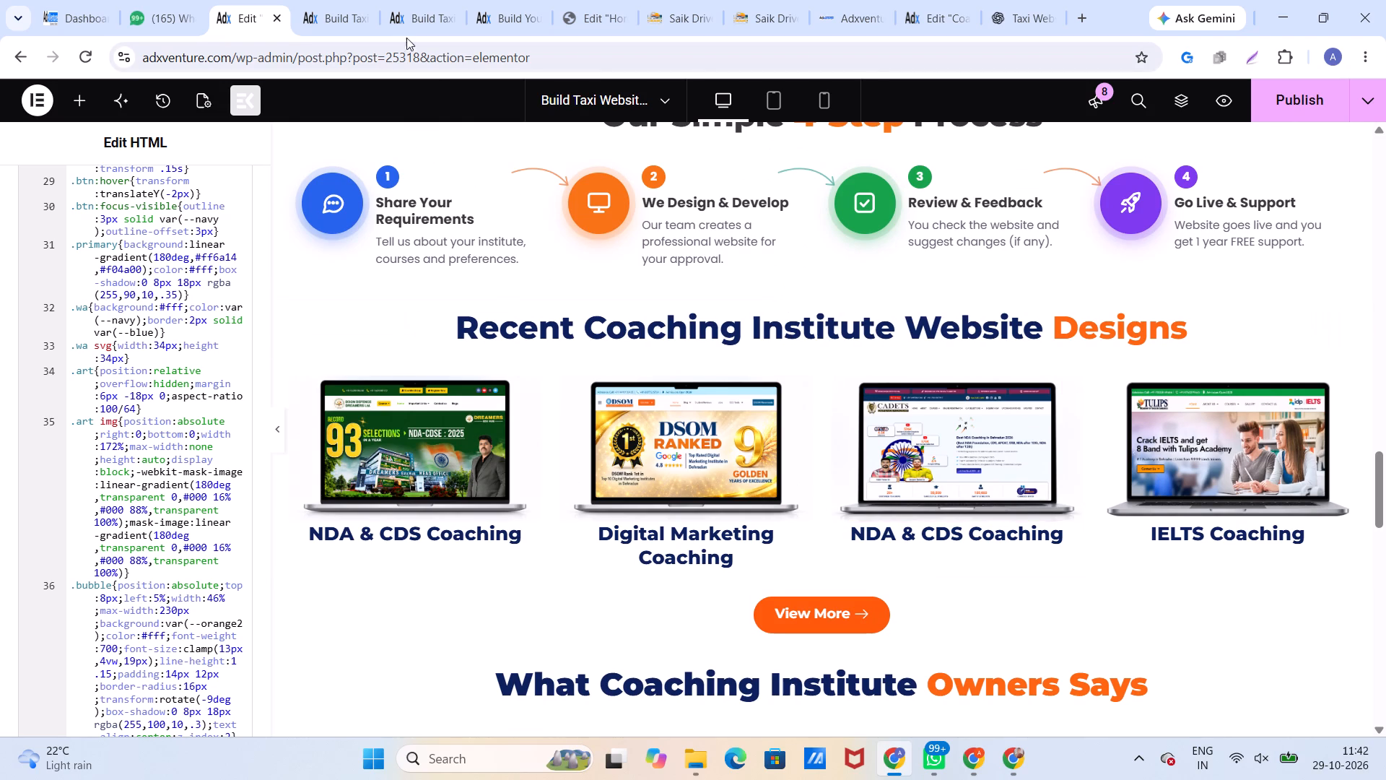
Review the existing Build your Taxi Service Website page, from its benefit cards up to the "Build Your Taxi Website" heading.
click(323, 11)
click(417, 12)
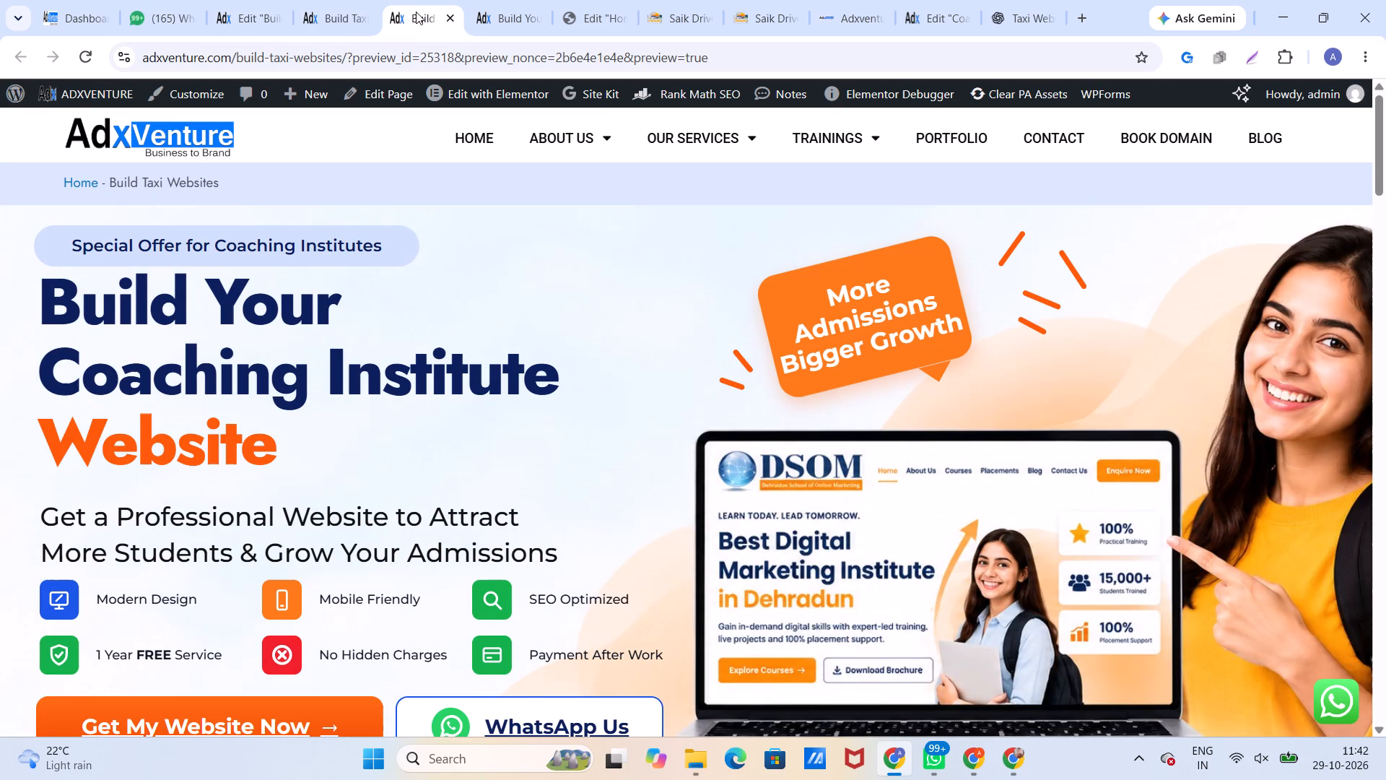
click(512, 15)
scroll(552, 302, up, 6)
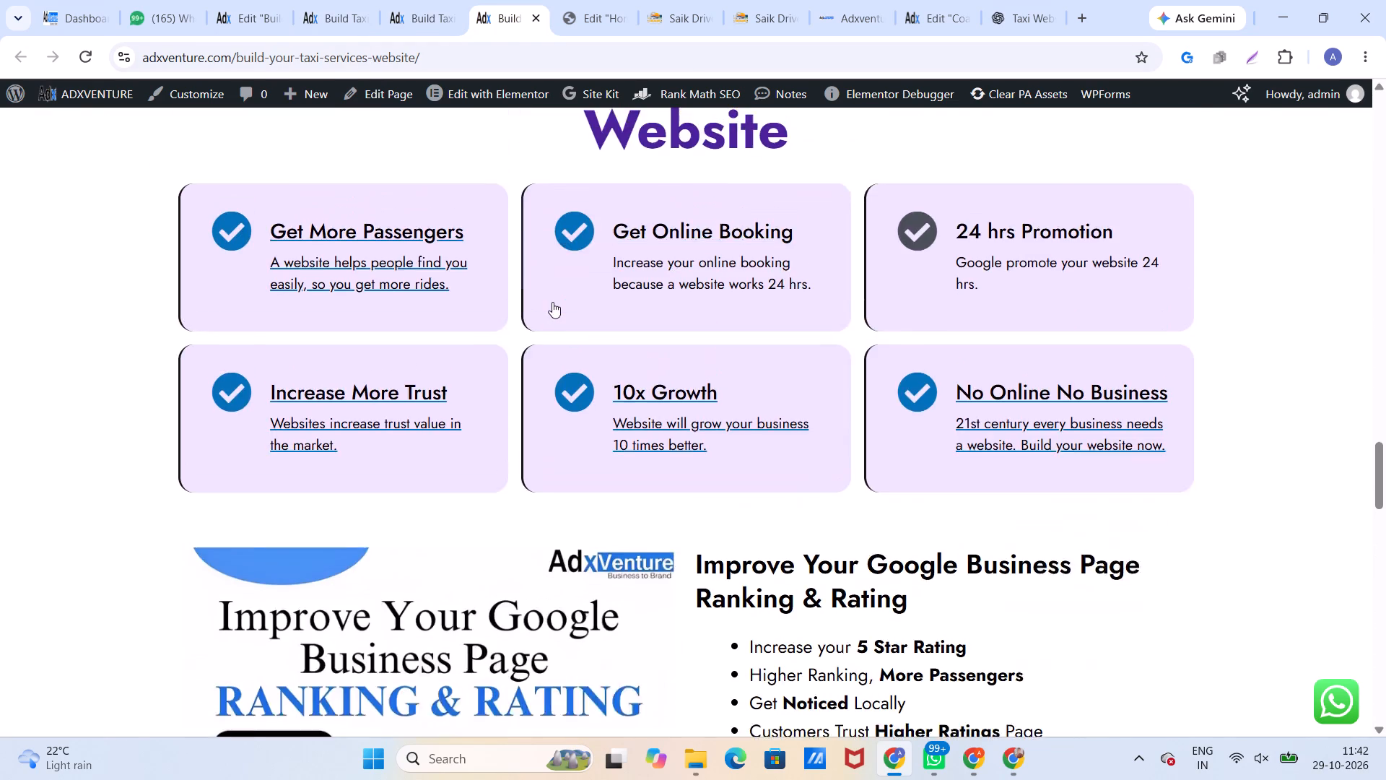
scroll(552, 302, up, 12)
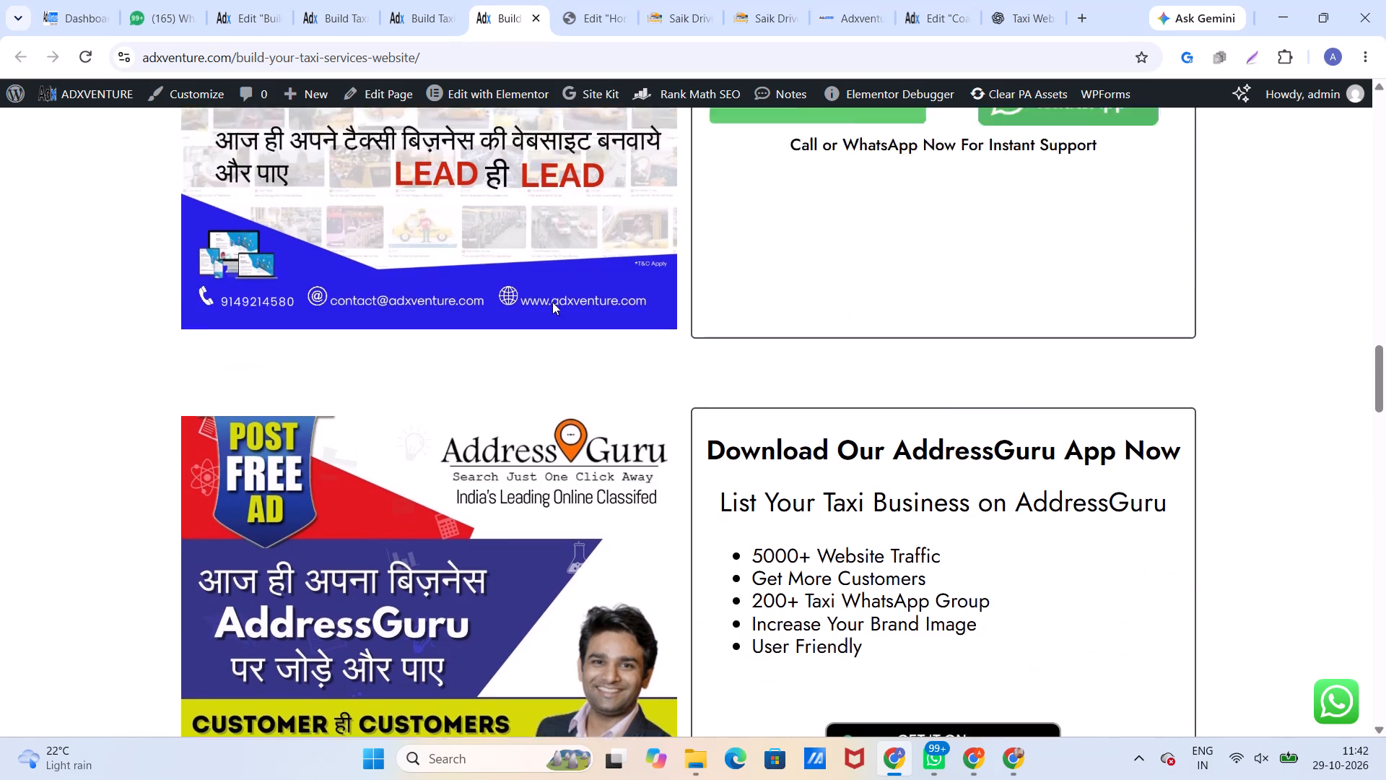
scroll(552, 302, up, 2)
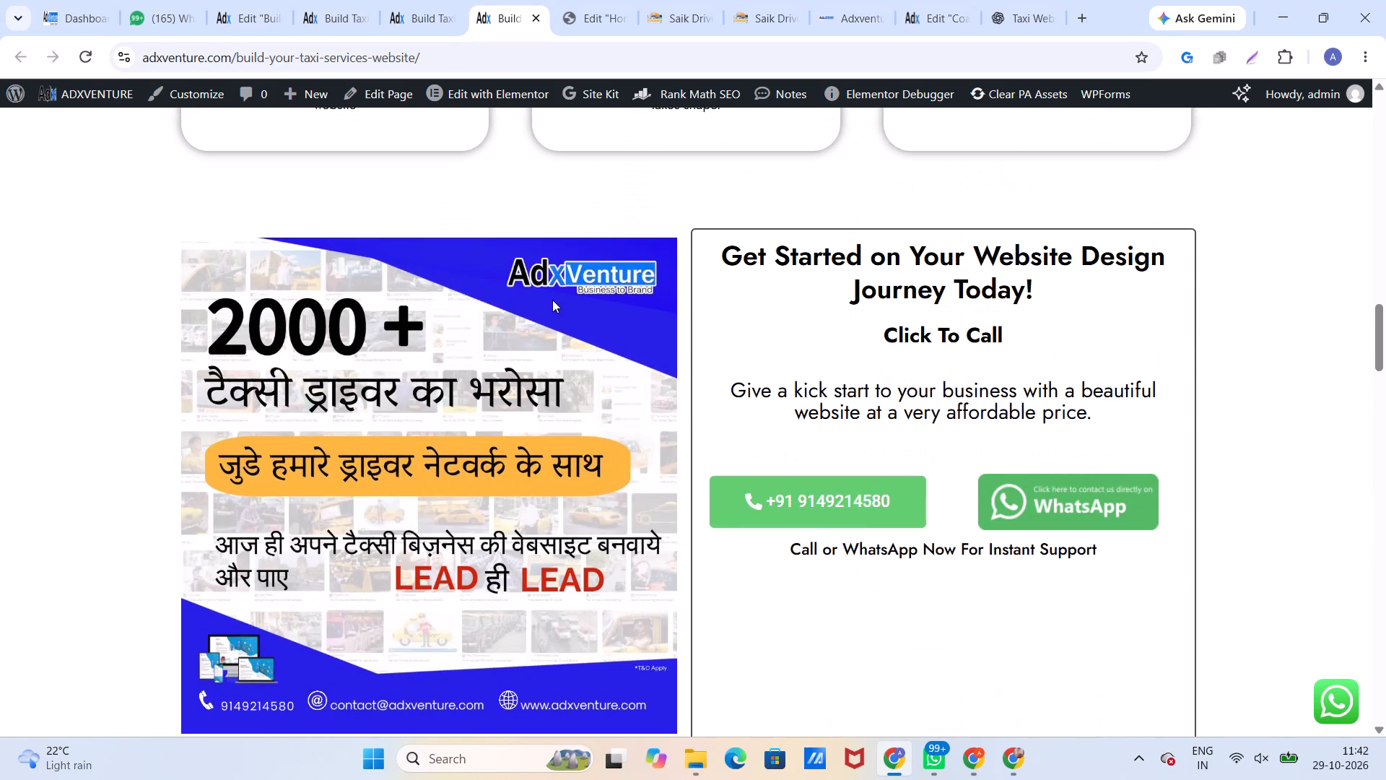
scroll(552, 300, up, 10)
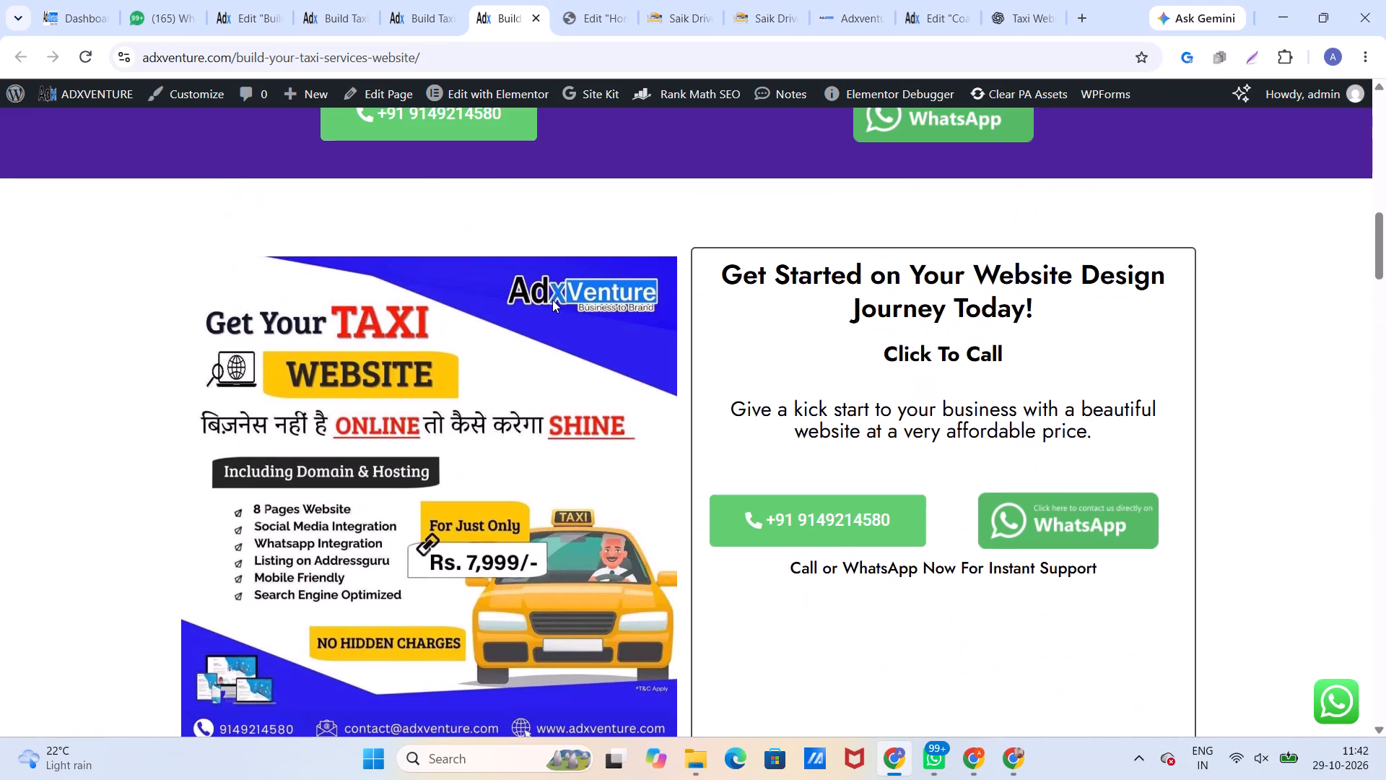
scroll(552, 300, up, 5)
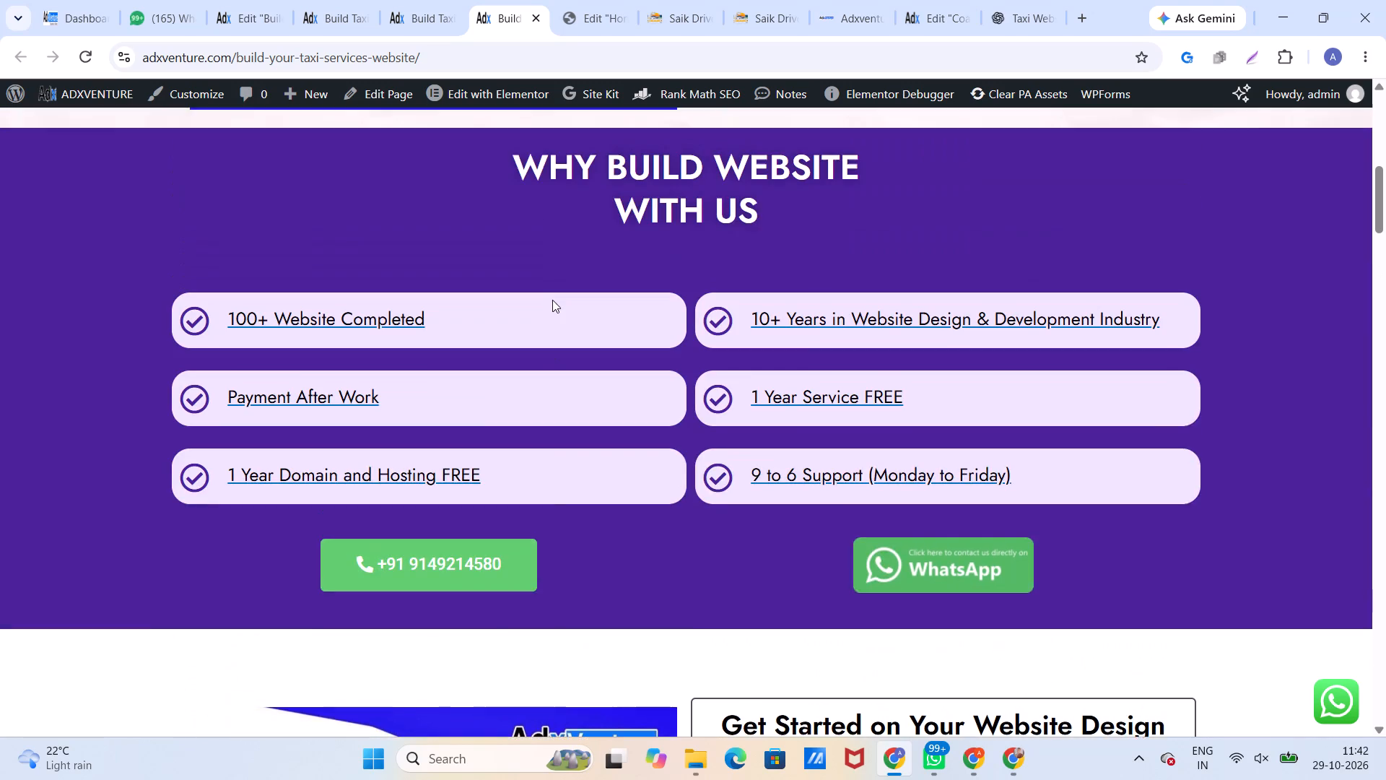
scroll(552, 300, up, 14)
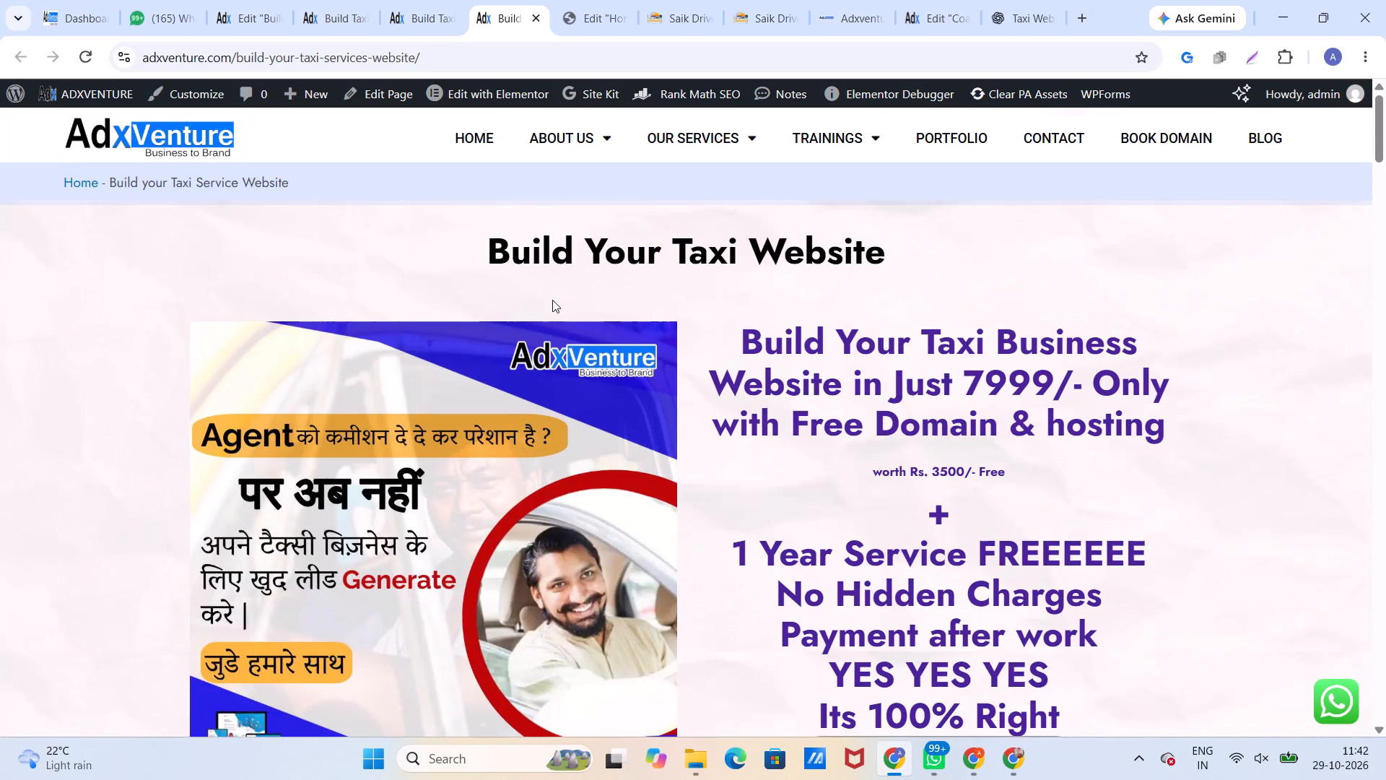
scroll(552, 300, down, 5)
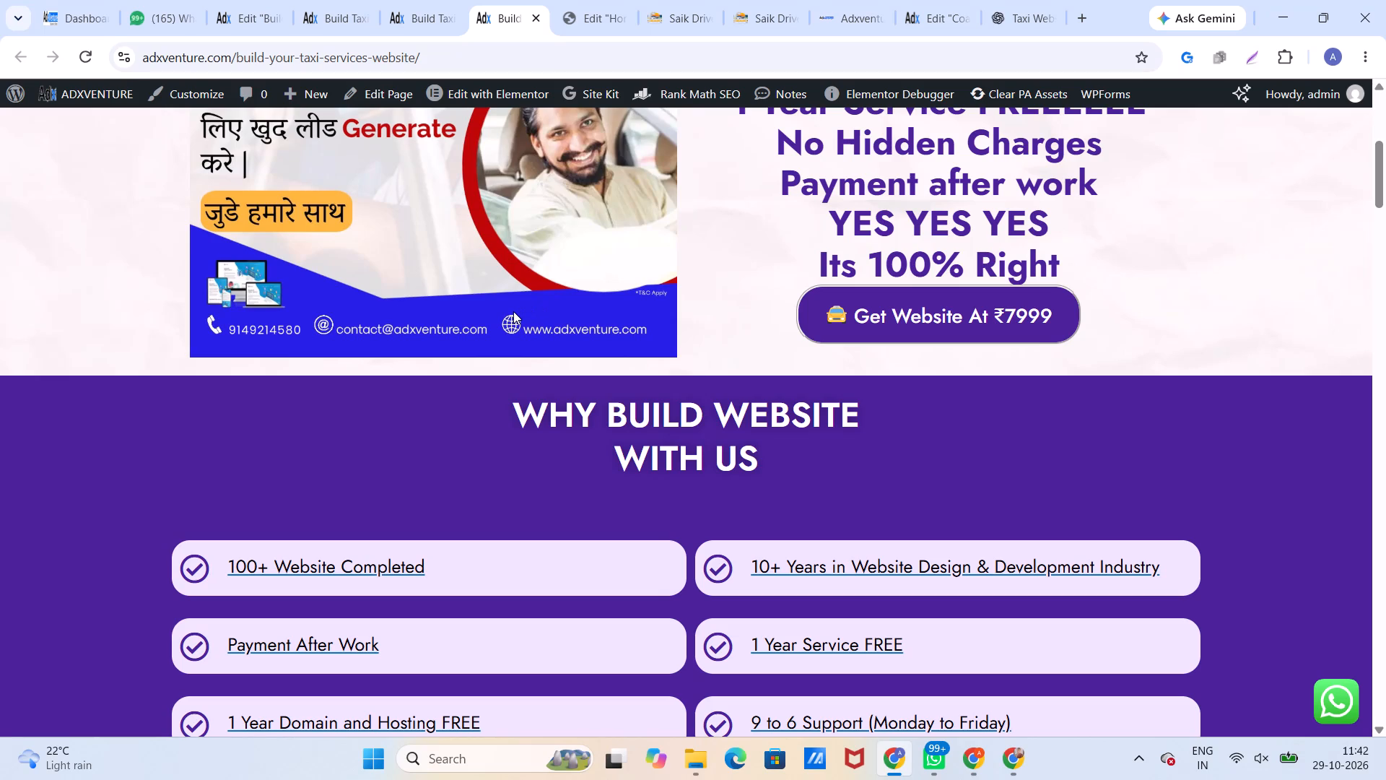
scroll(513, 311, up, 4)
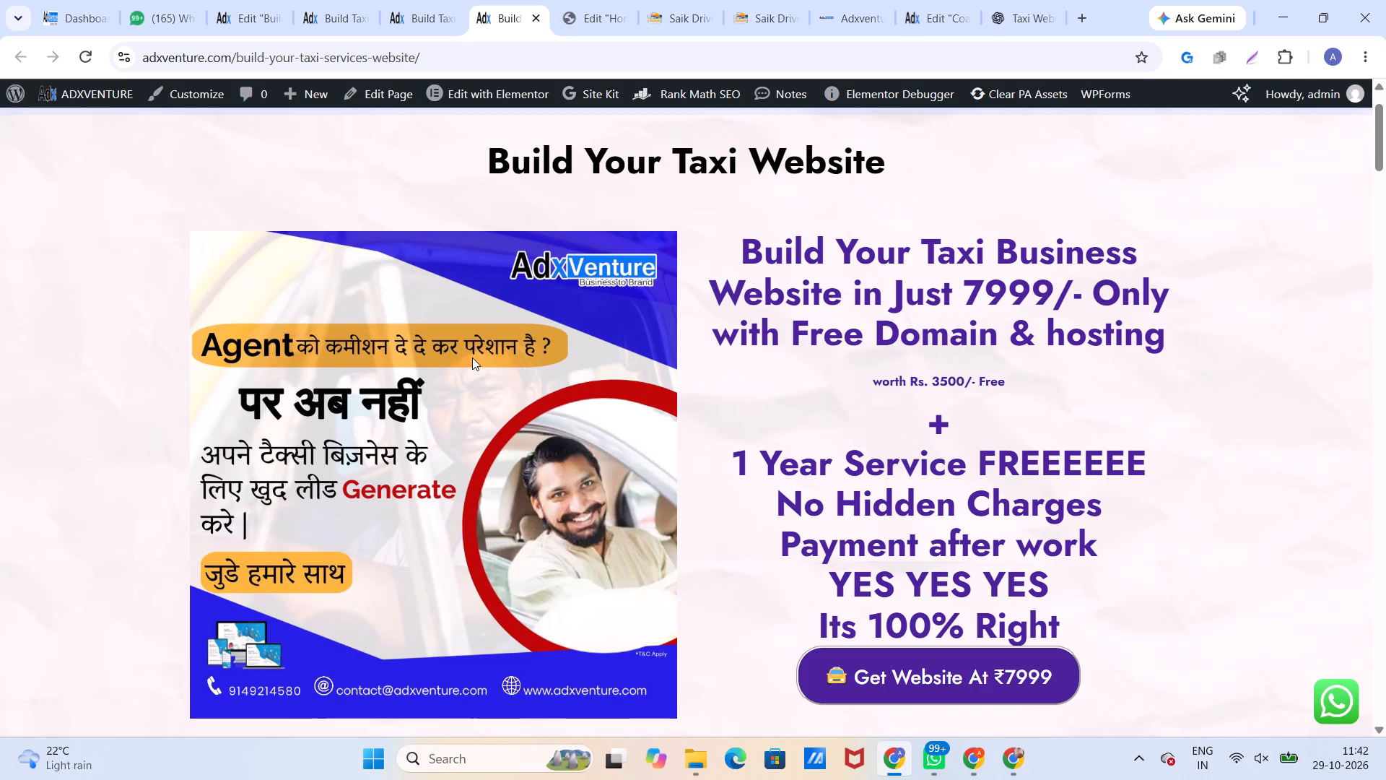
Examine the "Why Build Website With Us" section below the hero on the existing taxi services website page.
scroll(472, 357, down, 2)
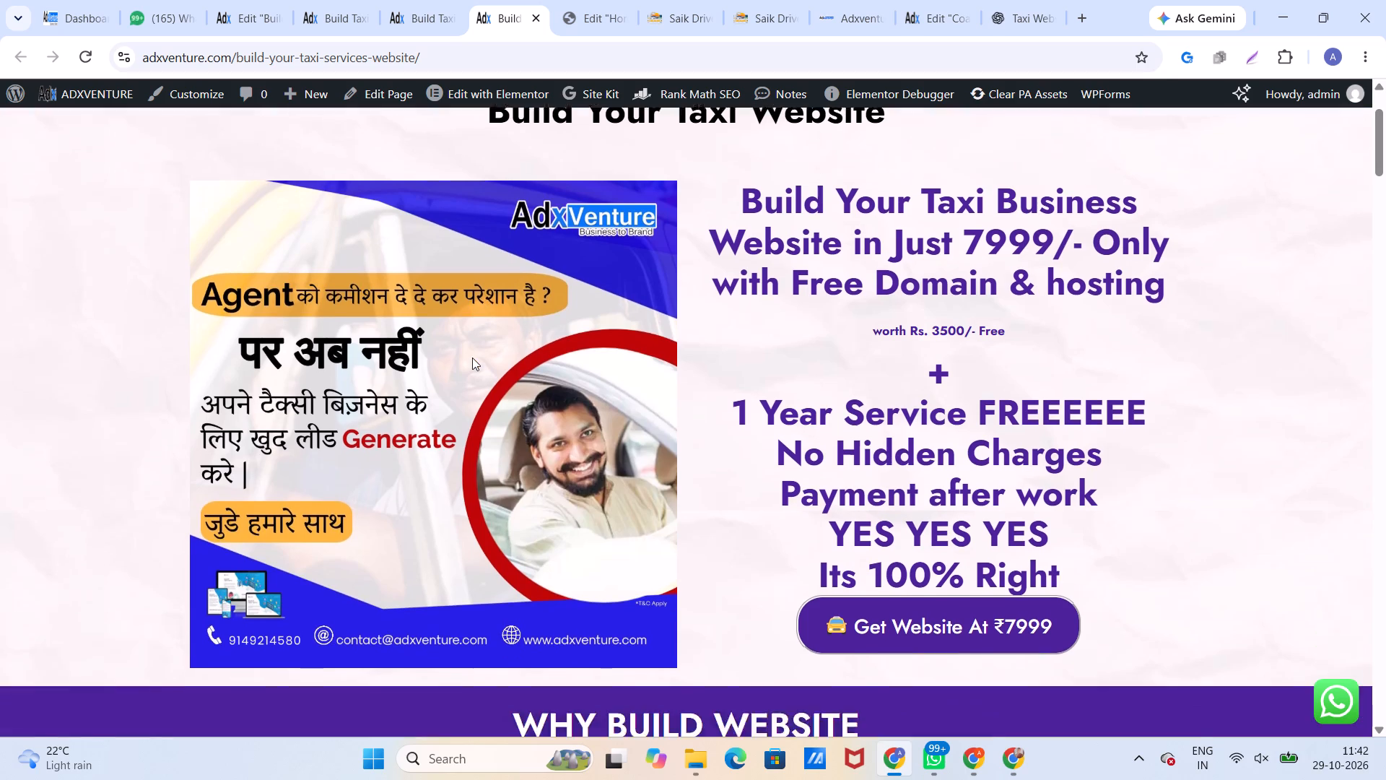
scroll(472, 357, down, 6)
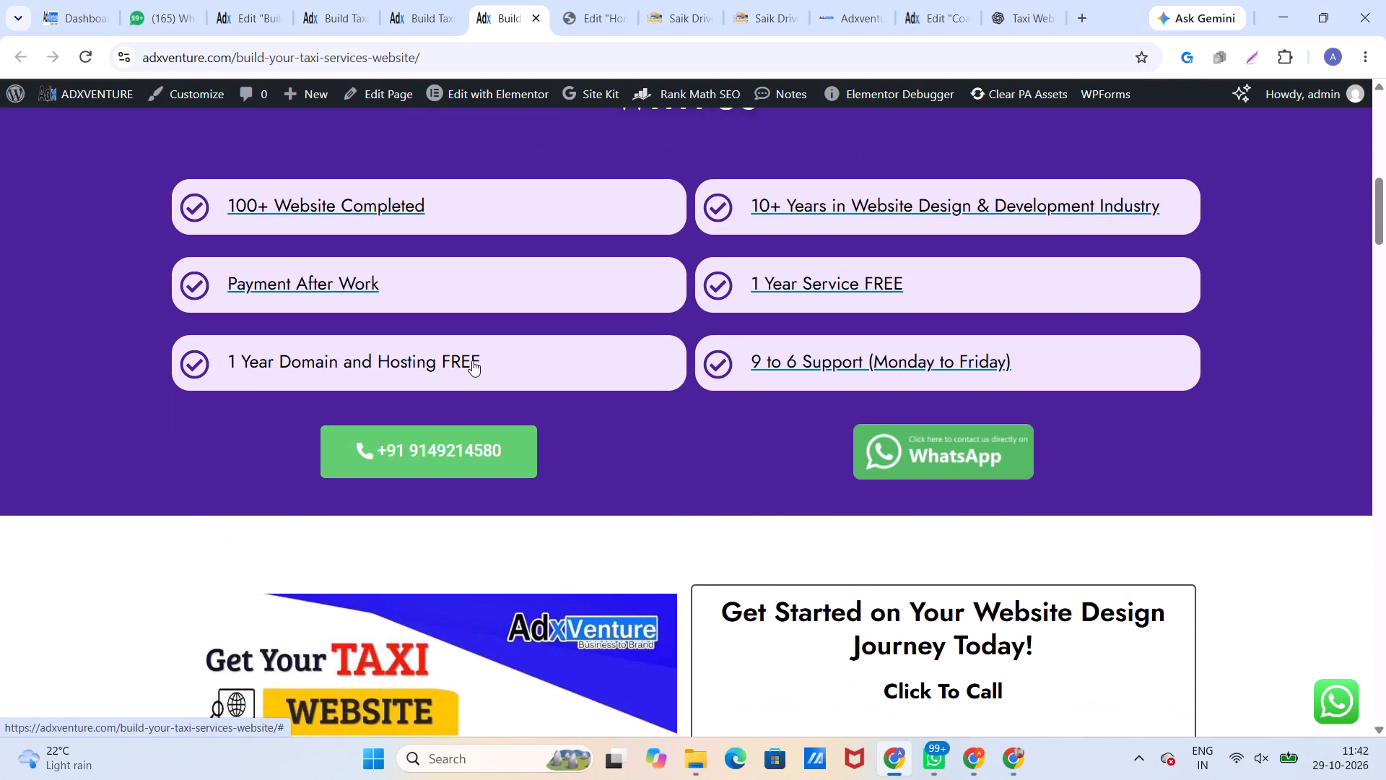
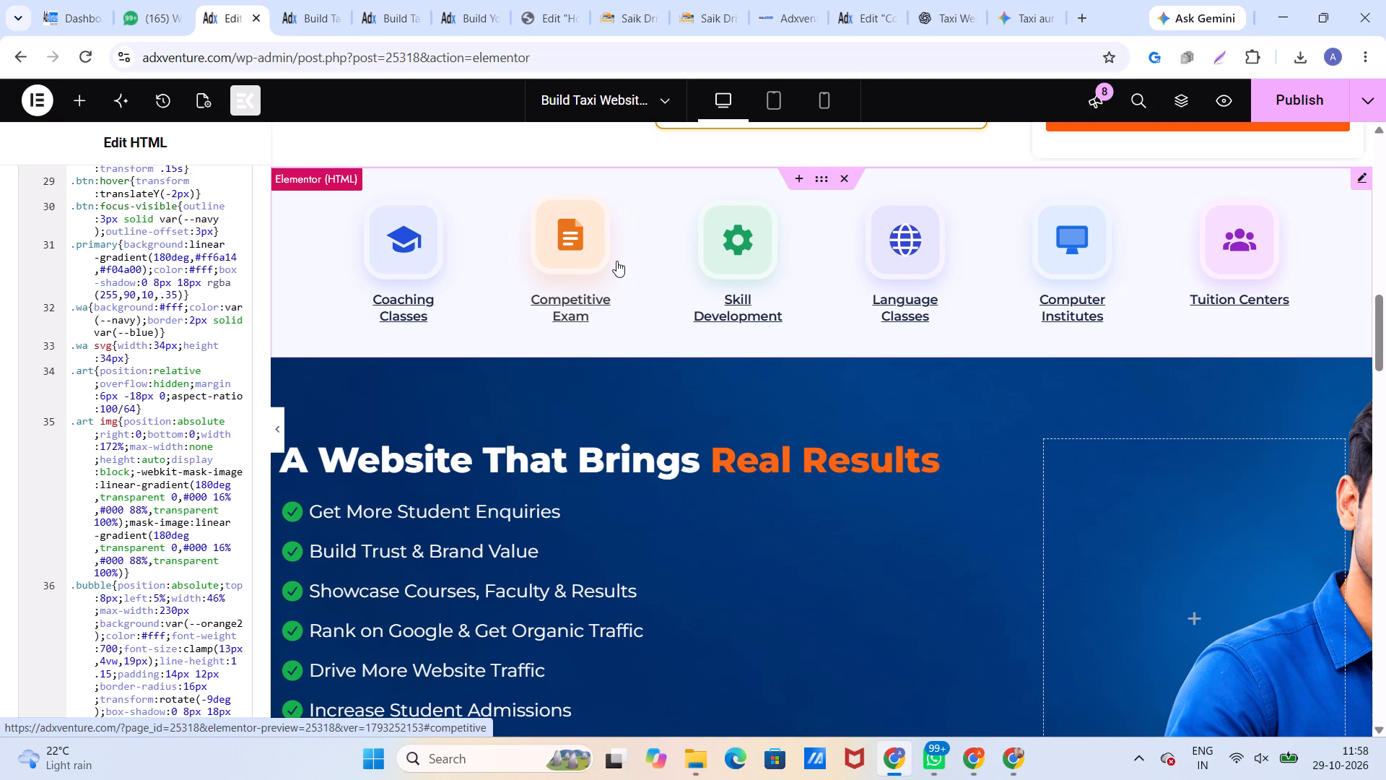
Review the Build Taxi Websites page in the editor, from the hero banner through the packages, categories, results and process sections.
scroll(616, 261, down, 1)
scroll(616, 261, up, 14)
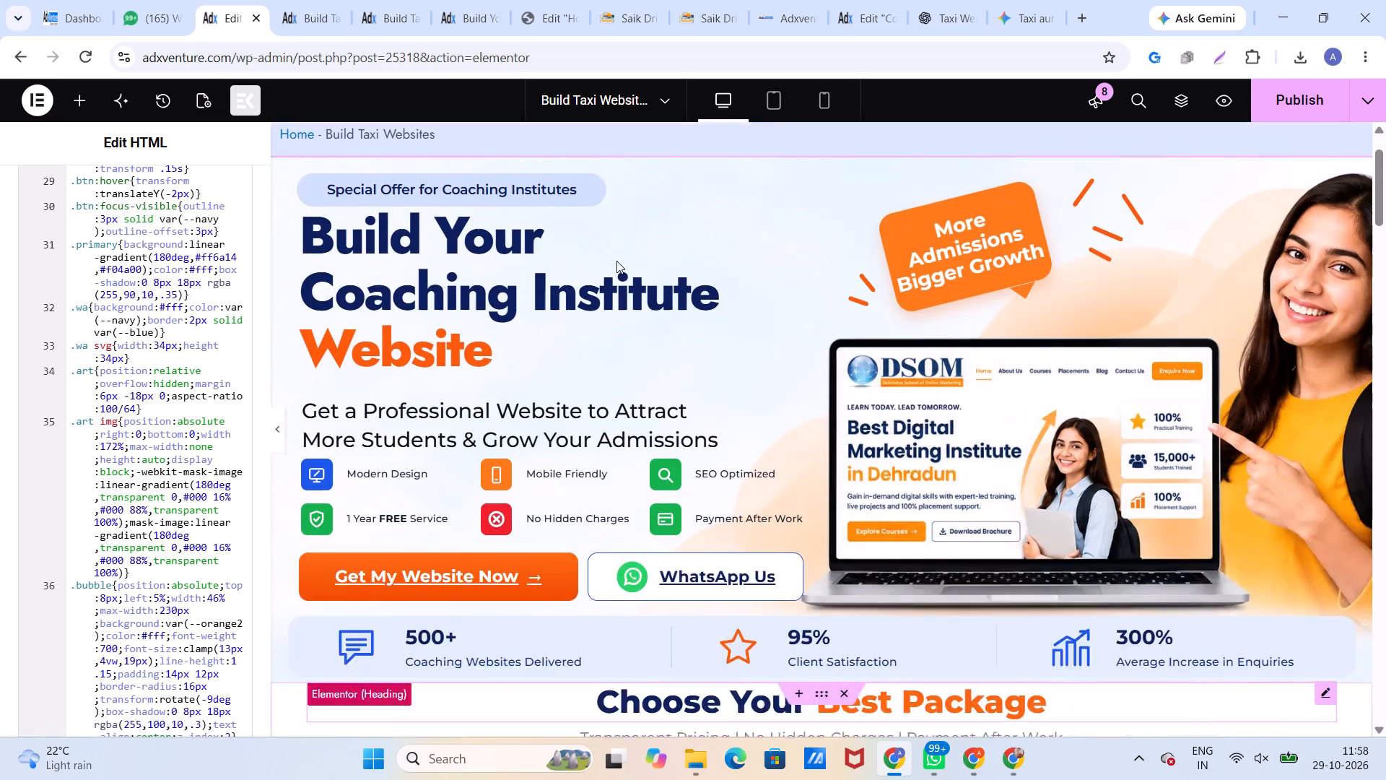
scroll(616, 261, up, 10)
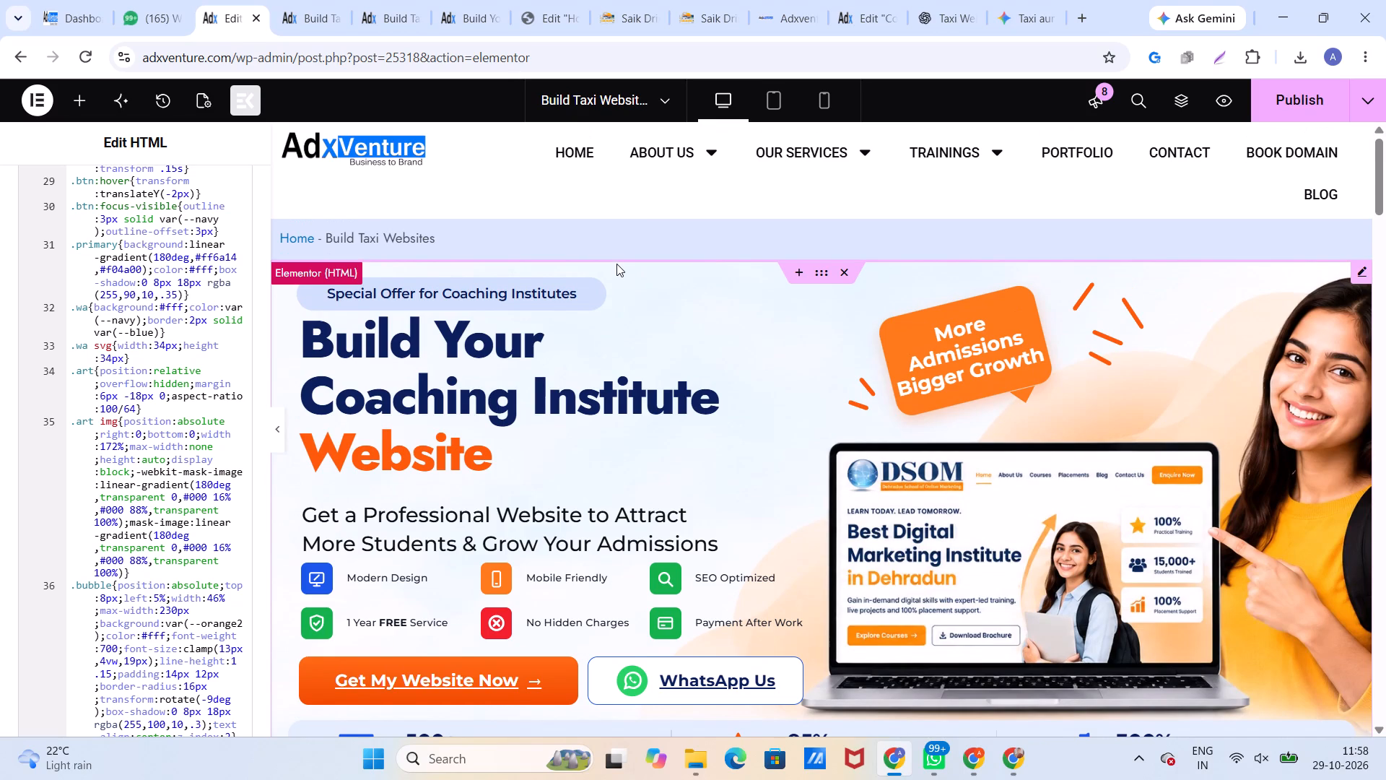
scroll(616, 264, down, 17)
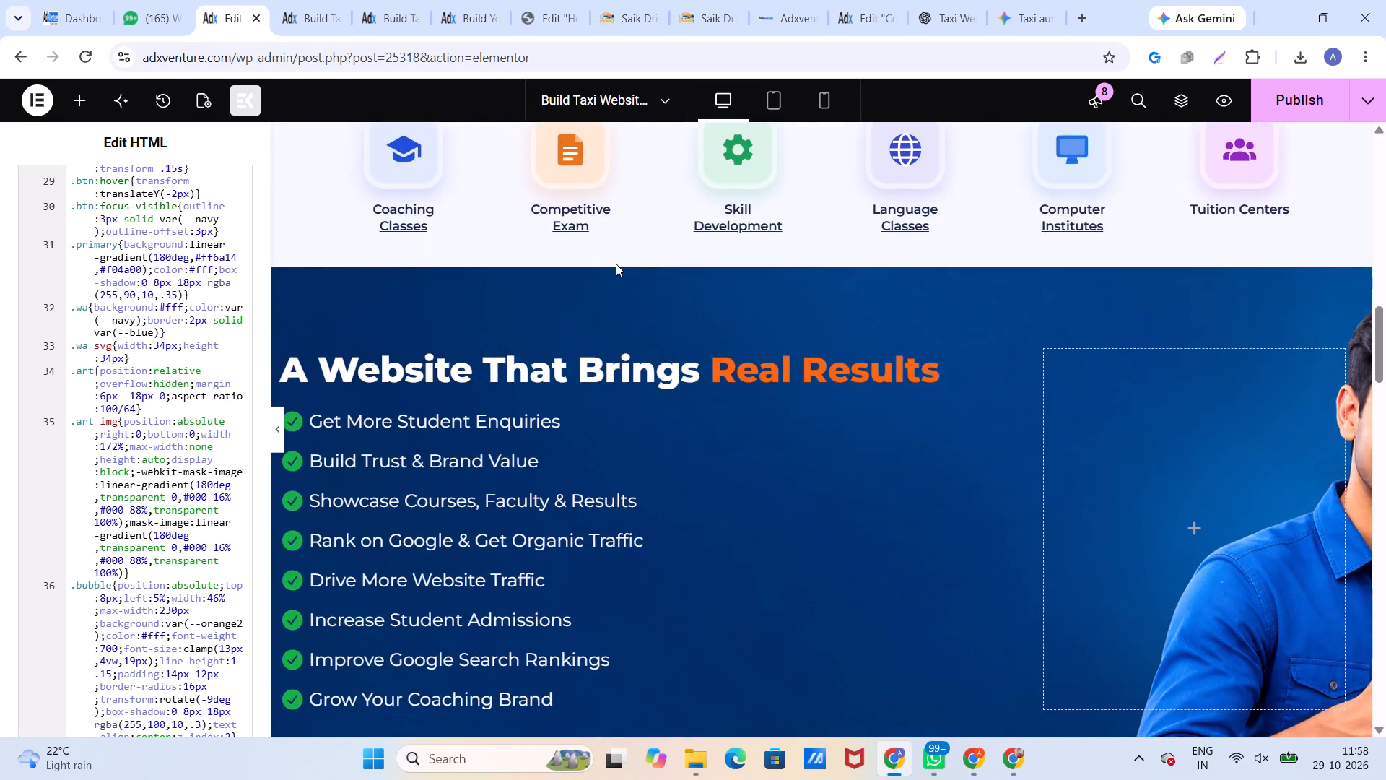
scroll(616, 264, down, 6)
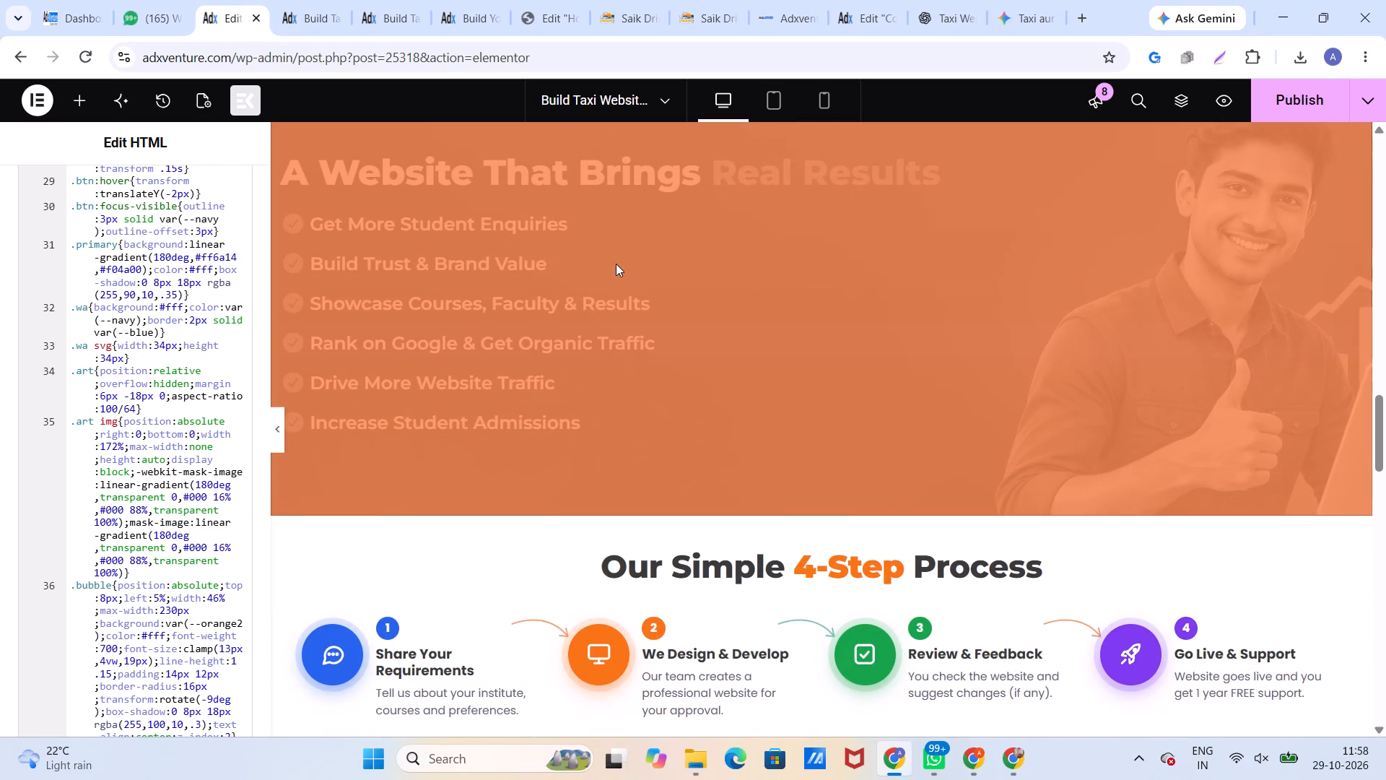
scroll(616, 264, up, 19)
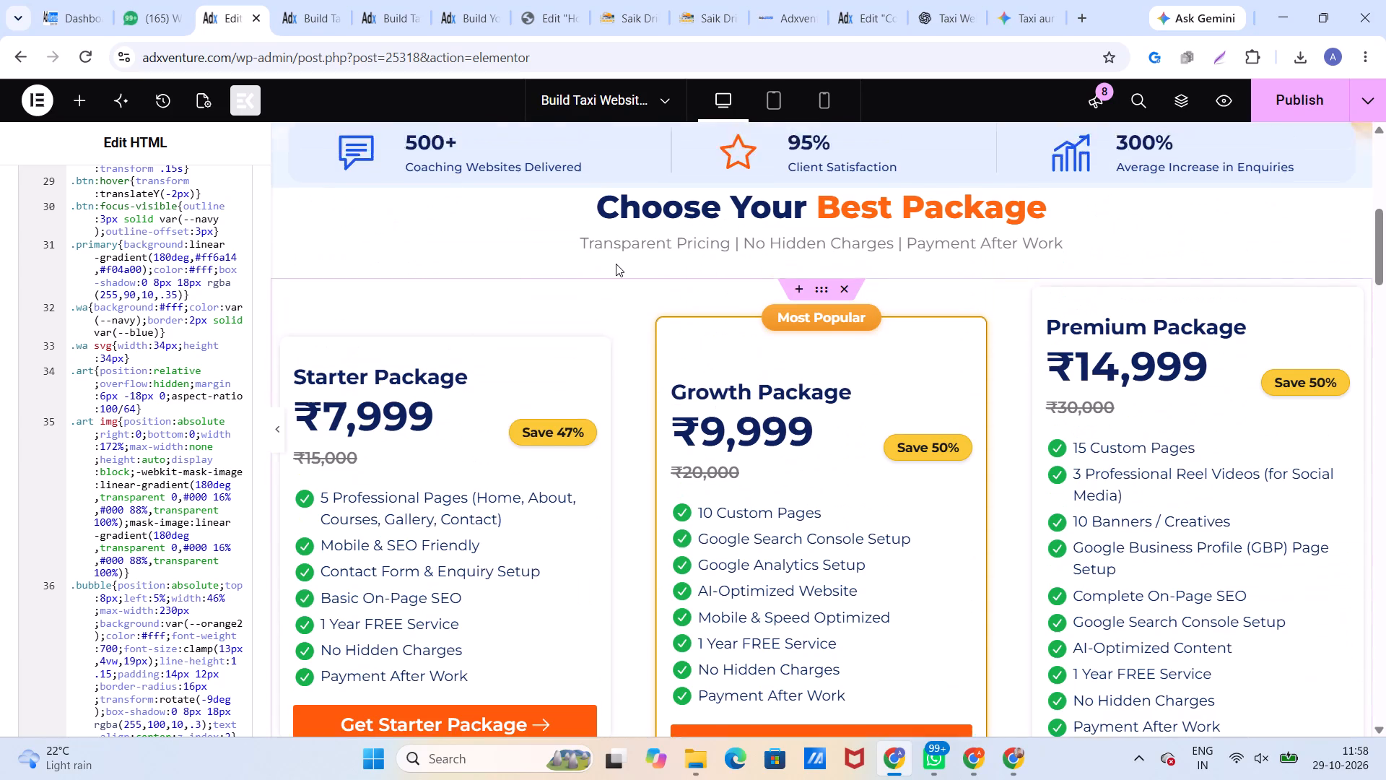
scroll(616, 264, up, 12)
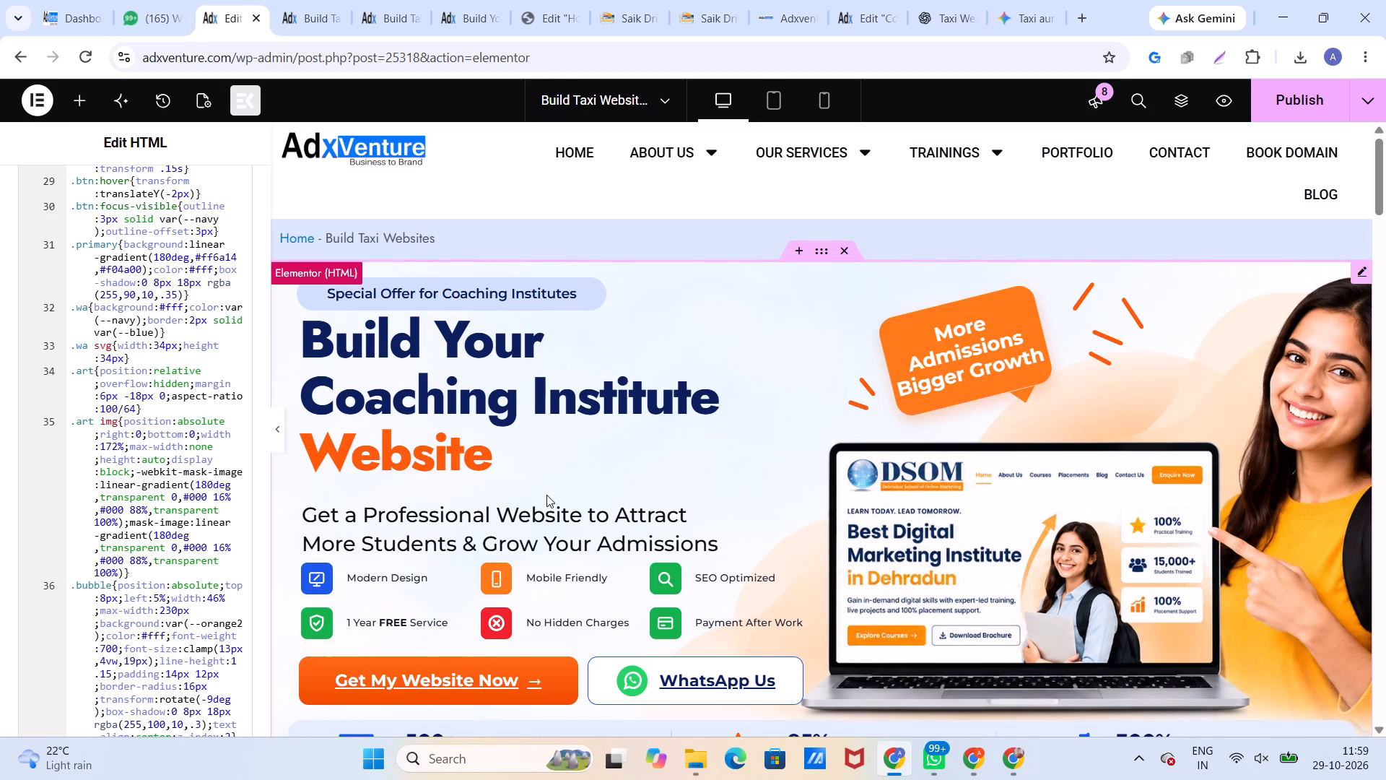
scroll(552, 486, down, 1)
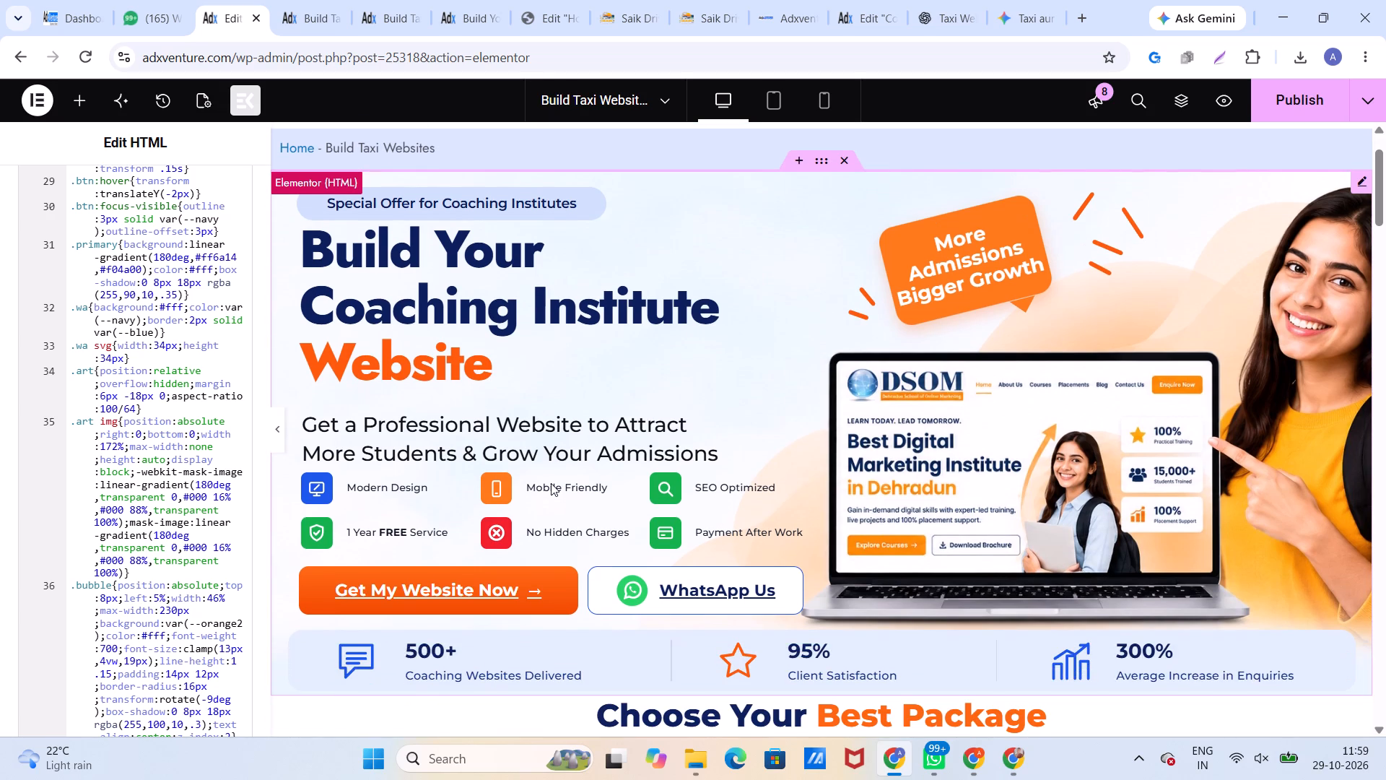
scroll(708, 292, up, 2)
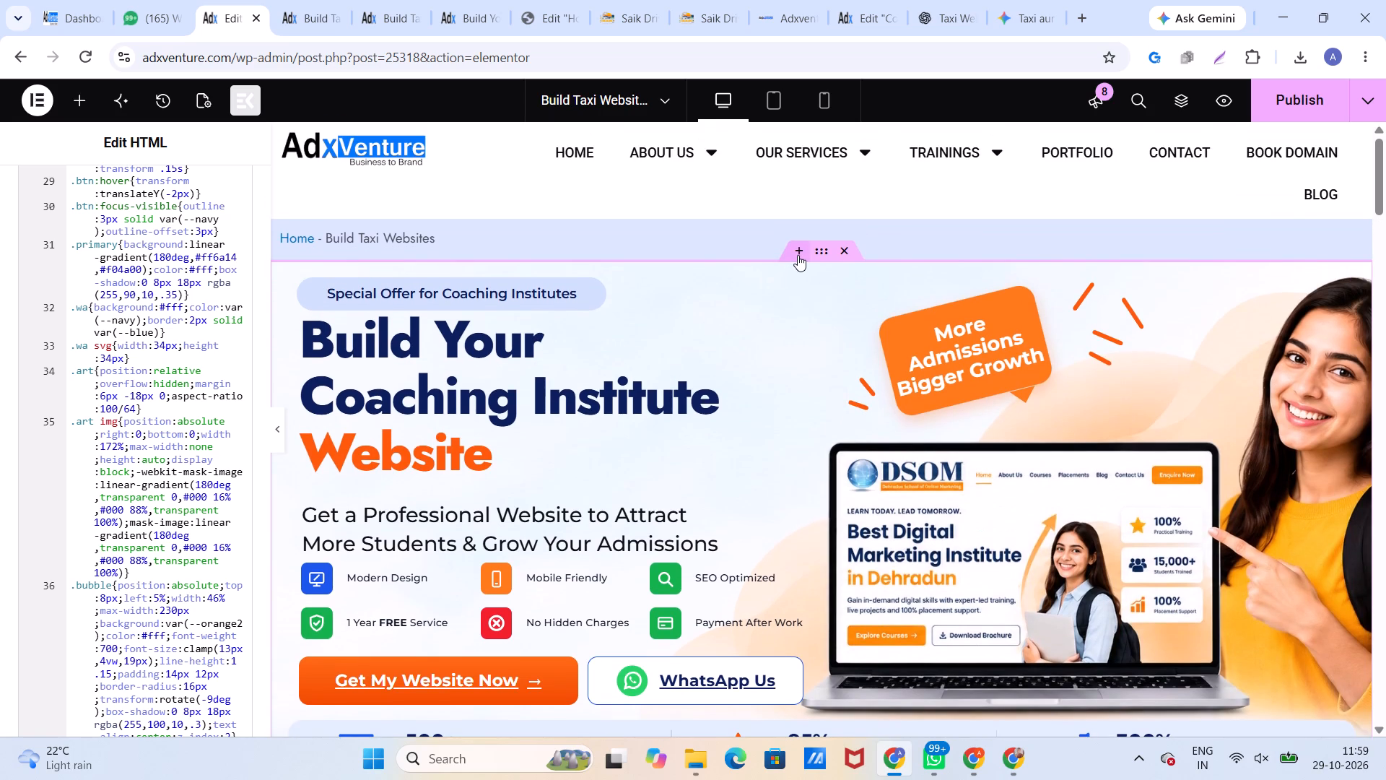
Insert a new section placeholder directly above the Build Your Coaching Institute Website hero banner, and dismiss the browser notification.
click(798, 255)
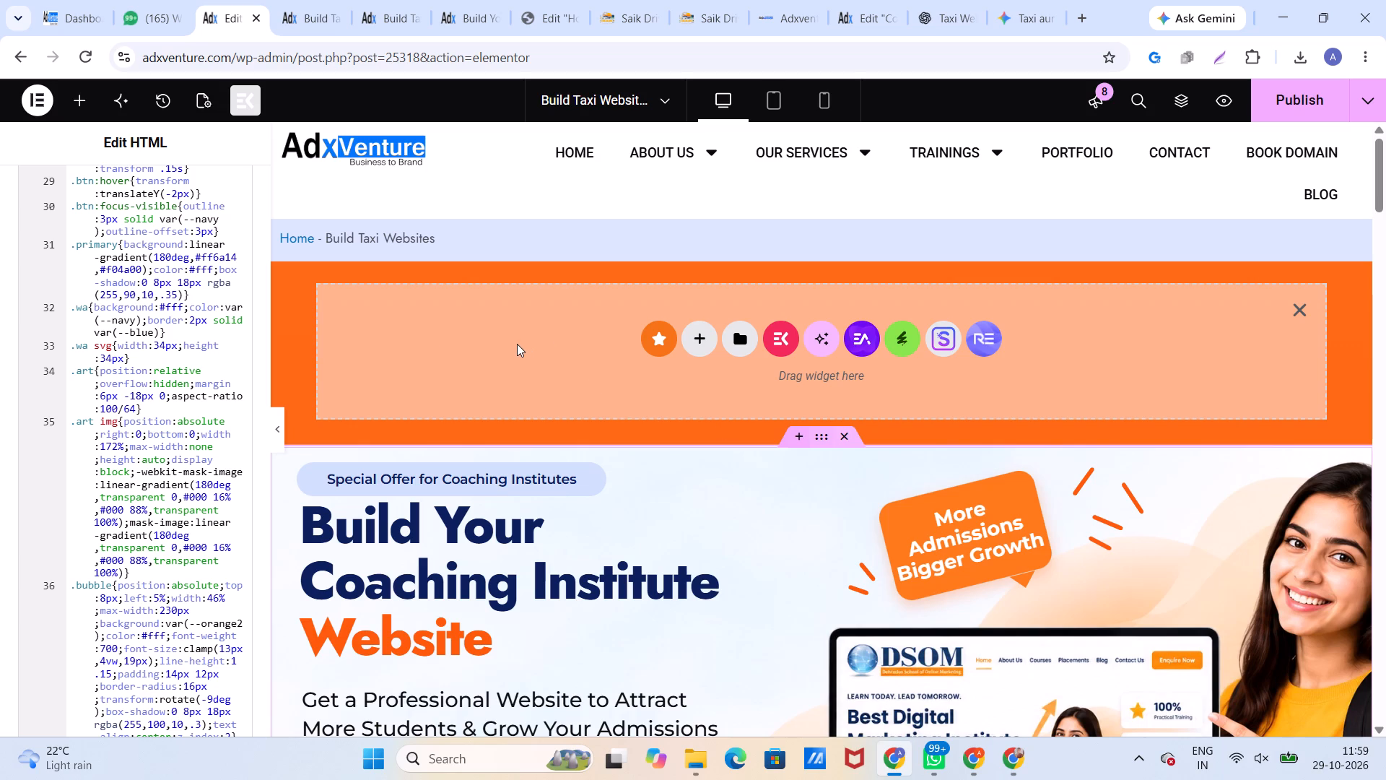
scroll(517, 344, down, 1)
scroll(517, 344, up, 1)
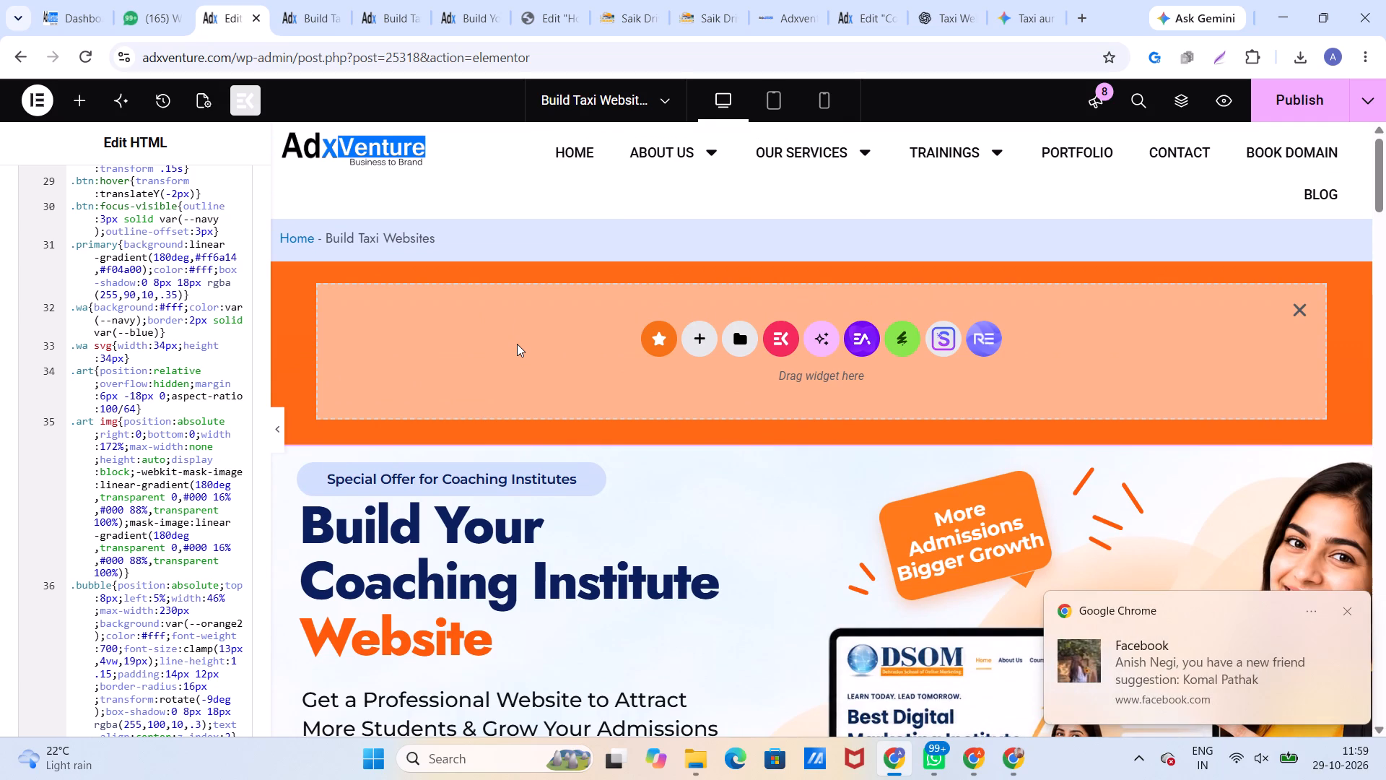
click(1349, 612)
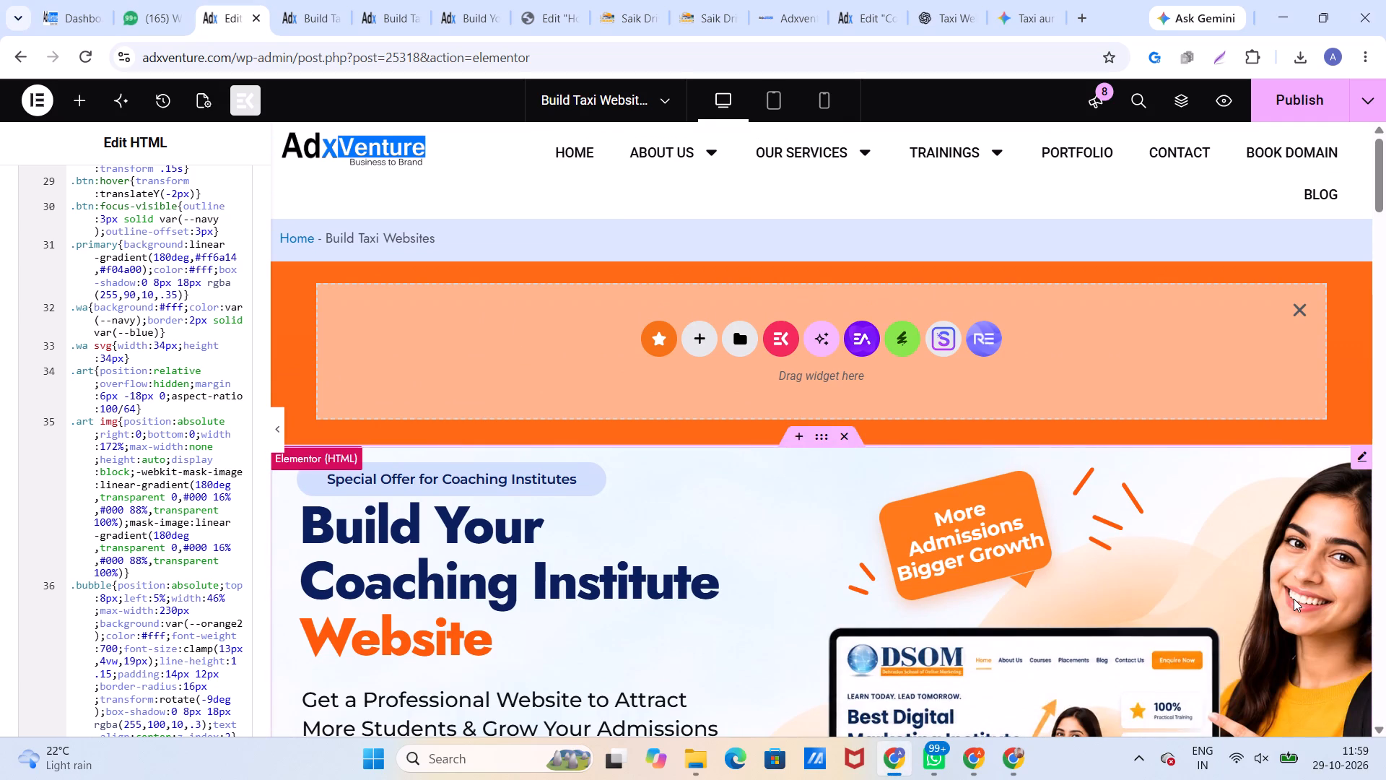
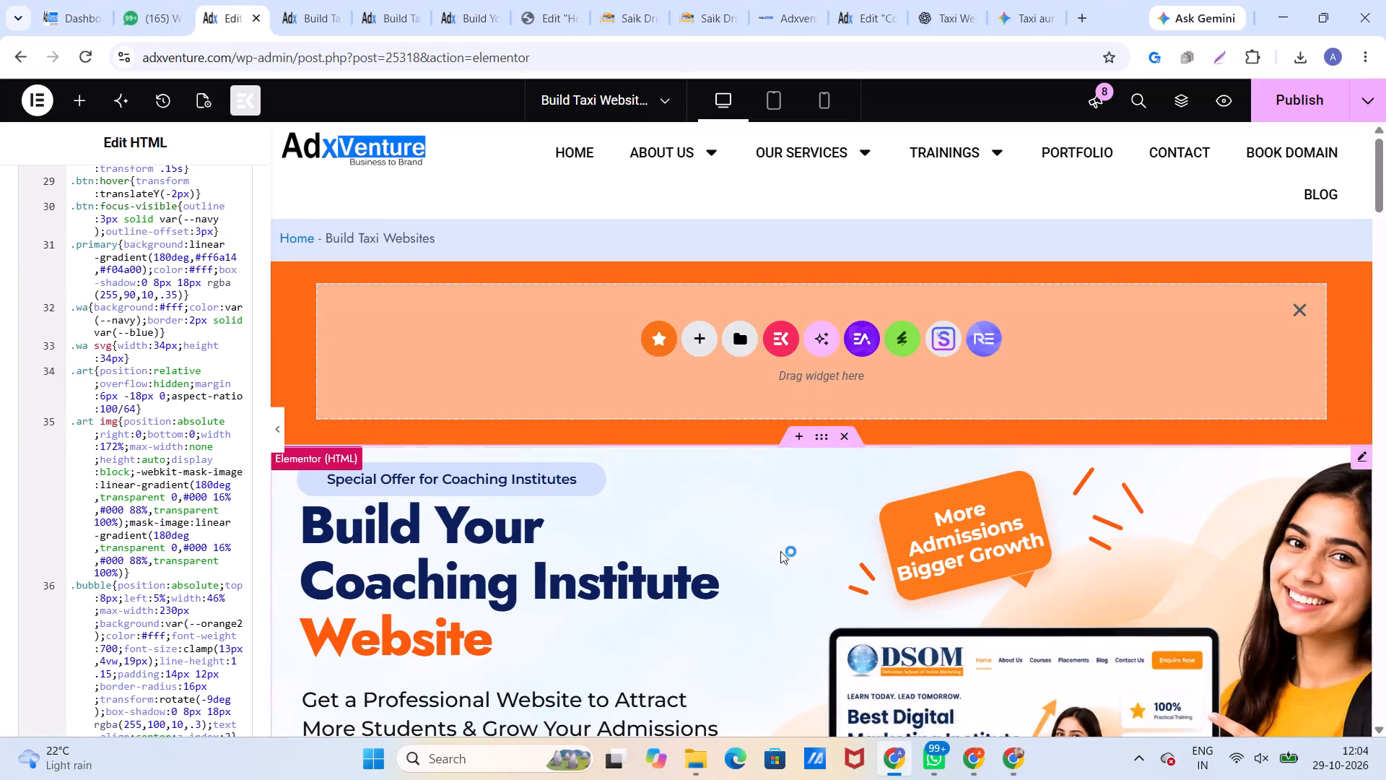
Examine the coaching institute hero in the Elementor editor, and compare it with the Build Taxi Websites page preview.
scroll(774, 547, down, 3)
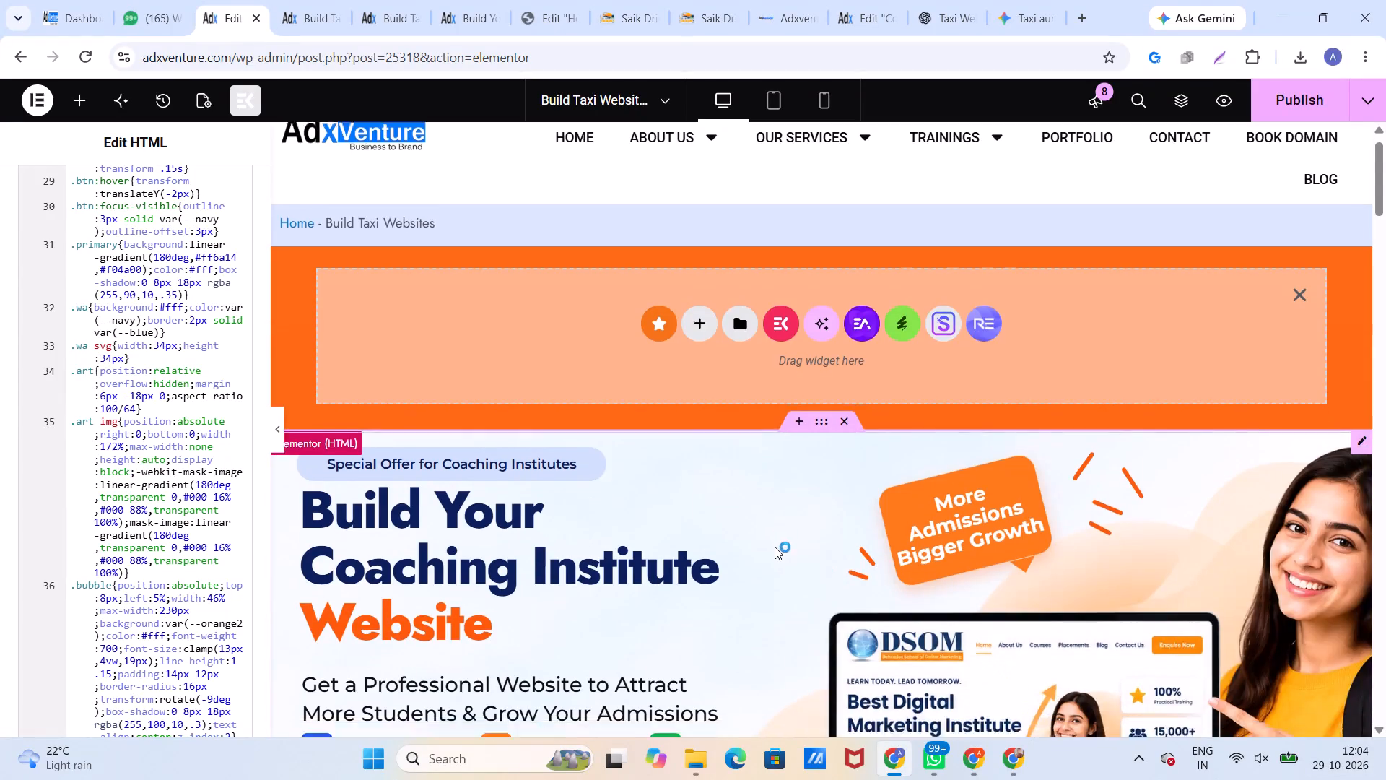
scroll(775, 547, down, 3)
scroll(658, 514, up, 3)
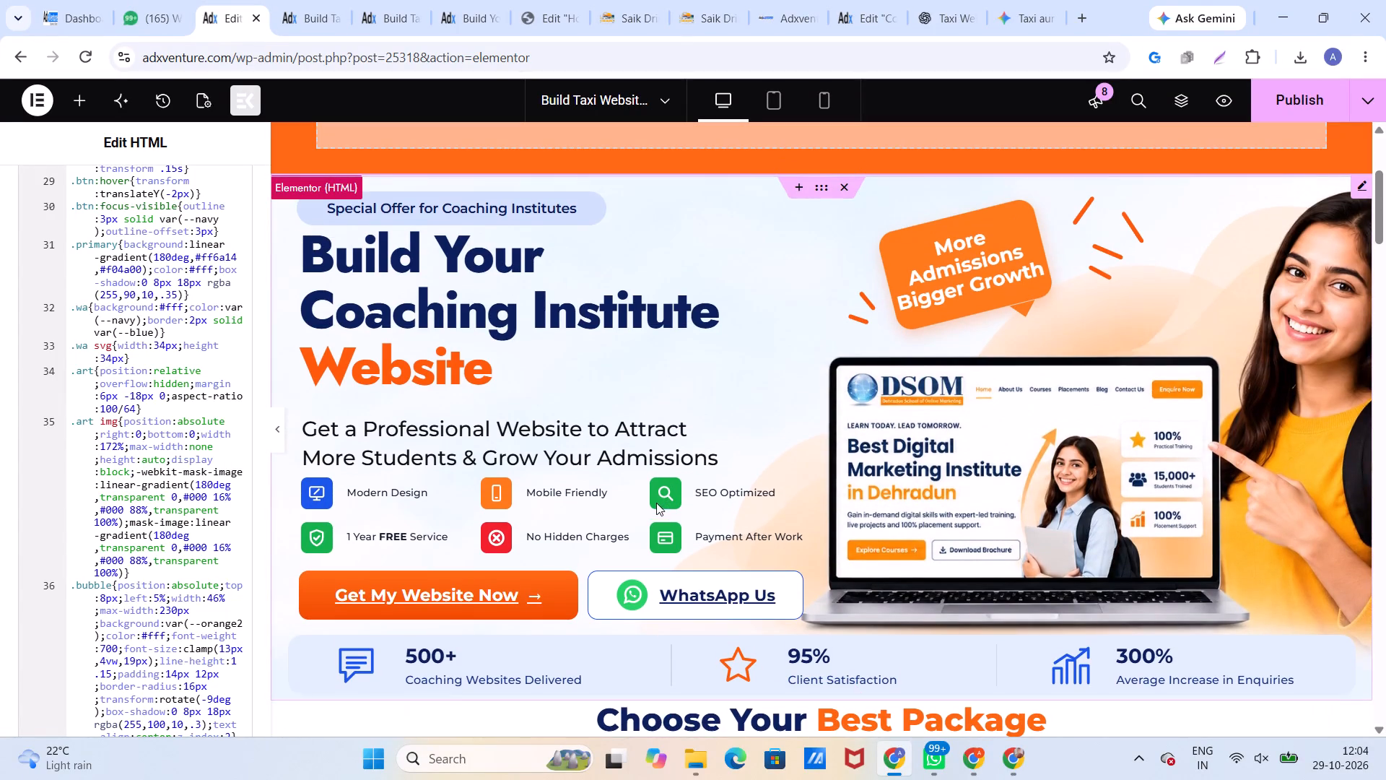
scroll(665, 501, up, 1)
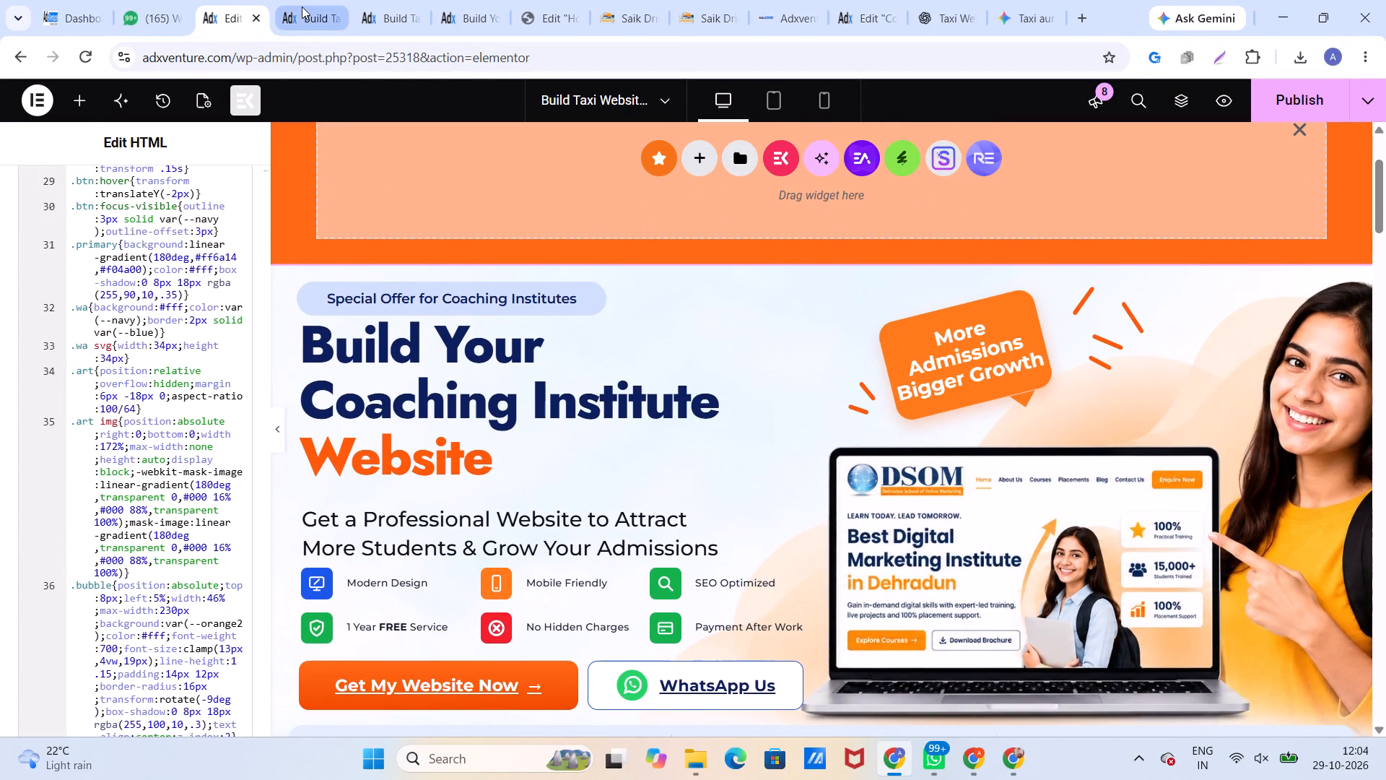
click(302, 6)
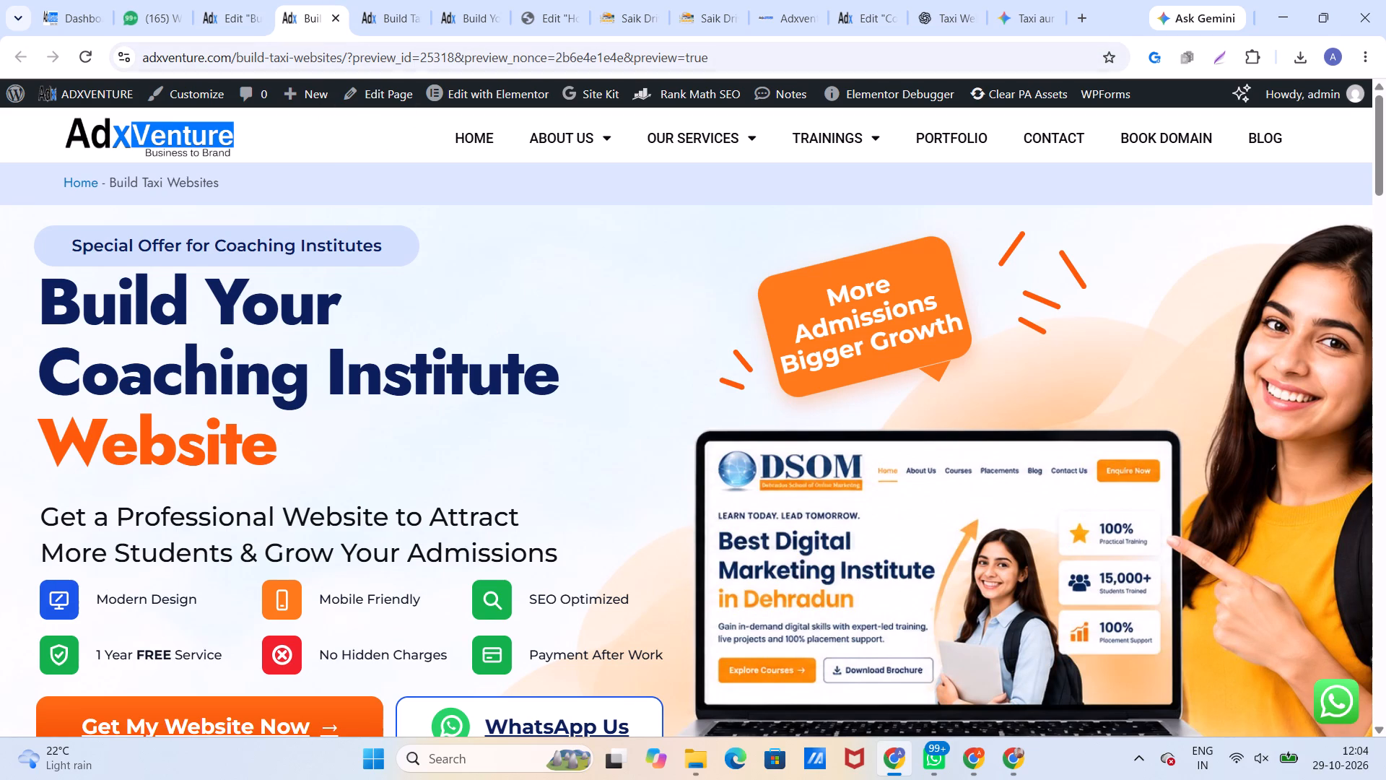
scroll(496, 417, down, 2)
scroll(496, 417, up, 1)
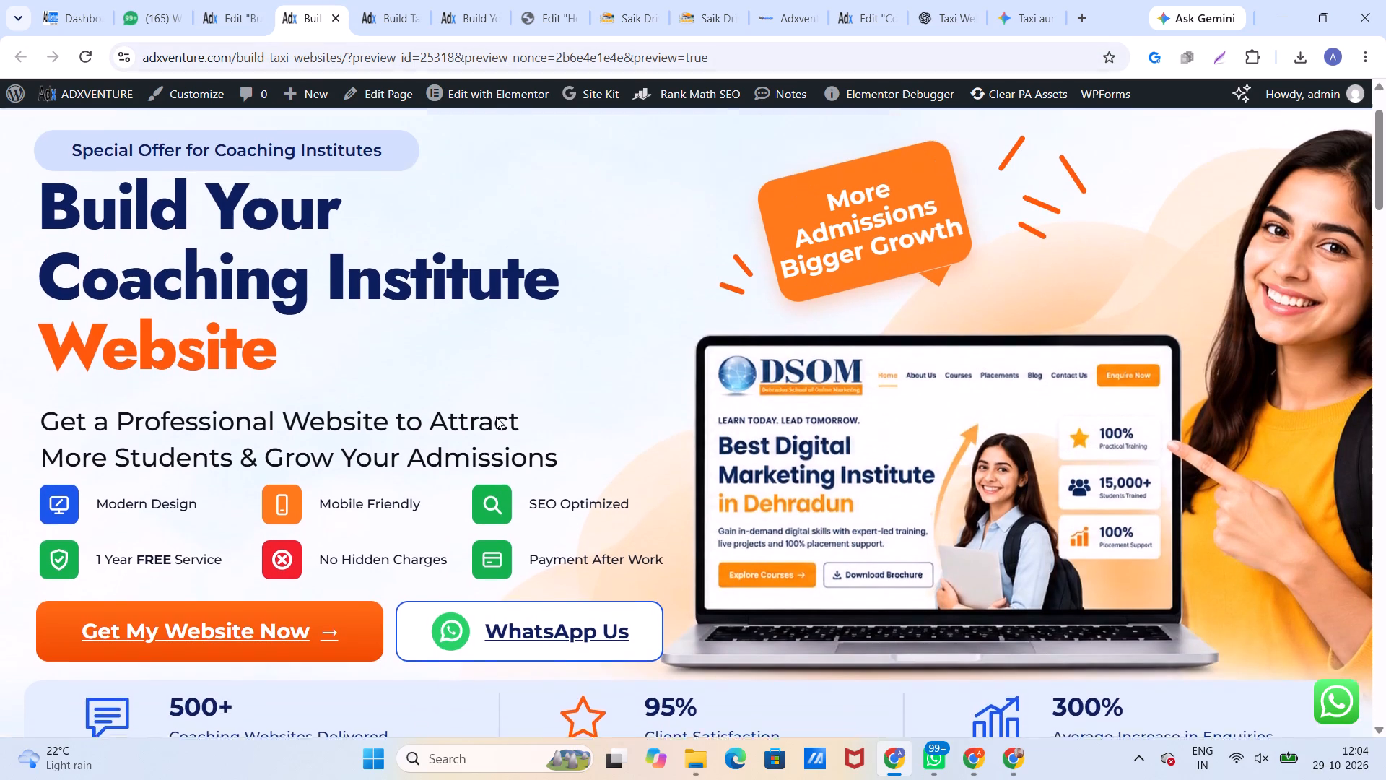
Return to the Elementor editor and read through the coaching hero's HTML code, from its first line through the styles, feature markup and embedded image data.
click(234, 14)
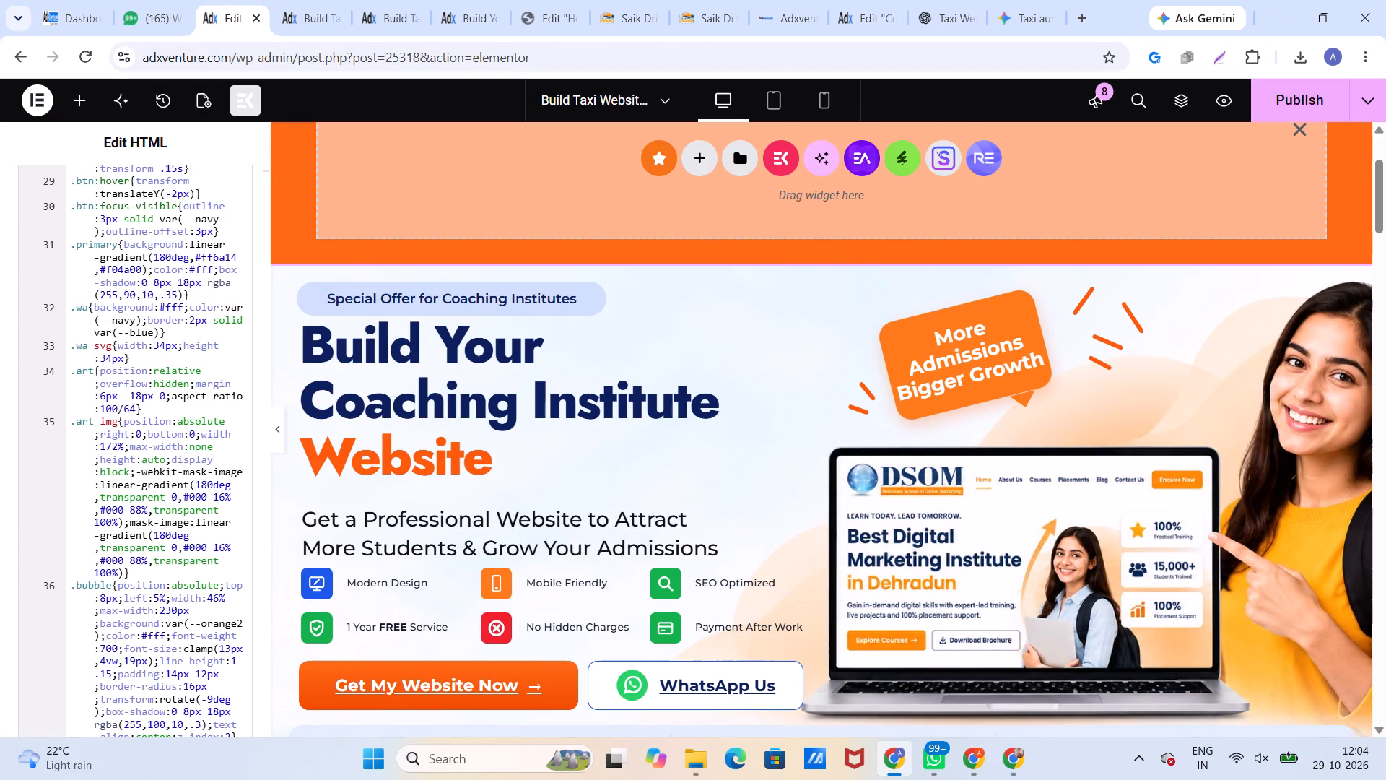
scroll(139, 399, up, 13)
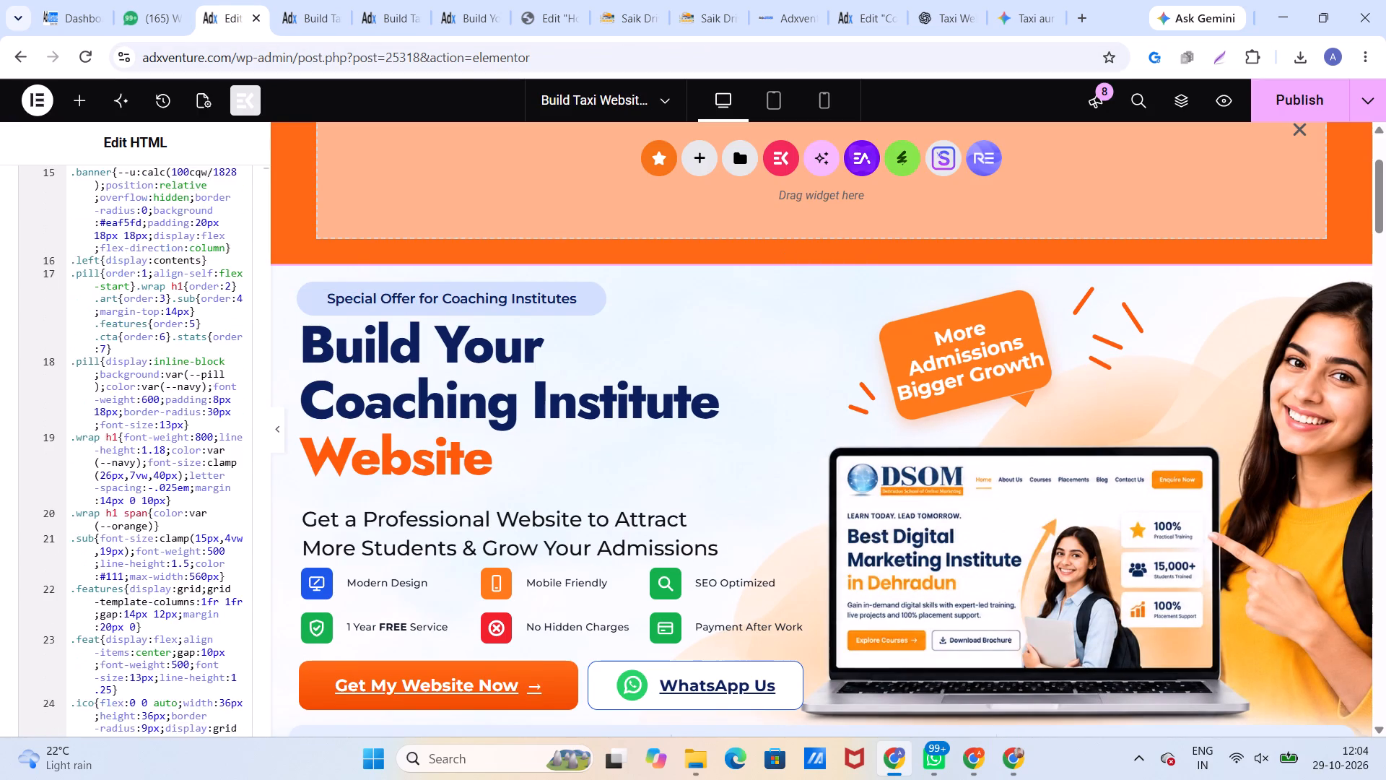
scroll(142, 390, up, 4)
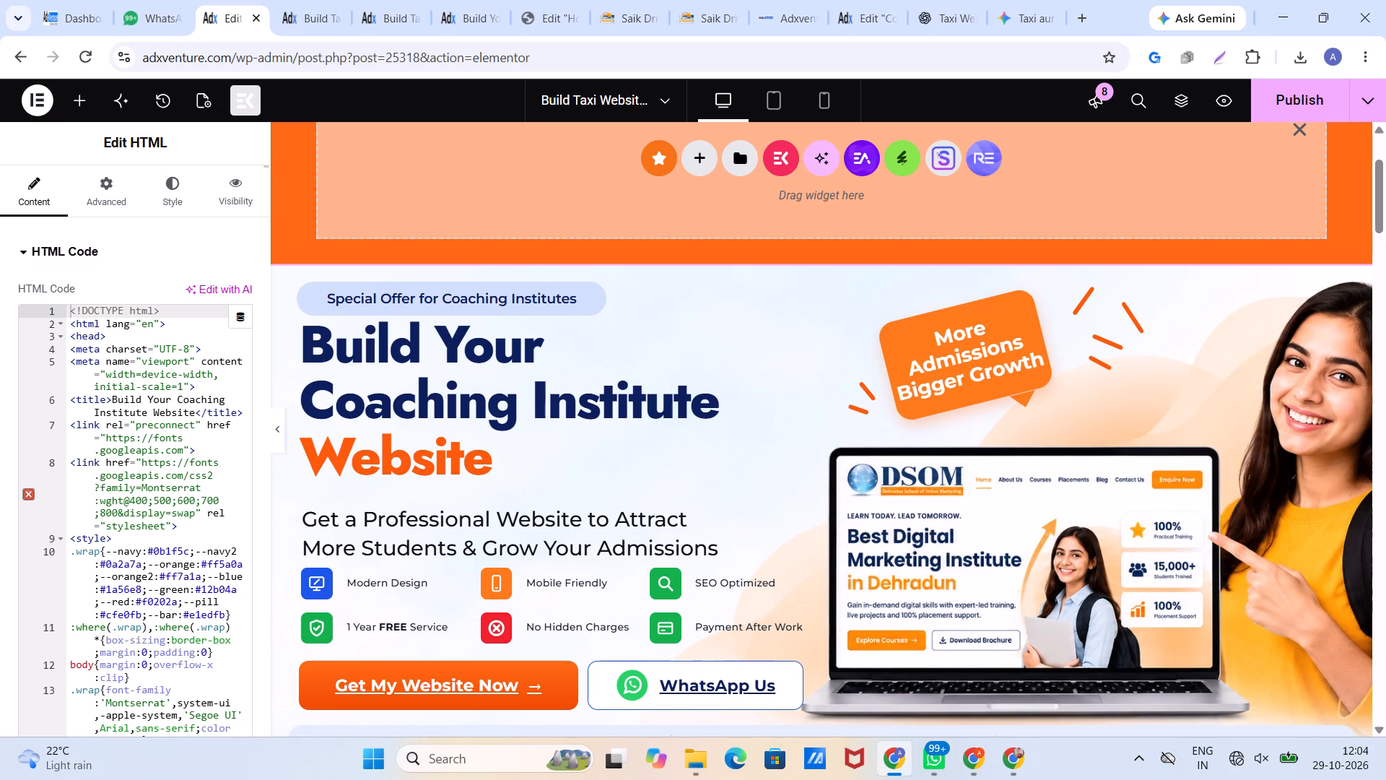
scroll(149, 554, down, 1)
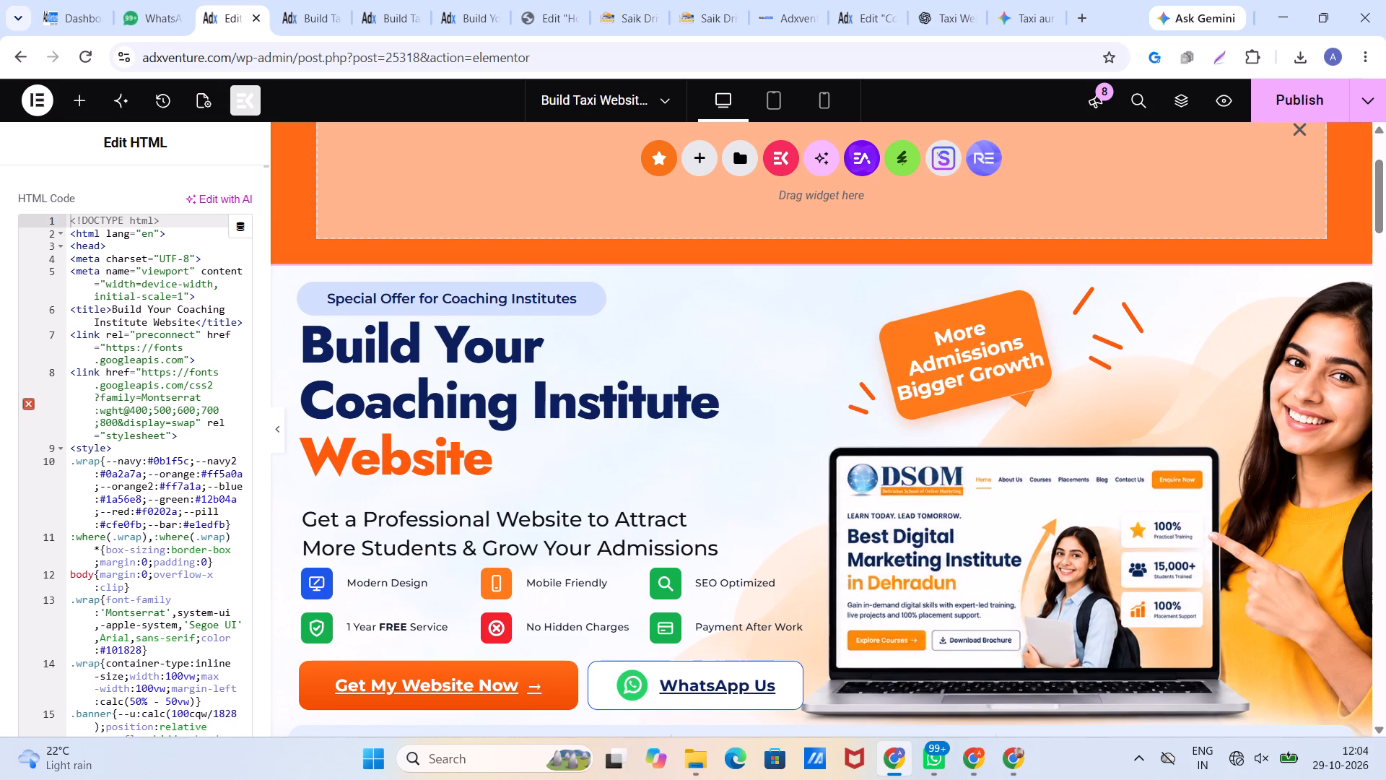
scroll(149, 554, down, 2)
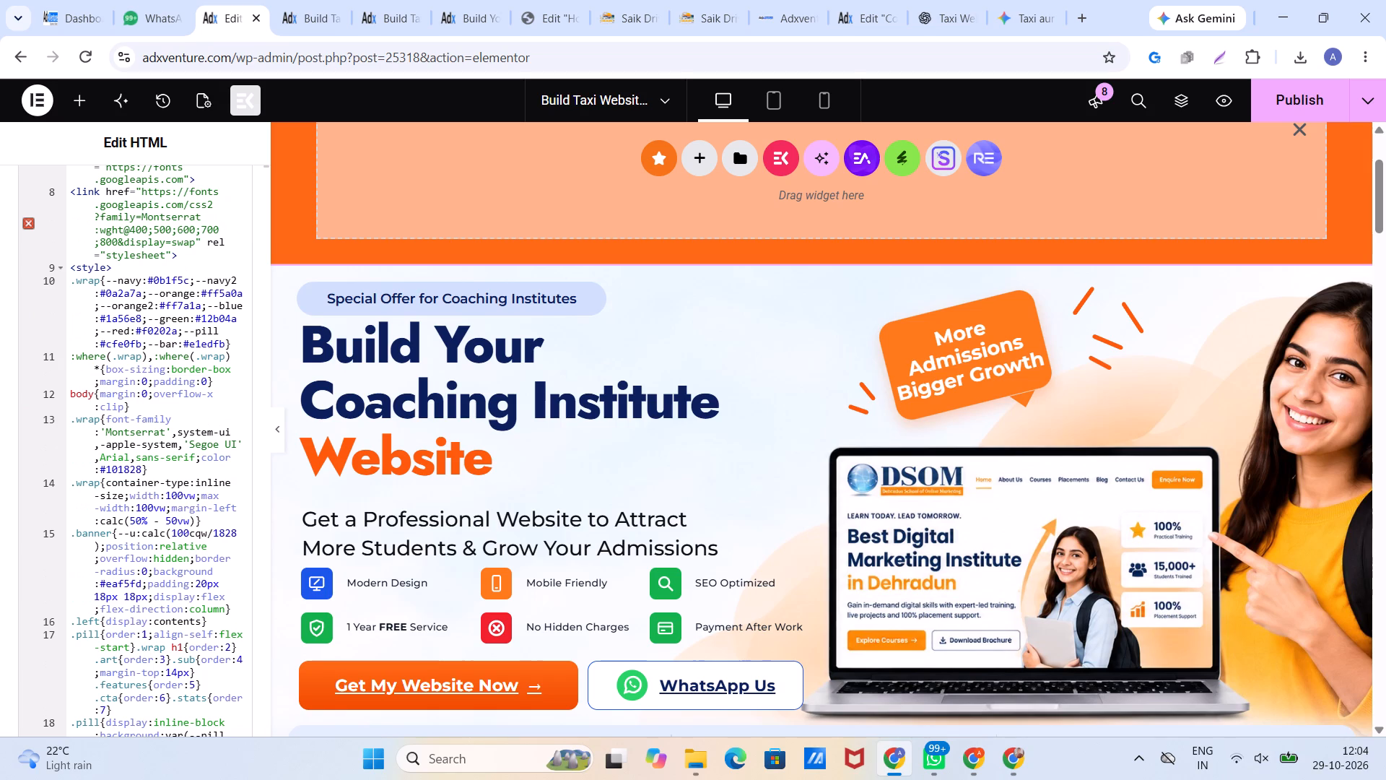
scroll(149, 554, down, 3)
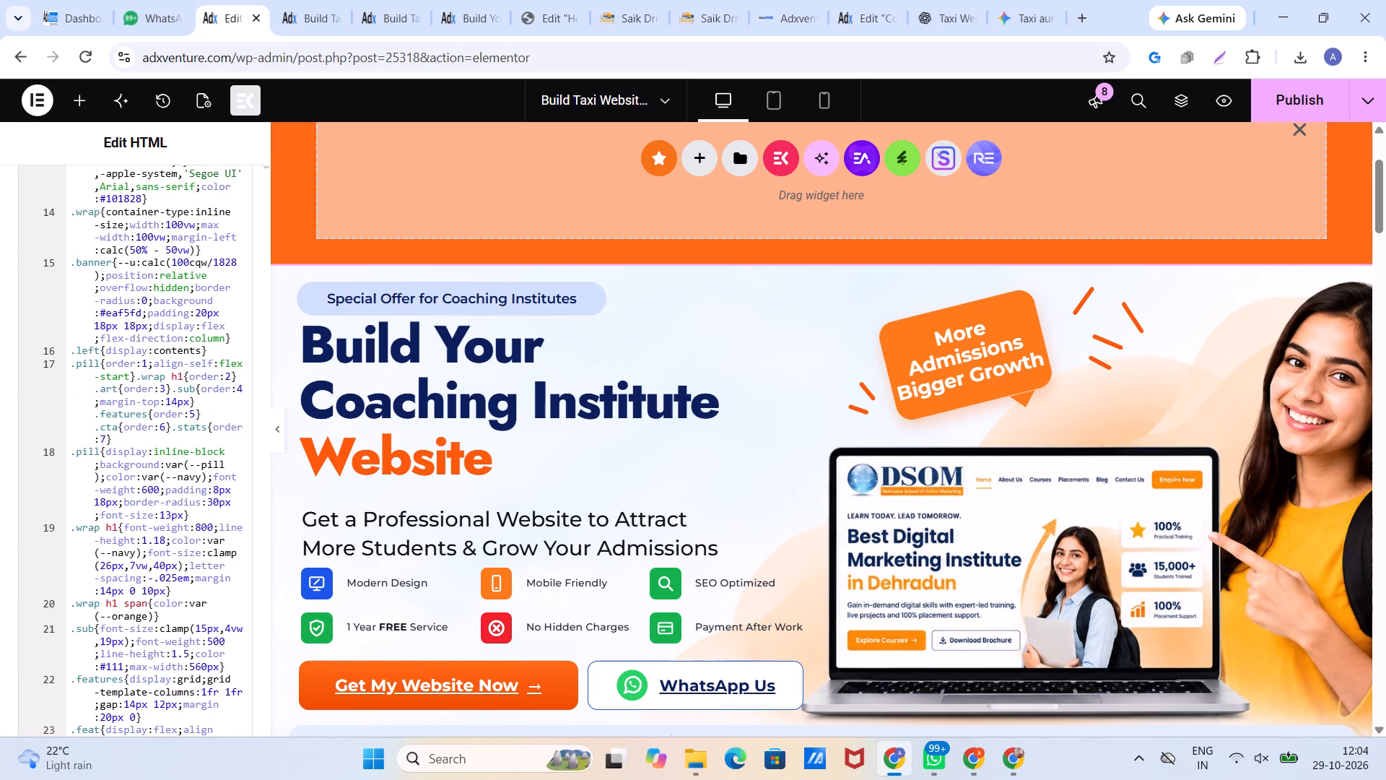
scroll(149, 554, down, 10)
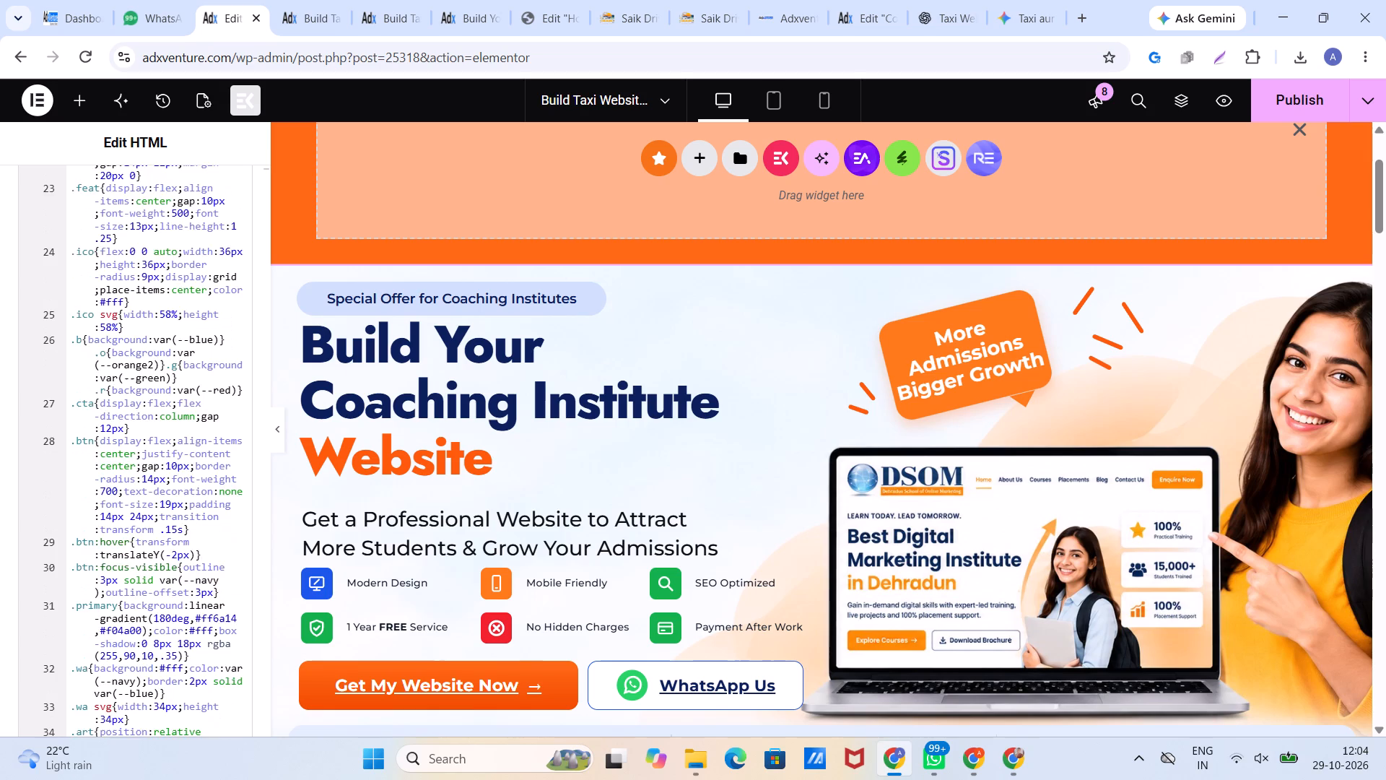
scroll(149, 554, down, 17)
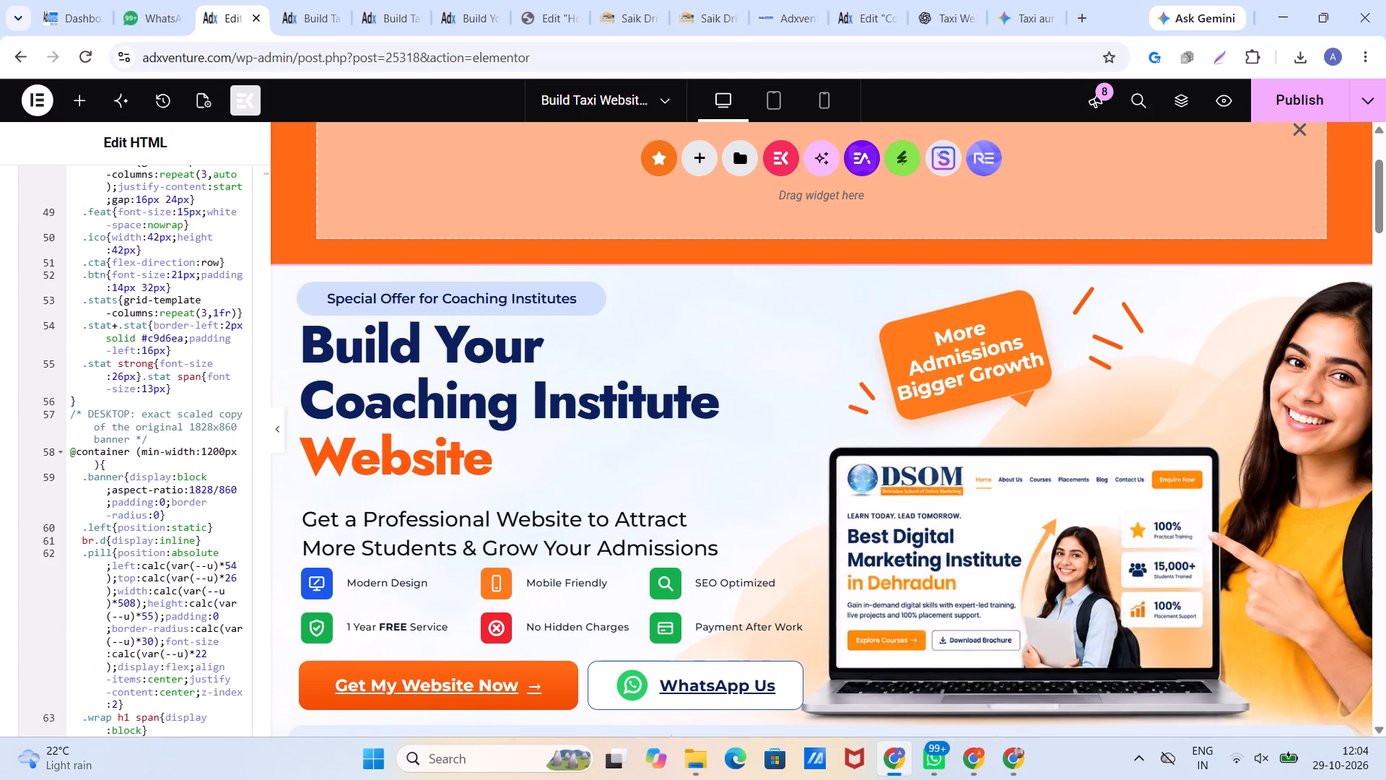
scroll(149, 554, down, 19)
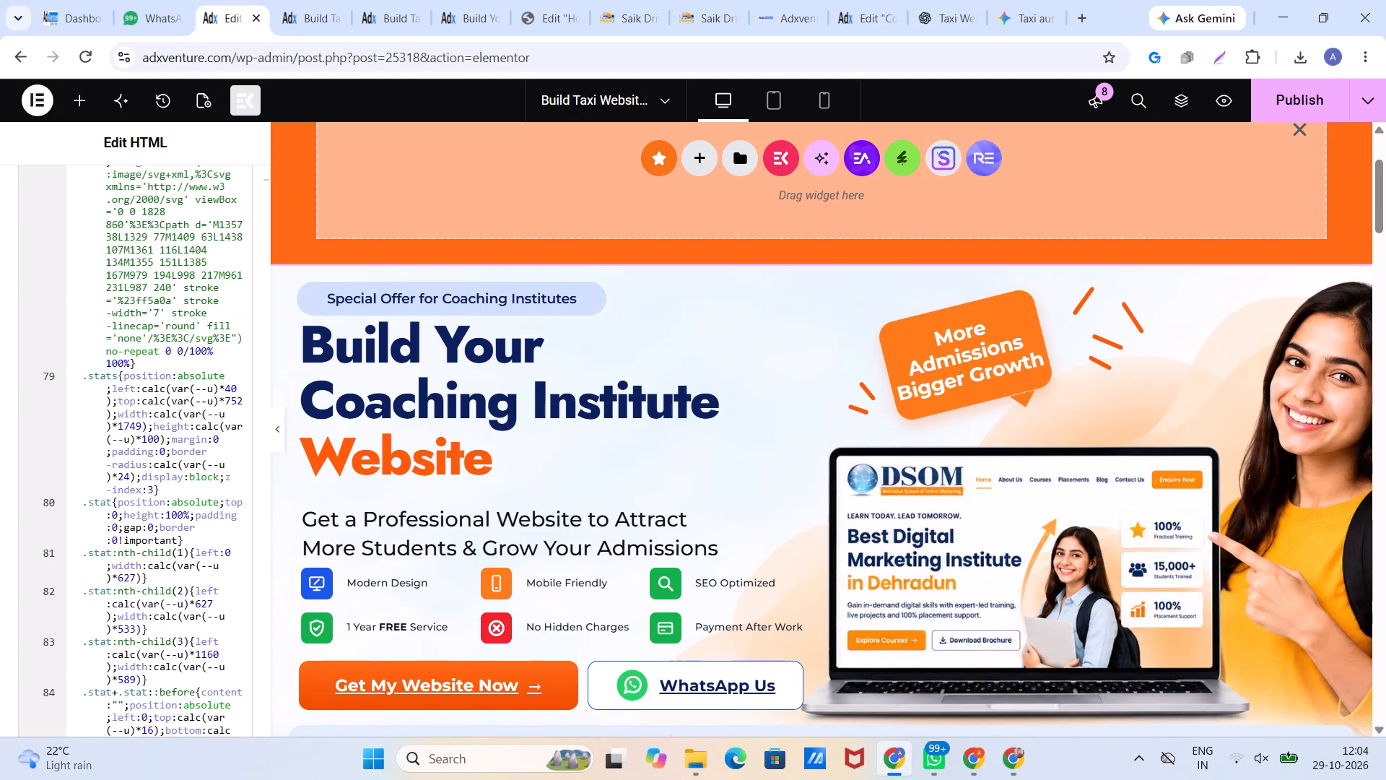
scroll(149, 554, down, 15)
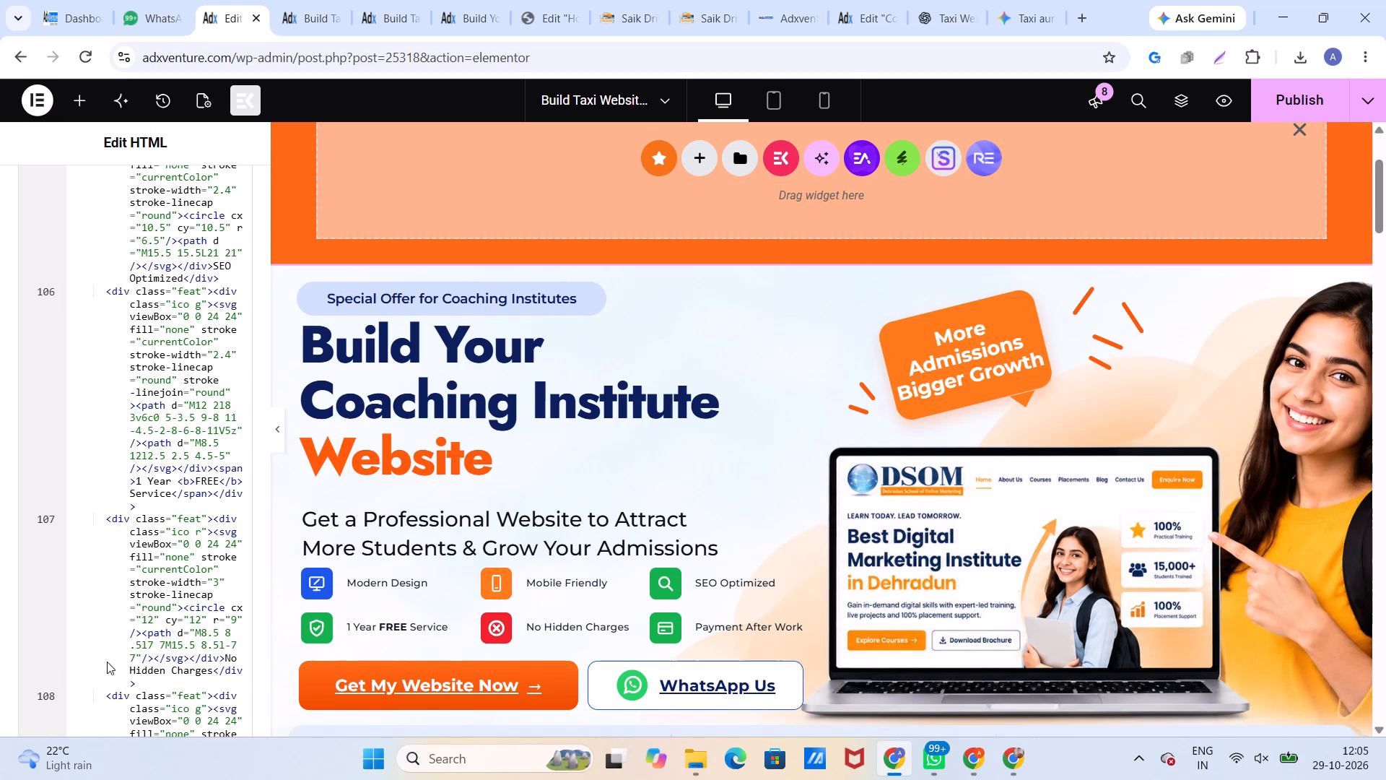
scroll(146, 605, down, 2)
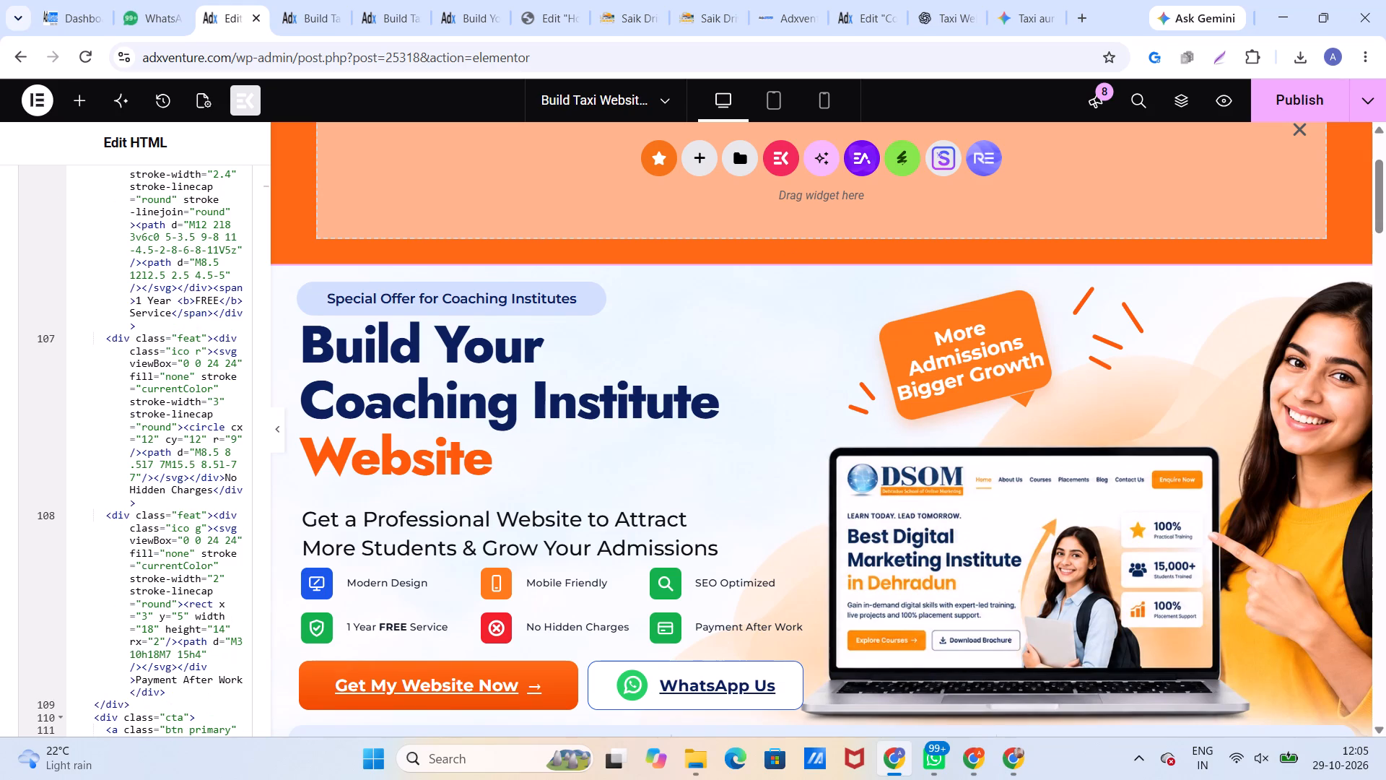
scroll(146, 605, down, 2)
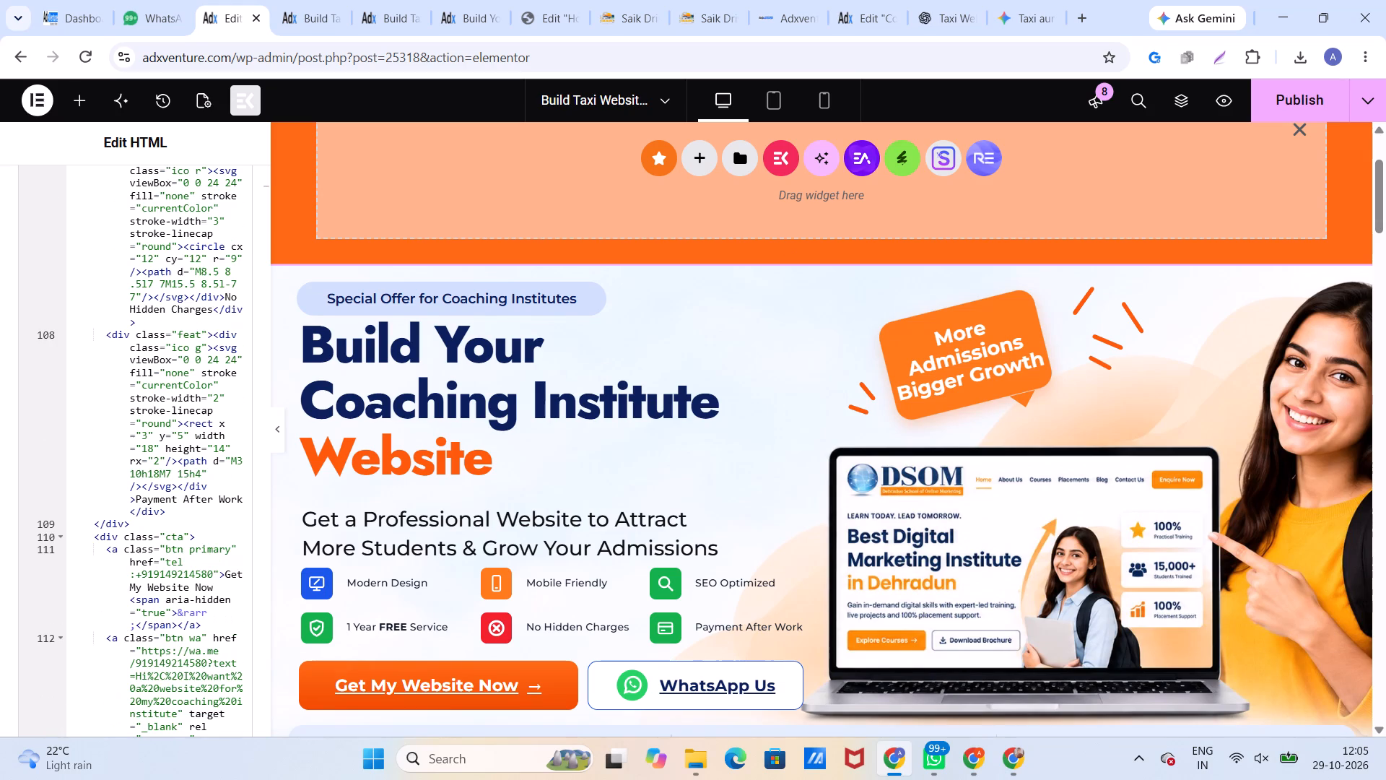
scroll(146, 605, down, 7)
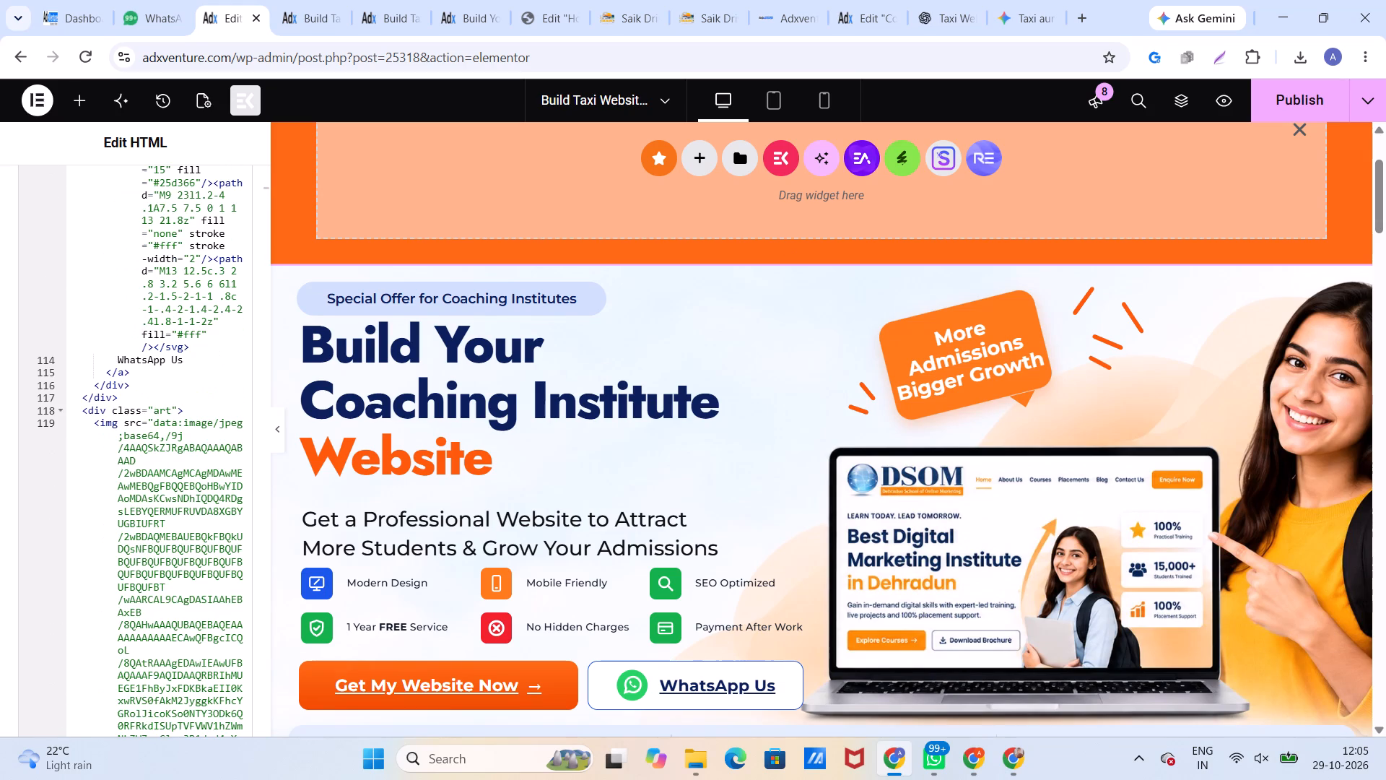
scroll(146, 605, down, 12)
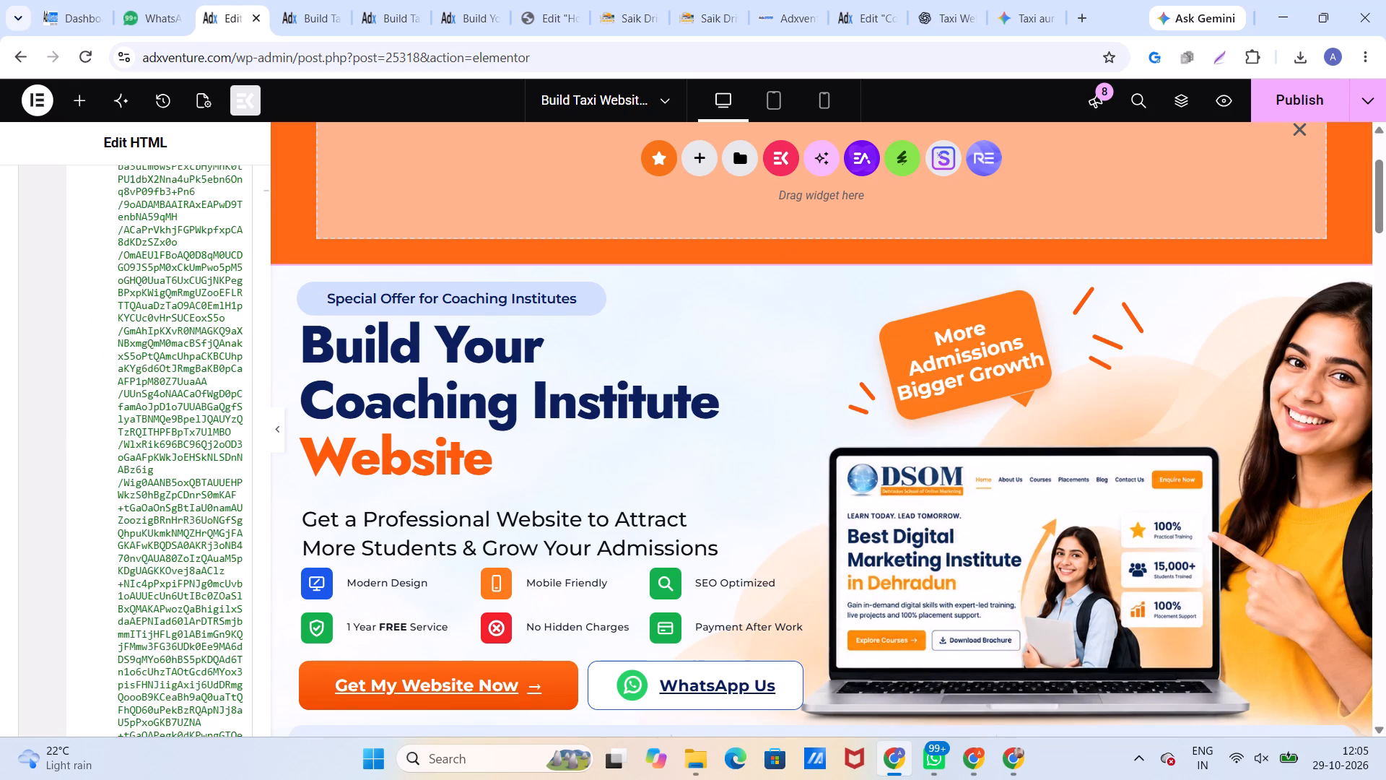
scroll(146, 605, down, 12)
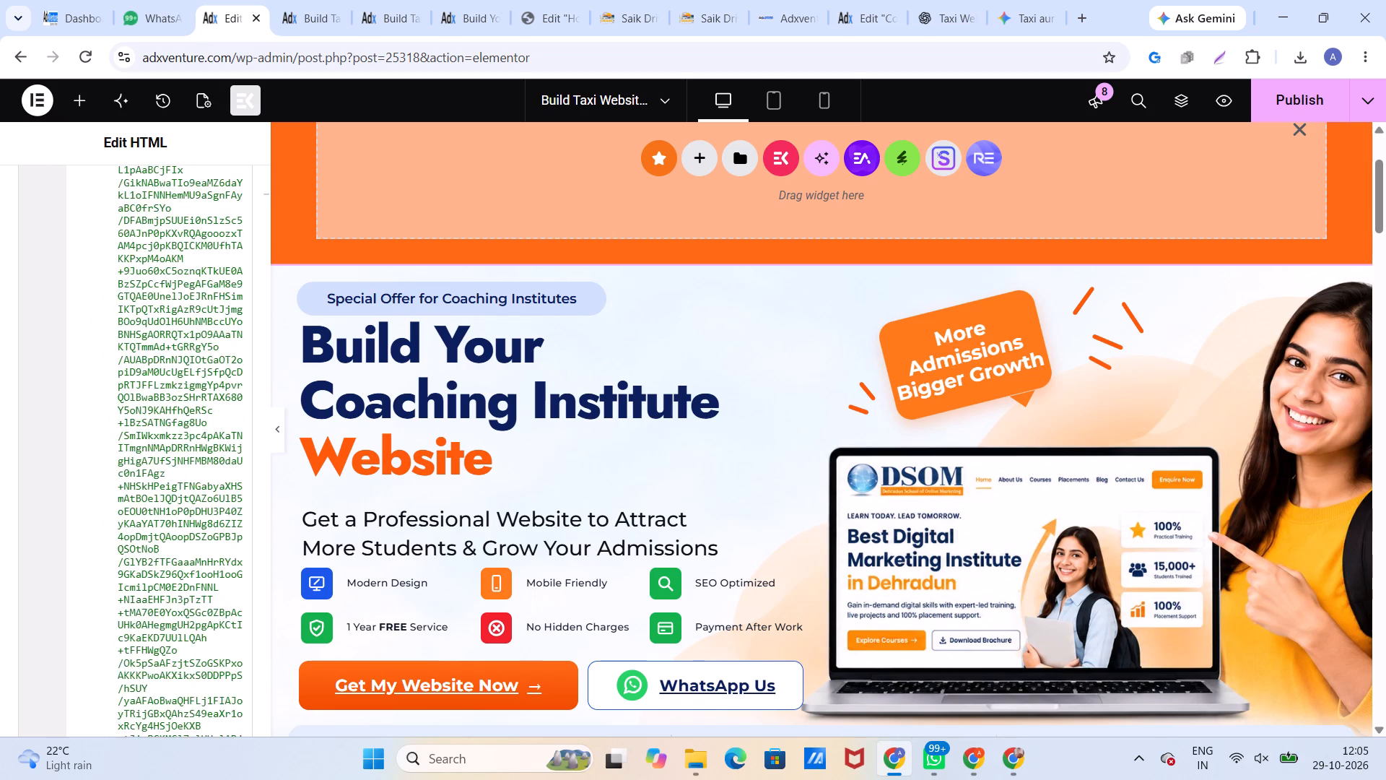
scroll(146, 605, down, 11)
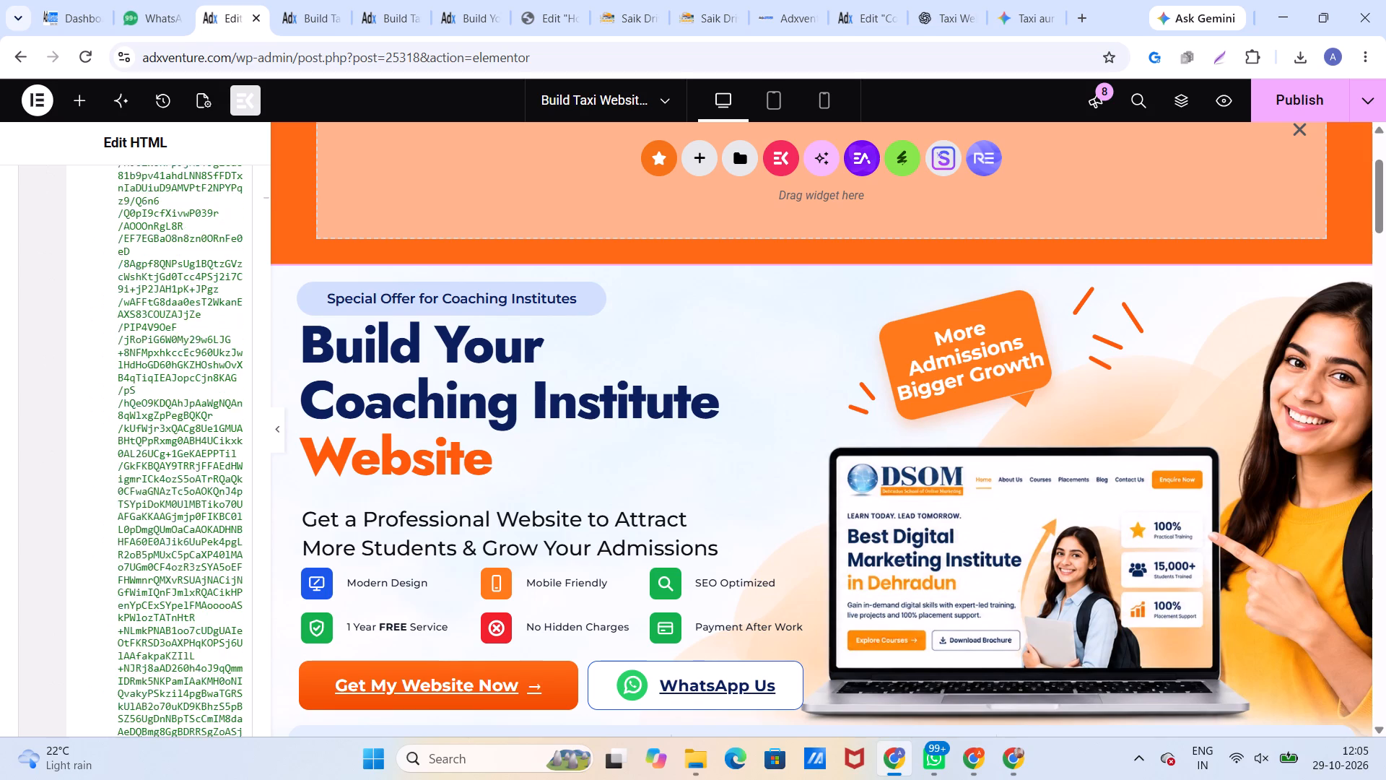
scroll(146, 605, down, 10)
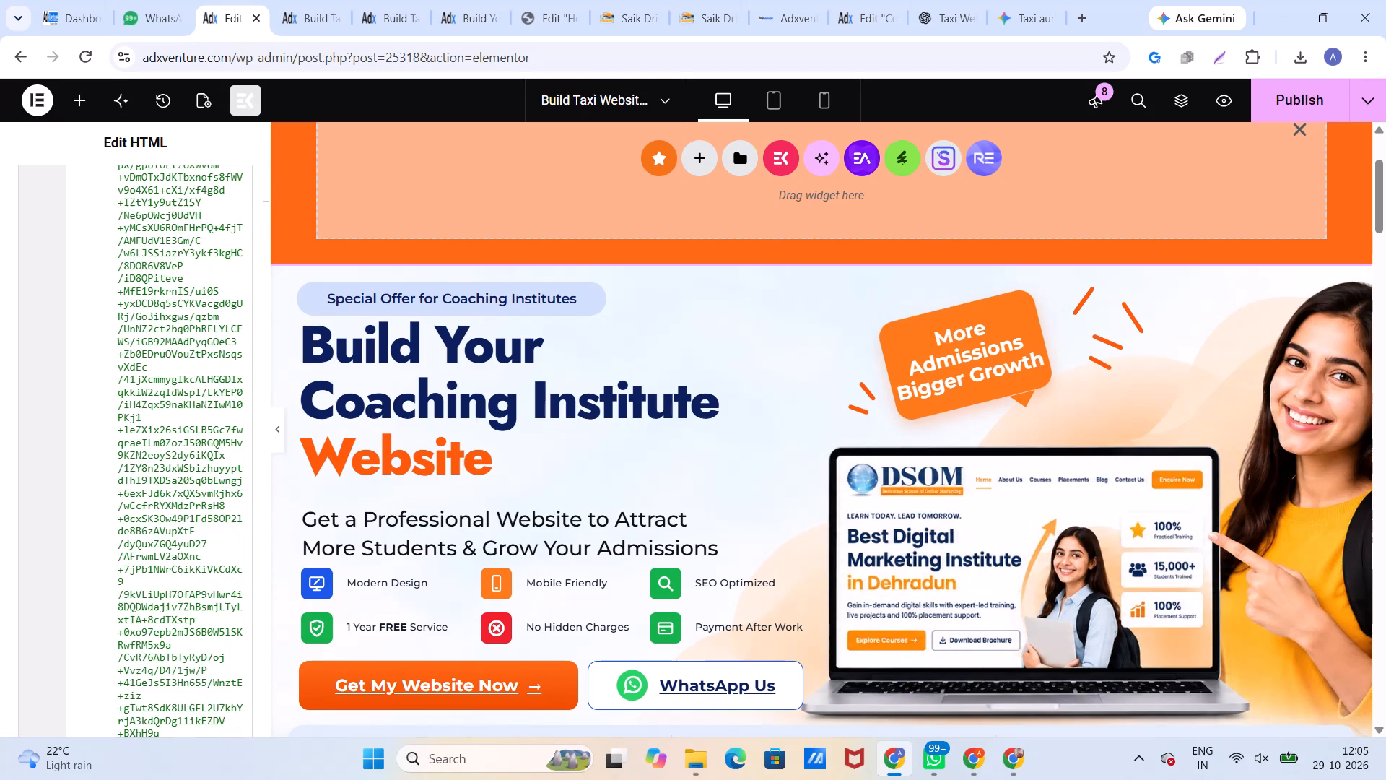
scroll(146, 605, down, 8)
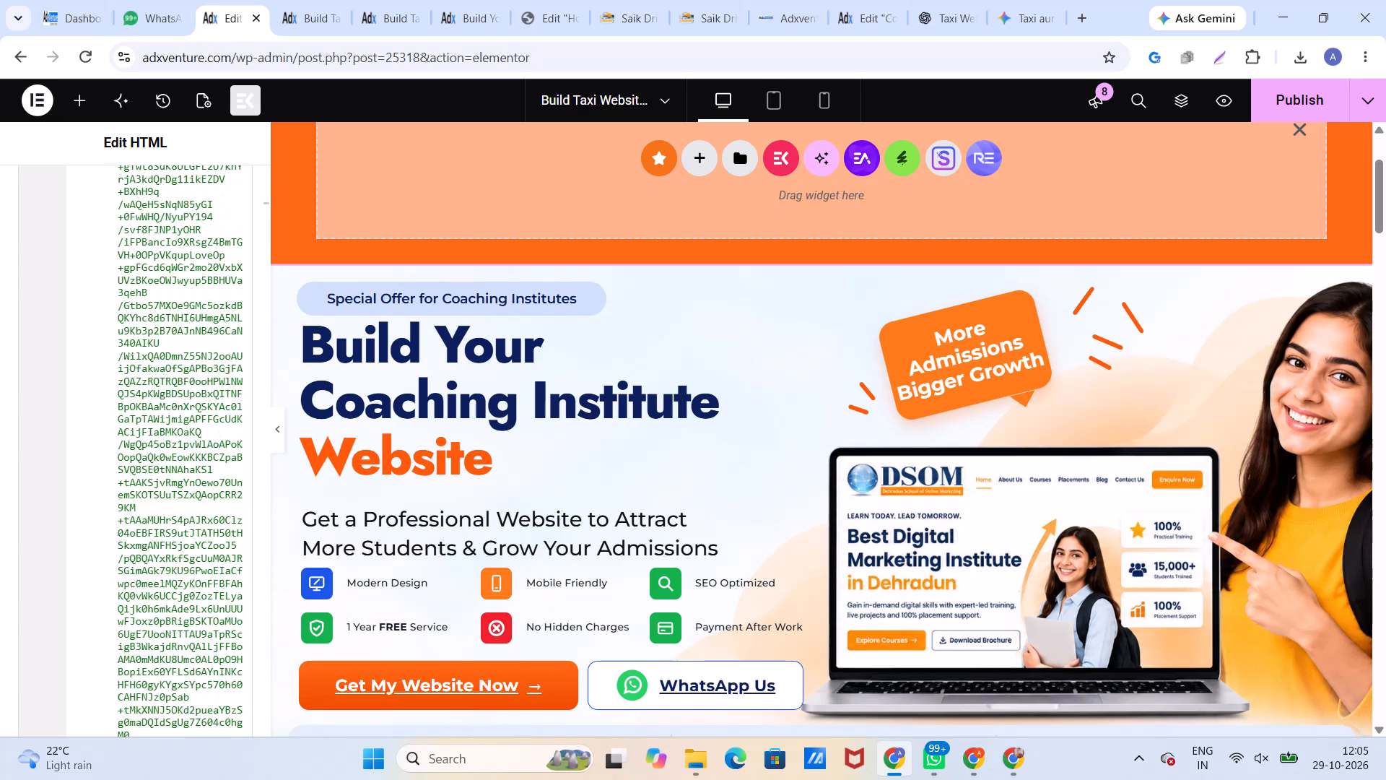
scroll(146, 605, down, 7)
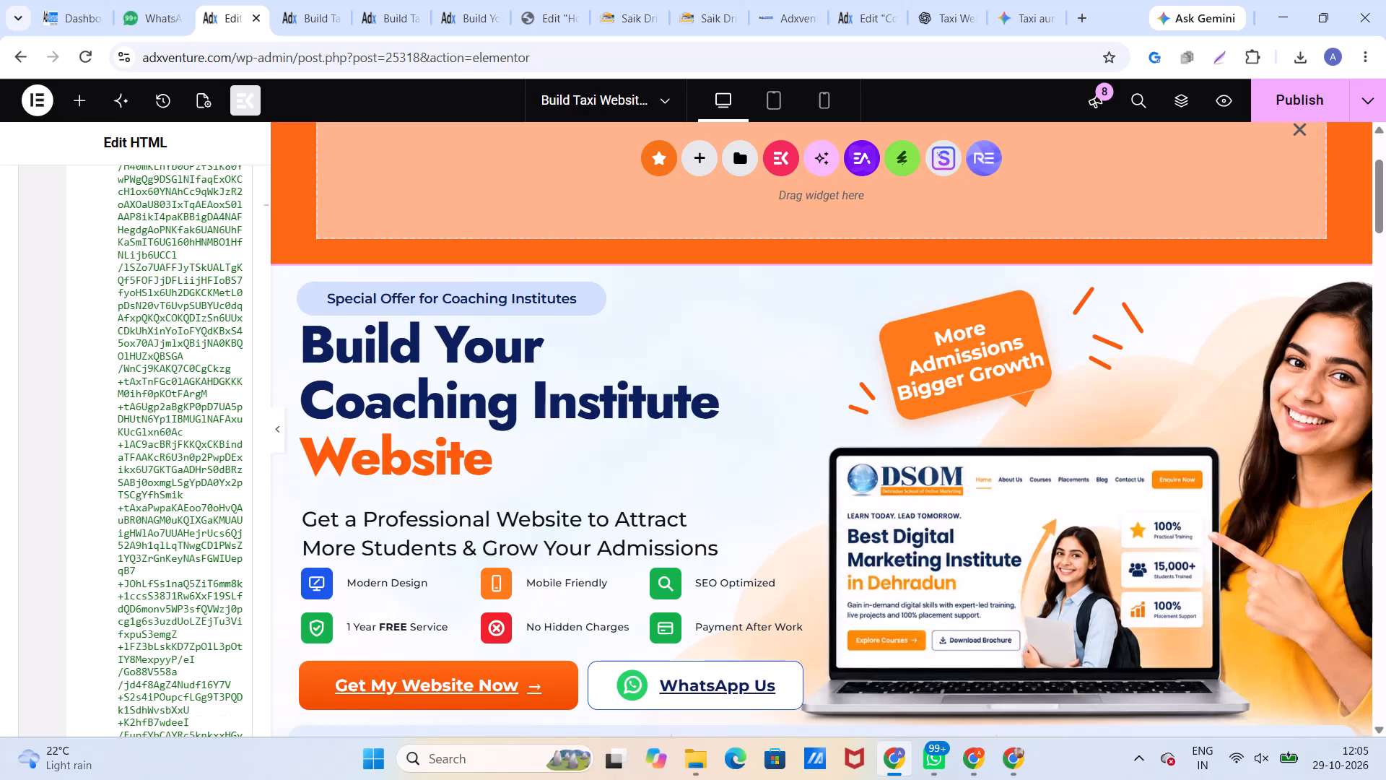
Finish going through the coaching hero's embedded image data and publish the Build Taxi Website page.
scroll(146, 605, down, 12)
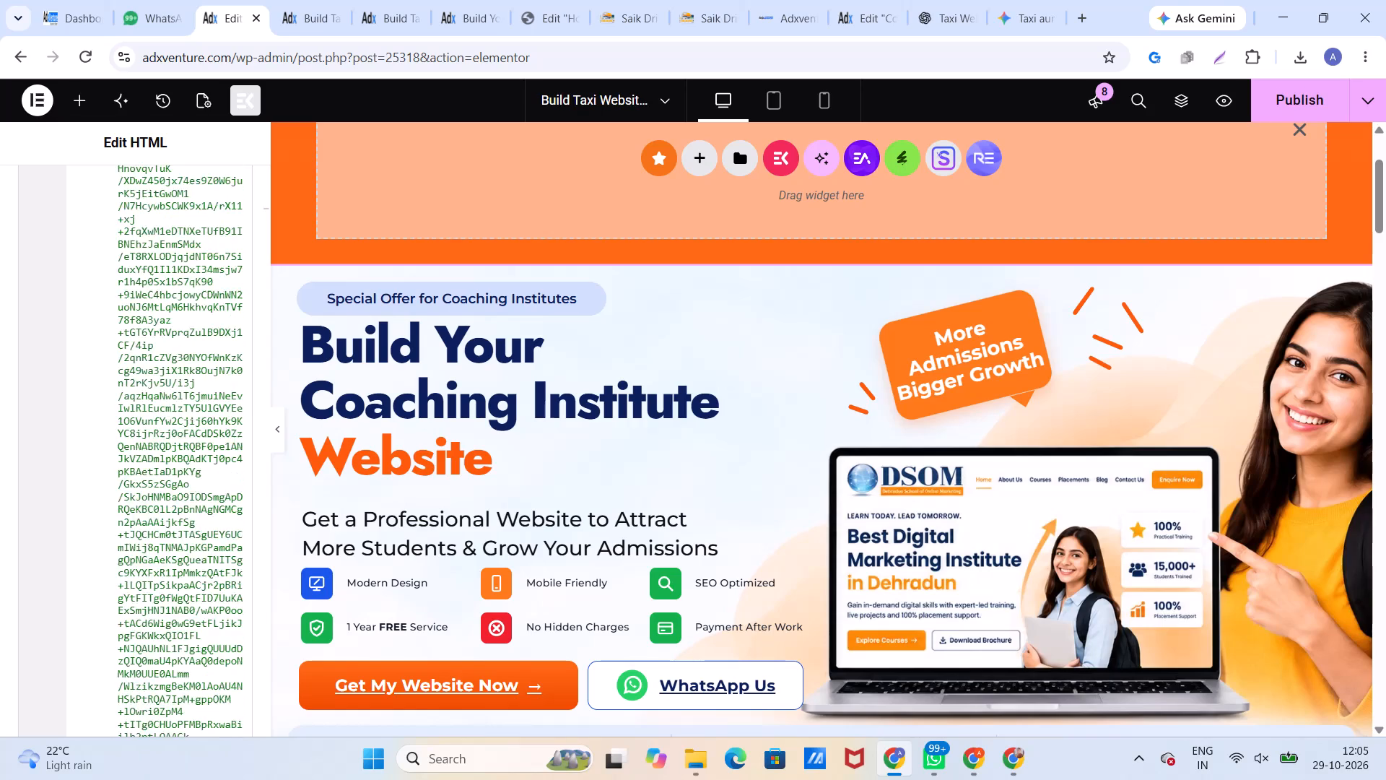
scroll(146, 605, down, 4)
click(1273, 103)
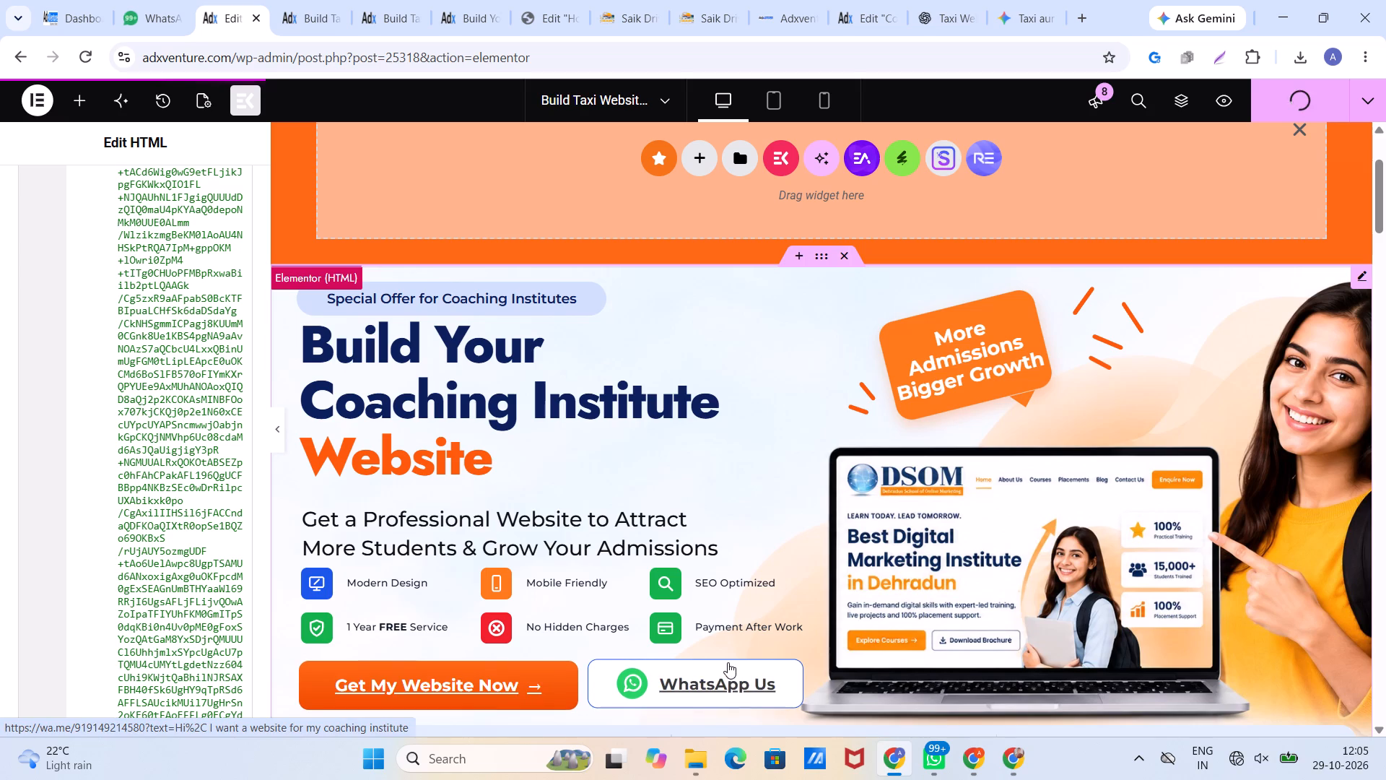
Copy the coaching institute hero's entire HTML code from the HTML widget.
click(90, 425)
key(ctrl+a)
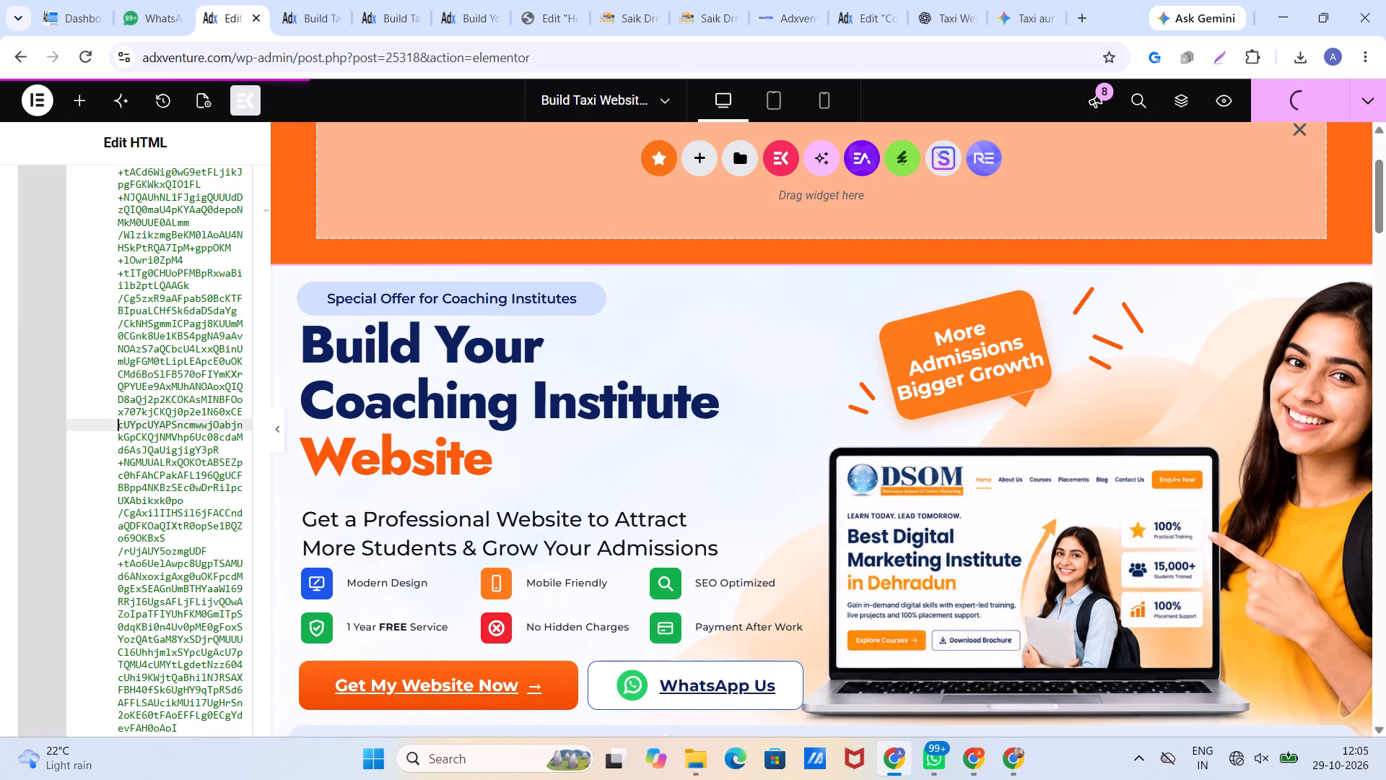
key(ctrl+c)
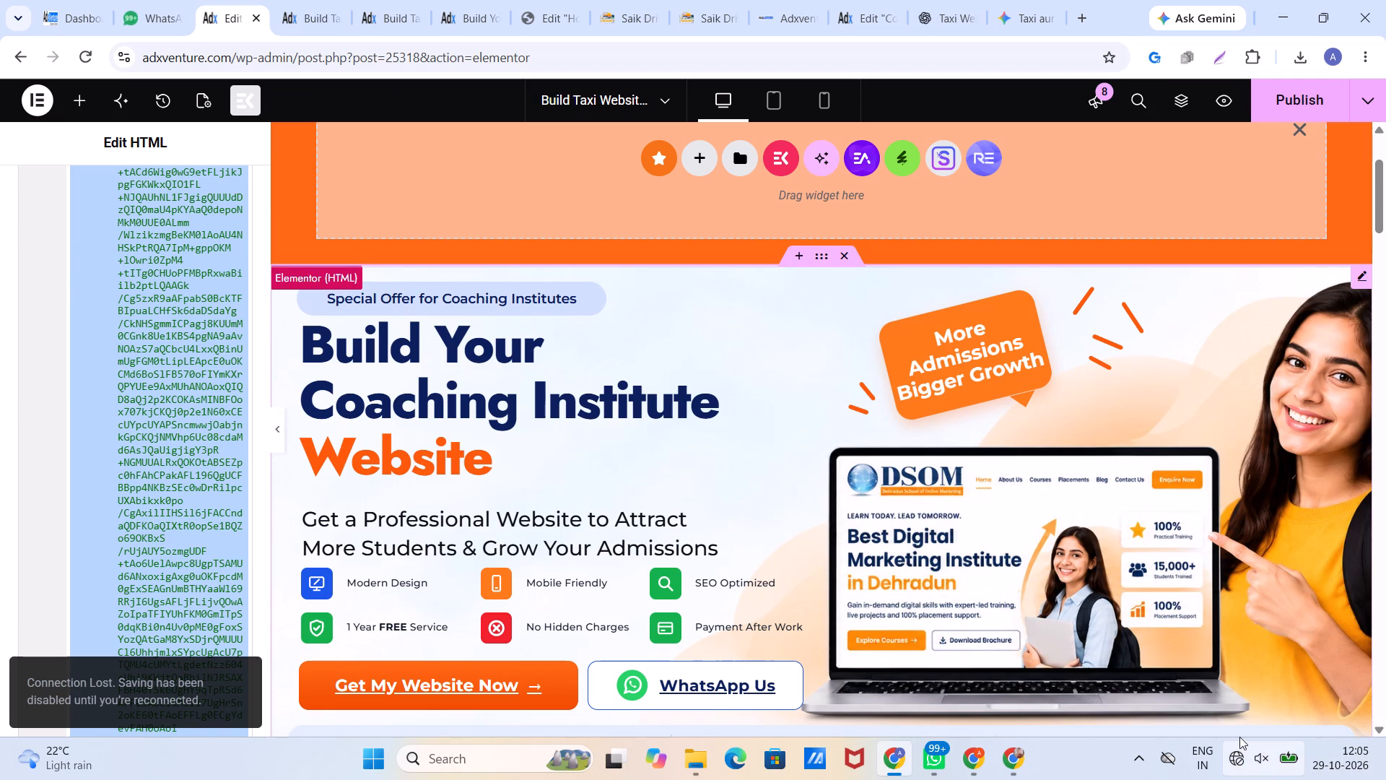
Bring up the available Wi-Fi networks, look at Adxjiofibre, and select the TECNO POVA 5 Pro 5G network to manage its connection.
click(1242, 755)
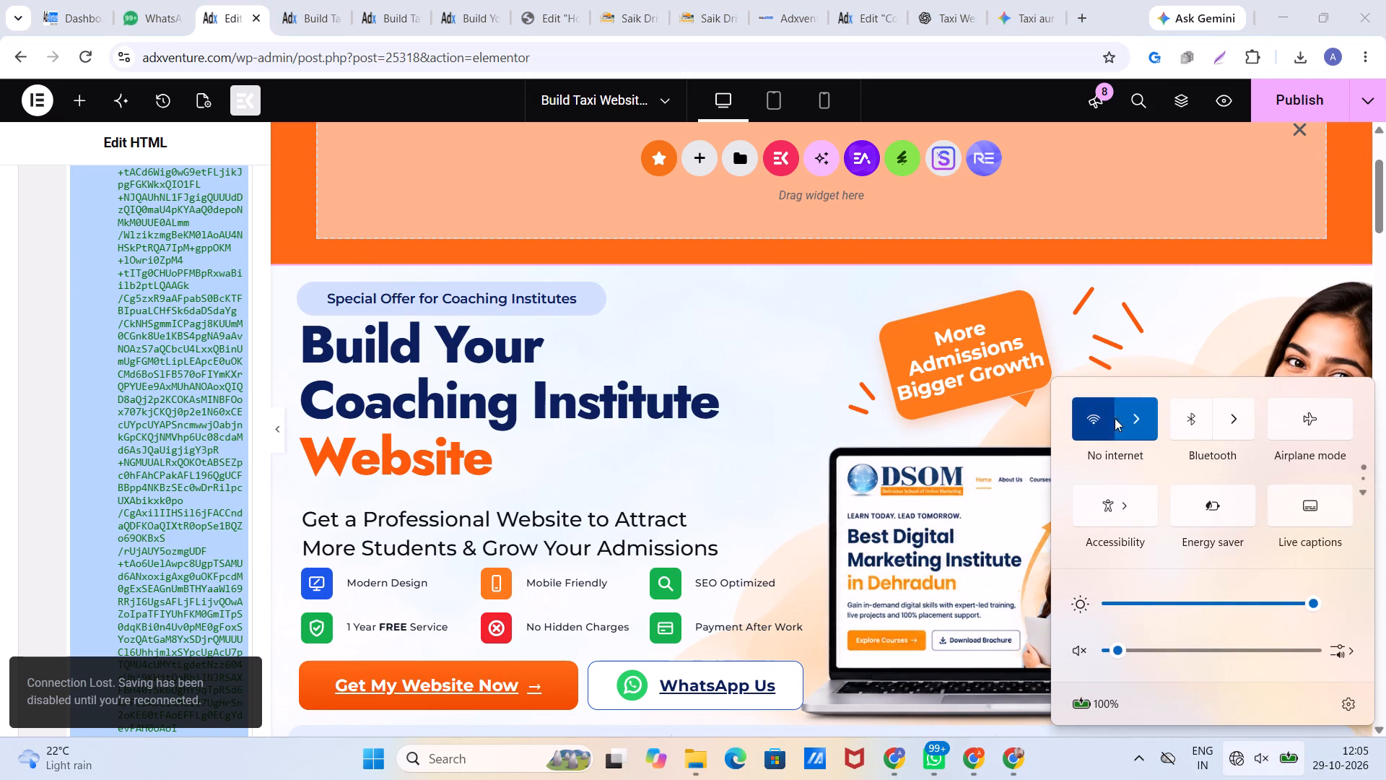
click(1134, 428)
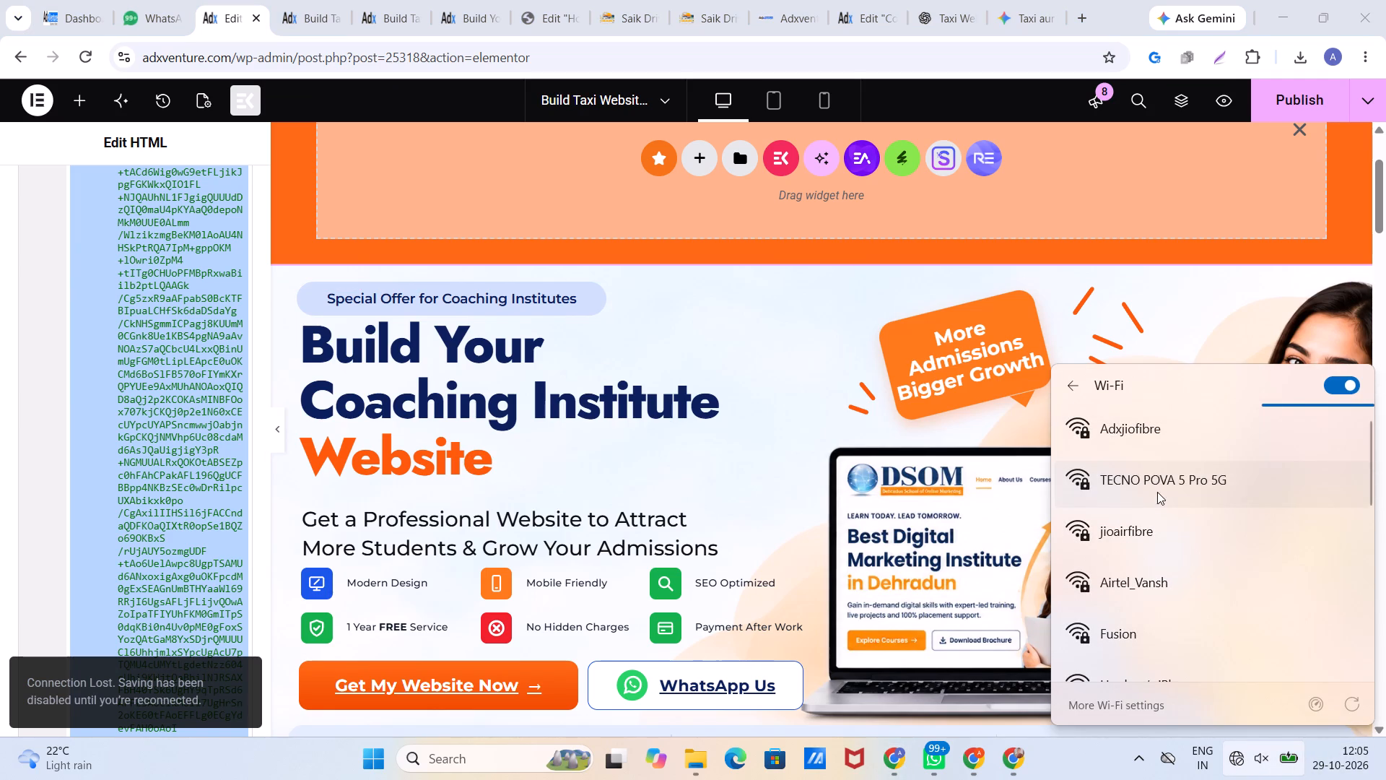
click(1138, 430)
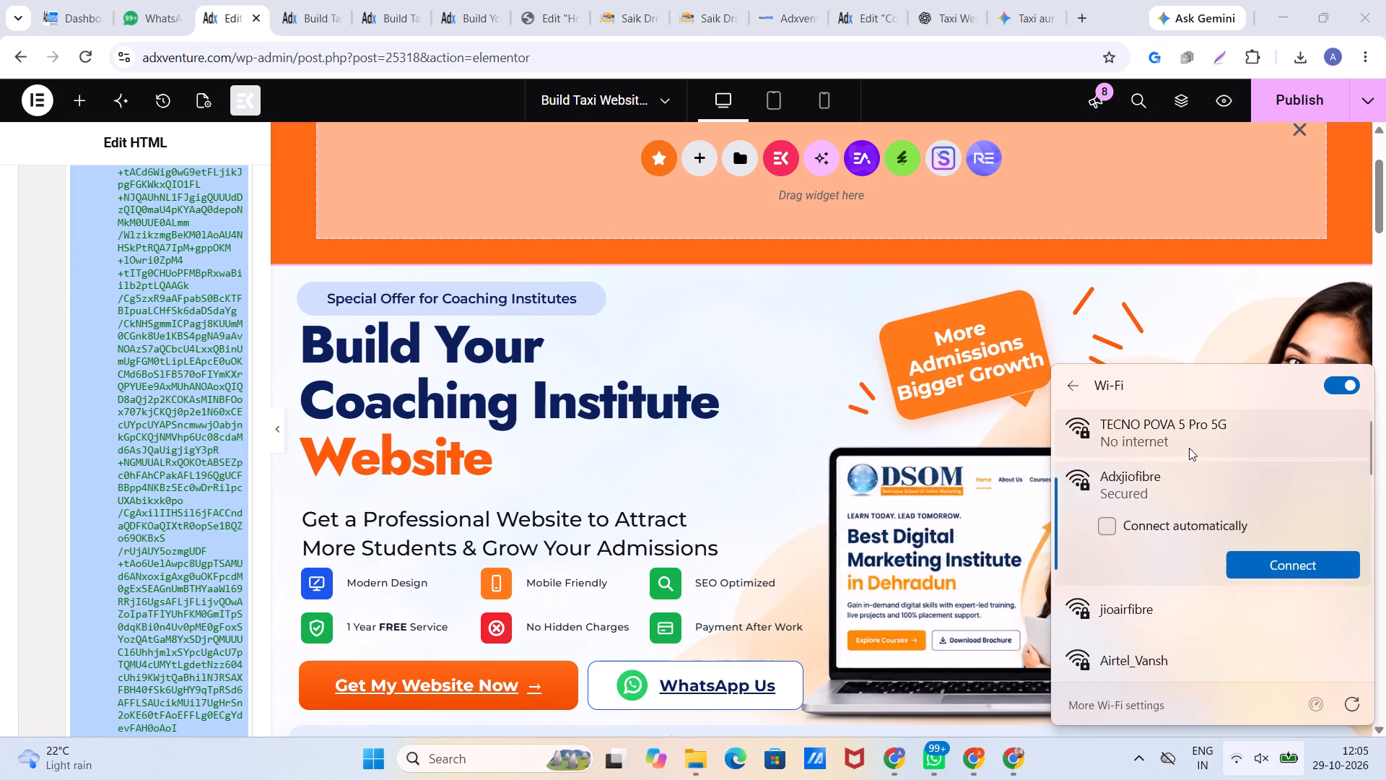
click(1164, 426)
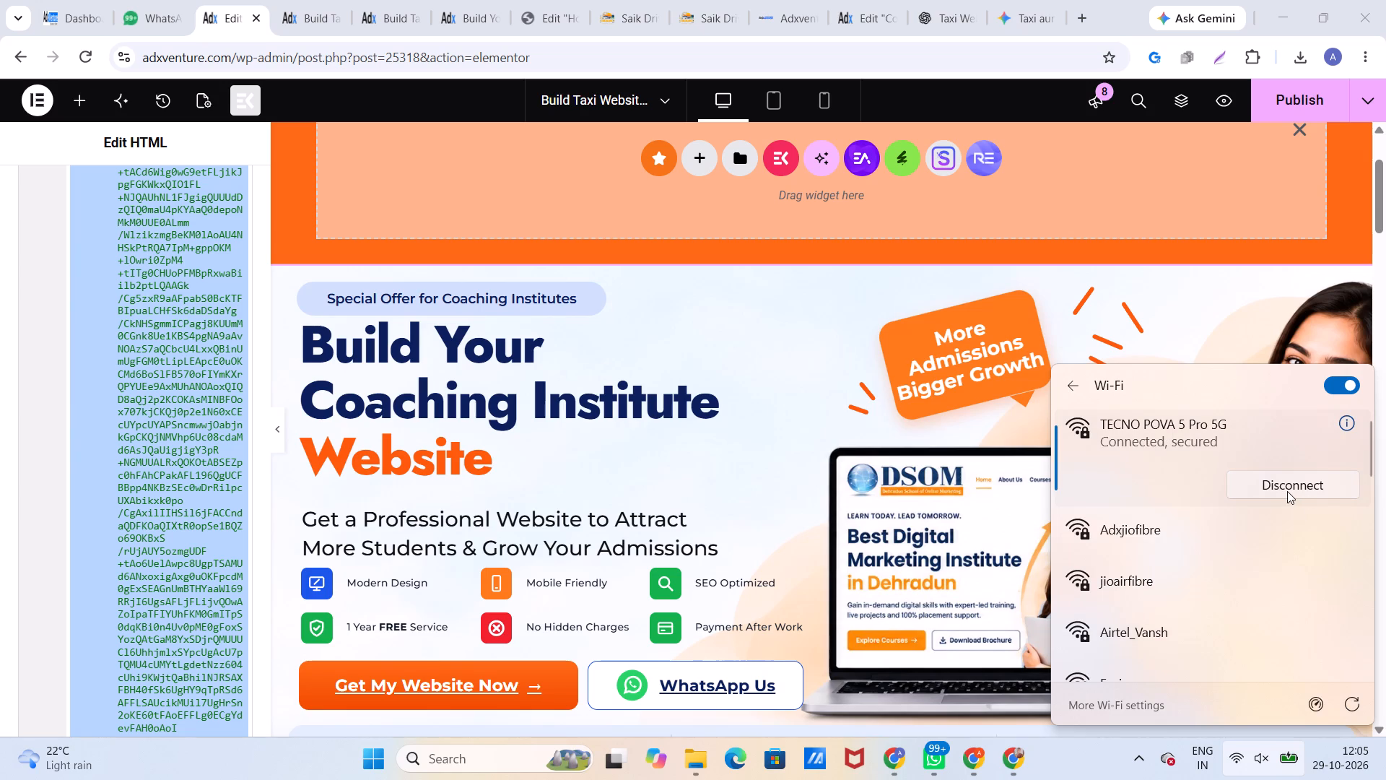
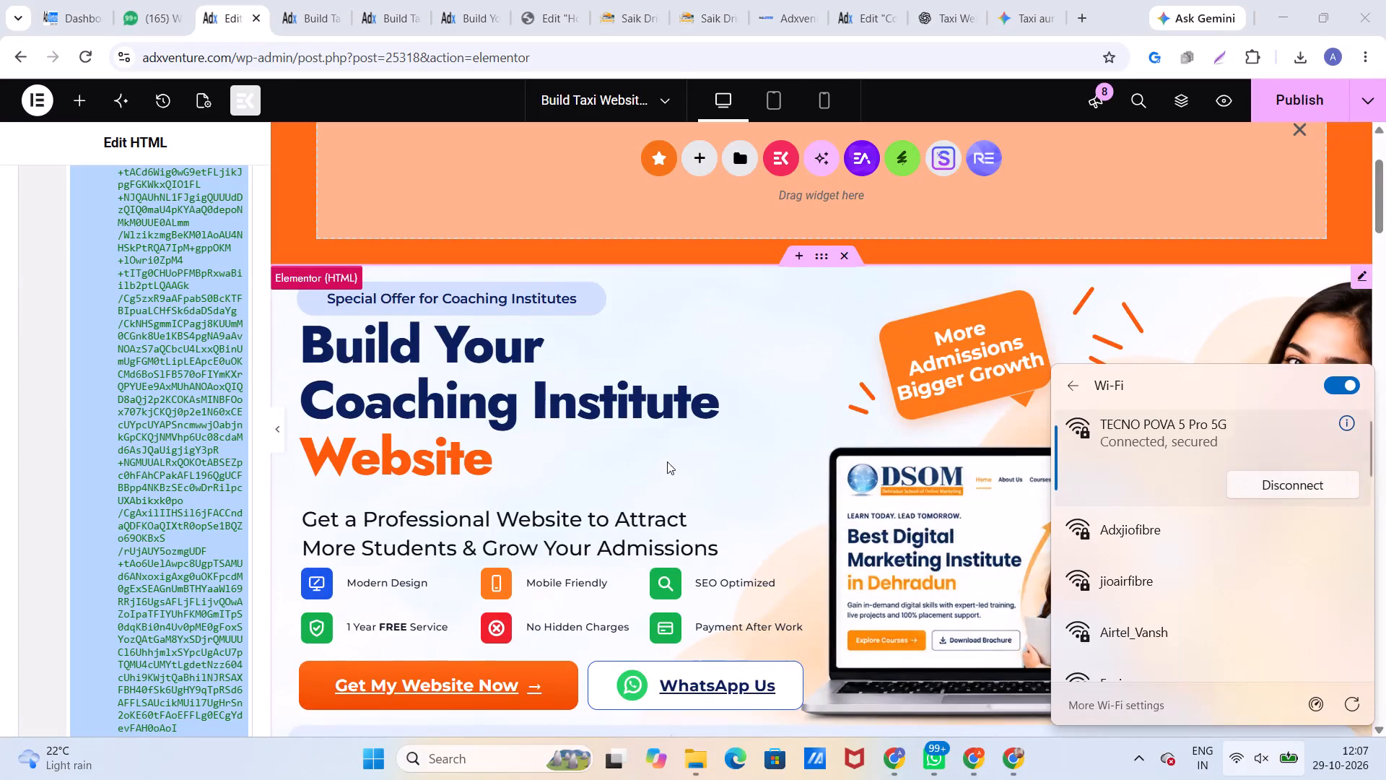
Dismiss the Wi-Fi network list and examine the page sections below the coaching hero, from the pricing packages to the Real Results section.
scroll(689, 443, down, 5)
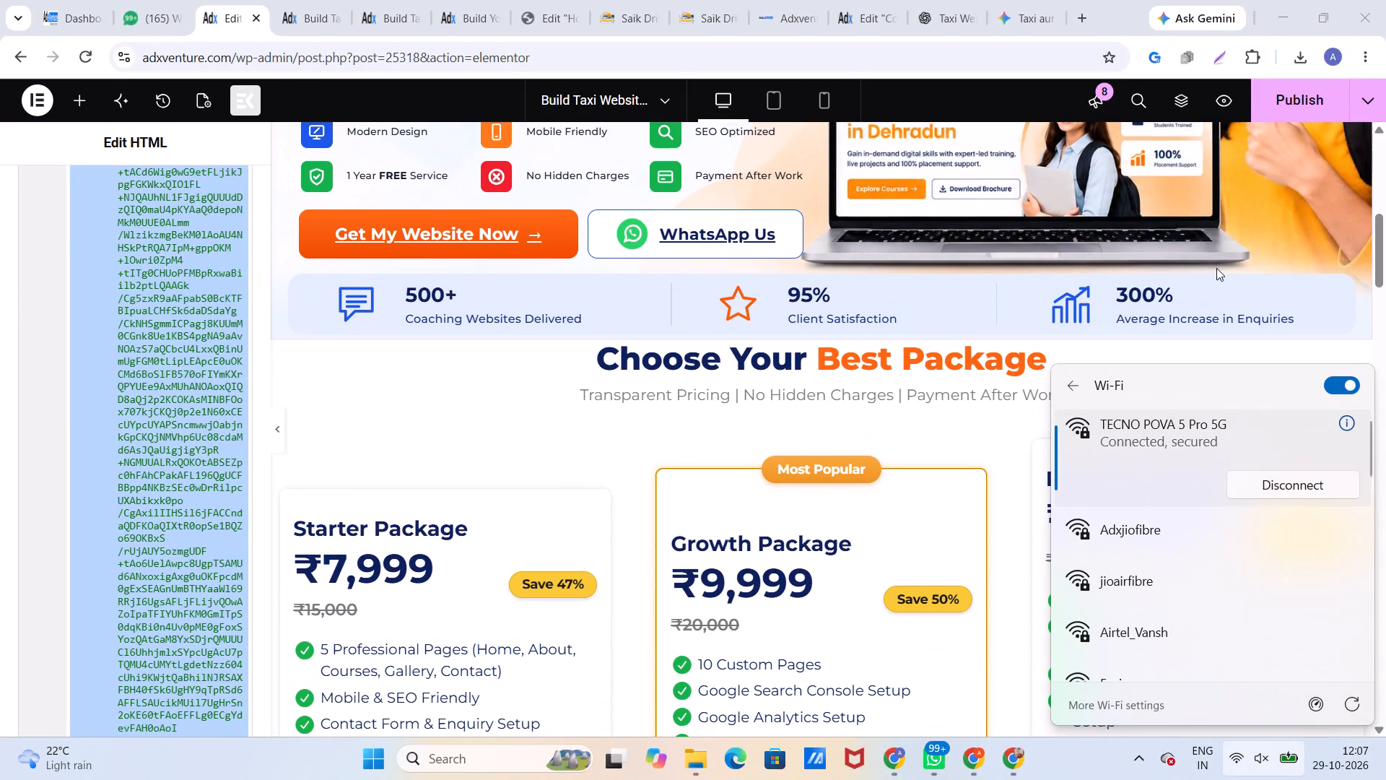
click(887, 305)
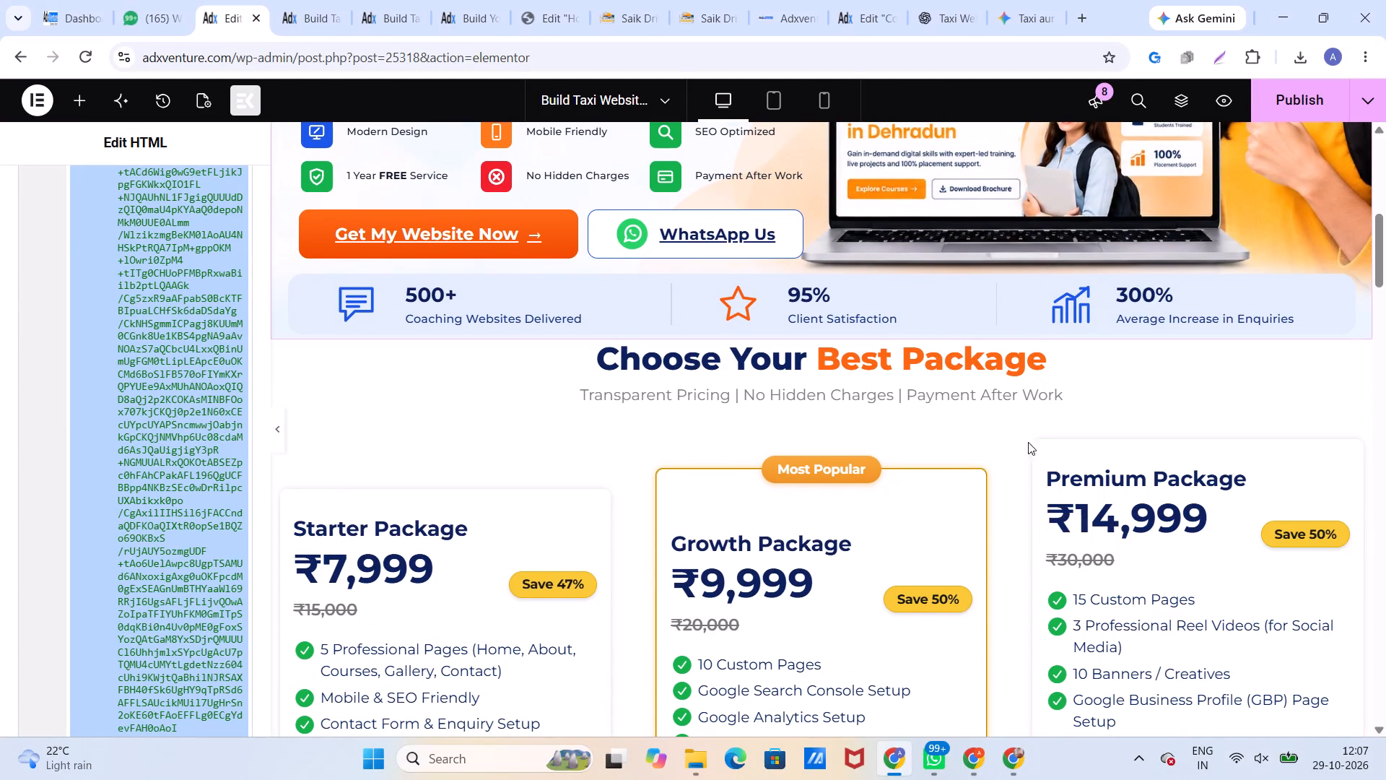
scroll(945, 461, down, 2)
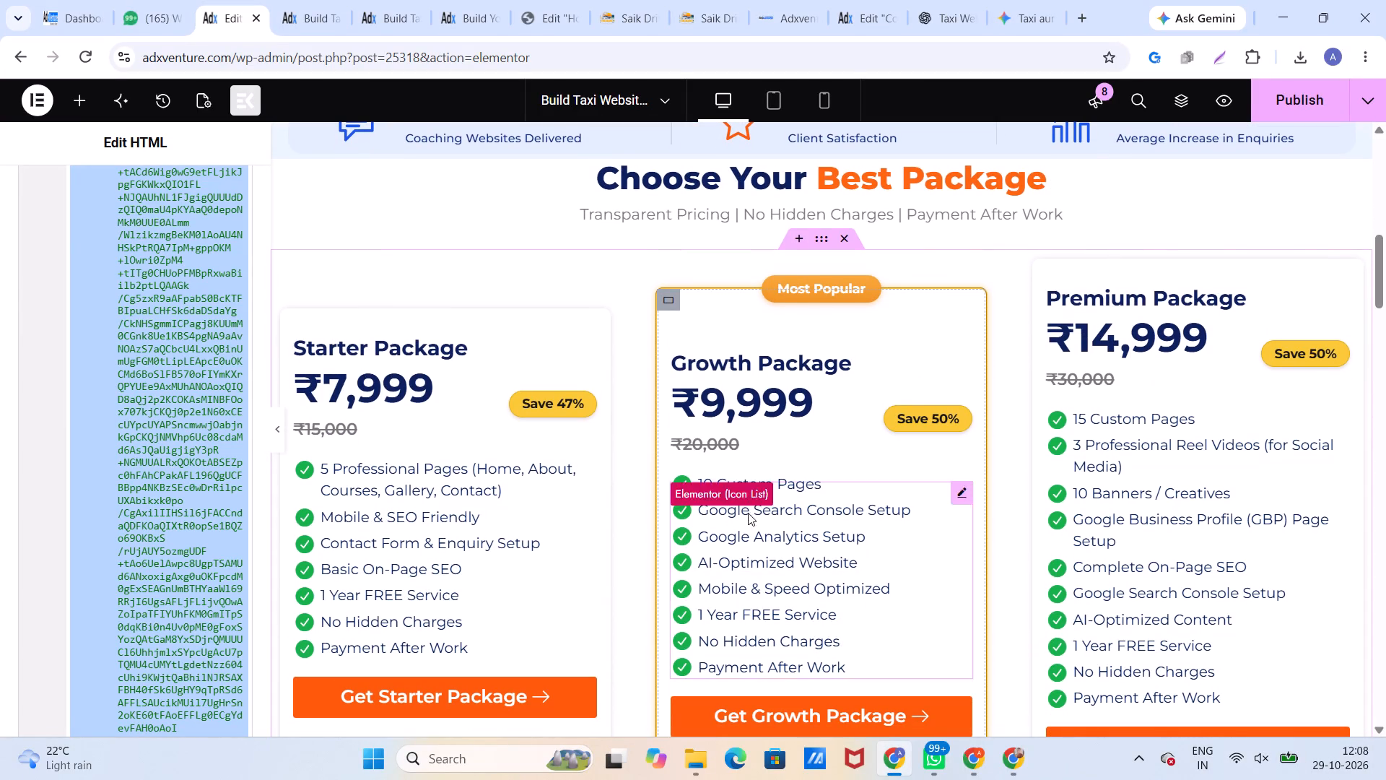
scroll(620, 541, down, 9)
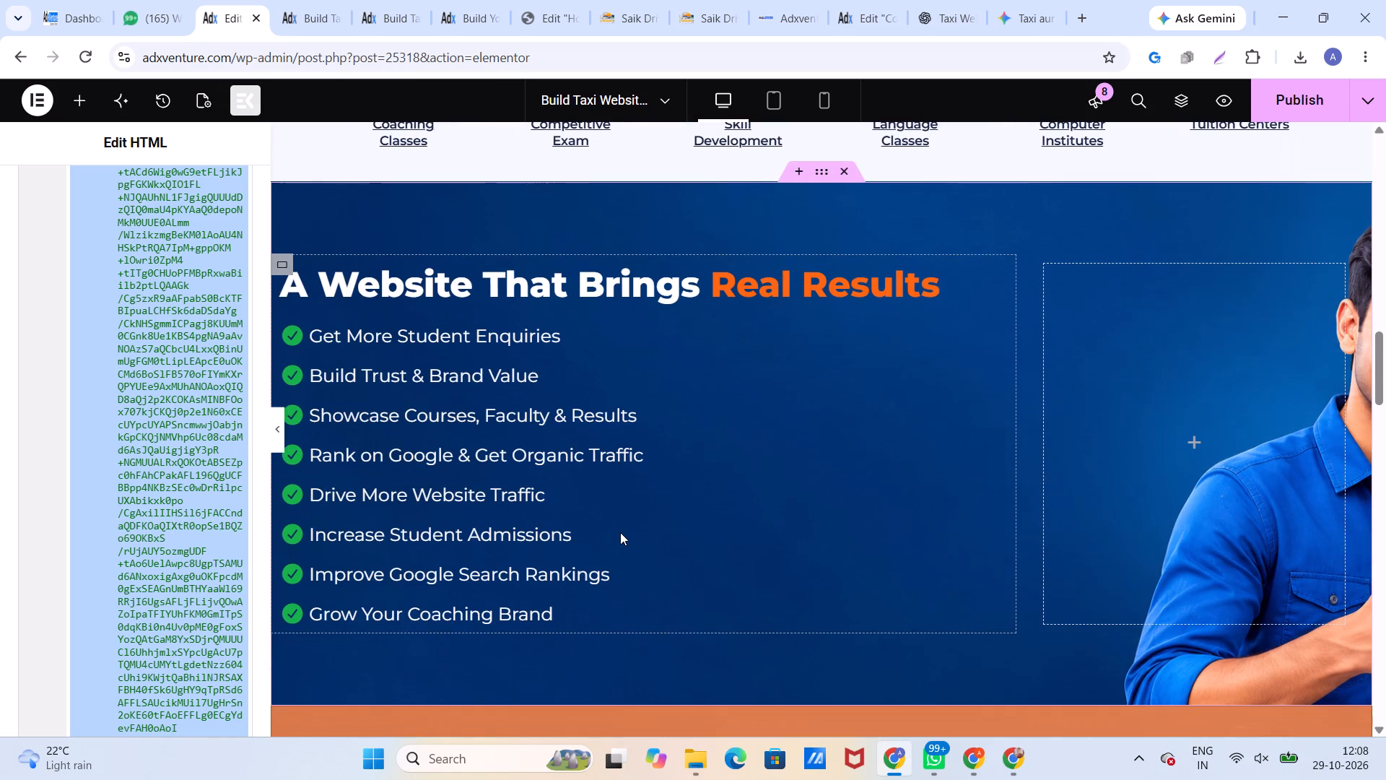
Examine the "A Website That Brings Real Results" section, checking its heading content and the layout settings of its outer container.
click(780, 370)
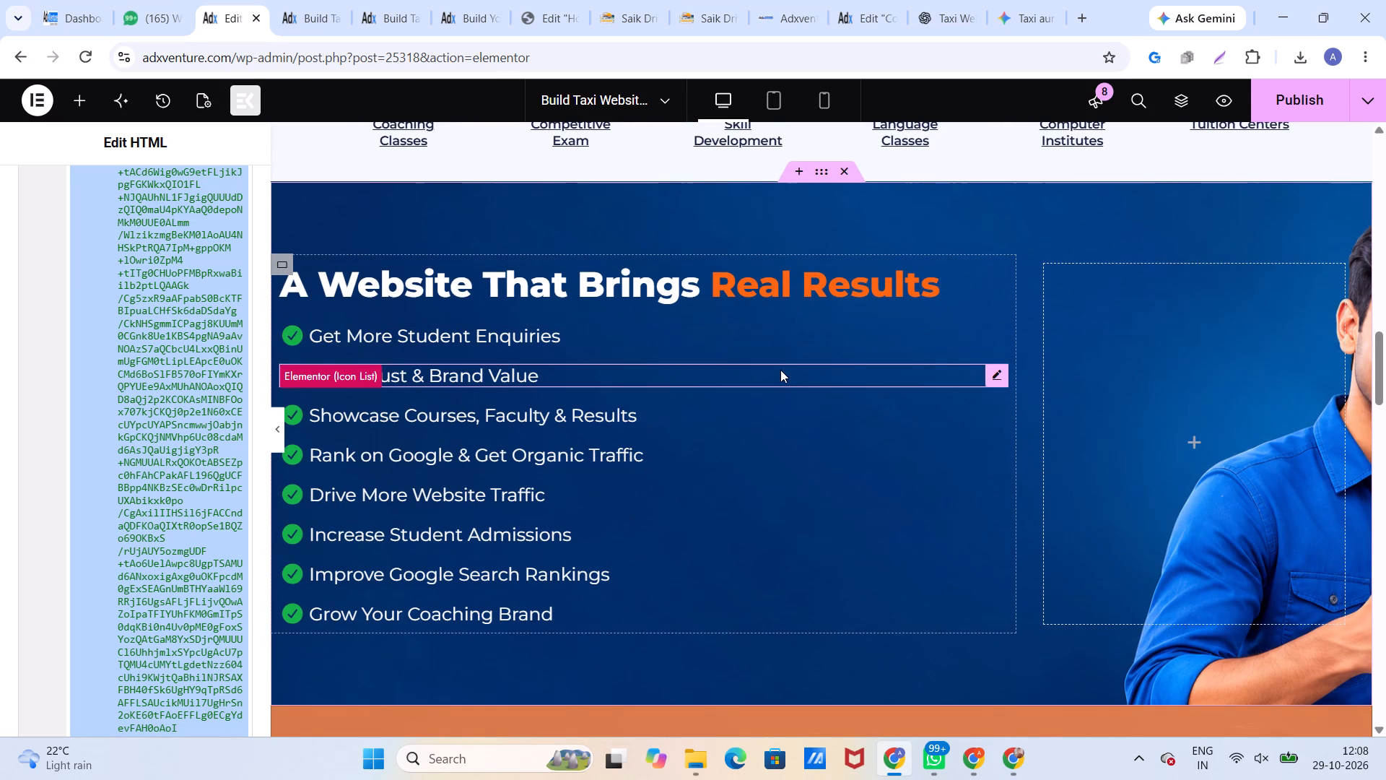
click(728, 273)
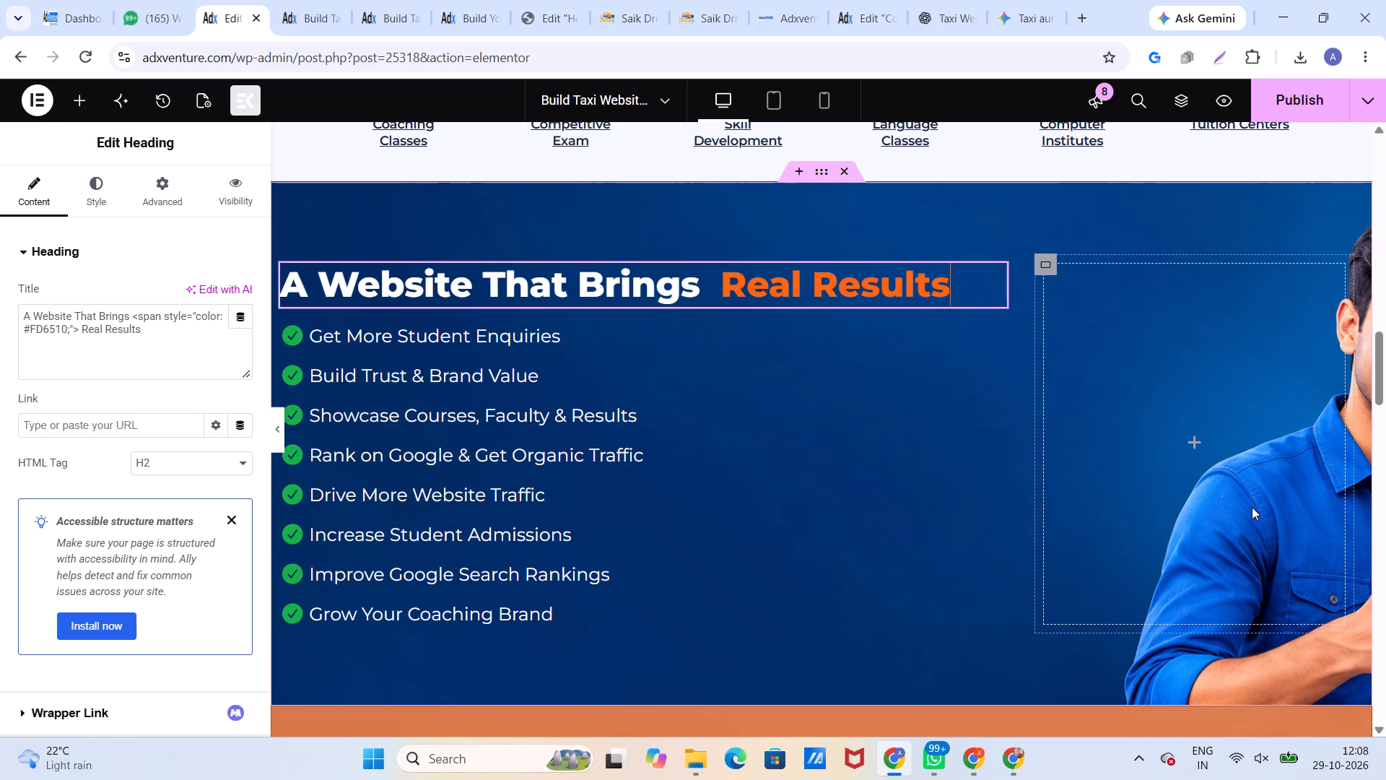
click(1249, 529)
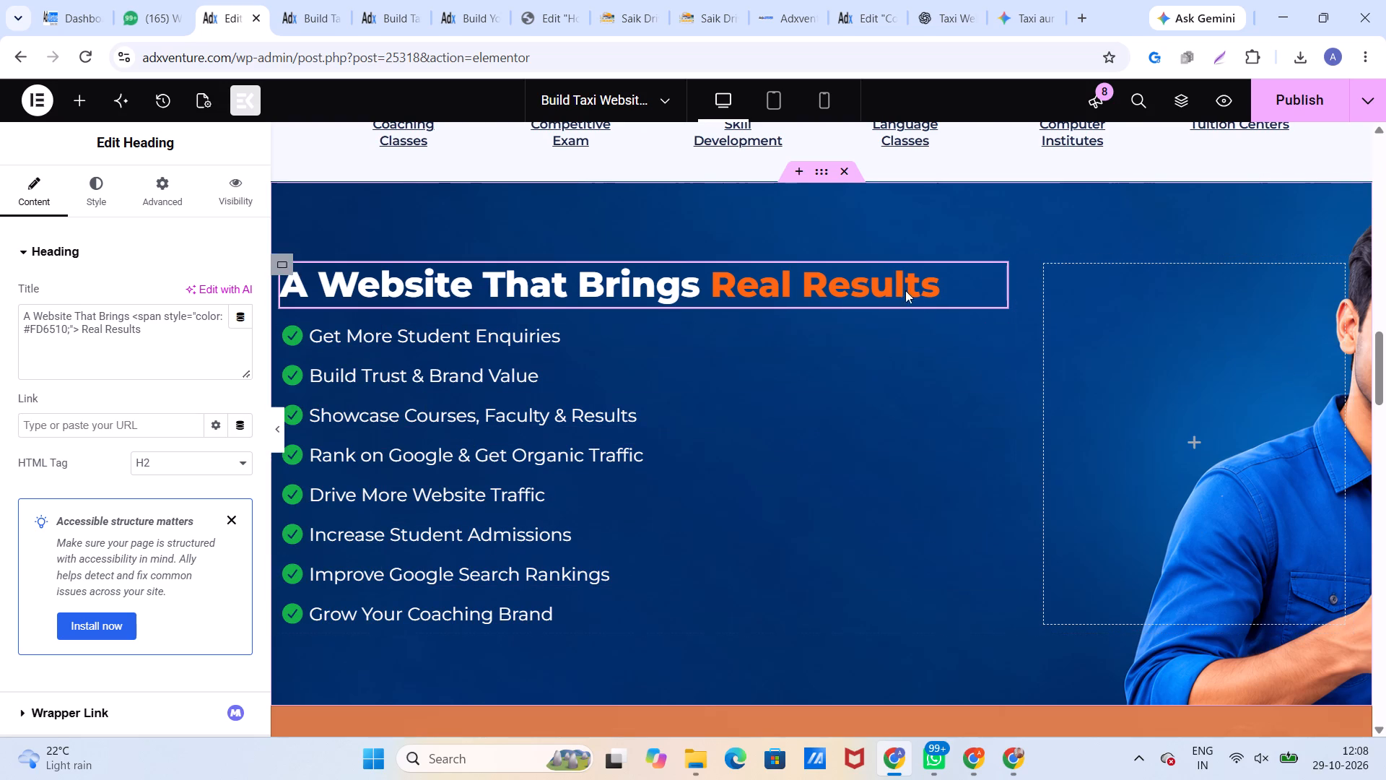
click(821, 162)
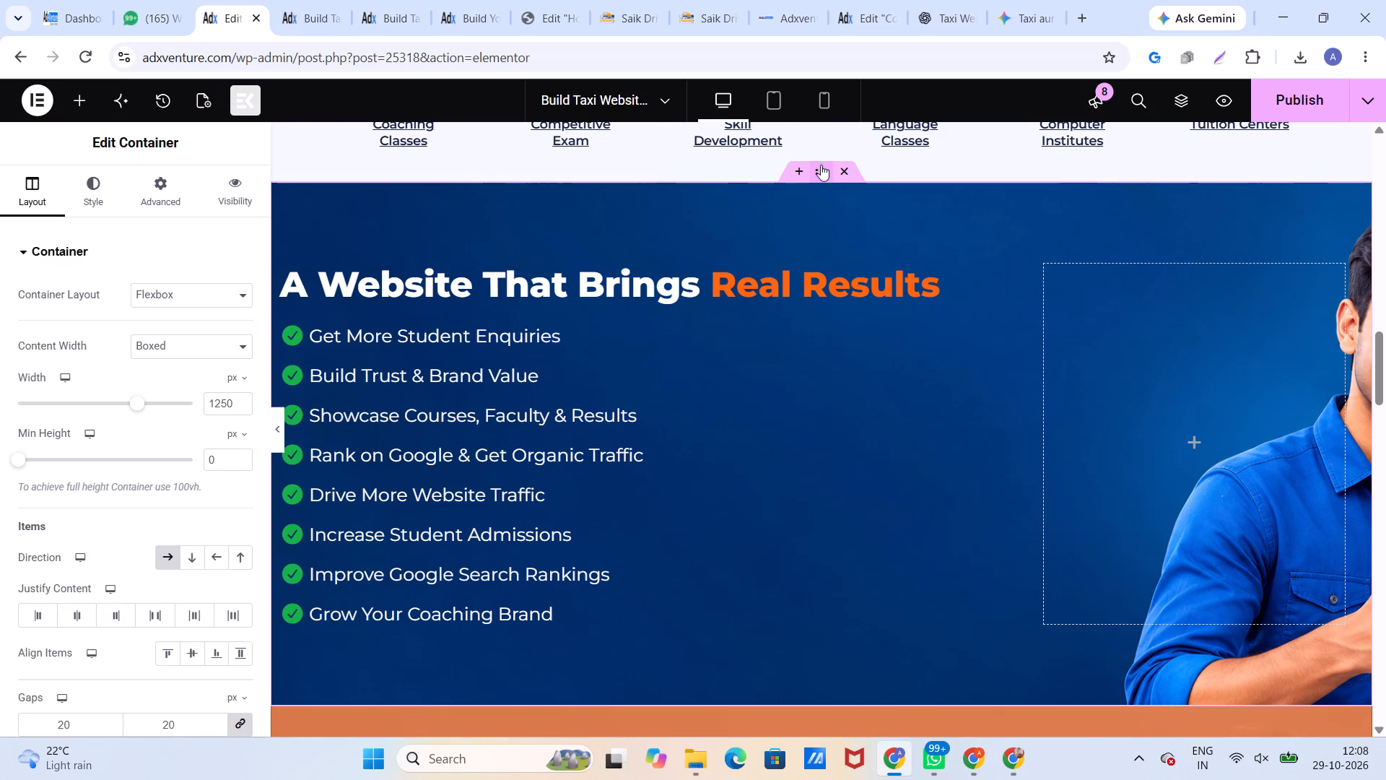
scroll(109, 298, down, 1)
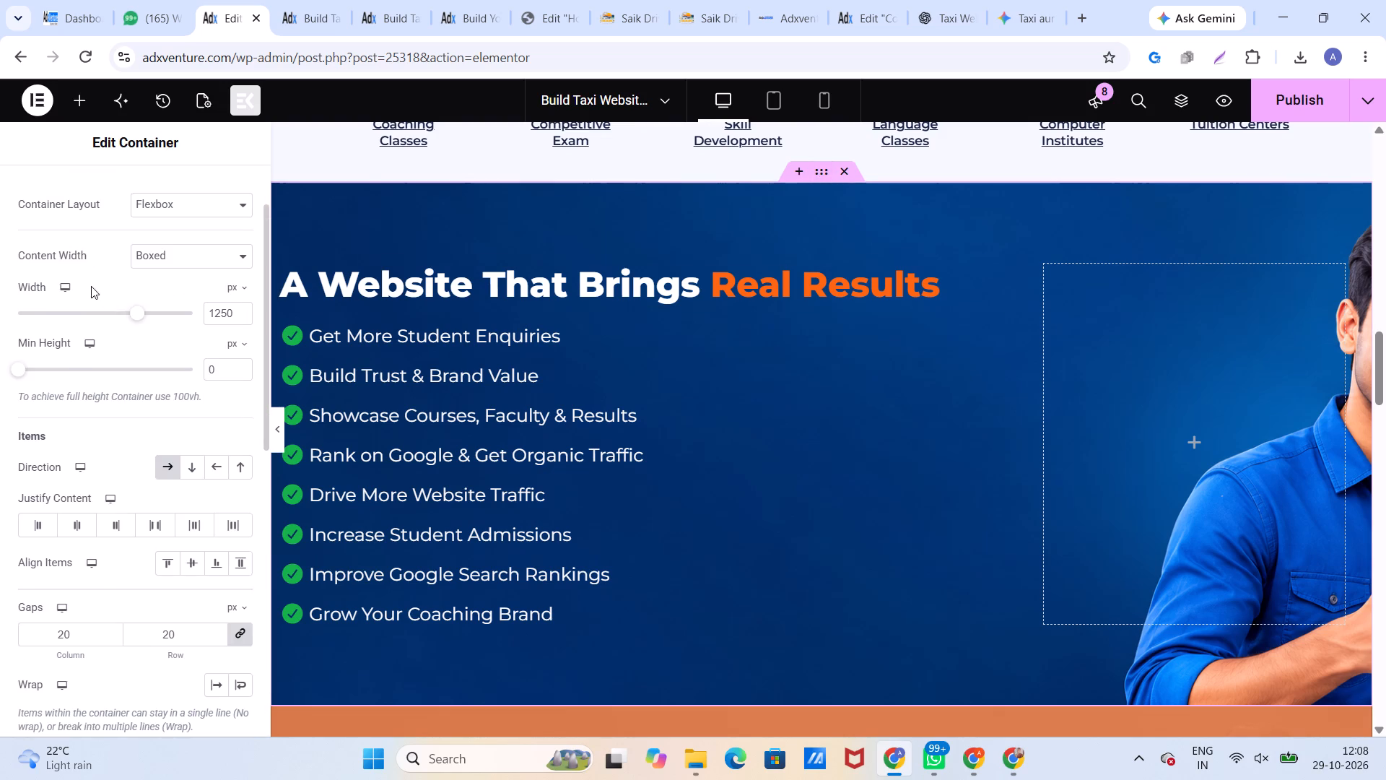
scroll(91, 286, up, 5)
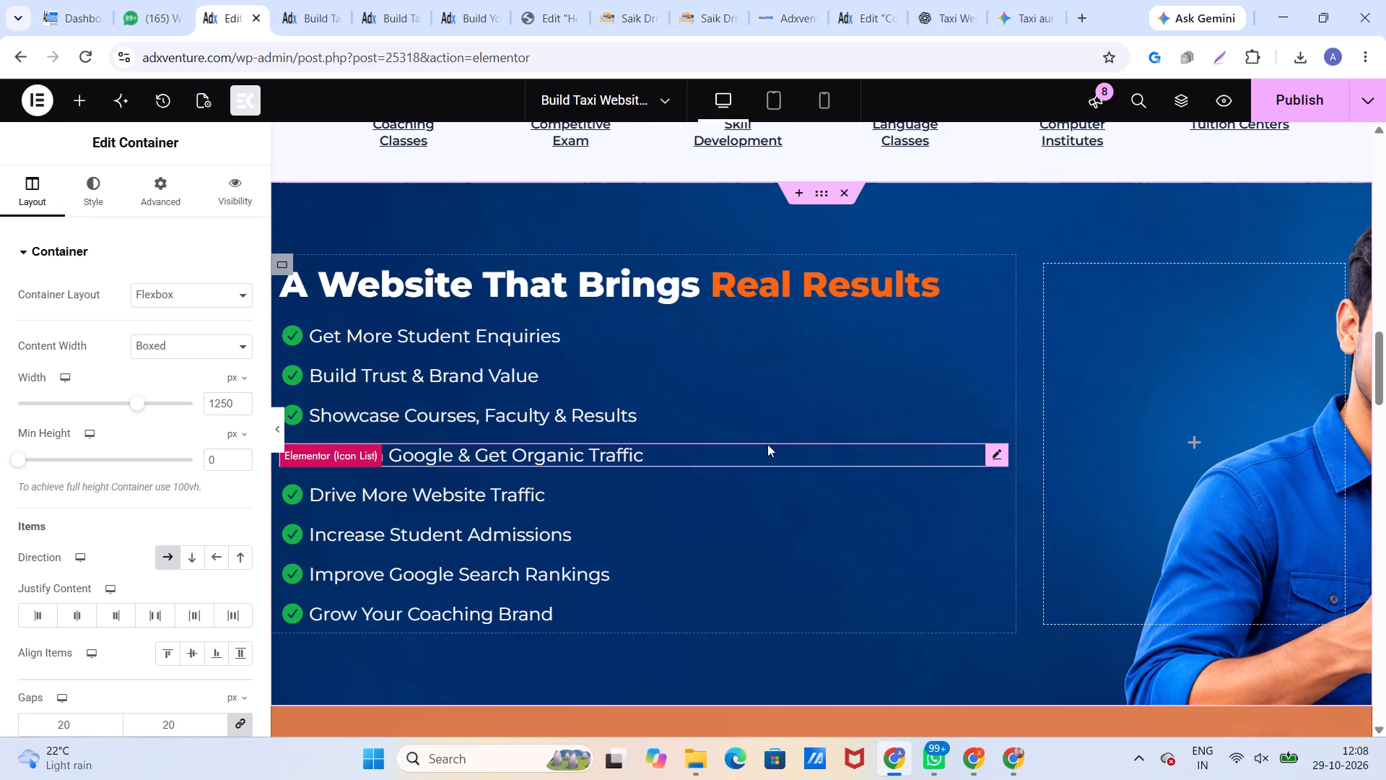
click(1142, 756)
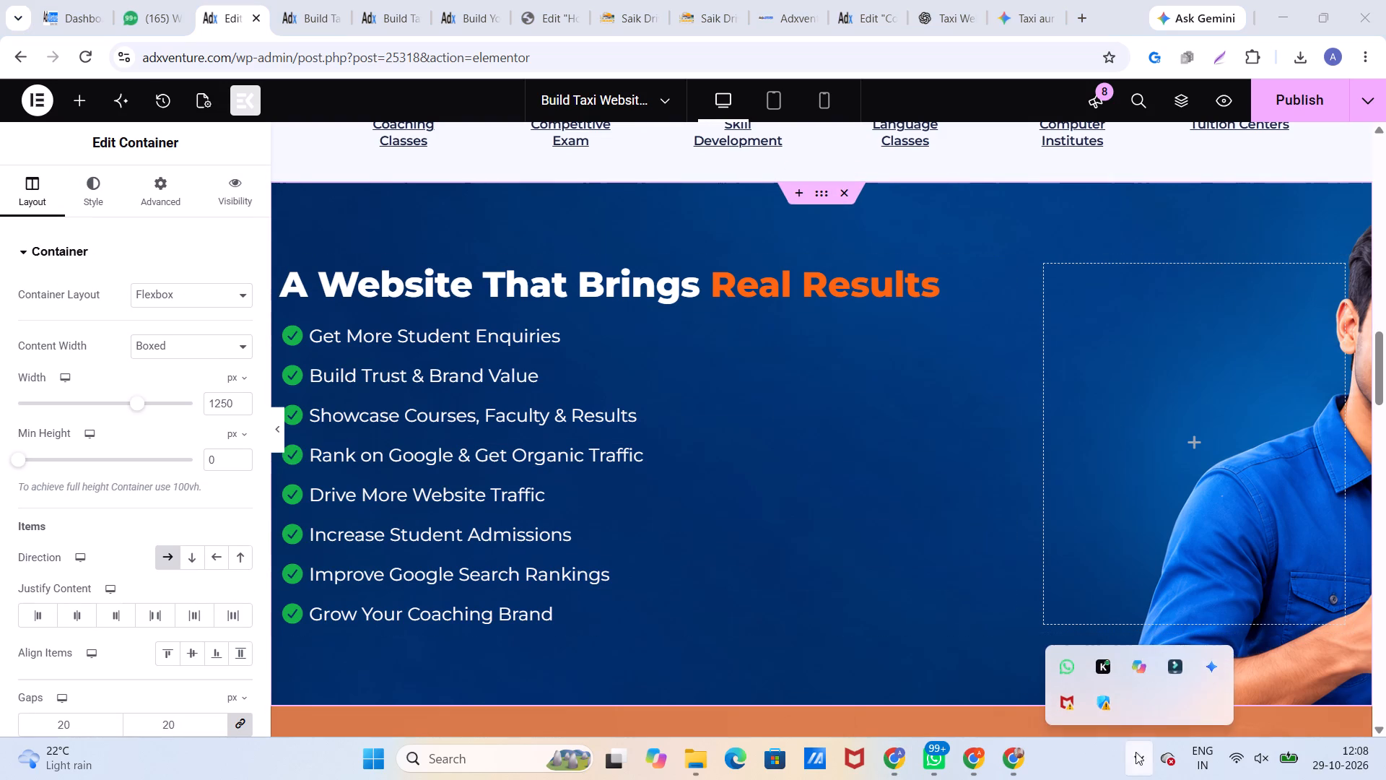
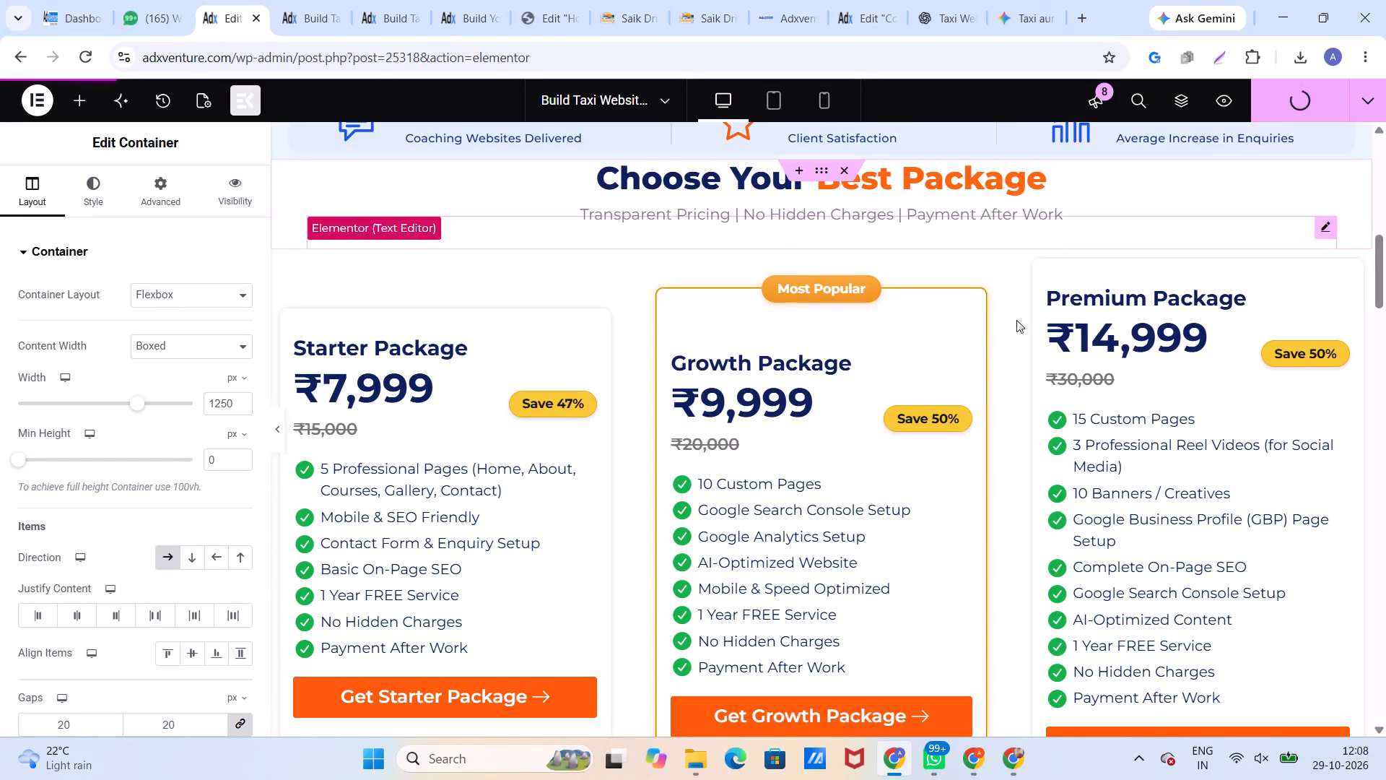
Examine the existing coaching institute hero, its statistics strip and the package pricing section directly below it.
scroll(782, 414, up, 11)
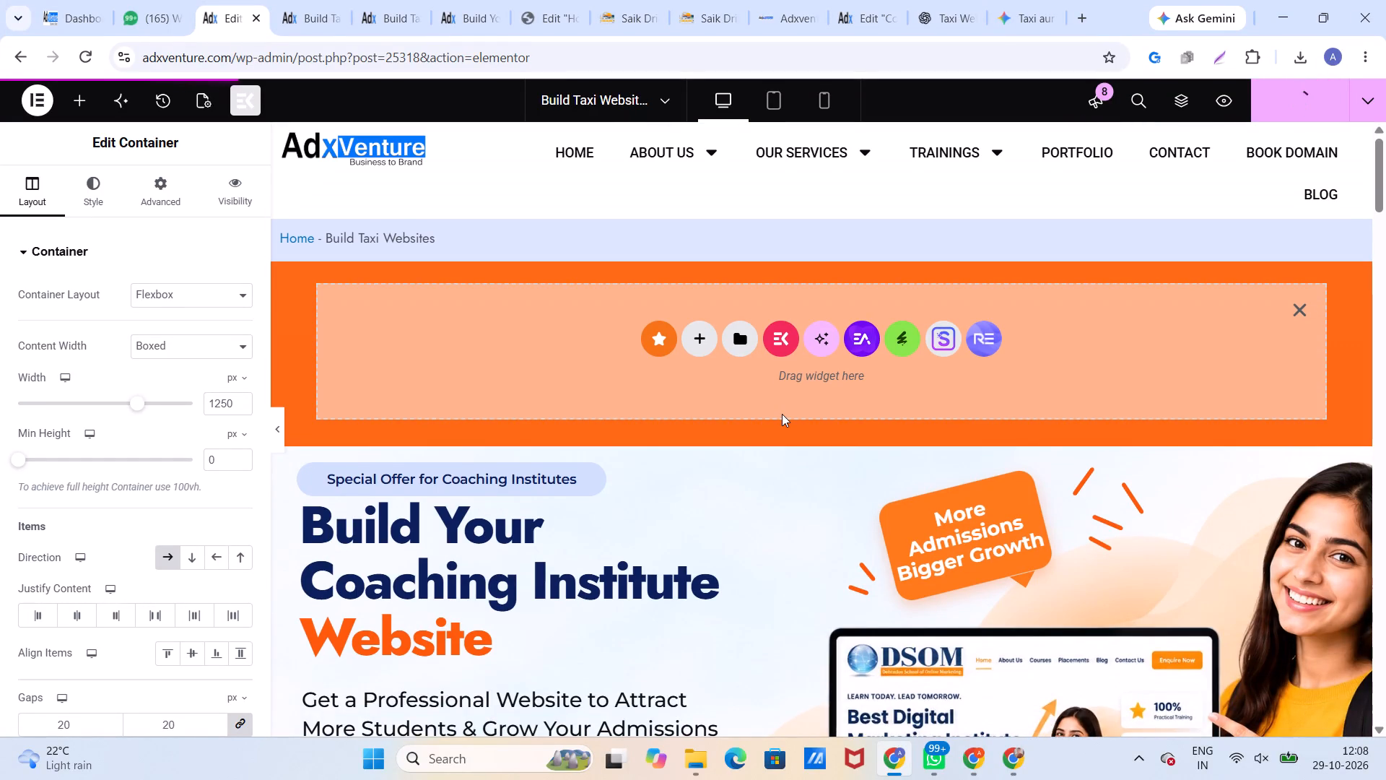
scroll(781, 414, down, 2)
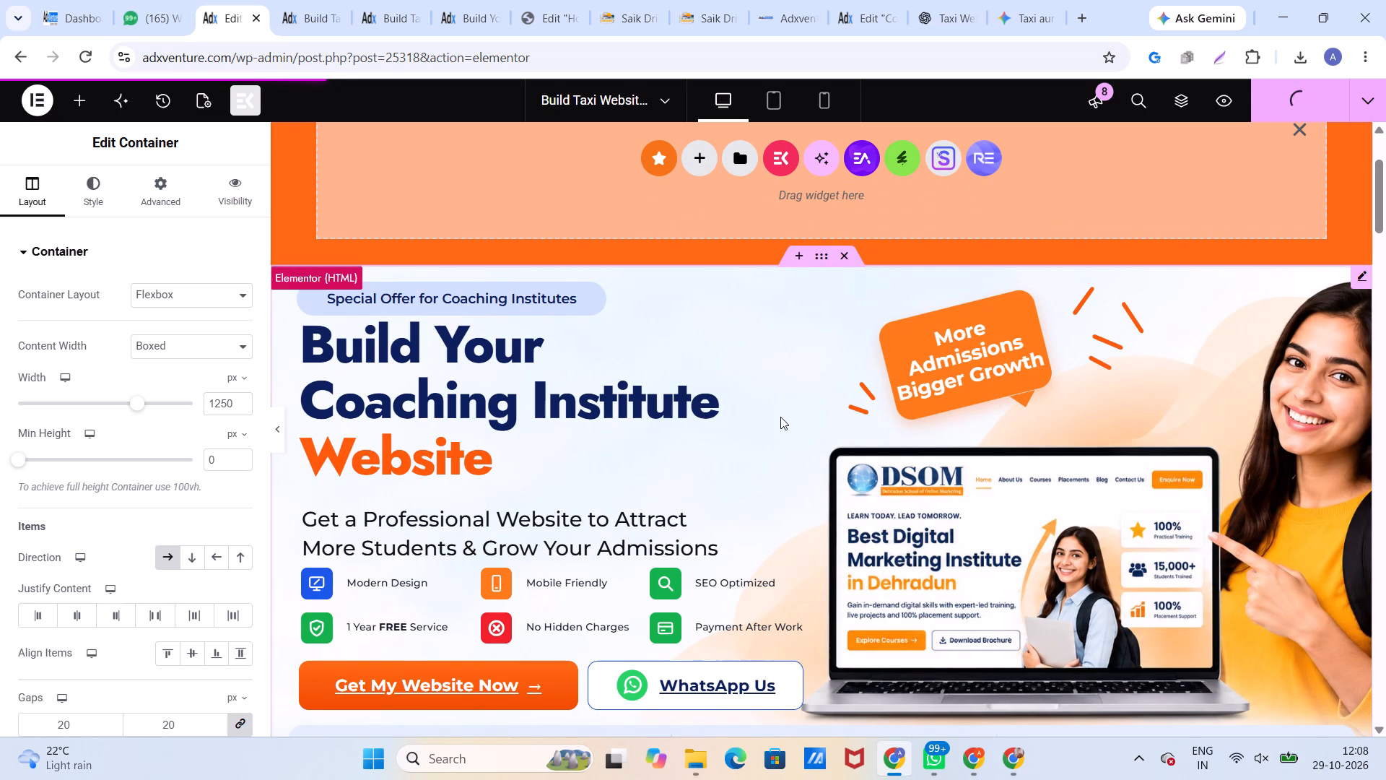
scroll(780, 417, down, 2)
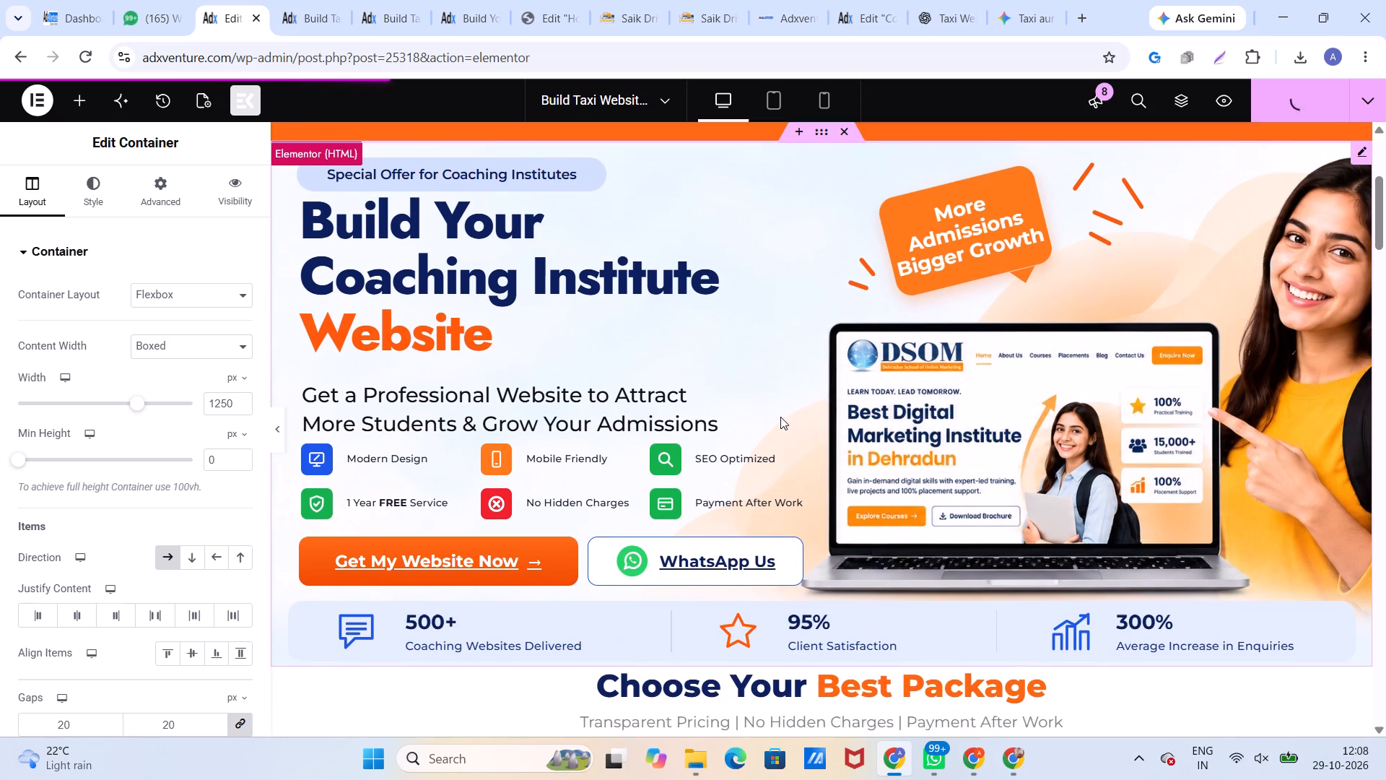
scroll(780, 417, down, 4)
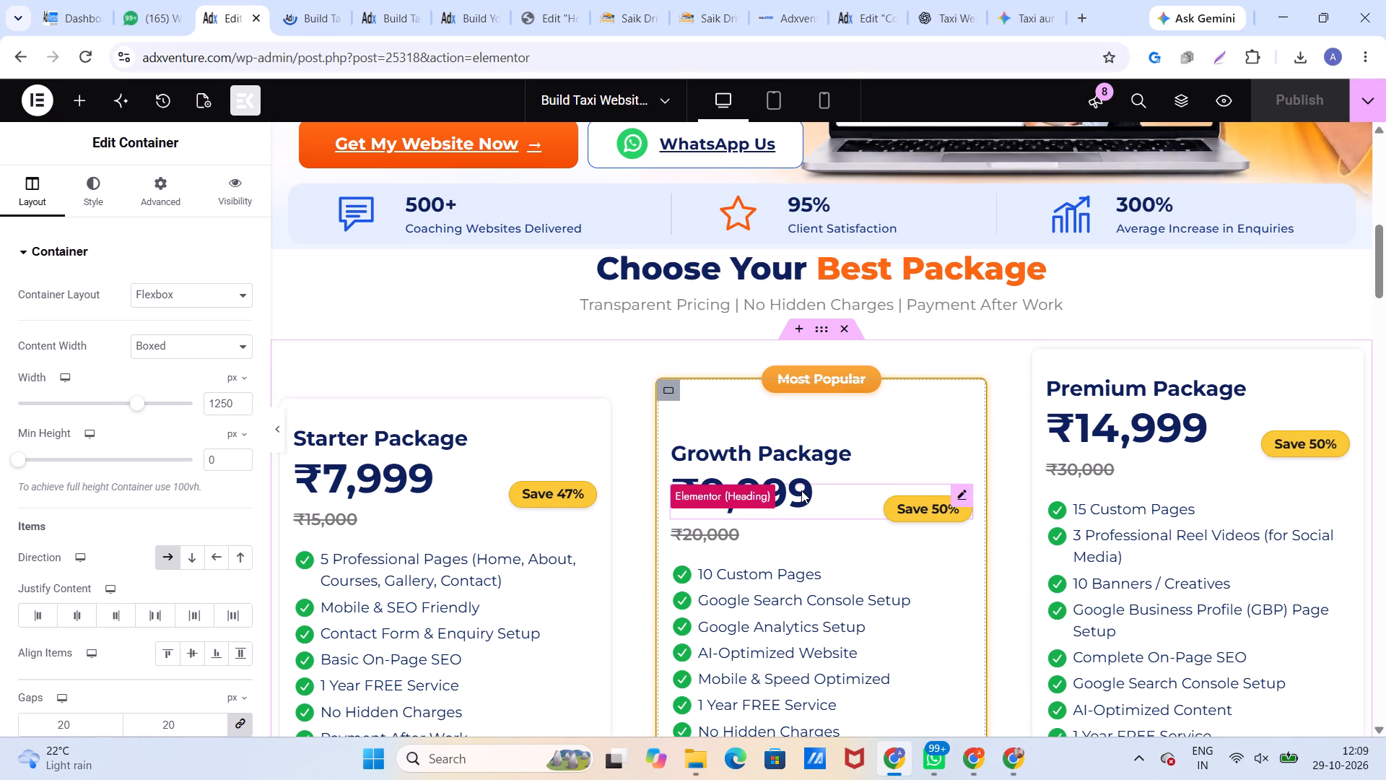
scroll(801, 490, down, 3)
scroll(801, 490, up, 5)
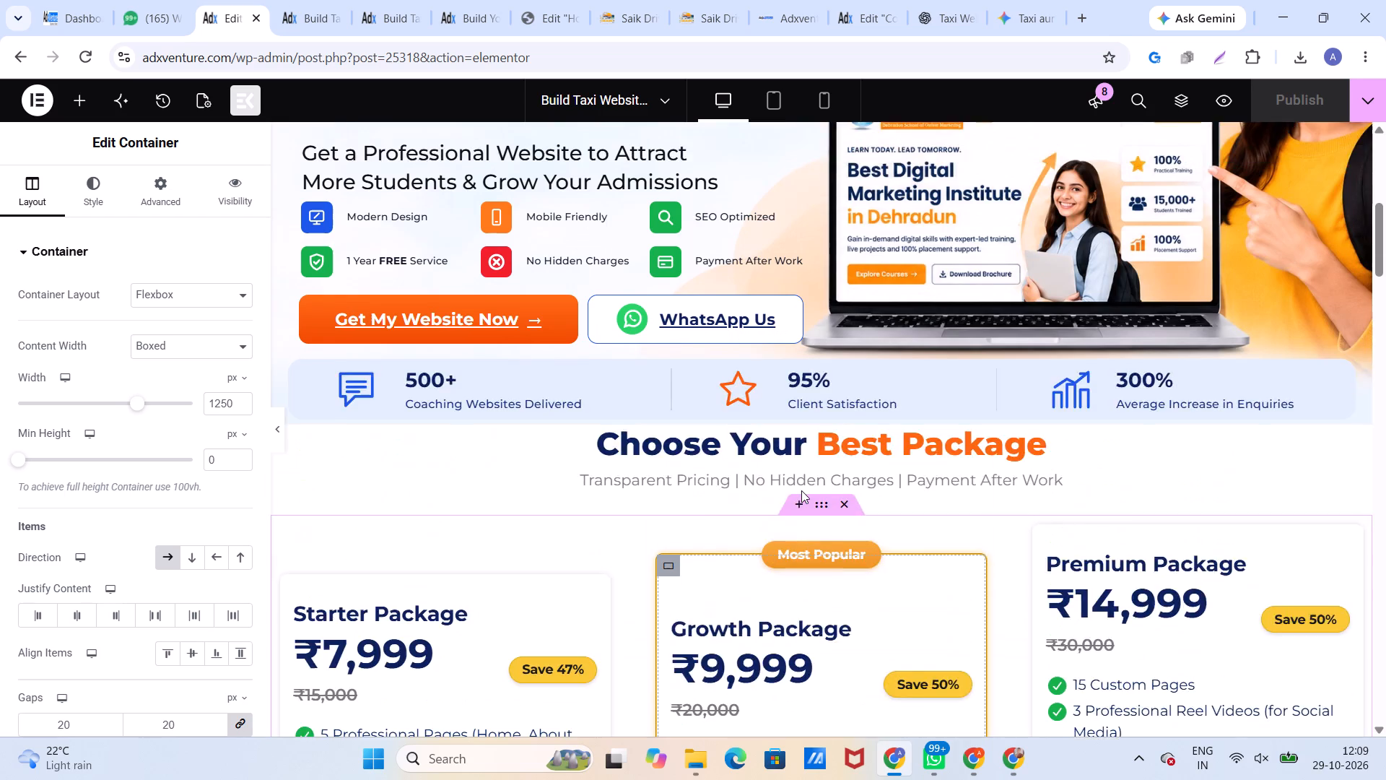
scroll(801, 490, up, 4)
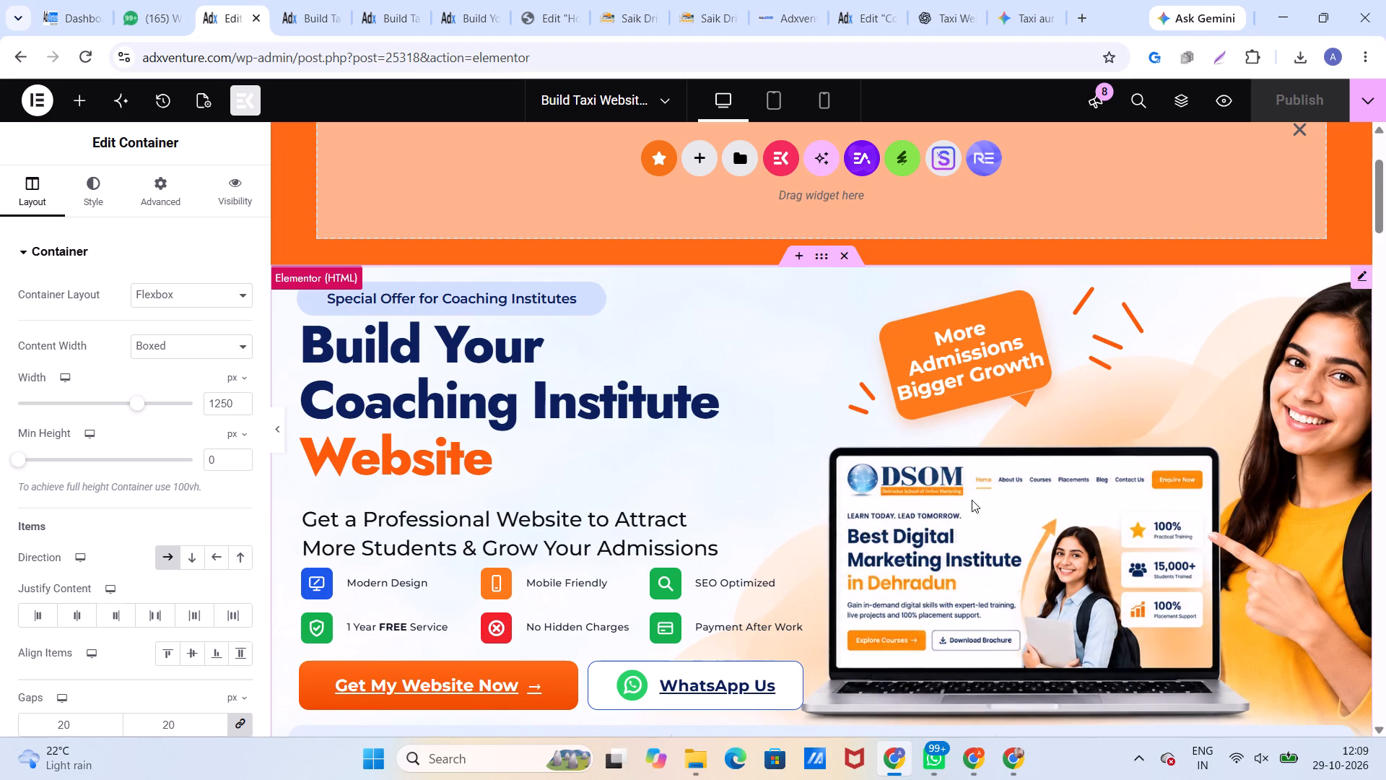
scroll(972, 500, down, 1)
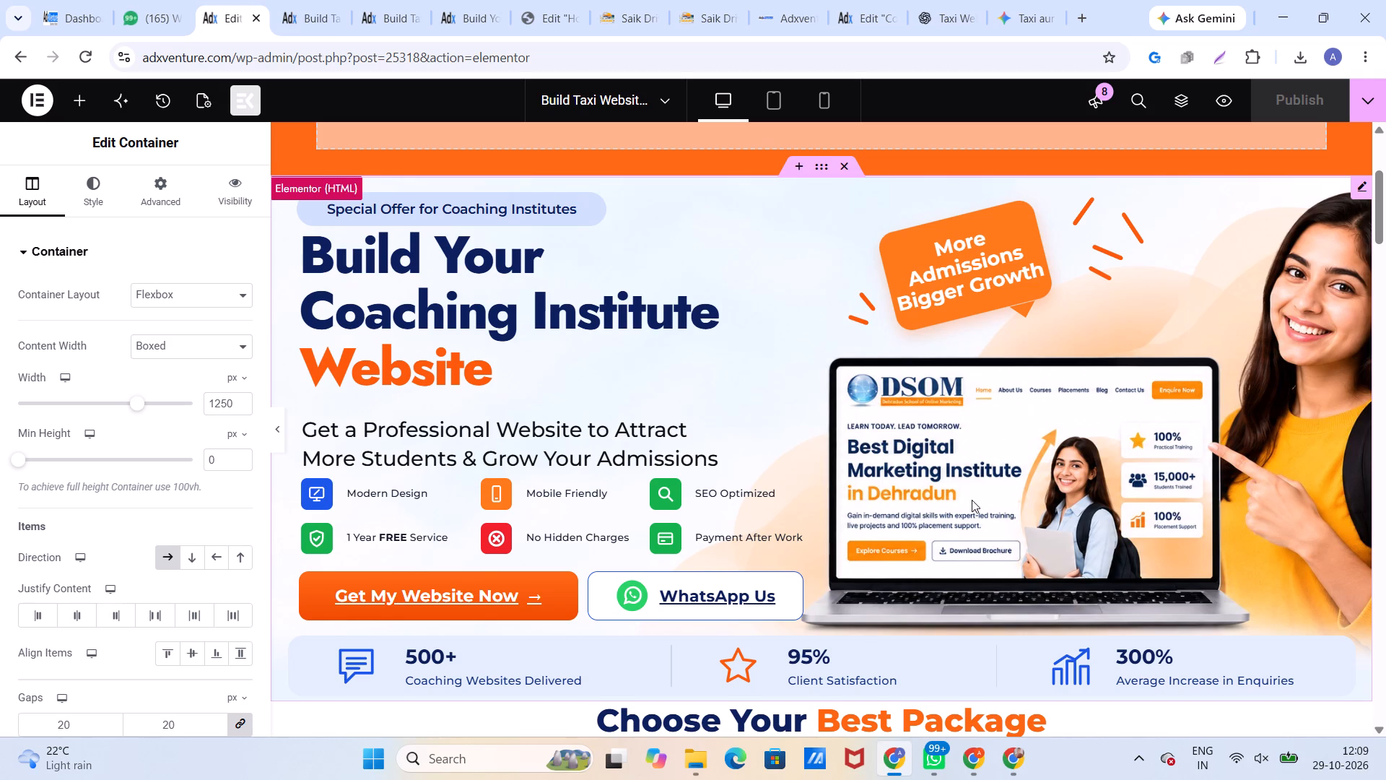
scroll(972, 500, down, 2)
scroll(972, 500, up, 1)
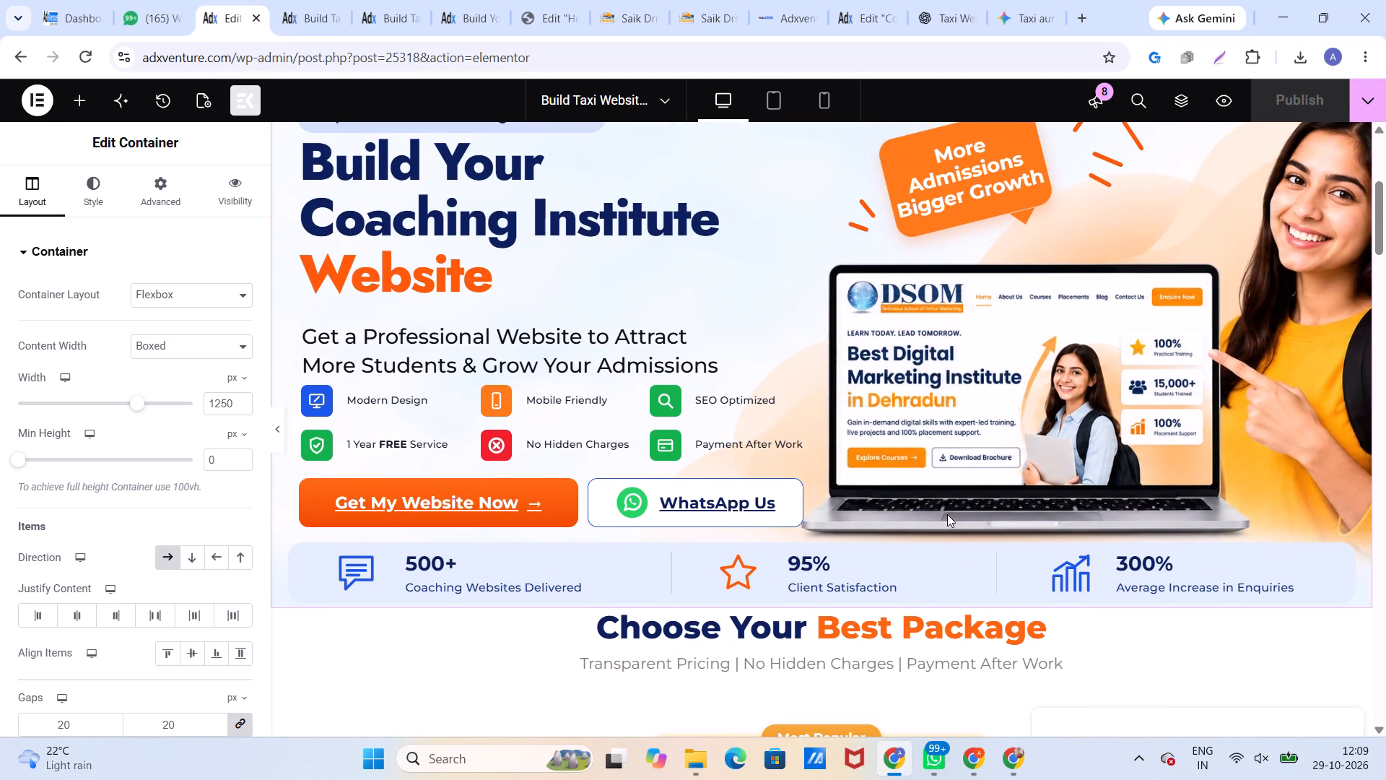
scroll(947, 503, down, 2)
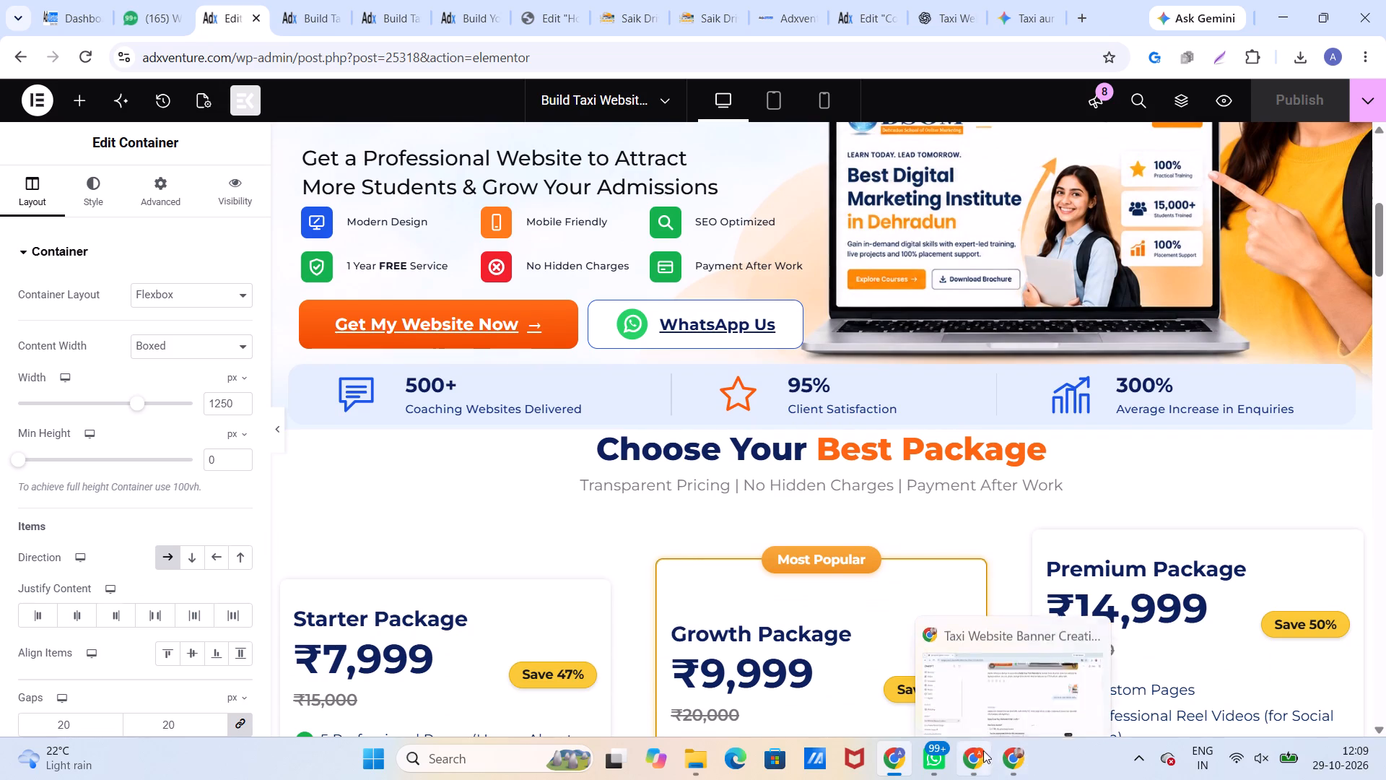
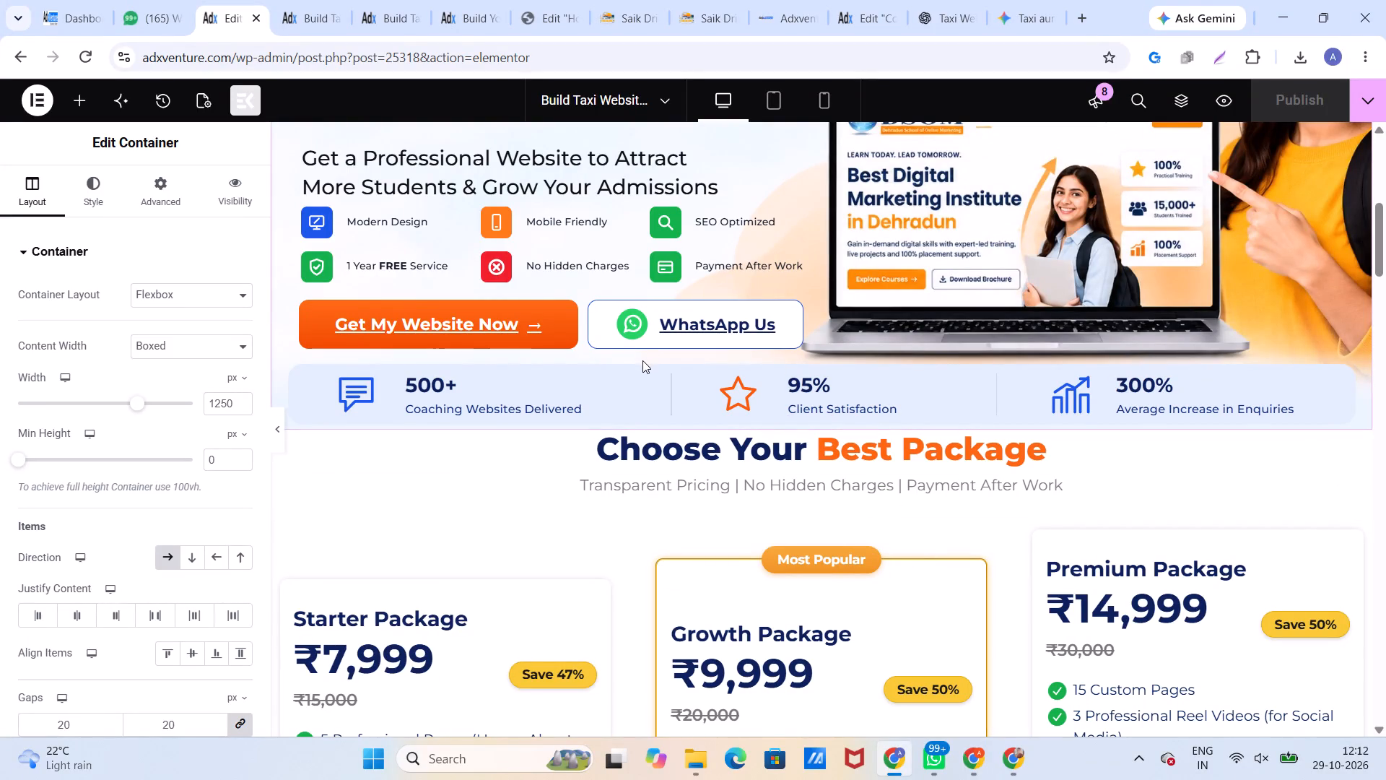
Try to open the HTML widget of the "Build Your Coaching Institute Website" hero for editing.
scroll(630, 409, down, 4)
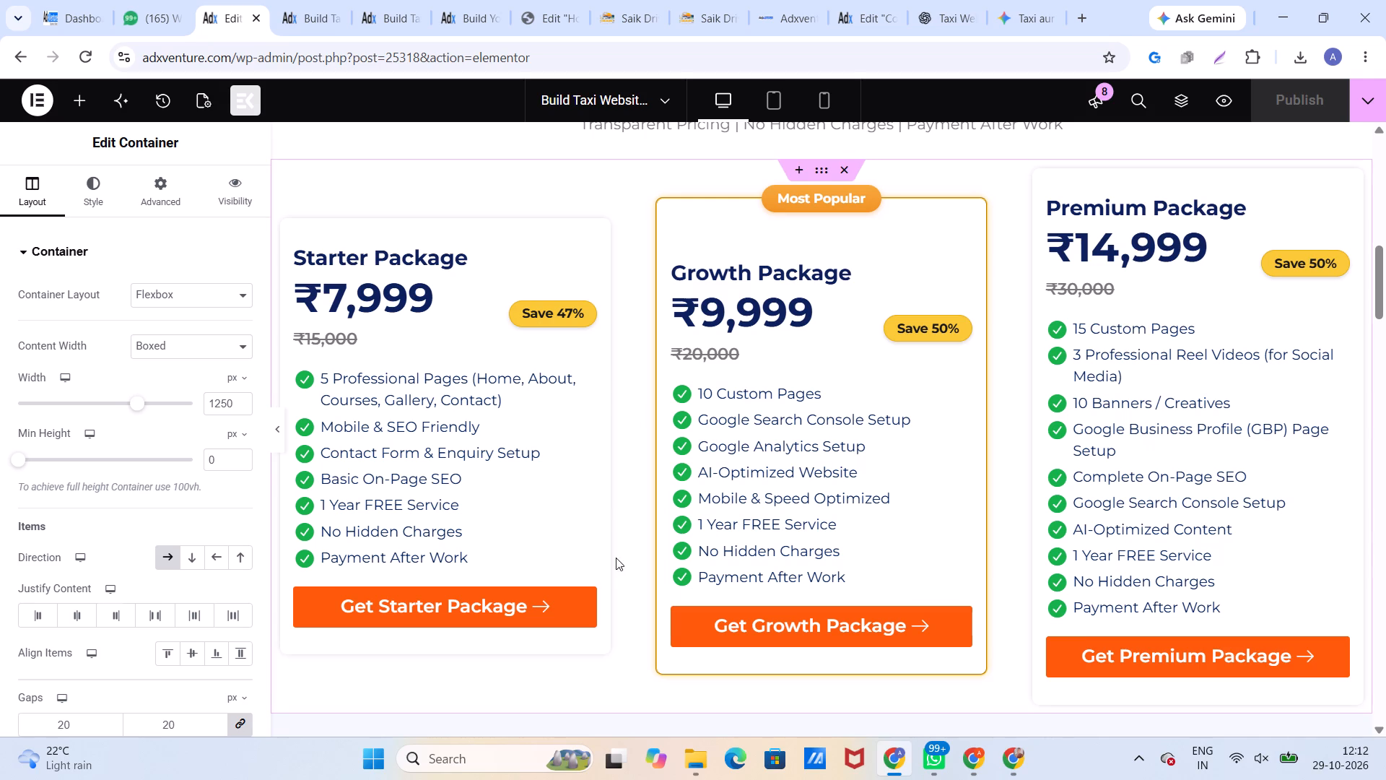
scroll(619, 524, up, 10)
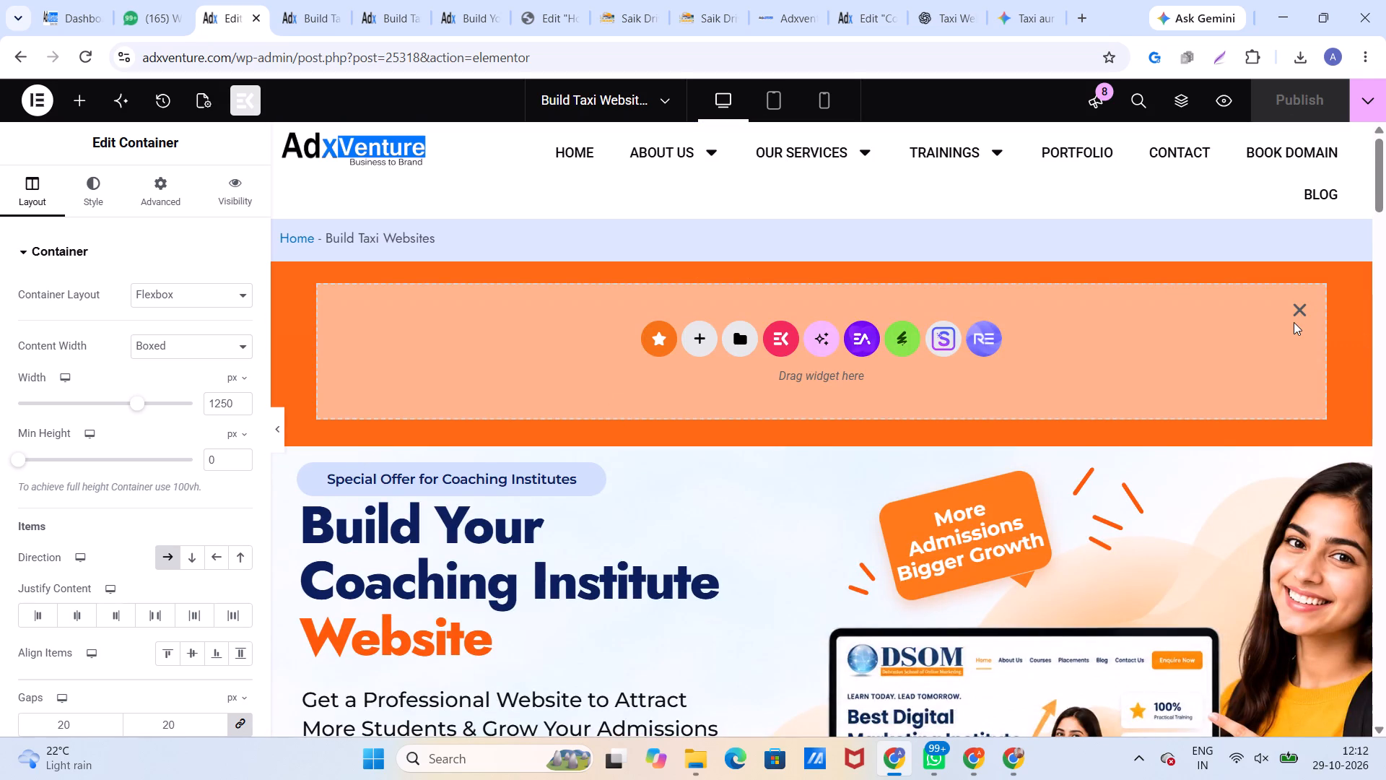
scroll(1011, 432, down, 3)
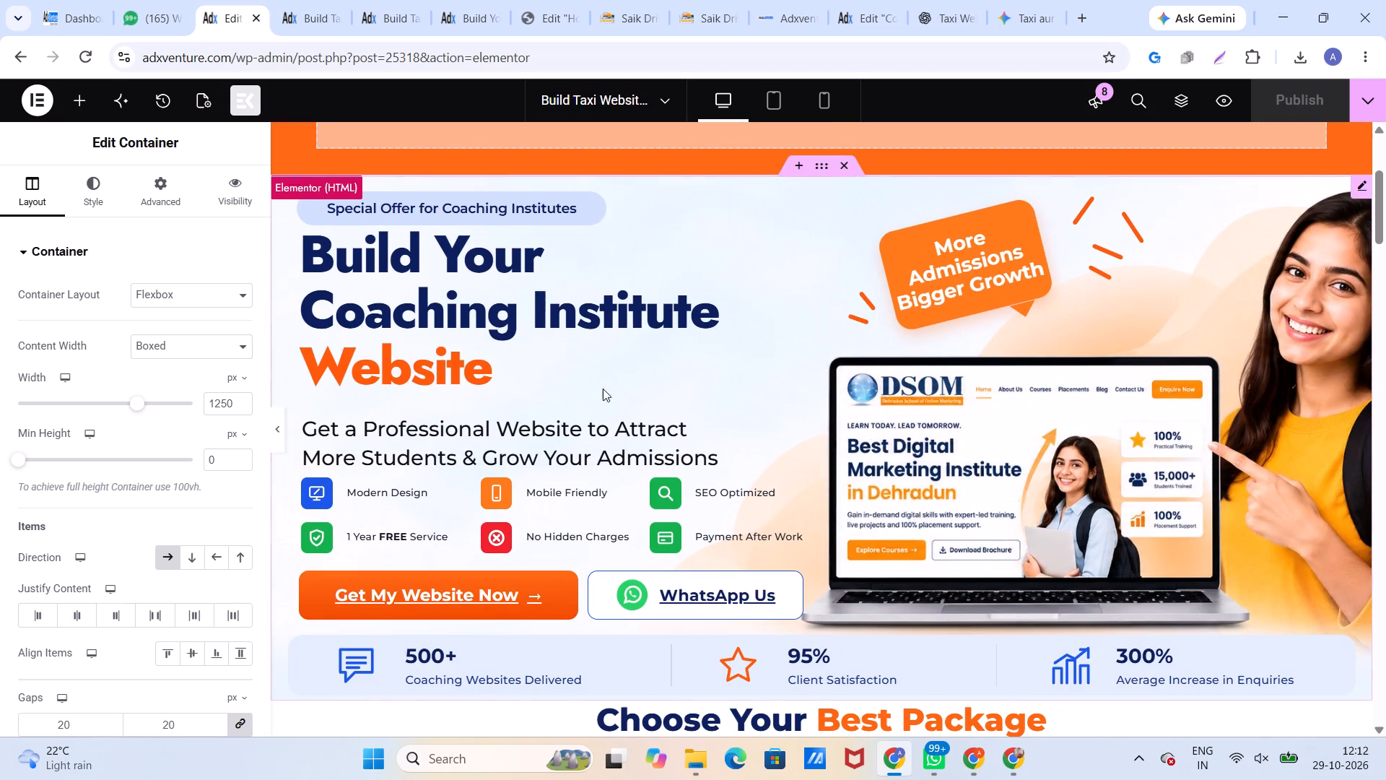
click(566, 327)
click(481, 594)
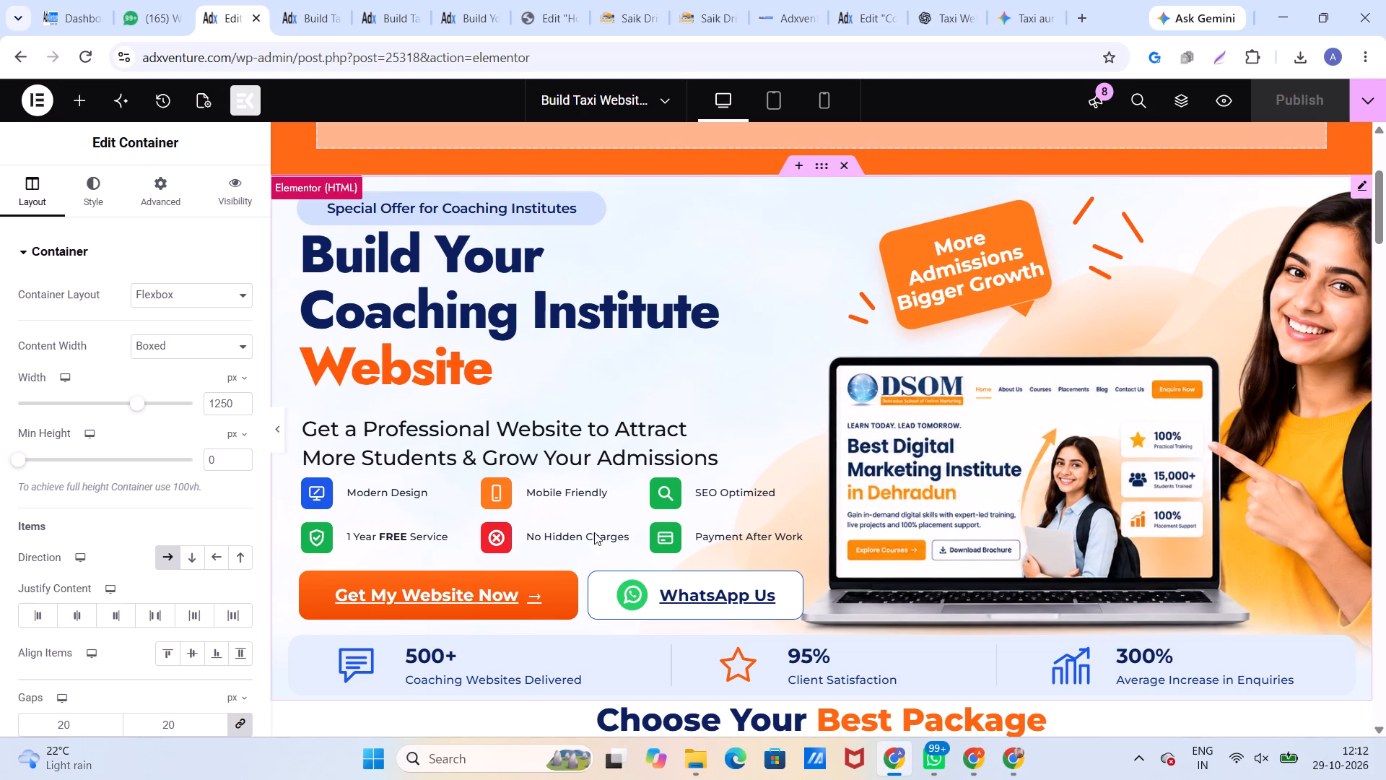
scroll(737, 480, up, 12)
scroll(732, 475, down, 5)
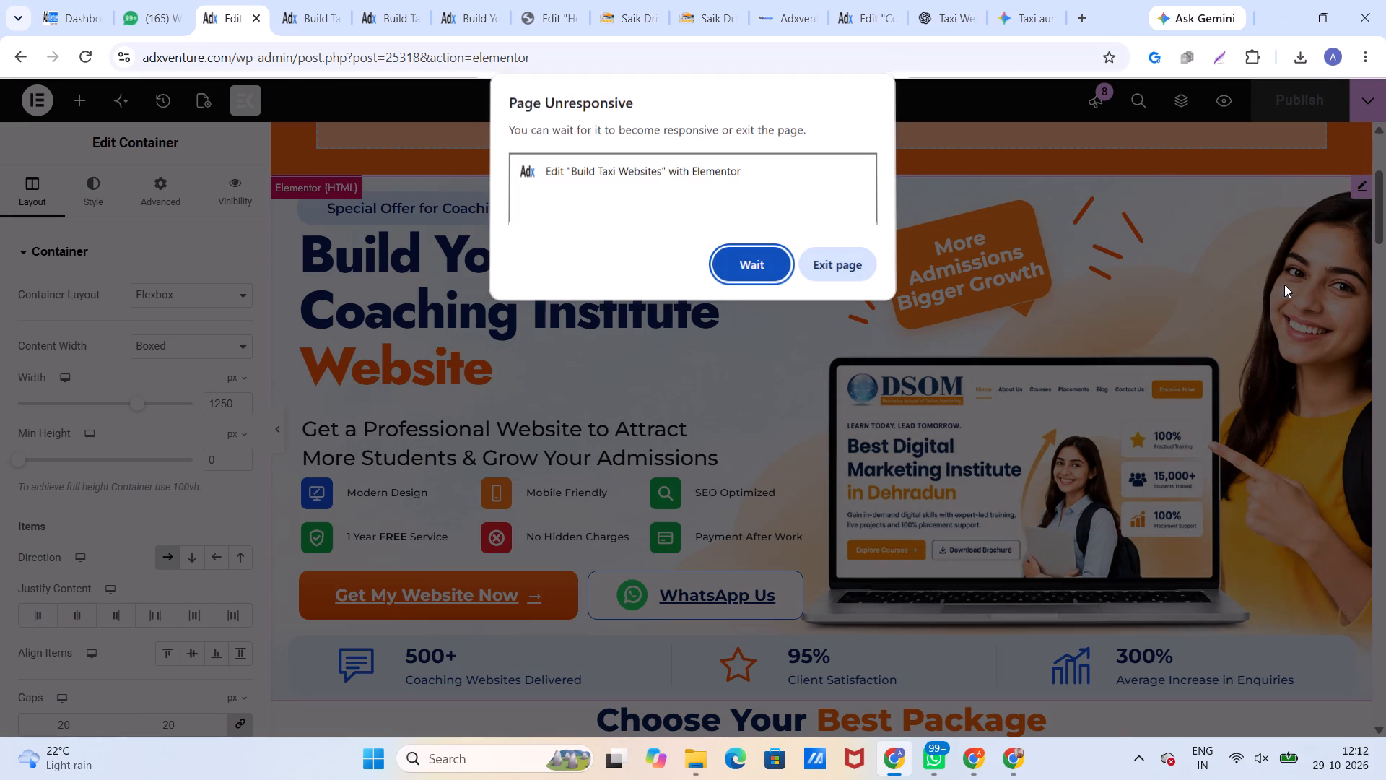
Keep waiting for the unresponsive Build Taxi Websites editor page instead of exiting it.
click(753, 259)
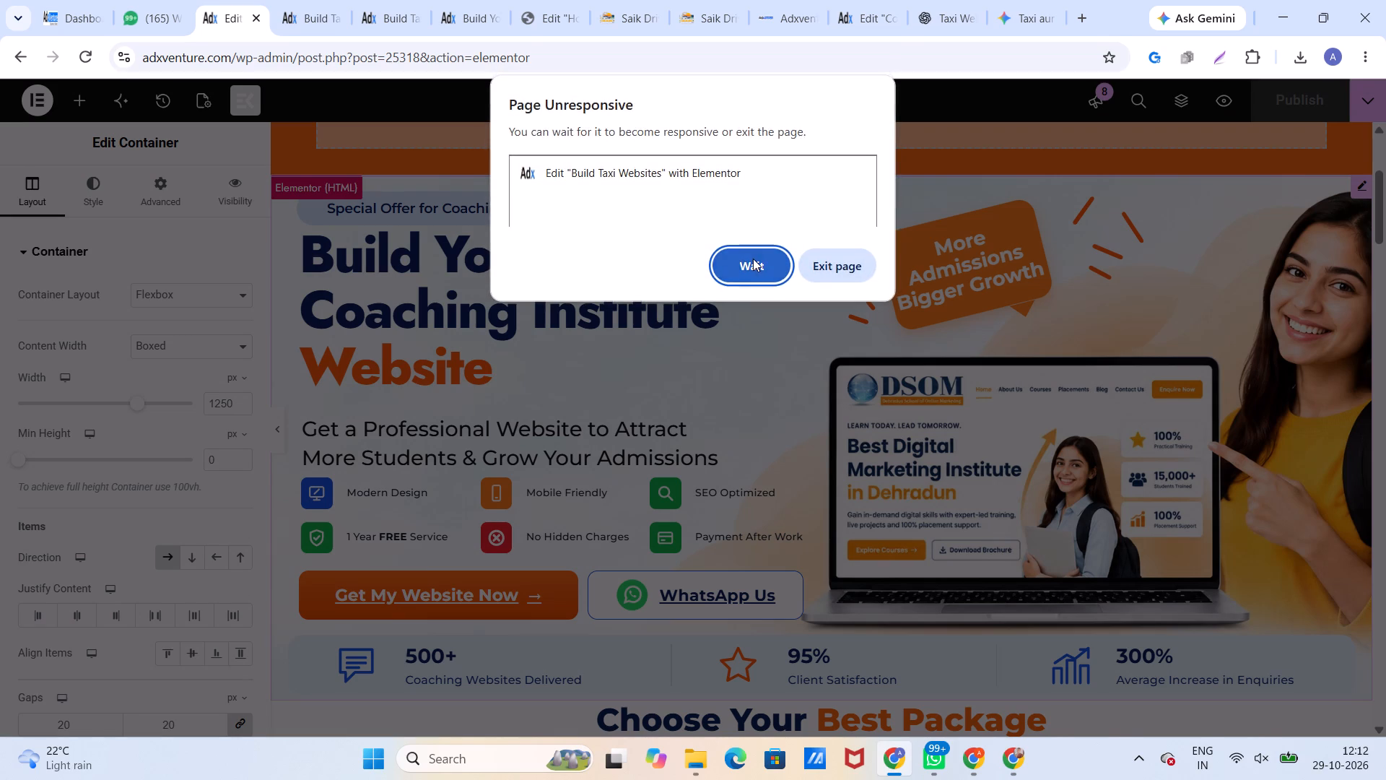
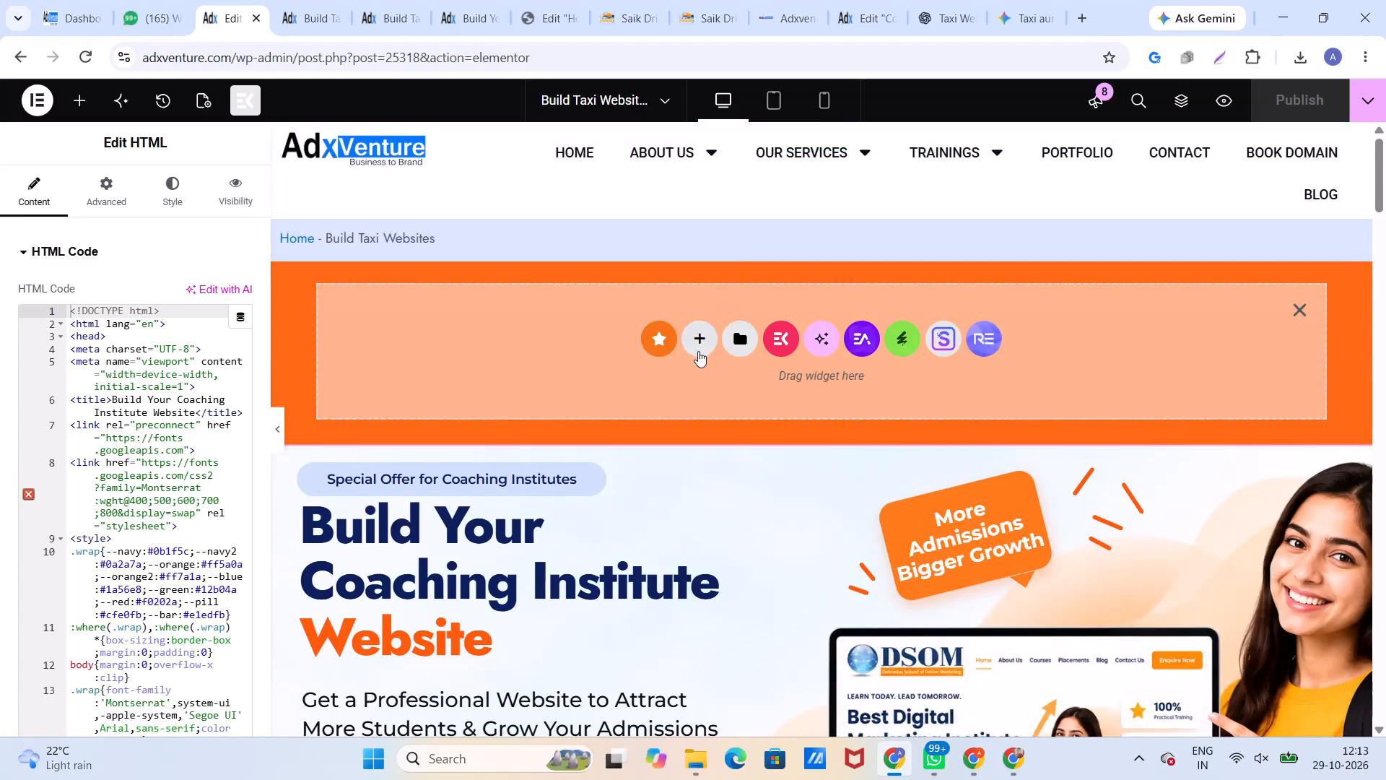
Examine the "Build Your Coaching Institute Website" hero banner, including its feature list, call-to-action links and statistics, for coaching-specific content.
scroll(696, 354, down, 4)
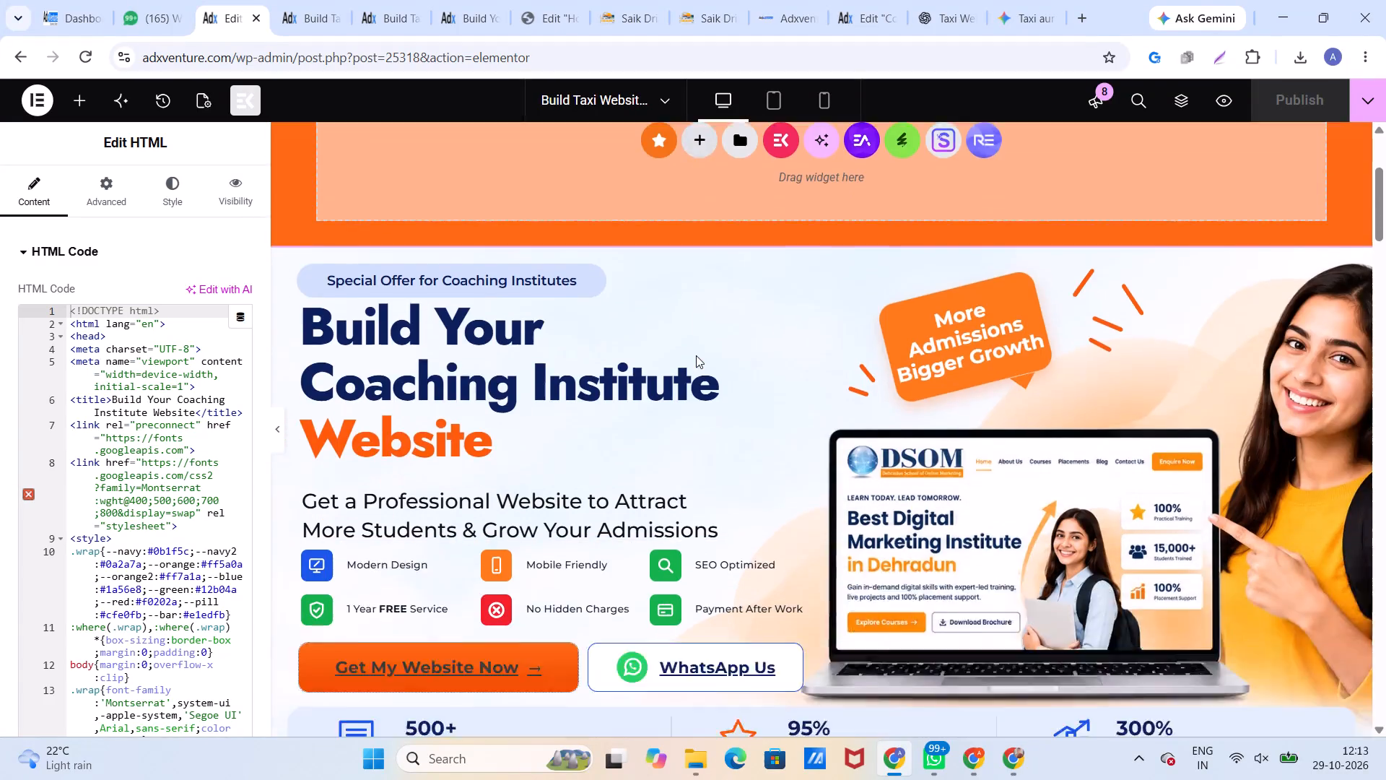
scroll(696, 355, down, 2)
scroll(690, 345, up, 7)
scroll(690, 344, down, 2)
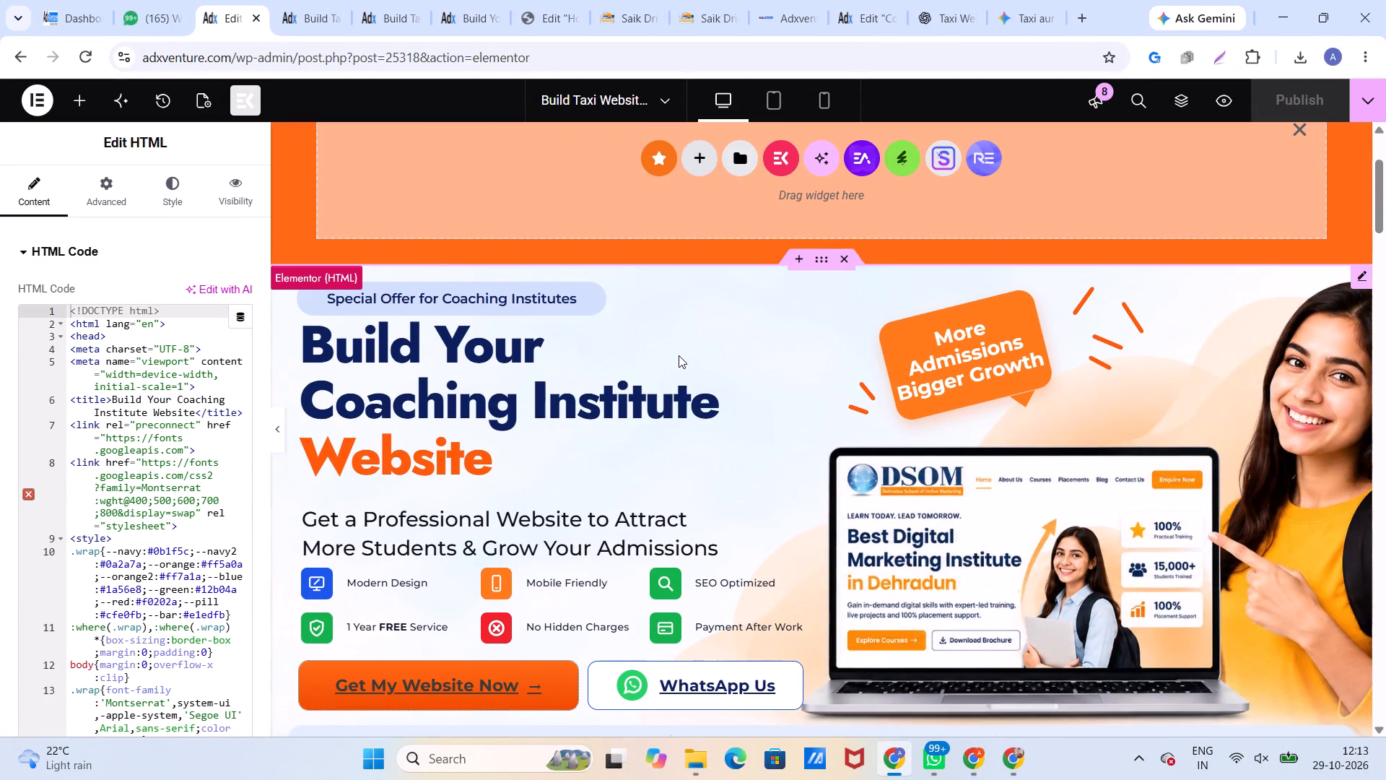
scroll(679, 355, down, 2)
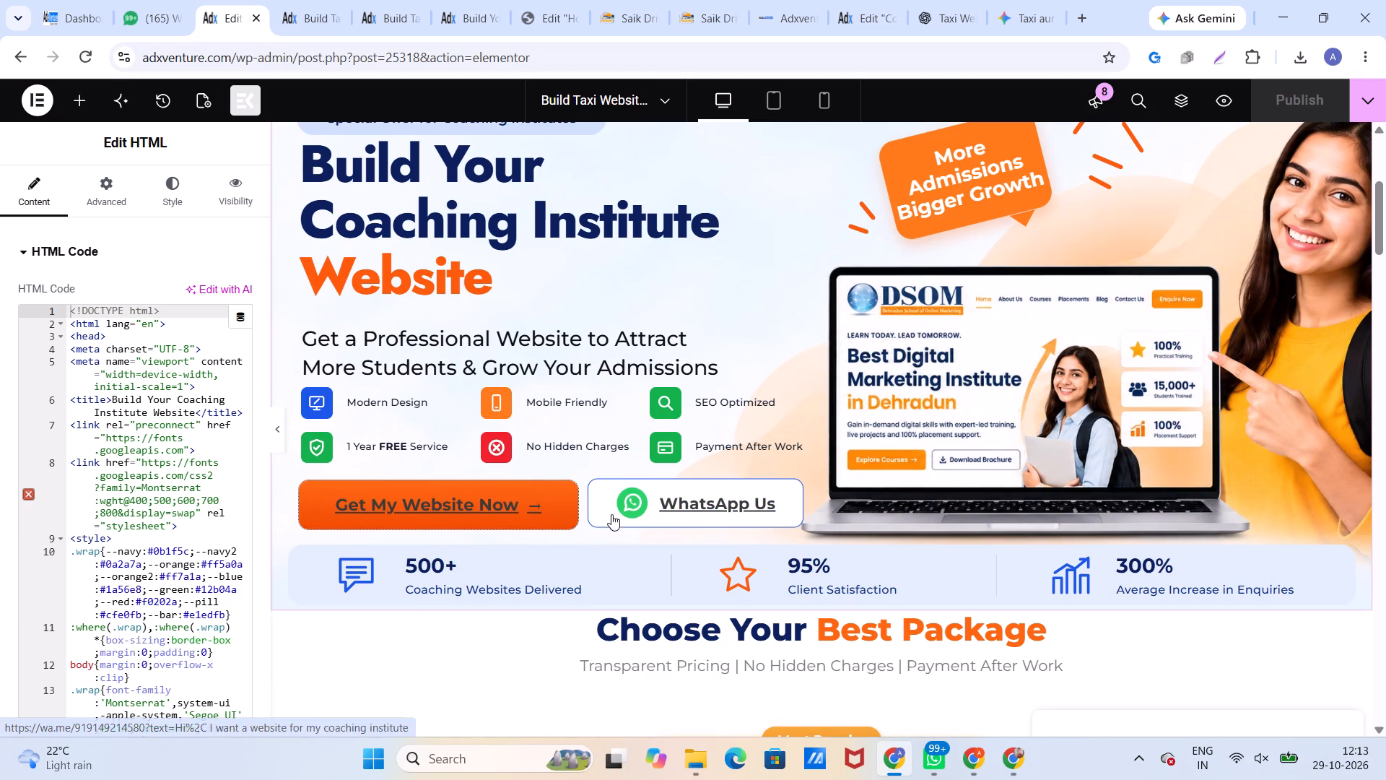
click(452, 444)
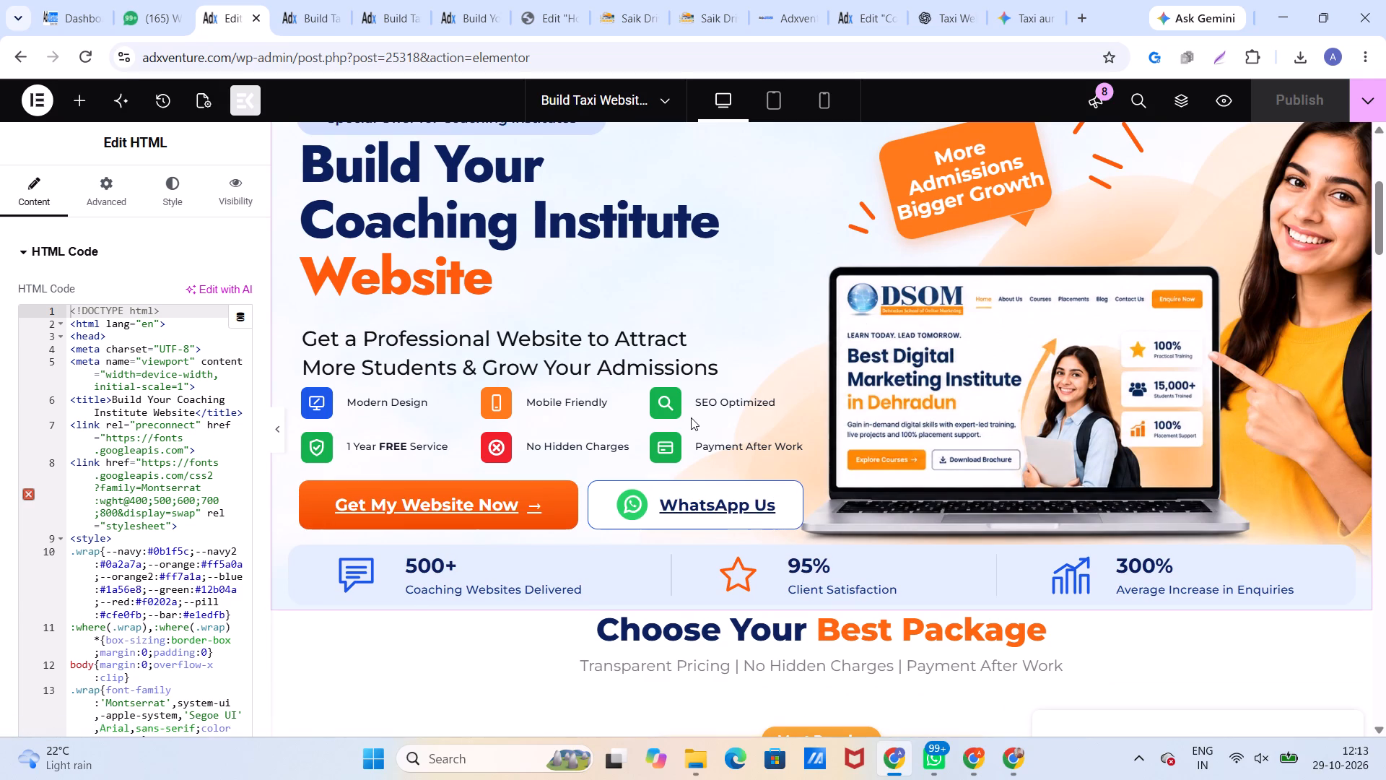
scroll(691, 417, up, 2)
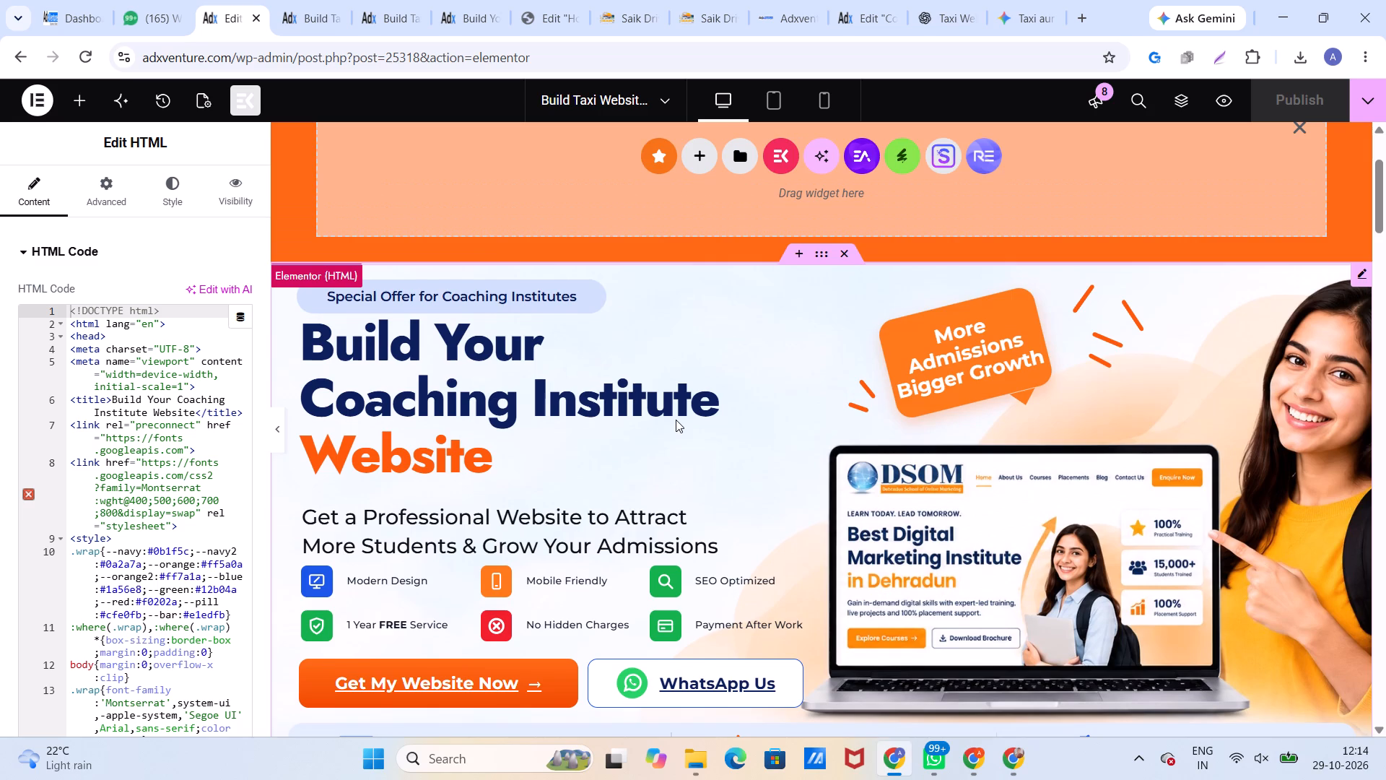
scroll(676, 420, down, 2)
scroll(676, 420, up, 1)
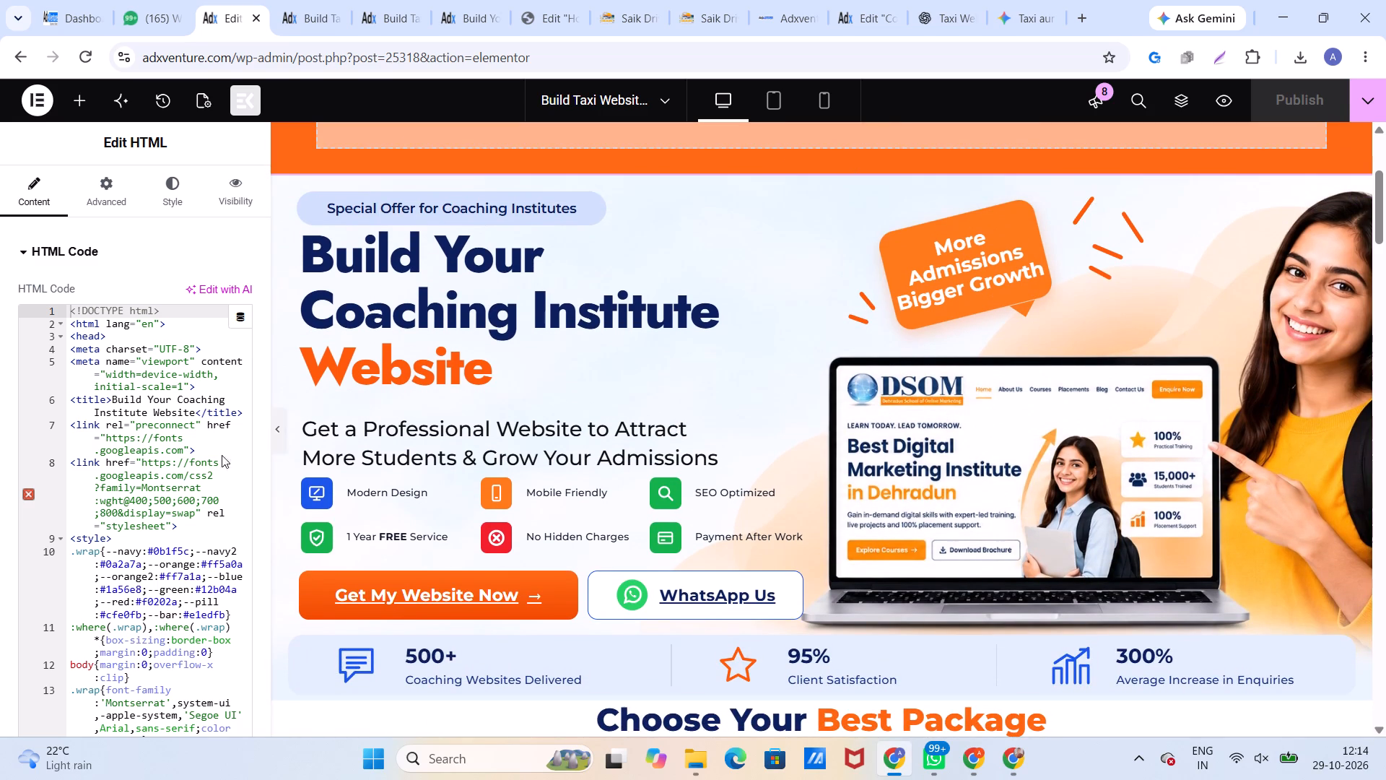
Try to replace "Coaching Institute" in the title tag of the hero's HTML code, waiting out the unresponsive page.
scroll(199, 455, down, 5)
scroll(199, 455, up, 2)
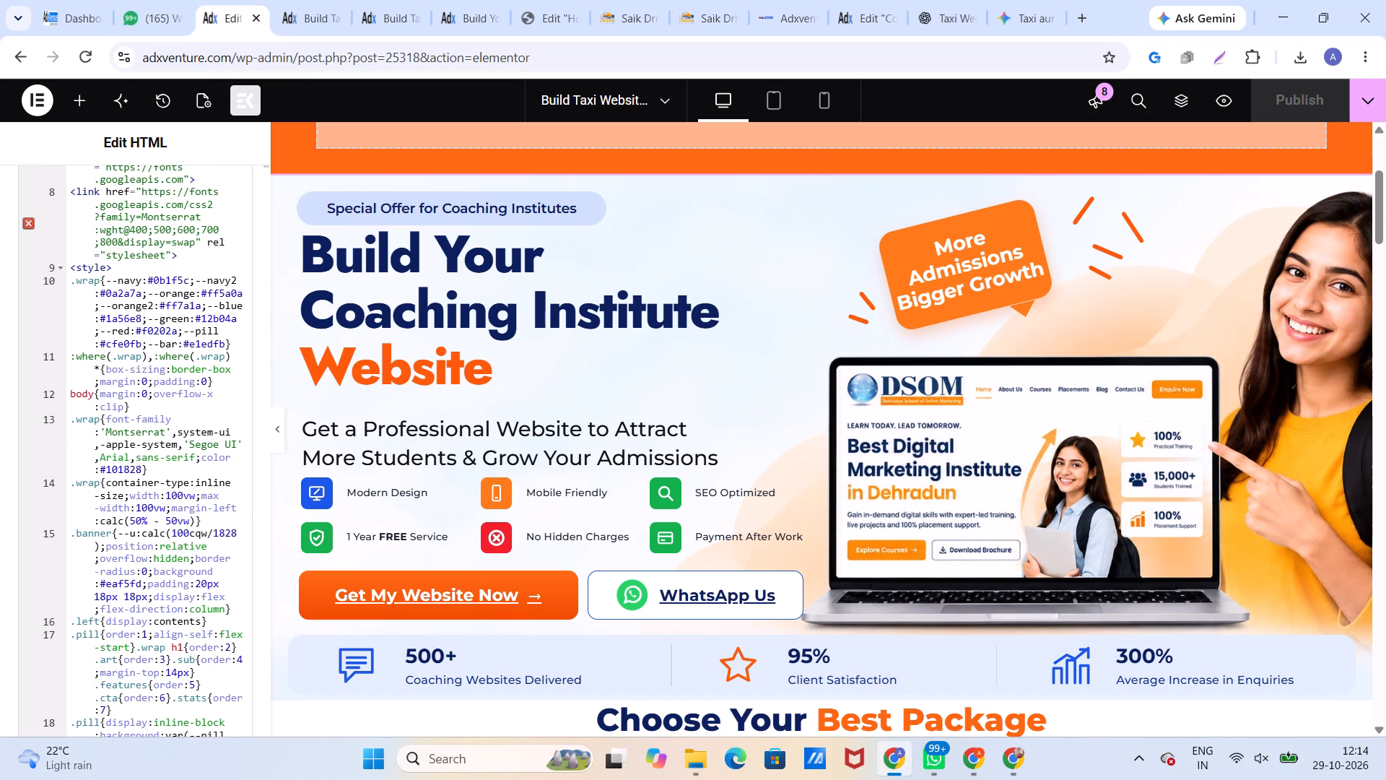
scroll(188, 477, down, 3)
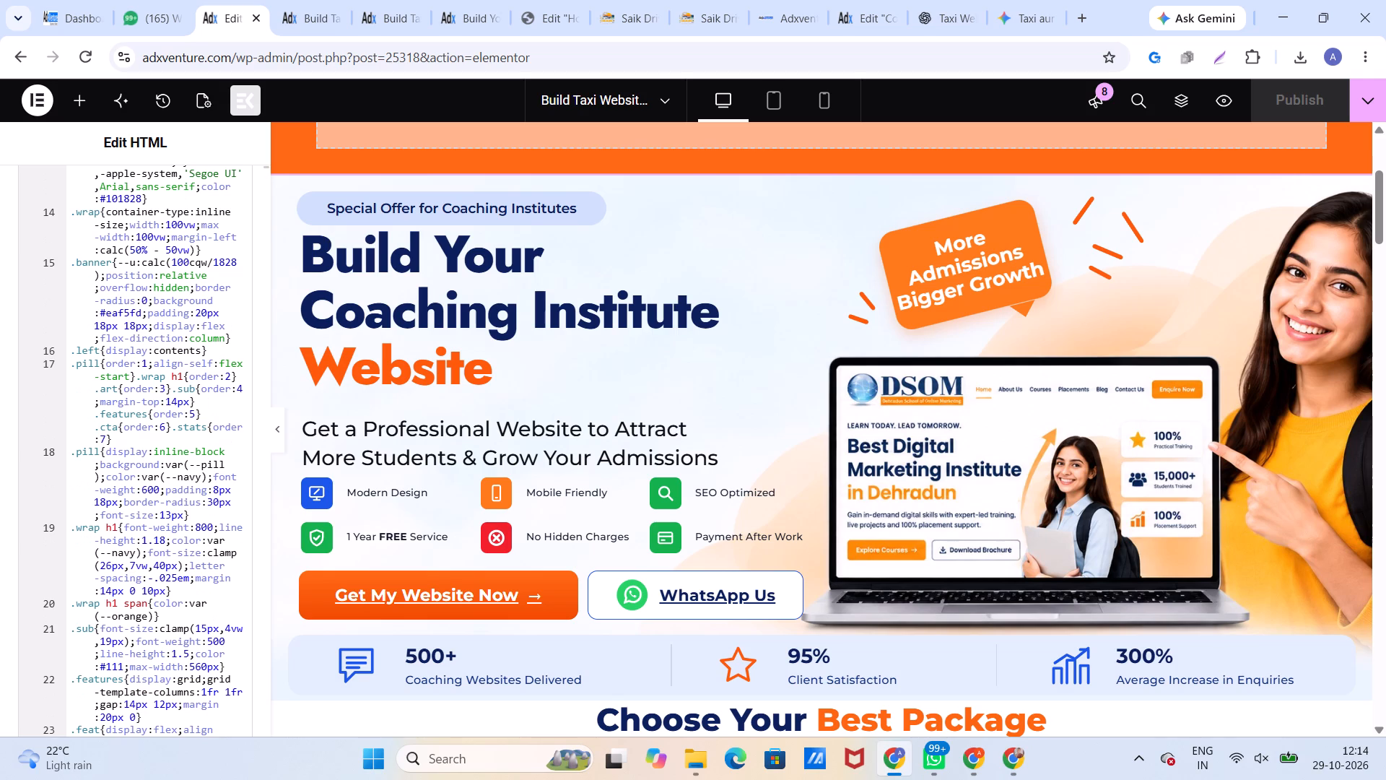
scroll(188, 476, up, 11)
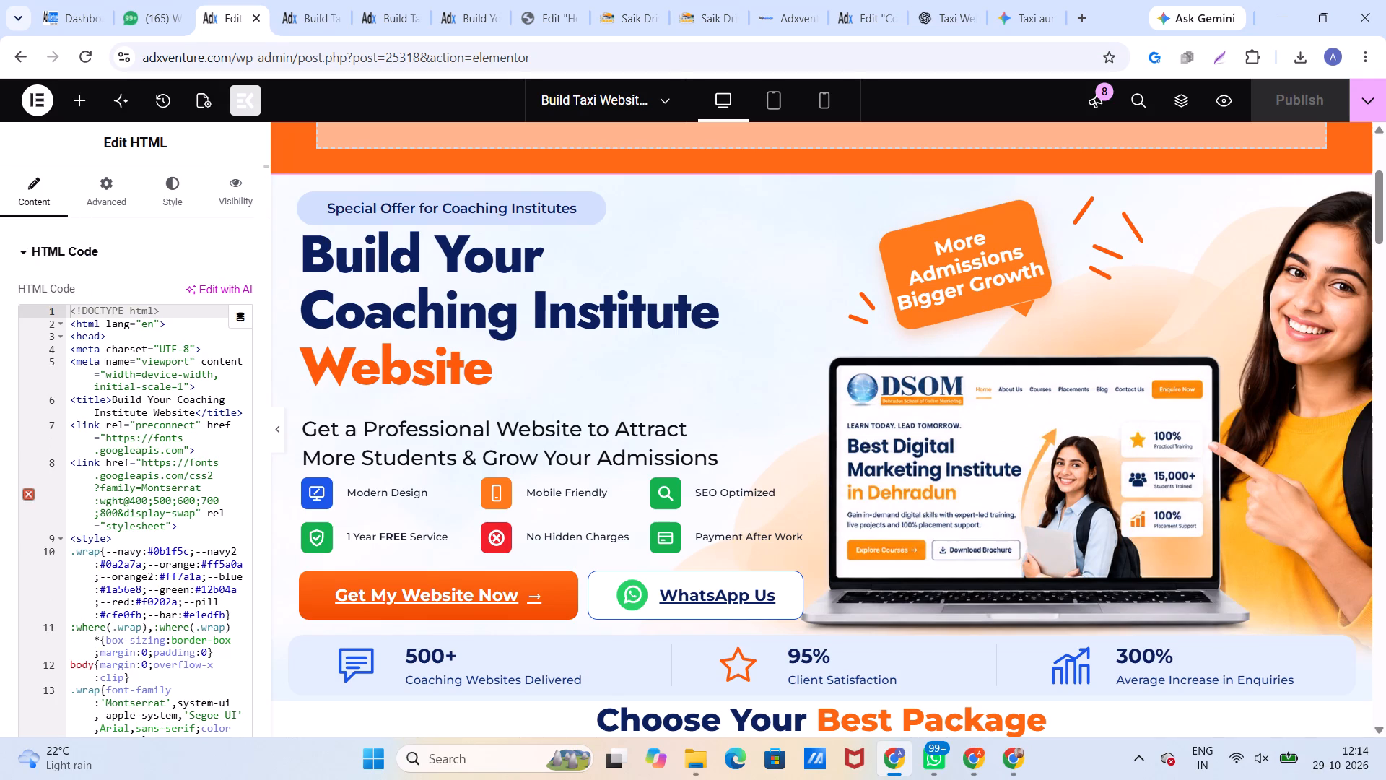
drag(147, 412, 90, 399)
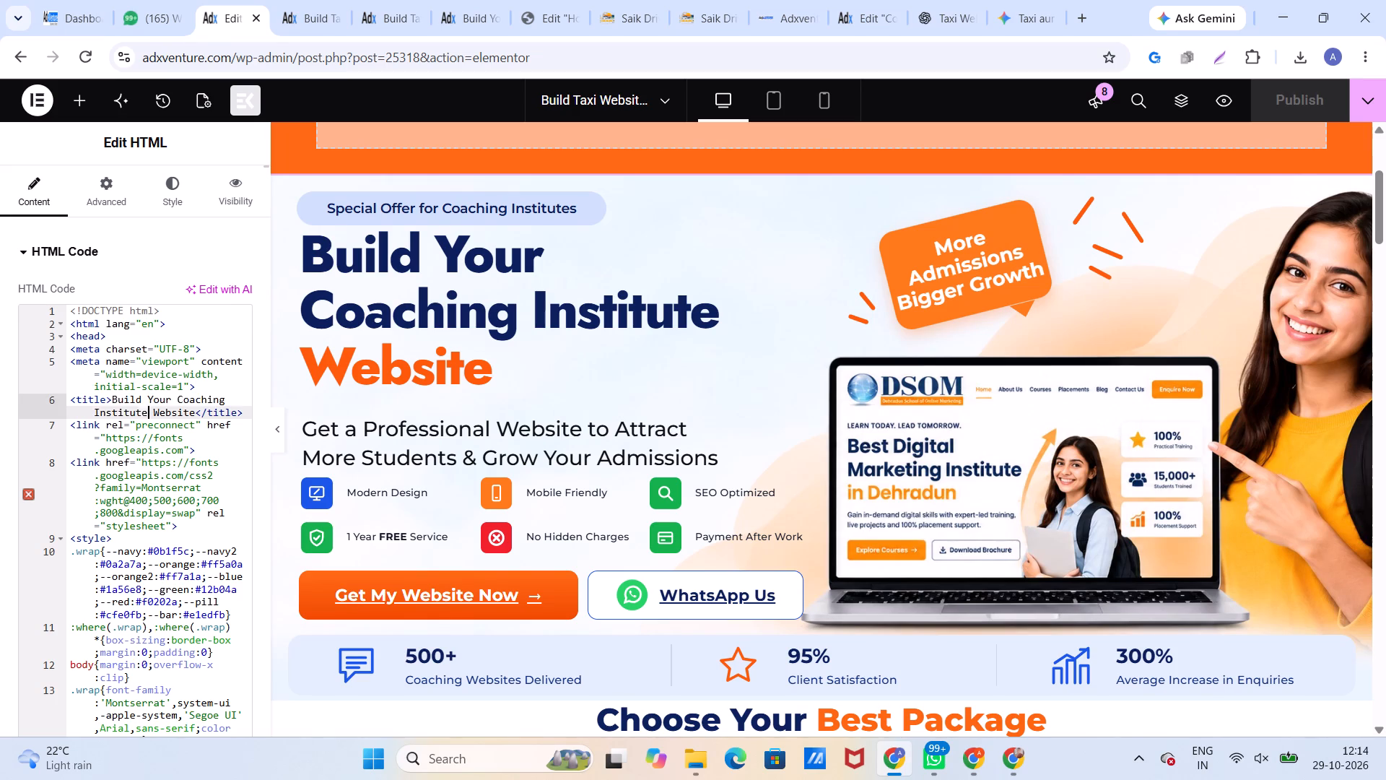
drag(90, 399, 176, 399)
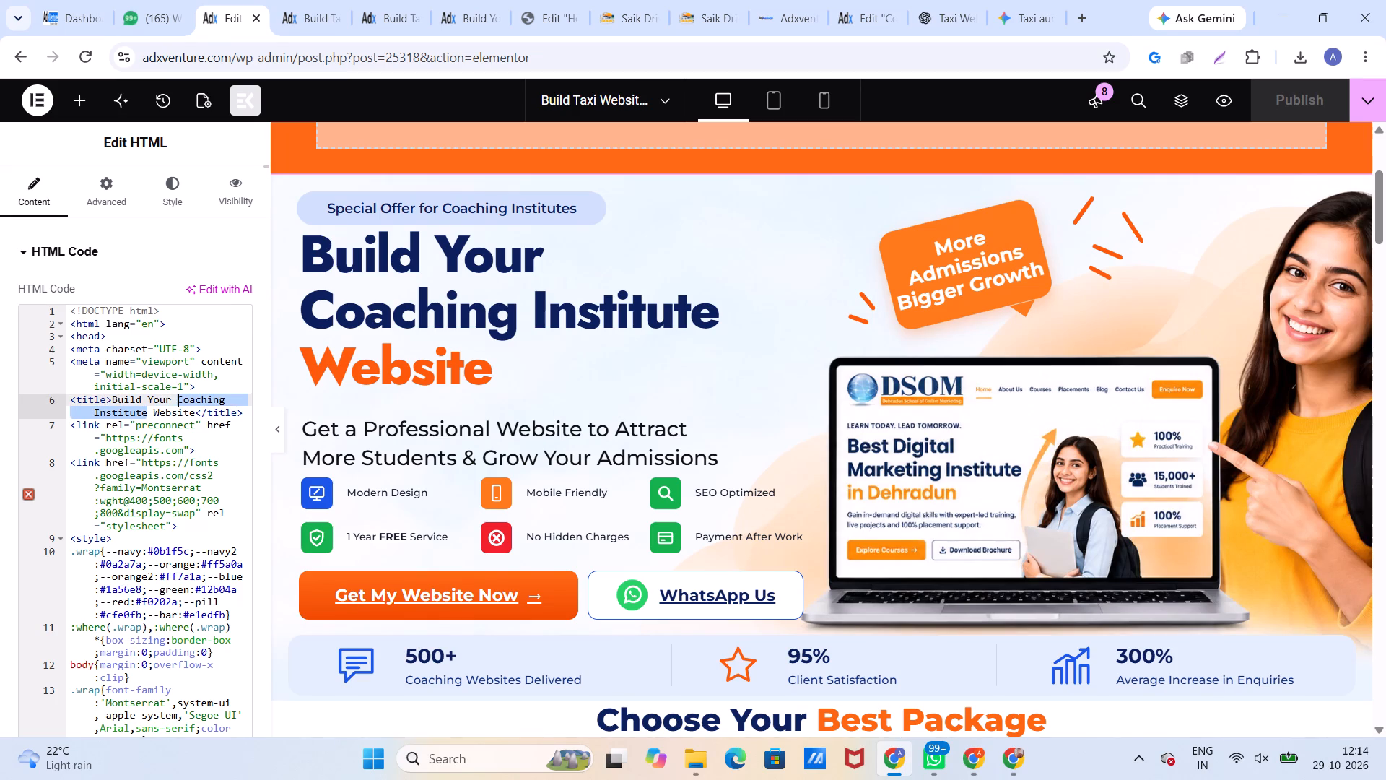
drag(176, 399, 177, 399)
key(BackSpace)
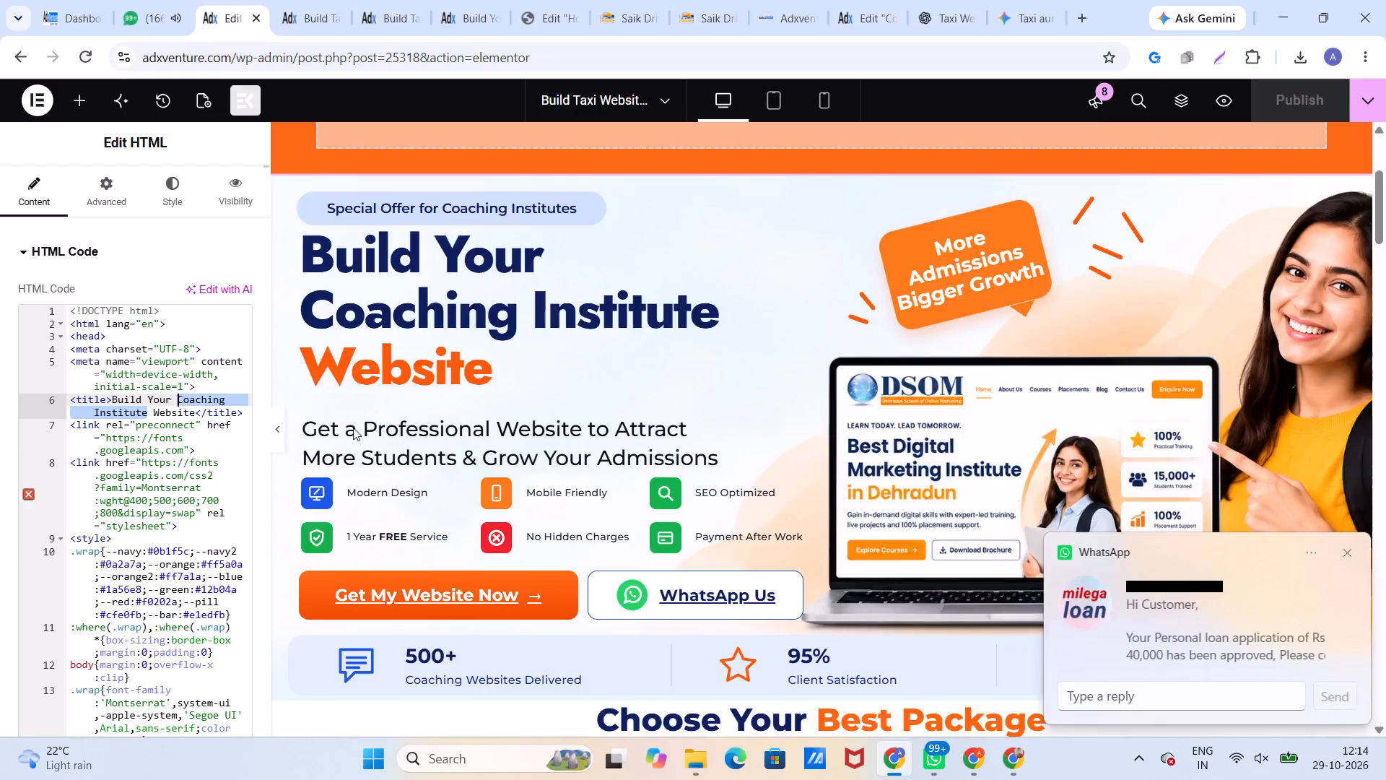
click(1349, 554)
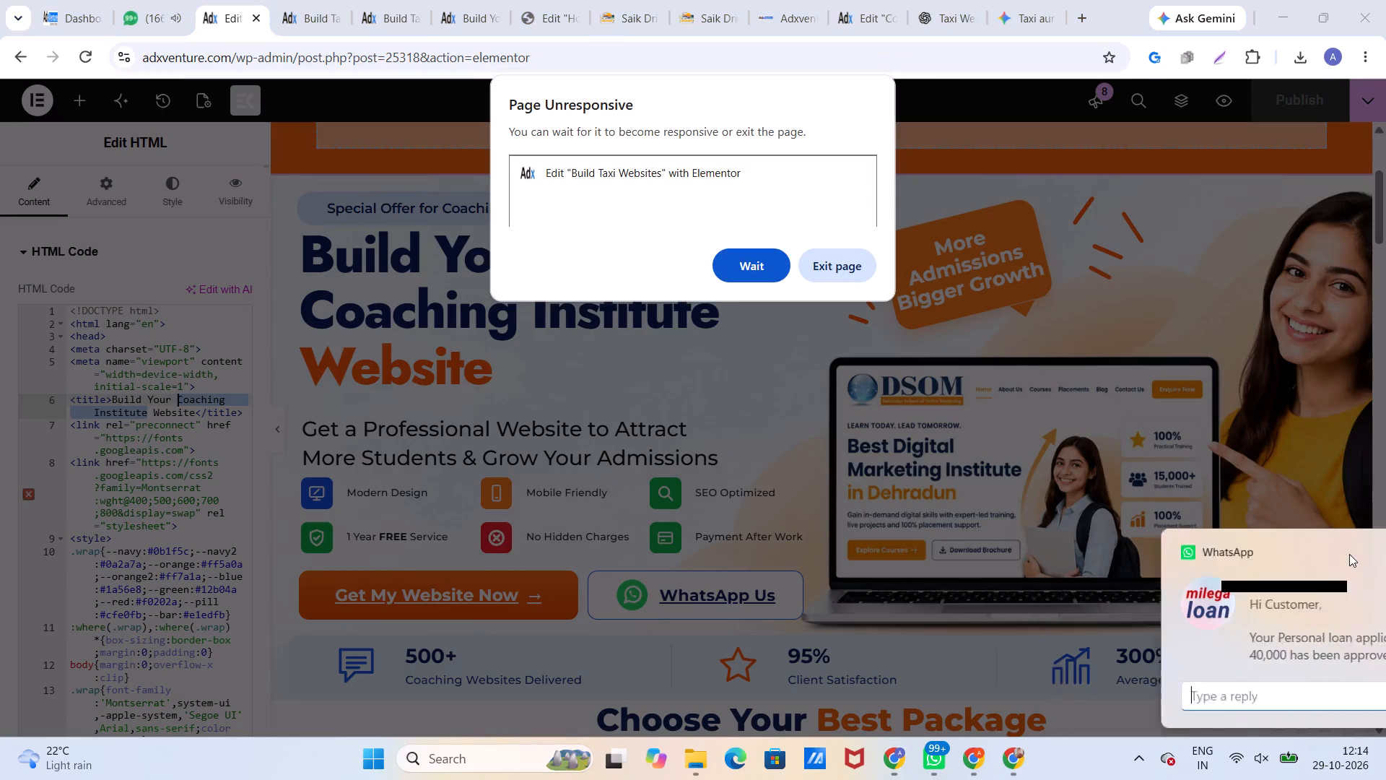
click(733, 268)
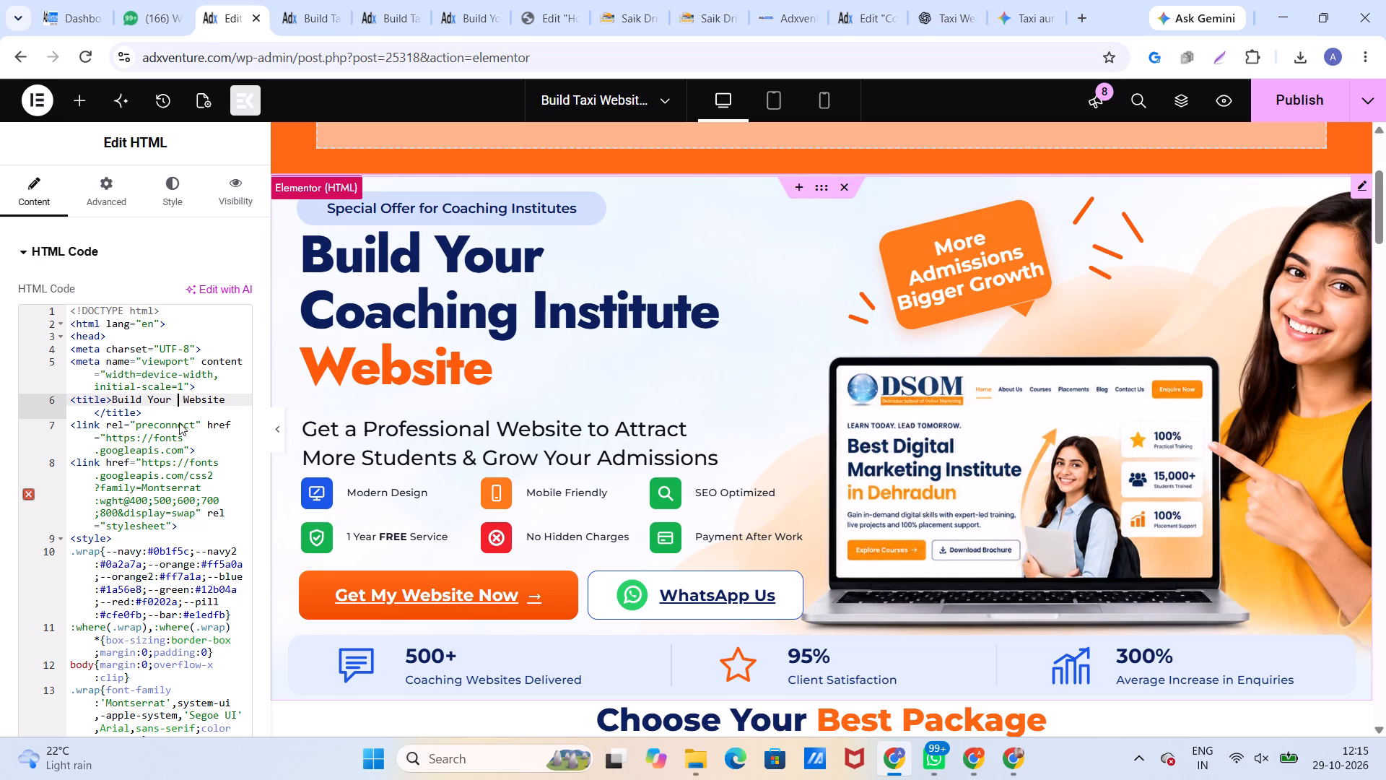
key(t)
Reload the Build Taxi Websites editor page, discarding the unsaved HTML changes.
click(89, 60)
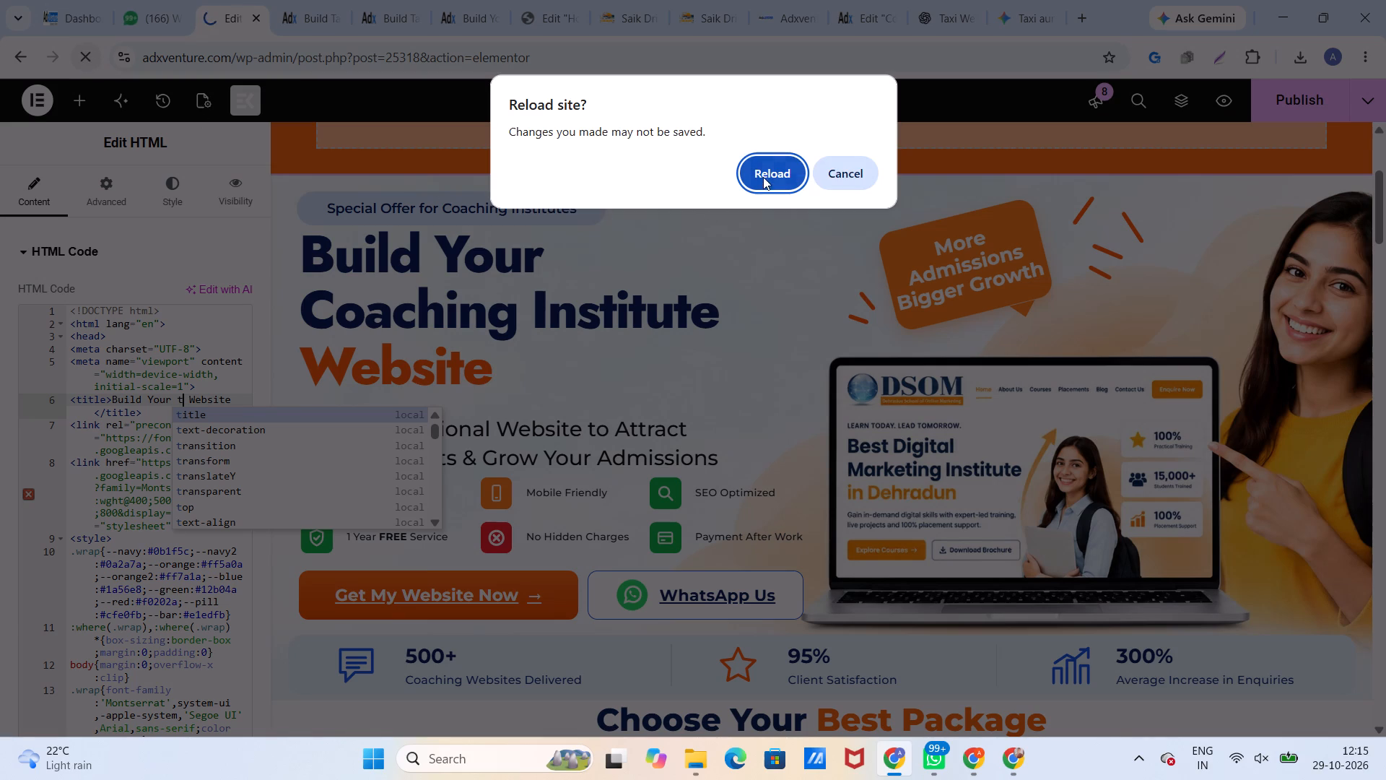
click(763, 176)
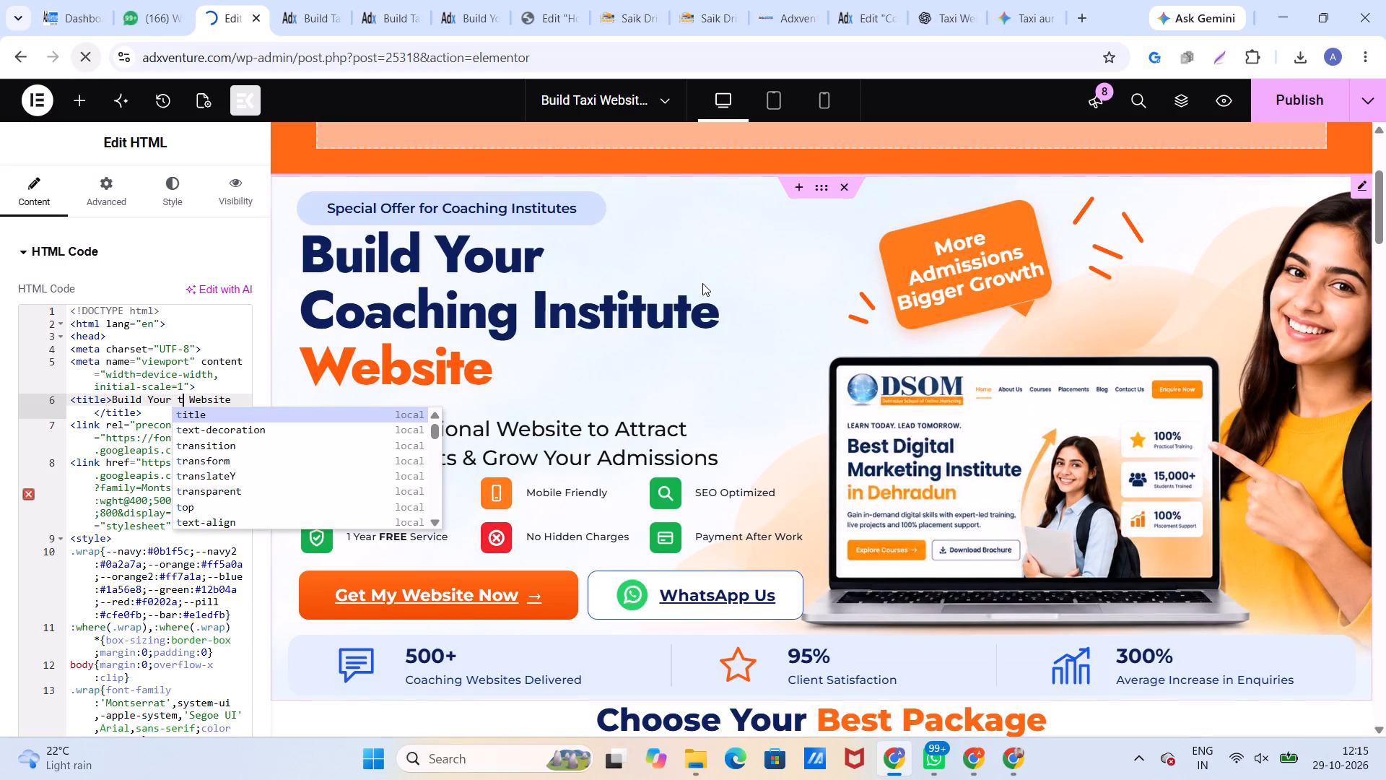
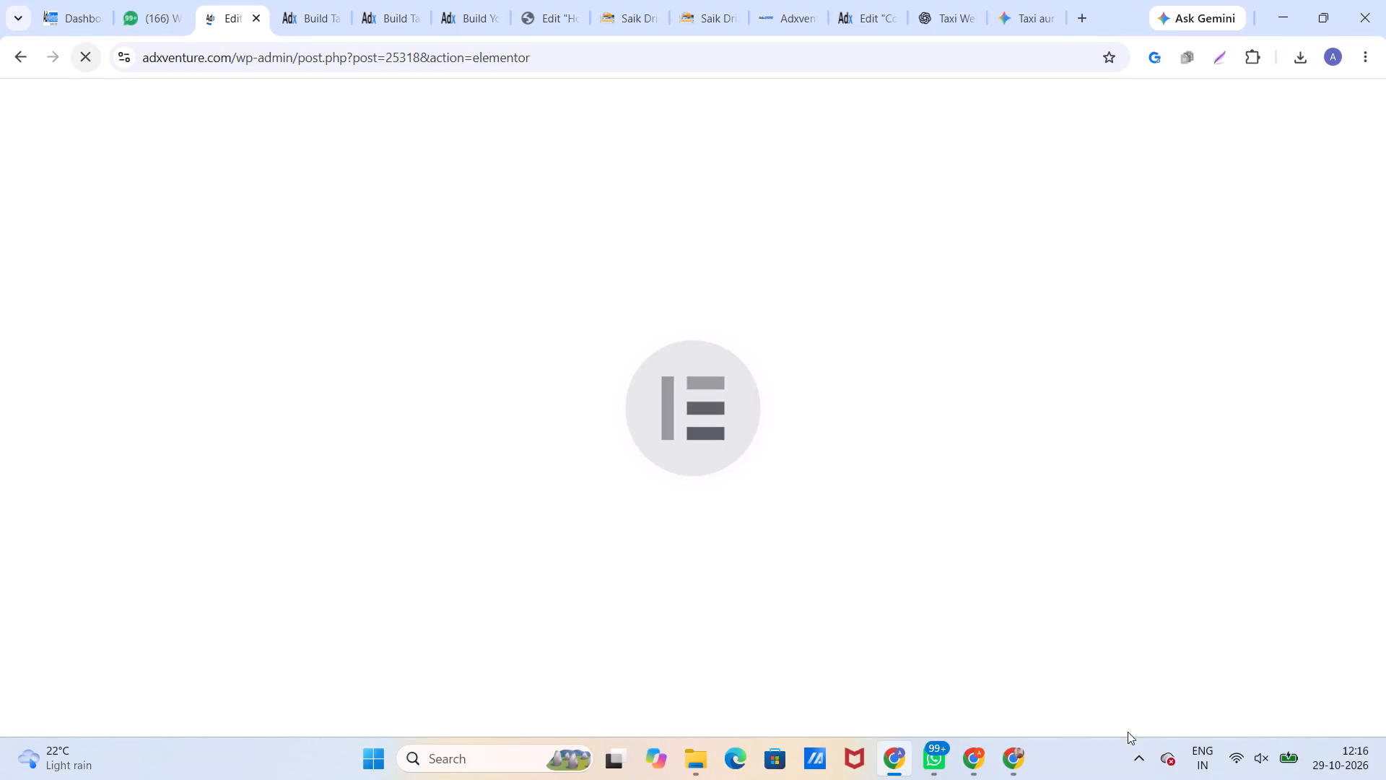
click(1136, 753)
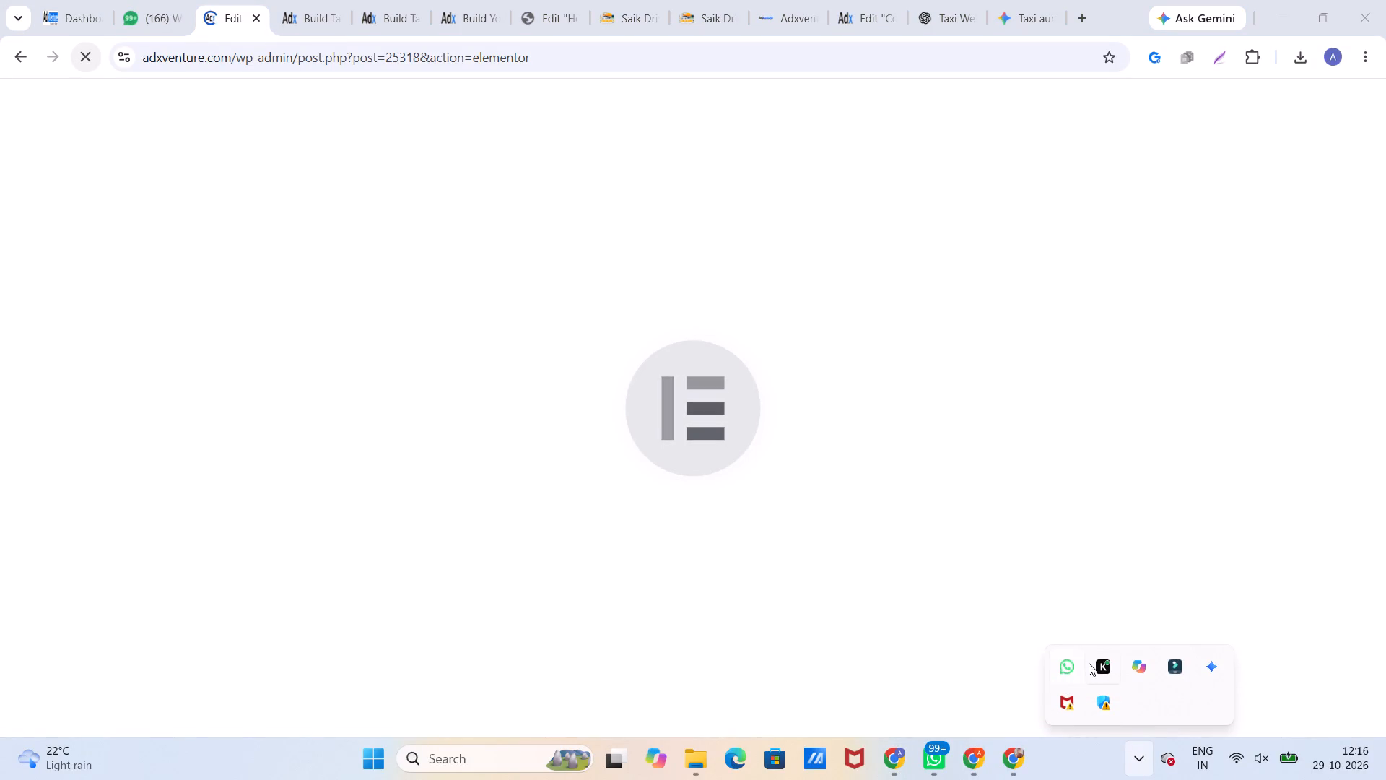
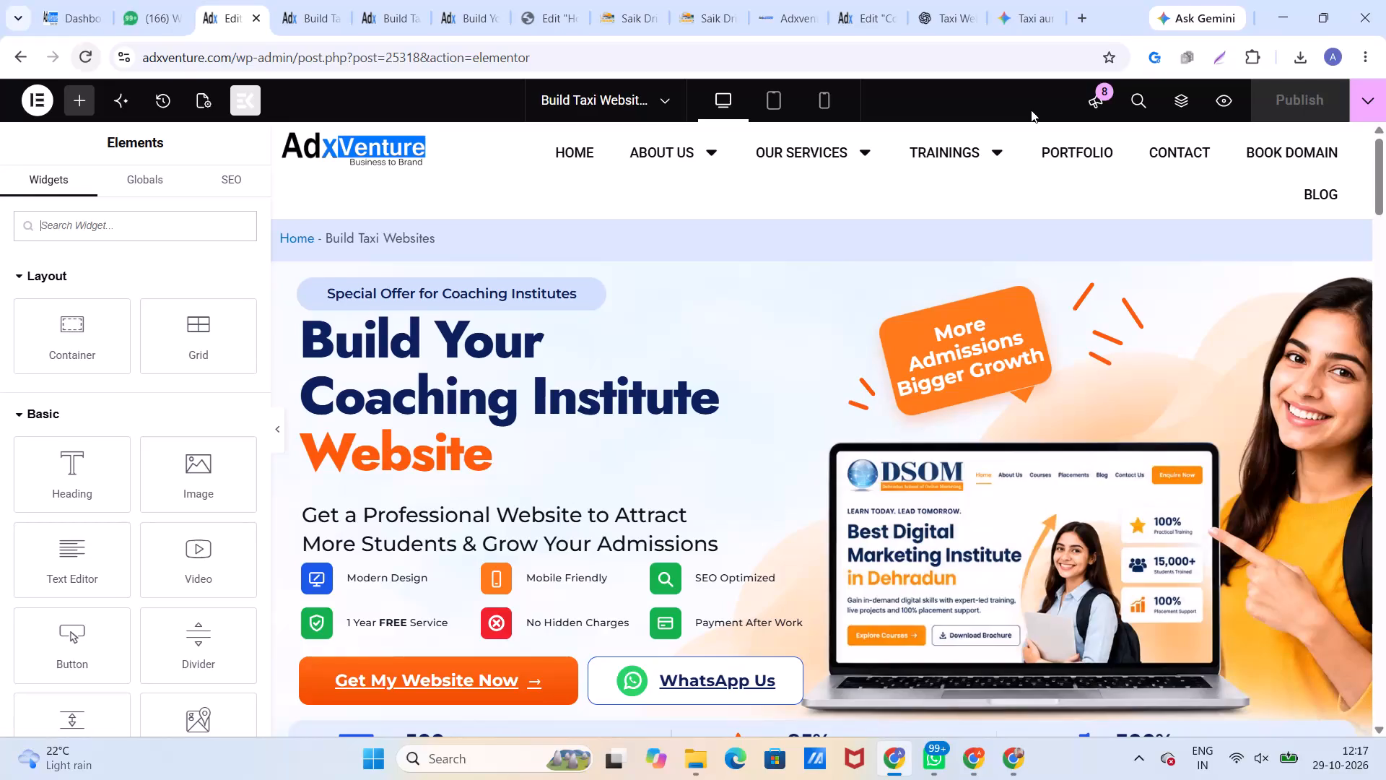
Open the HTML code of the "Build Your Coaching Institute Website" hero banner for editing, waiting for the page to respond.
scroll(1039, 131, down, 6)
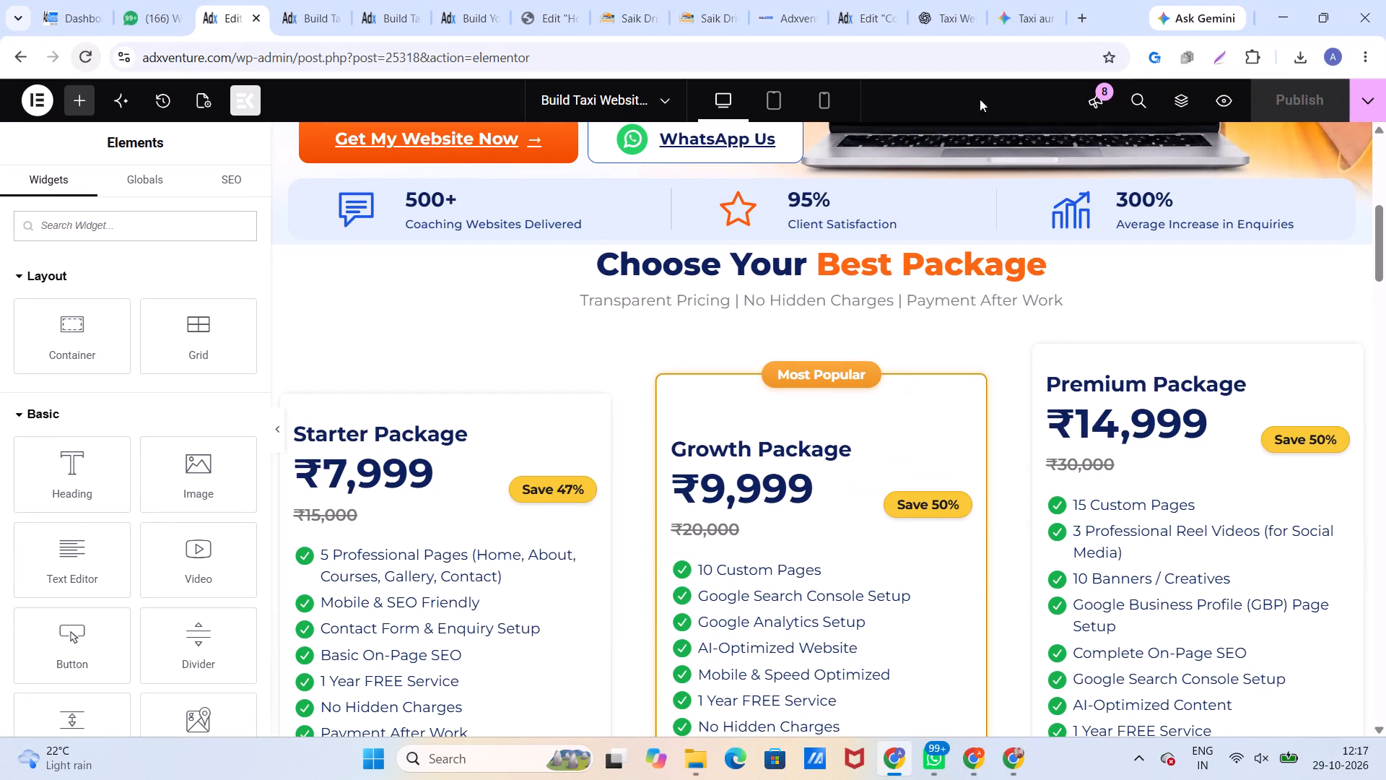
scroll(901, 305, down, 4)
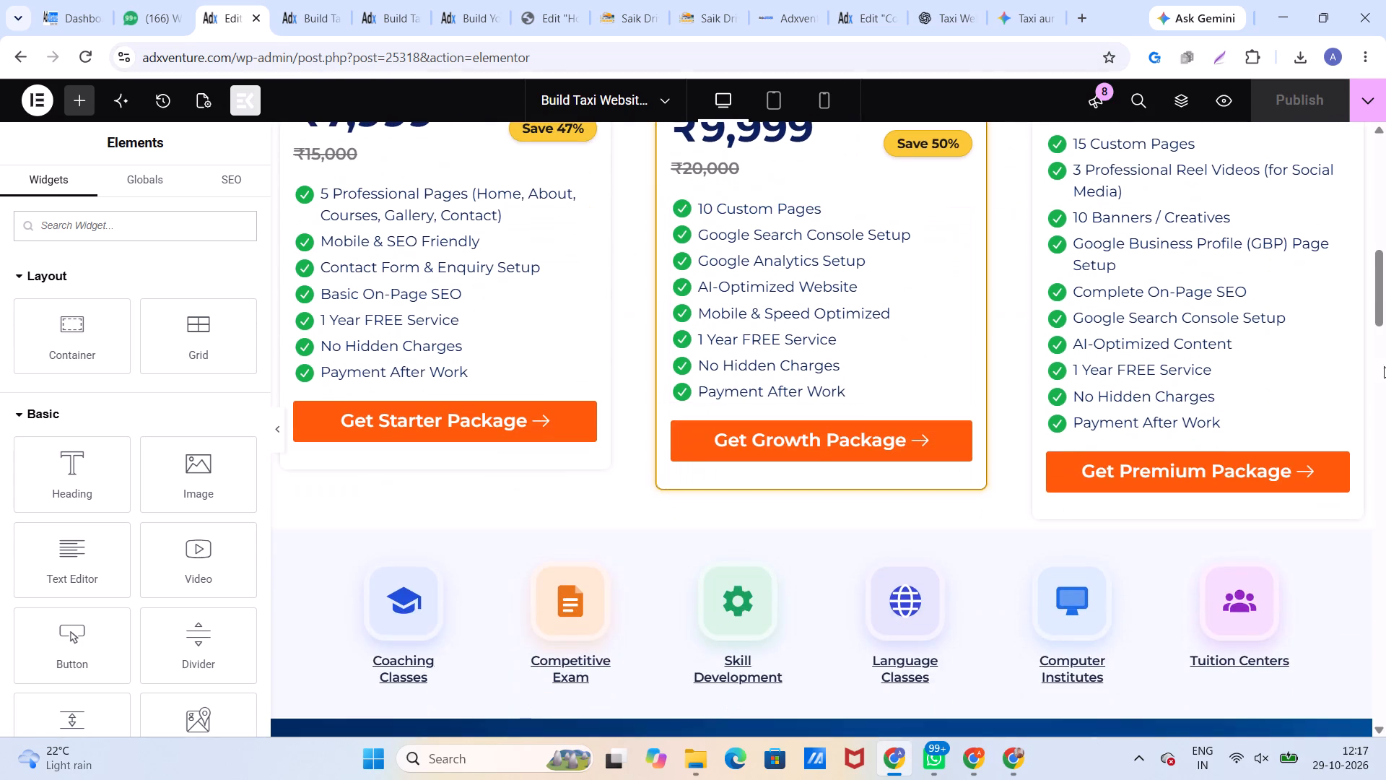
scroll(1097, 370, up, 12)
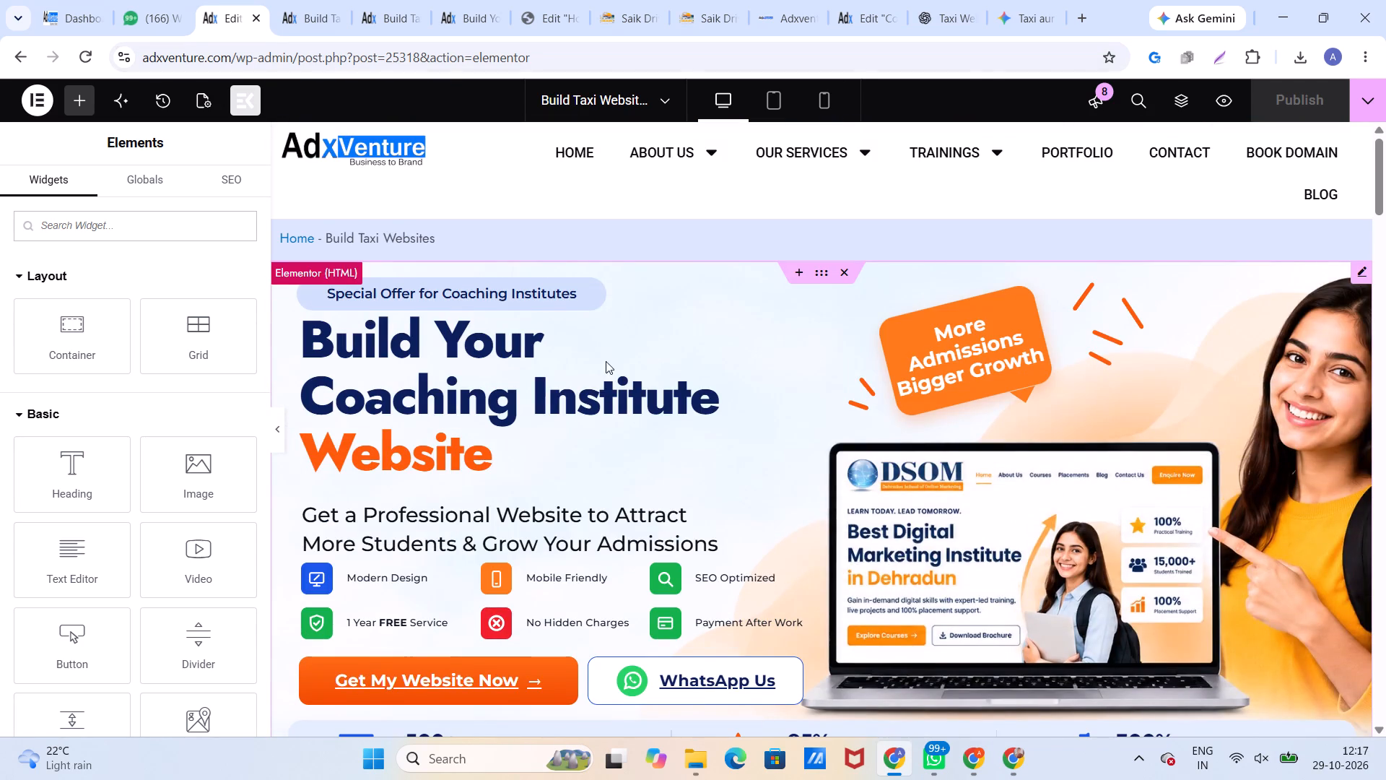
click(1362, 275)
click(824, 272)
scroll(776, 420, down, 6)
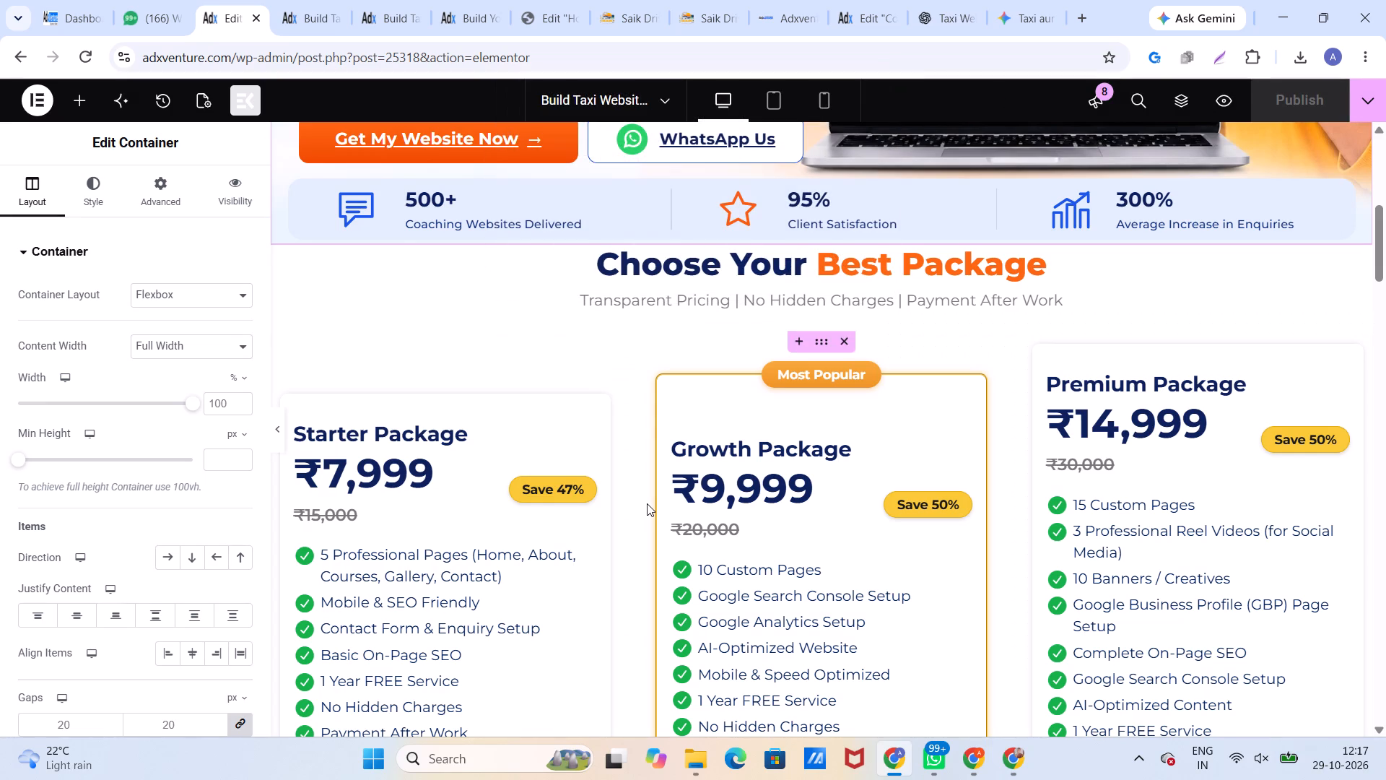
scroll(667, 430, up, 5)
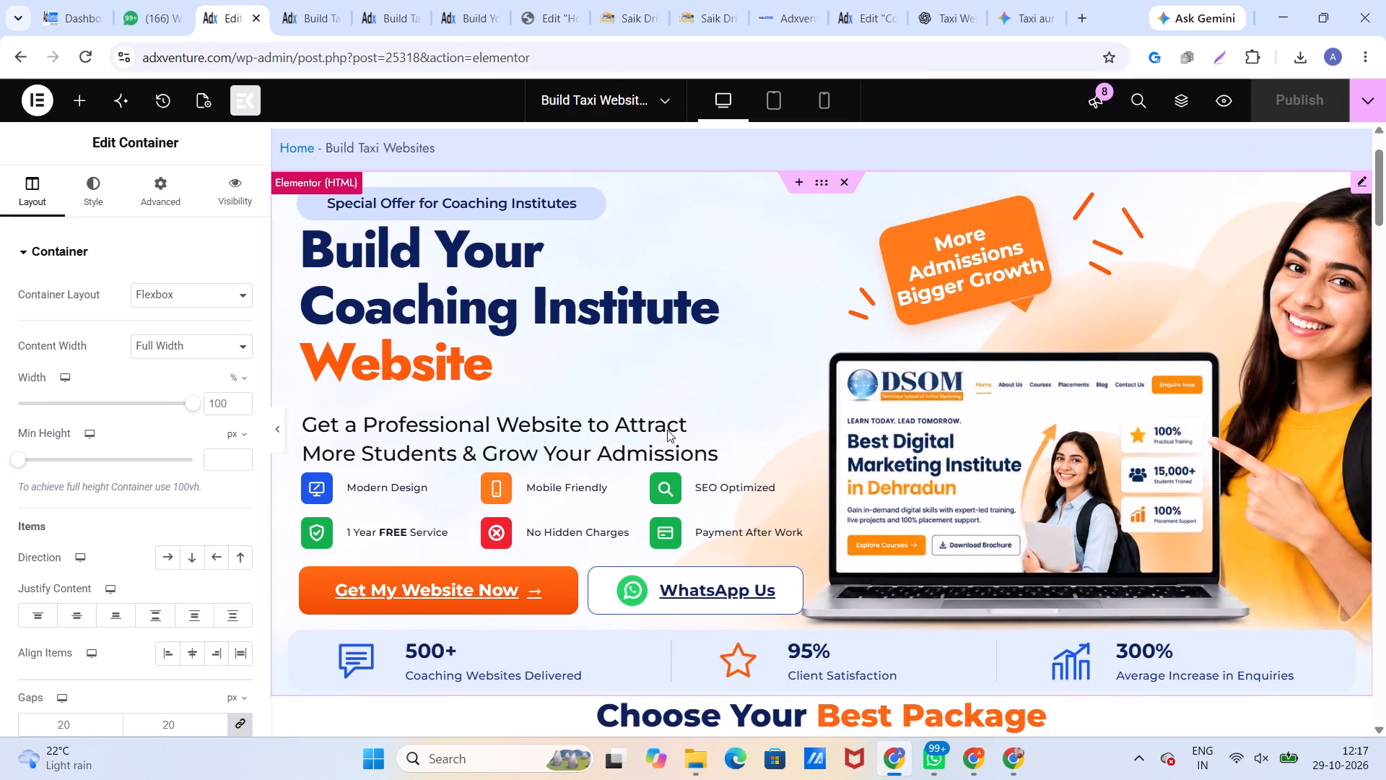
scroll(667, 430, up, 4)
scroll(667, 430, down, 1)
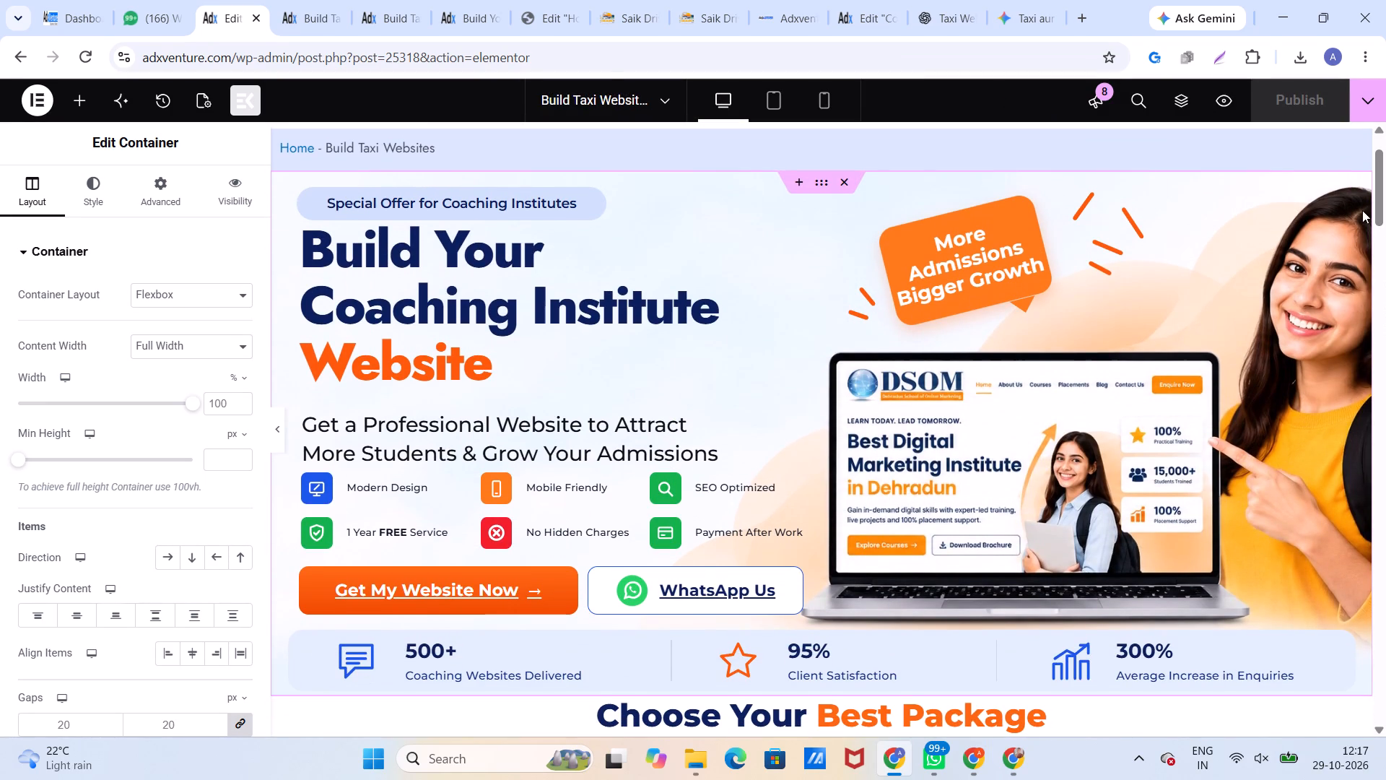
click(1357, 188)
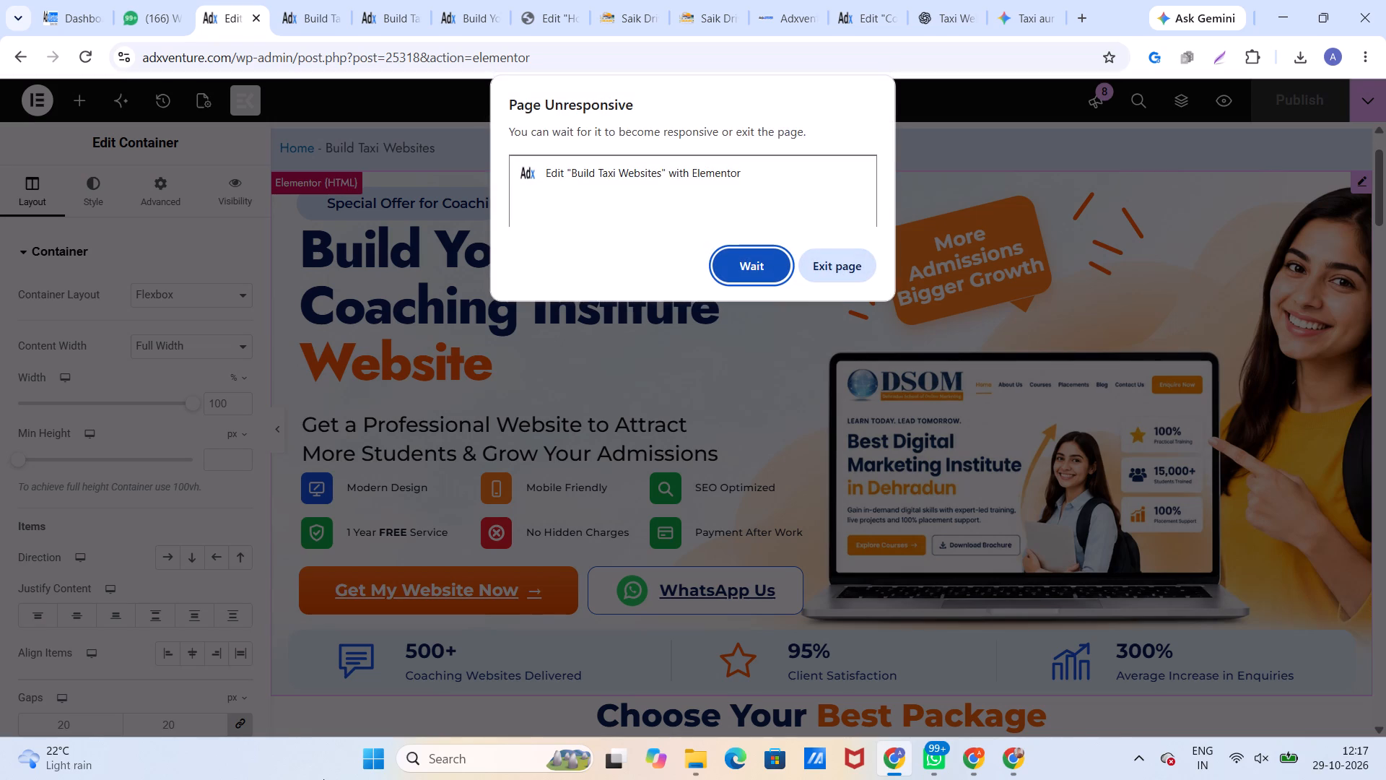
click(767, 274)
Look over the package and category sections below the hero and the opening part of the banner's HTML code.
scroll(703, 380, down, 7)
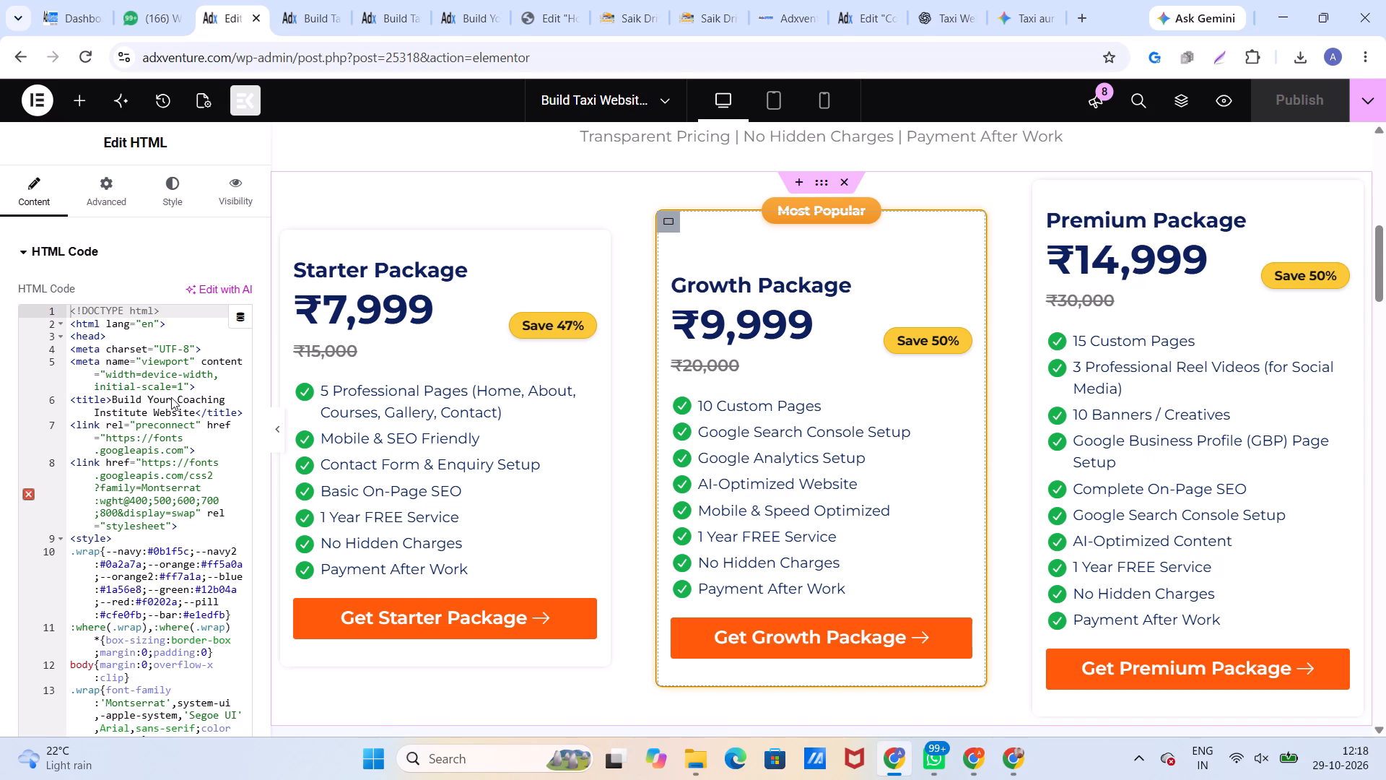
scroll(171, 397, up, 3)
scroll(178, 400, down, 7)
scroll(755, 407, down, 2)
scroll(702, 329, down, 7)
scroll(702, 325, up, 13)
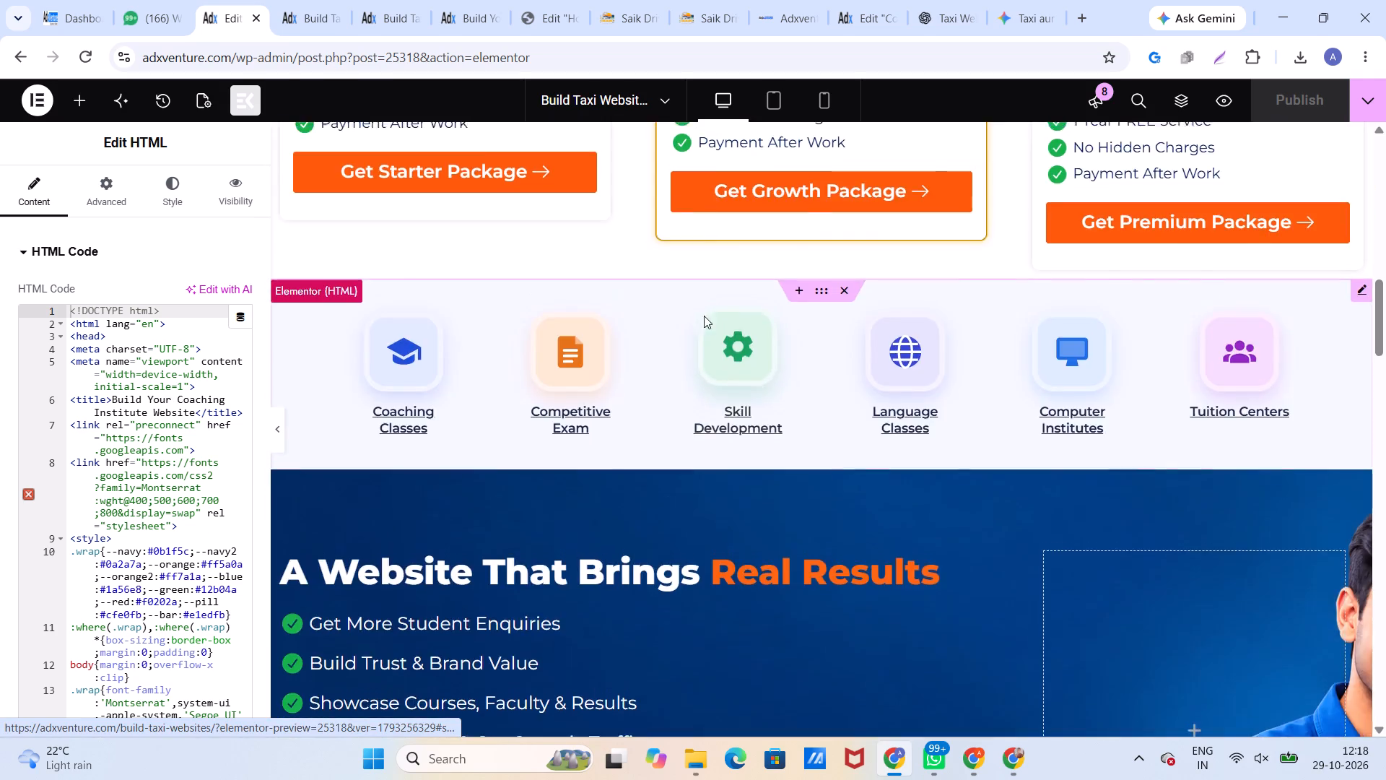
scroll(704, 316, up, 3)
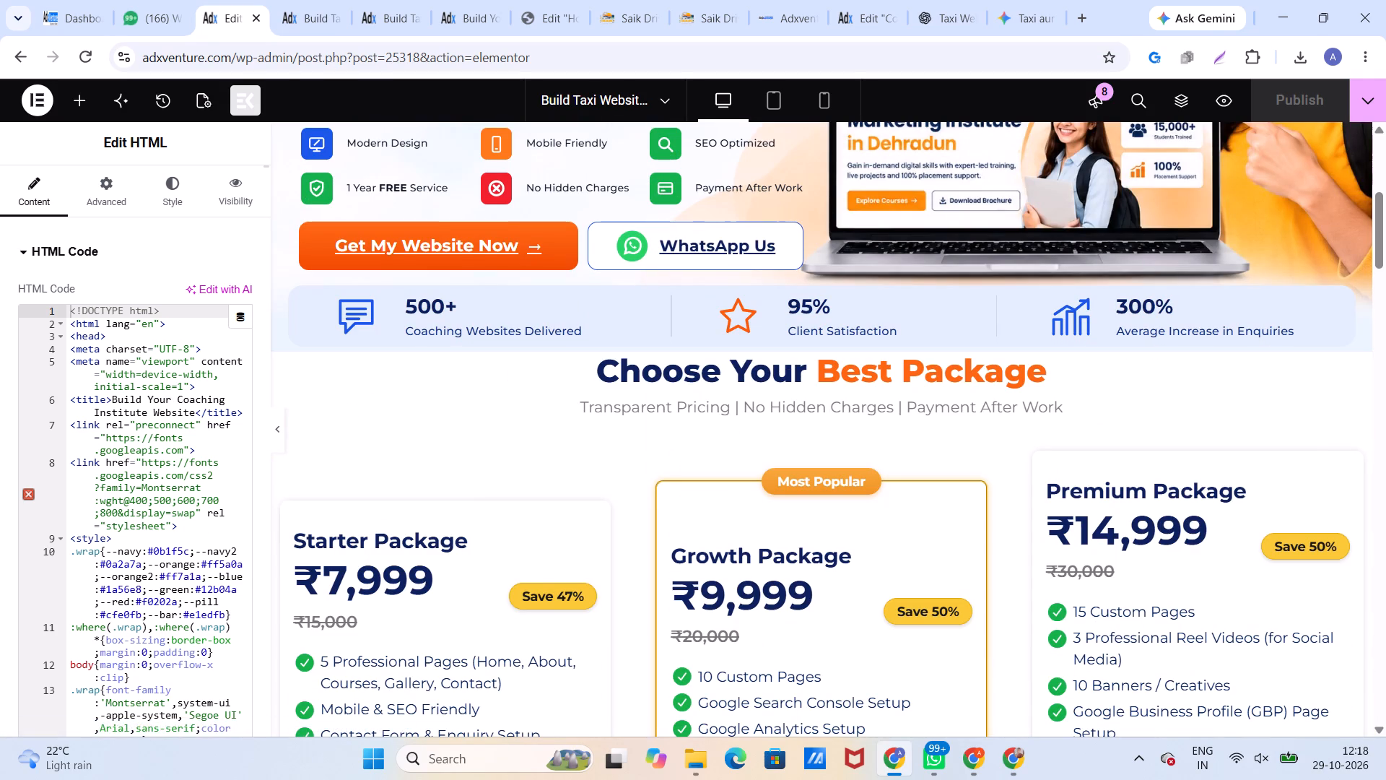
scroll(163, 420, up, 6)
scroll(166, 419, down, 6)
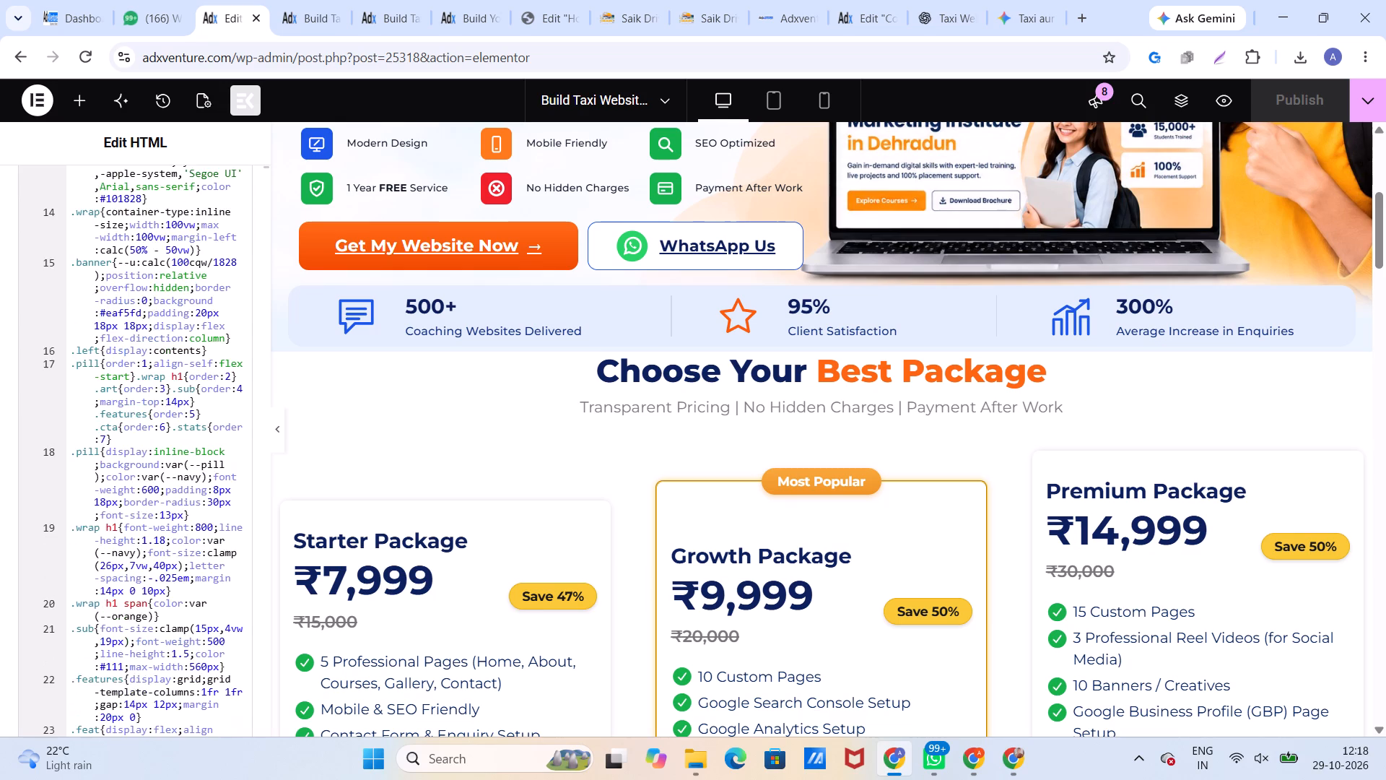
scroll(169, 419, up, 8)
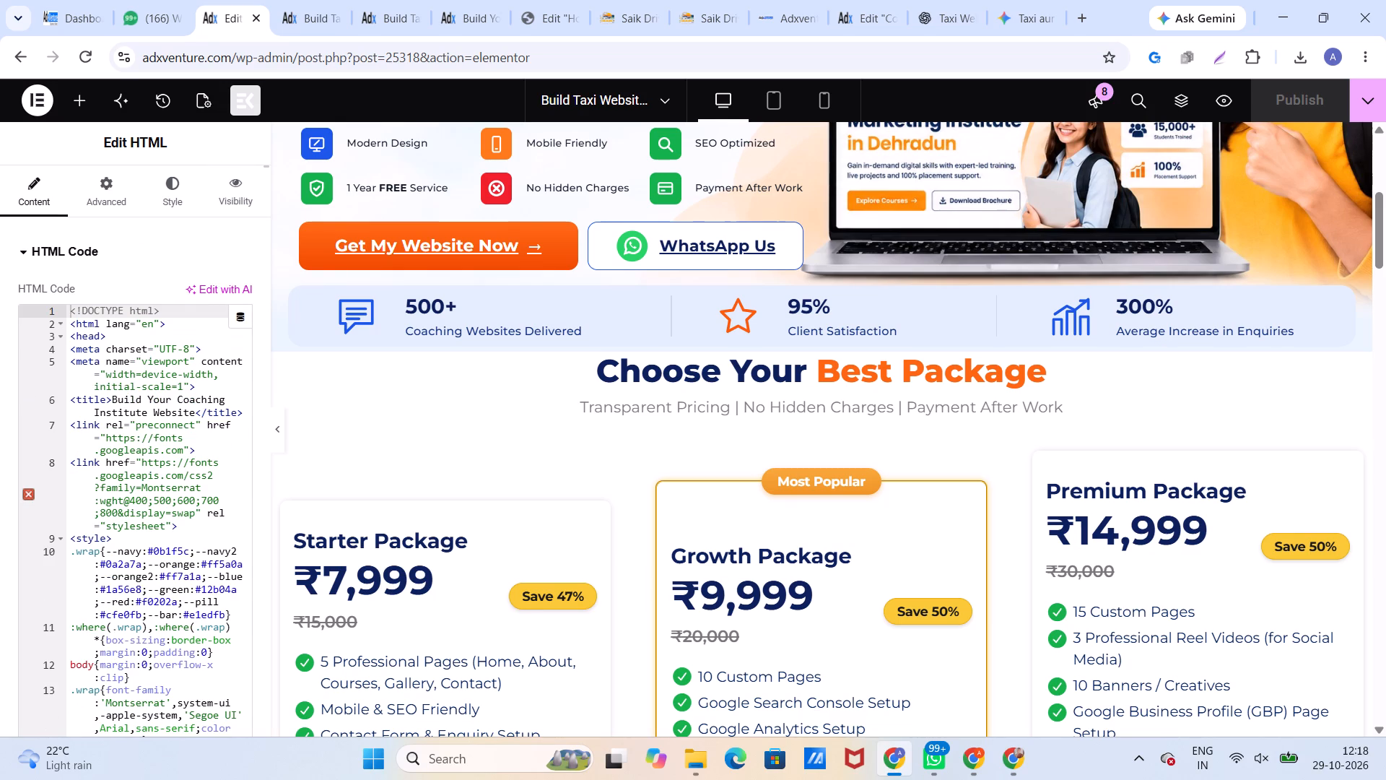
Delete the word "Institute" from the title tag in the hero banner's HTML code.
click(152, 412)
click(147, 409)
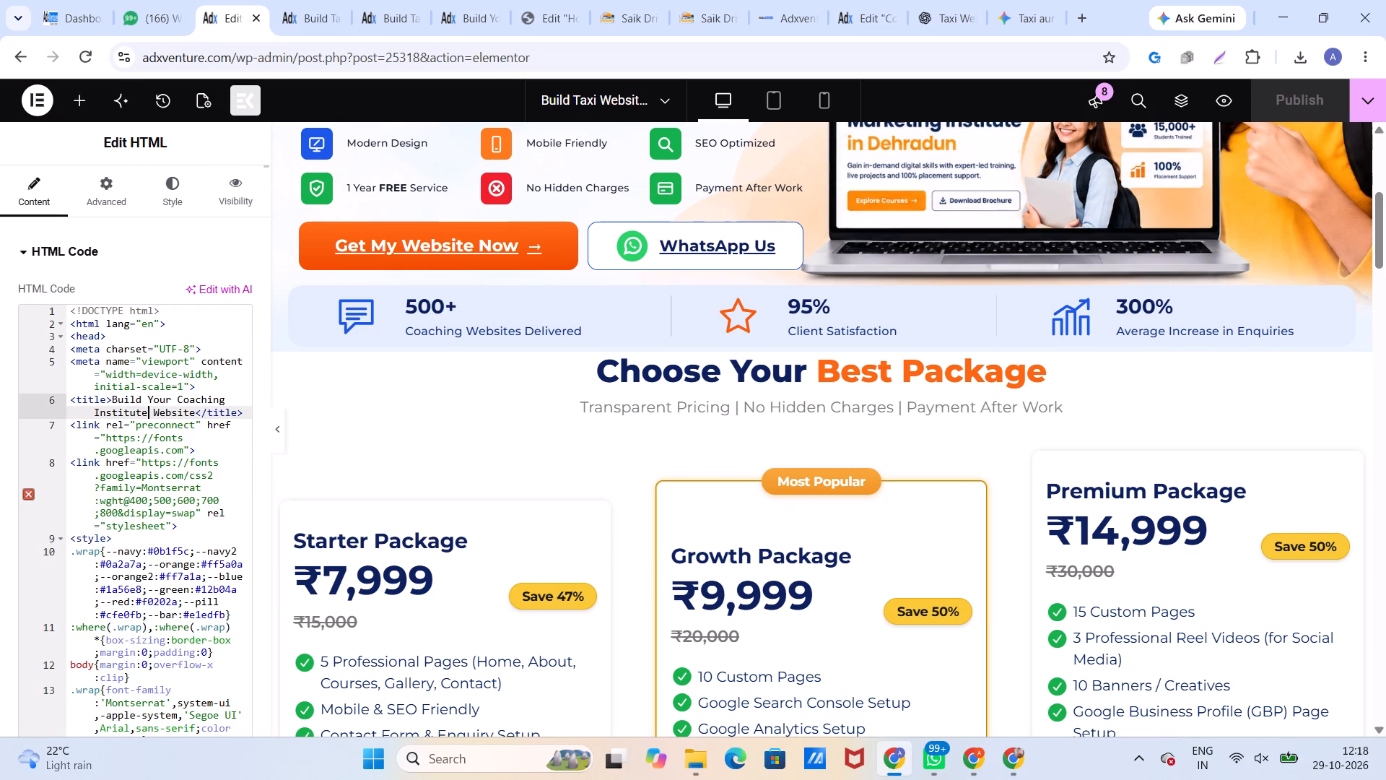
key(BackSpace)
key(BackSpace)
key(BackSpace)
key(BackSpace)
key(BackSpace)
key(BackSpace)
key(BackSpace)
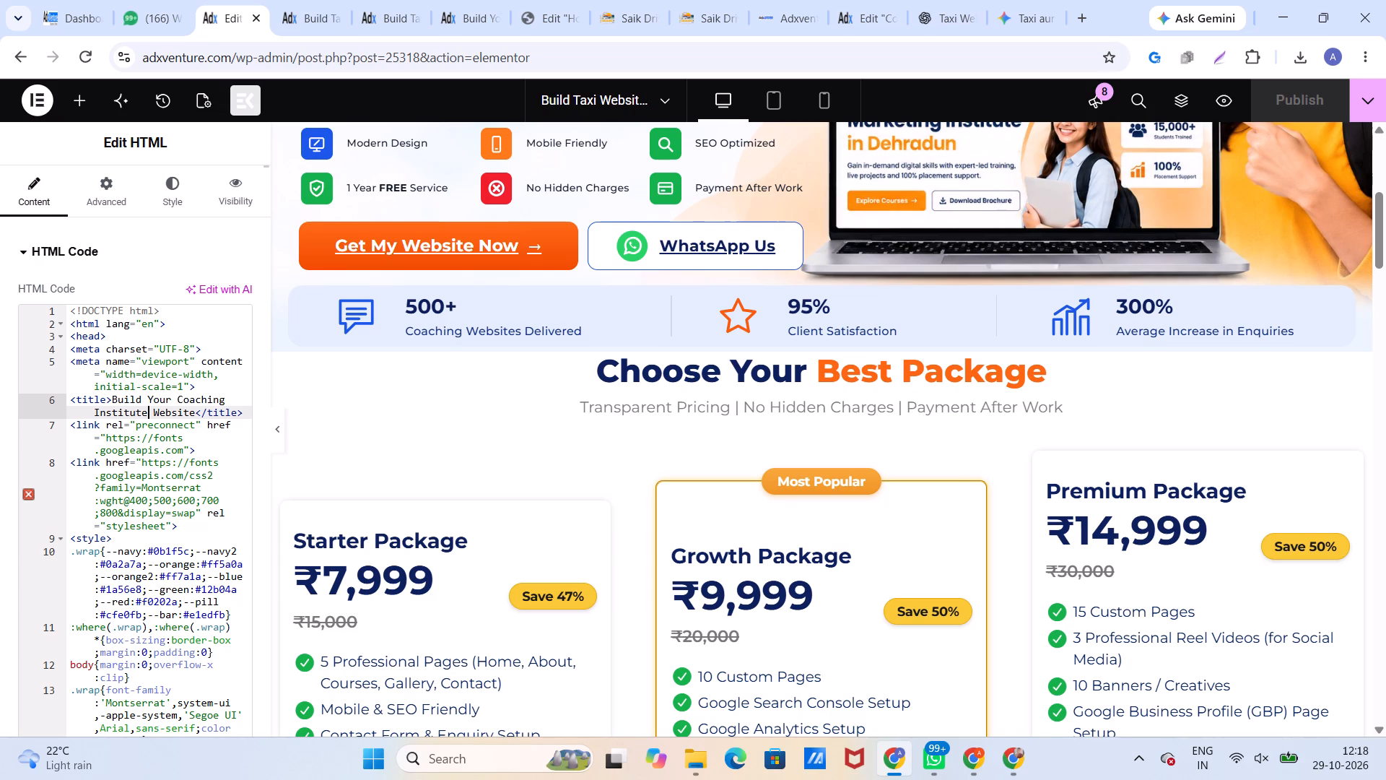
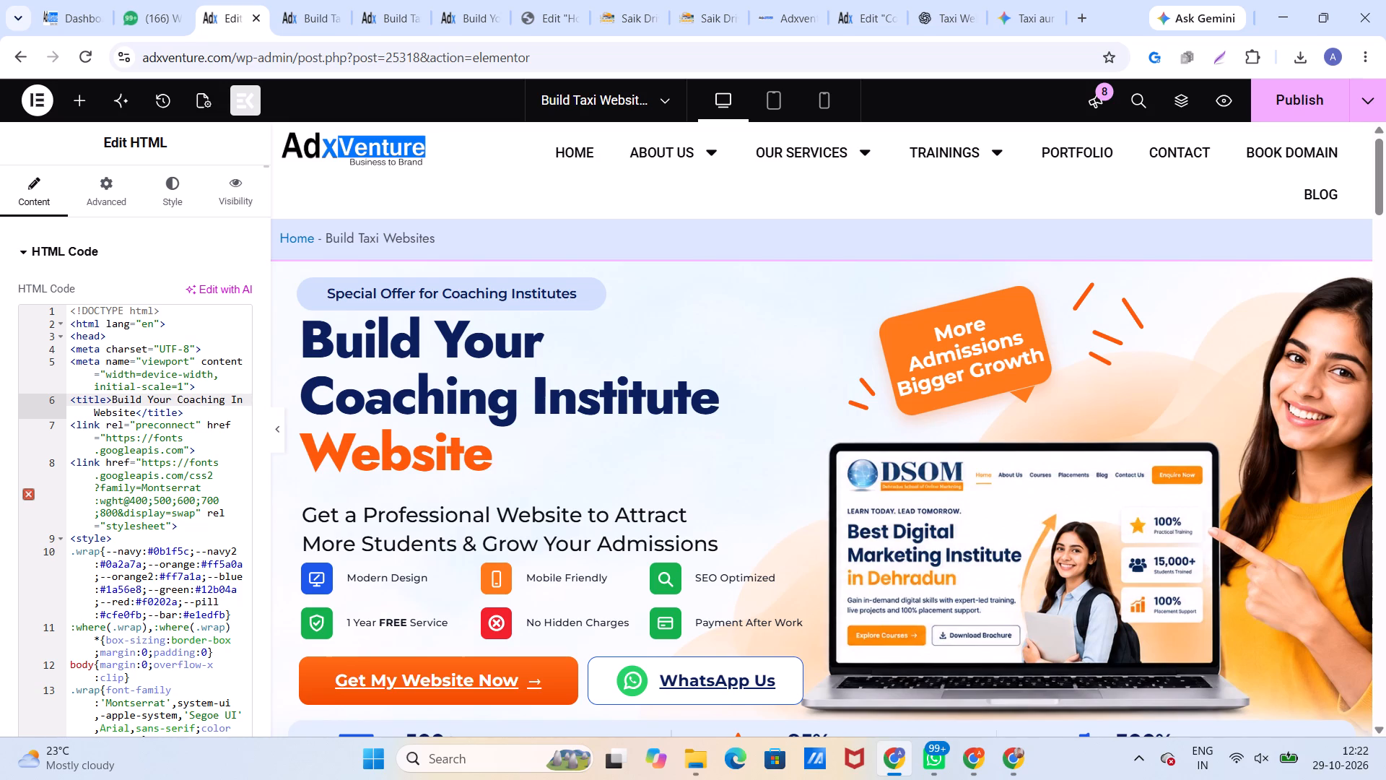
Delete the word "Coaching" and the leftover "In" from the title tag in the hero banner's HTML code.
key(BackSpace)
key(BackSpace)
key(BackSpace)
key(BackSpace)
key(BackSpace)
key(BackSpace)
key(BackSpace)
key(BackSpace)
key(BackSpace)
key(BackSpace)
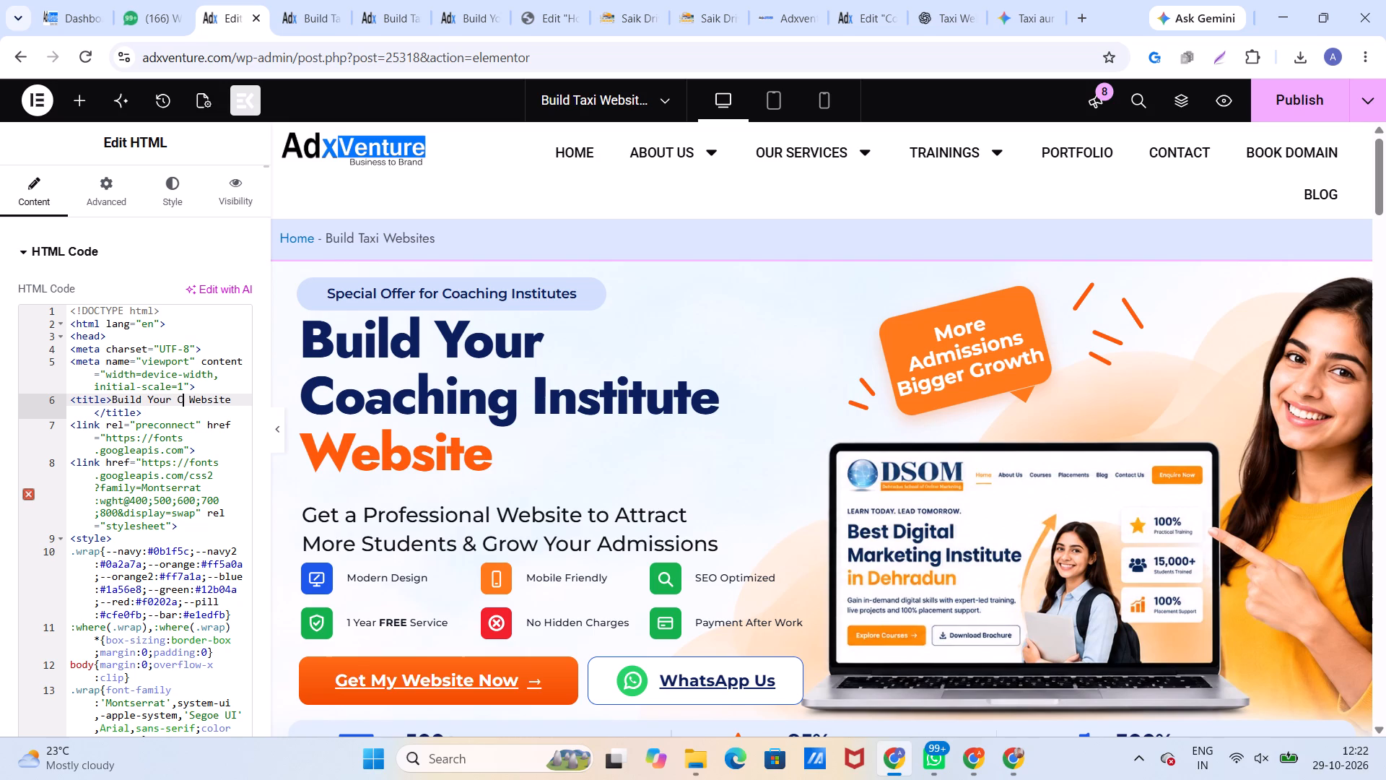
key(BackSpace)
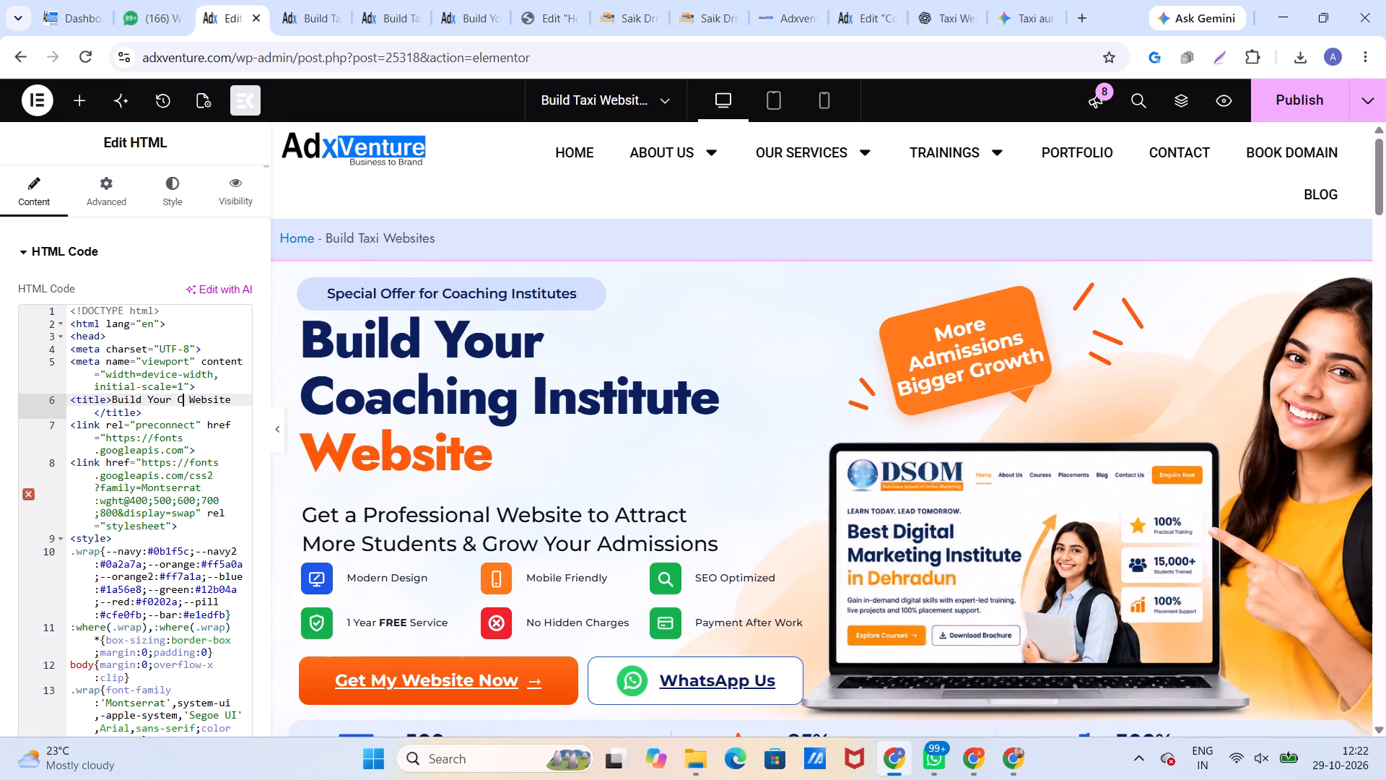
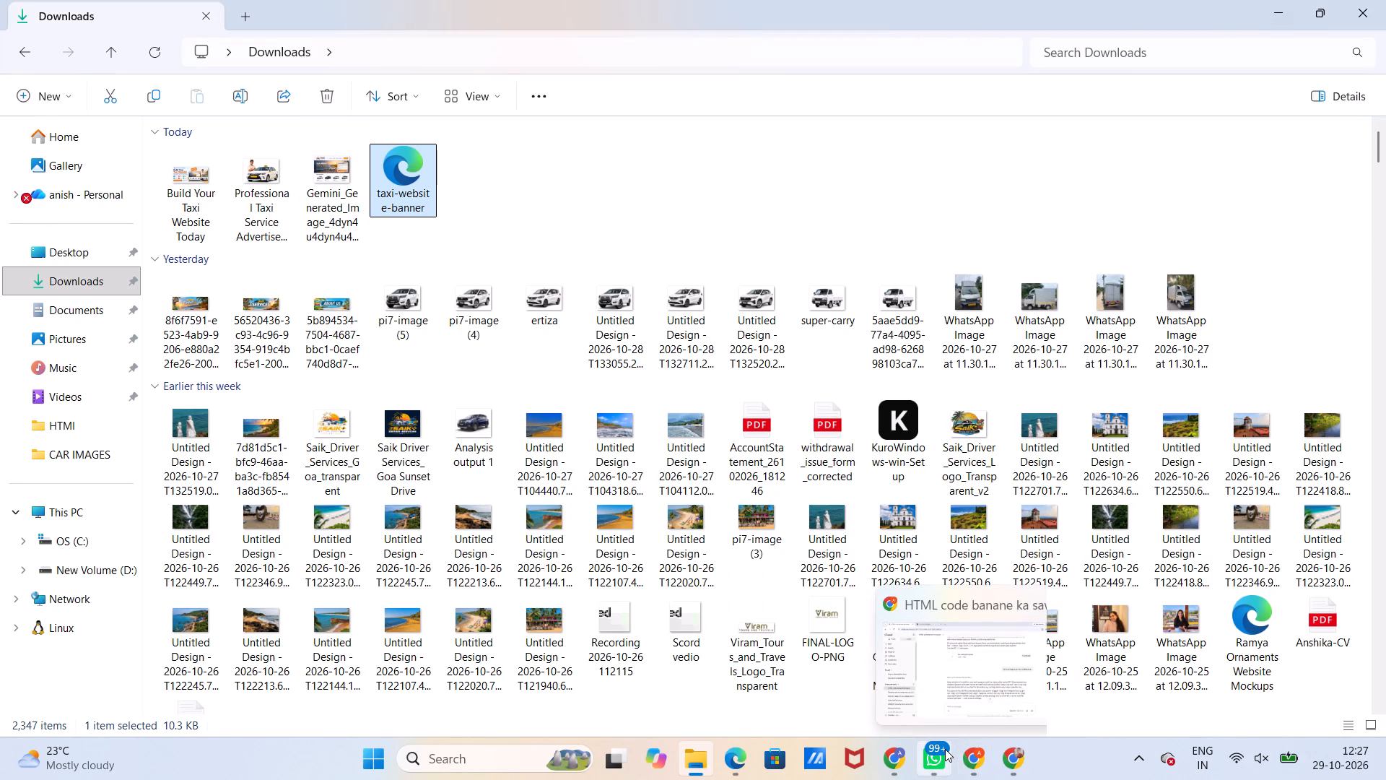
Switch to the Coaching Institute Website page in Elementor, set it to desktop view and examine its hero banner.
click(894, 758)
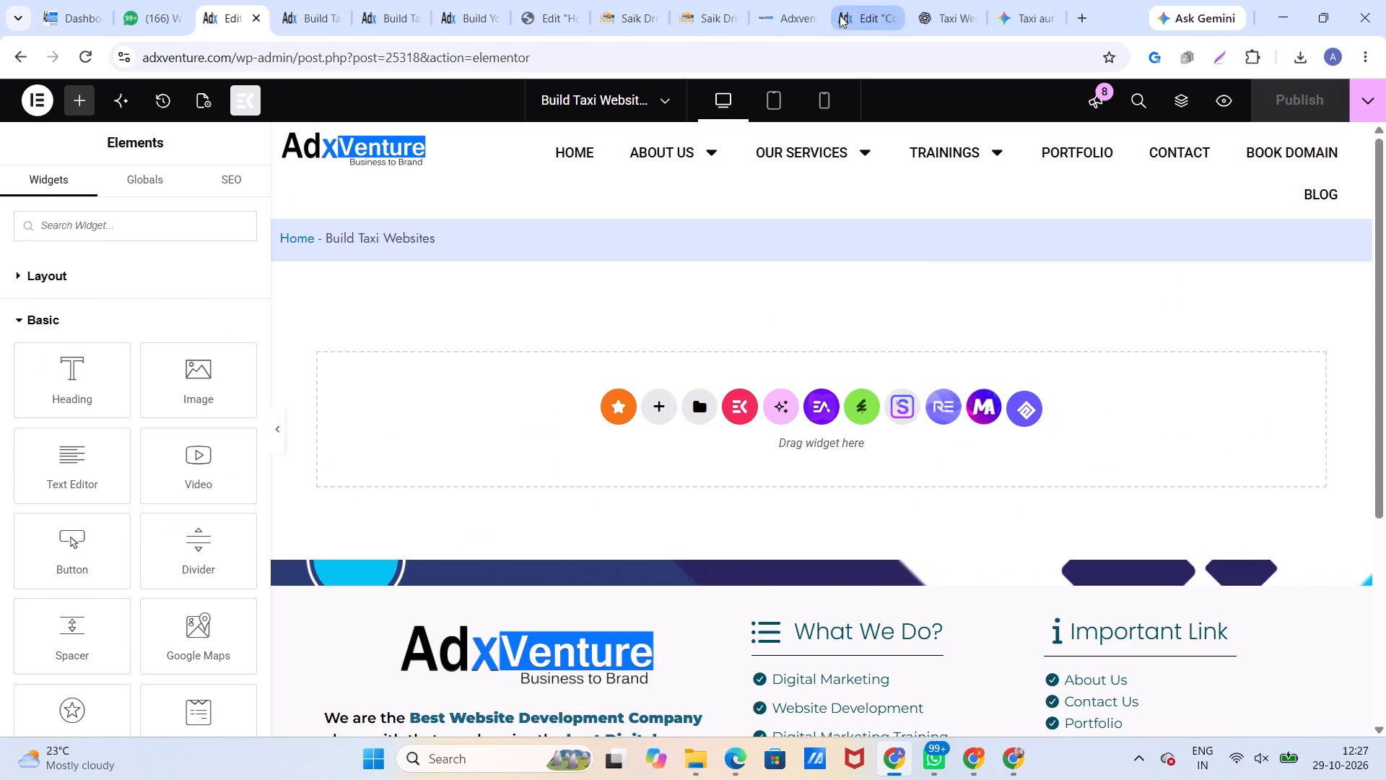
click(840, 15)
click(712, 95)
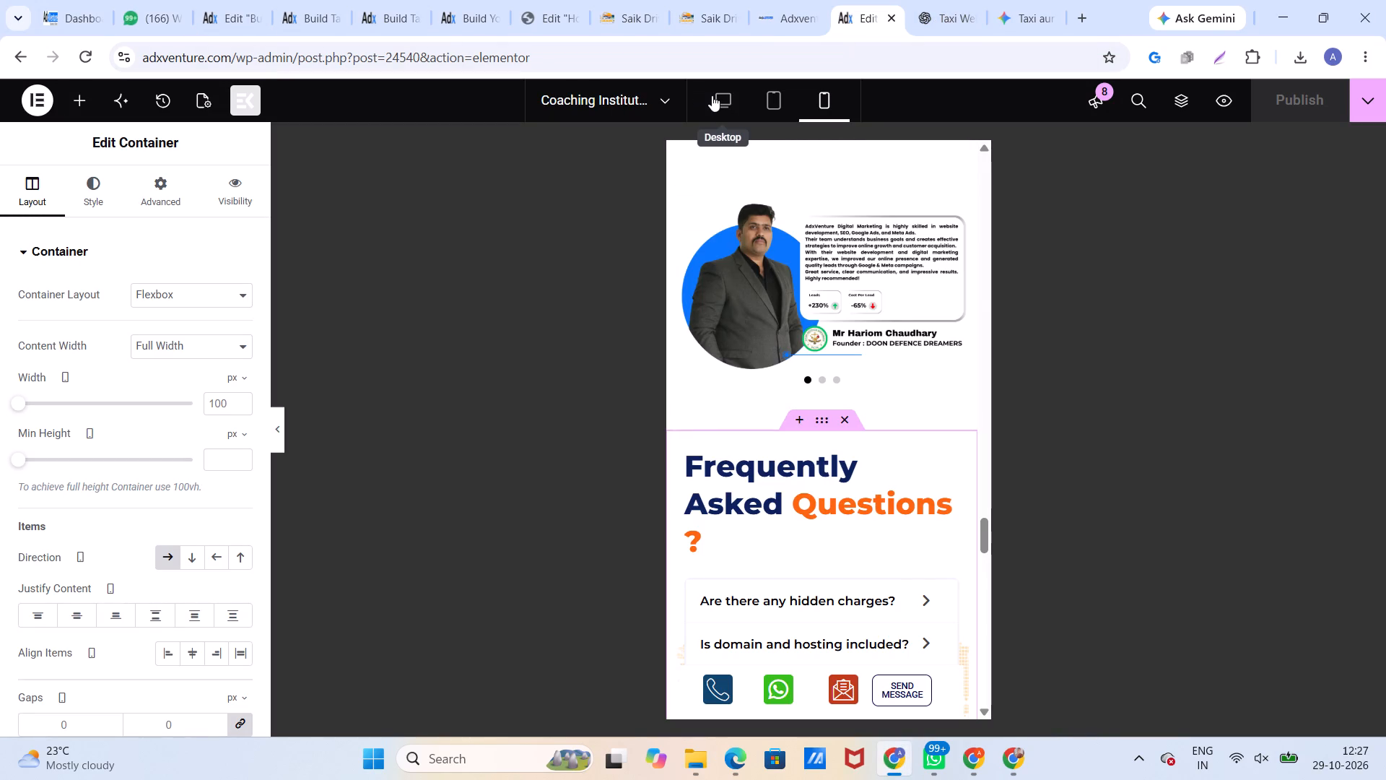
scroll(599, 406, up, 6)
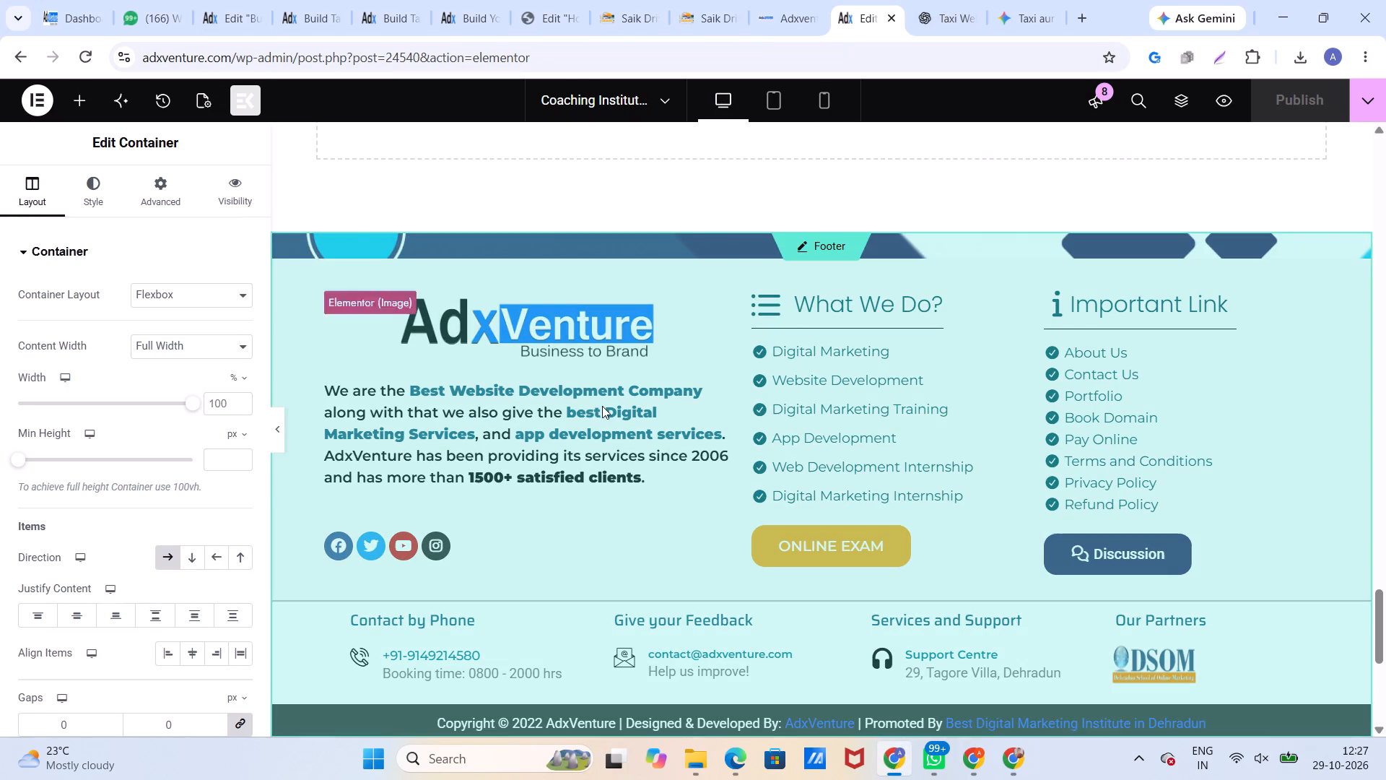
scroll(635, 239, up, 19)
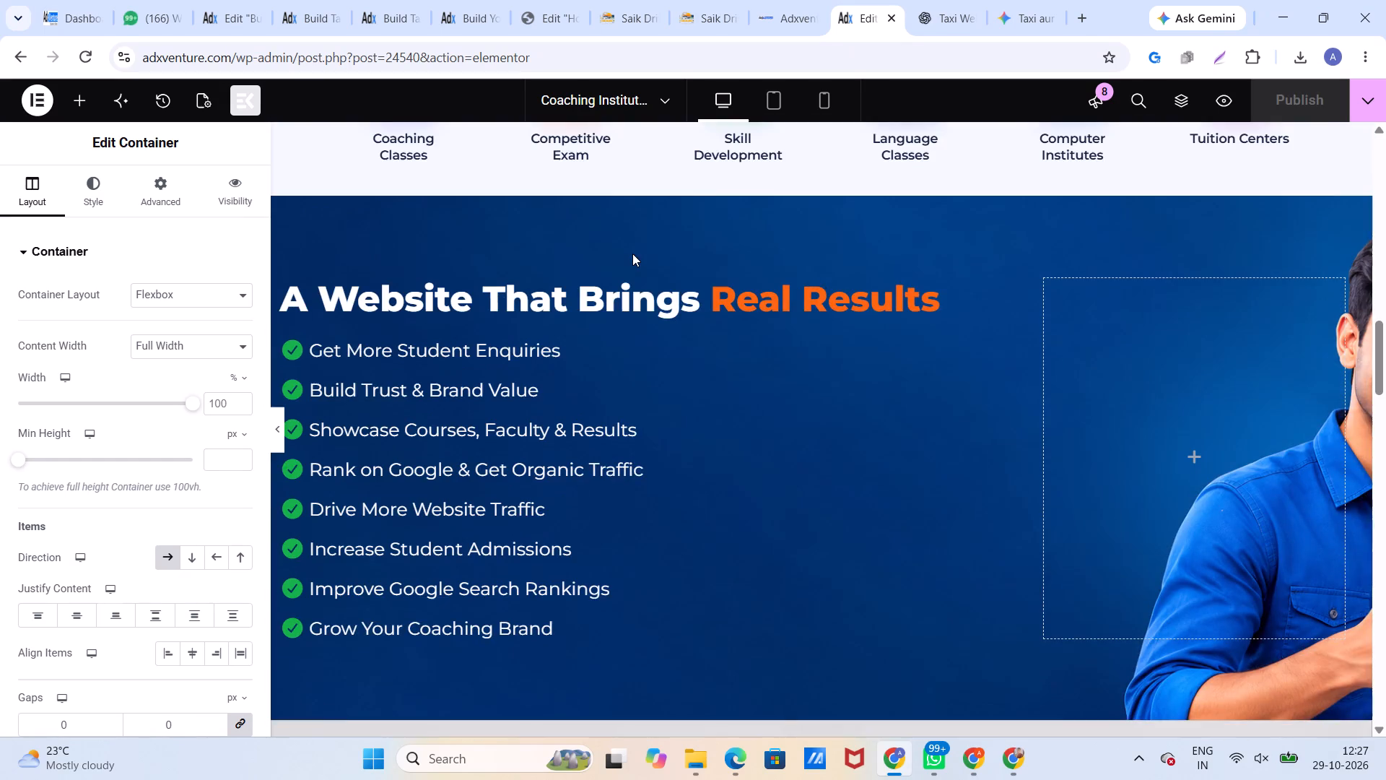
scroll(632, 253, up, 18)
scroll(631, 256, up, 3)
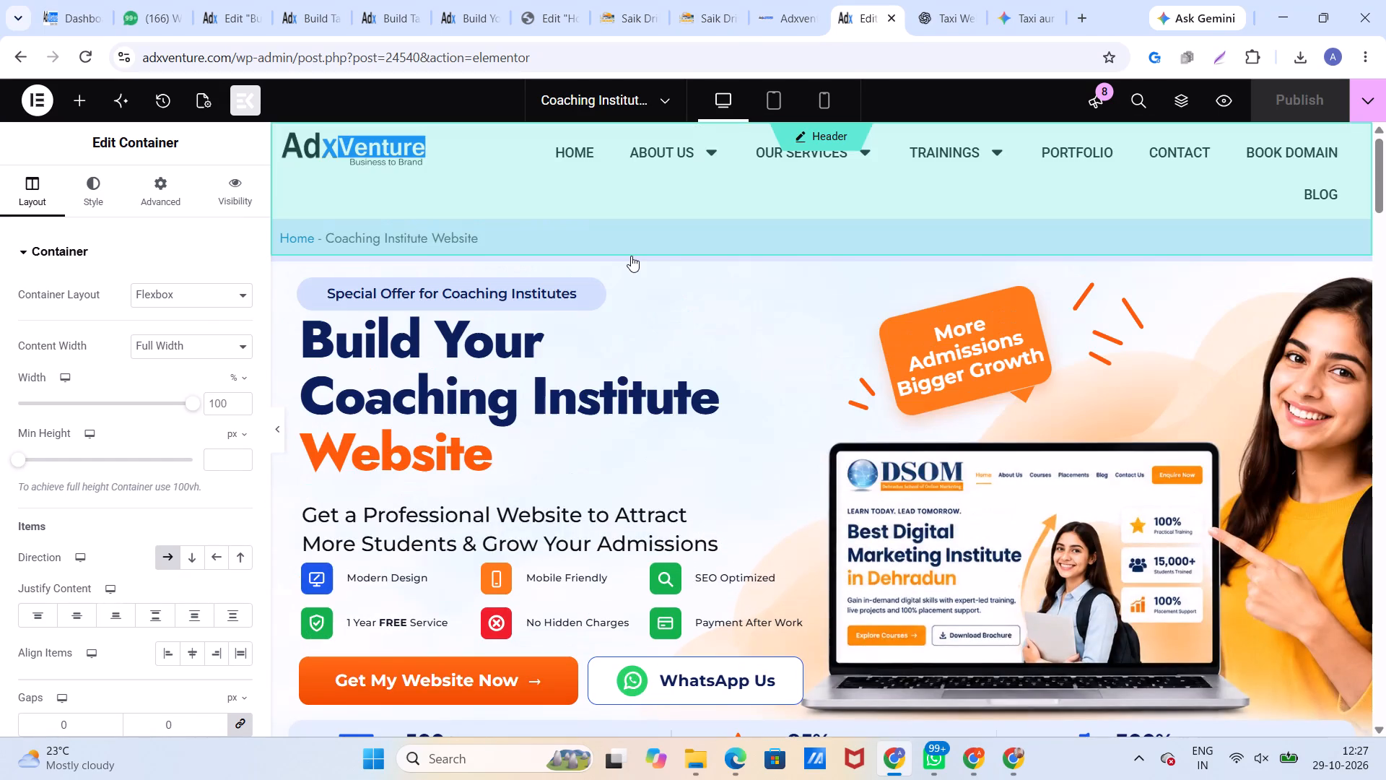
scroll(631, 256, up, 1)
scroll(631, 257, down, 1)
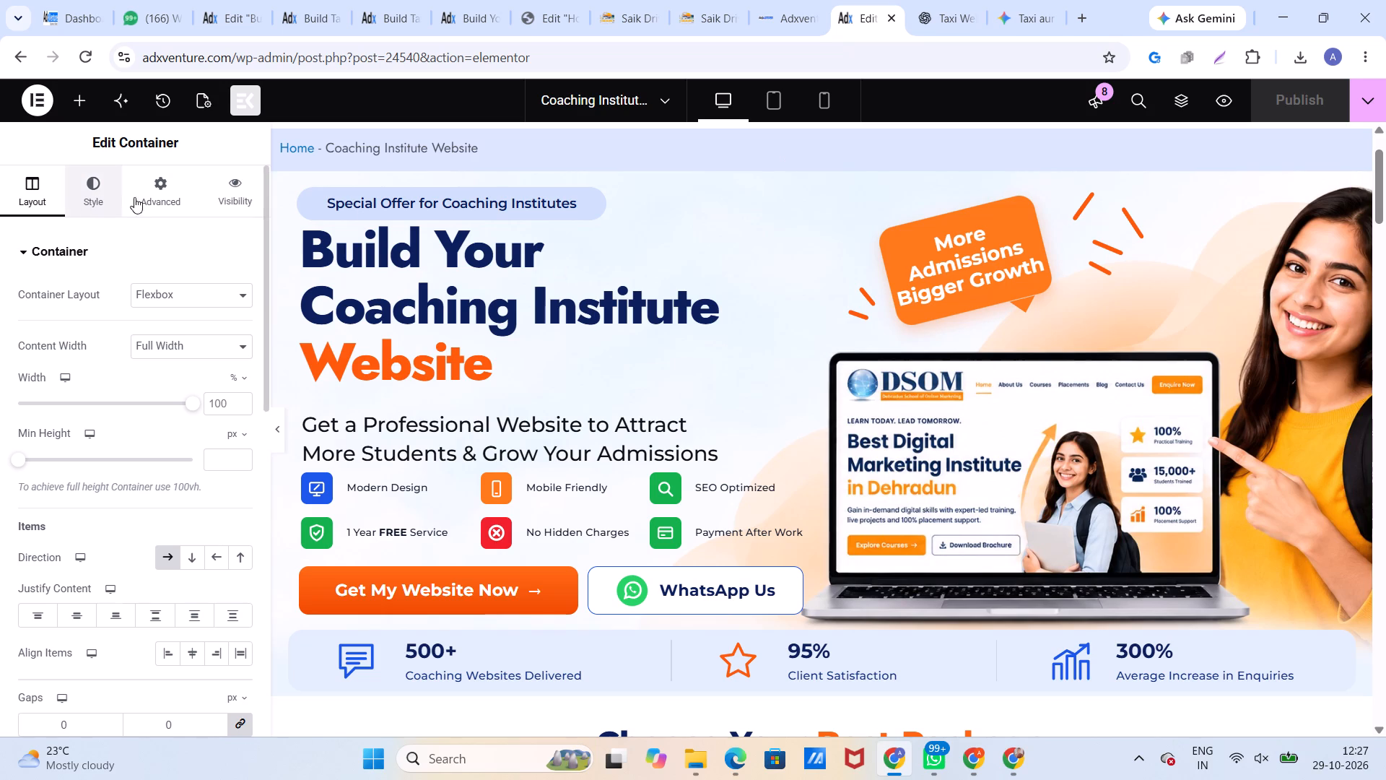
Open the hero banner's HTML widget for editing and look through its Advanced layout settings.
click(1357, 181)
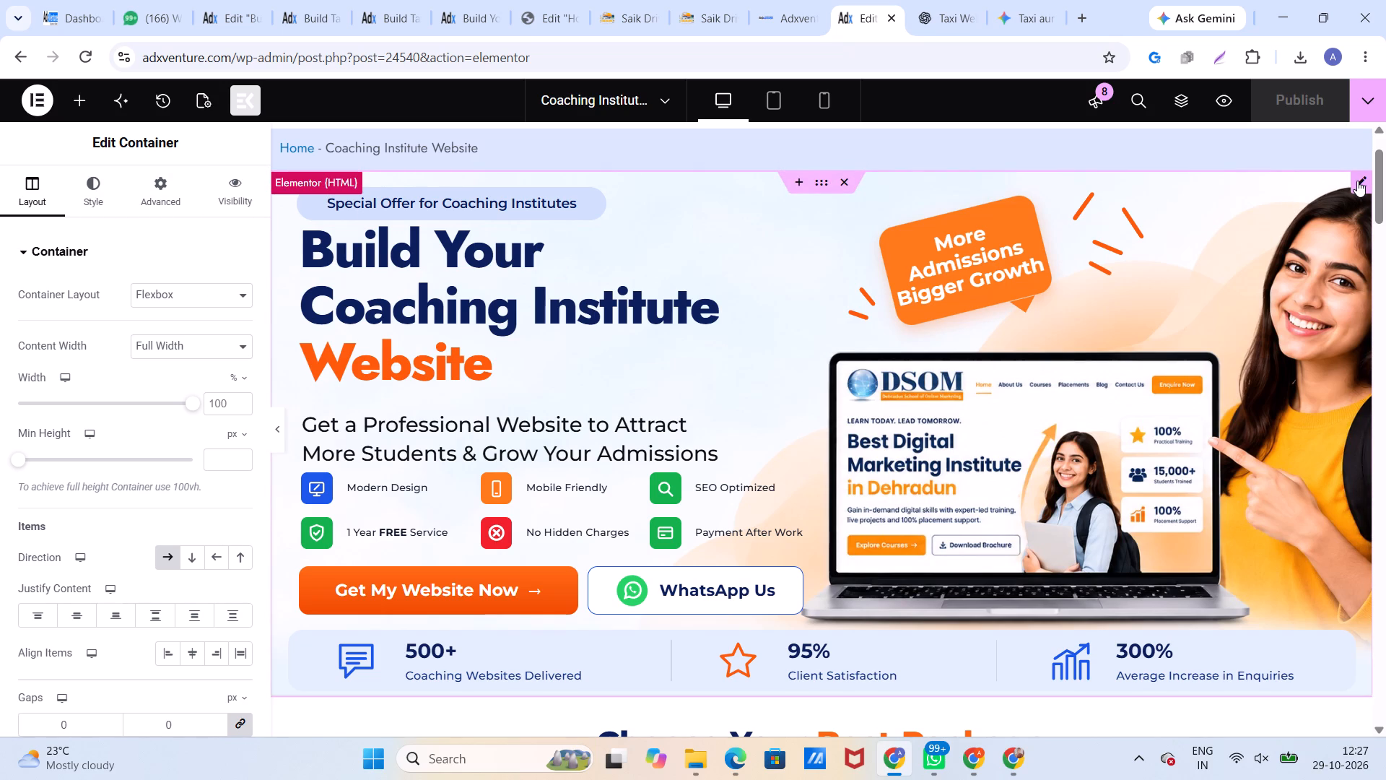
click(1367, 180)
click(97, 197)
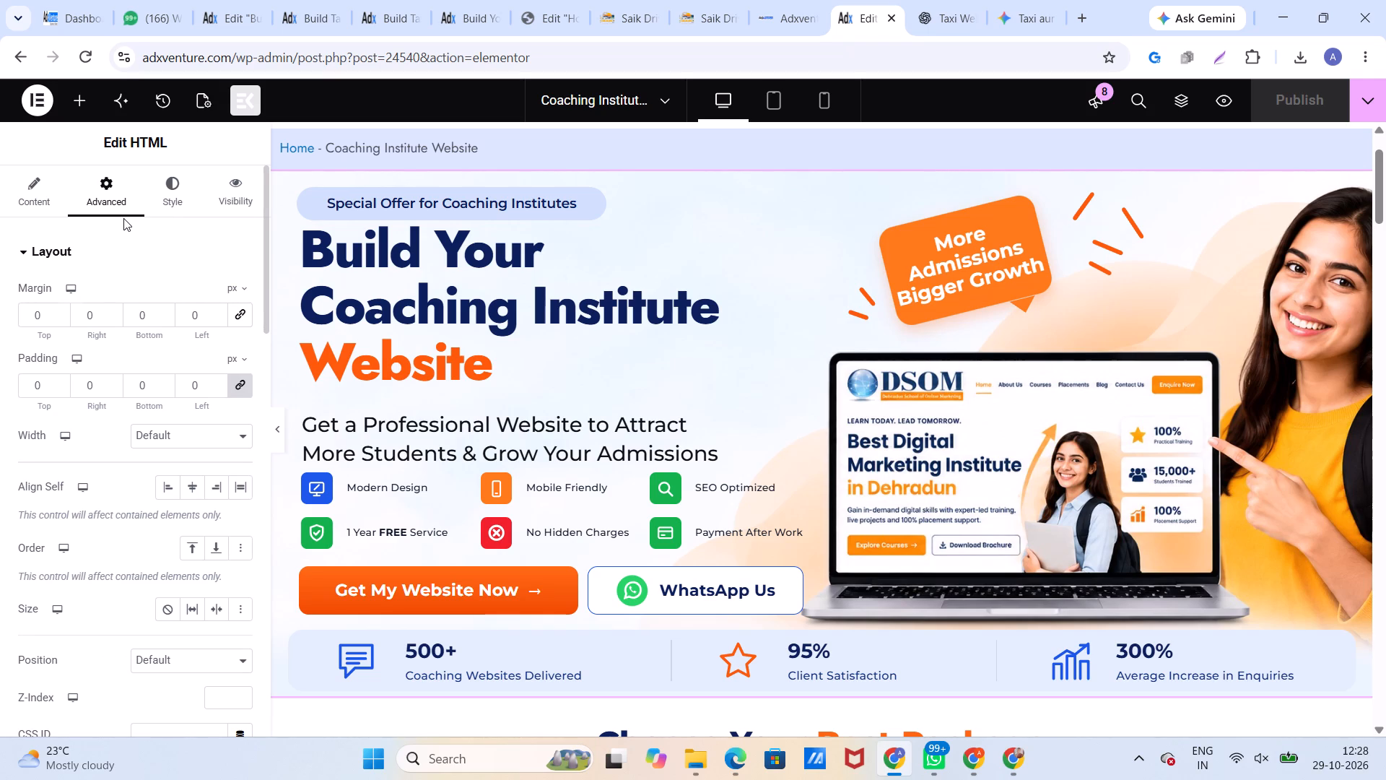
scroll(156, 229, down, 5)
Look over the Choose Your Best Package section and open the HTML code of the coaching category icon row.
scroll(378, 269, down, 4)
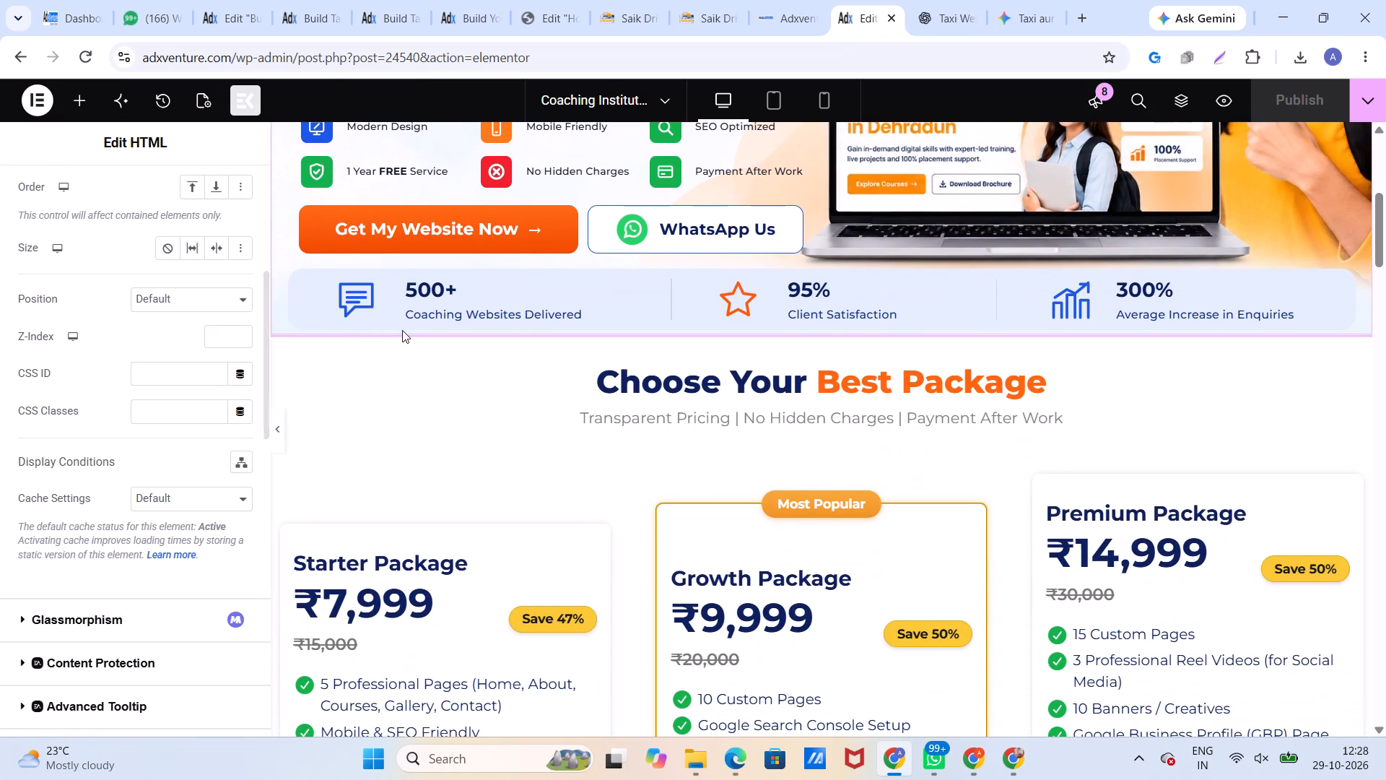
scroll(402, 330, down, 1)
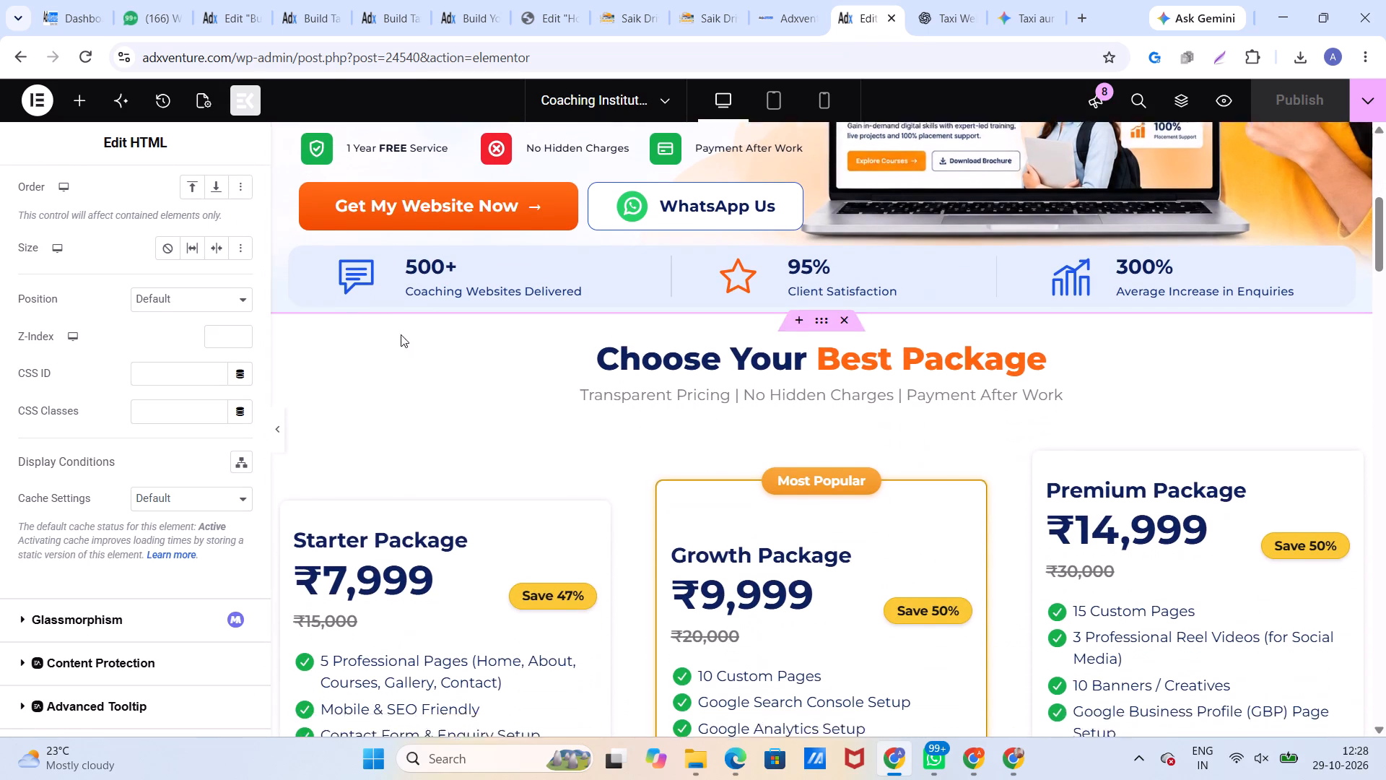
scroll(401, 334, down, 2)
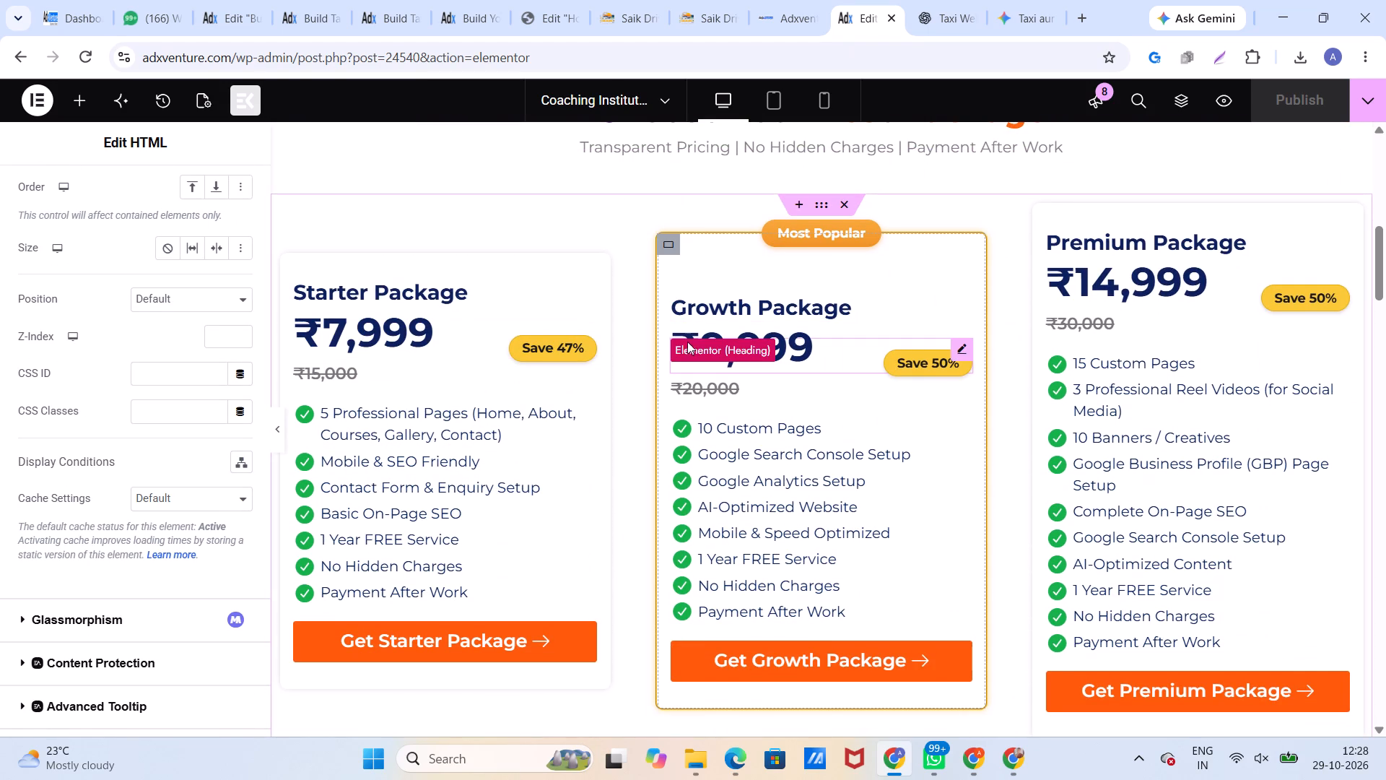
scroll(684, 340, up, 1)
scroll(684, 340, down, 6)
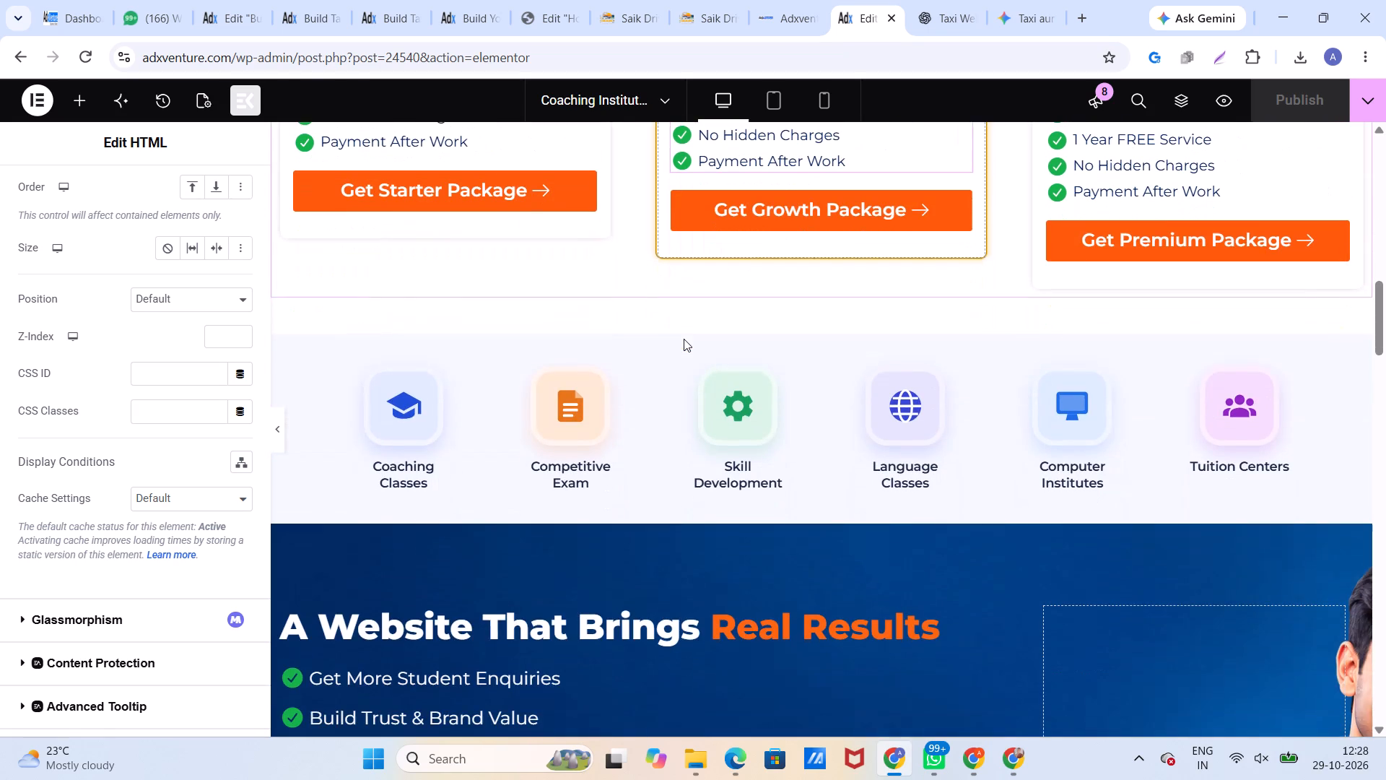
click(418, 411)
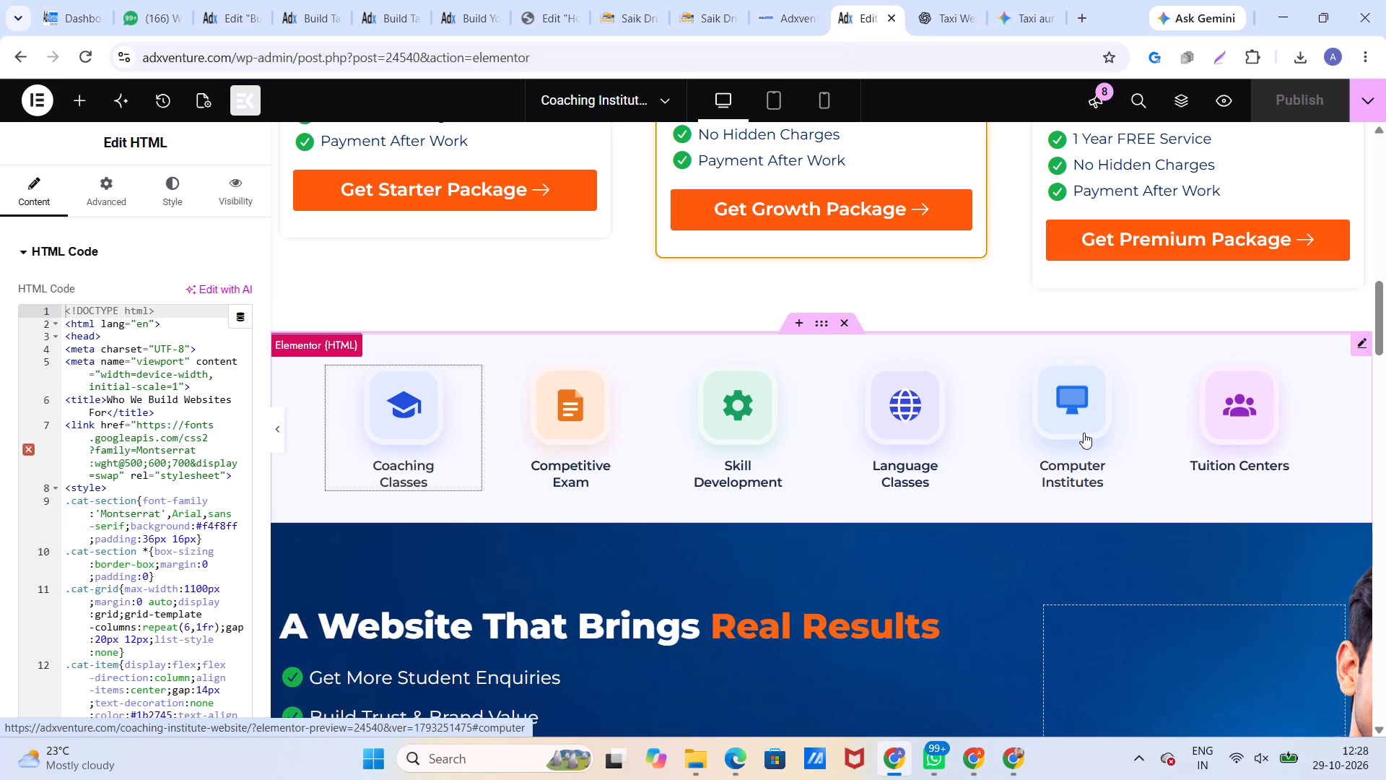
Inspect how the "A Website That Brings Real Results" heading and the "Showcase Courses, Faculty & Results" icon list are built.
scroll(726, 422, down, 4)
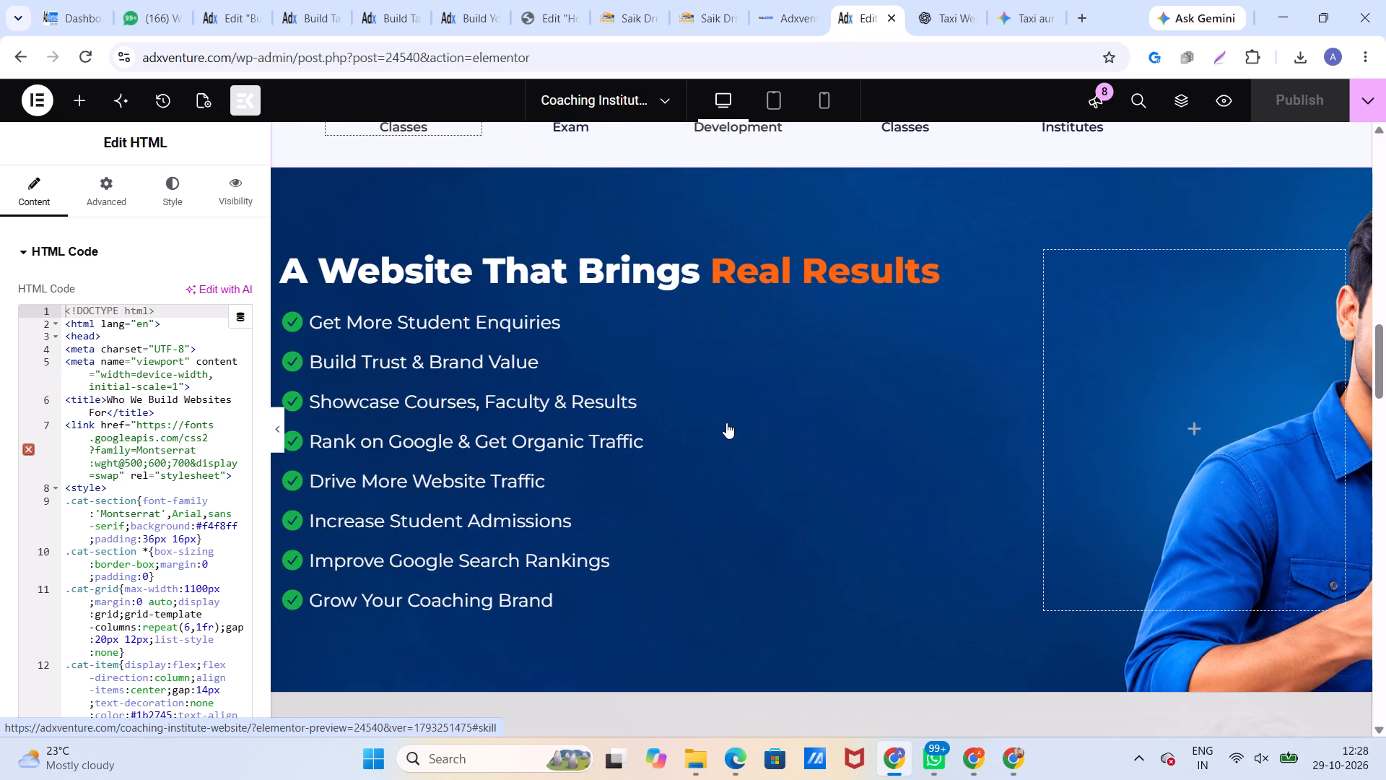
click(726, 420)
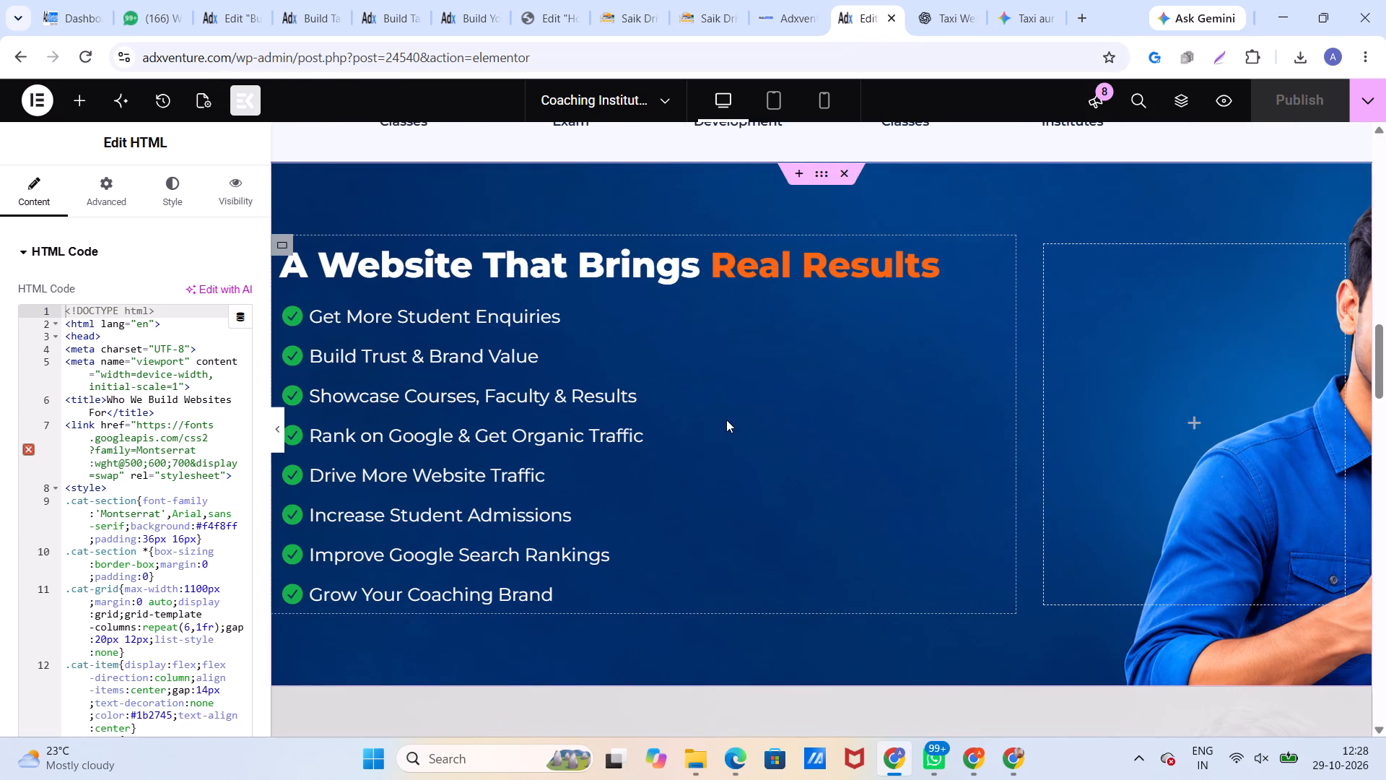
click(995, 252)
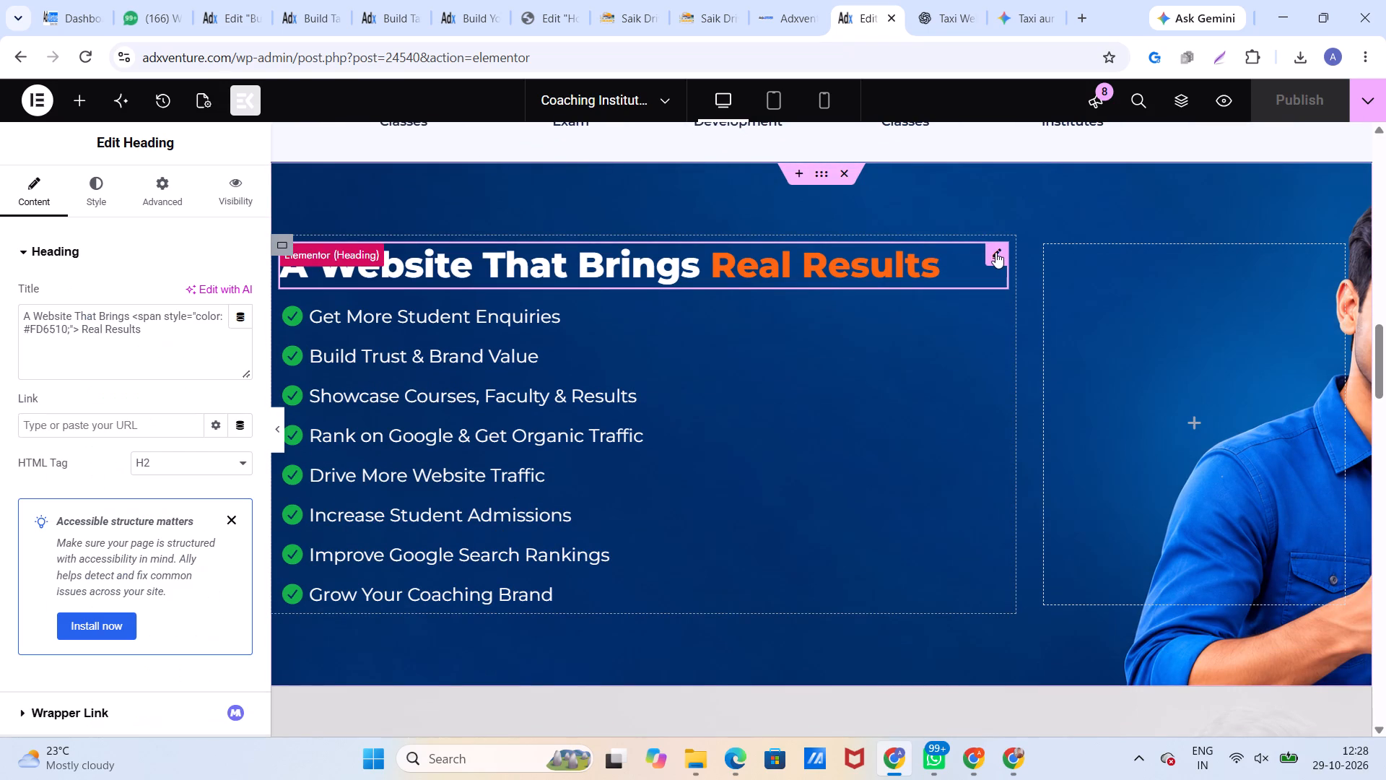
click(505, 396)
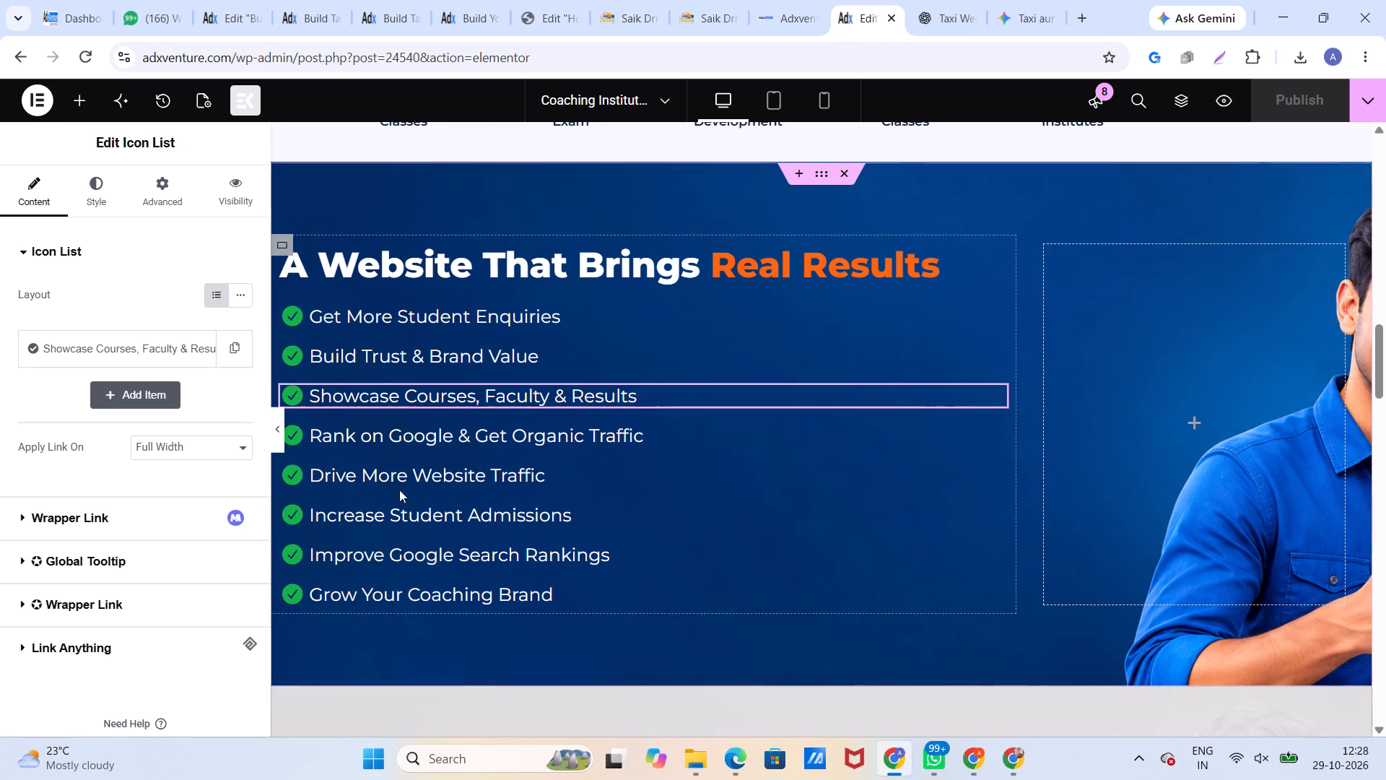
Look over the "Our Simple 4-Step Process" and "Recent Coaching Institute Website Designs" sections of the page.
scroll(444, 464, down, 9)
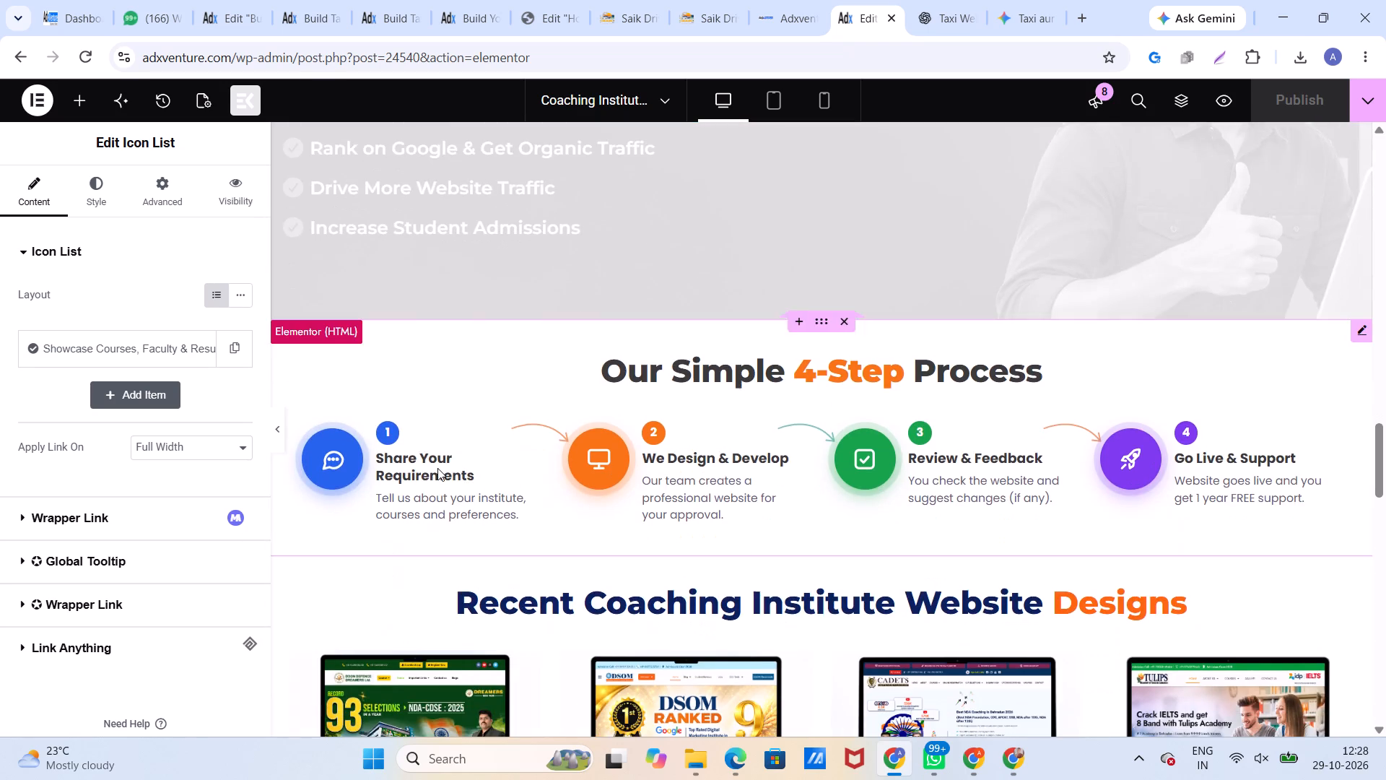
scroll(437, 468, down, 1)
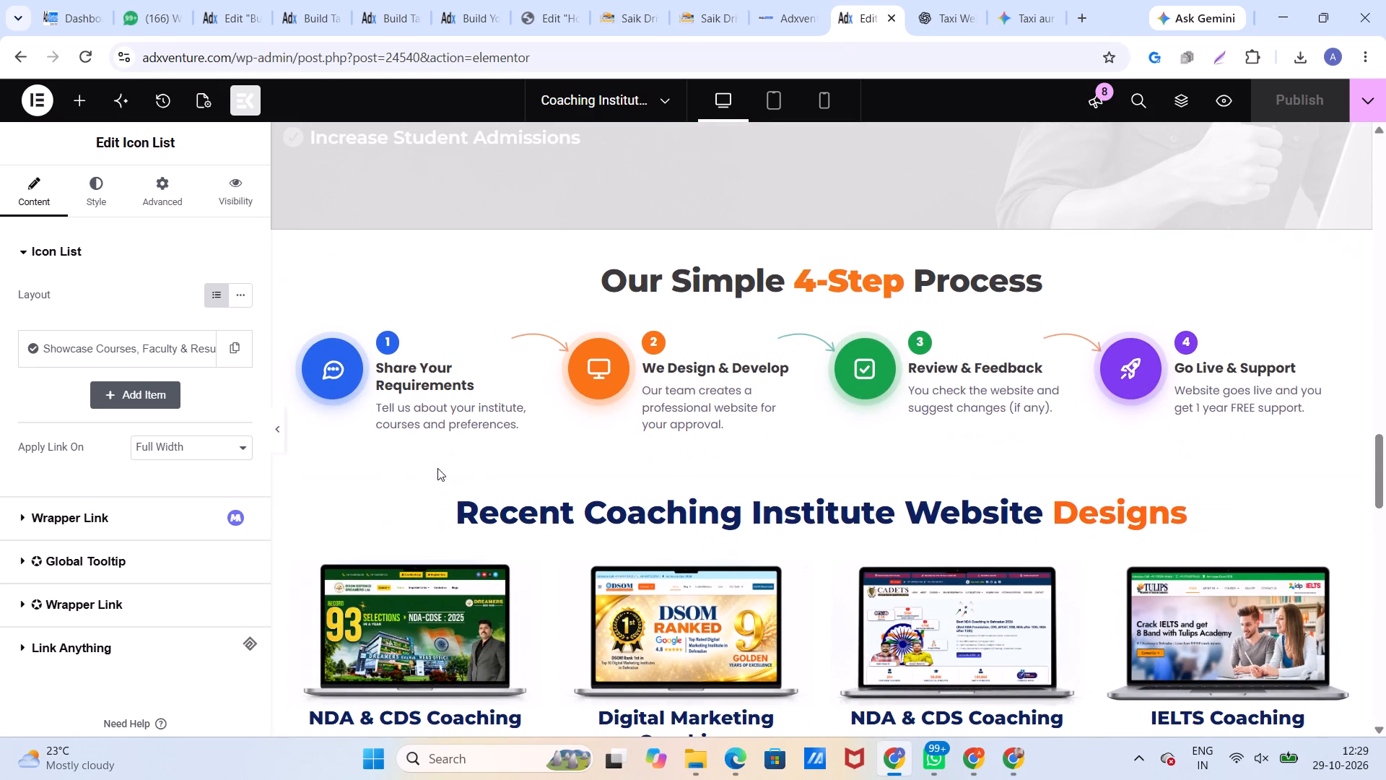
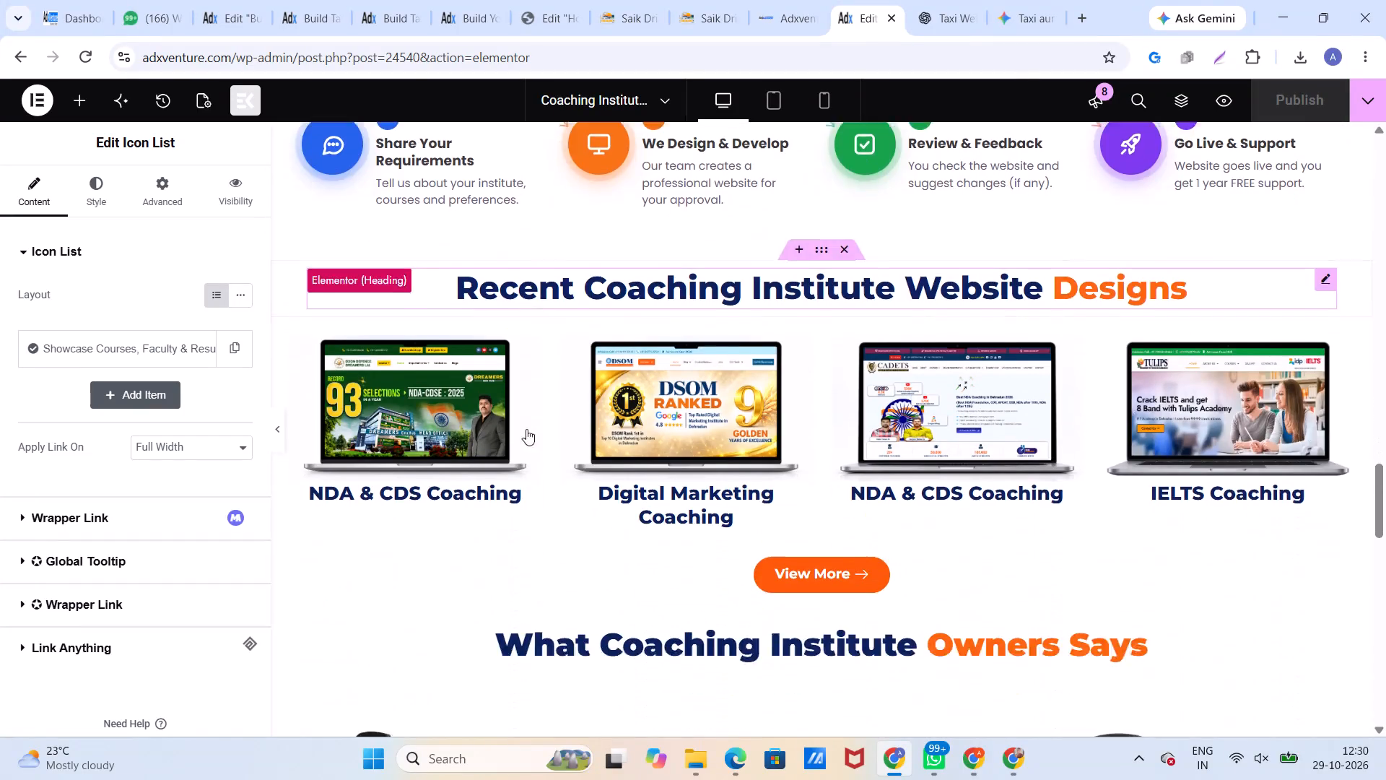
Review the rest of the Coaching Institute page, from the owner testimonials, FAQ and Get In Touch form to the footer, and return to the hero banner.
scroll(527, 432, down, 3)
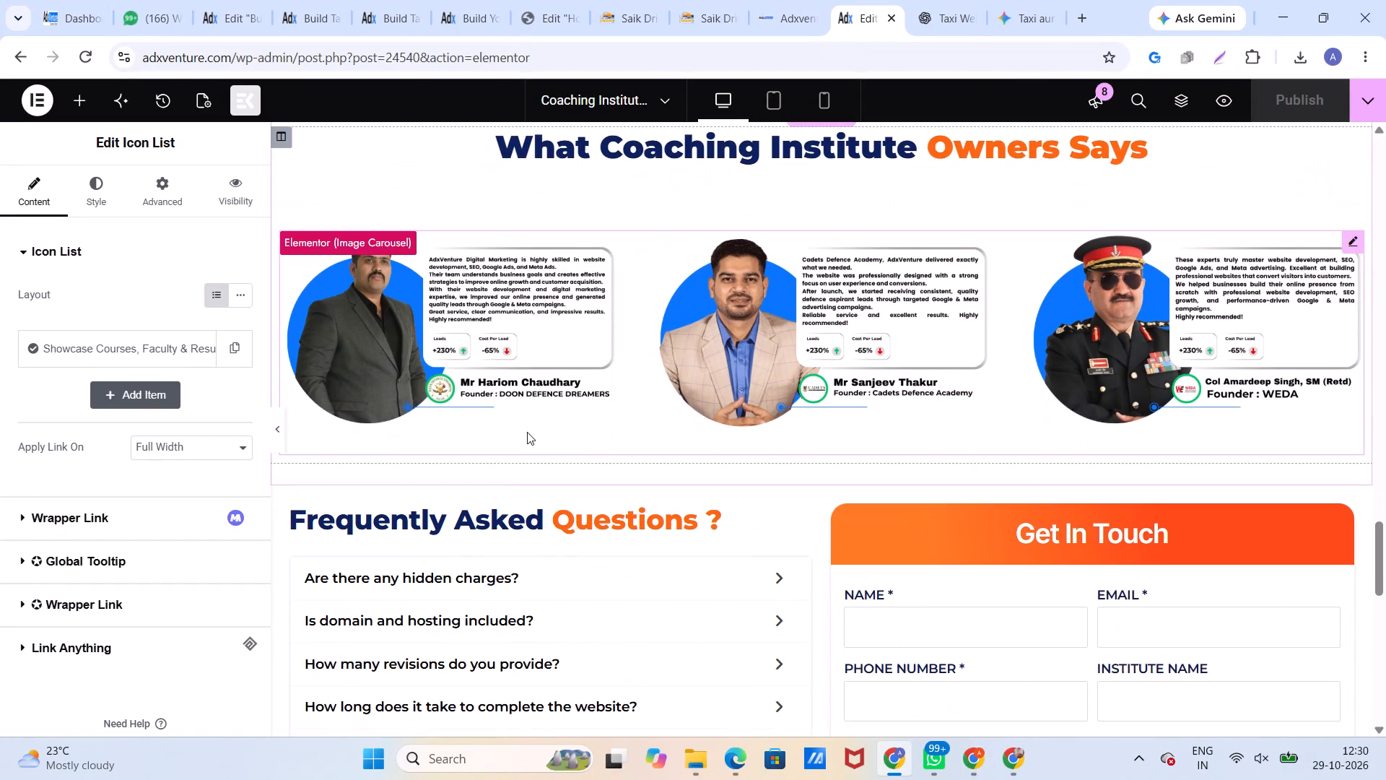
scroll(699, 402, down, 10)
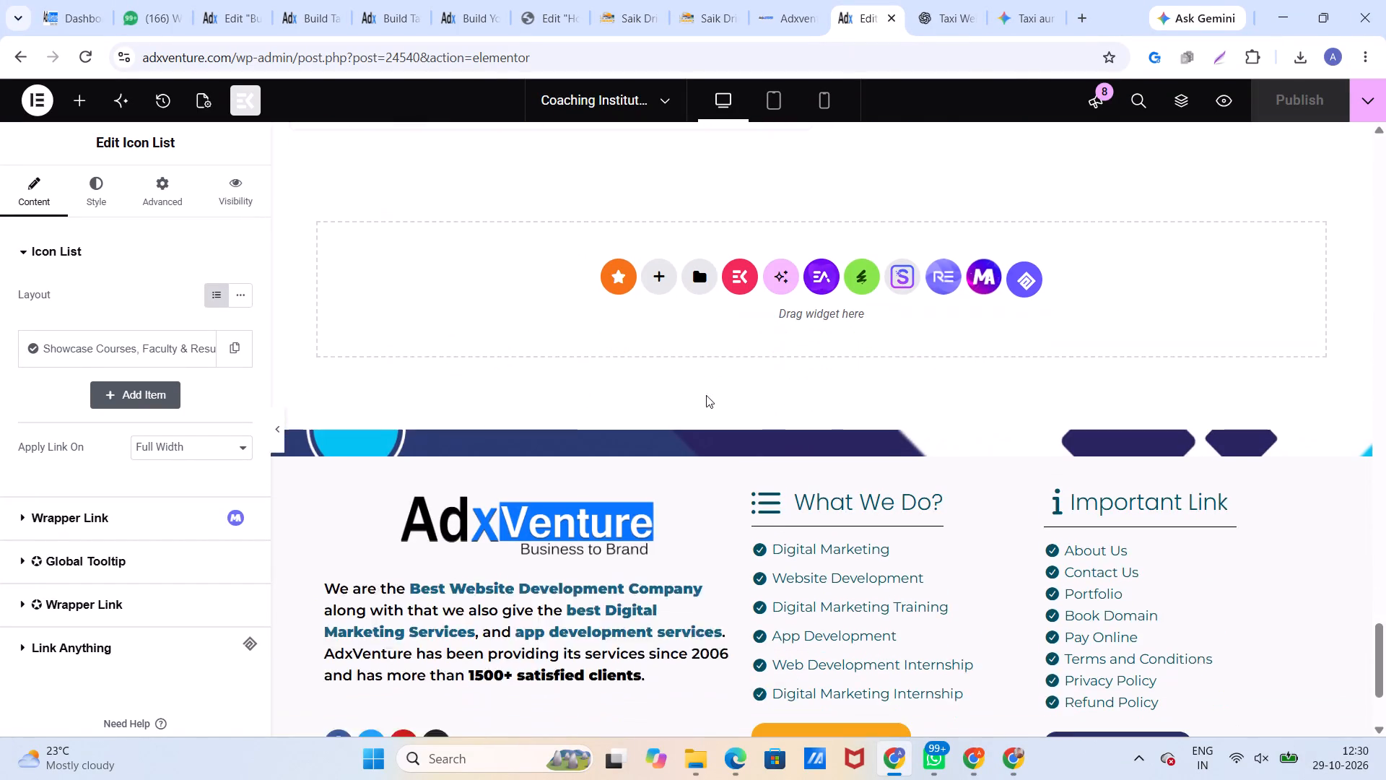
scroll(707, 391, down, 3)
scroll(711, 383, up, 10)
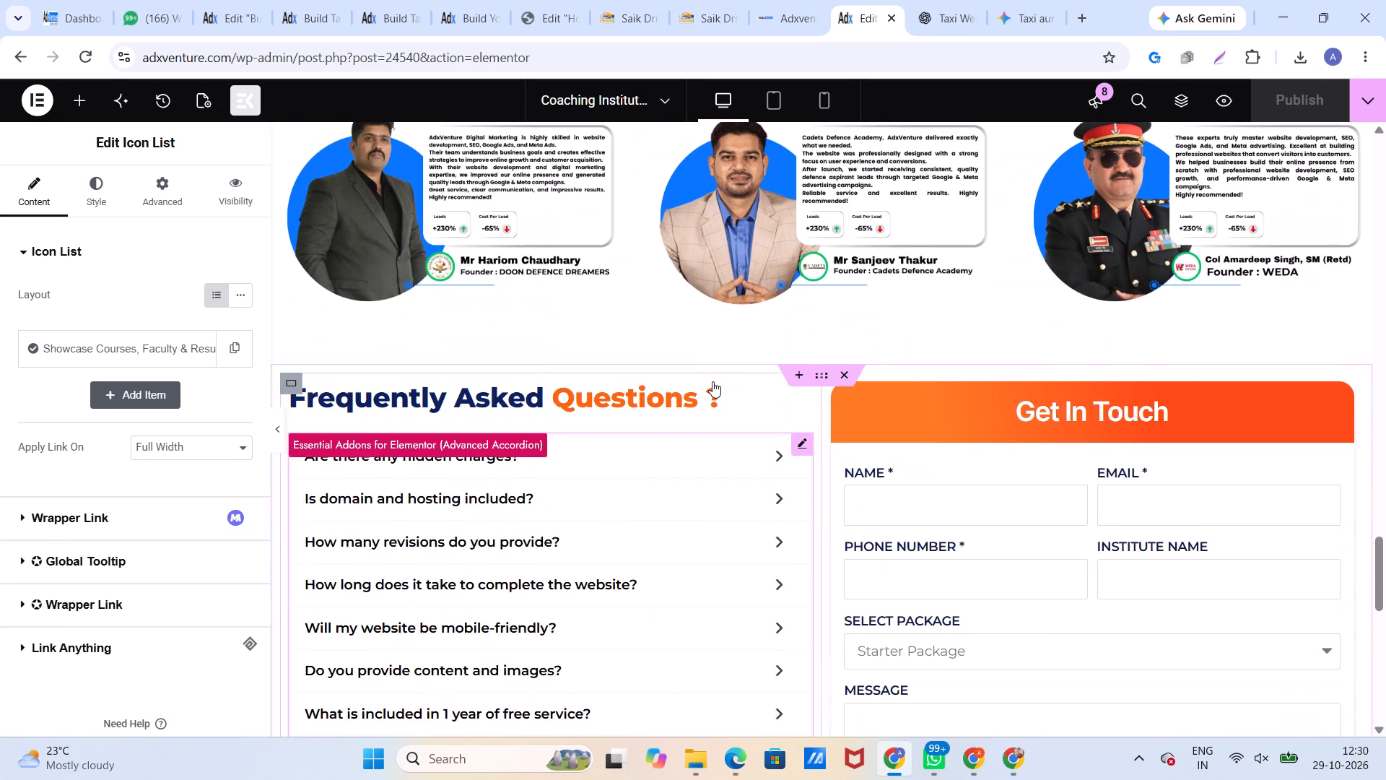
scroll(712, 381, up, 15)
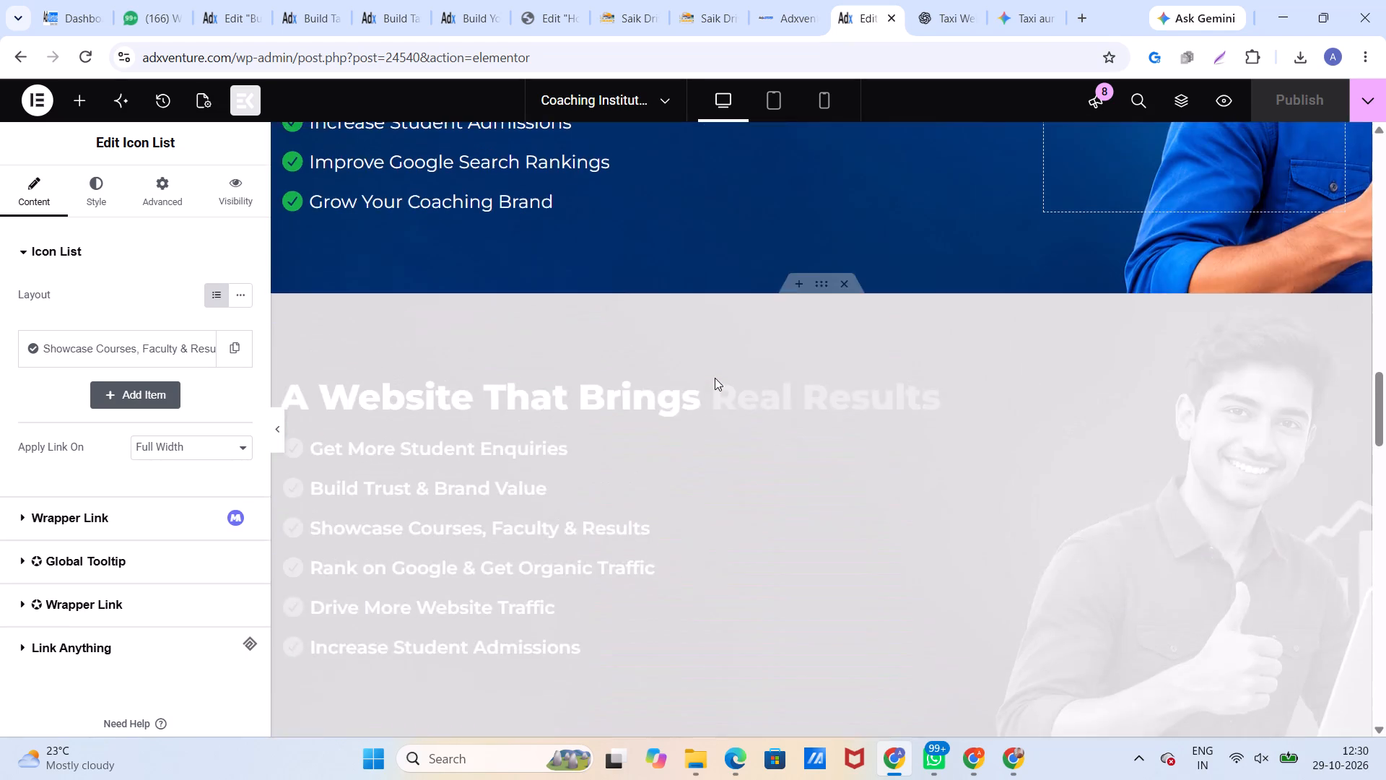
scroll(715, 378, up, 11)
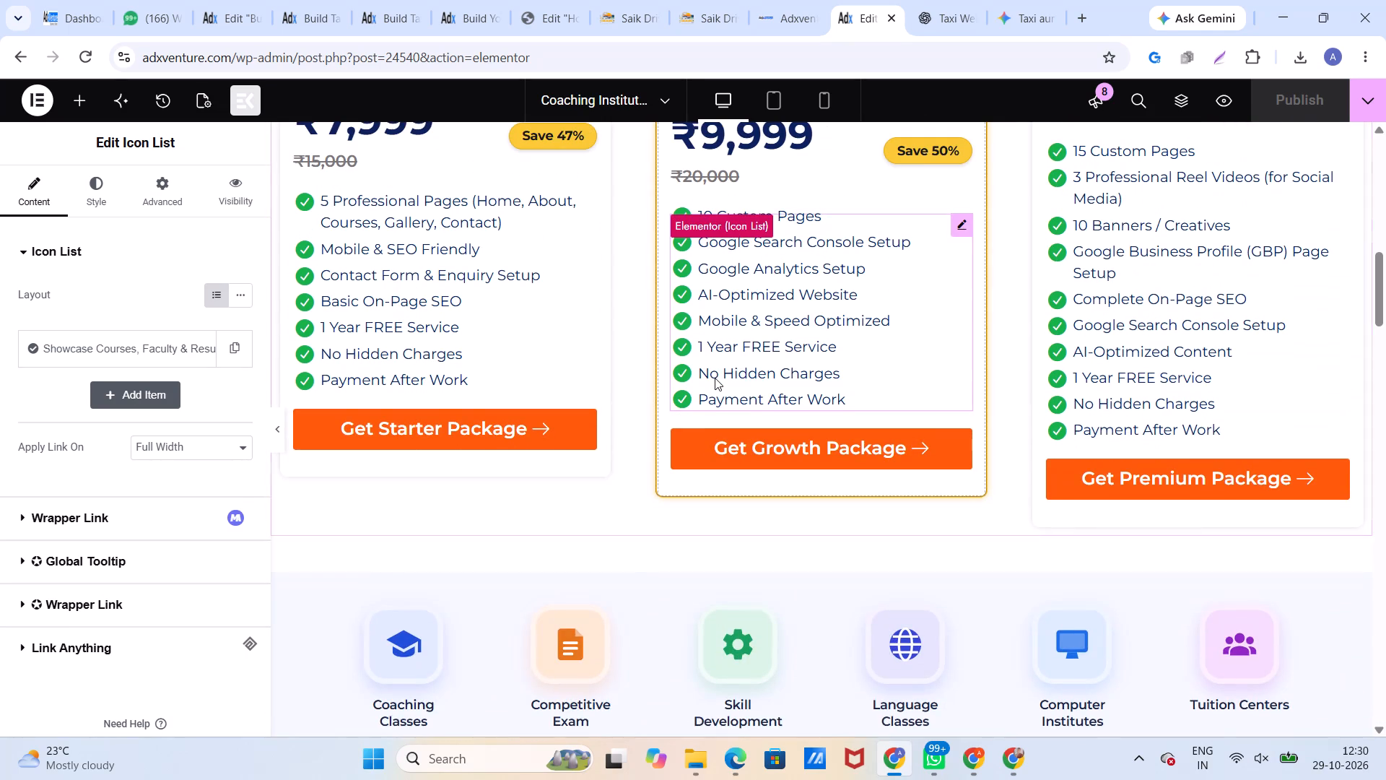
scroll(715, 378, up, 10)
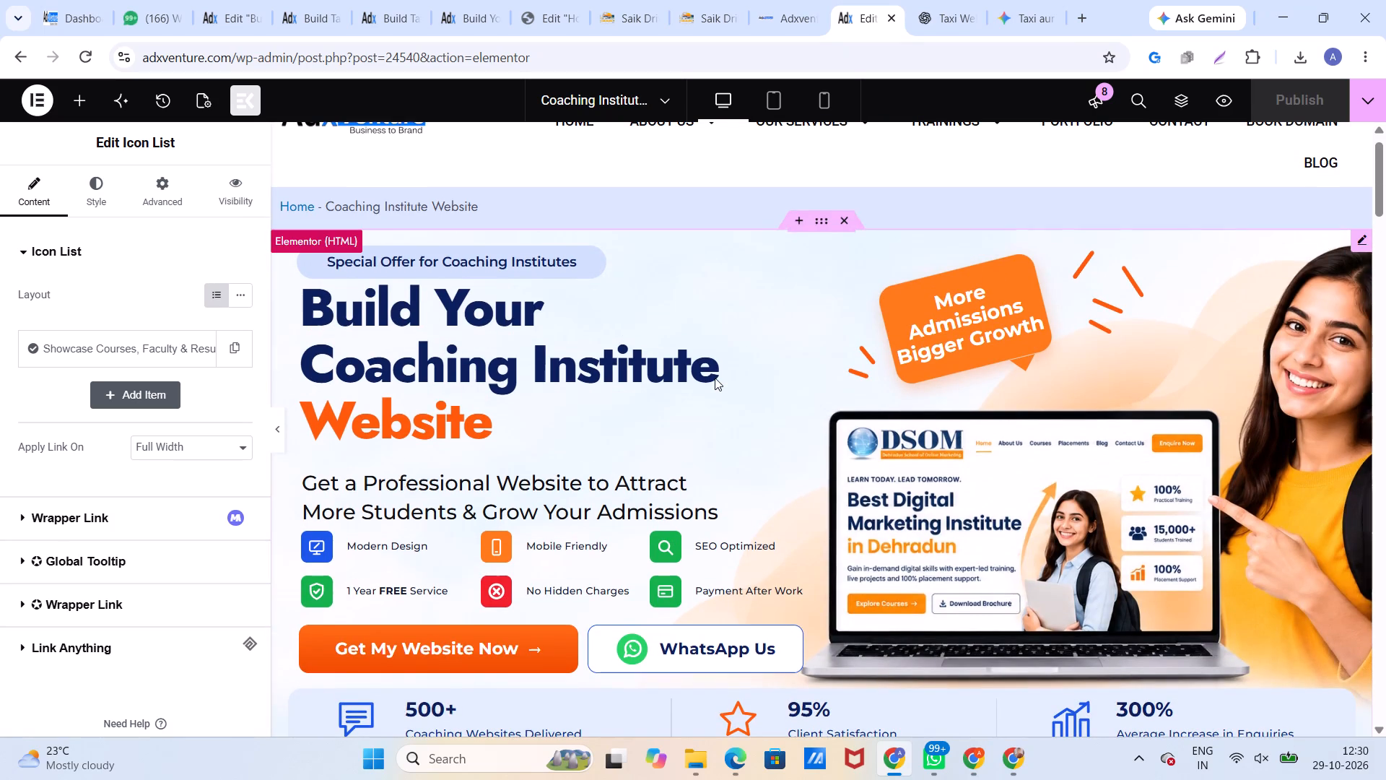
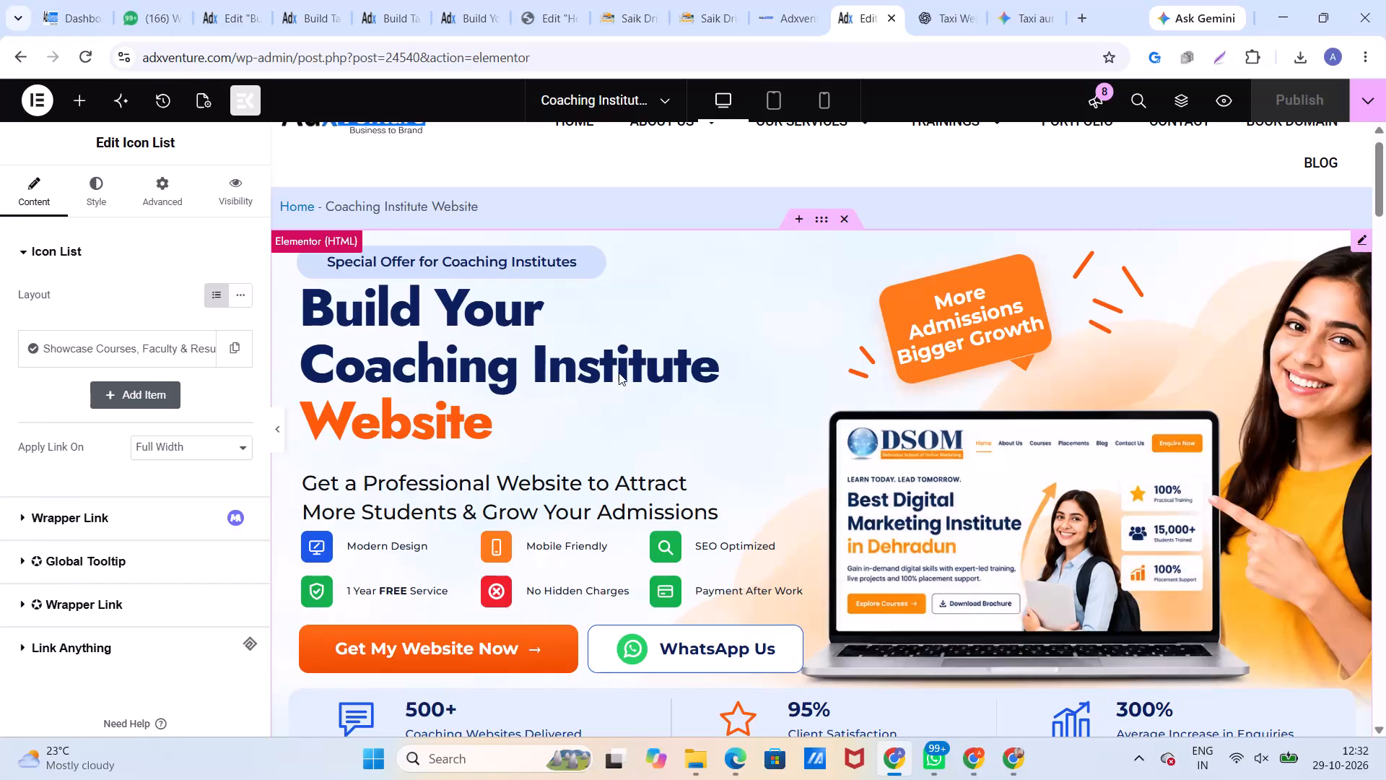
Review the Coaching Institute page's sections in order, from the hero banner and package cards through the 4-step process to the FAQ and form.
scroll(653, 368, down, 5)
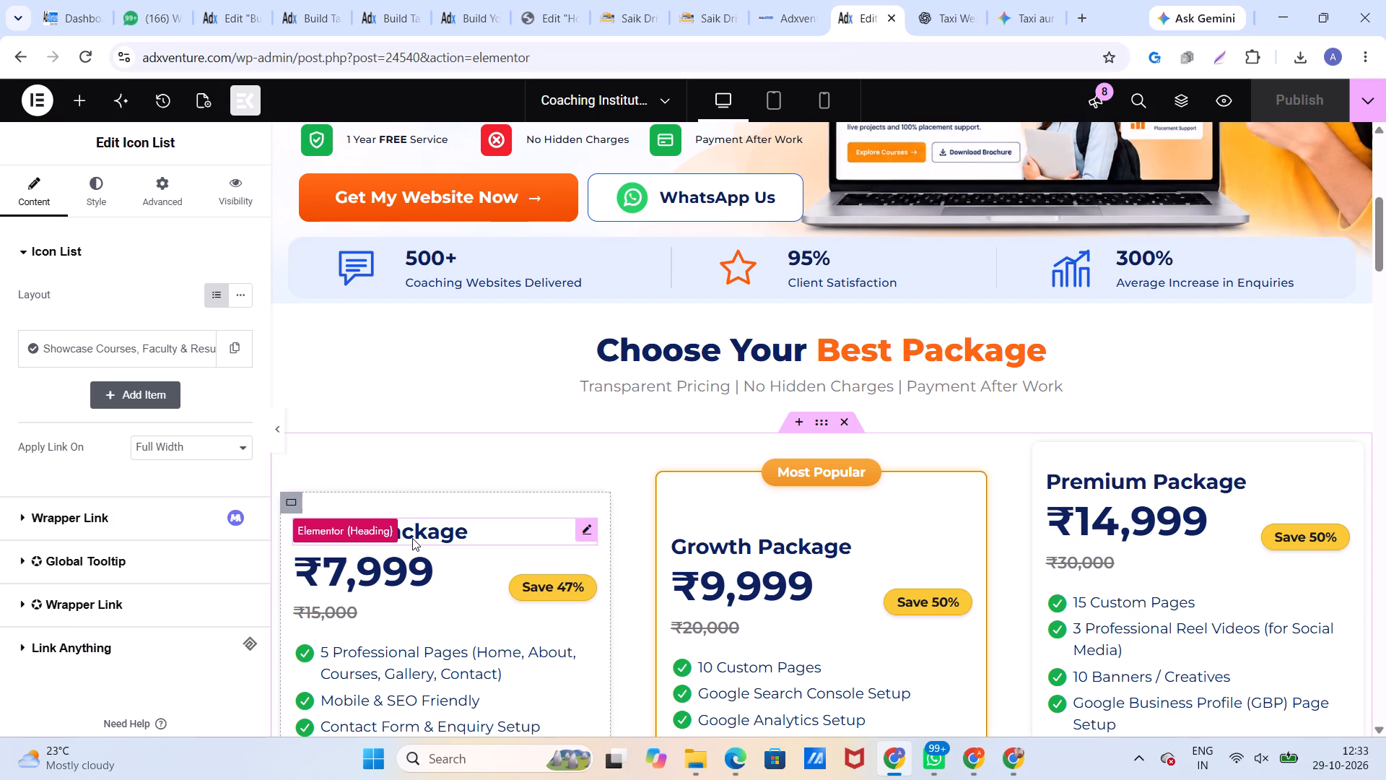
scroll(398, 538, down, 9)
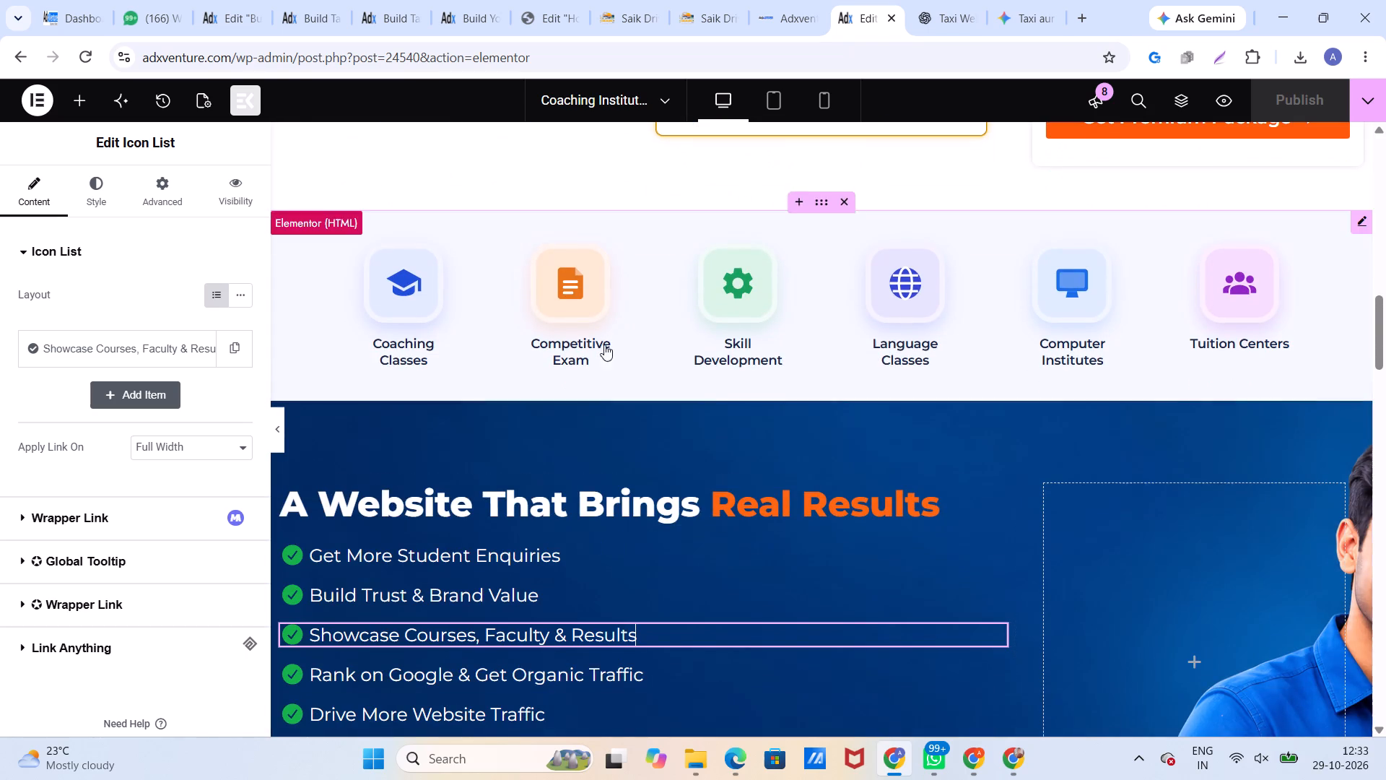
click(816, 225)
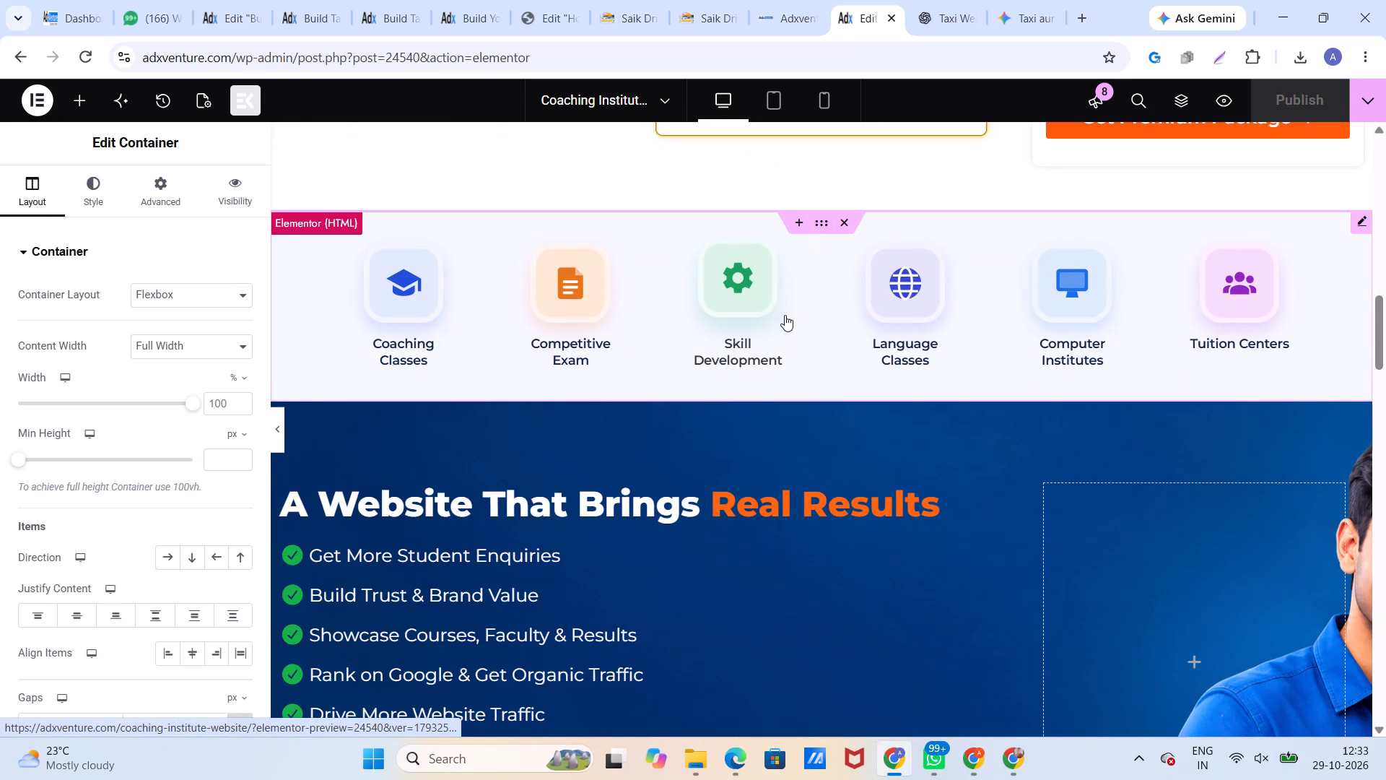
scroll(786, 400, down, 3)
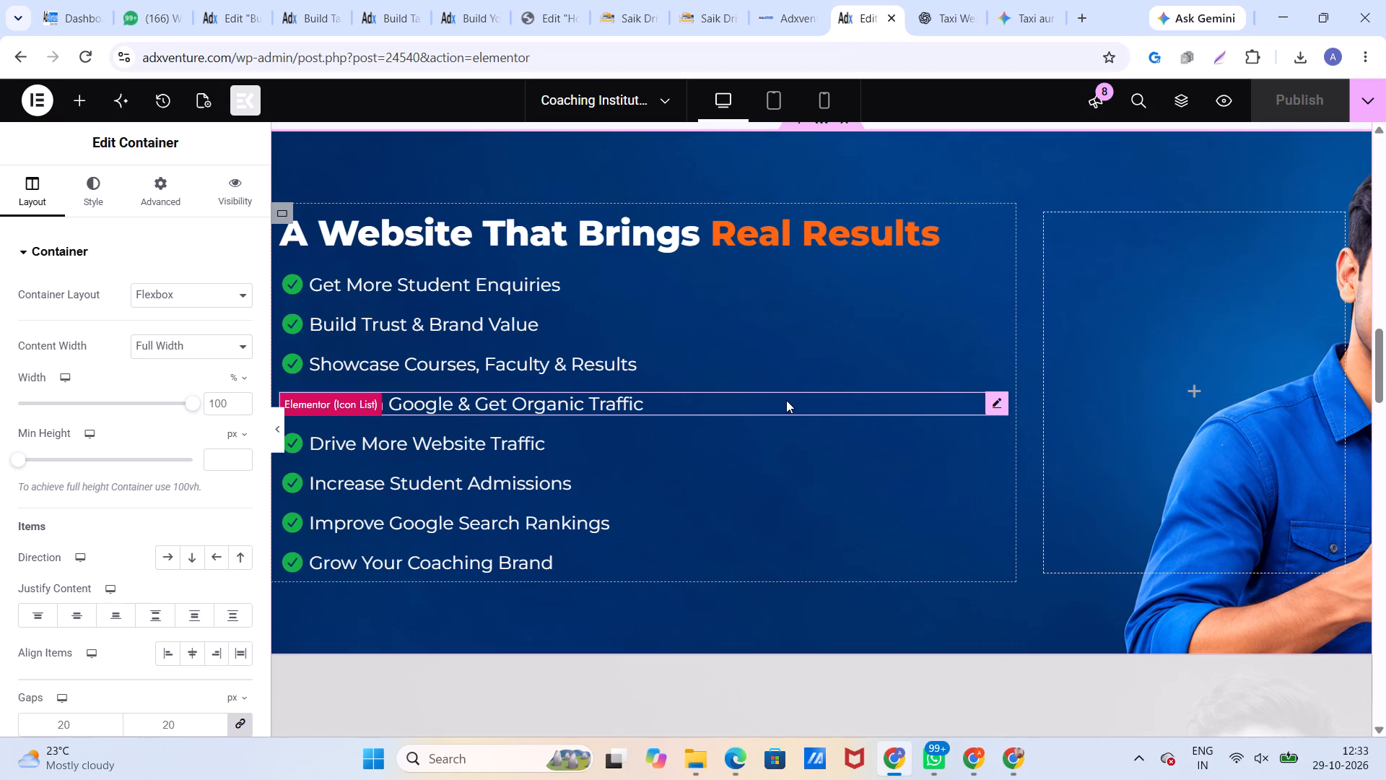
scroll(786, 400, down, 1)
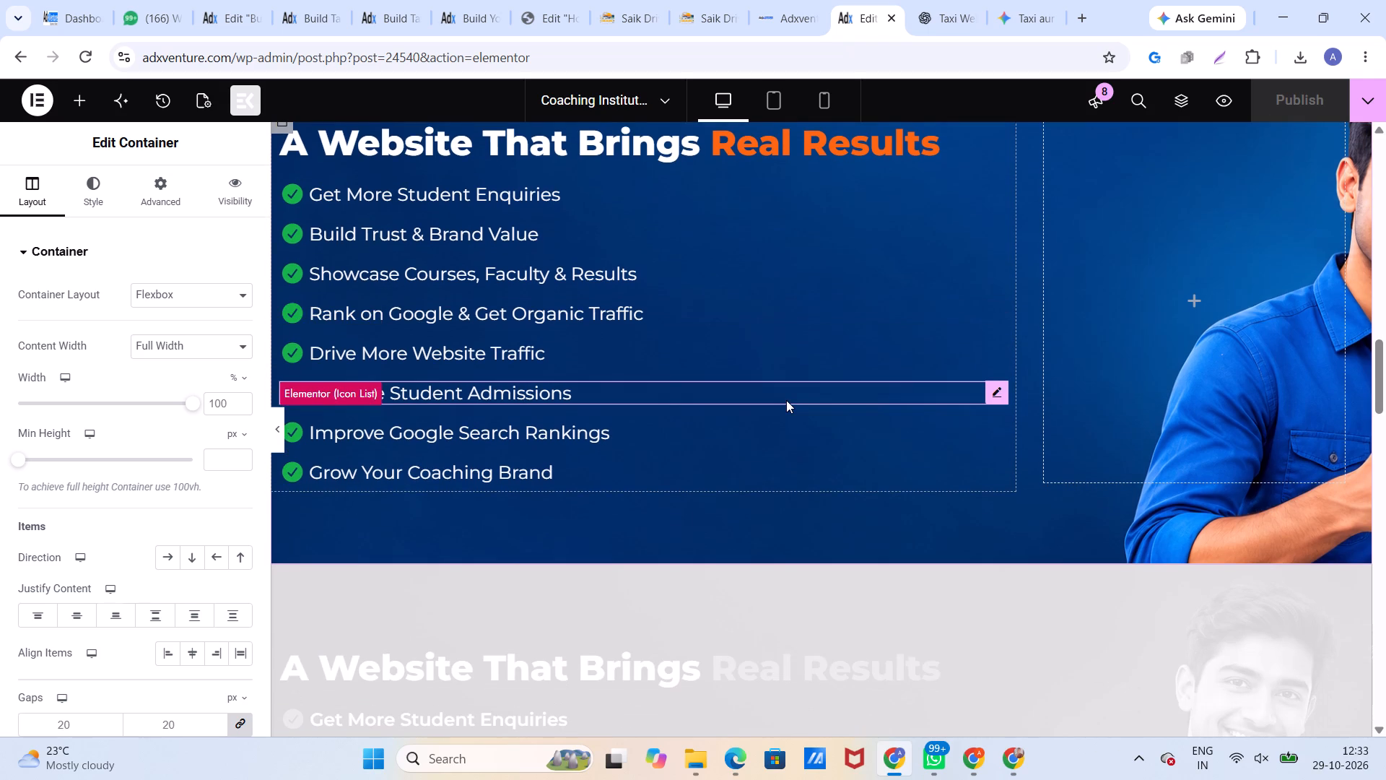
scroll(773, 684, down, 4)
scroll(776, 616, down, 4)
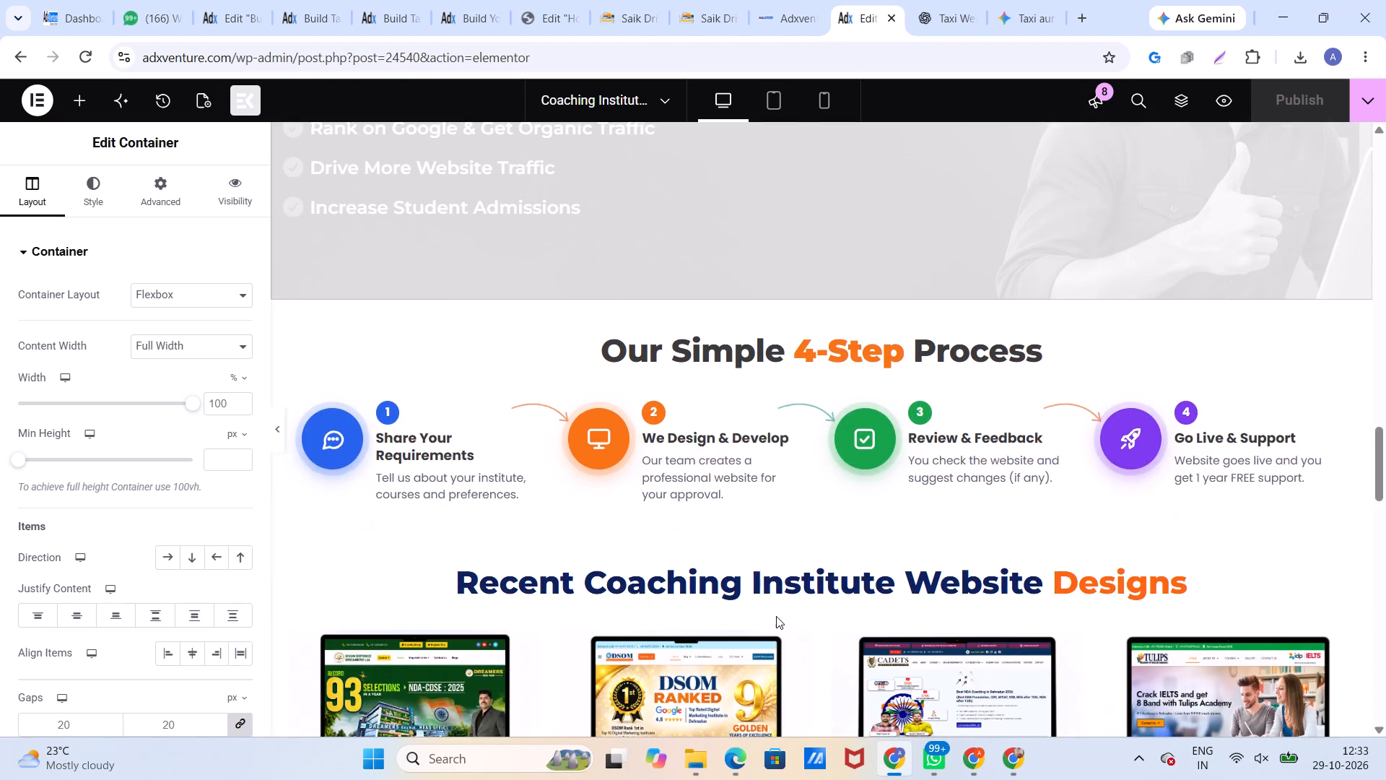
scroll(776, 616, down, 9)
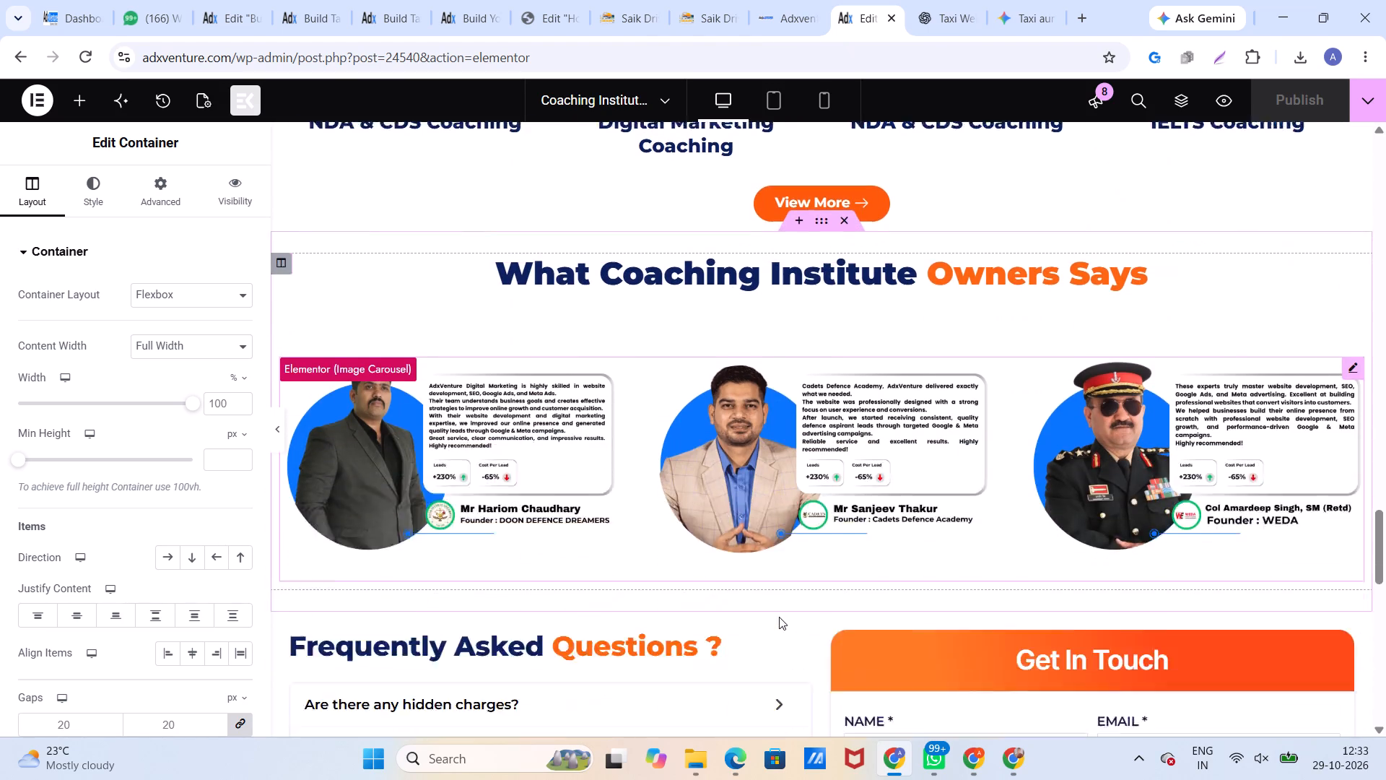
scroll(779, 617, down, 4)
Examine how the Recent Coaching Institute Website Designs section is built, checking its laptop images and its heading.
scroll(780, 617, up, 2)
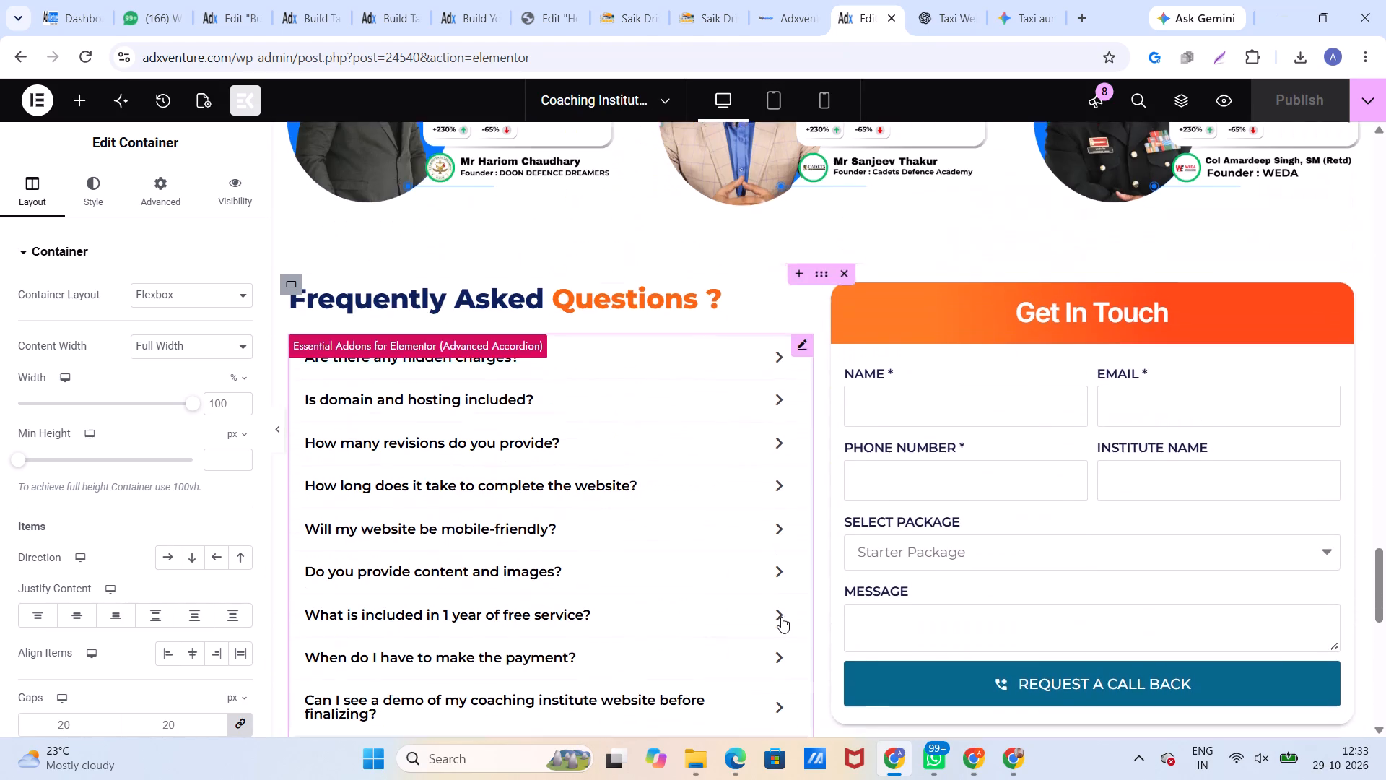
scroll(781, 617, up, 4)
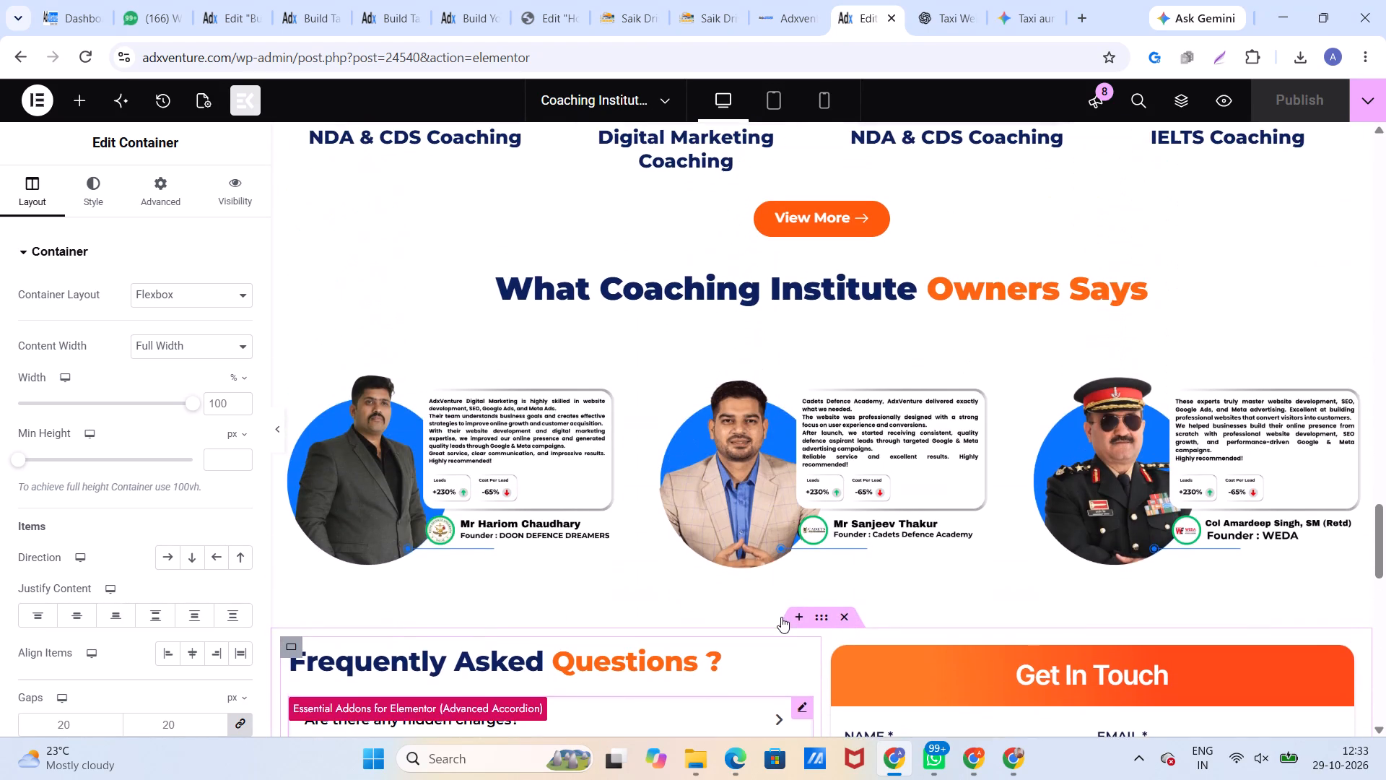
scroll(781, 617, up, 9)
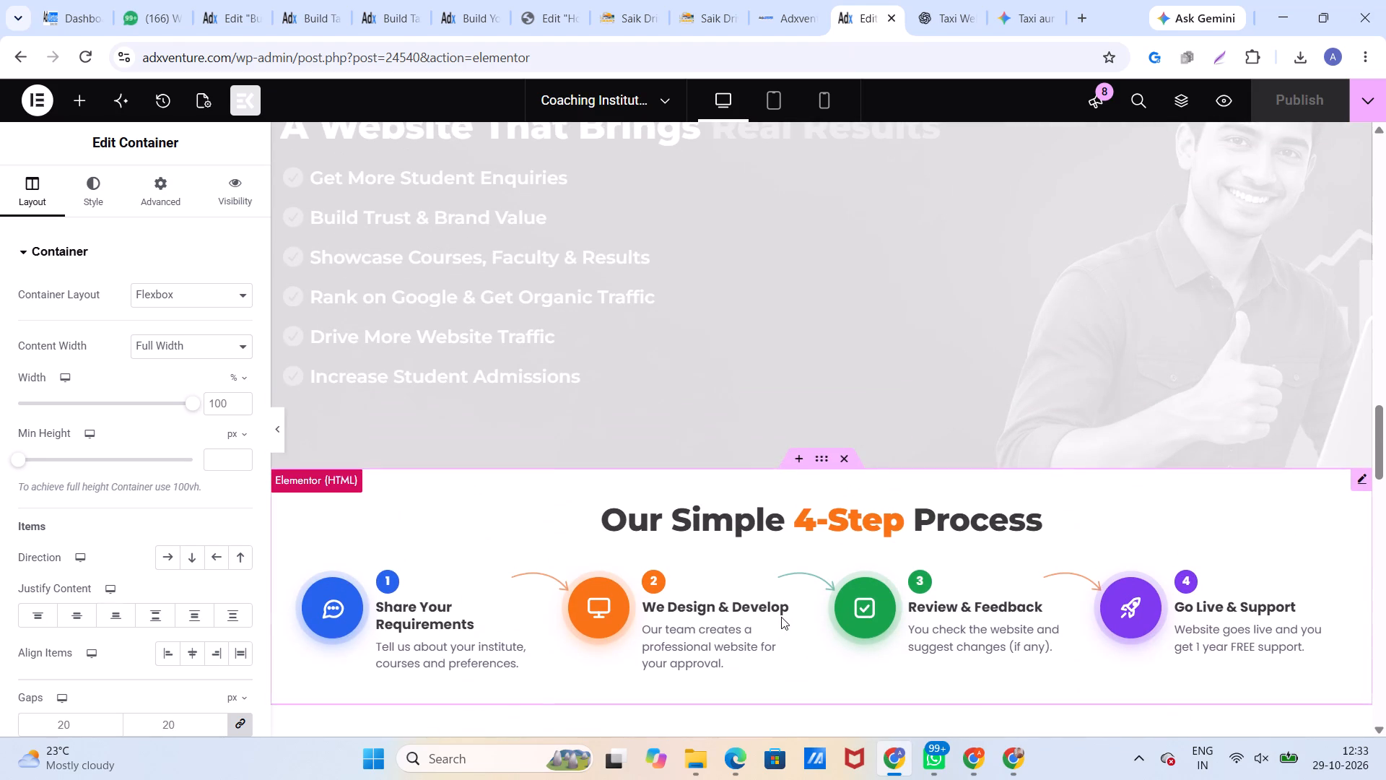
scroll(781, 617, up, 1)
scroll(781, 617, down, 6)
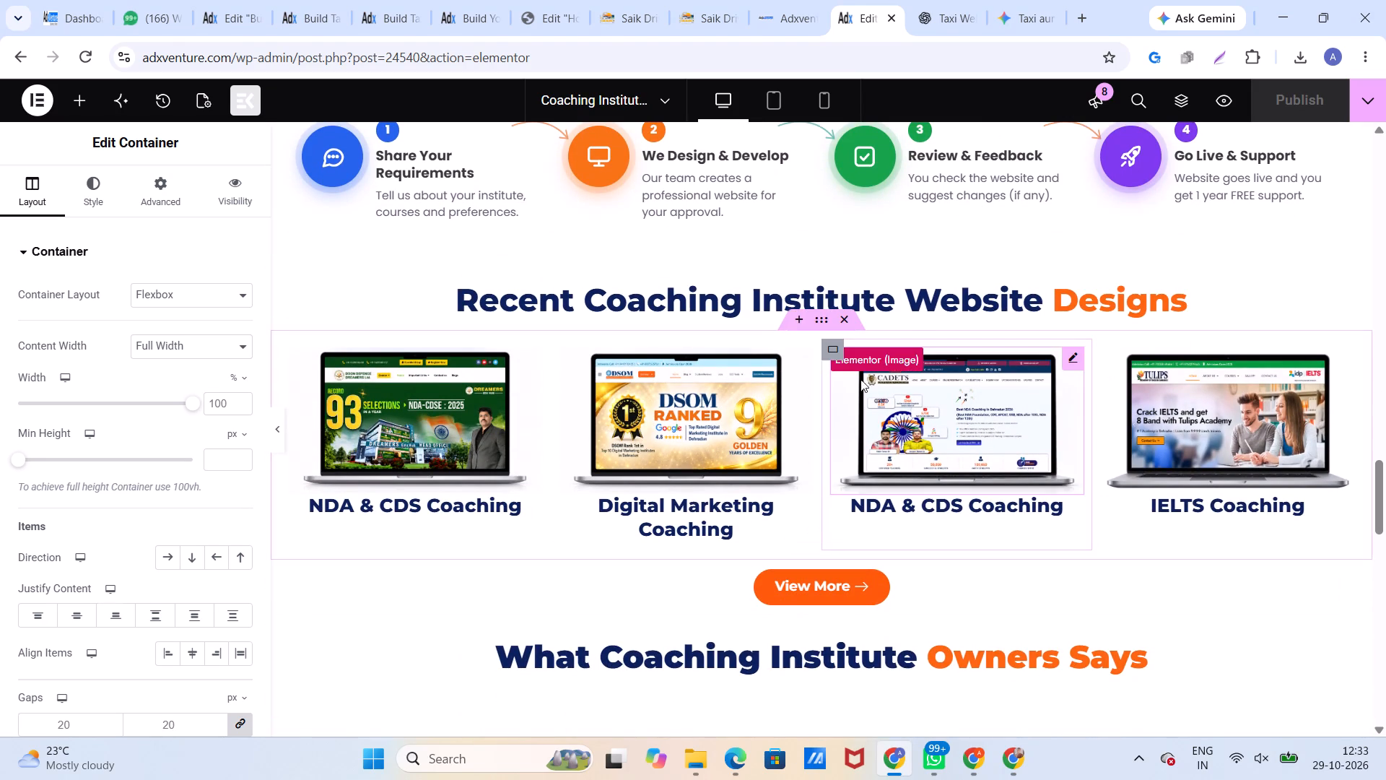
click(827, 320)
click(475, 411)
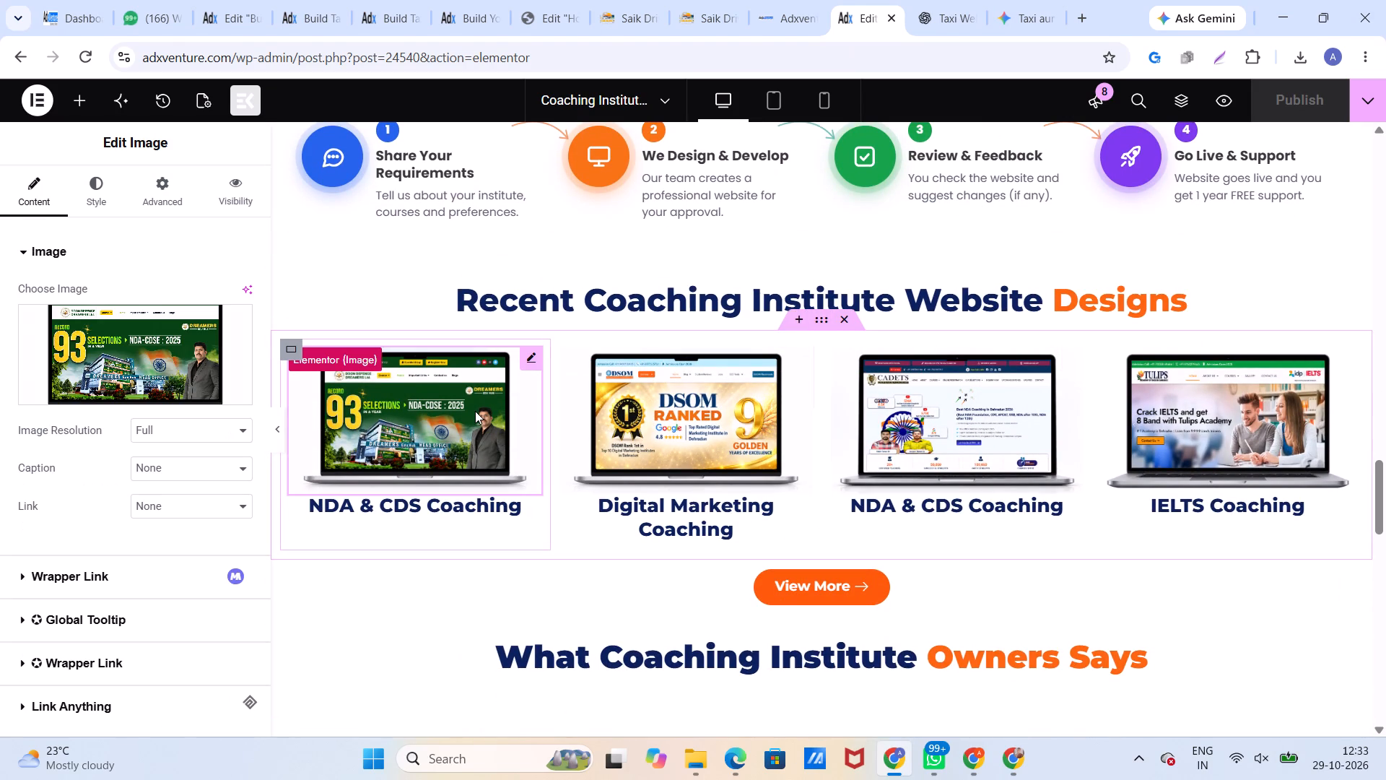
click(677, 411)
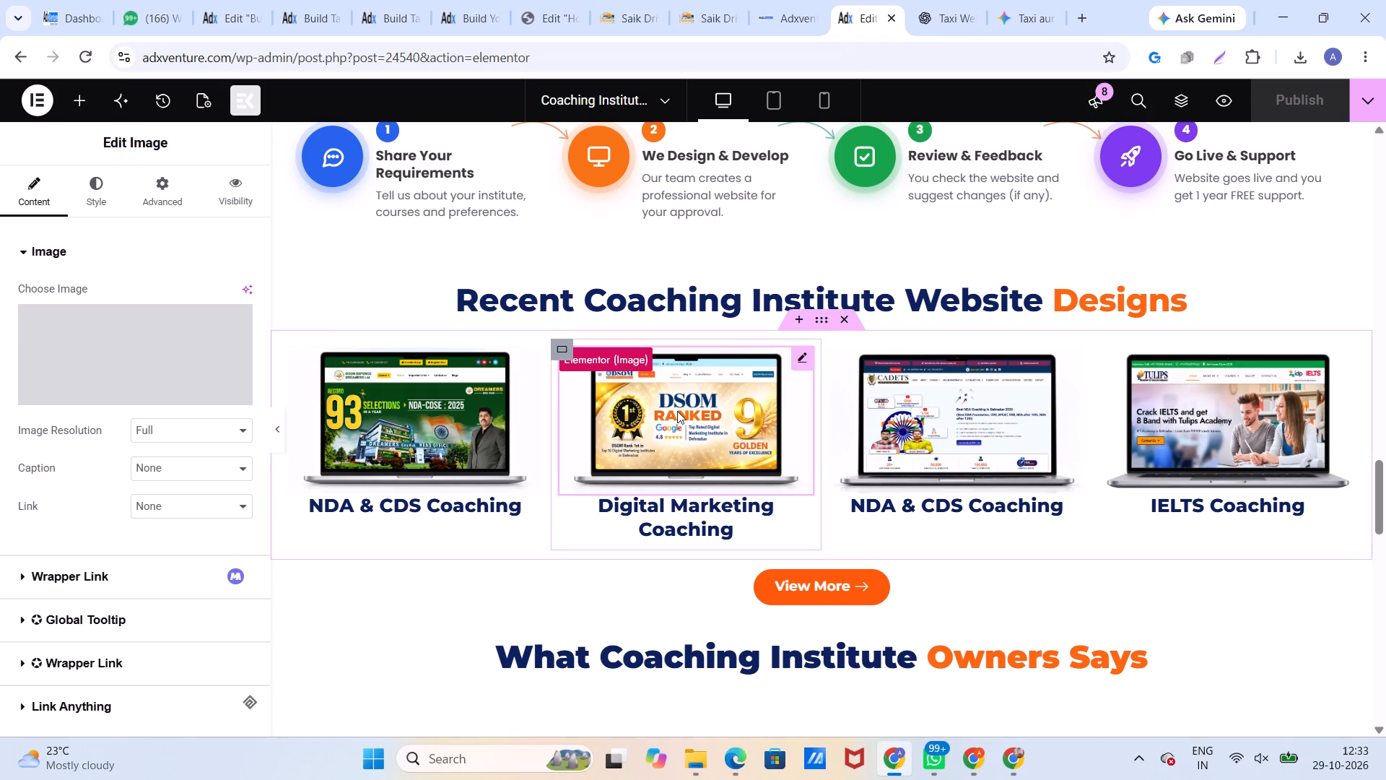
click(942, 450)
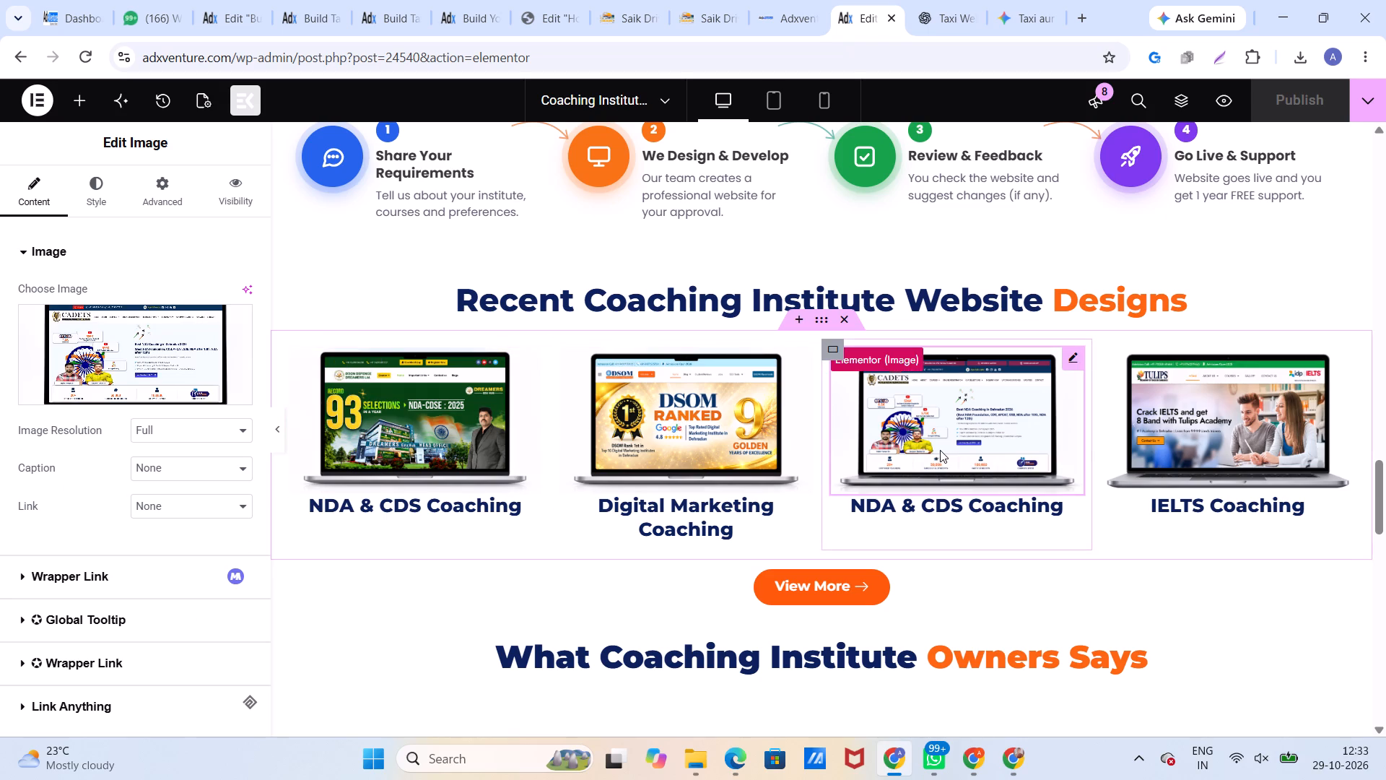
click(765, 294)
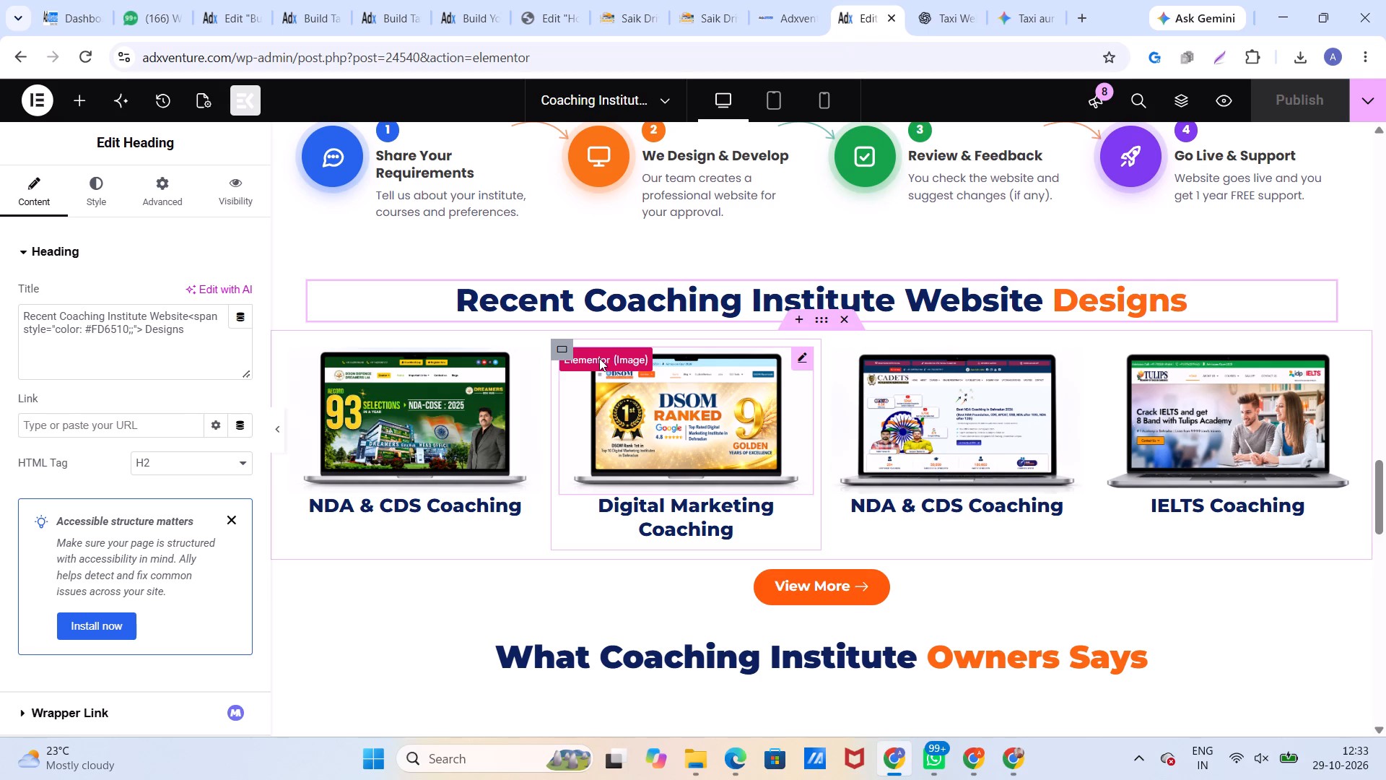
Examine the owner testimonials, FAQ accordion and Get In Touch form, and return through the page's sections to the hero banner.
scroll(668, 591, down, 1)
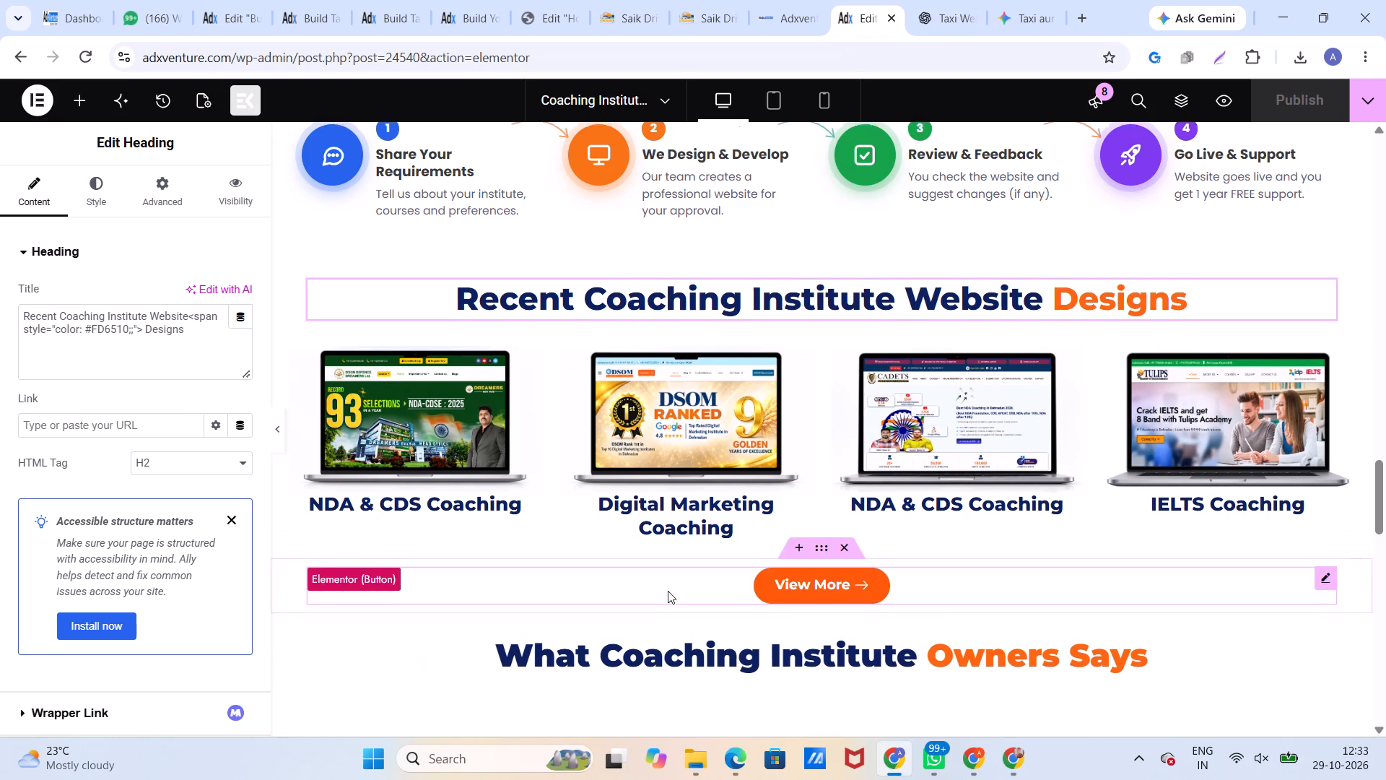
scroll(668, 591, down, 3)
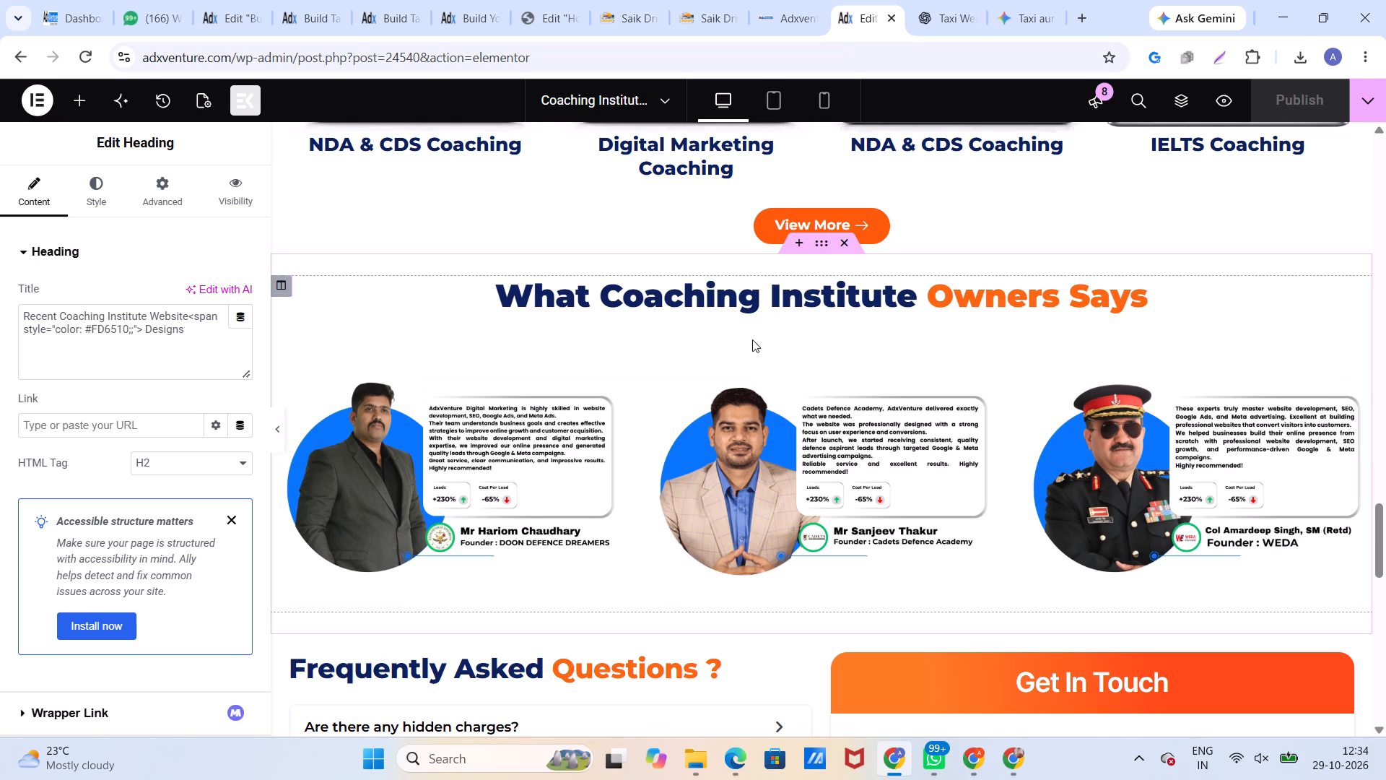
scroll(759, 353, down, 14)
scroll(759, 355, up, 11)
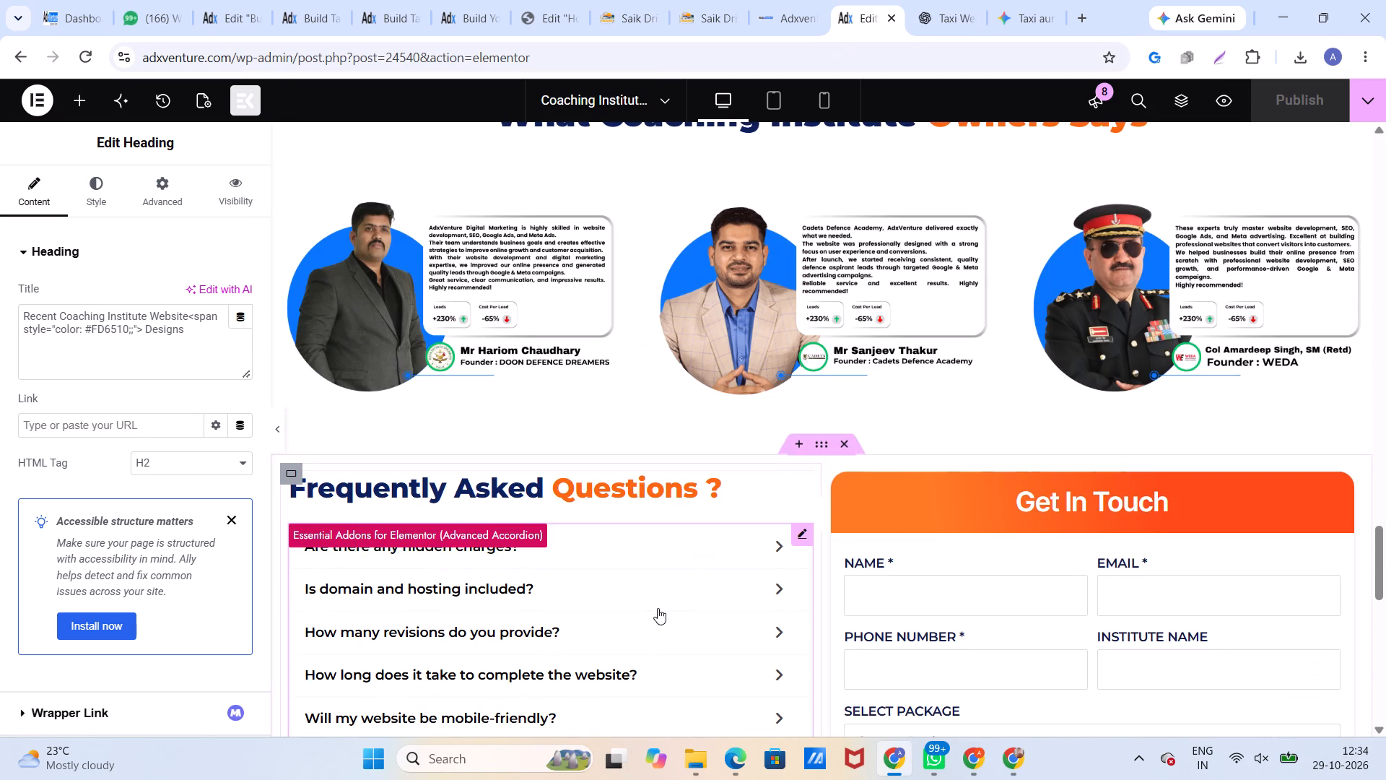
click(658, 608)
scroll(658, 601, up, 5)
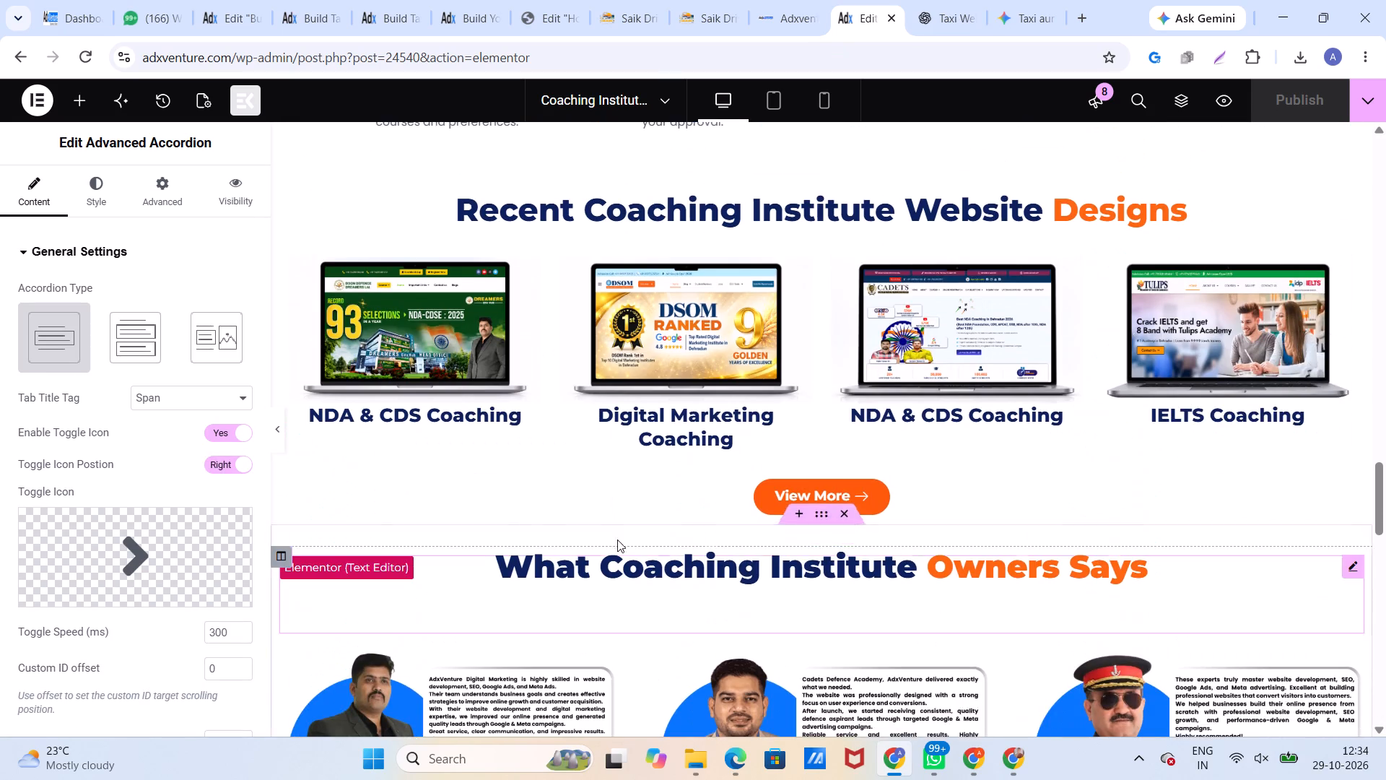
scroll(609, 511, up, 9)
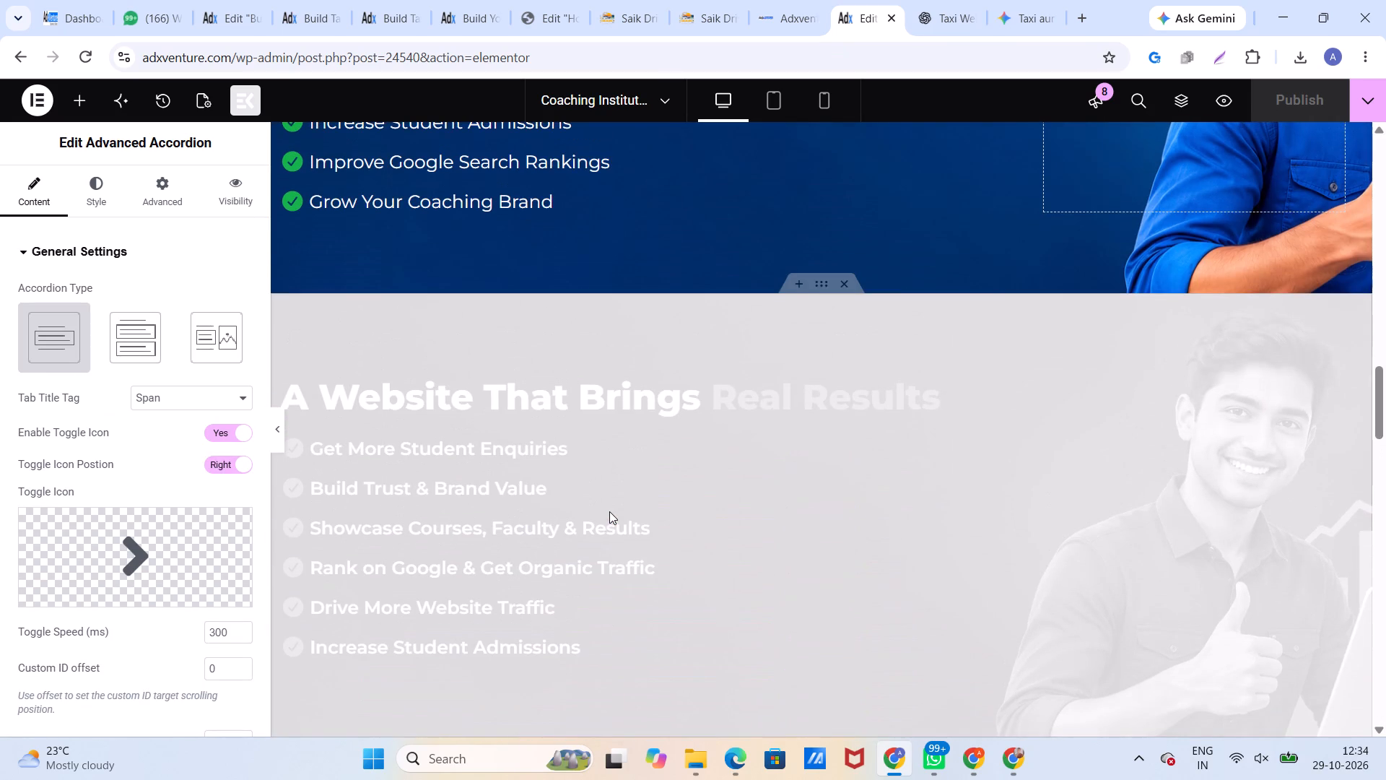
scroll(609, 511, up, 6)
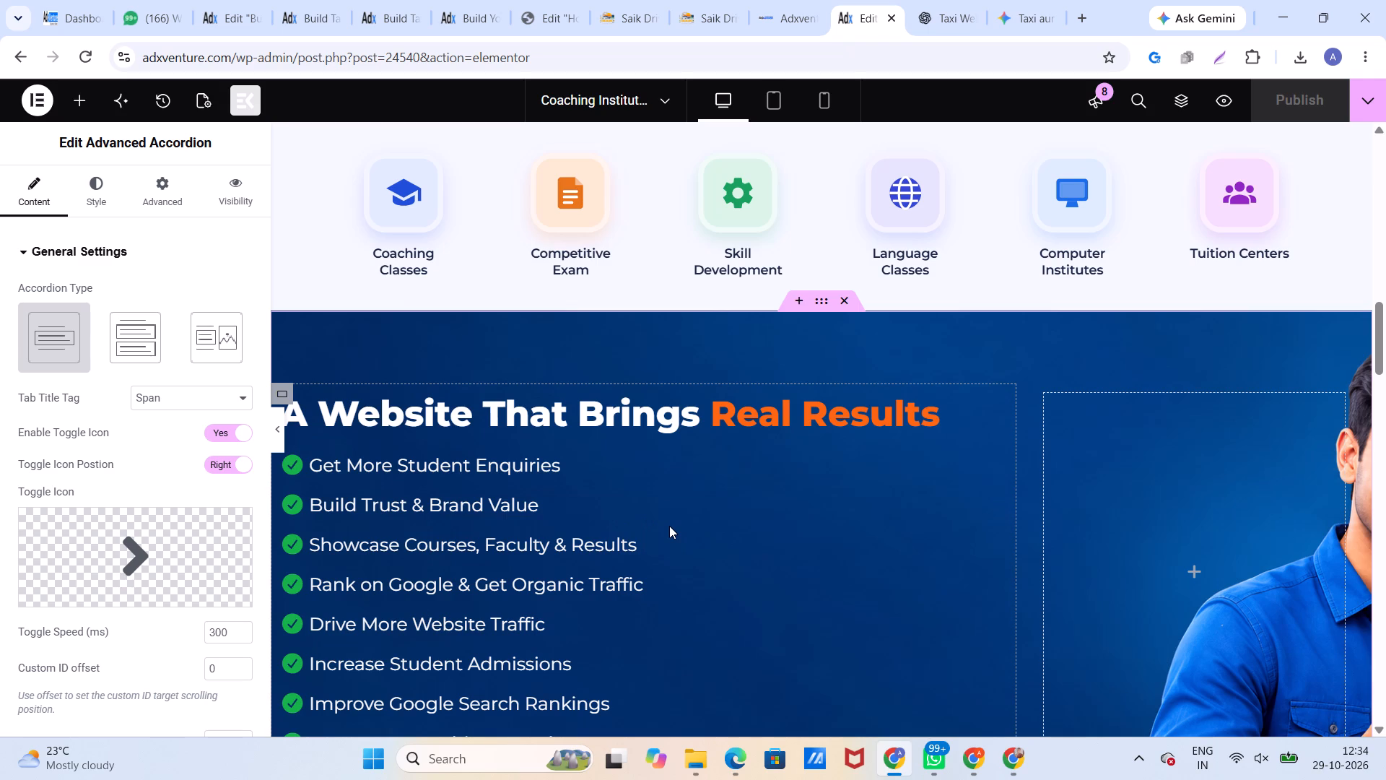
scroll(669, 526, up, 3)
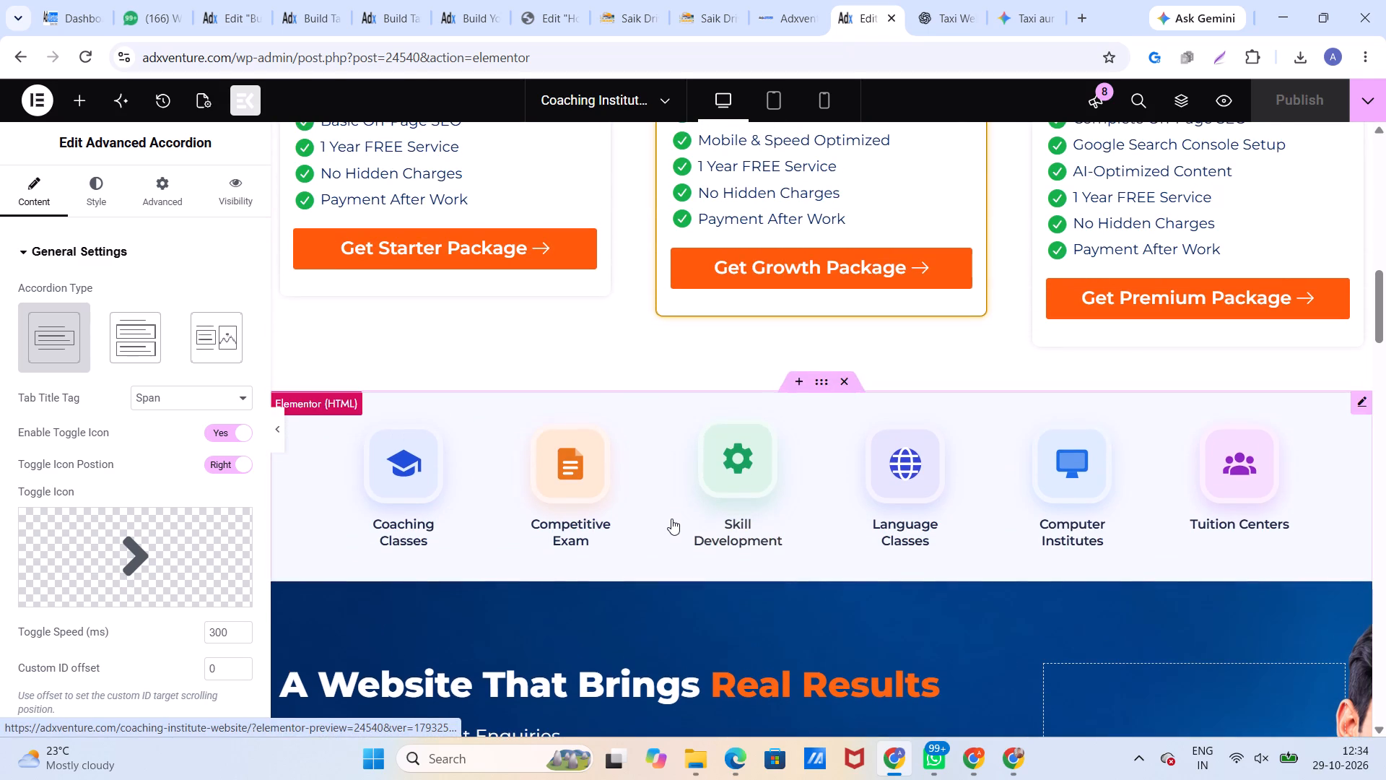
scroll(671, 519, up, 12)
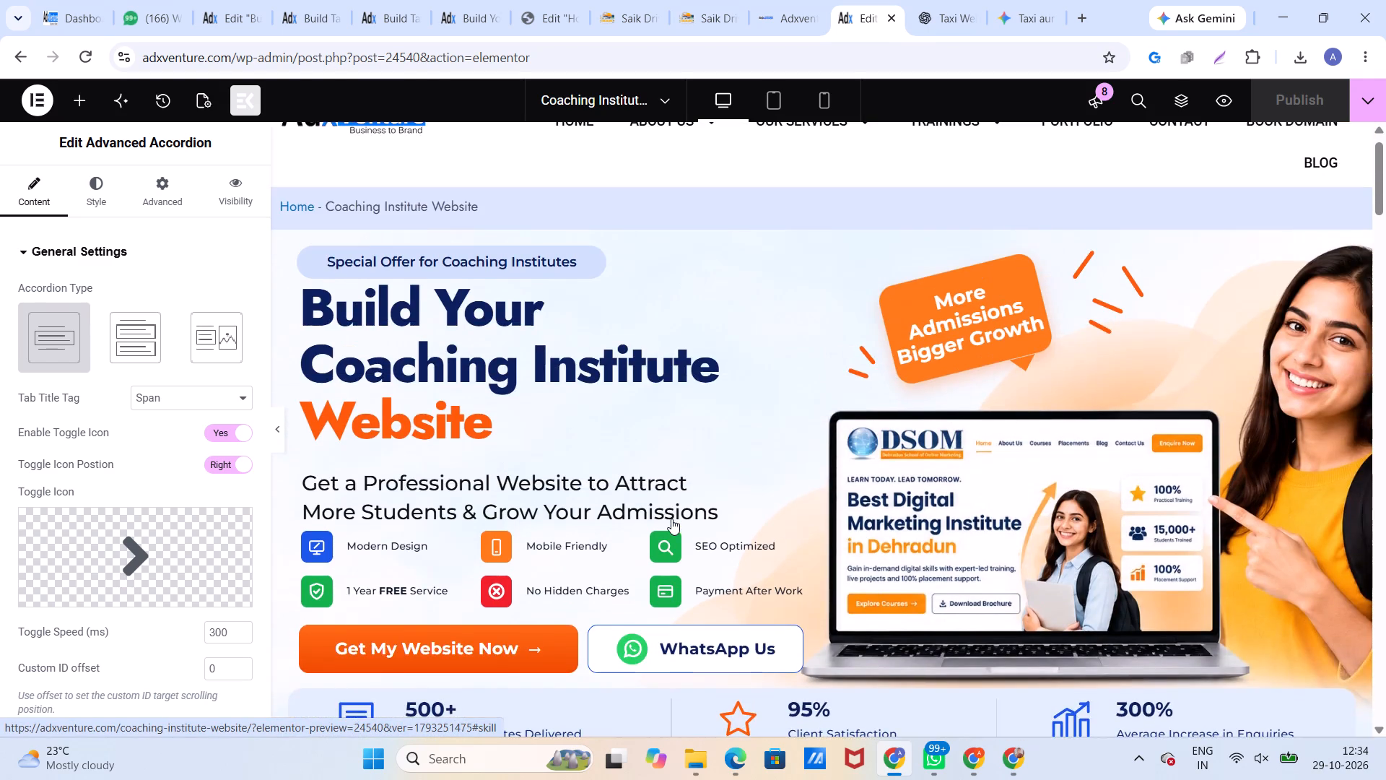
scroll(671, 519, down, 3)
scroll(671, 519, up, 3)
scroll(671, 519, down, 5)
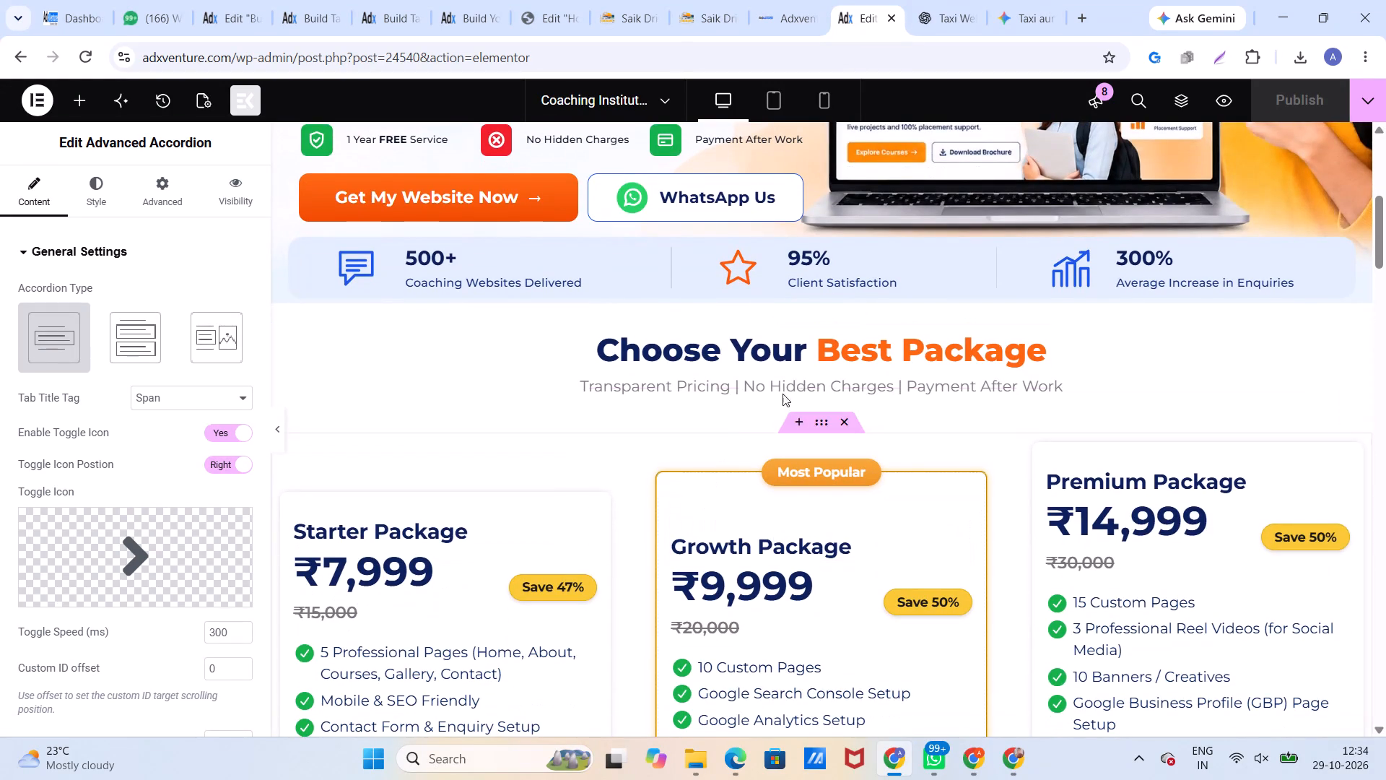
click(819, 311)
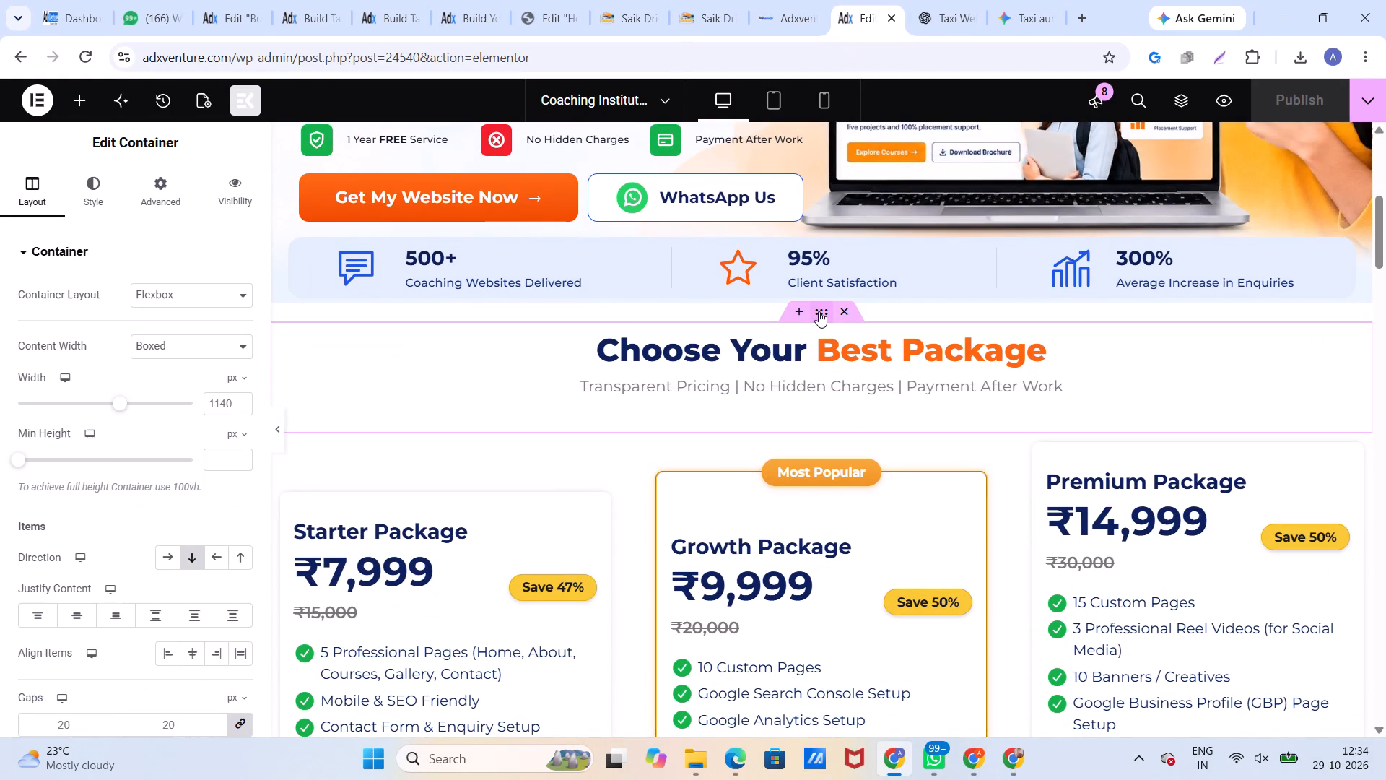
right_click(819, 311)
click(863, 204)
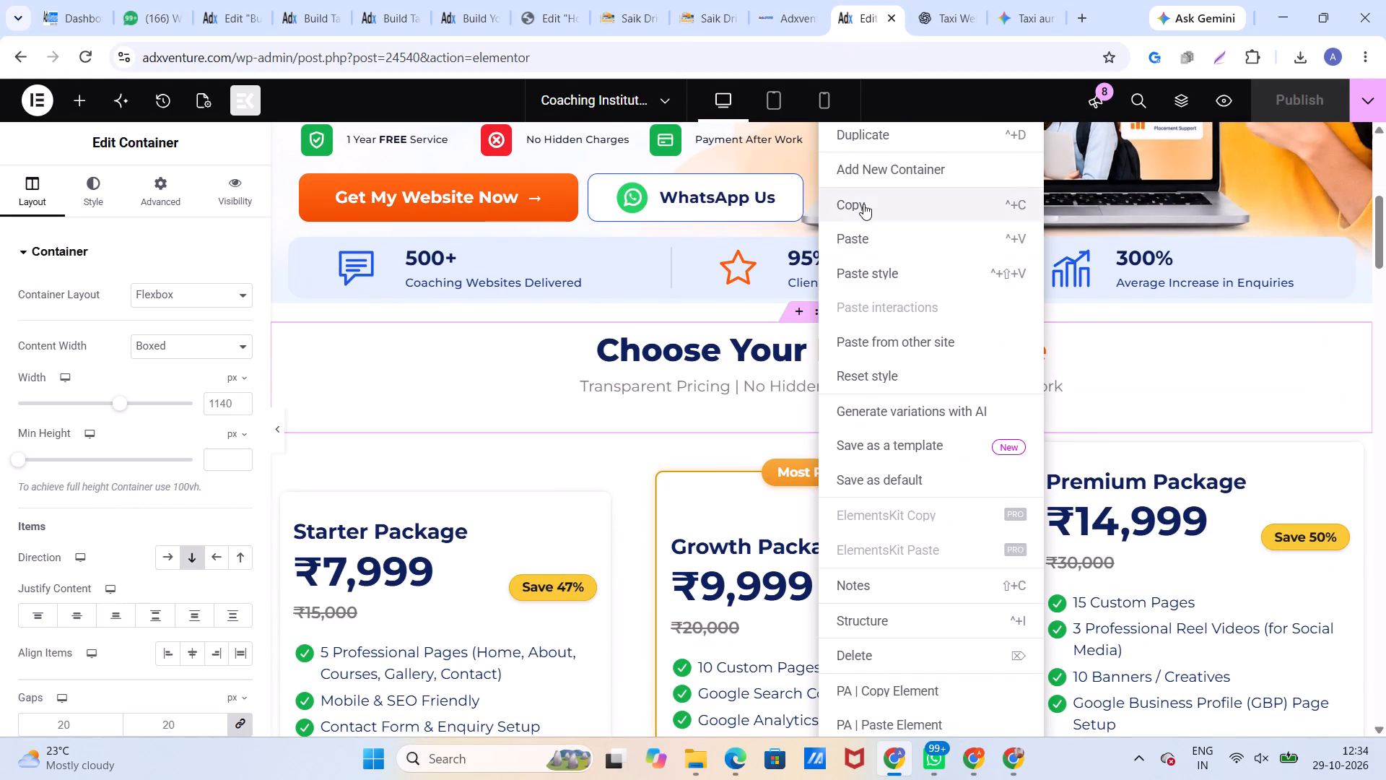
click(213, 16)
scroll(528, 244, down, 2)
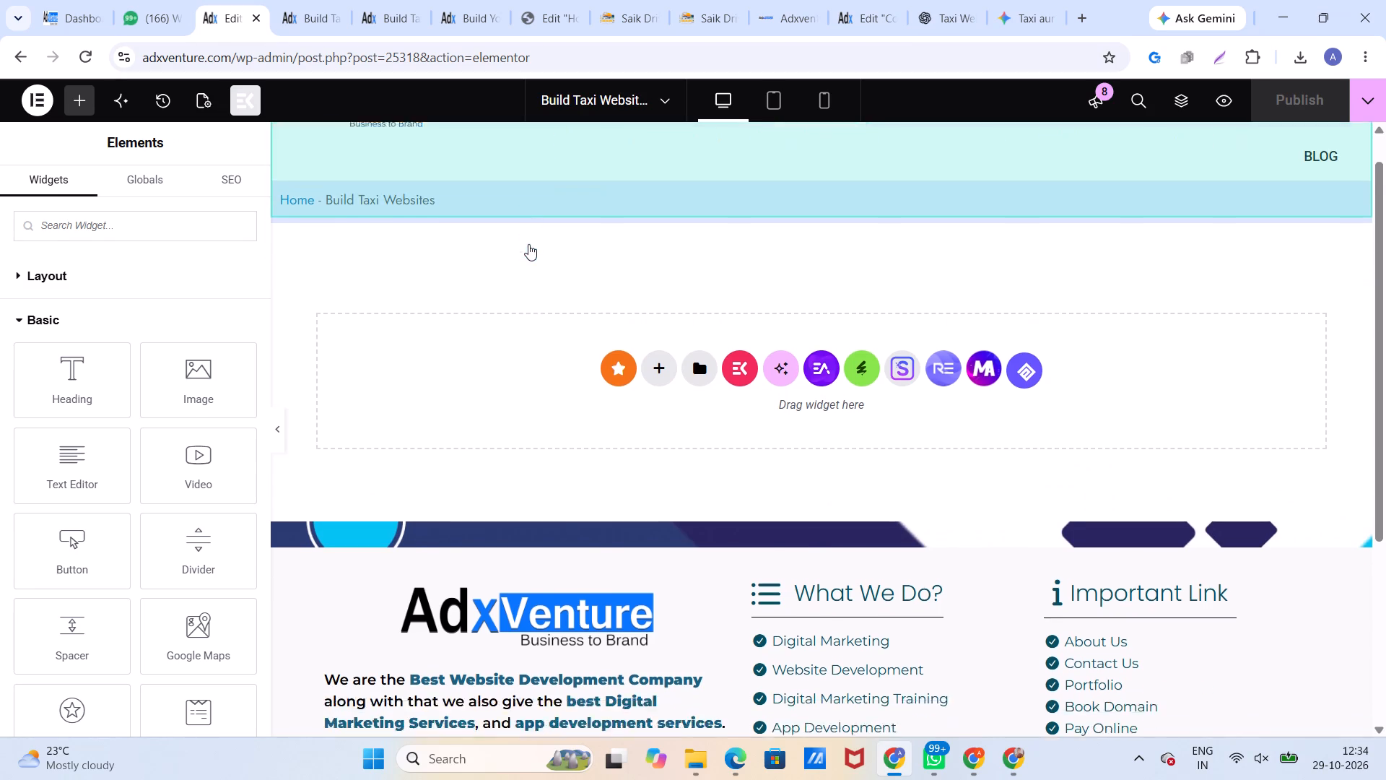
scroll(528, 244, down, 1)
scroll(496, 272, up, 2)
click(439, 329)
right_click(439, 329)
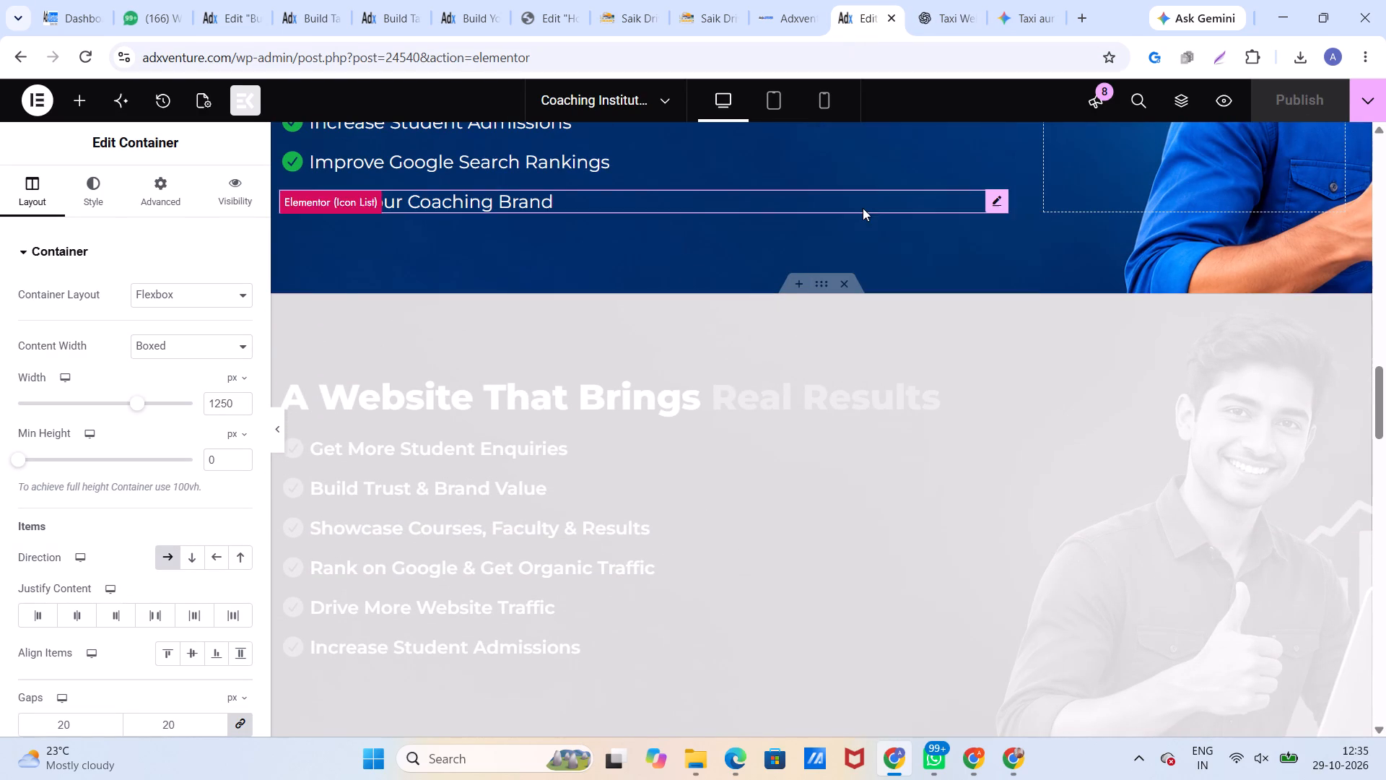
click(220, 23)
scroll(703, 350, down, 7)
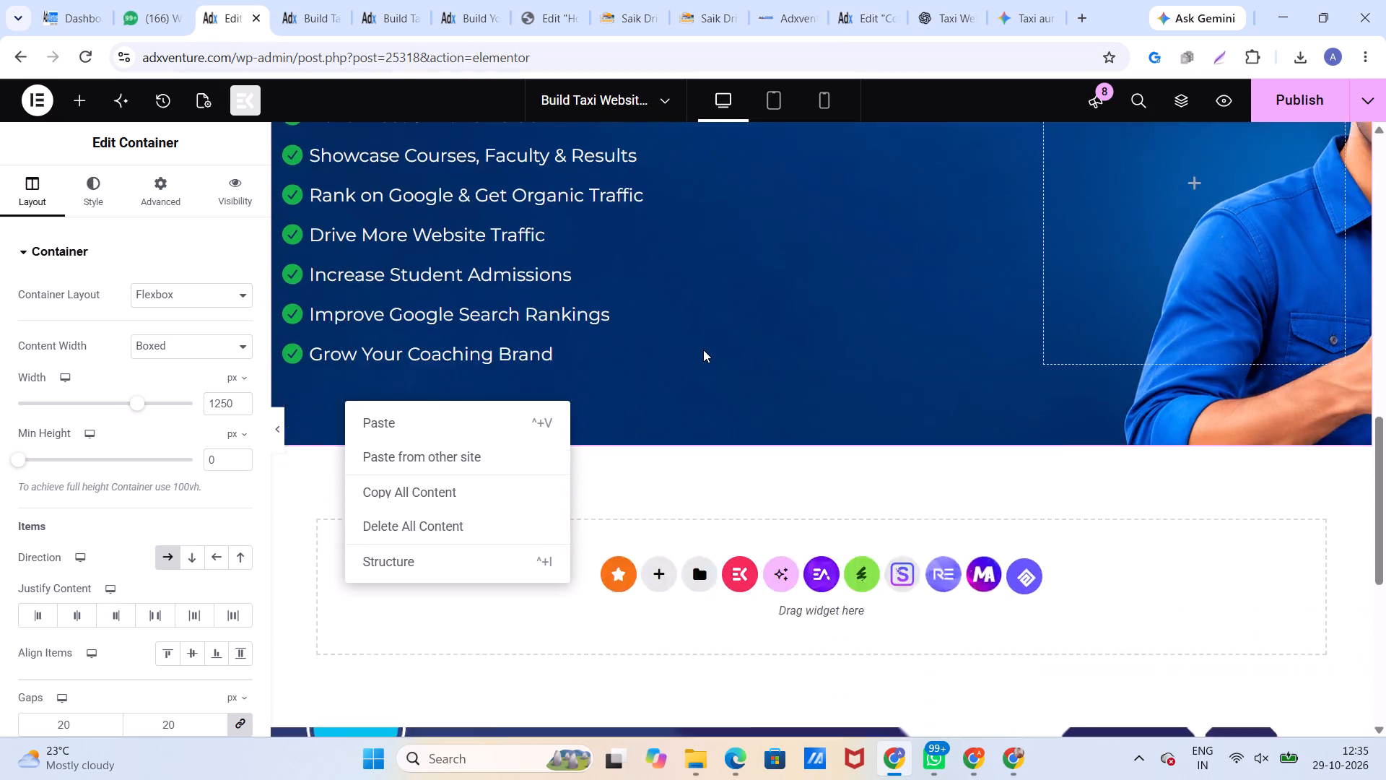
click(463, 308)
right_click(463, 308)
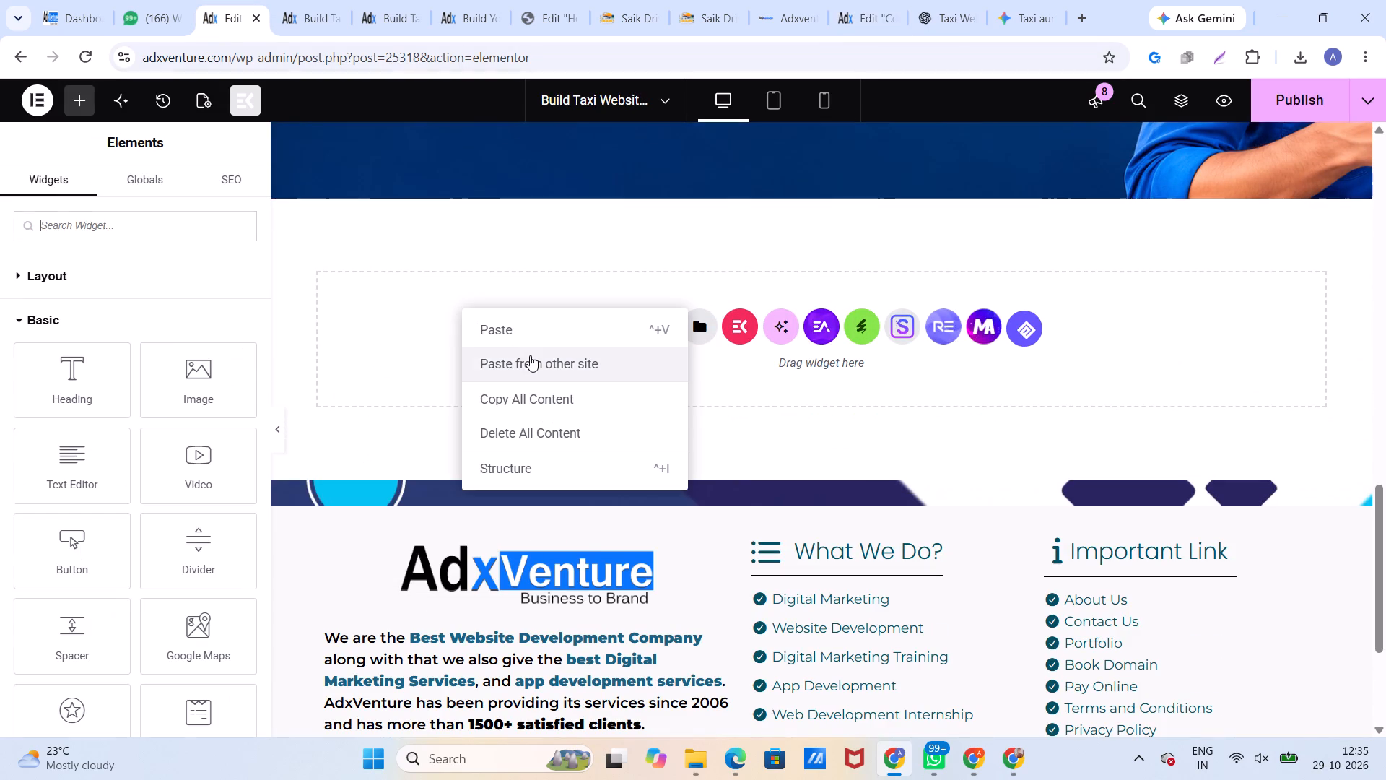
click(530, 355)
key(ctrl+v)
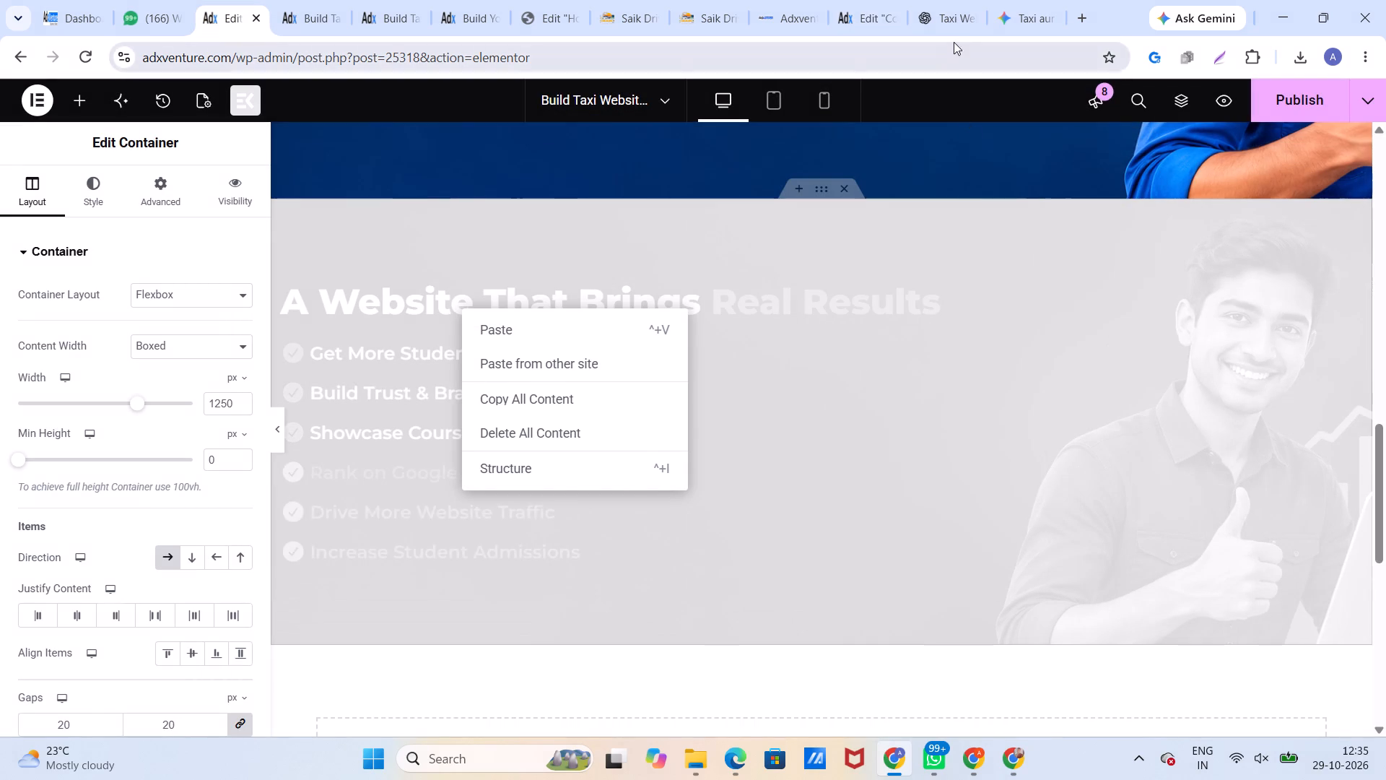
Copy the "Recent Coaching Institute Website Designs" heading container from the Coaching Institute page to the end of the Build Taxi page's content.
click(853, 15)
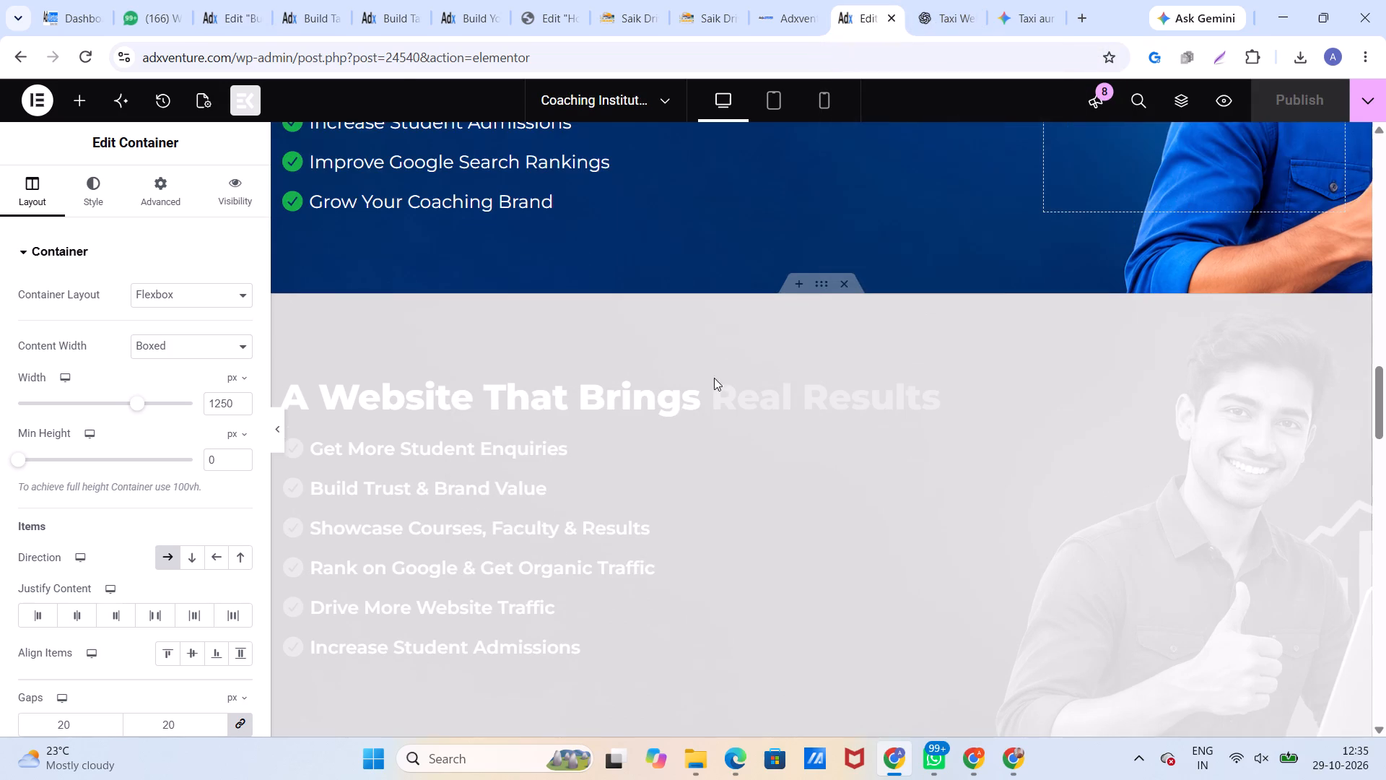
scroll(713, 386, down, 6)
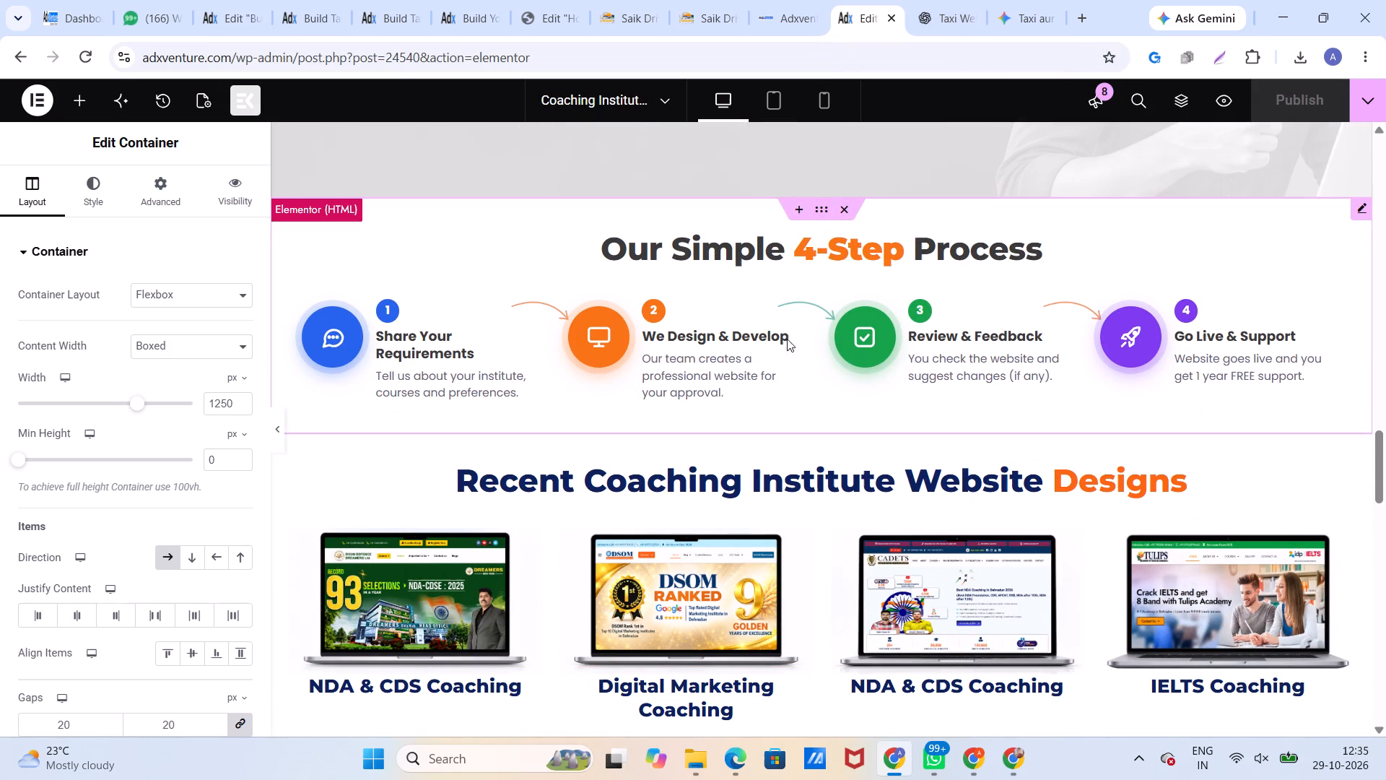
scroll(748, 533, down, 2)
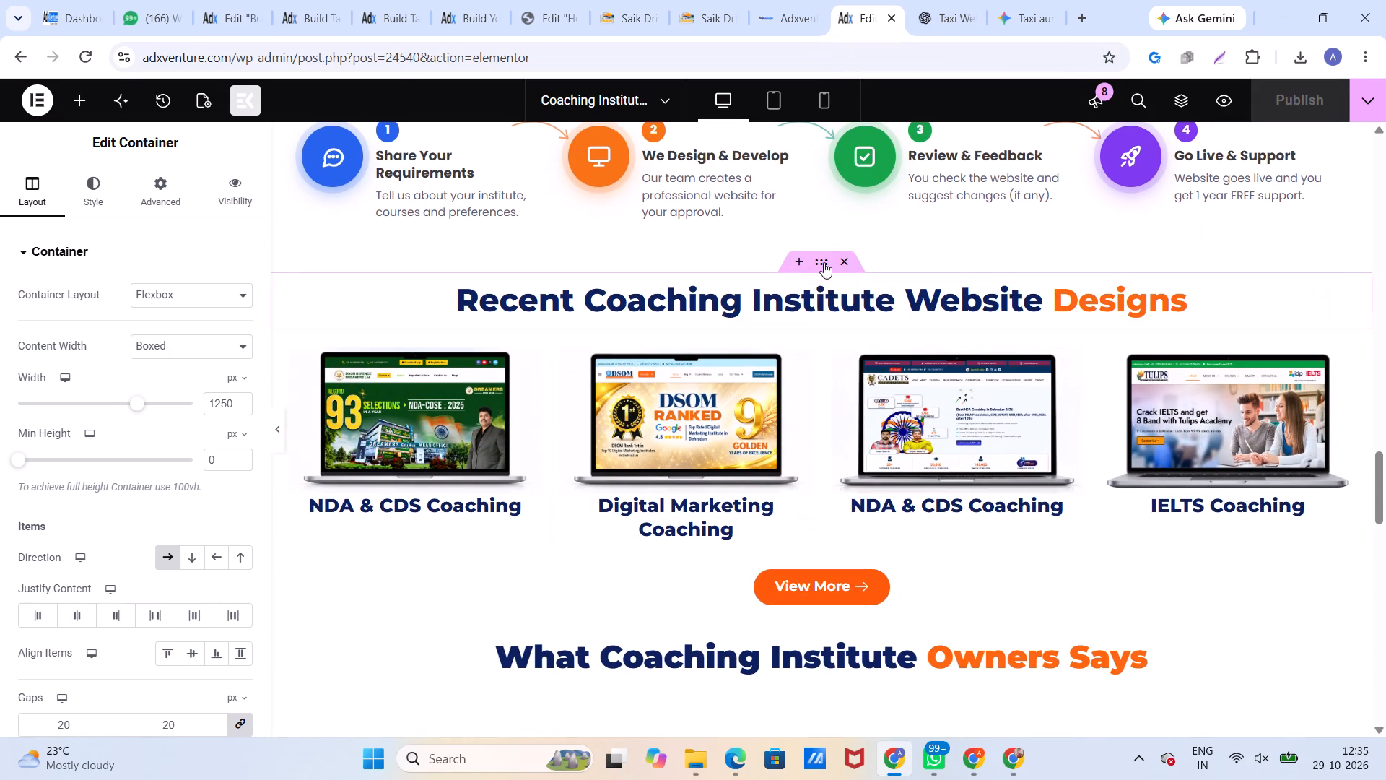
click(822, 262)
right_click(822, 262)
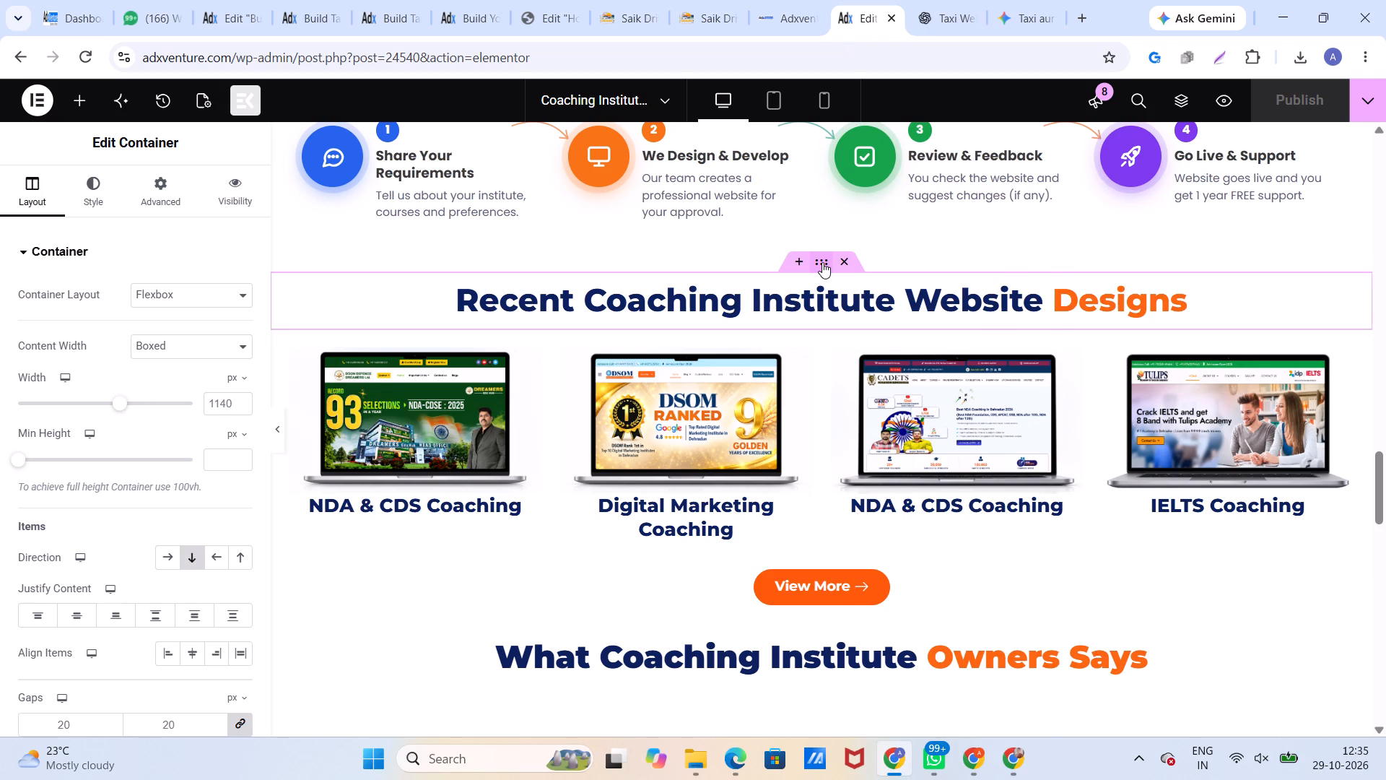
click(857, 204)
click(226, 13)
scroll(613, 378, down, 5)
scroll(886, 482, down, 4)
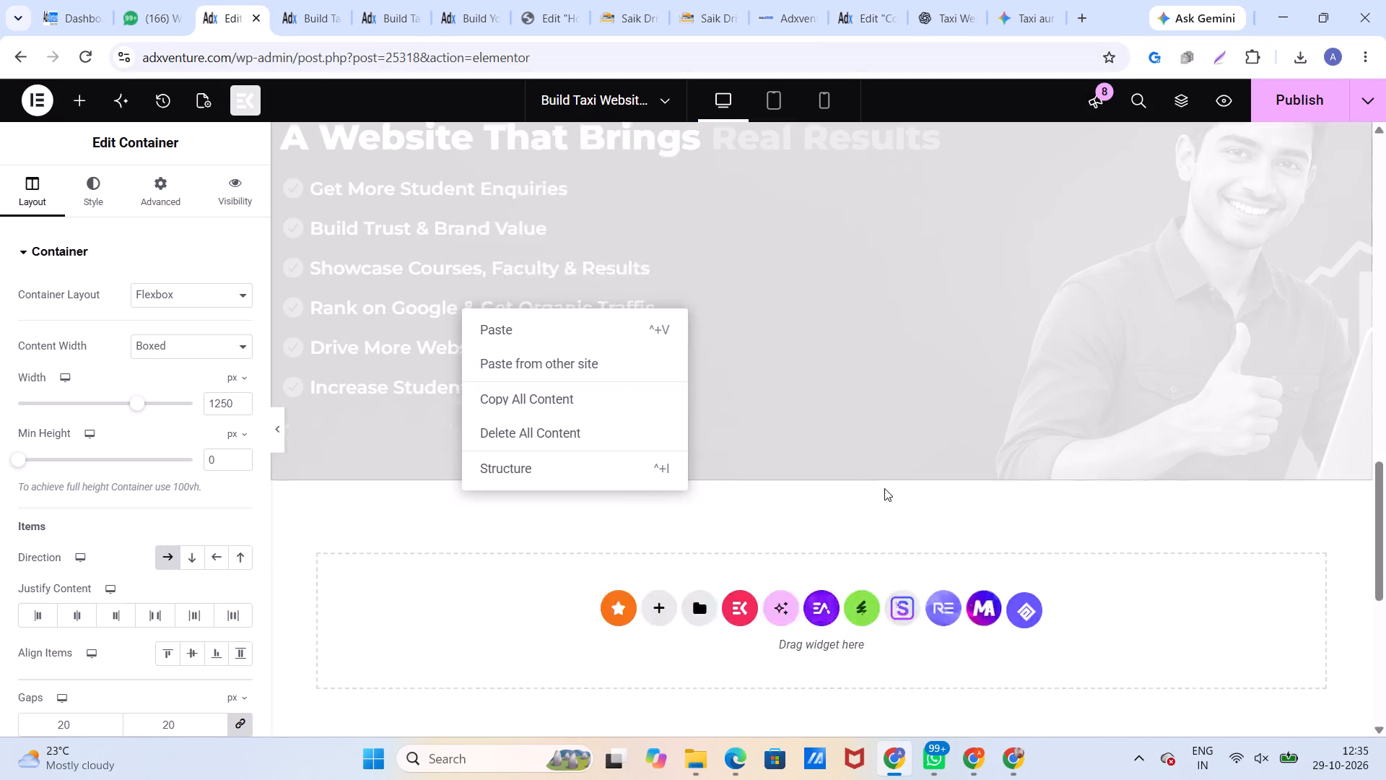
scroll(884, 488, down, 1)
click(384, 304)
right_click(444, 320)
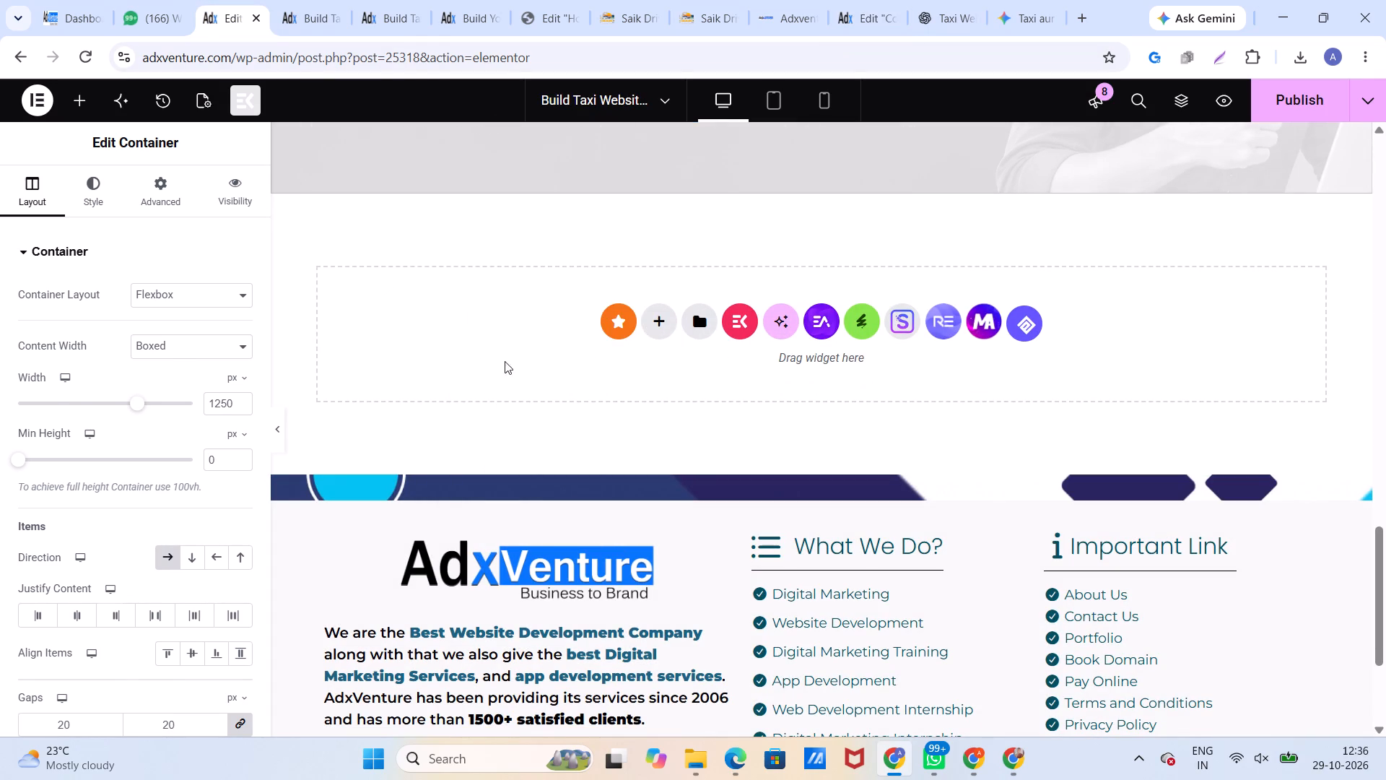
click(526, 376)
key(ctrl+v)
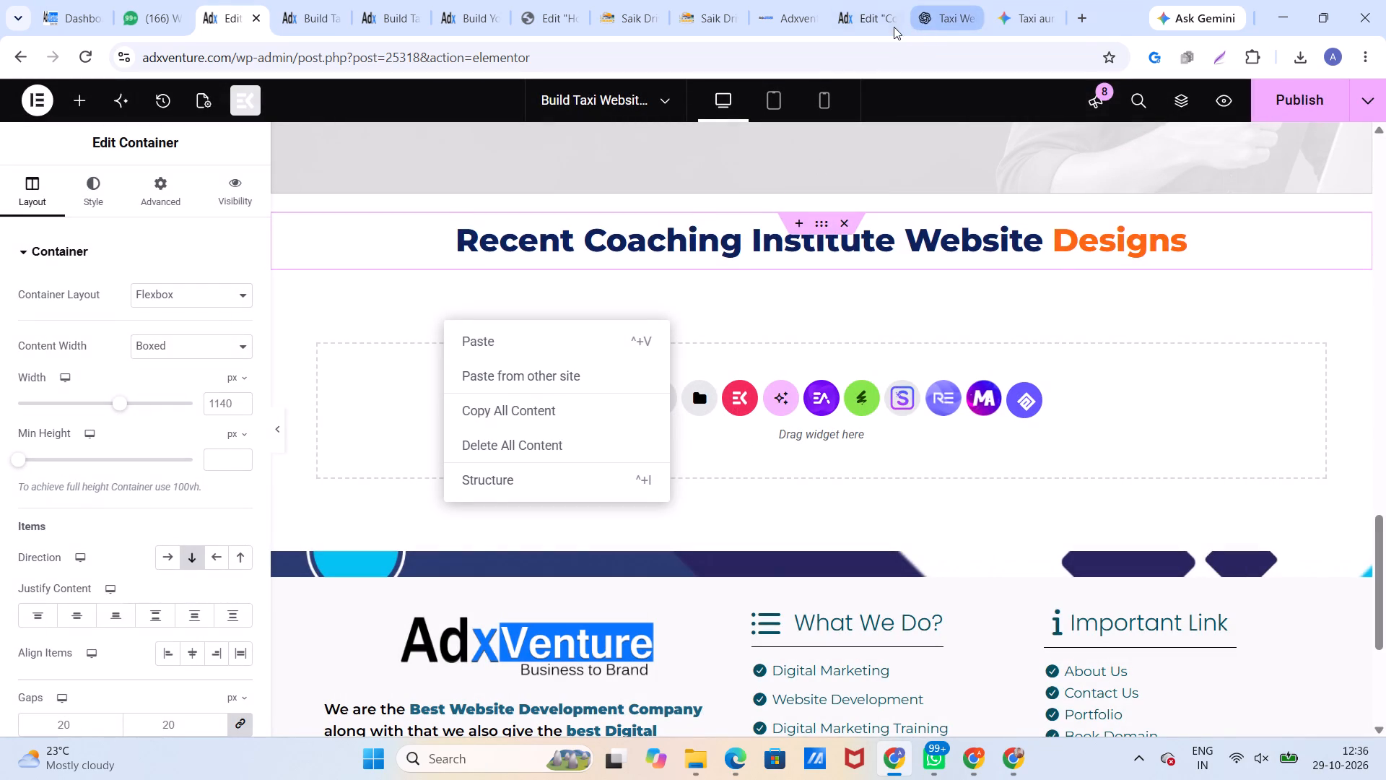
Copy the container with the four laptop website designs from the Coaching Institute page and paste it below the Build Taxi page's designs heading.
click(860, 15)
click(823, 318)
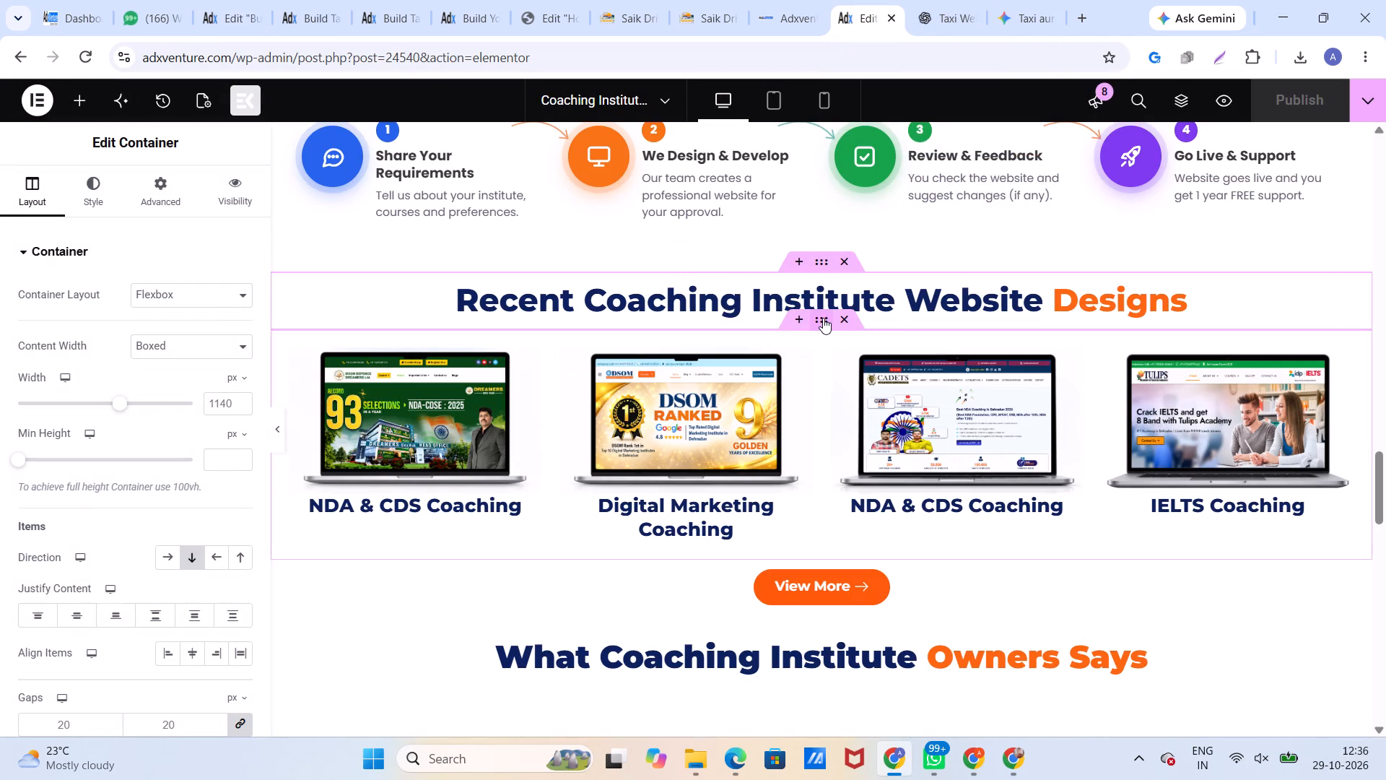
right_click(823, 318)
click(872, 200)
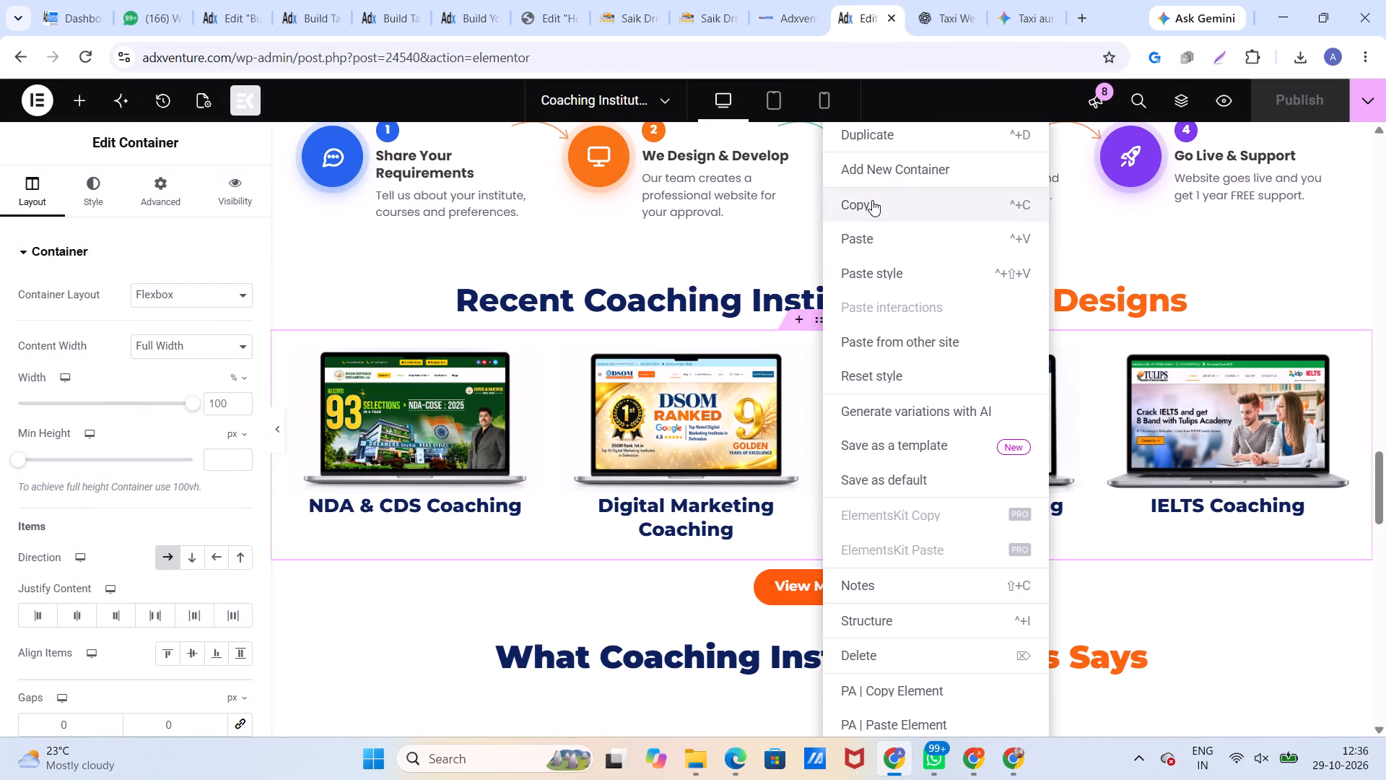
click(217, 9)
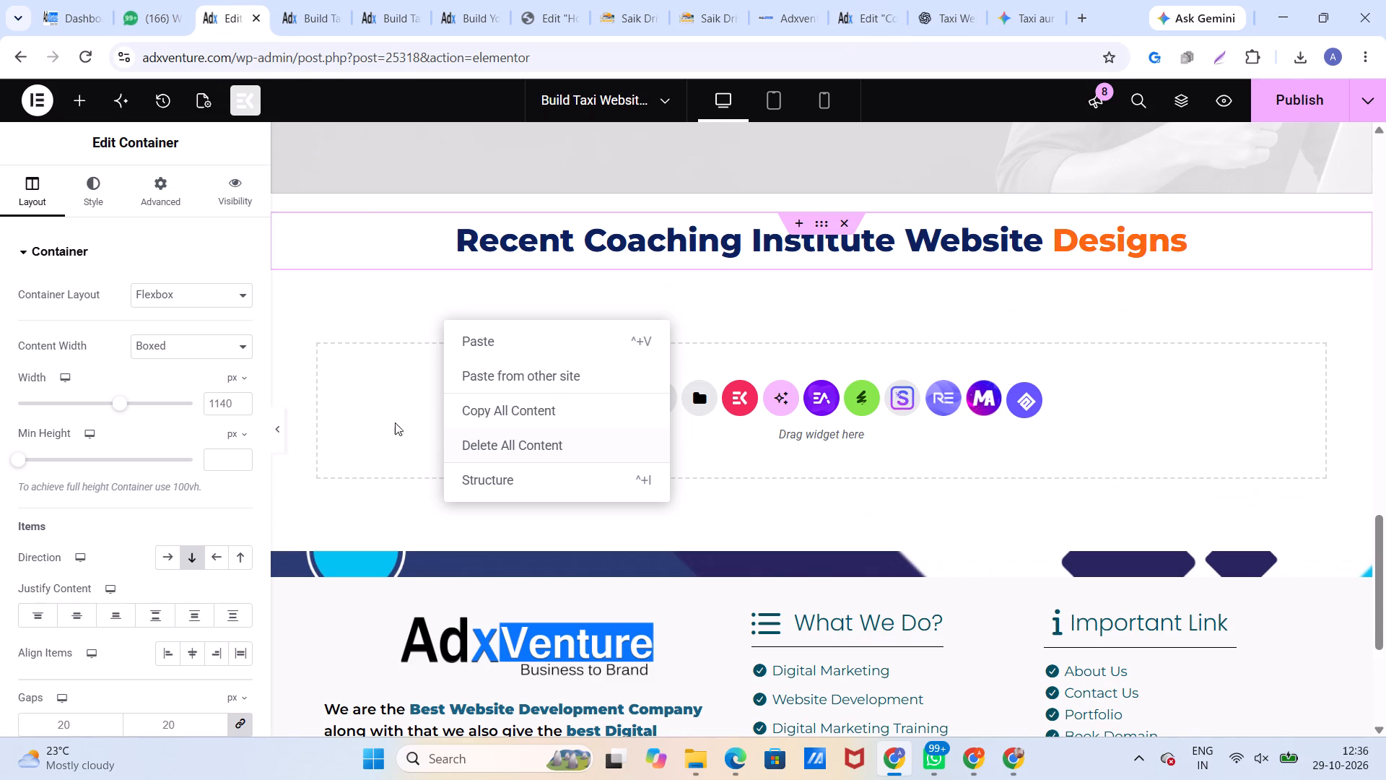
click(386, 409)
right_click(391, 394)
click(489, 451)
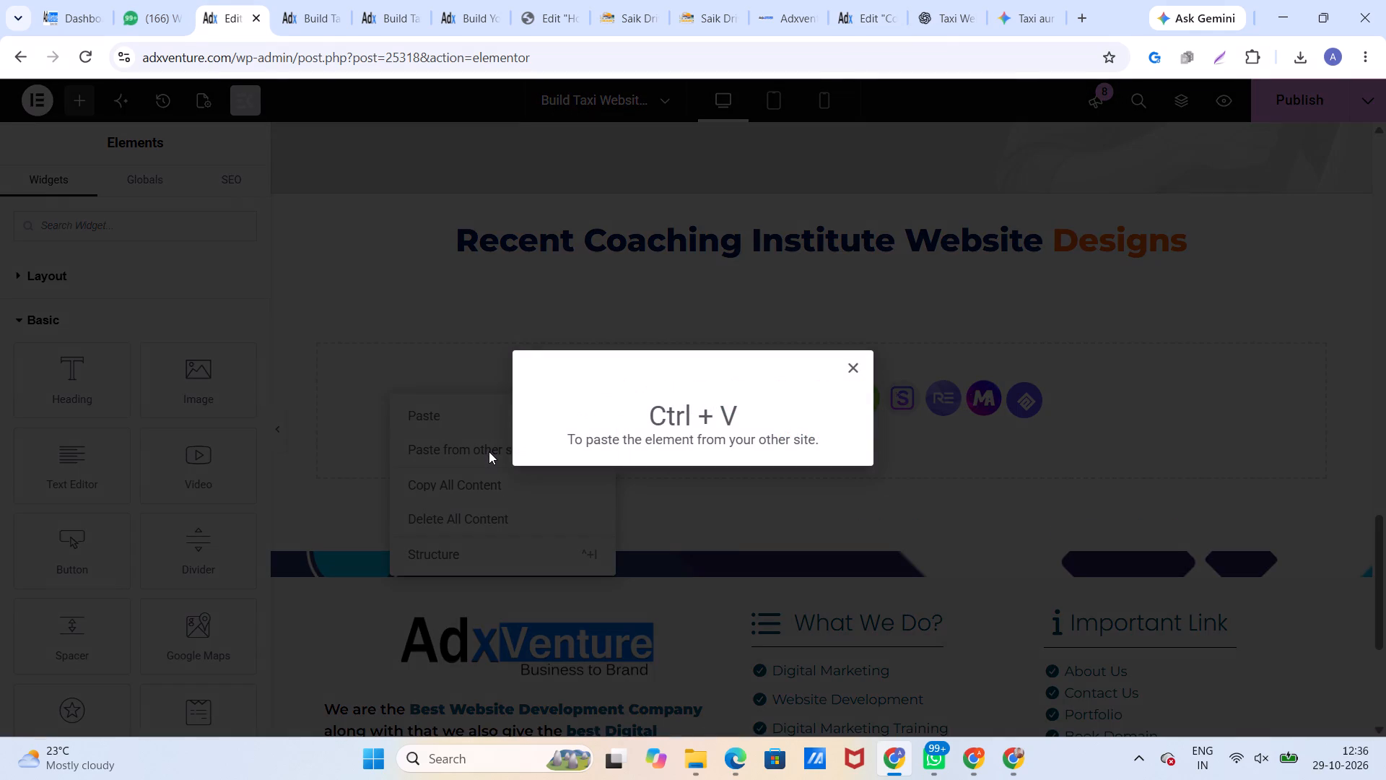
key(ctrl+v)
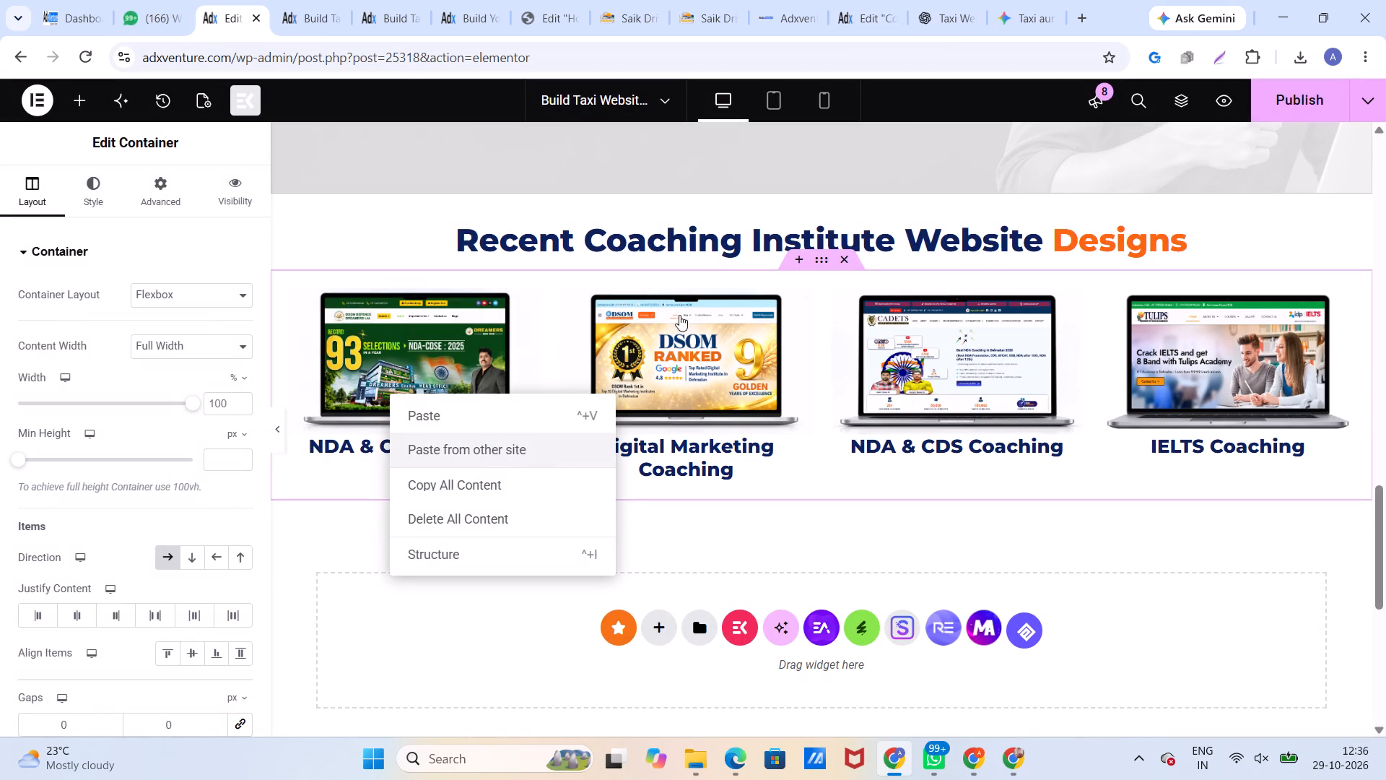
Copy the "View More" button container from the Coaching Institute page and paste it below the Build Taxi page's laptop designs.
click(868, 17)
scroll(687, 501, down, 3)
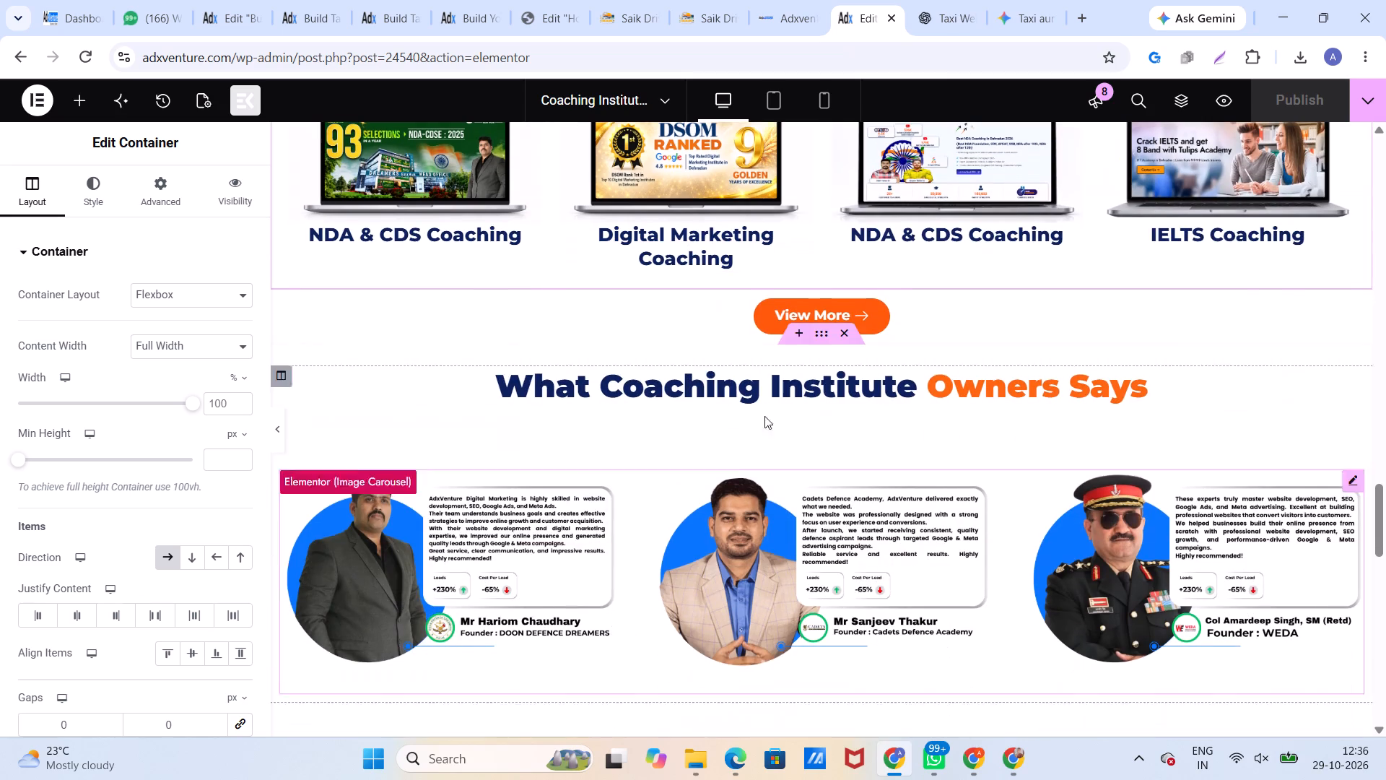
click(819, 278)
right_click(819, 278)
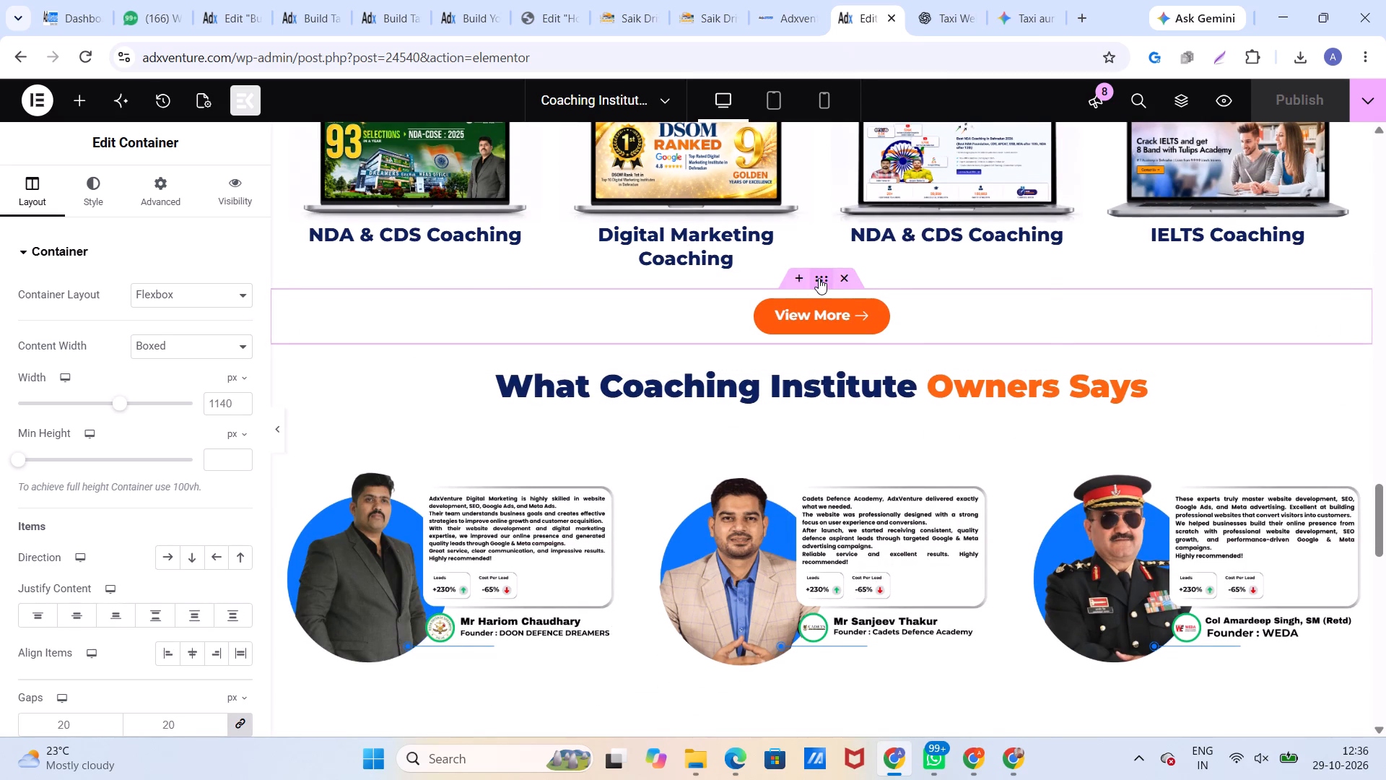
click(852, 202)
click(235, 26)
click(351, 638)
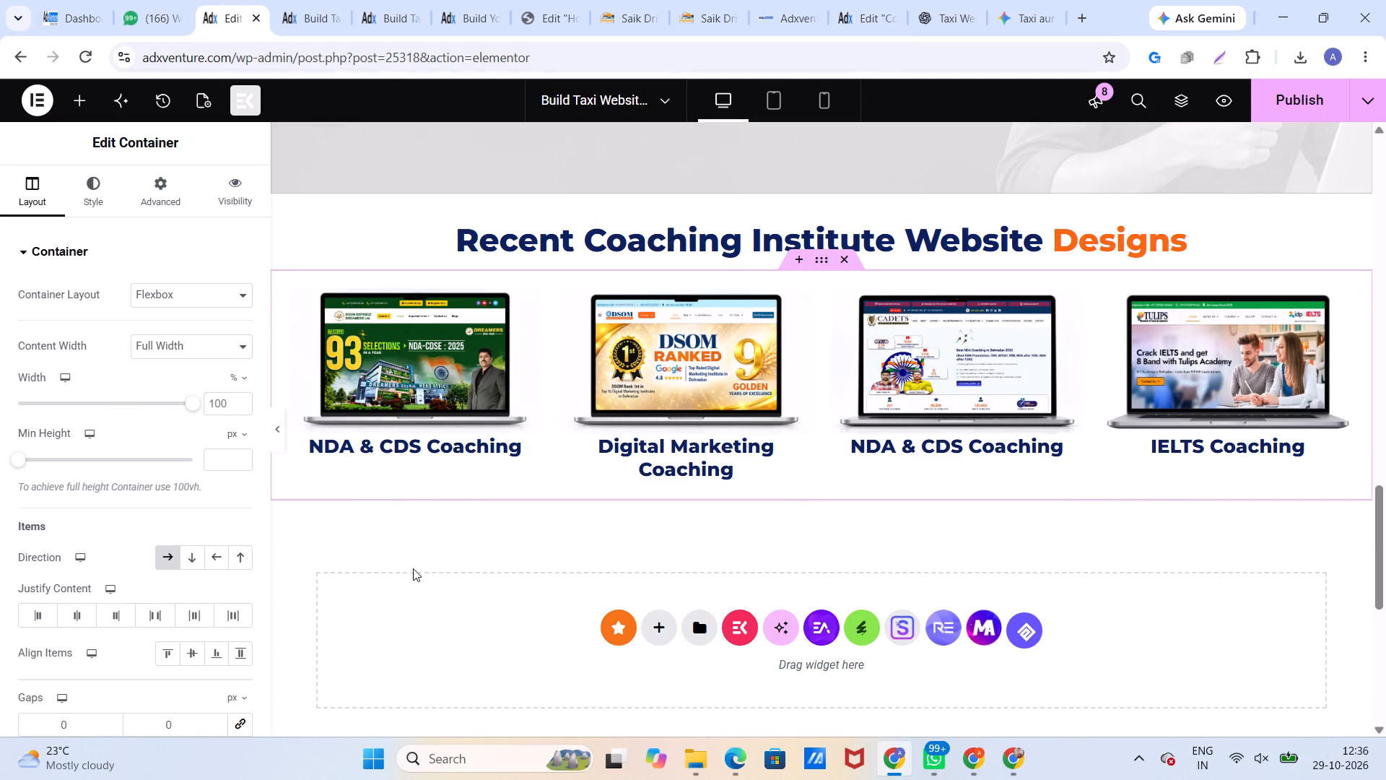
right_click(375, 598)
click(424, 612)
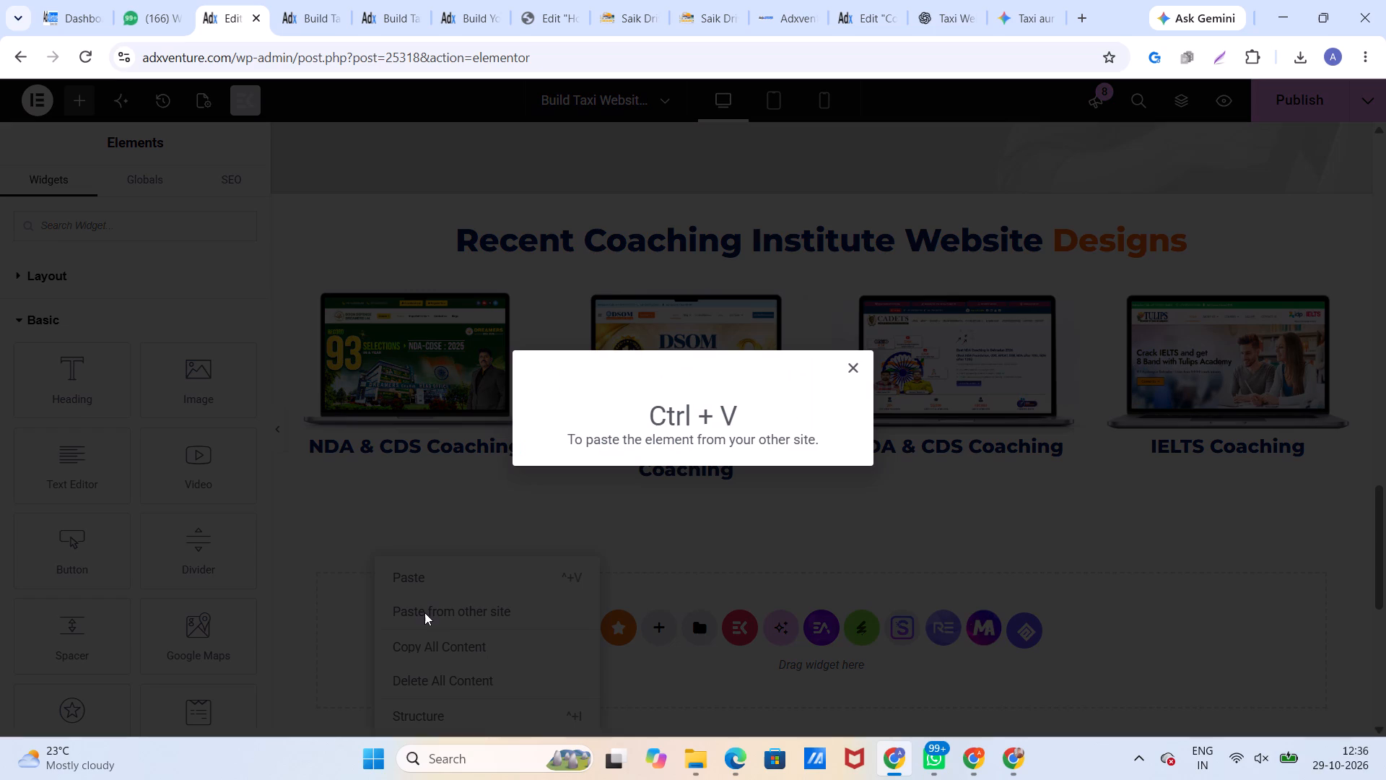
key(ctrl+v)
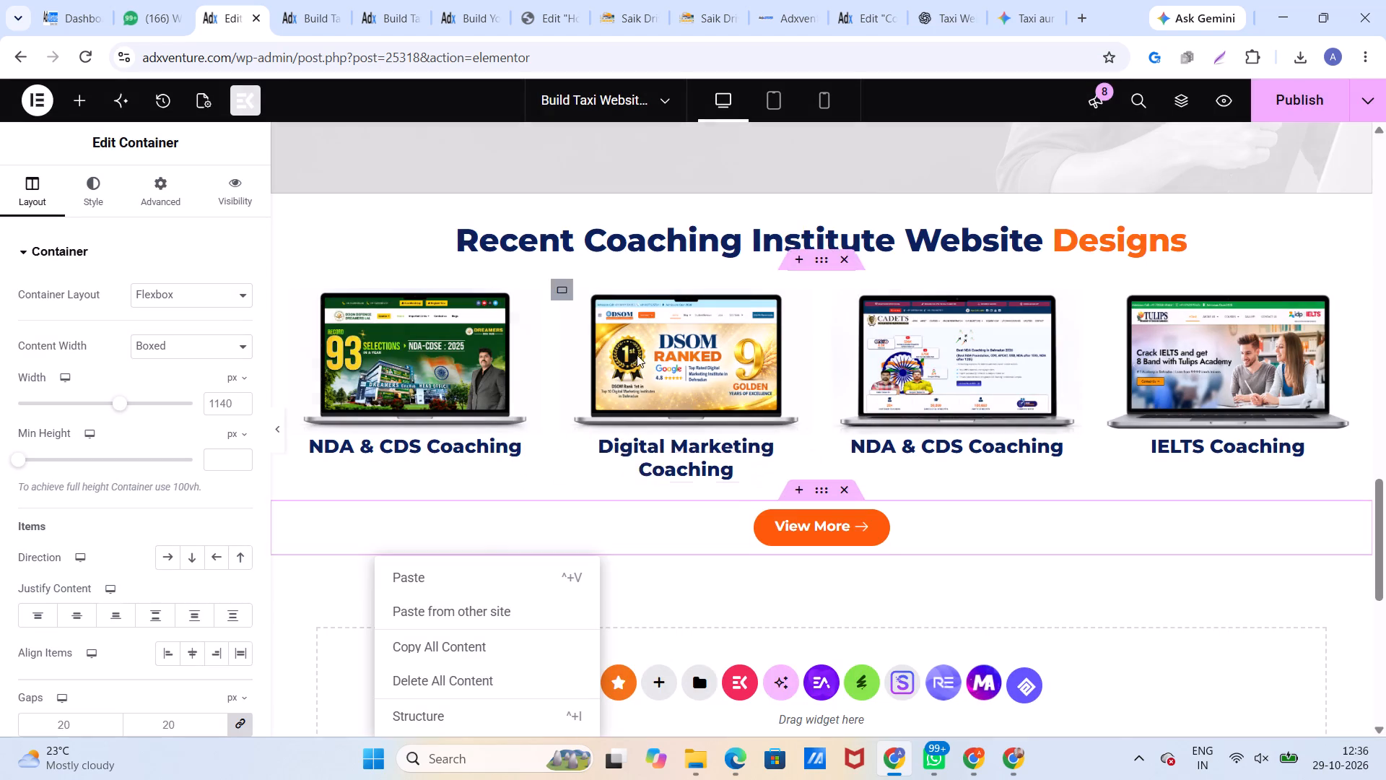
Copy the "What Coaching Institute Owners Says" testimonial section from the Coaching Institute page and paste it below the Build Taxi page's "View More" button.
click(864, 19)
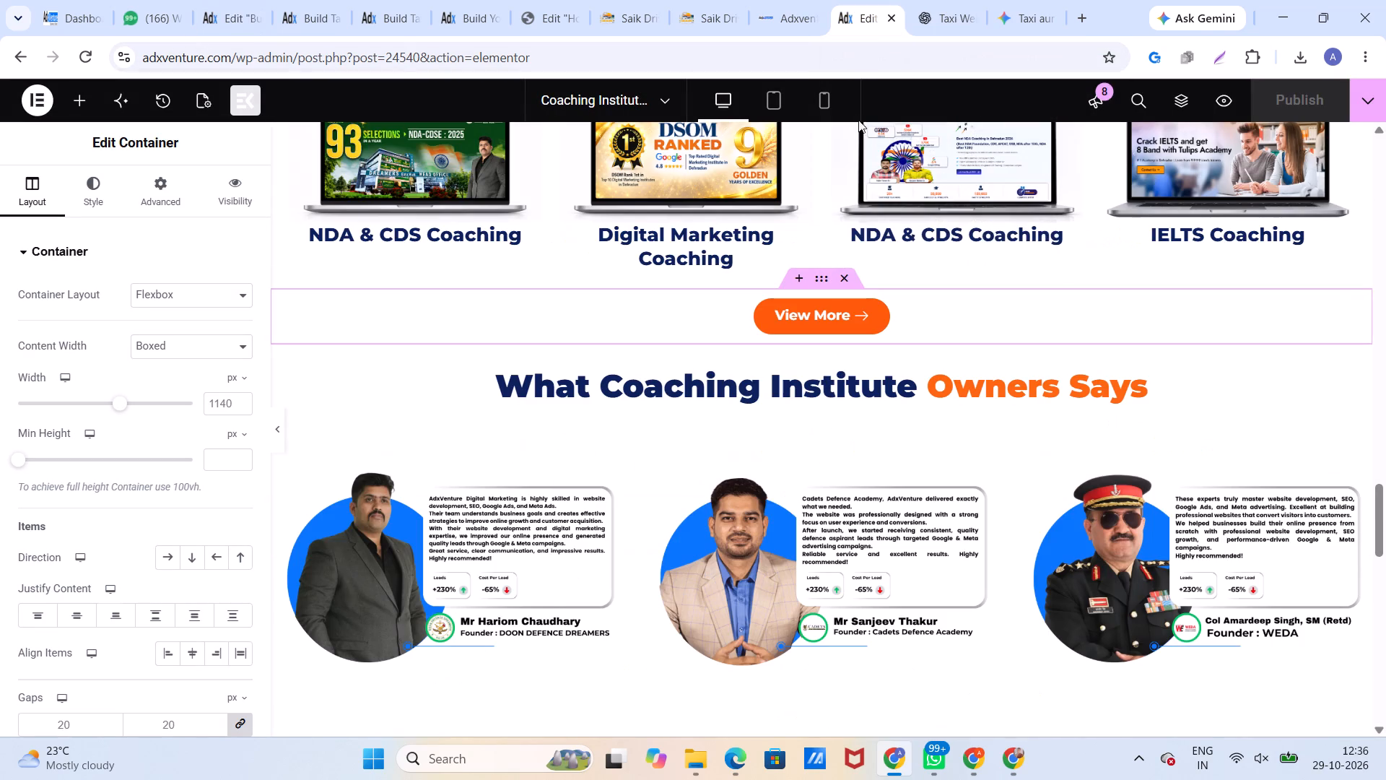
click(823, 332)
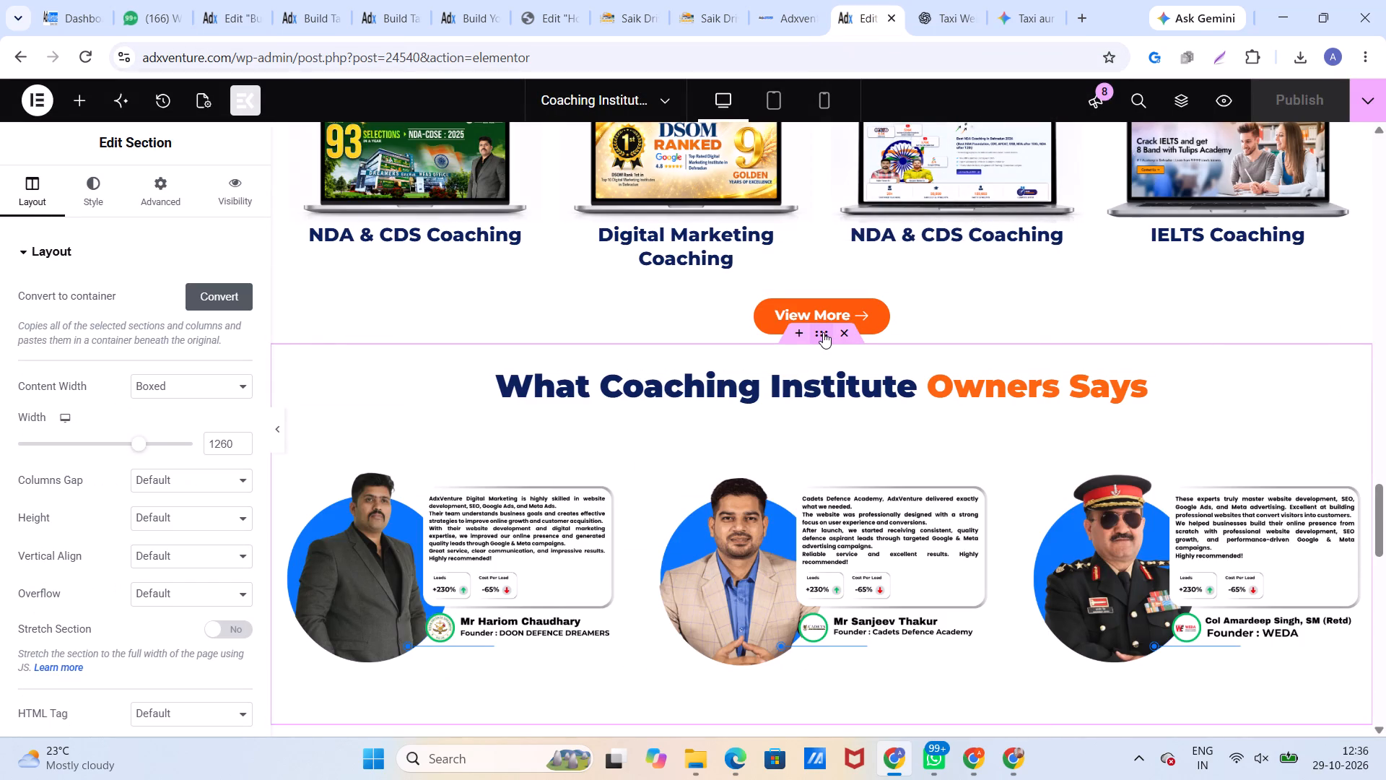
right_click(823, 332)
click(857, 191)
click(227, 7)
scroll(503, 204, down, 3)
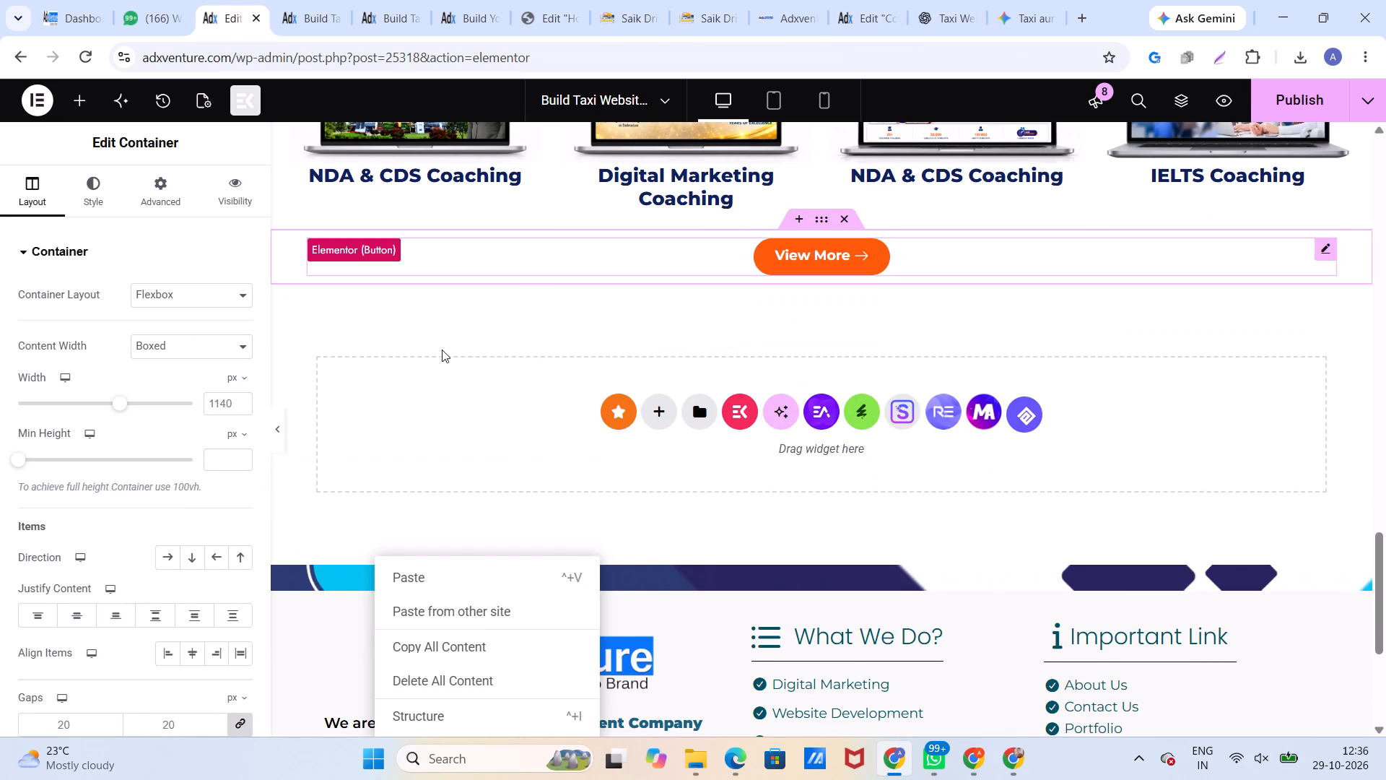
click(502, 405)
right_click(497, 399)
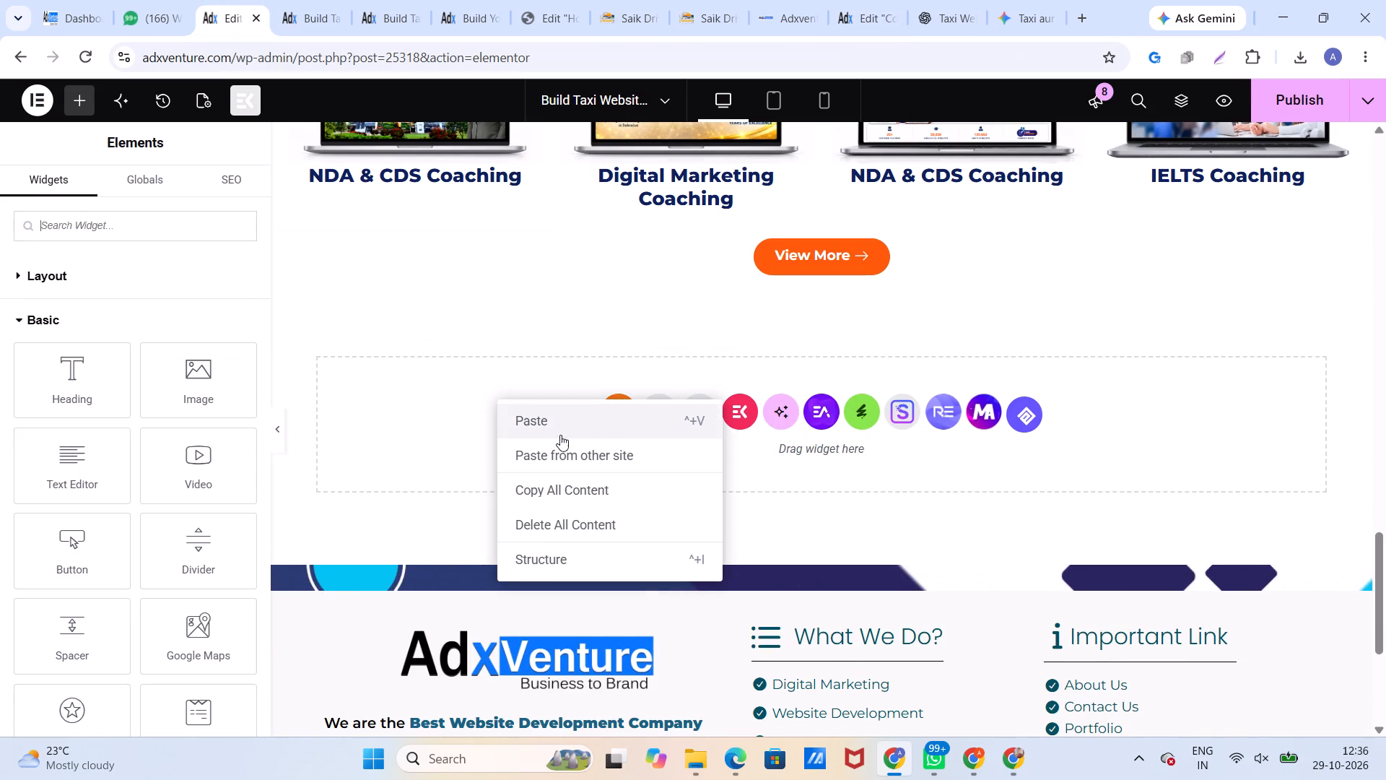
click(553, 446)
key(ctrl+v)
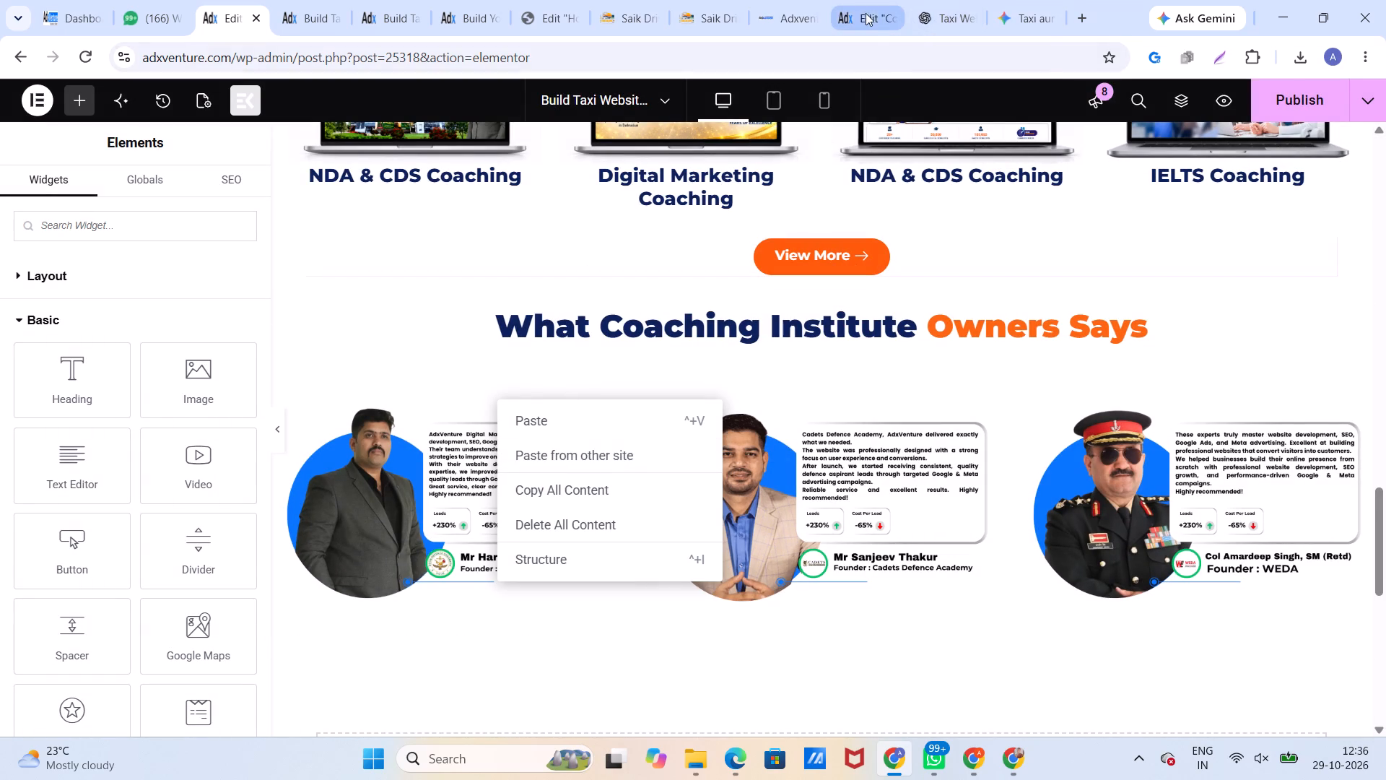
Copy the "Frequently Asked Questions ?" and "Get In Touch" container from the Coaching Institute page and paste it below the Build Taxi page's testimonials.
click(849, 12)
scroll(742, 216, down, 5)
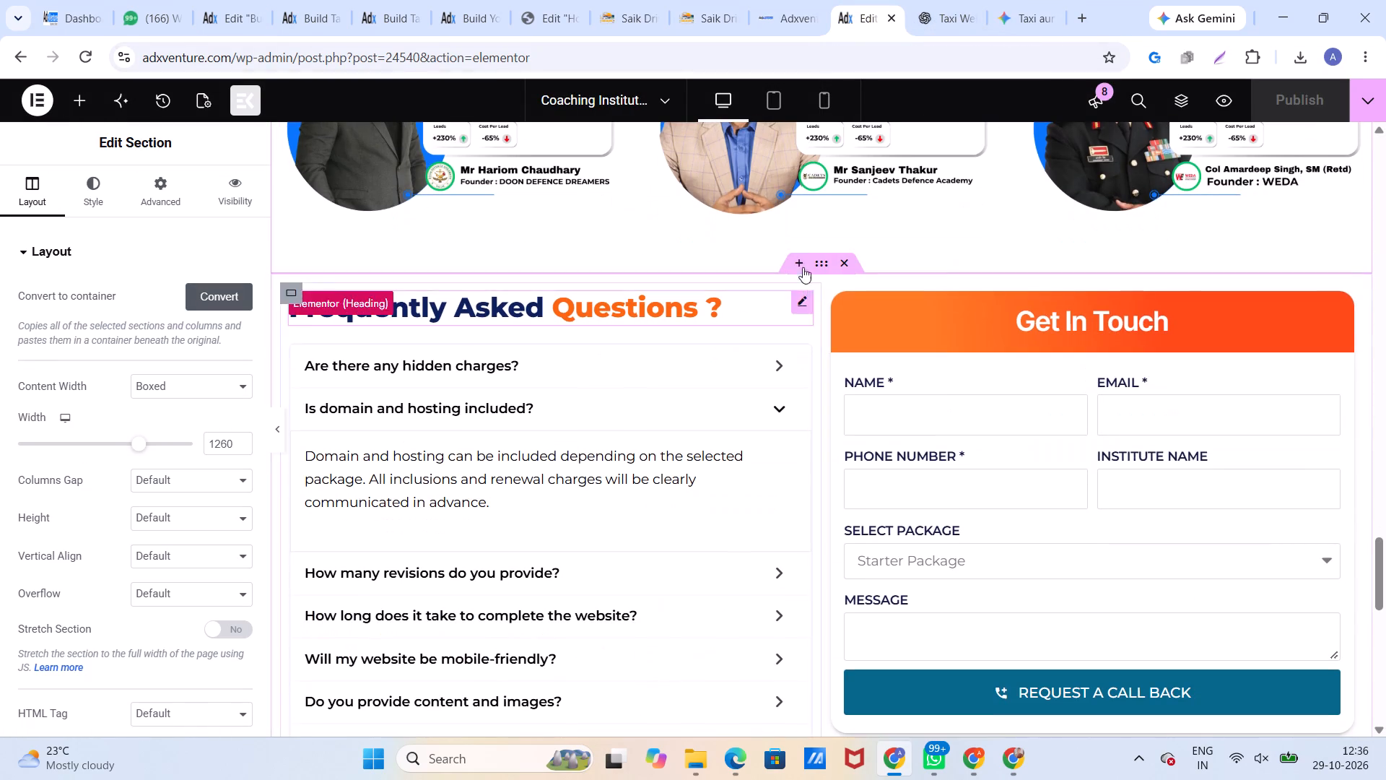
click(821, 260)
right_click(821, 260)
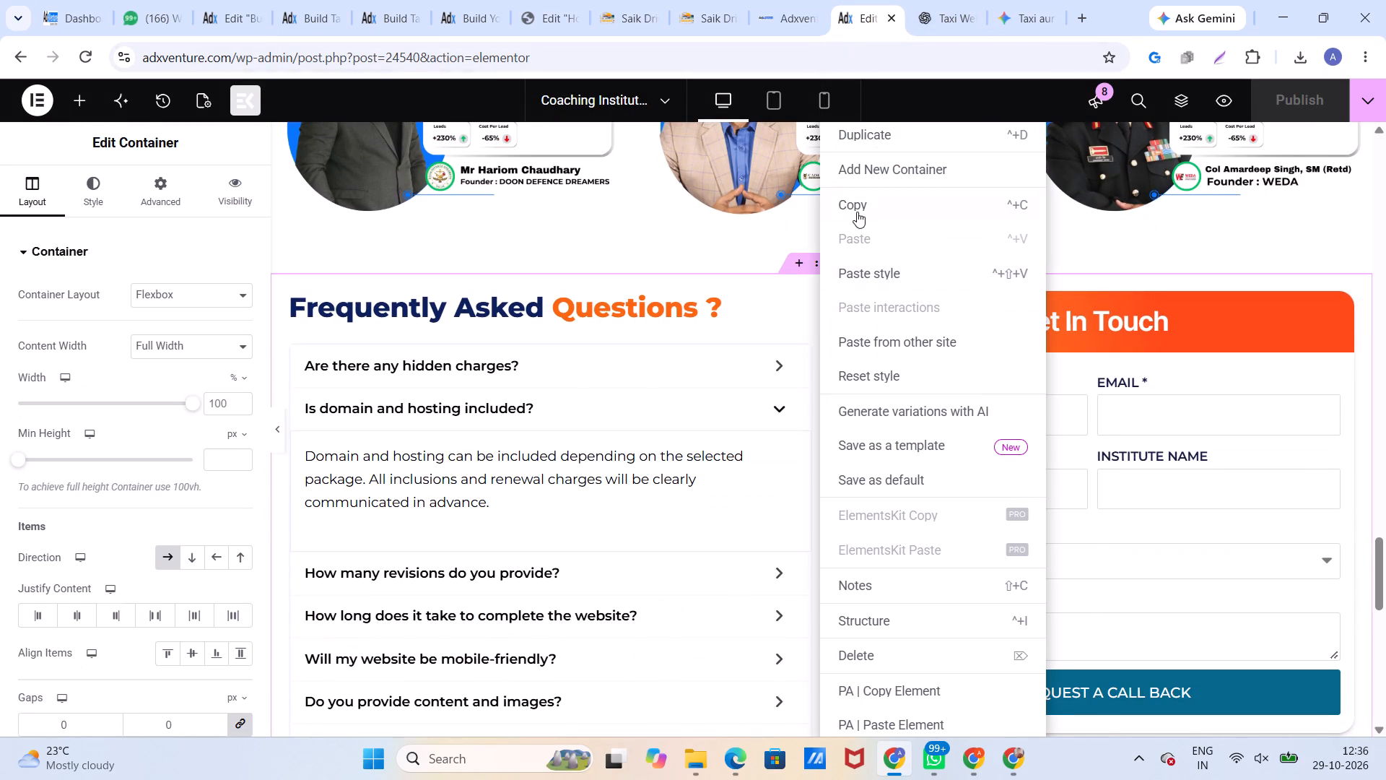
click(858, 209)
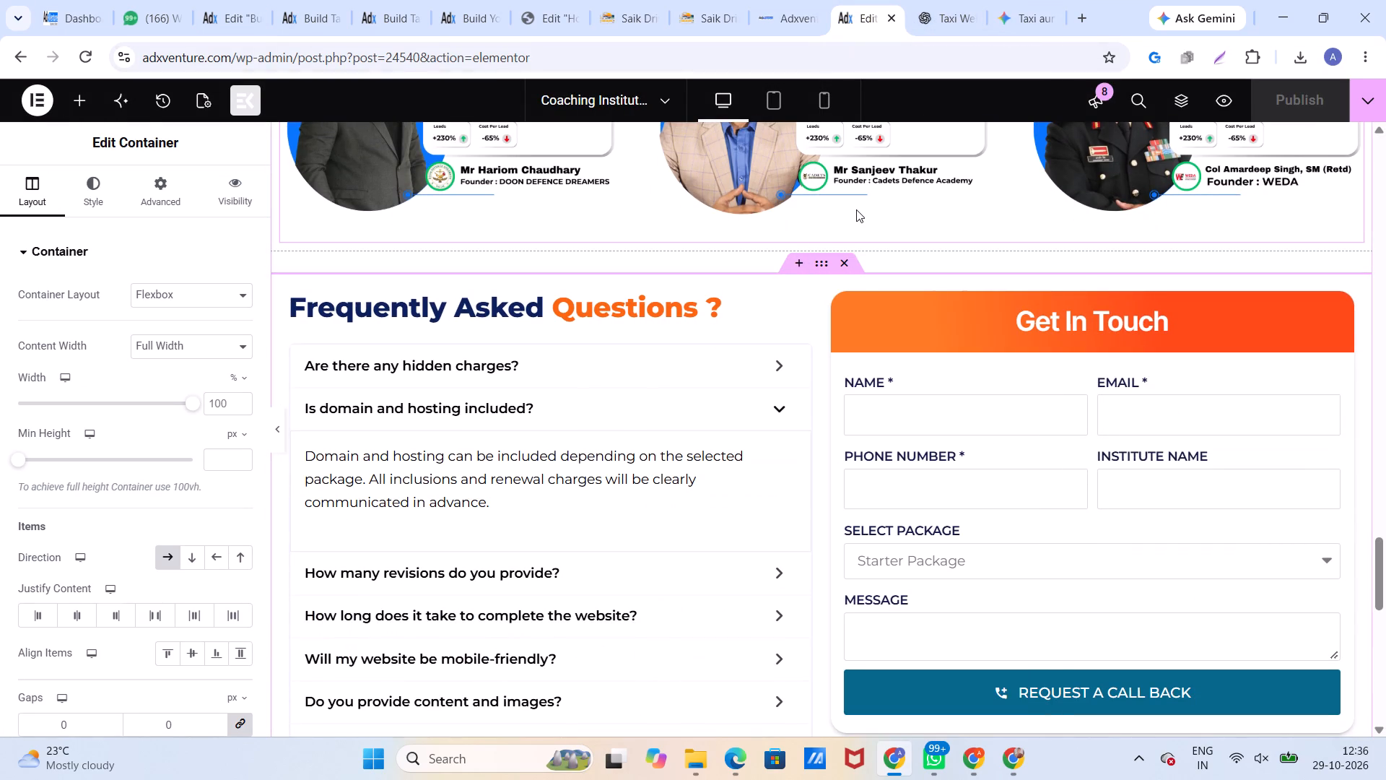
click(231, 14)
scroll(547, 274, down, 3)
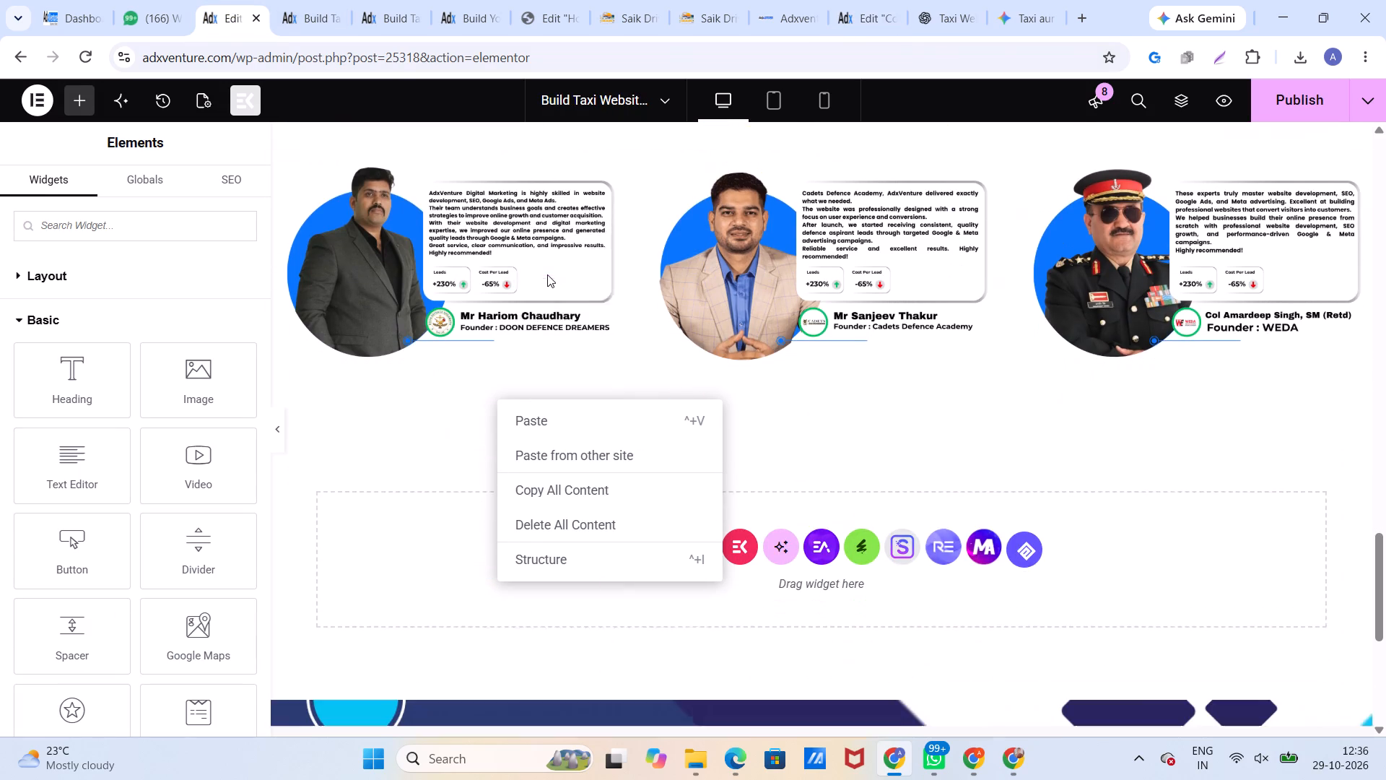
scroll(532, 340, down, 1)
click(394, 420)
right_click(419, 397)
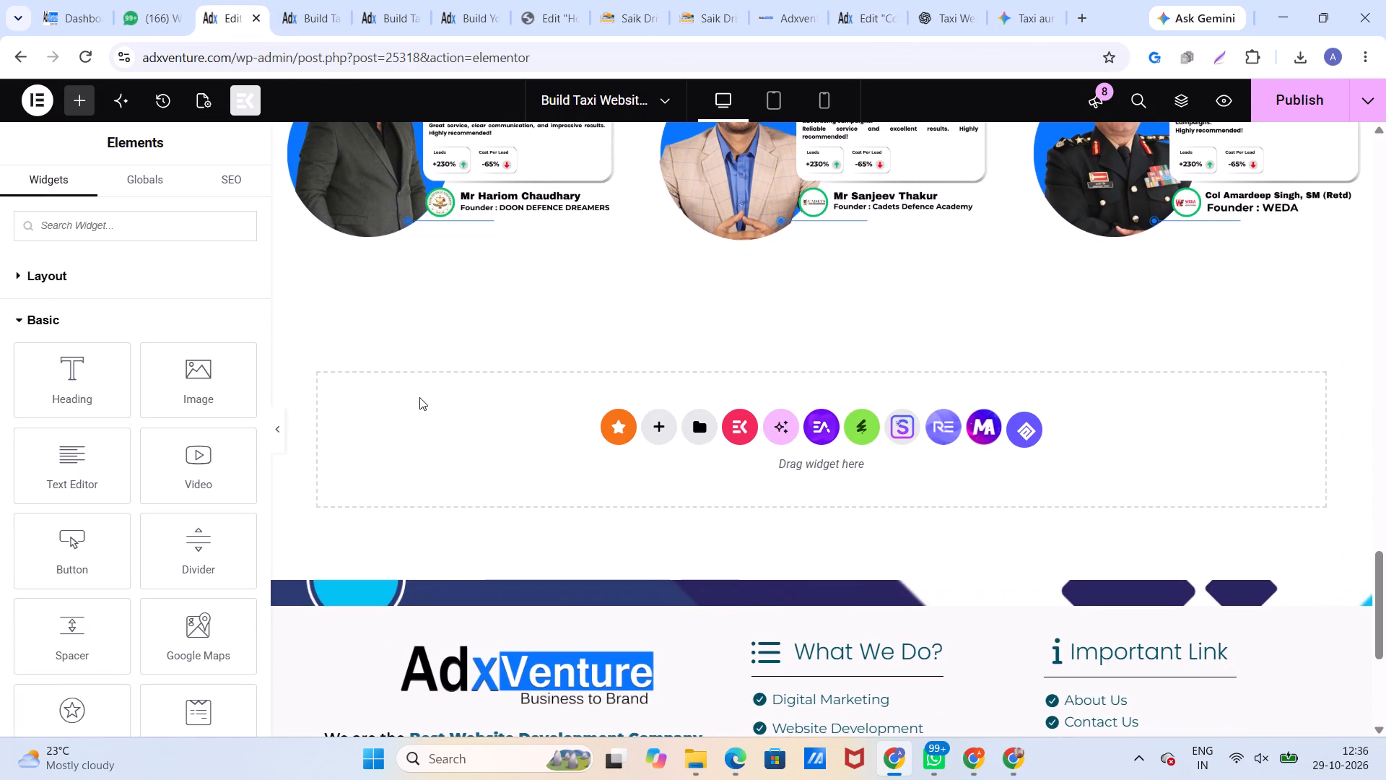
click(494, 449)
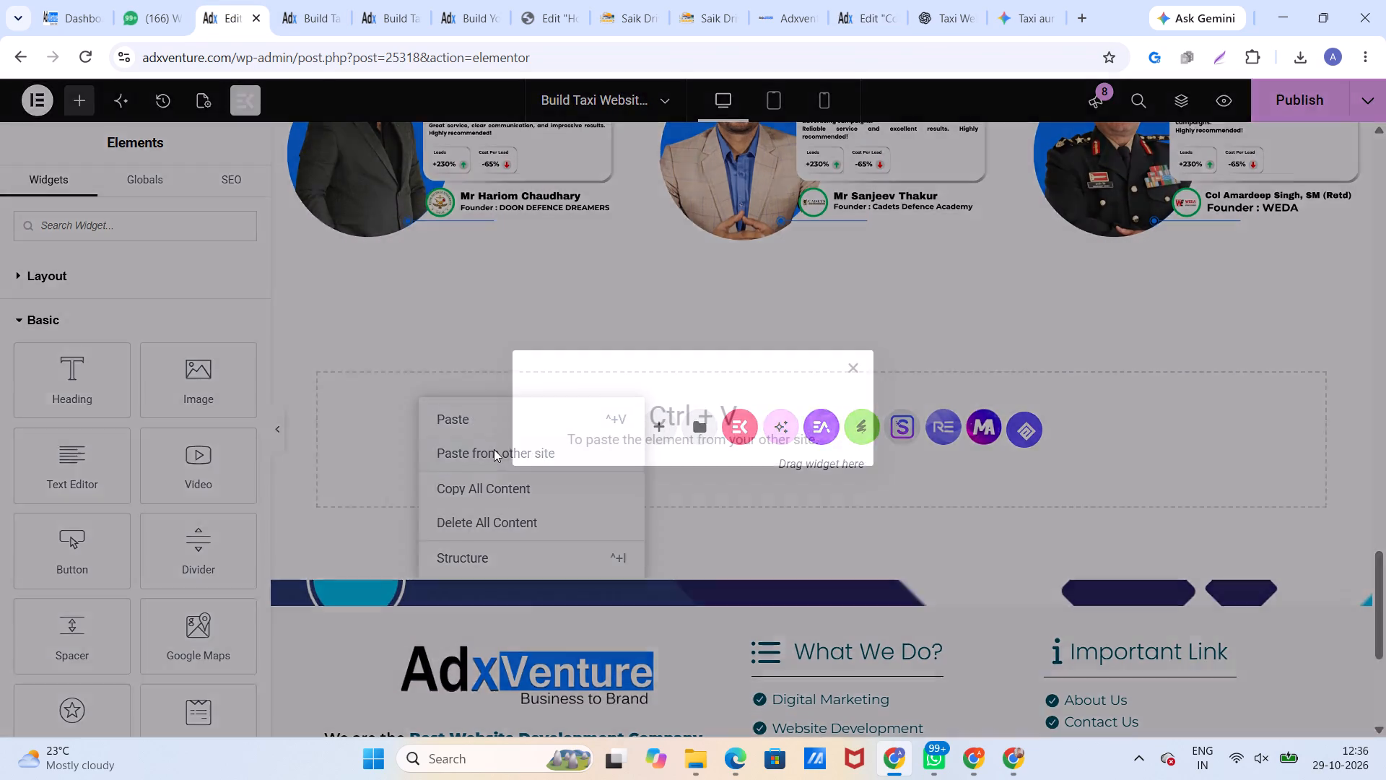
key(ctrl+v)
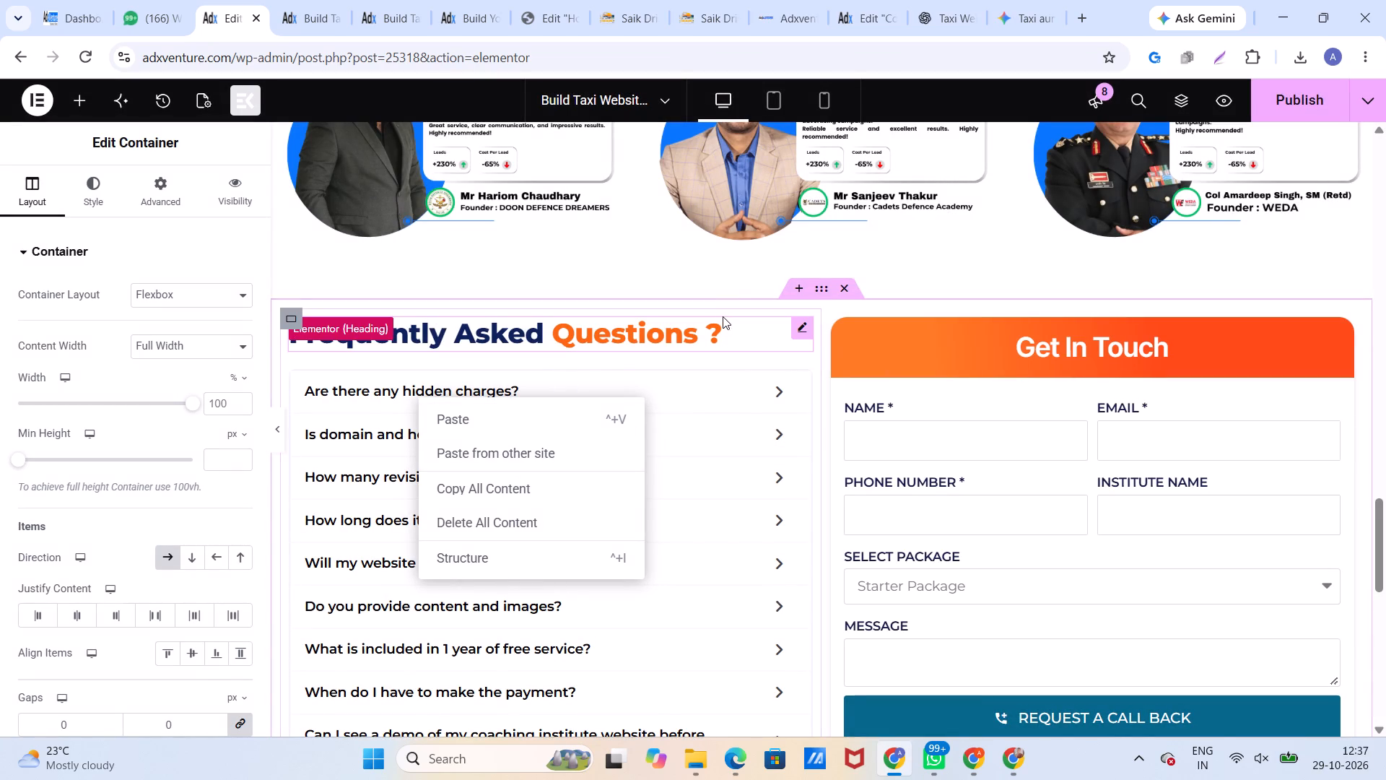
click(689, 407)
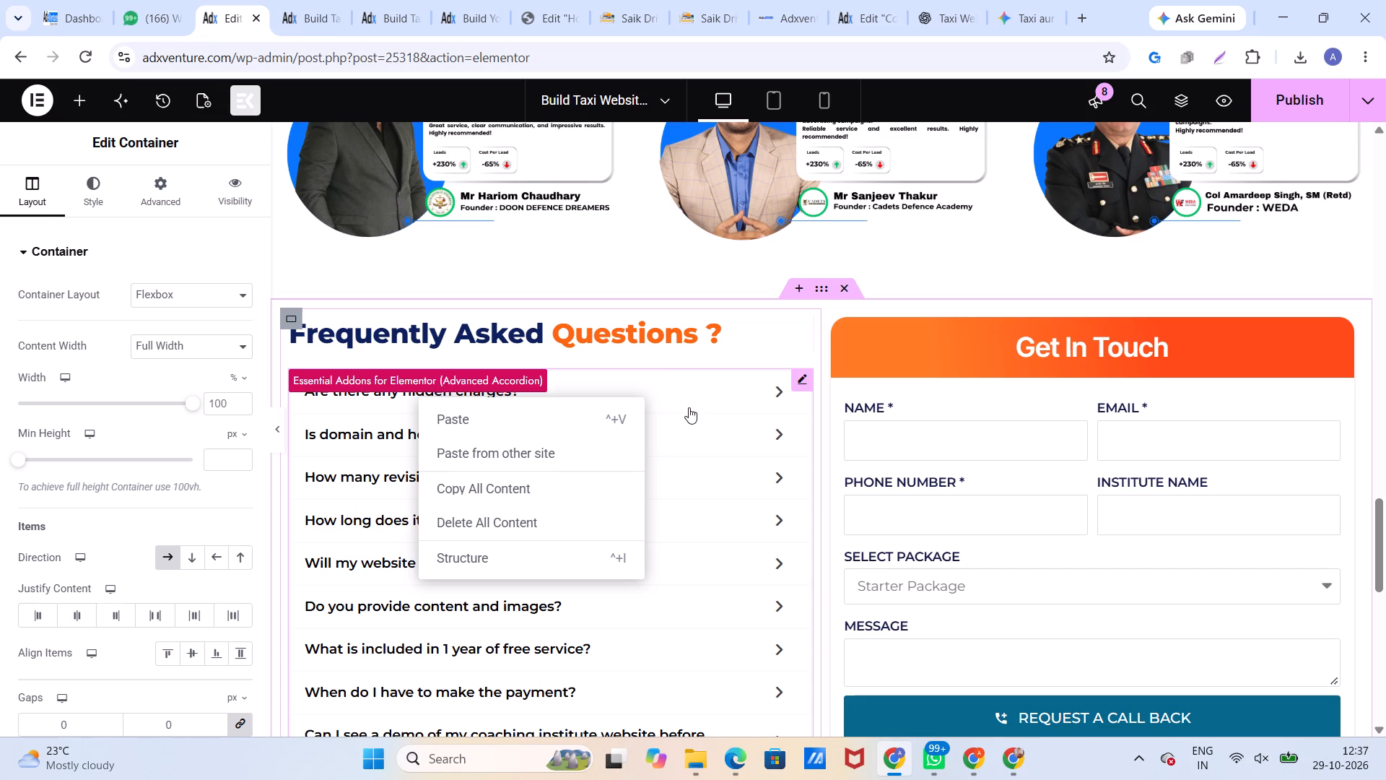
Open an empty insertion area above the "Choose Your Best Package" heading on the Build Taxi page.
scroll(632, 433, up, 3)
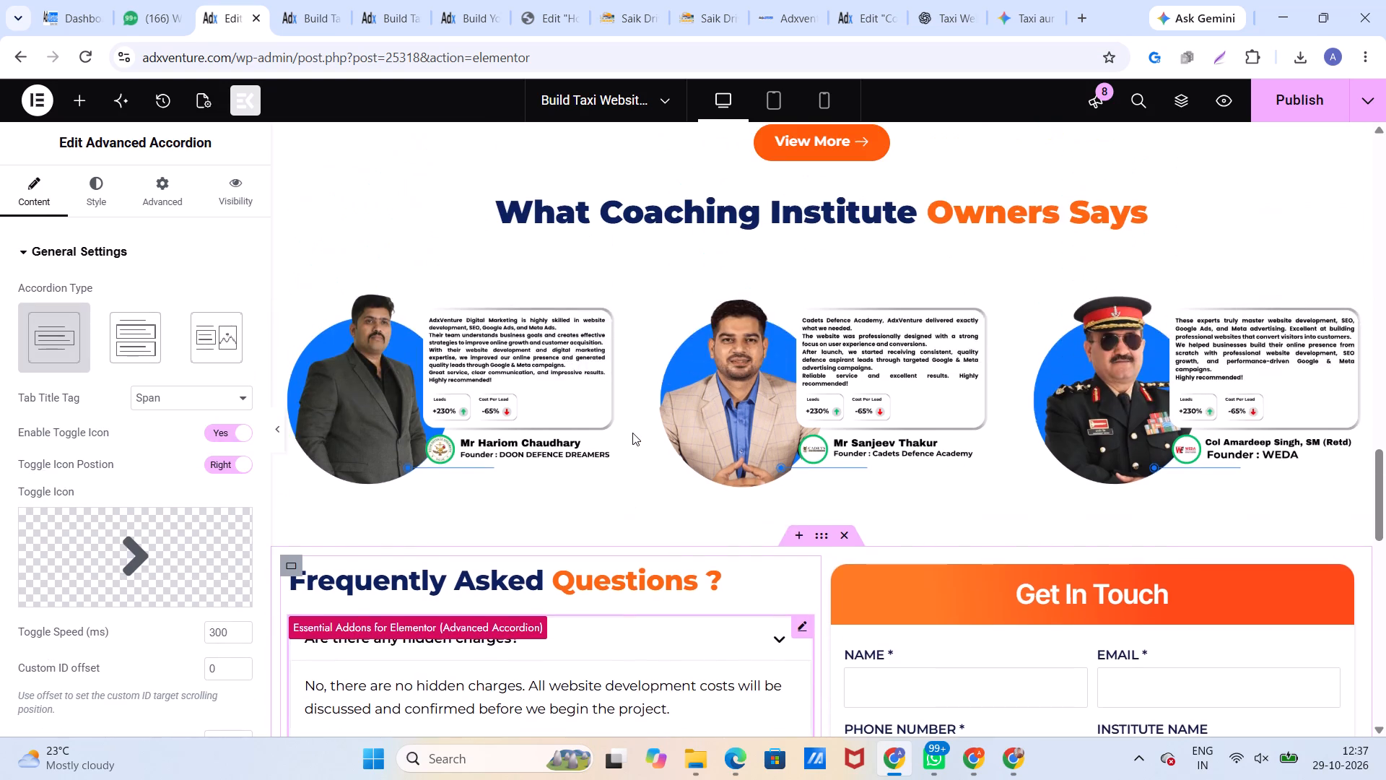
scroll(632, 433, up, 20)
scroll(632, 433, up, 11)
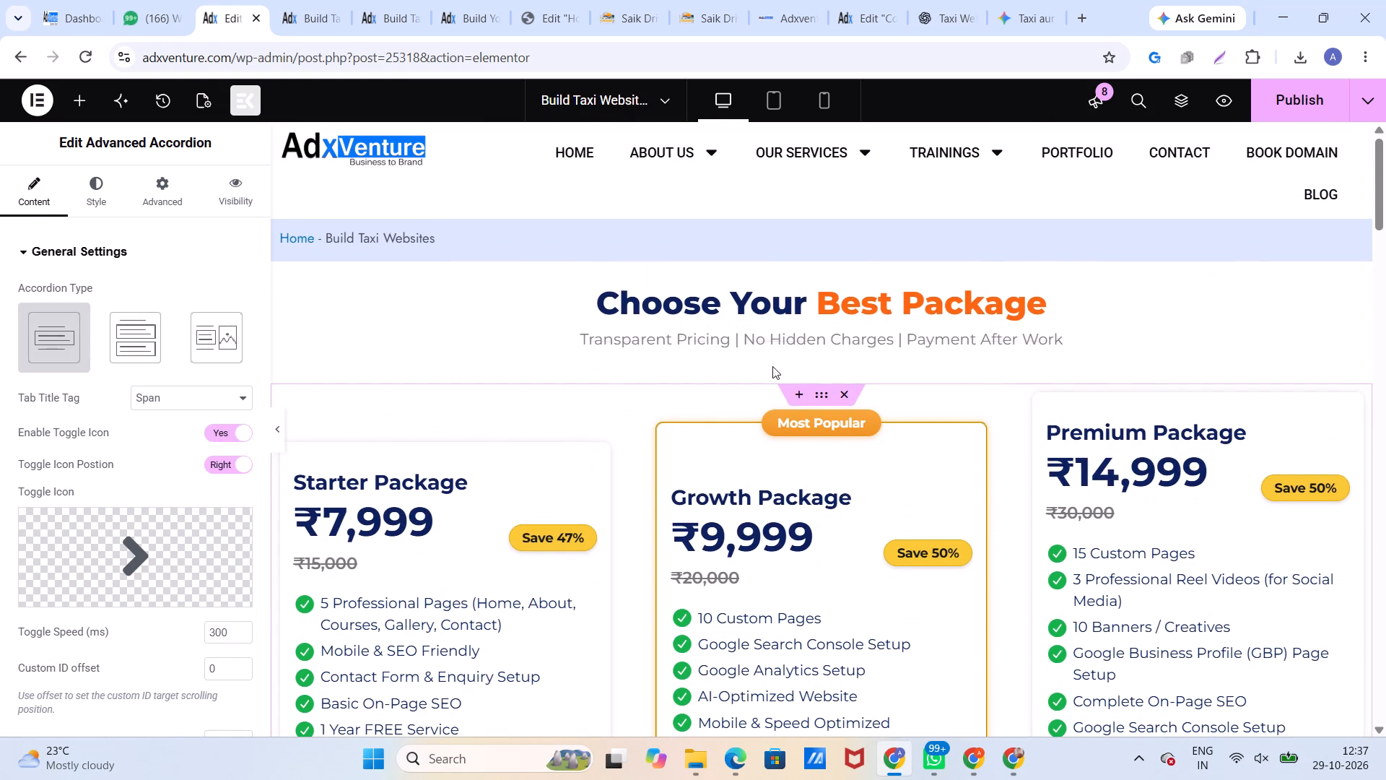
click(793, 259)
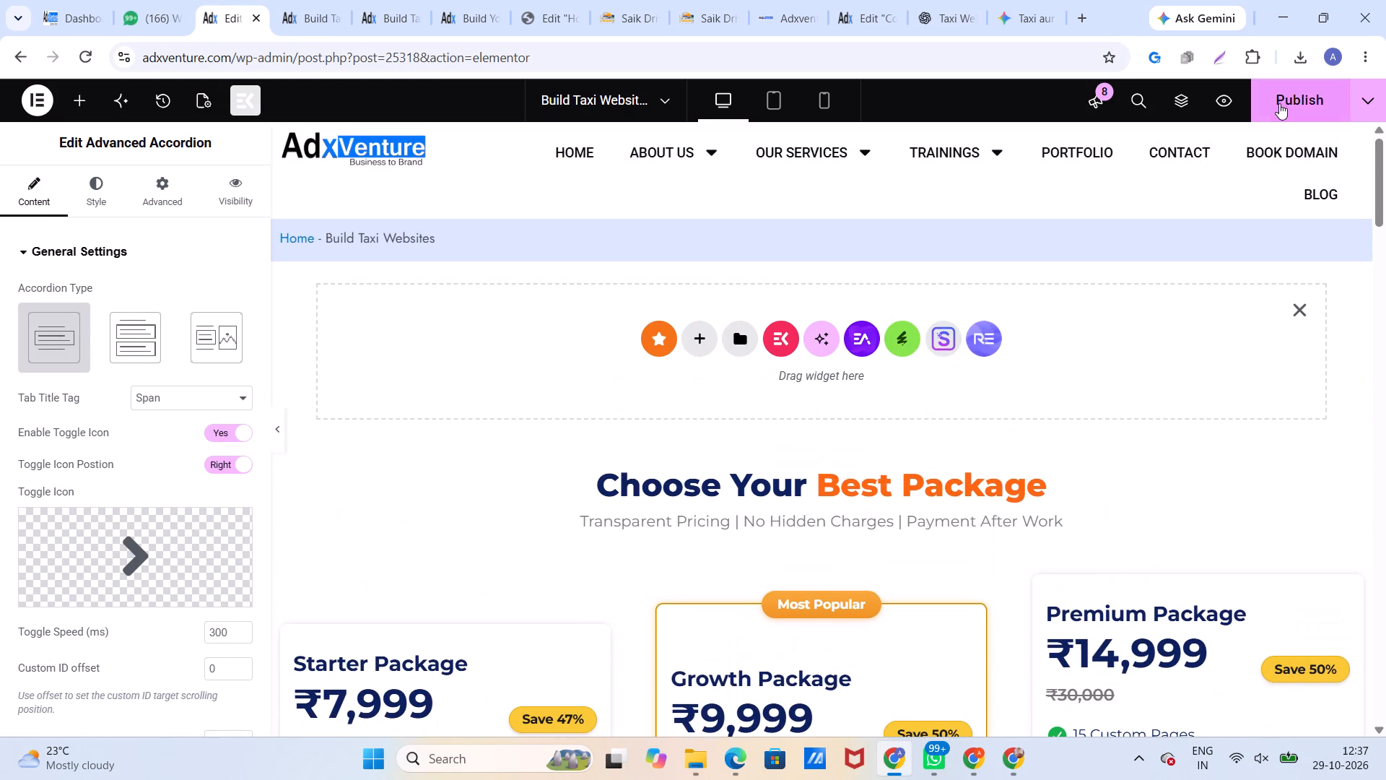
Publish the Build Taxi Website page.
click(1279, 103)
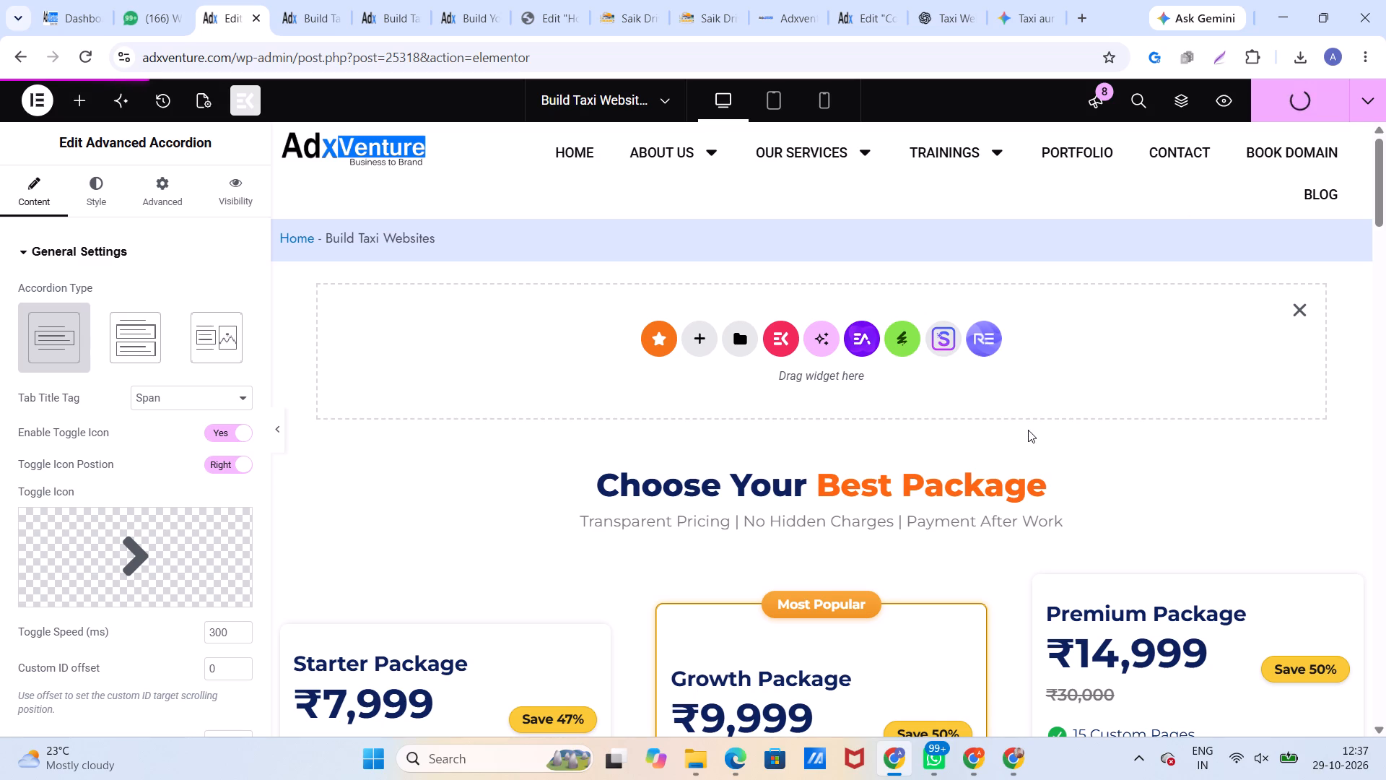
Review the Build Taxi page's package cards and the blue "A Website That Brings Real Results" section below them.
scroll(881, 463, down, 4)
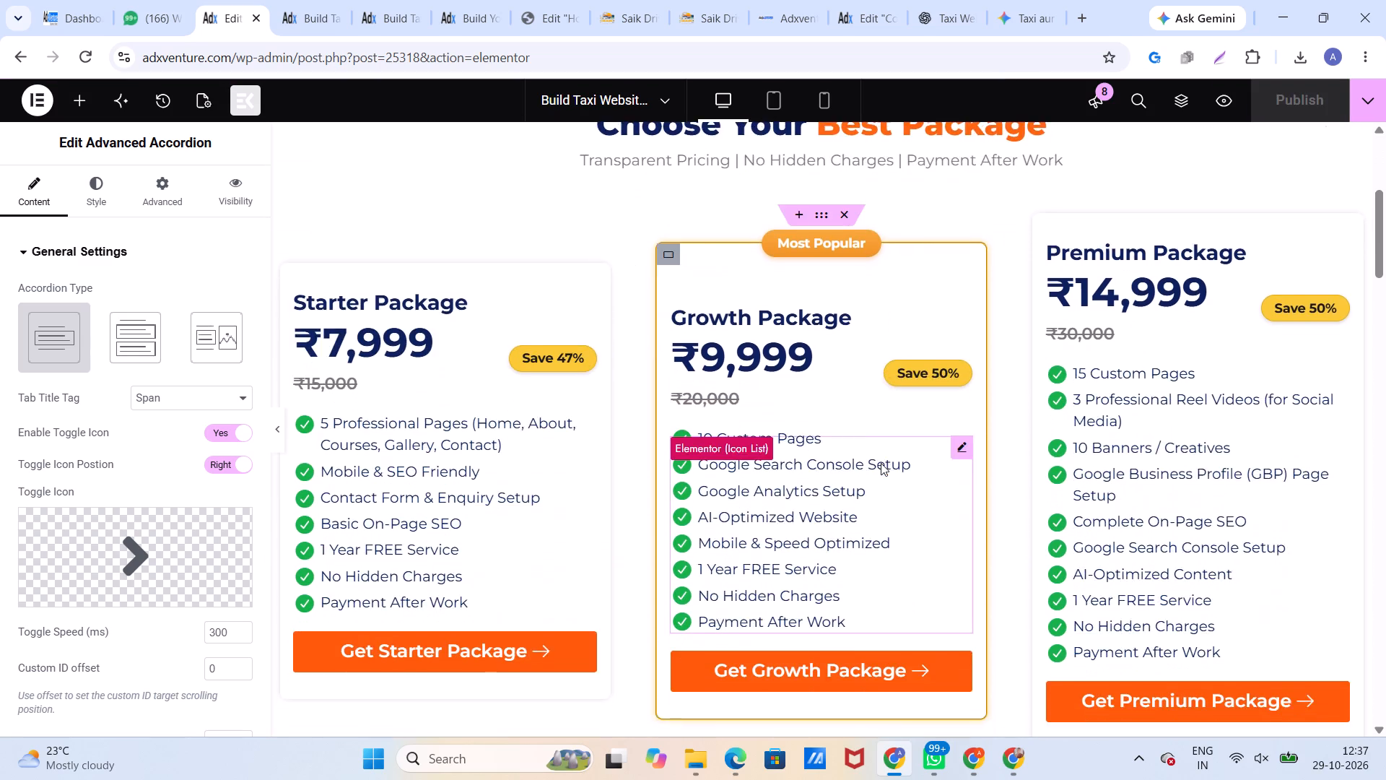
scroll(881, 463, up, 4)
scroll(881, 463, down, 8)
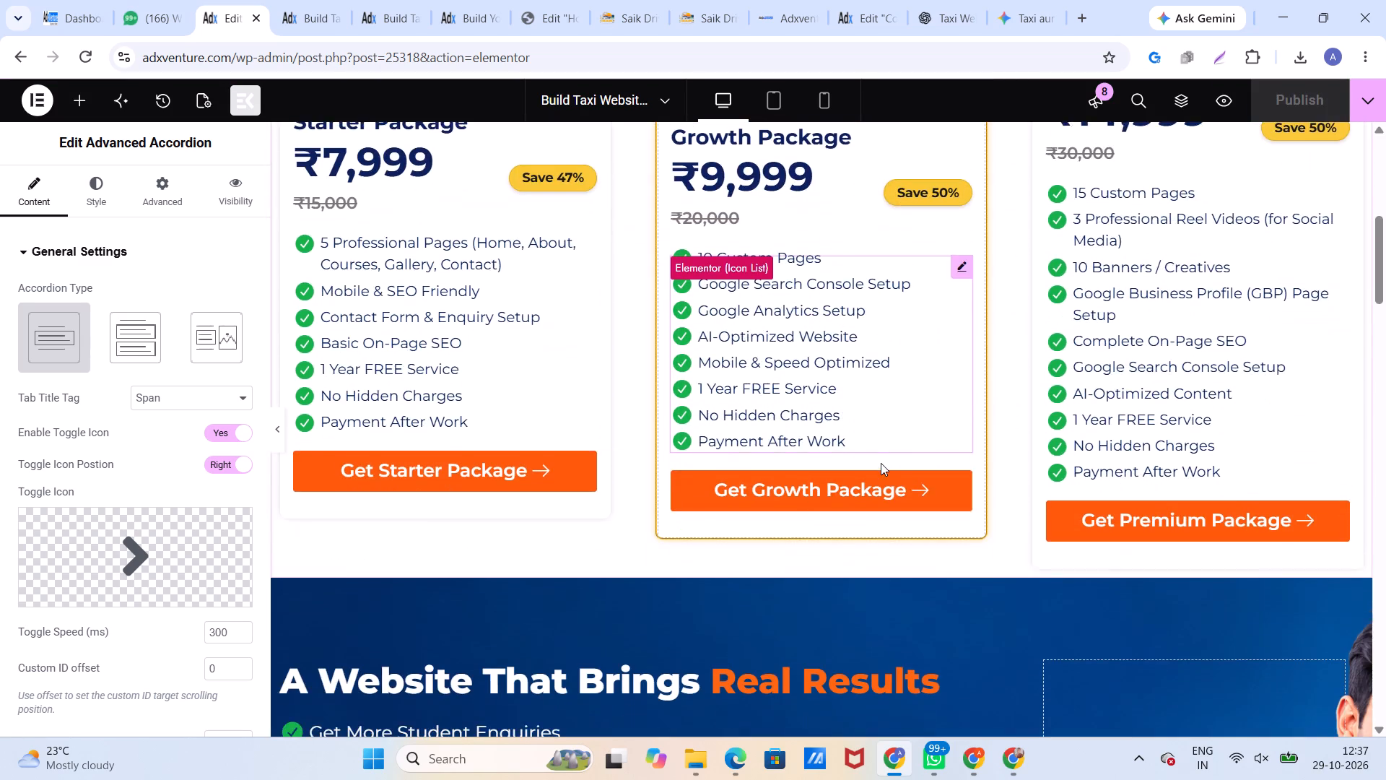
scroll(881, 463, down, 8)
scroll(881, 463, up, 10)
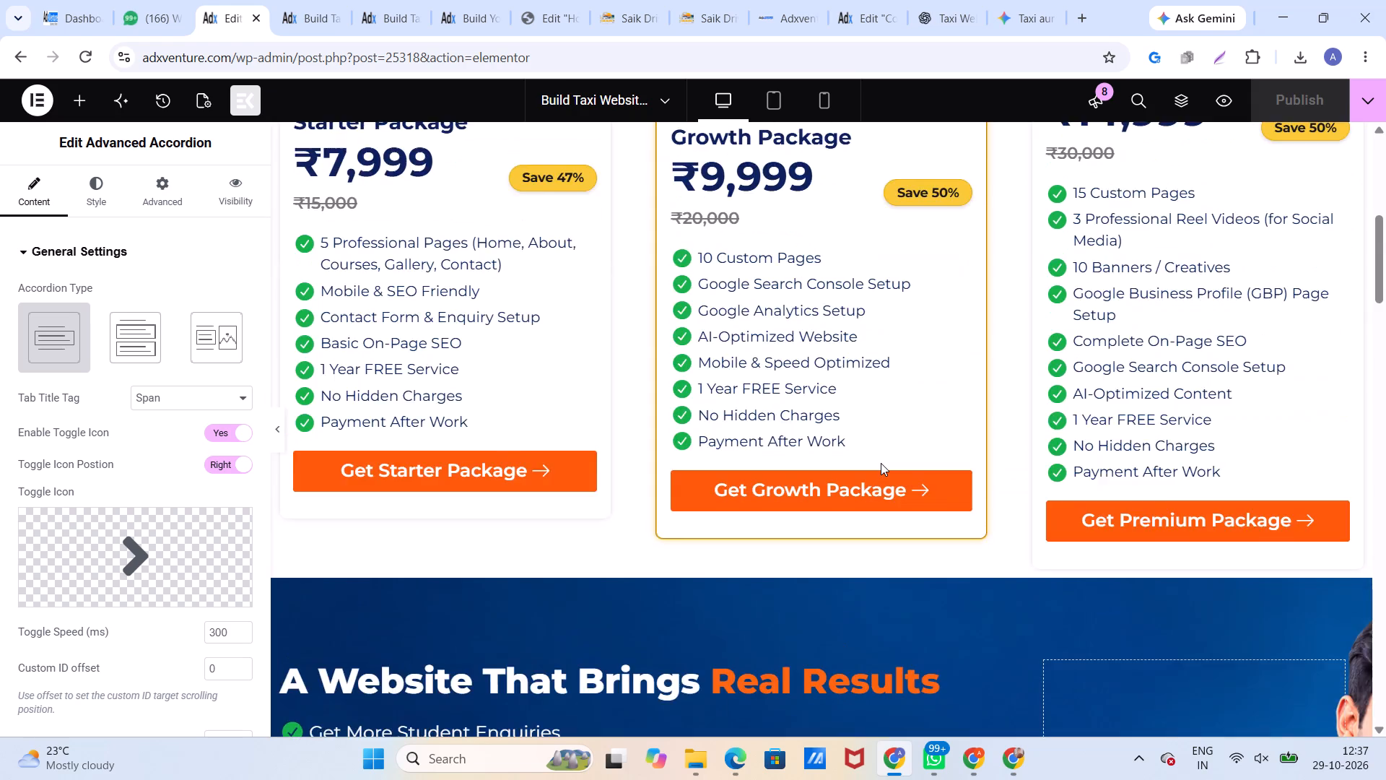
scroll(881, 463, up, 8)
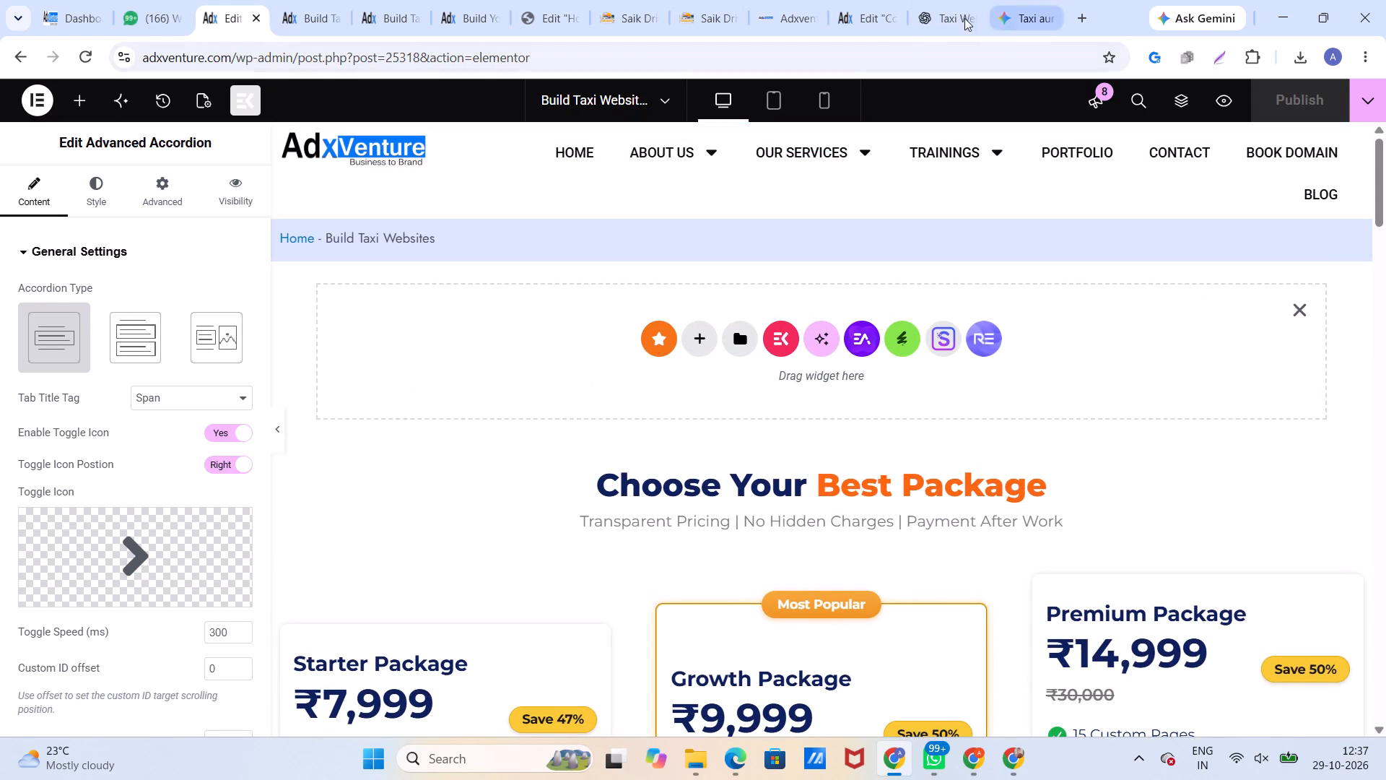
Go to the Coaching Institute page and examine its "Build Your Coaching Institute Website" hero section.
click(924, 17)
click(863, 16)
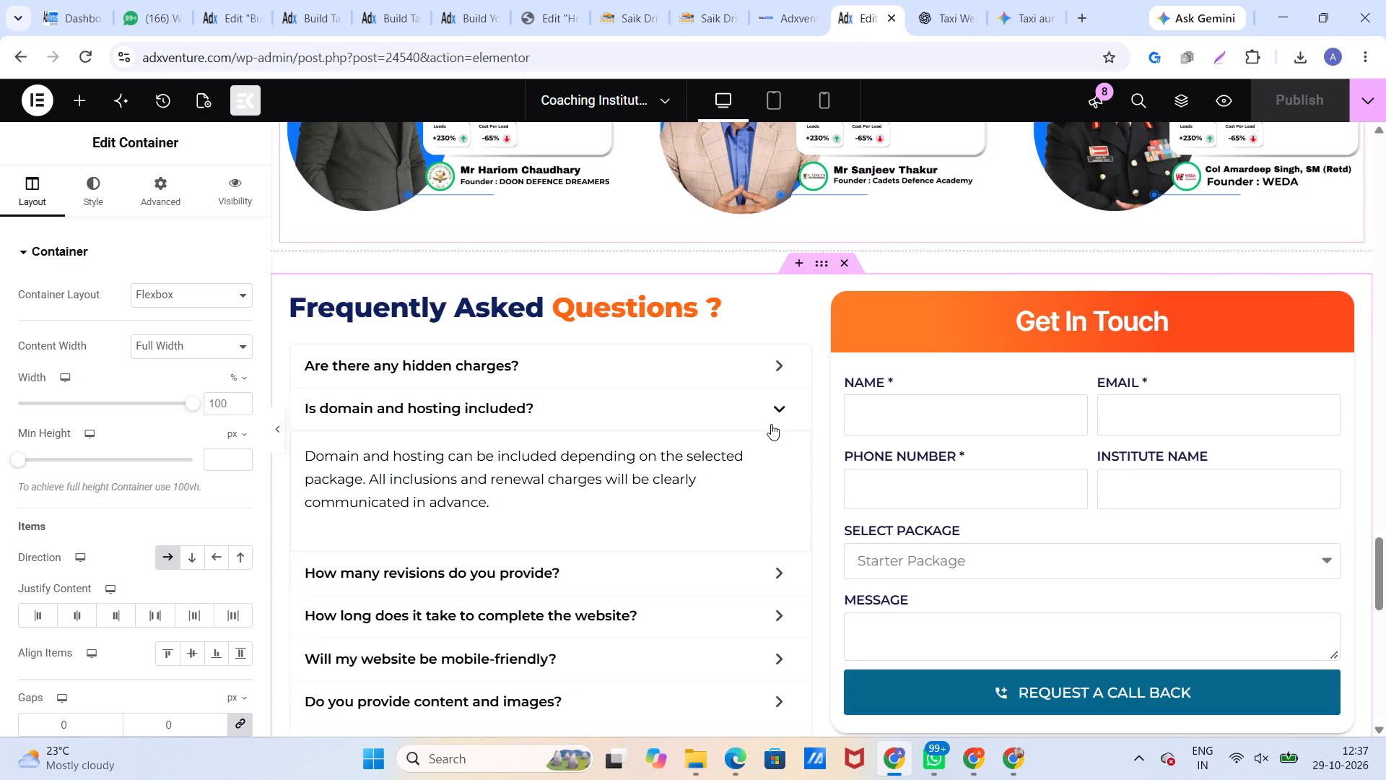
scroll(771, 425, up, 20)
scroll(771, 425, up, 9)
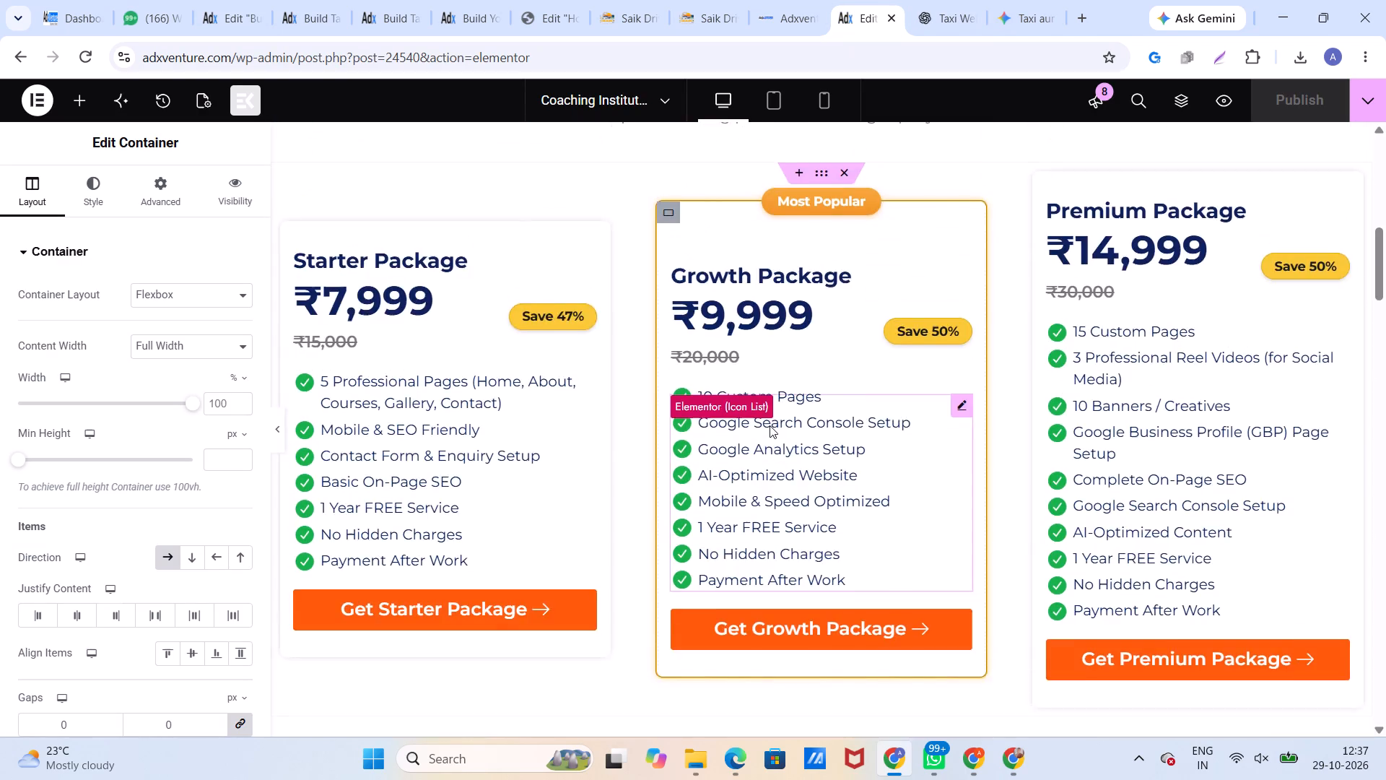
scroll(770, 425, up, 10)
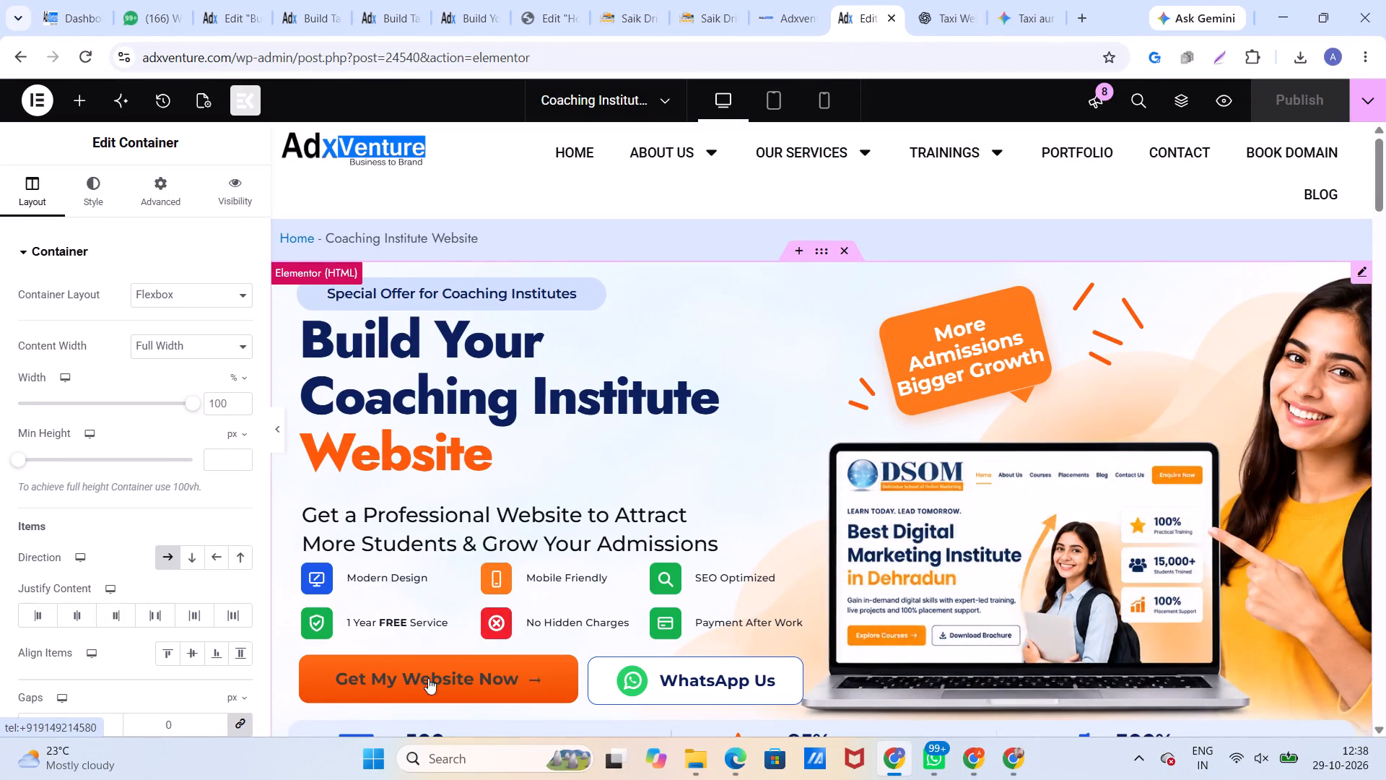
Preview the Coaching Institute page and test the "Get My Website Now" link in its hero section, declining to open an external app.
click(1226, 95)
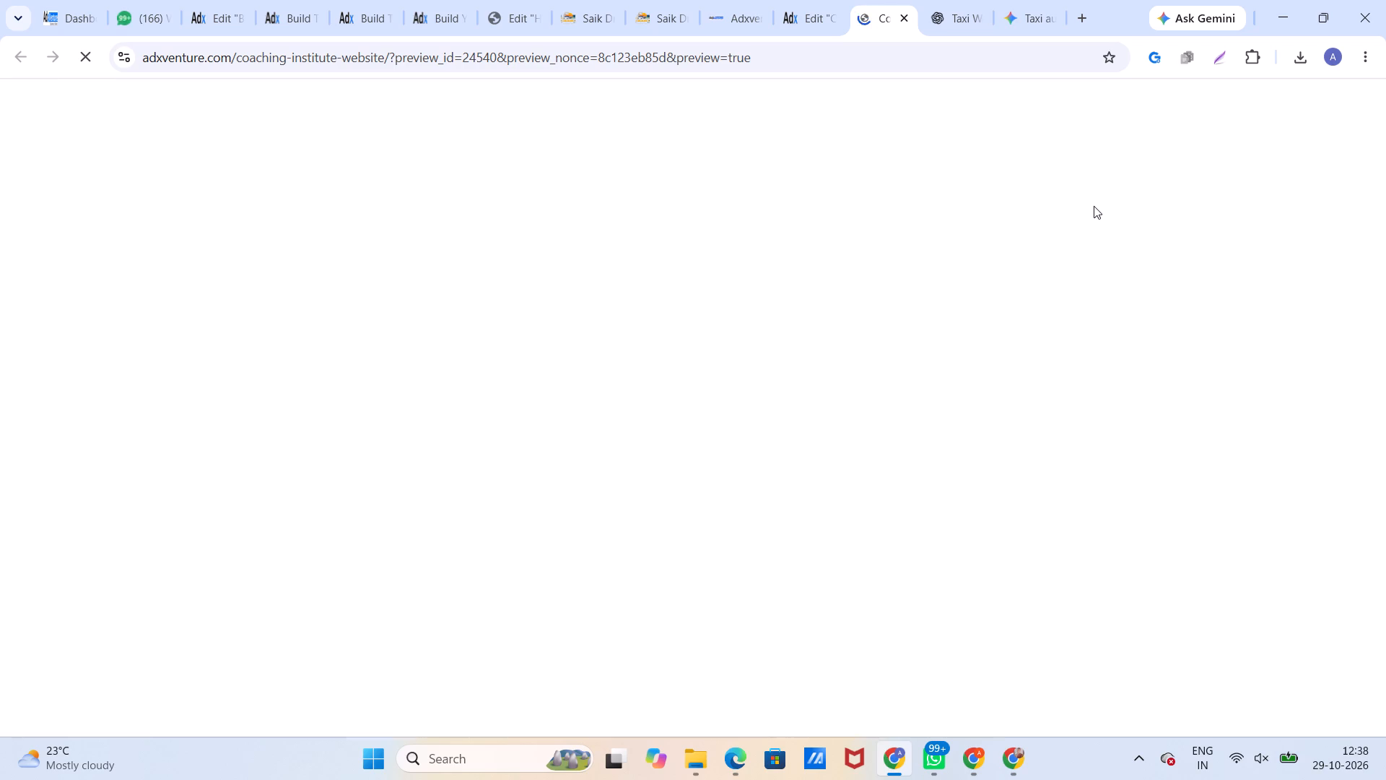
scroll(688, 364, down, 3)
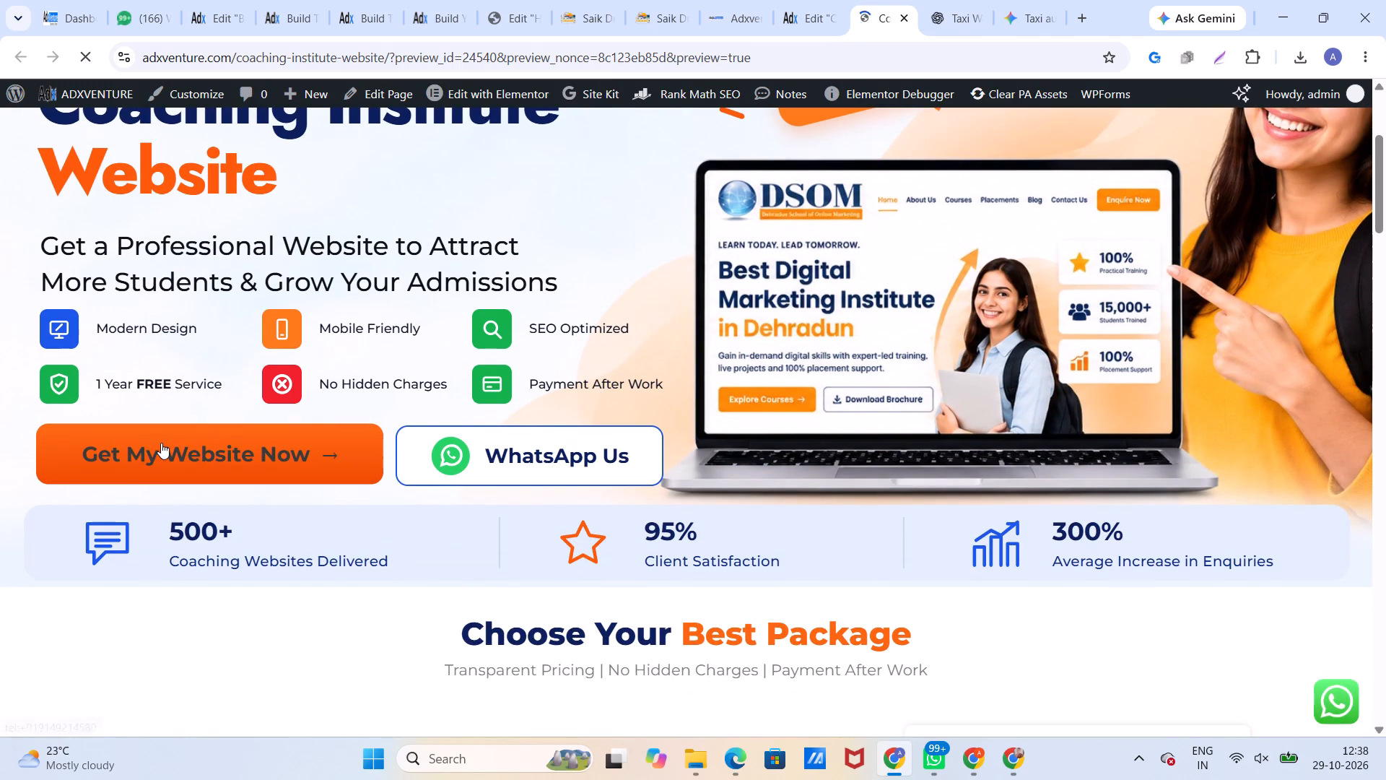
click(161, 443)
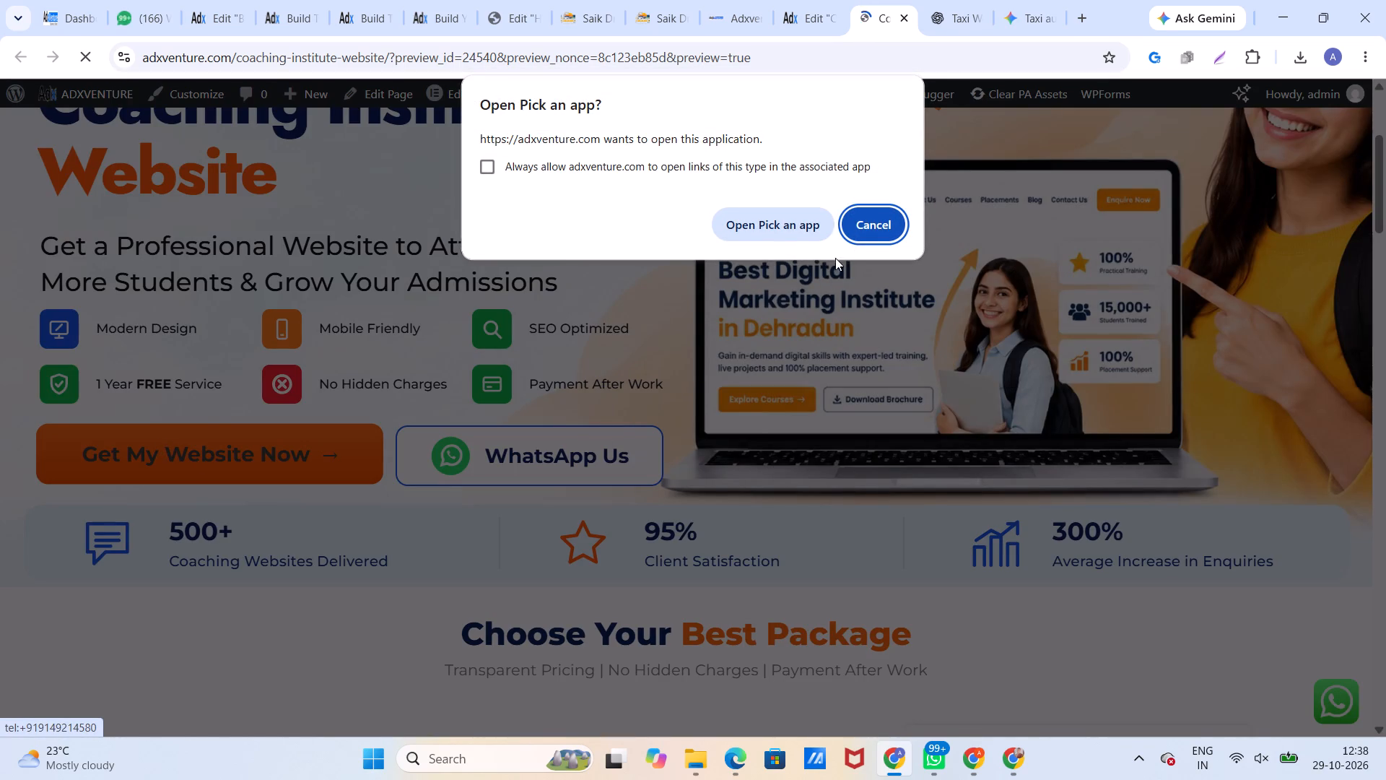
click(860, 223)
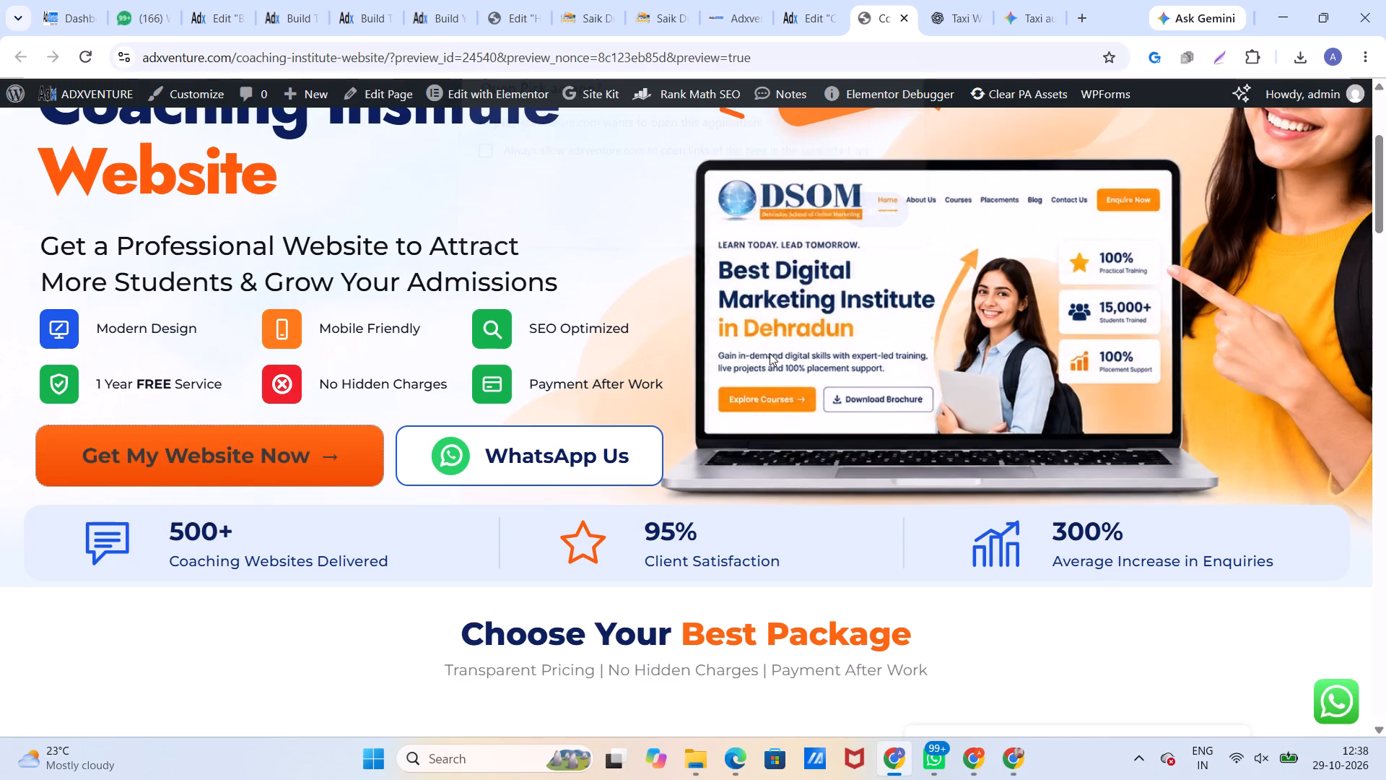
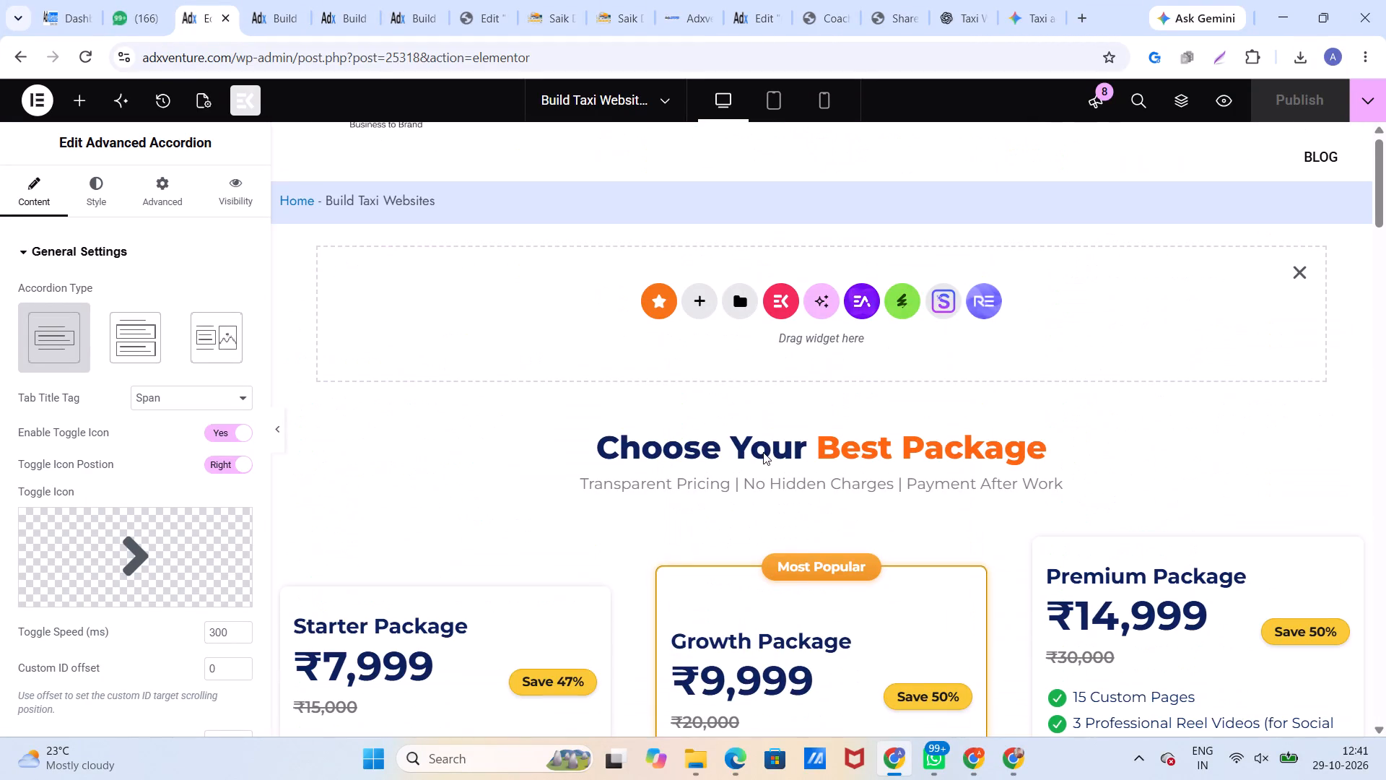
Open the "Recent Coaching Institute Website Designs" heading above the website samples on the Build Taxi page for editing.
scroll(763, 452, up, 2)
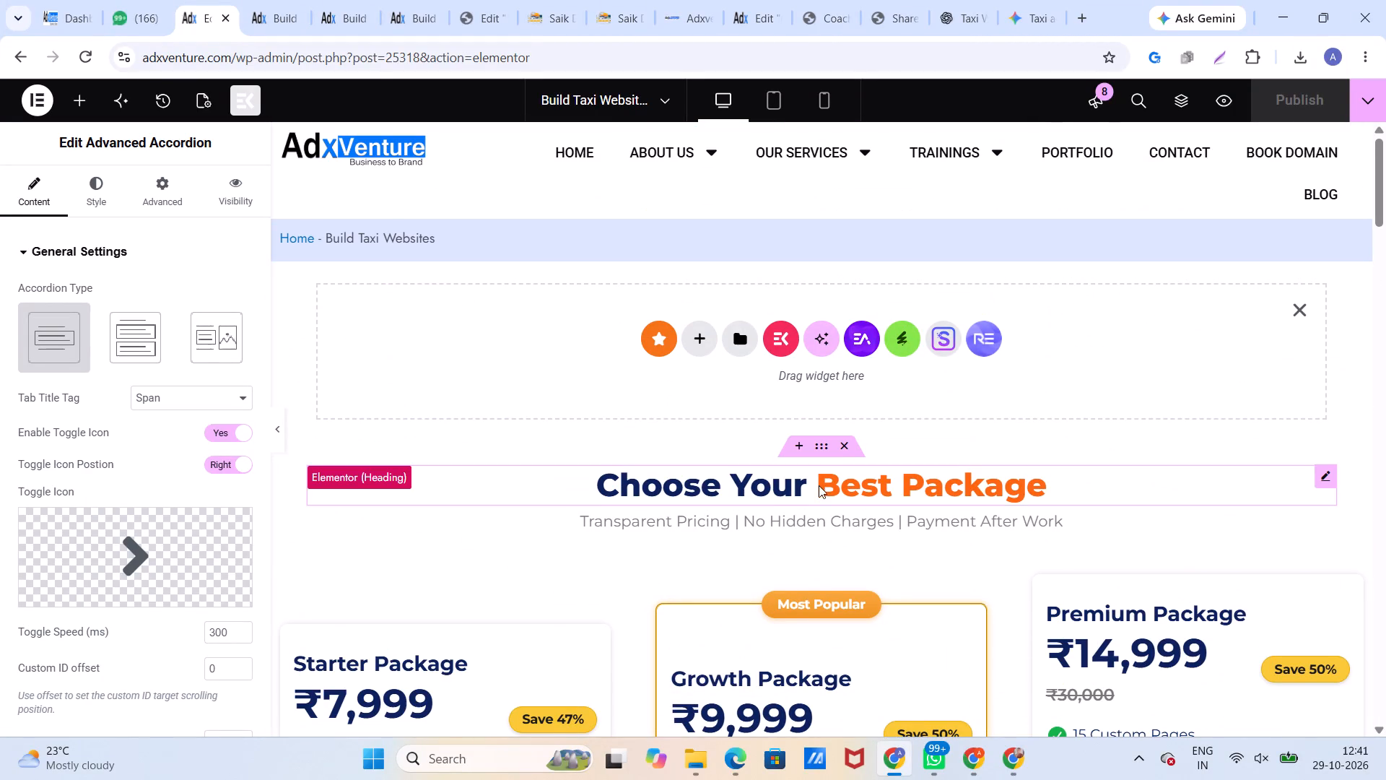
scroll(768, 494, down, 18)
scroll(766, 489, down, 3)
scroll(766, 486, up, 3)
click(751, 500)
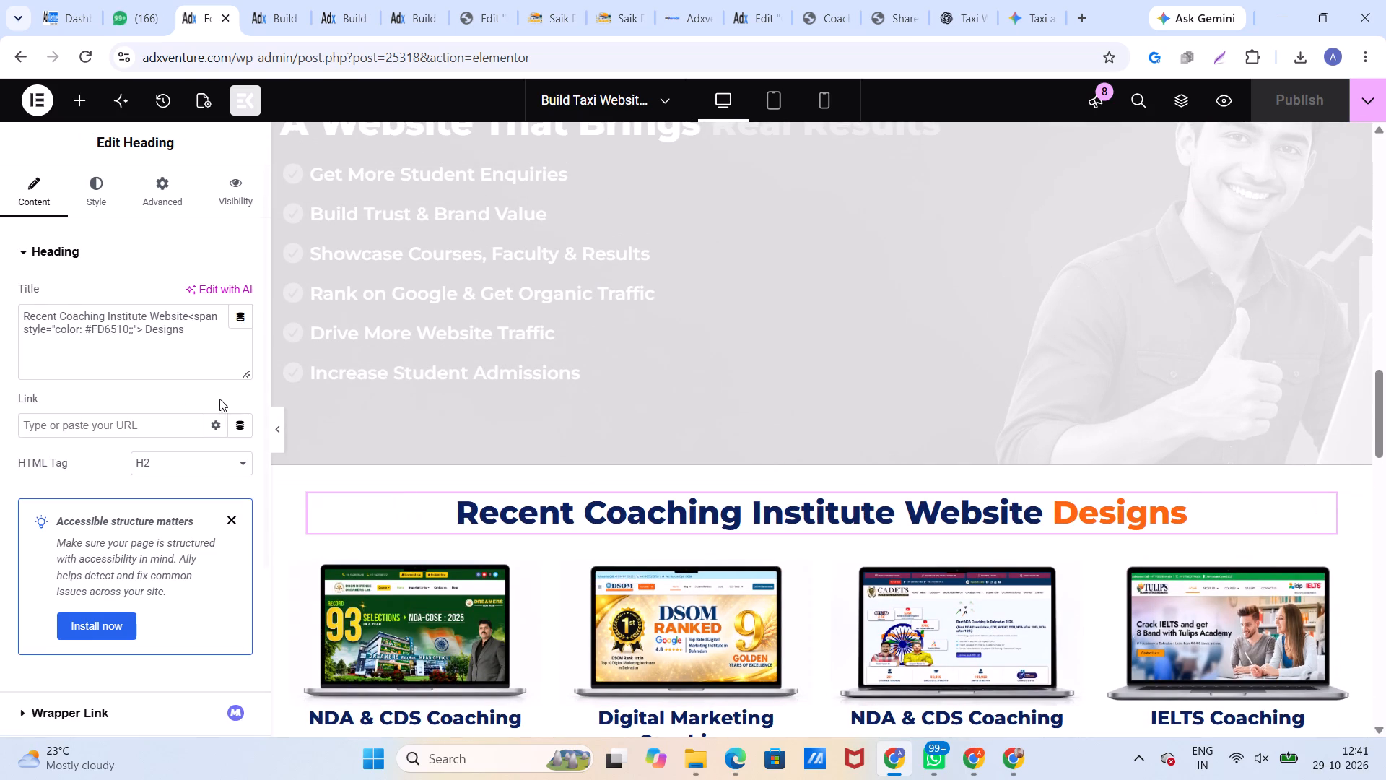
Change the website designs section heading to "Recent Taxi Website Designs", keeping the orange styling on "Designs".
drag(146, 316, 113, 303)
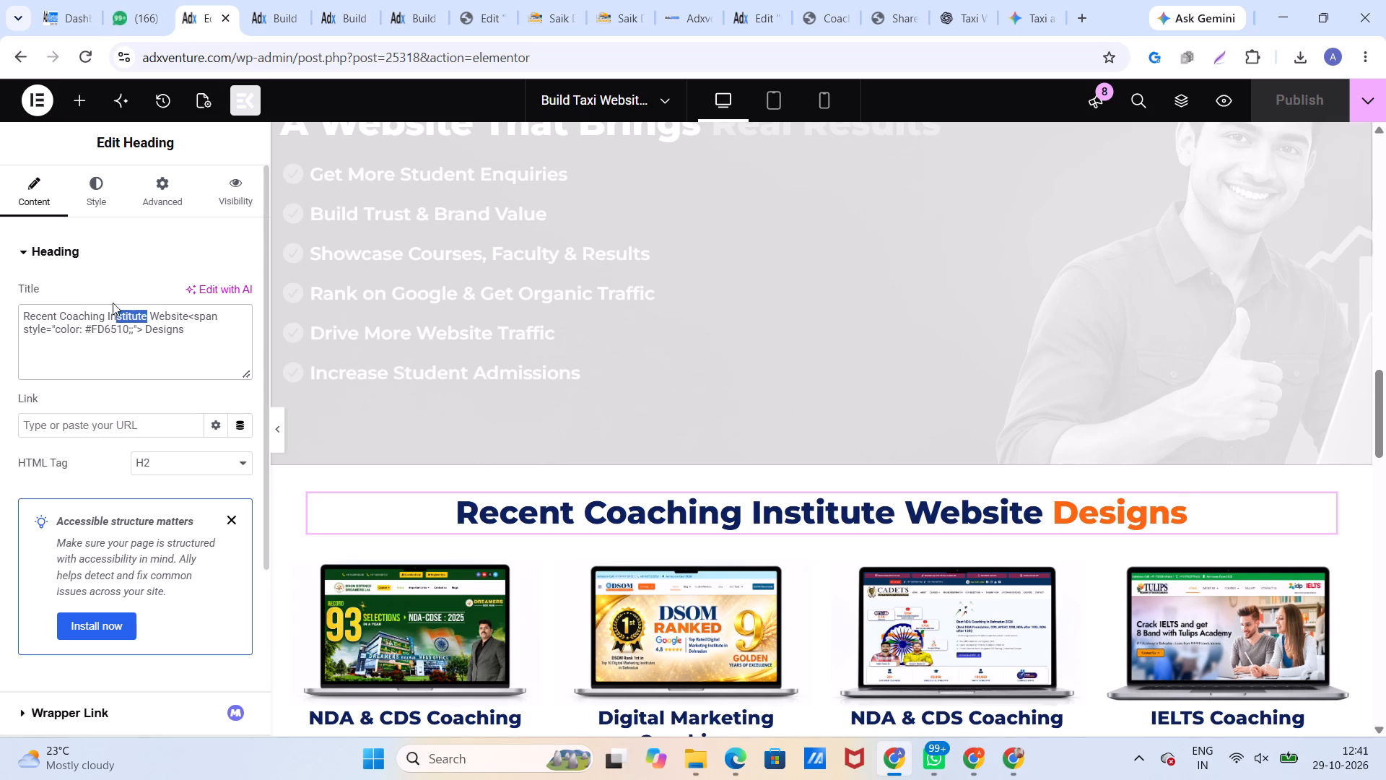
drag(113, 303, 58, 292)
key(BackSpace)
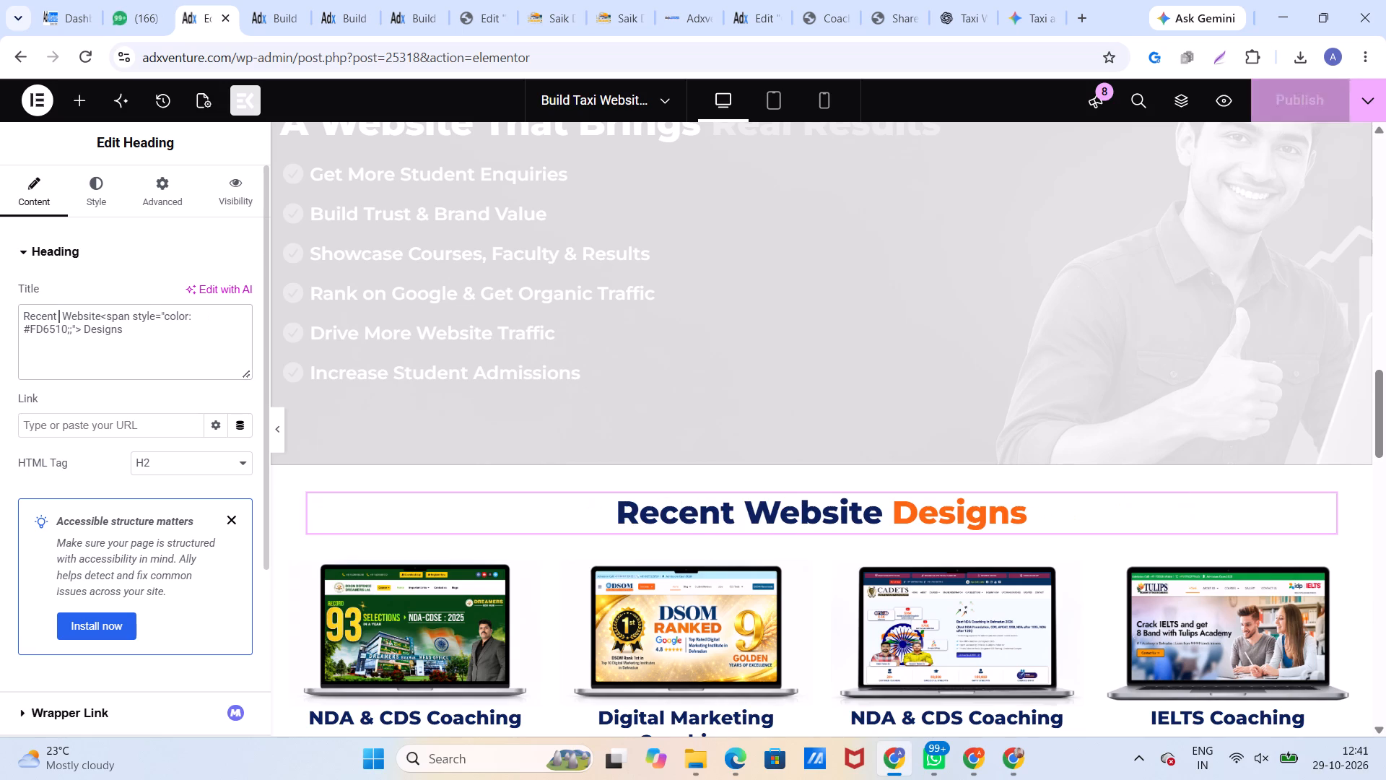
text(Taxi)
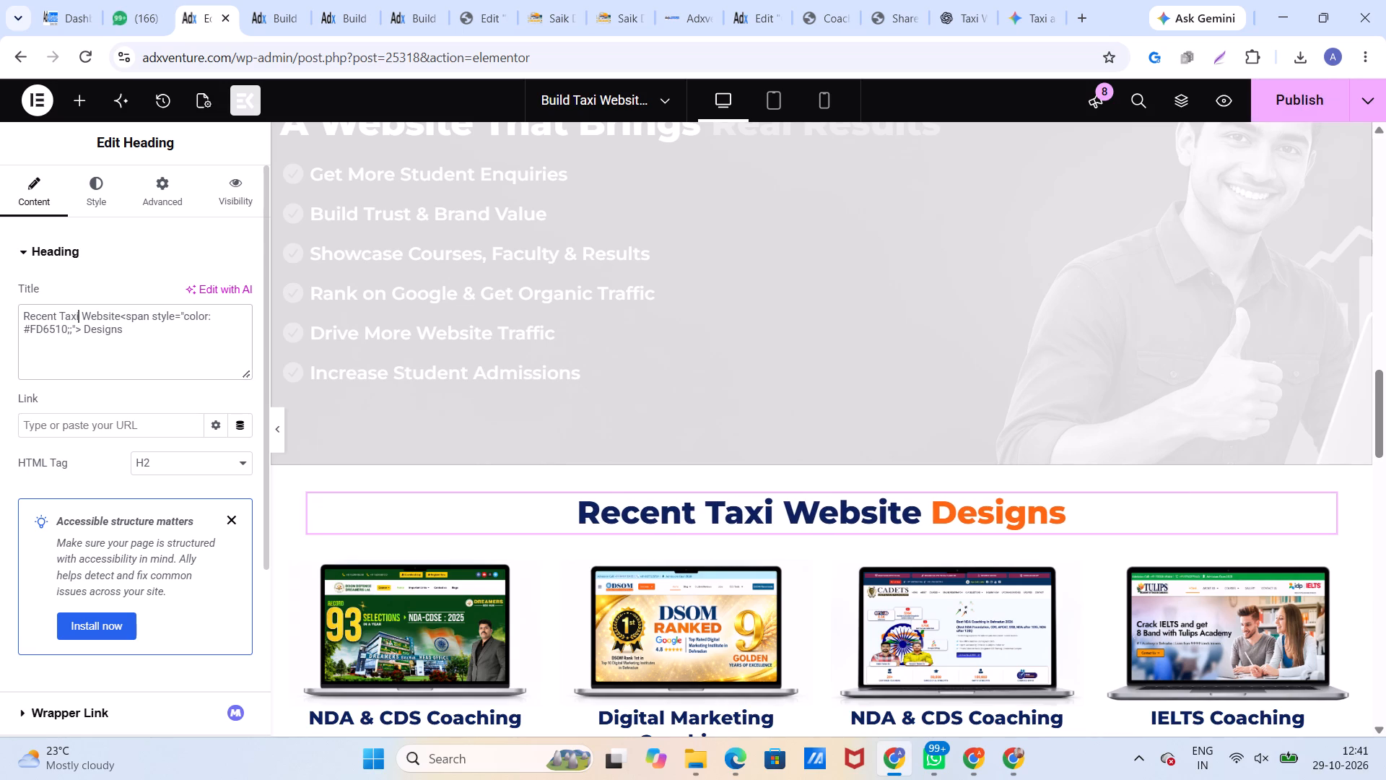
Replace "Coaching Institute" in the testimonials heading with "Taxi Services" so it reads "What Taxi Services Owners Says".
scroll(175, 330, down, 2)
scroll(890, 286, down, 3)
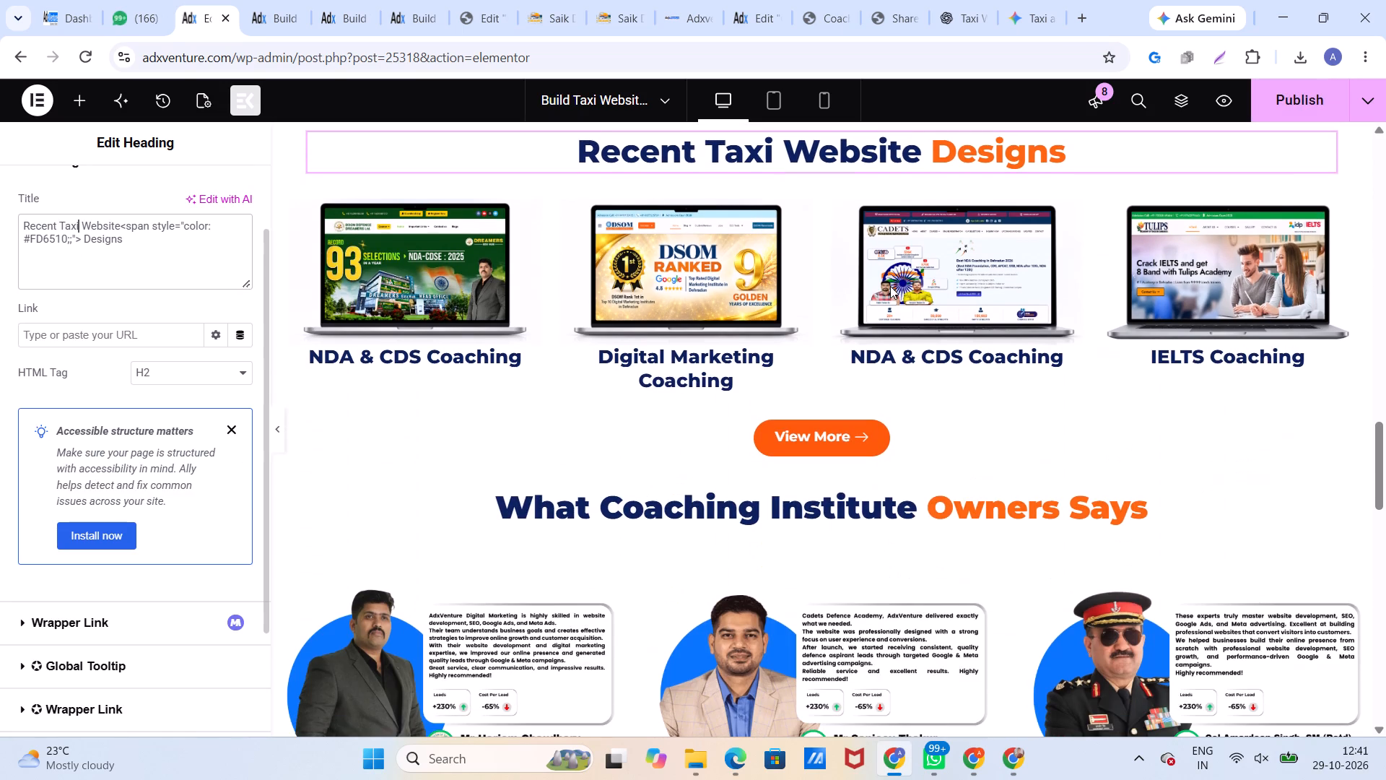
click(796, 513)
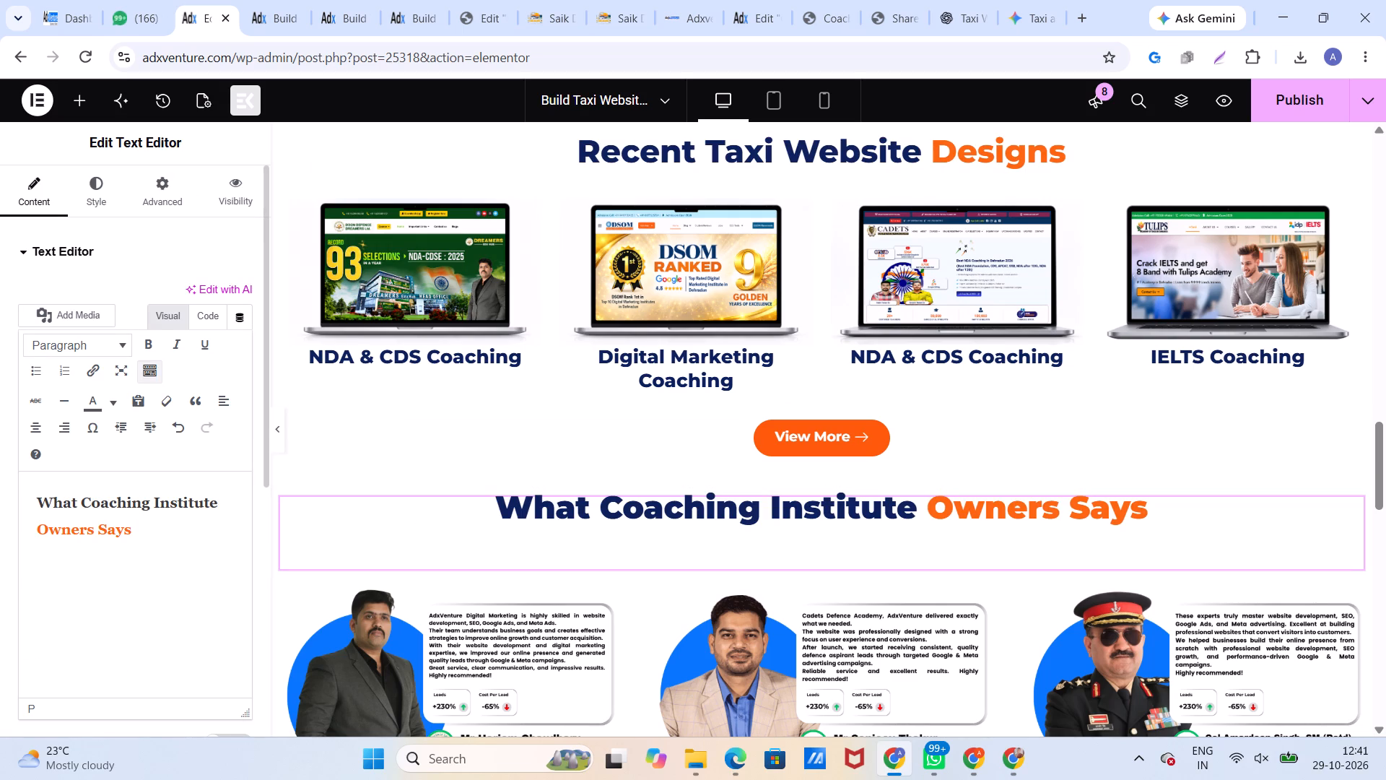
drag(215, 500, 85, 494)
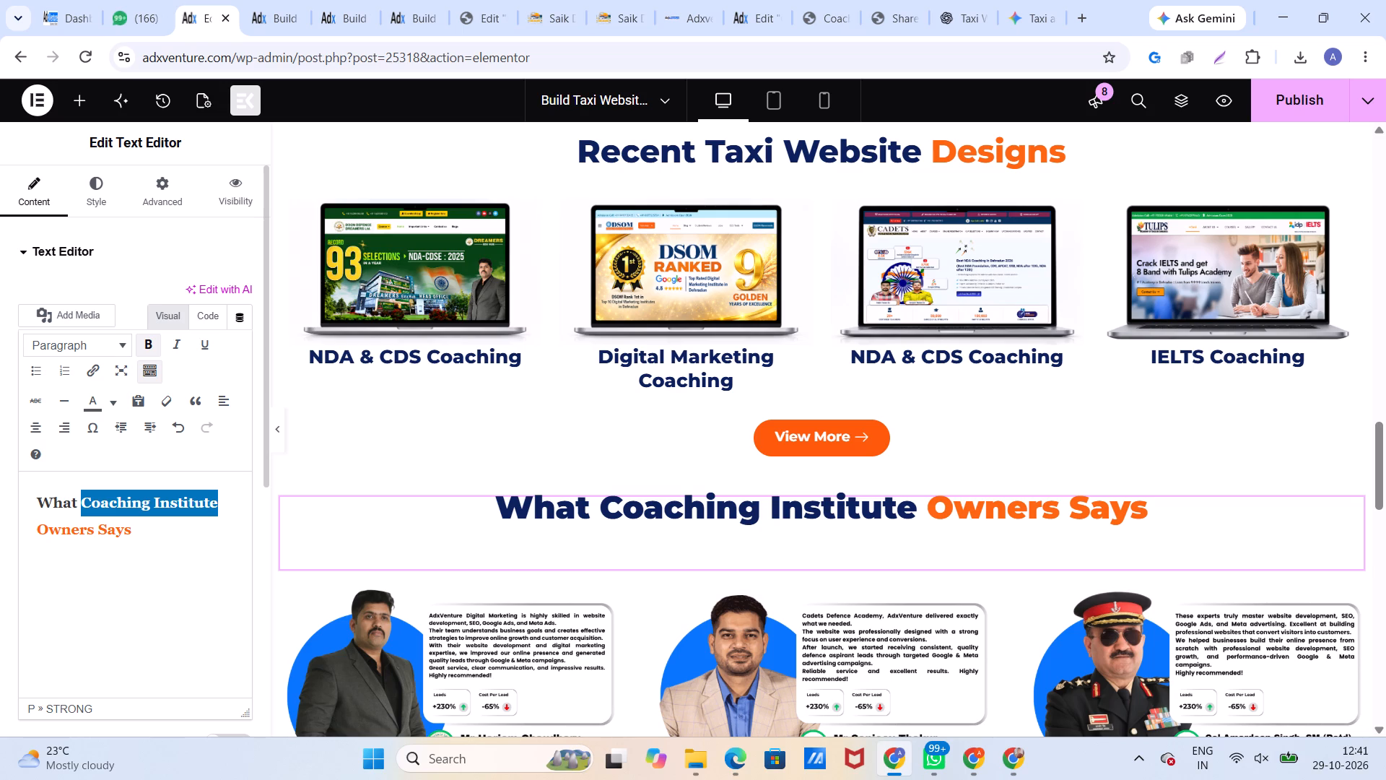
text(Taxi)
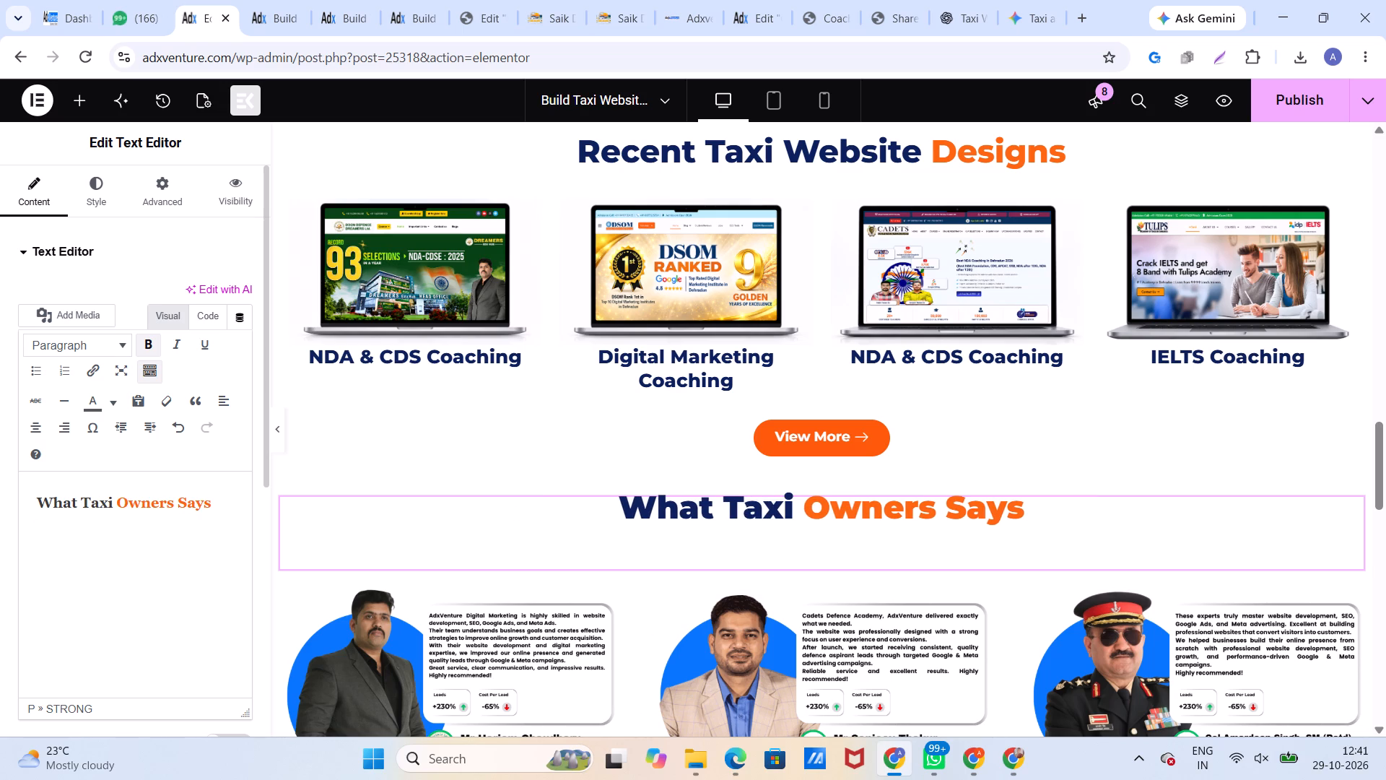
key(space)
text(Services)
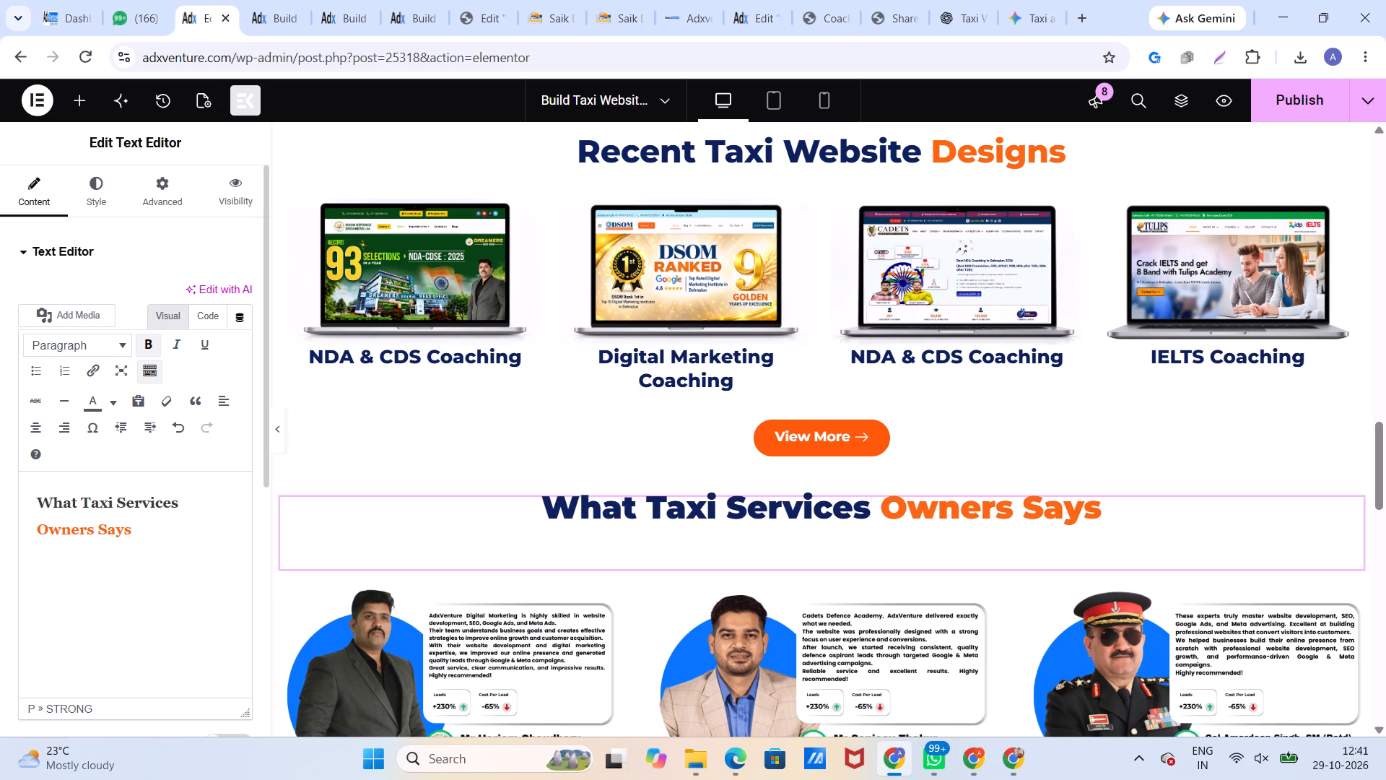
Inspect the testimonial image carousel's settings and collapse the "Are there any hidden charges?" answer in the FAQ.
scroll(142, 491, down, 2)
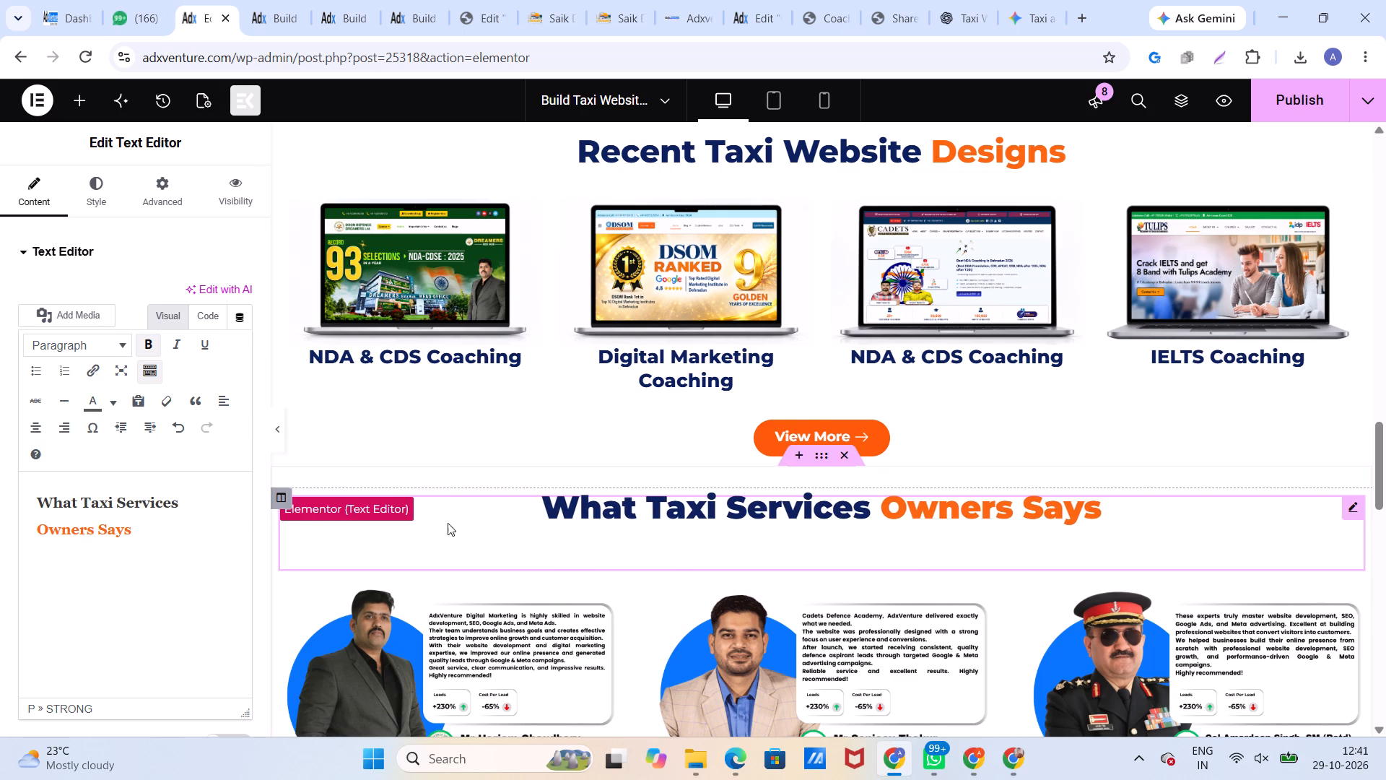
scroll(494, 526, down, 2)
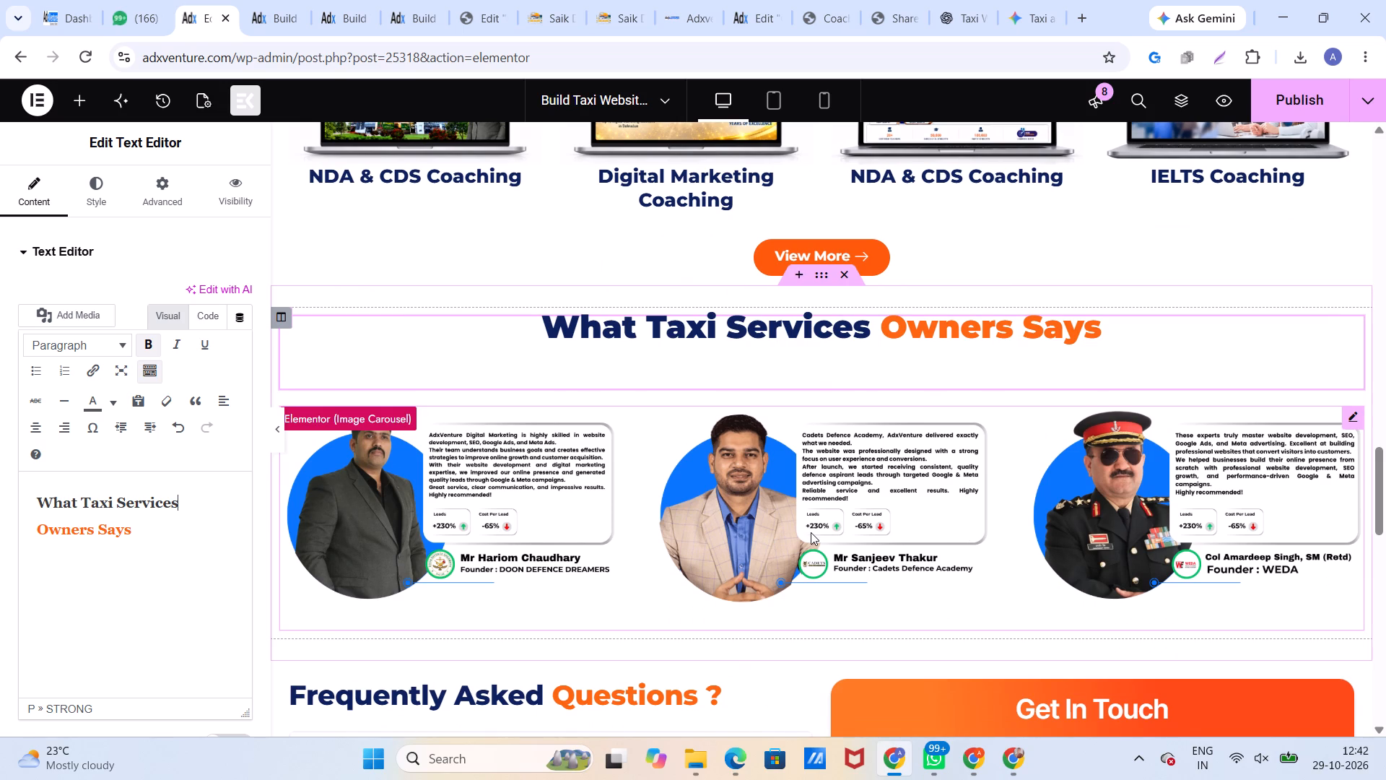
click(1070, 509)
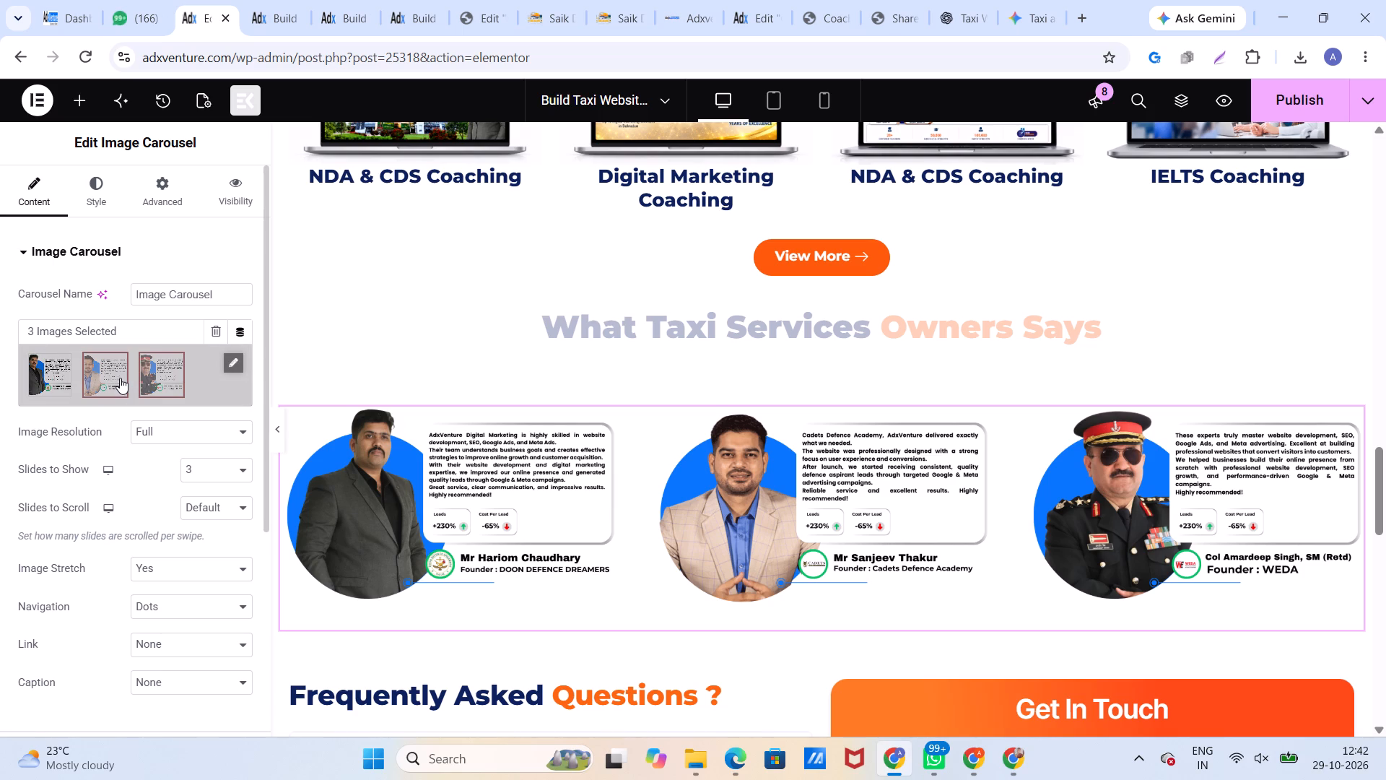
scroll(696, 464, down, 2)
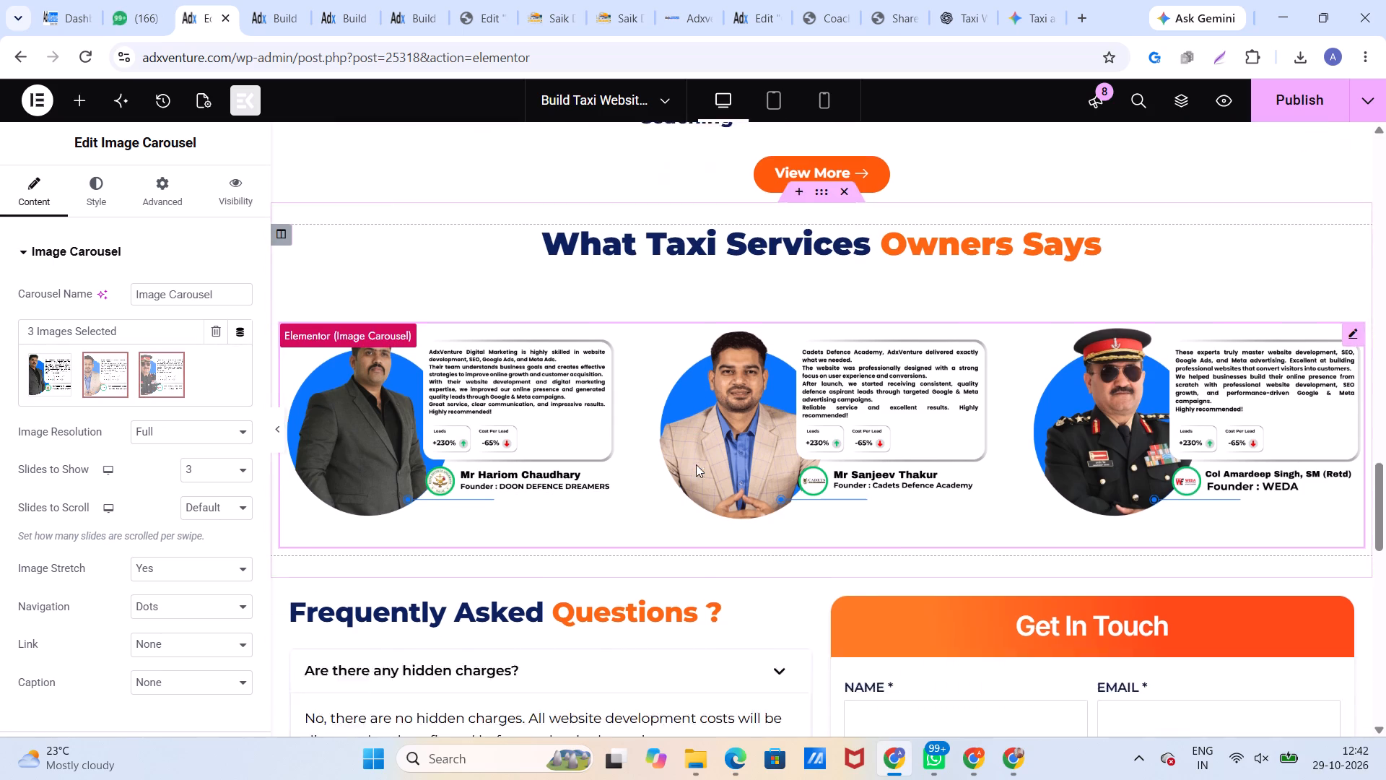
scroll(696, 464, down, 2)
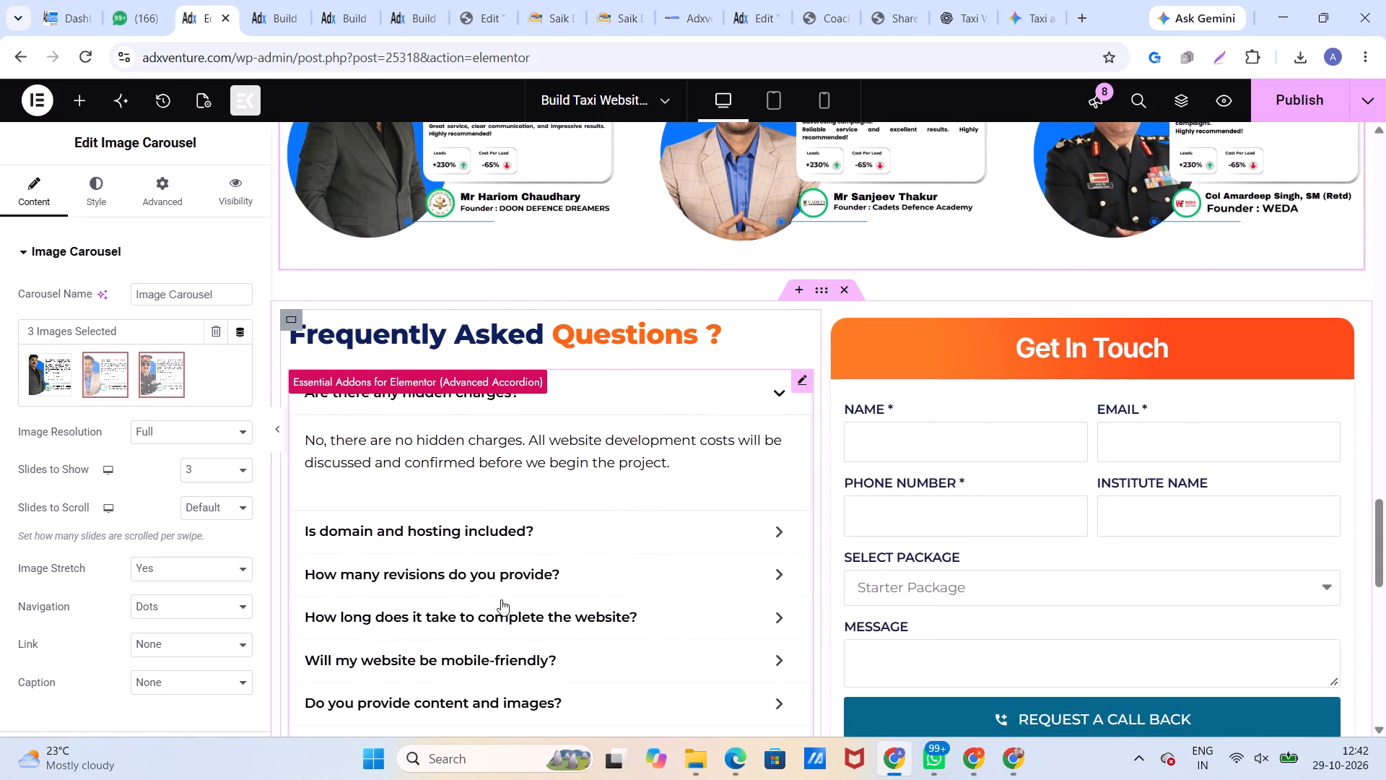
click(777, 395)
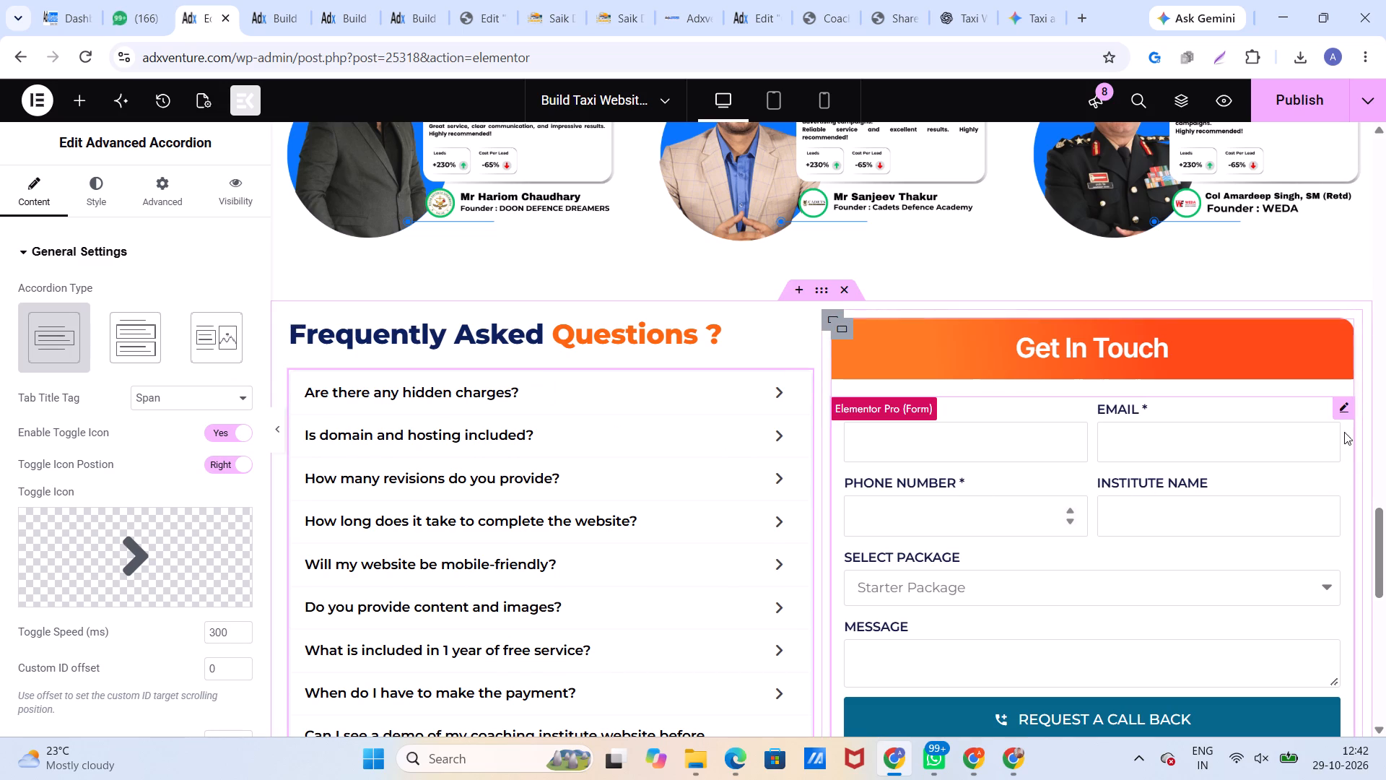
Change the label of the Get In Touch form's INSTITUTE NAME field to TAXI NAME.
click(1335, 411)
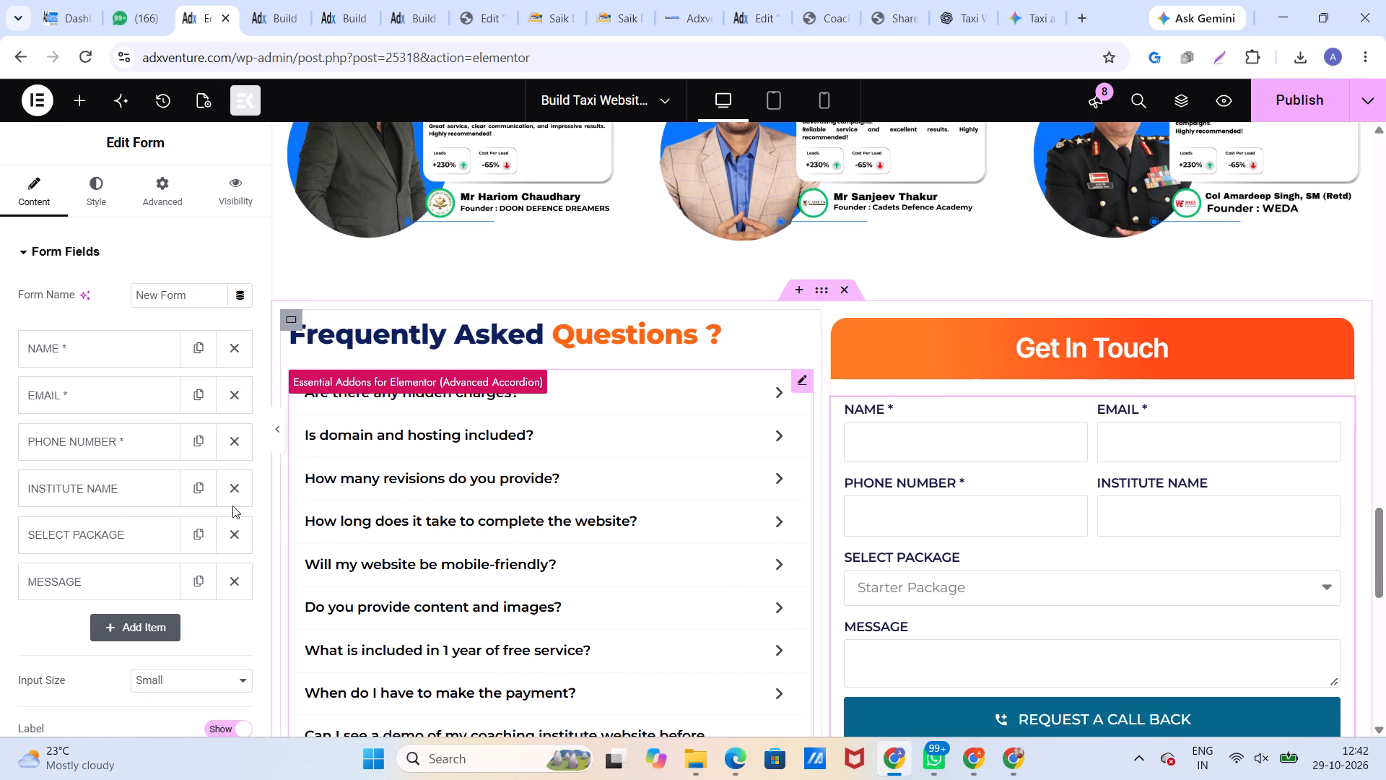
click(128, 497)
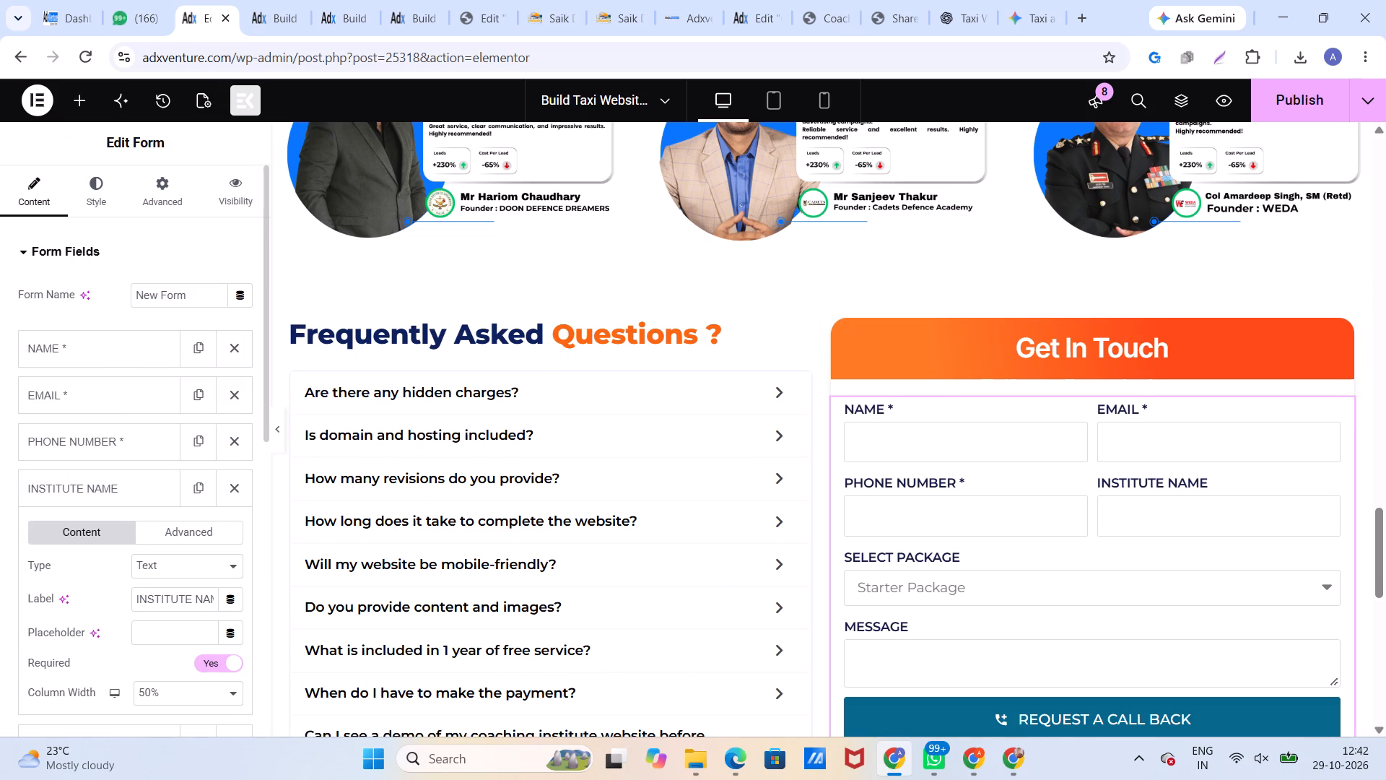
drag(191, 602, 126, 614)
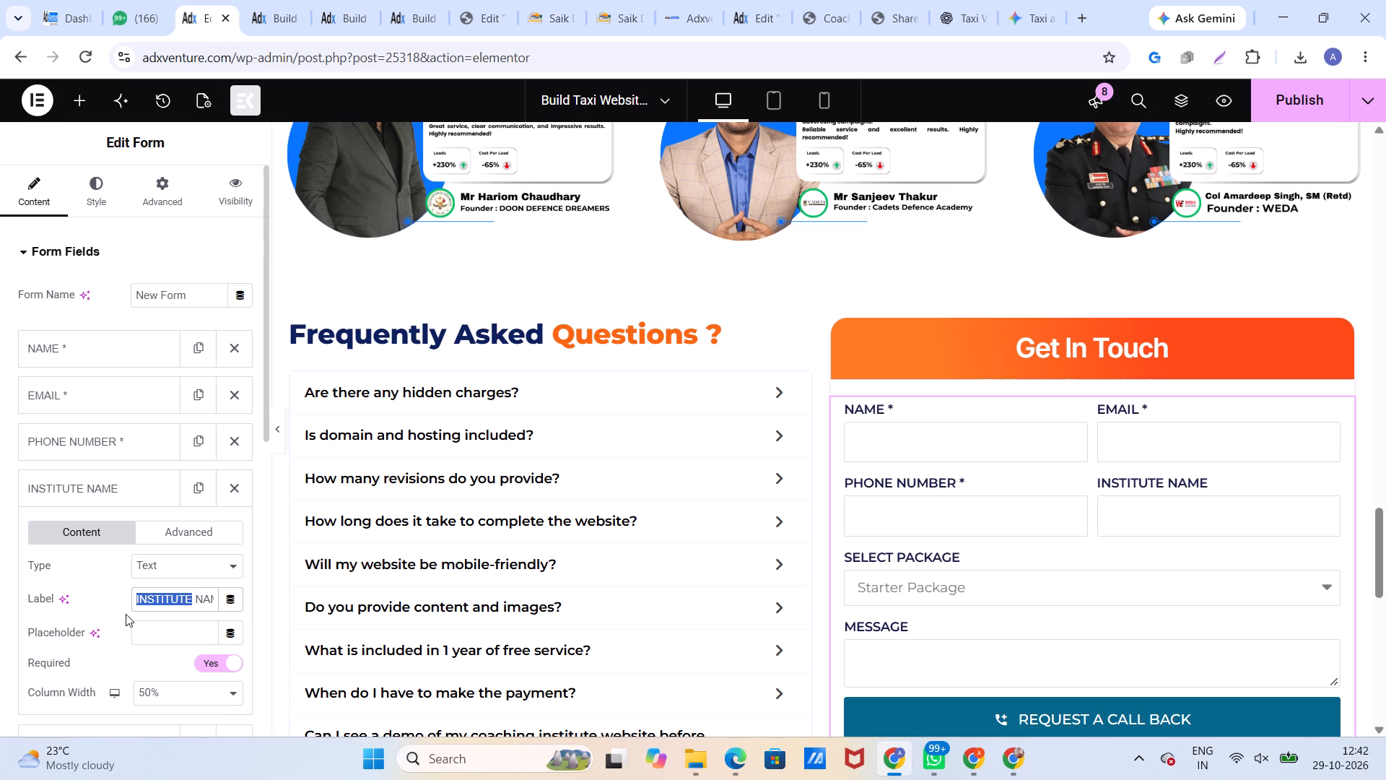
text(Taxi)
key(BackSpace)
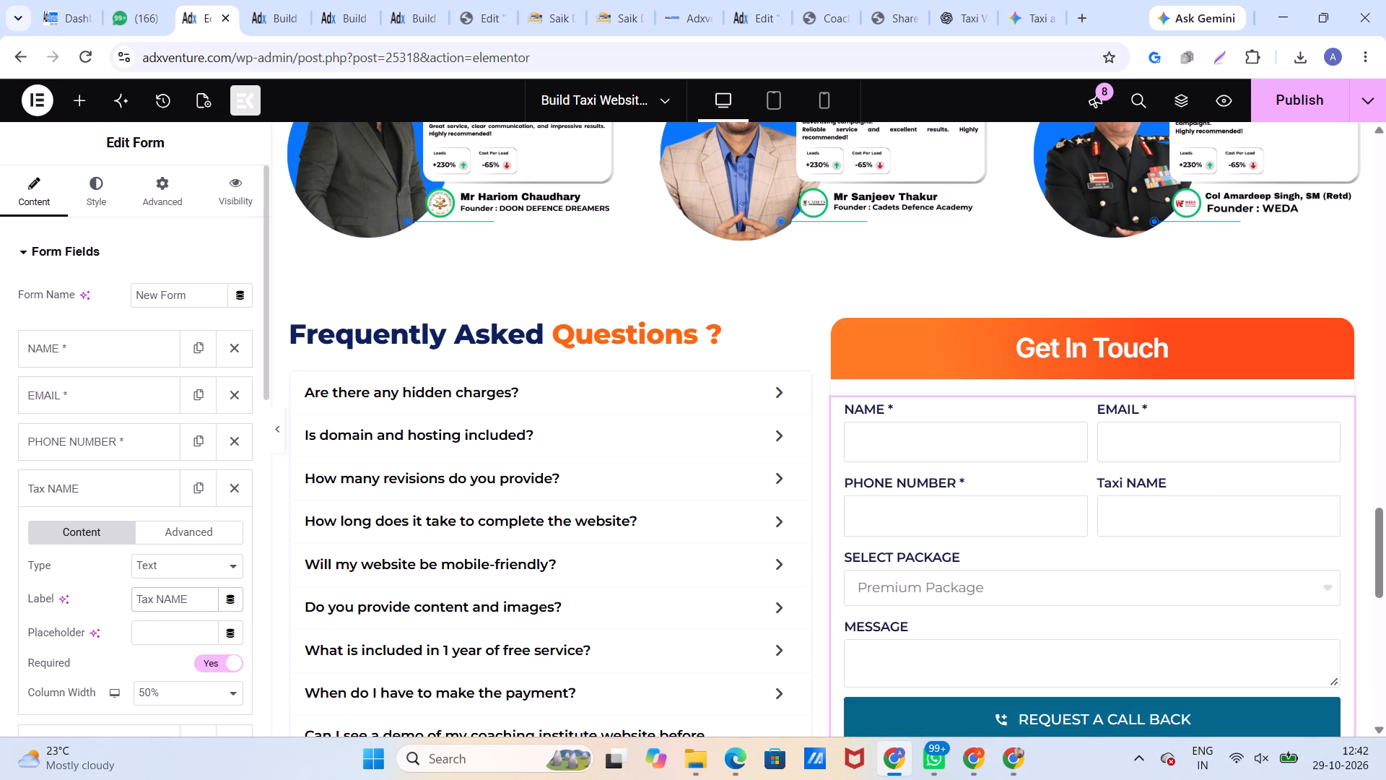
key(BackSpace)
key(BackSpace)
text(AXI)
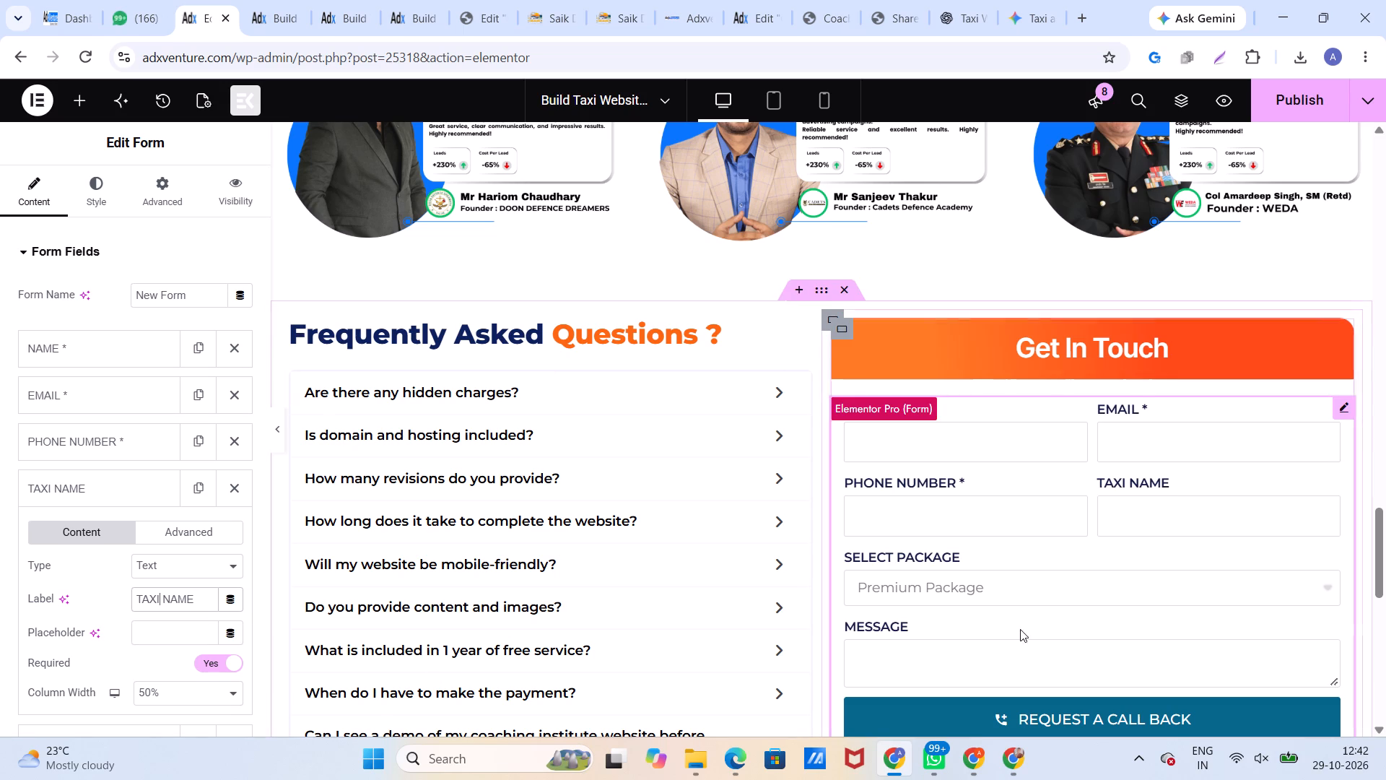
Expand the last FAQ question, about seeing a demo of the coaching institute website, to read its answer.
scroll(1006, 612, down, 5)
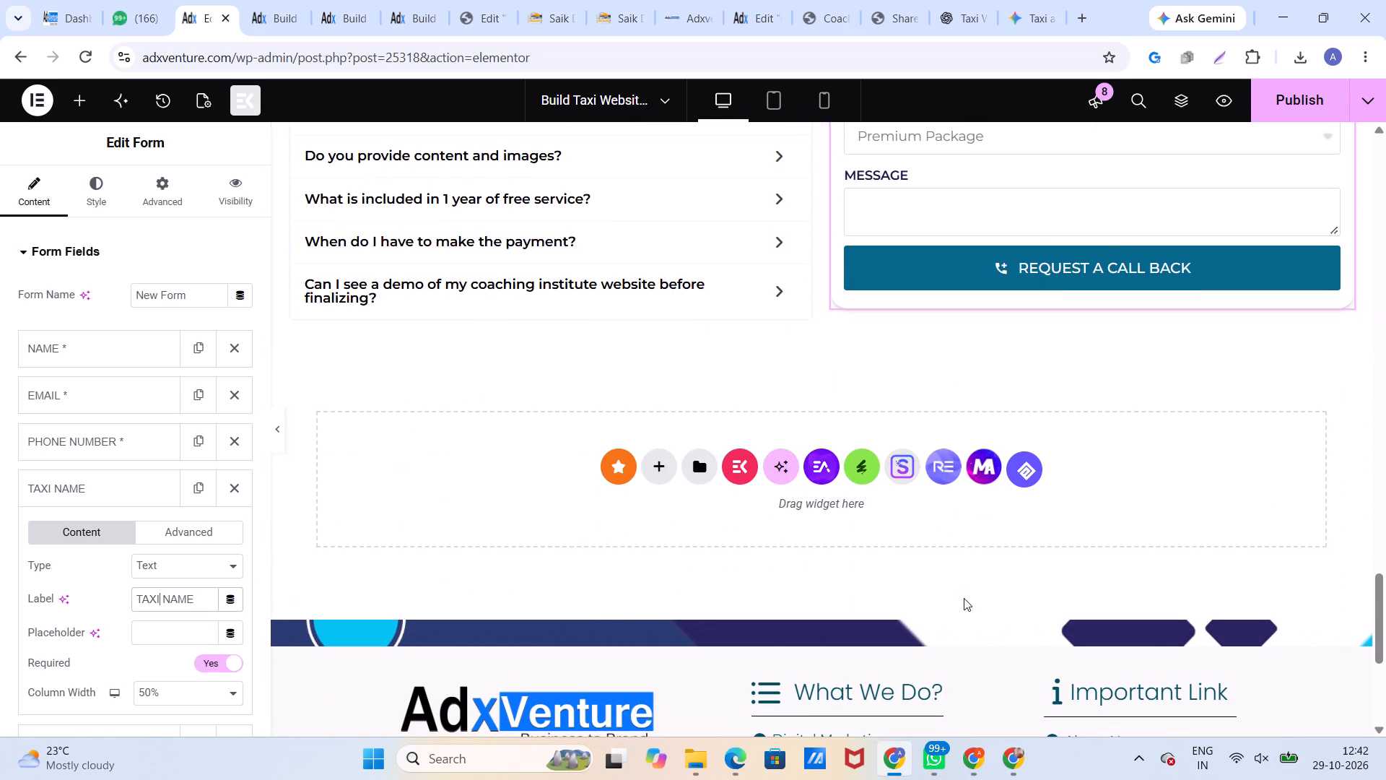
click(770, 298)
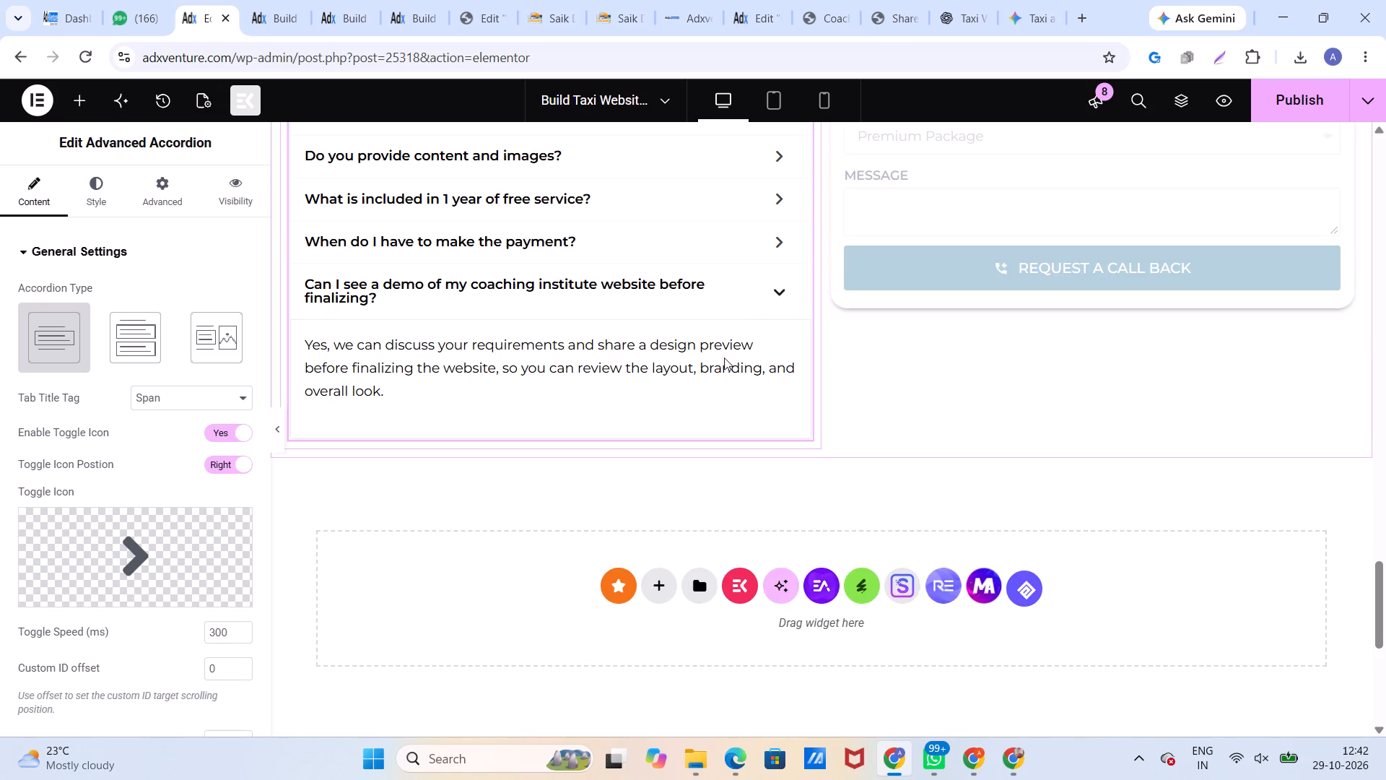
scroll(141, 550, down, 2)
Publish the updated Build Taxi Website page.
scroll(141, 550, up, 3)
scroll(381, 459, up, 6)
click(1309, 93)
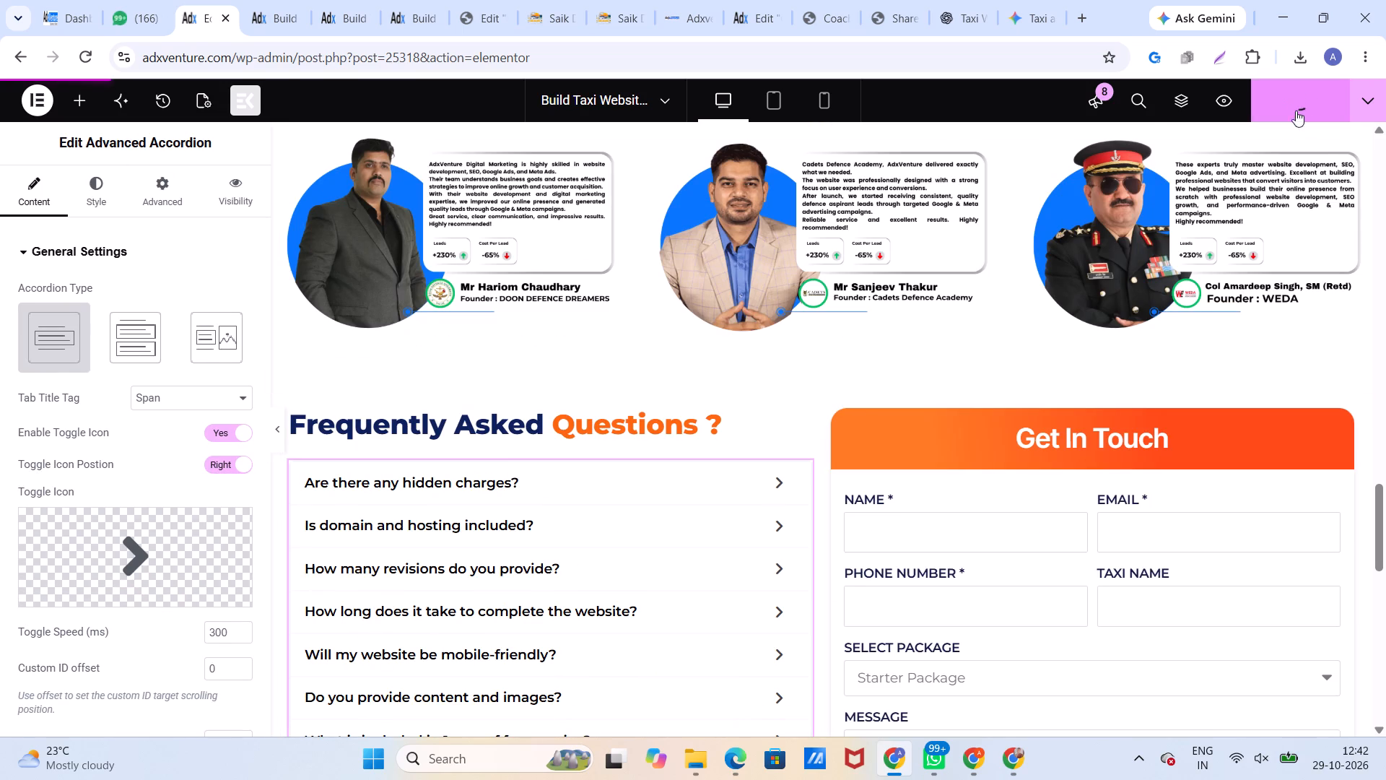
Review the Build Taxi page from the blue benefits sections up to the package cards and the empty insertion area.
scroll(1018, 296, up, 5)
scroll(806, 357, up, 10)
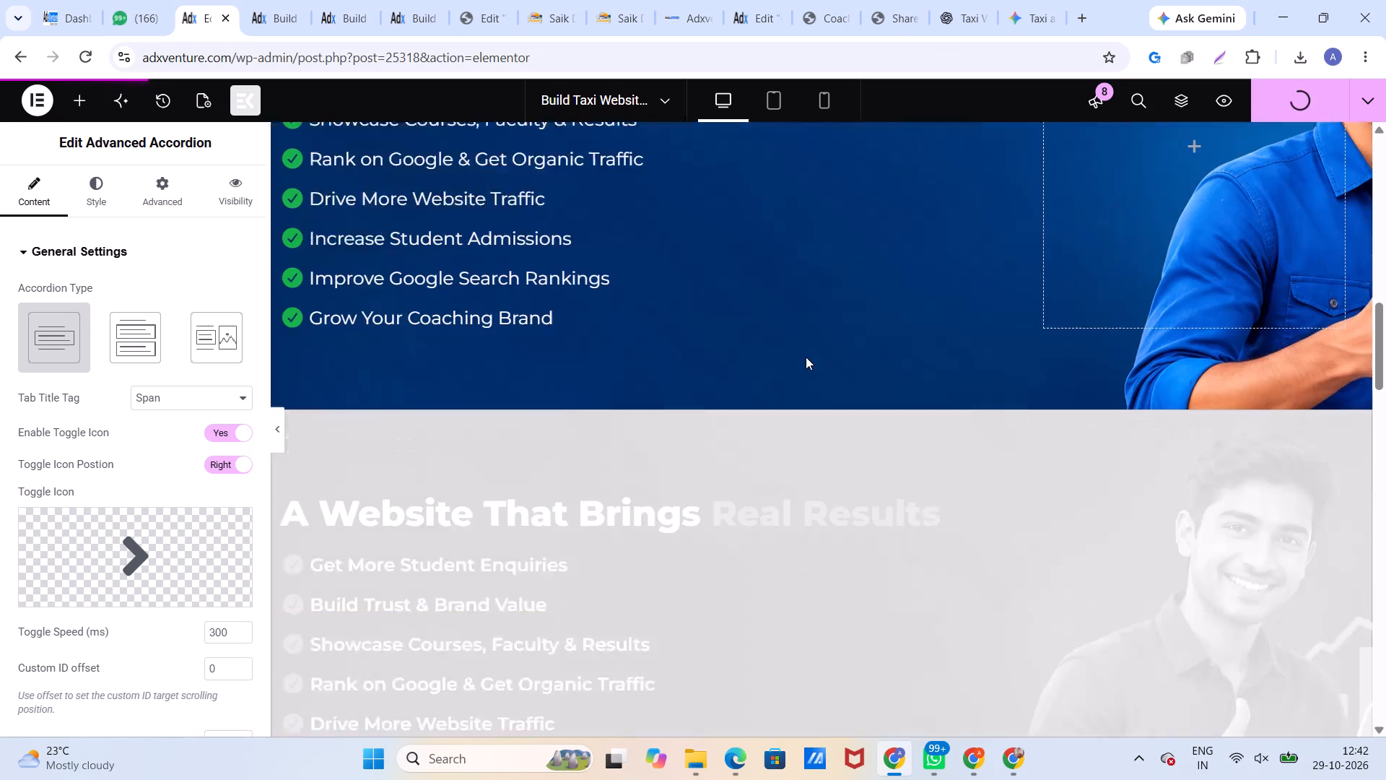
scroll(806, 357, up, 1)
scroll(806, 357, down, 1)
scroll(806, 357, up, 18)
scroll(806, 355, up, 5)
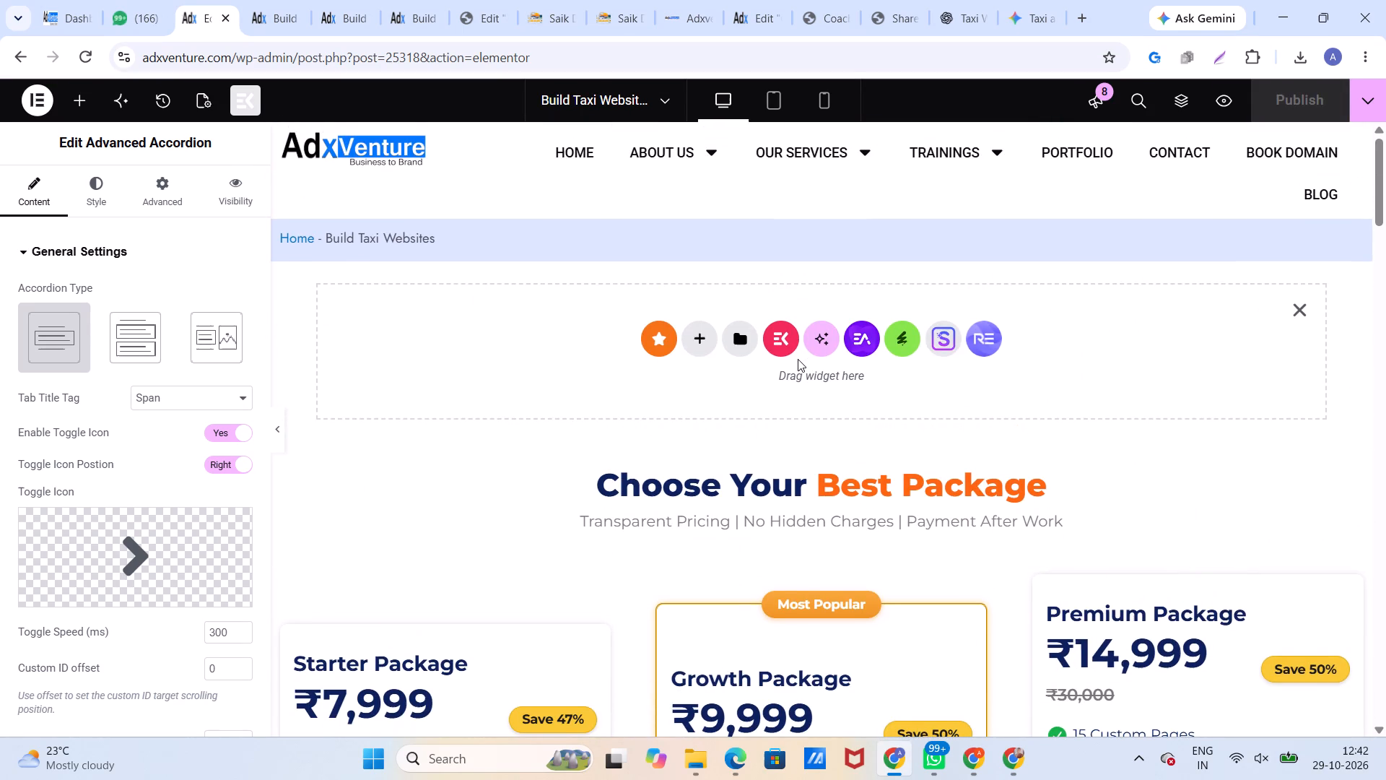
scroll(798, 359, down, 3)
scroll(798, 359, up, 2)
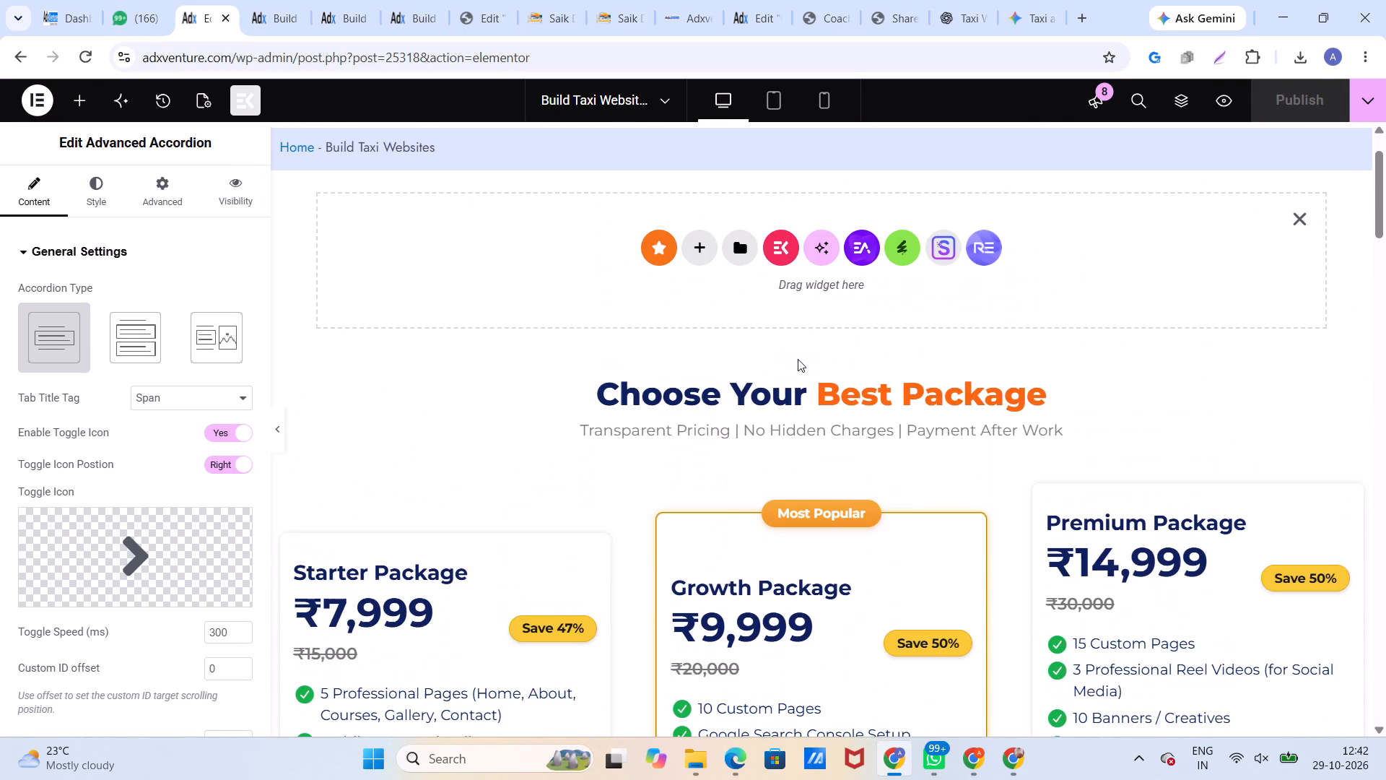
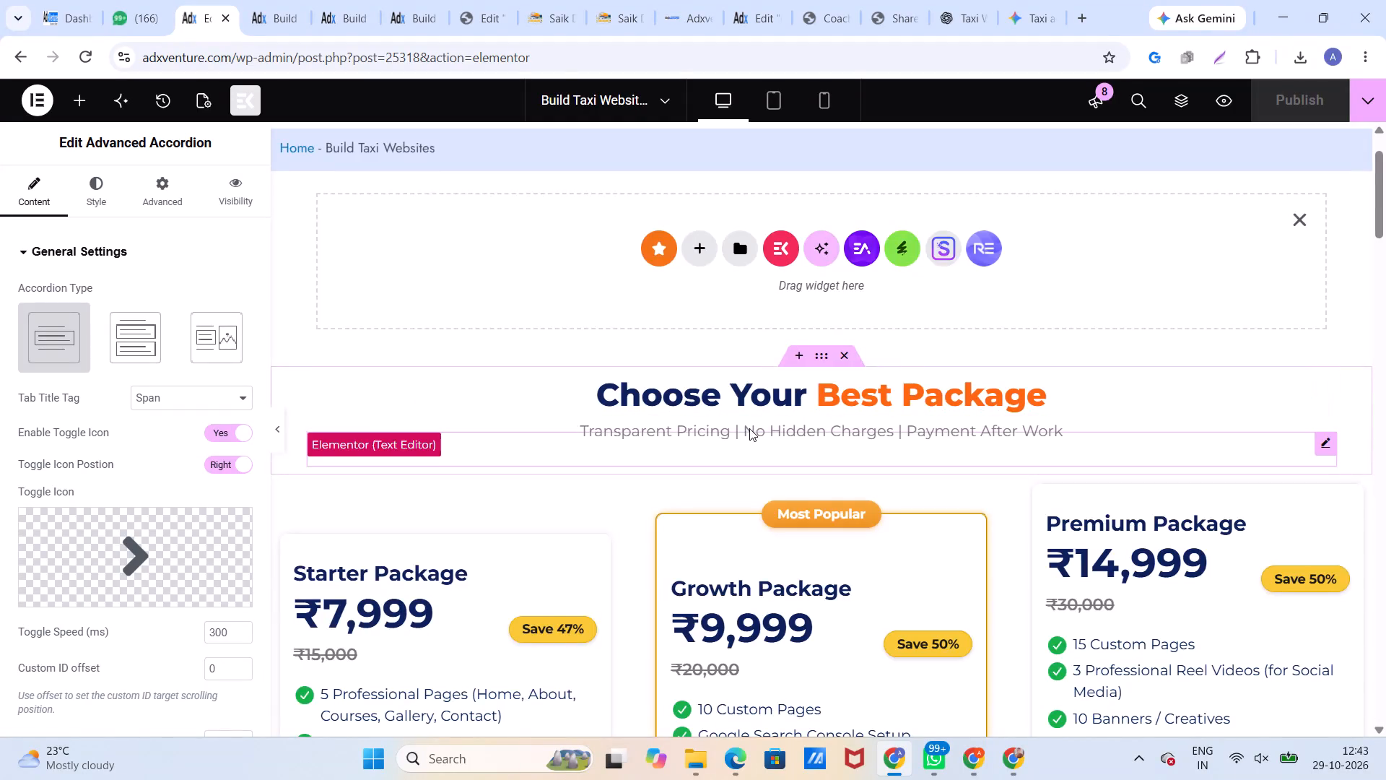
scroll(749, 429, down, 5)
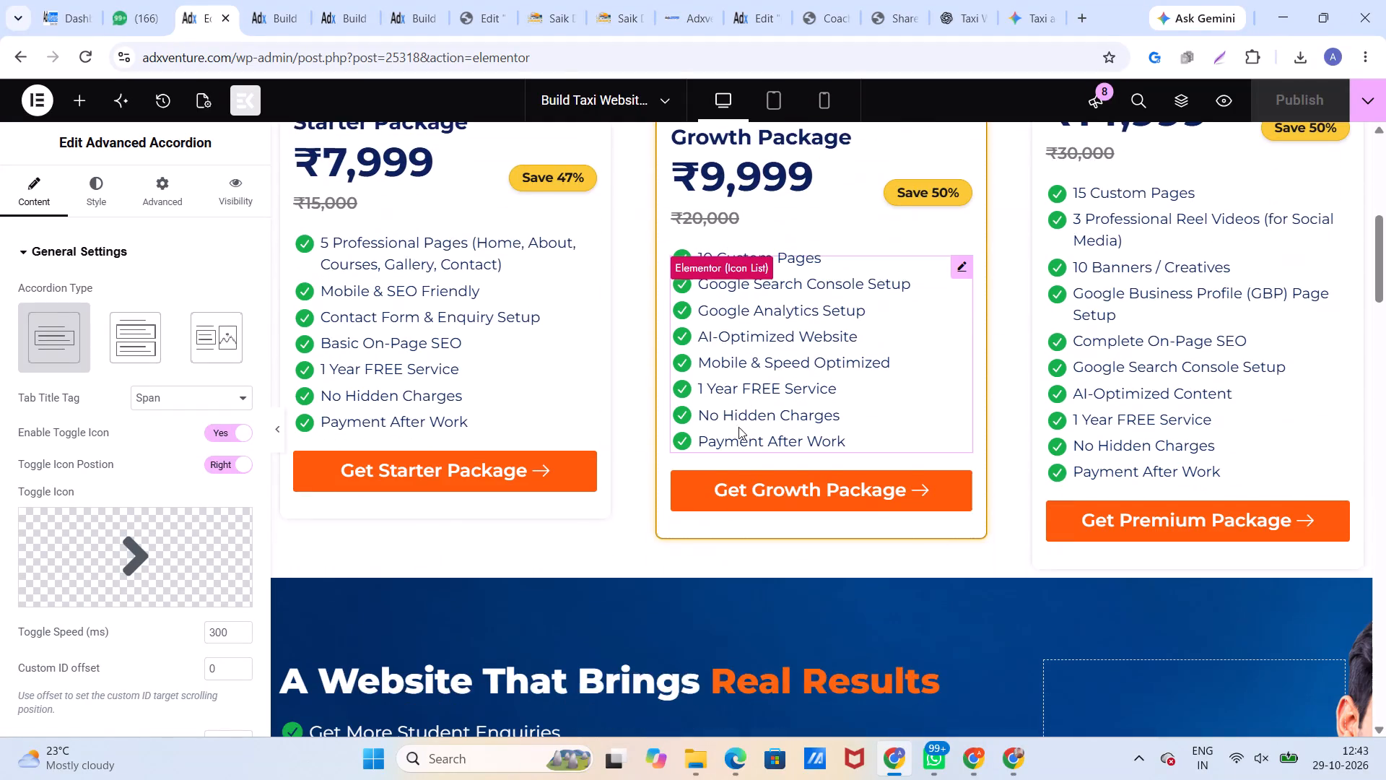
scroll(721, 427, down, 3)
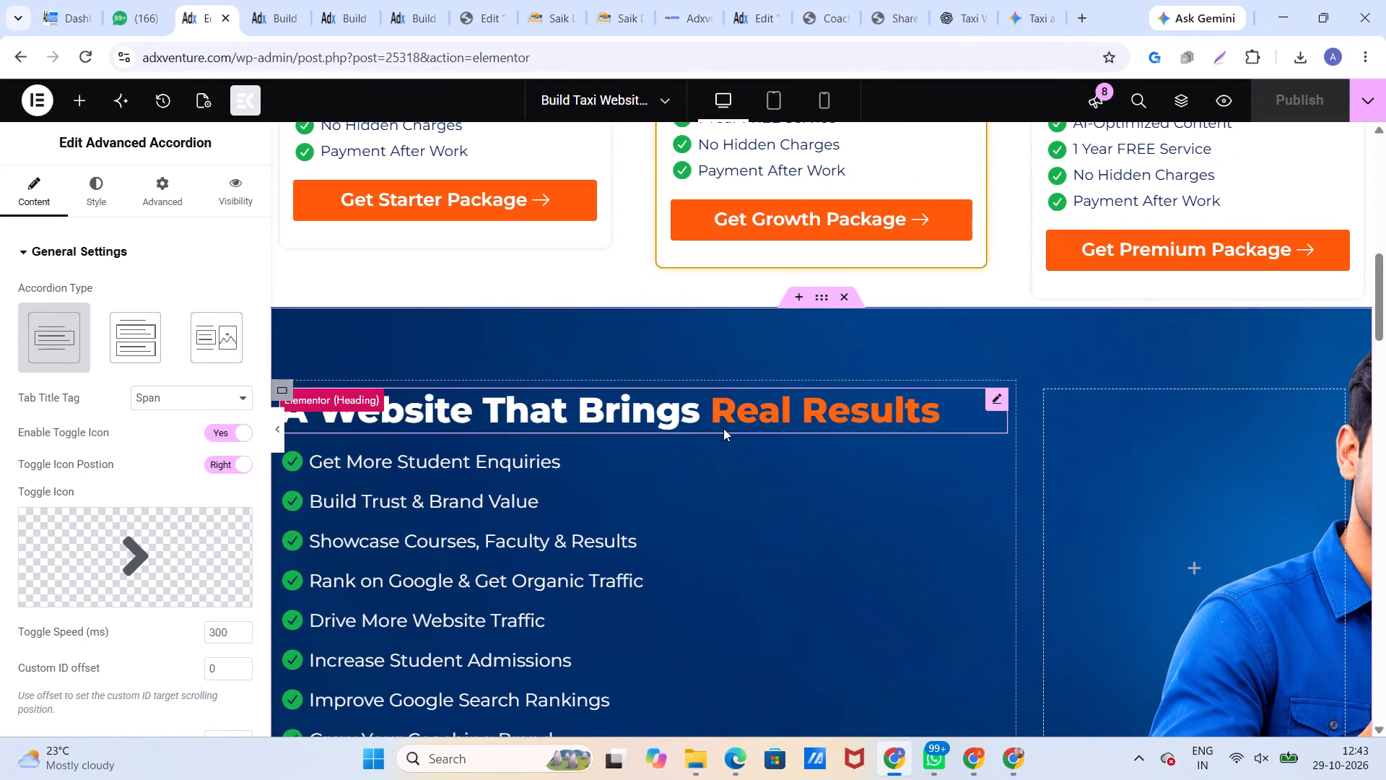
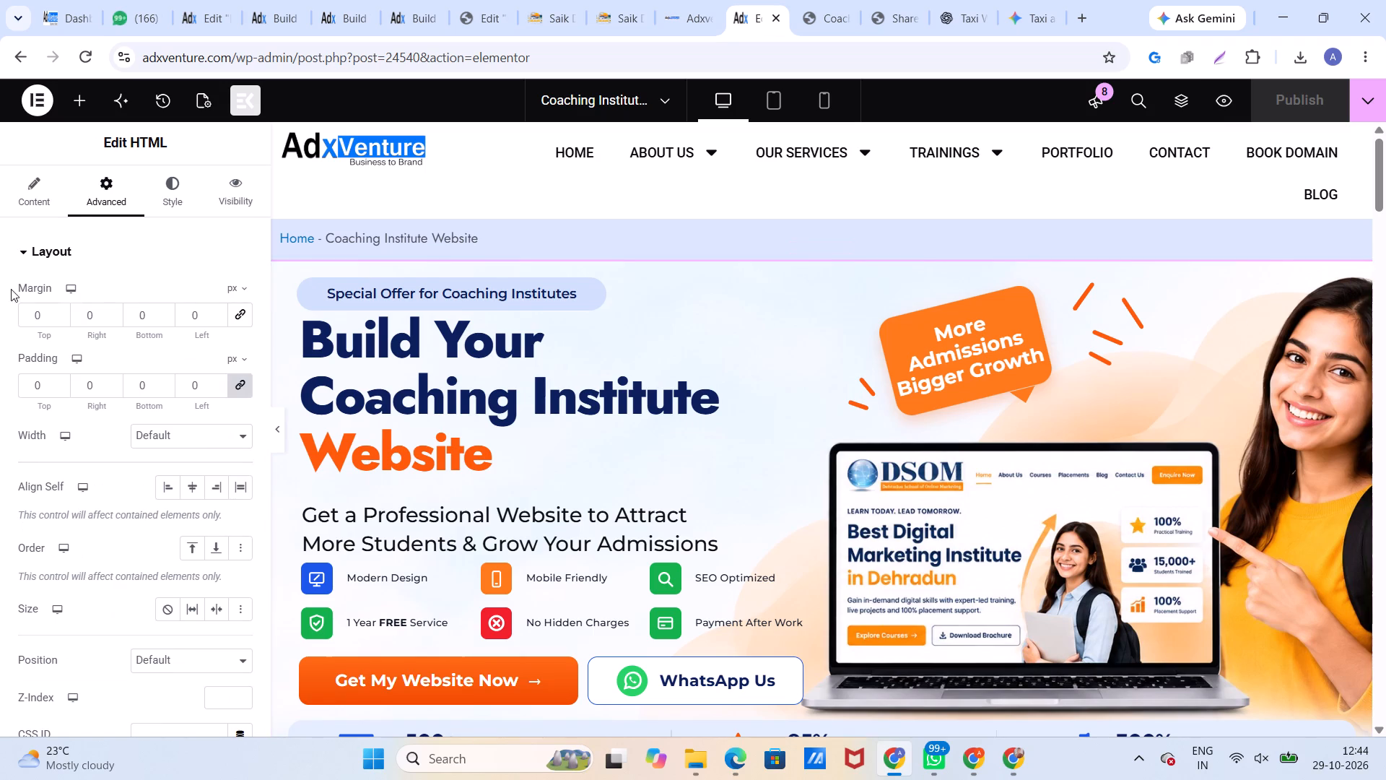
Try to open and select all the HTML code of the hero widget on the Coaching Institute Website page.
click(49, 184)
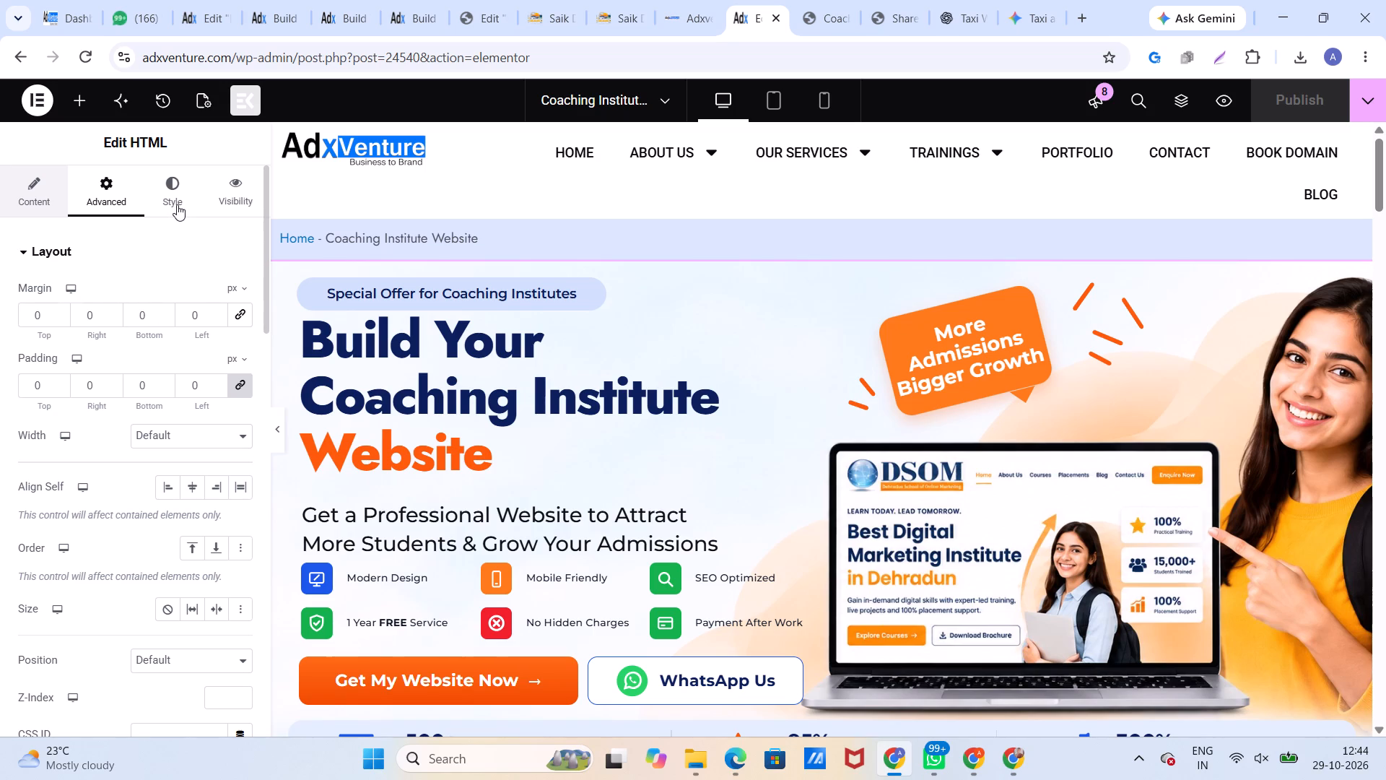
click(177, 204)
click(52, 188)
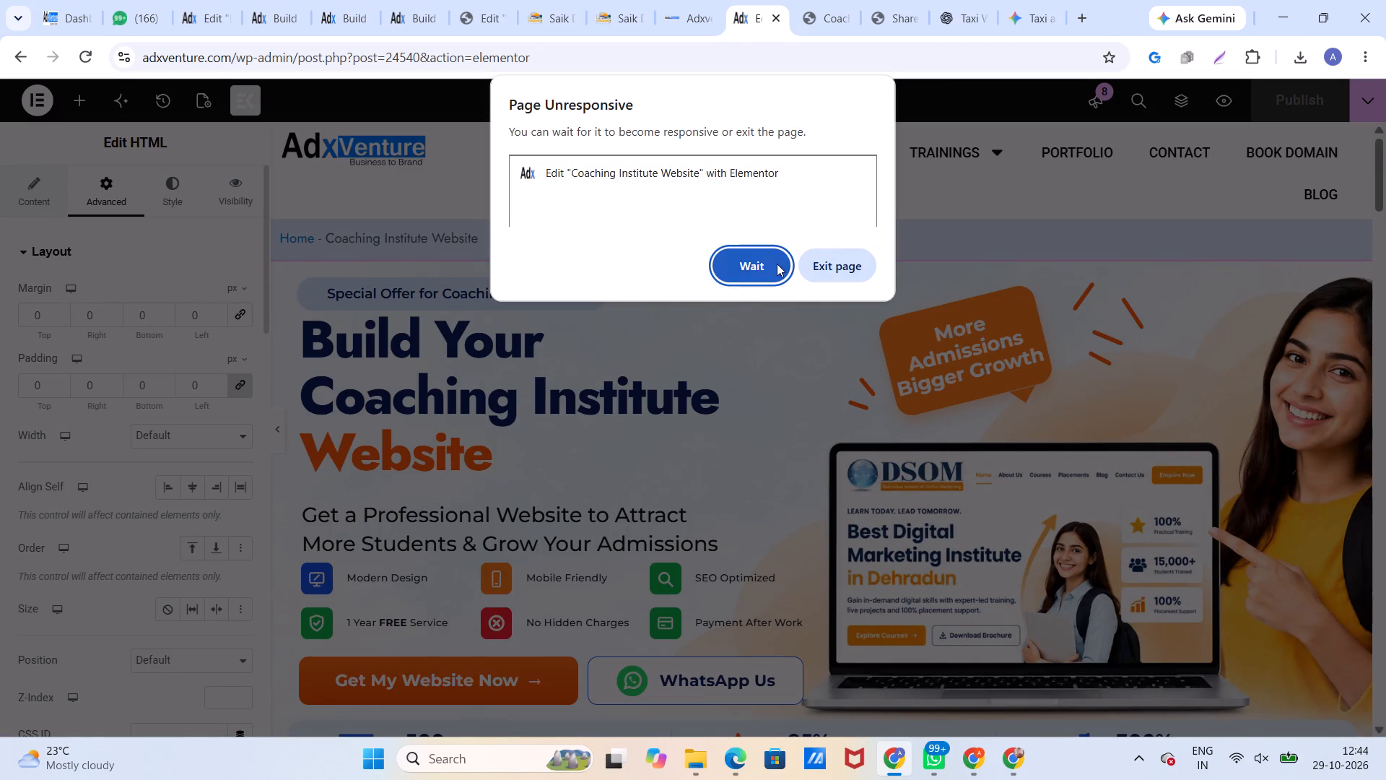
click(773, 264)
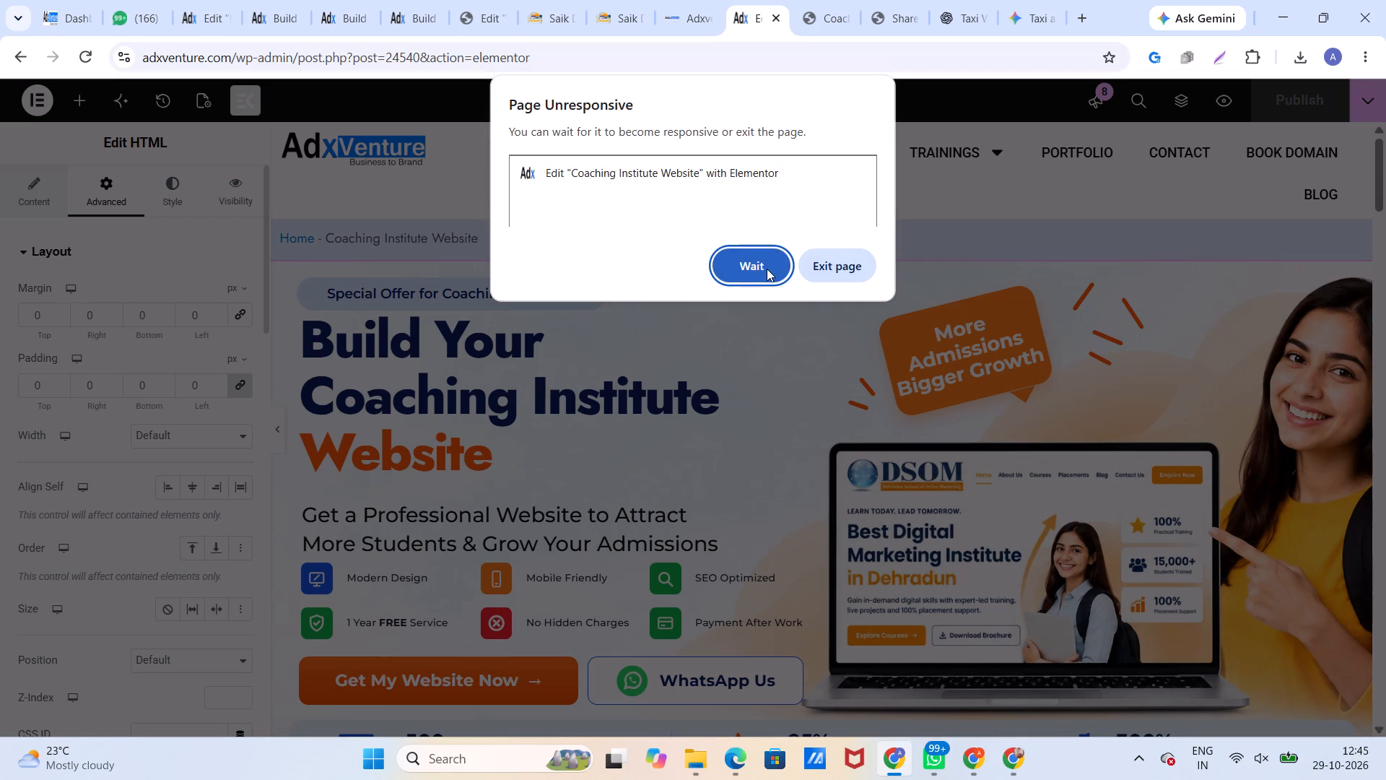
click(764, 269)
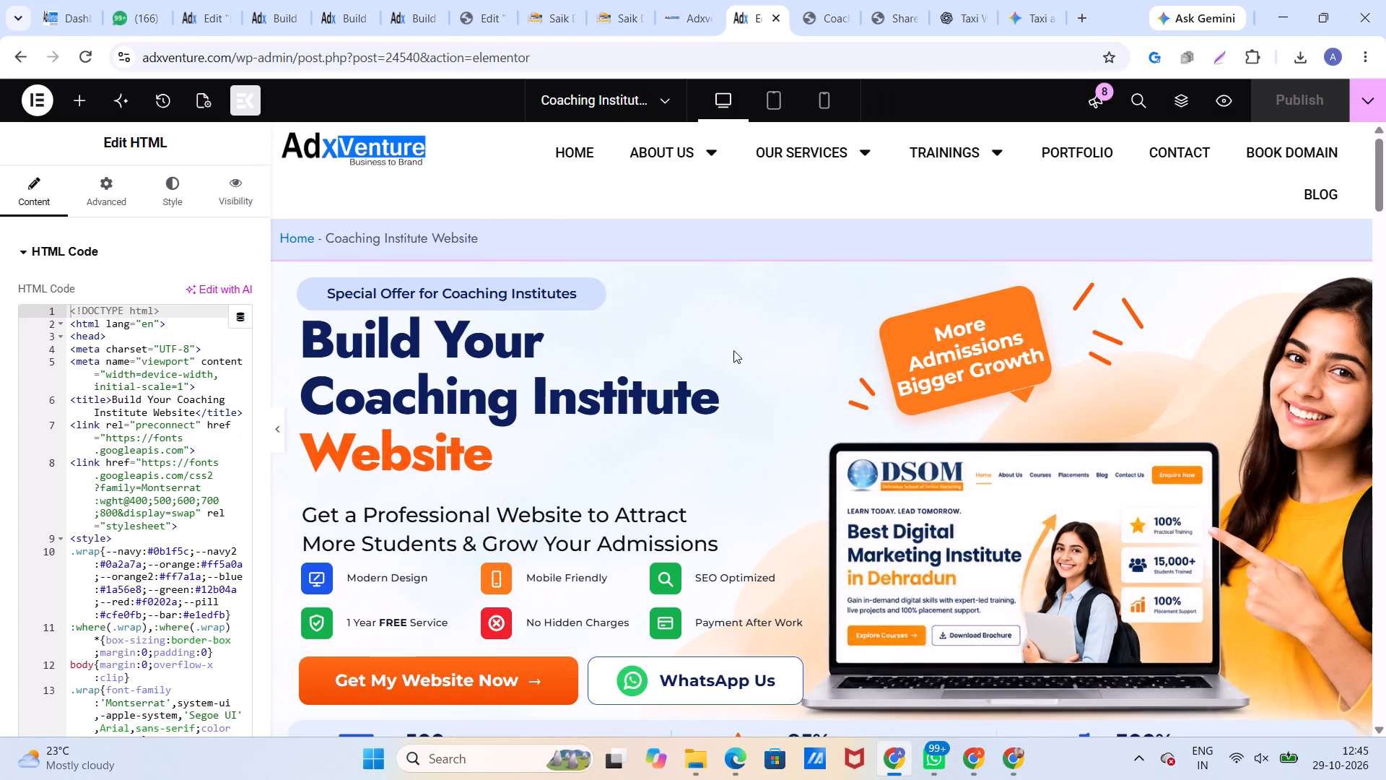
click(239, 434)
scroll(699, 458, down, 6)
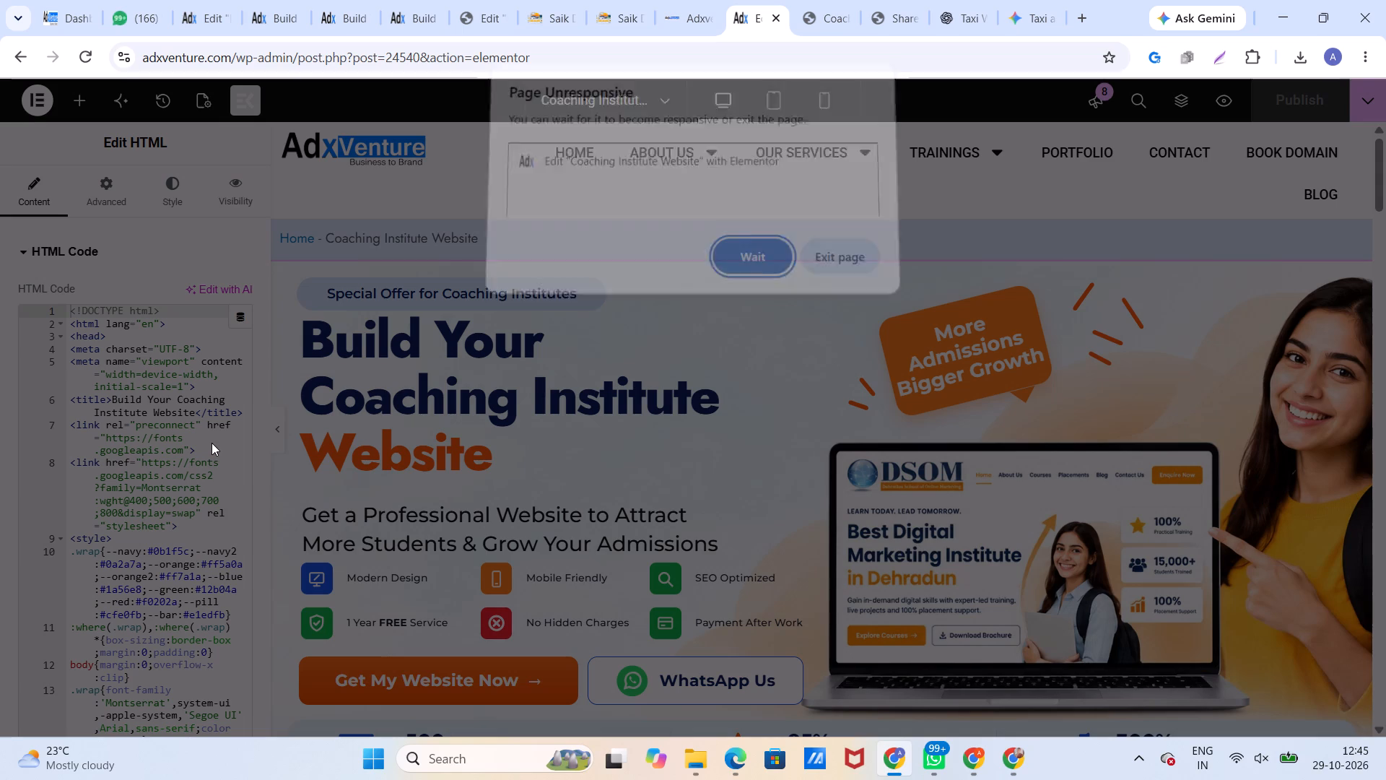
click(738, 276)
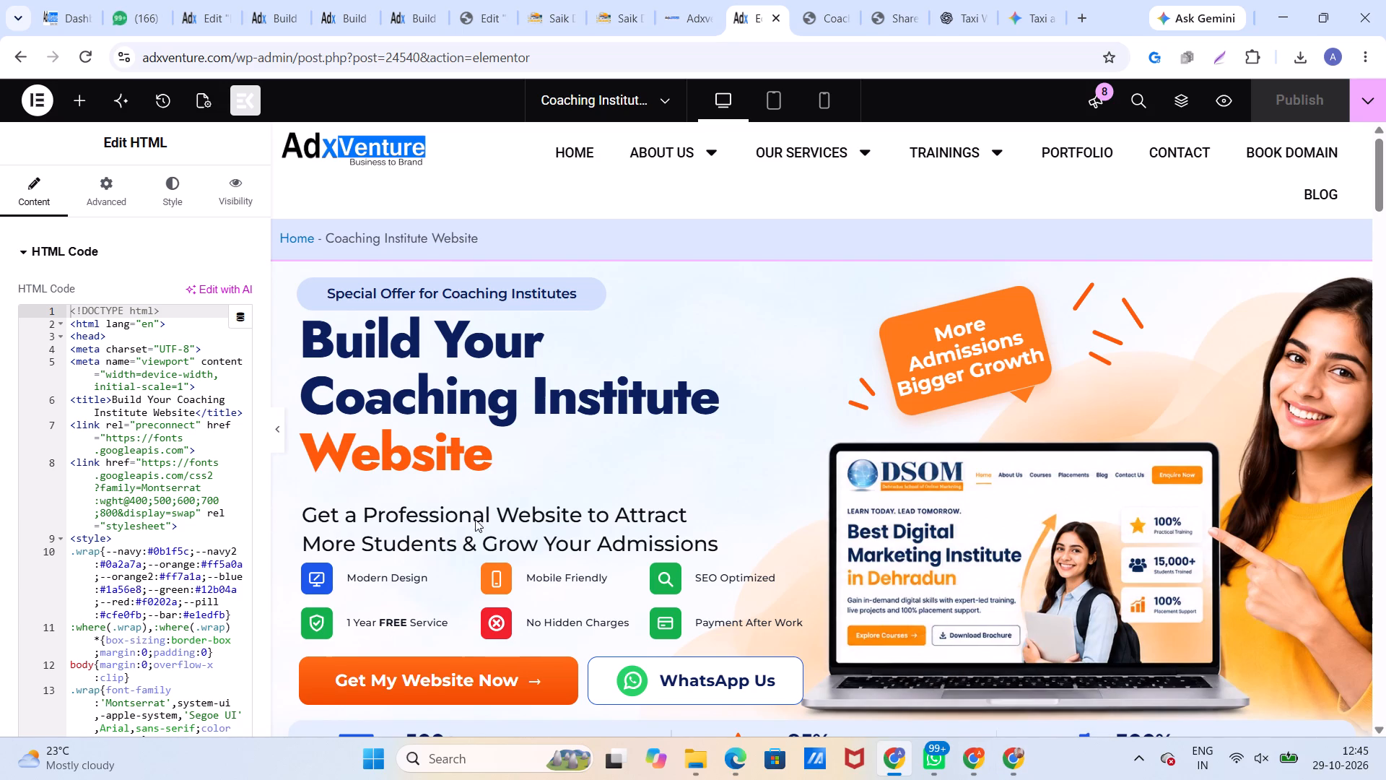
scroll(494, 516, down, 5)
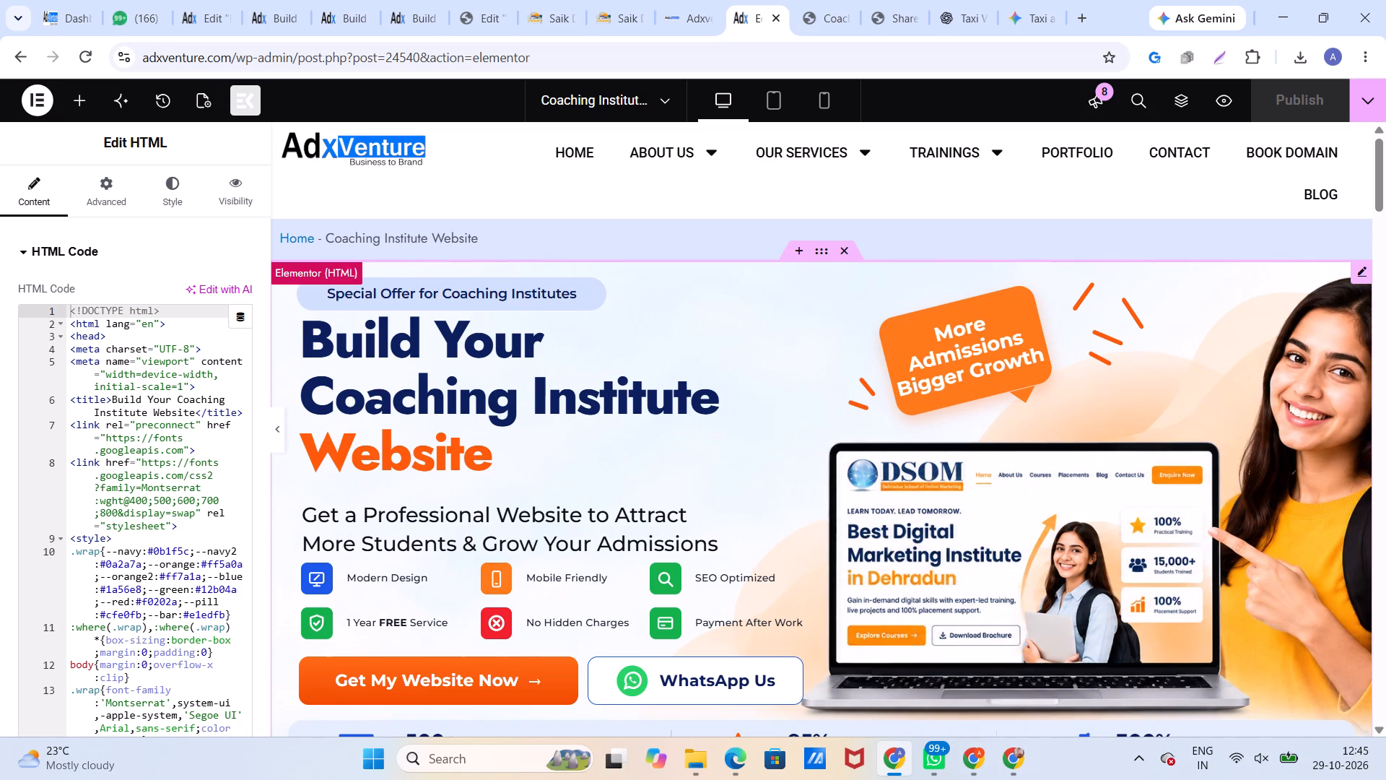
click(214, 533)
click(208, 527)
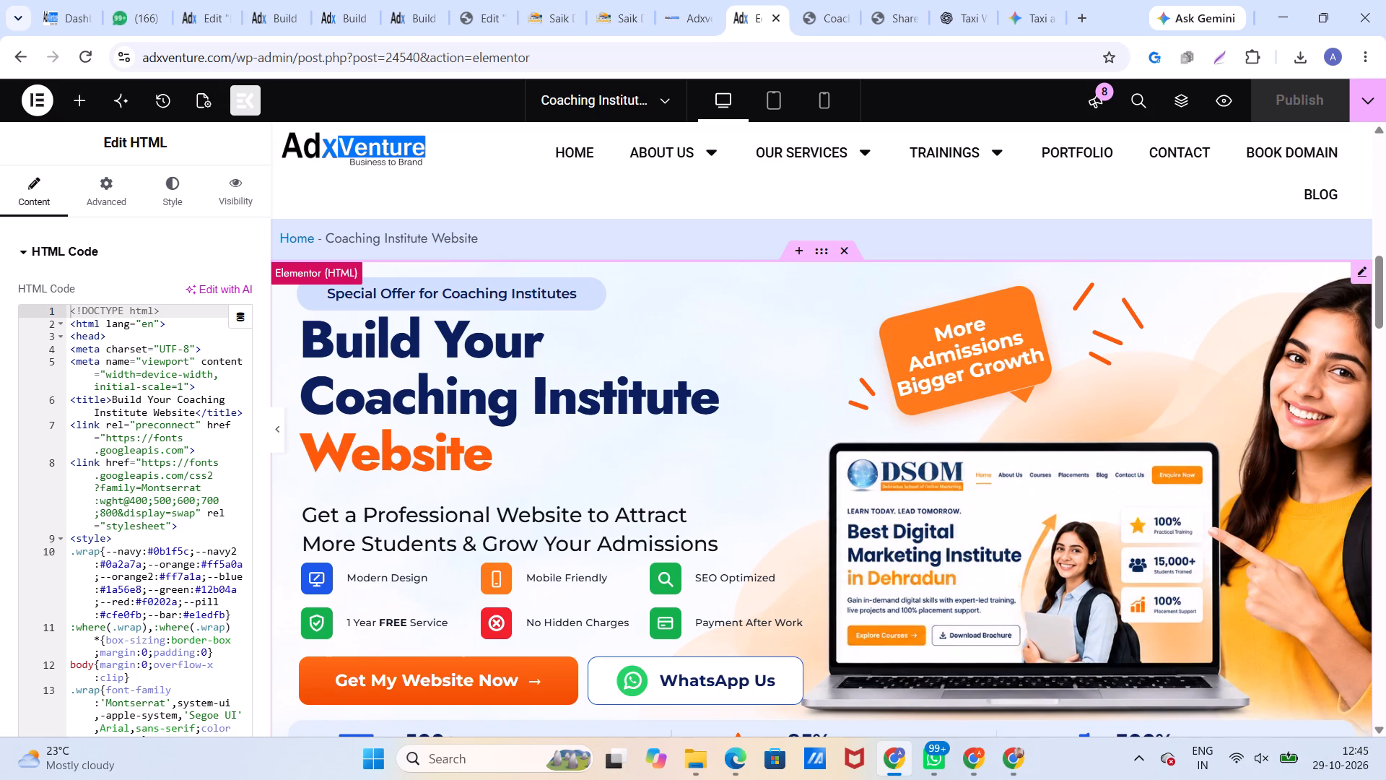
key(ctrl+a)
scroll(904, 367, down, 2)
Reload the Elementor editor of the Coaching Institute Website page and wait for it to respond.
click(89, 53)
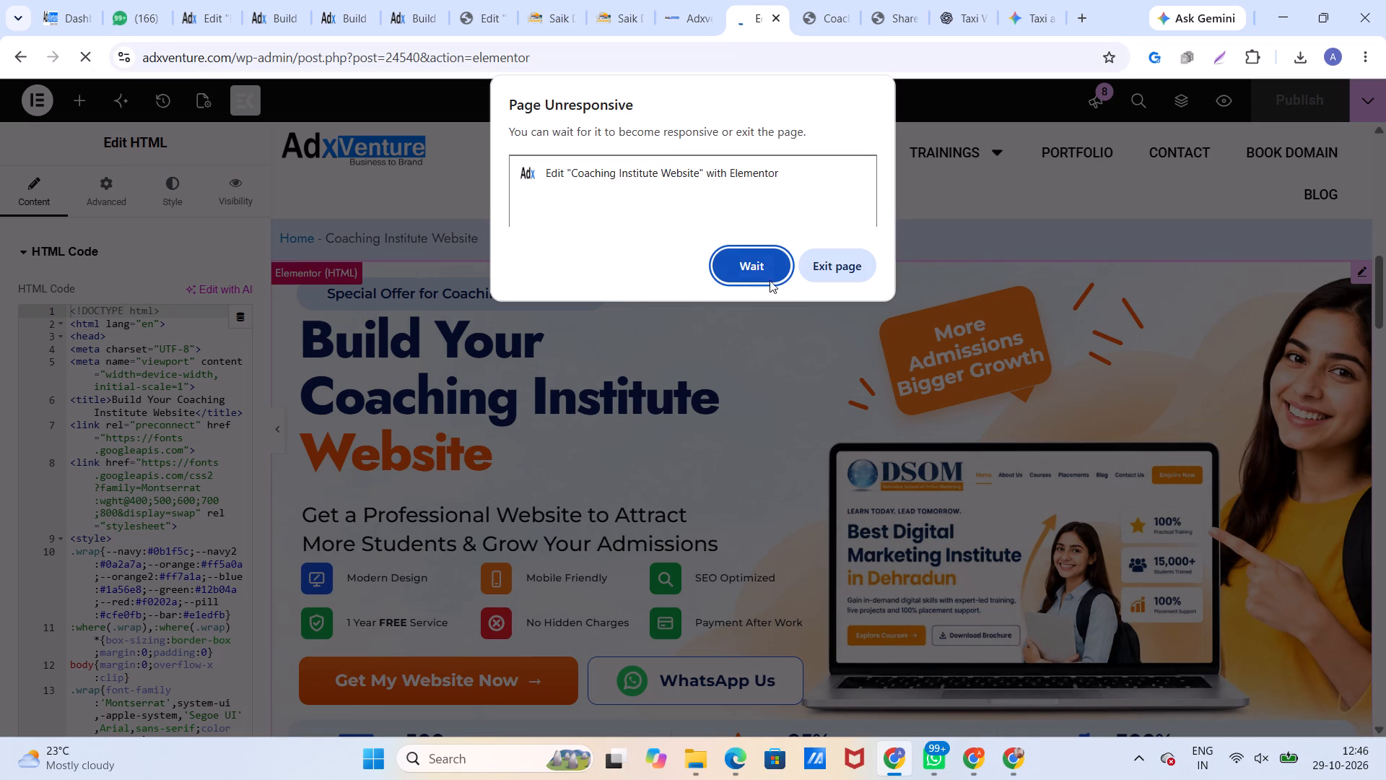
click(769, 265)
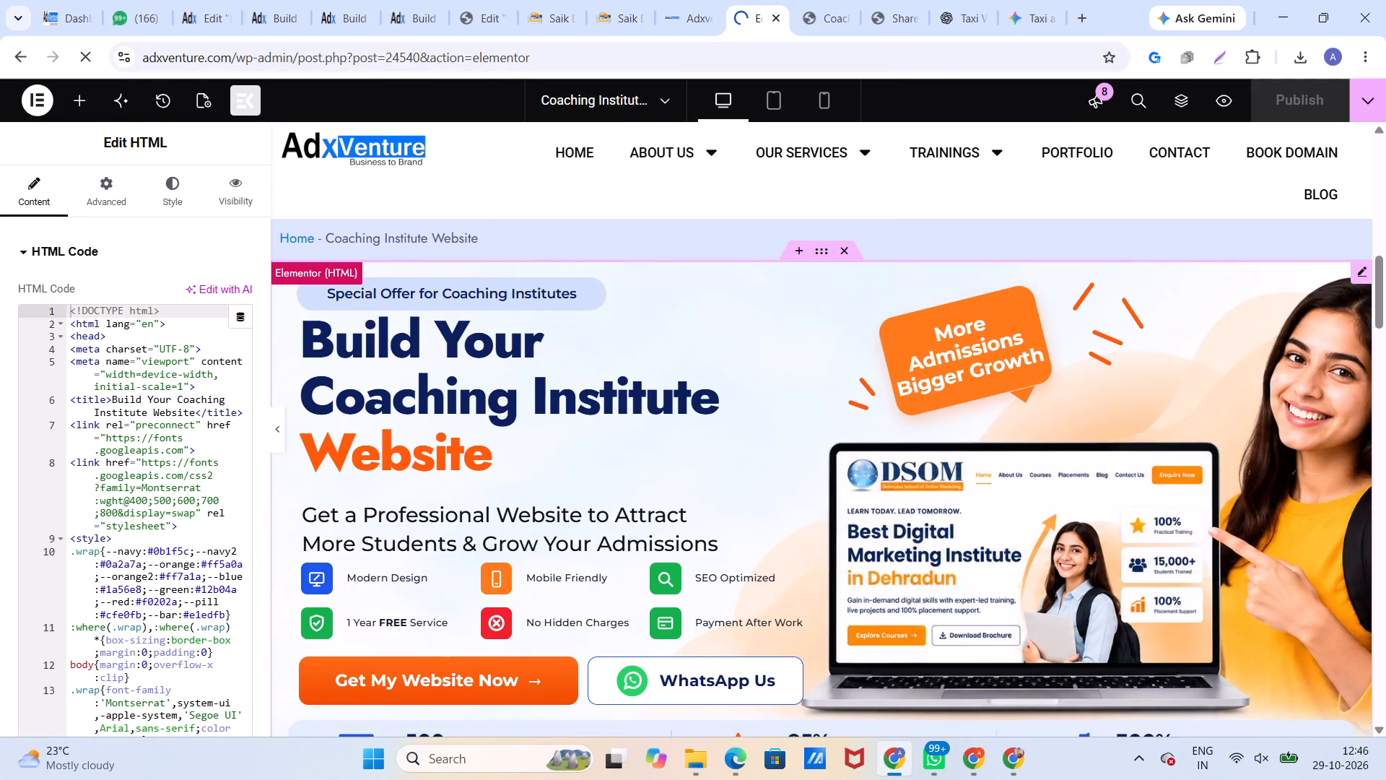
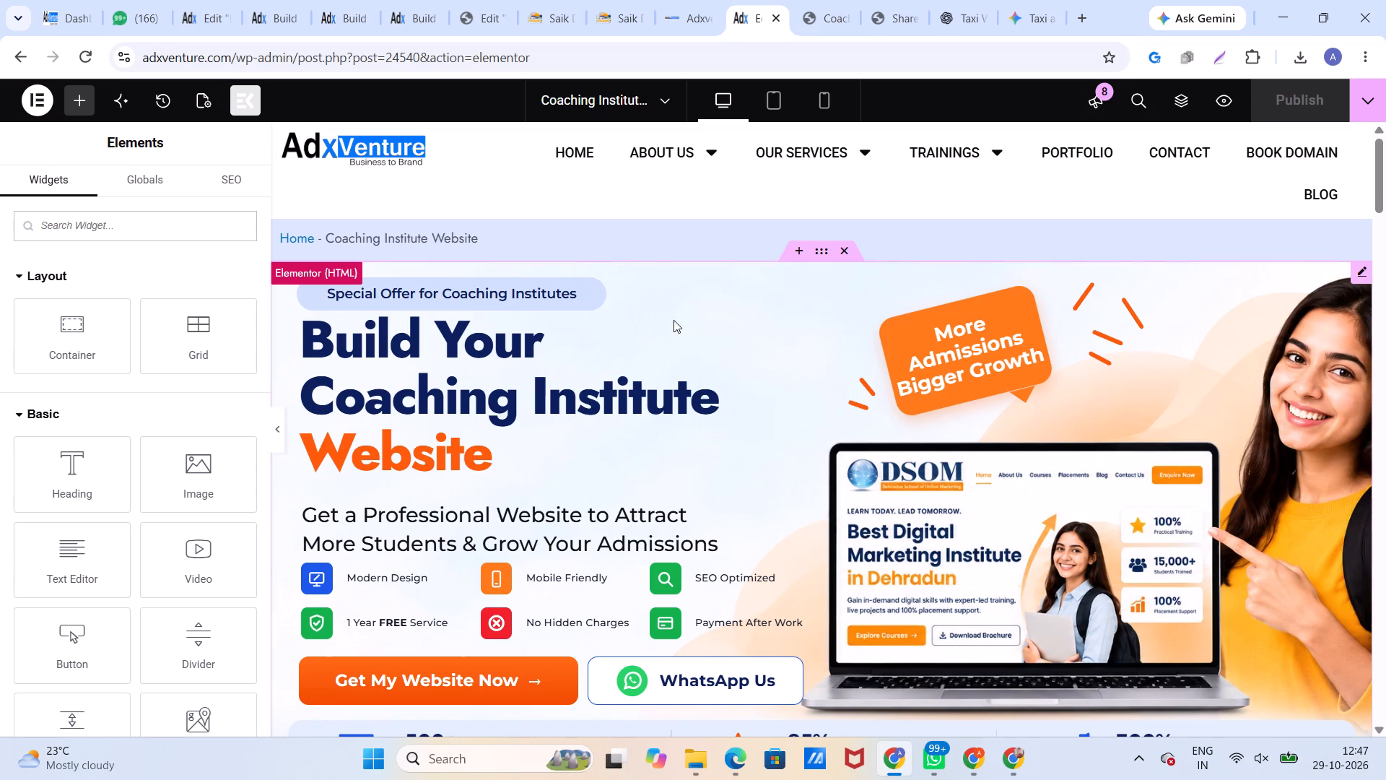
Open the HTML code of the hero widget on the Coaching Institute Website page and keep waiting for the unresponsive editor.
click(1367, 276)
scroll(440, 378, down, 7)
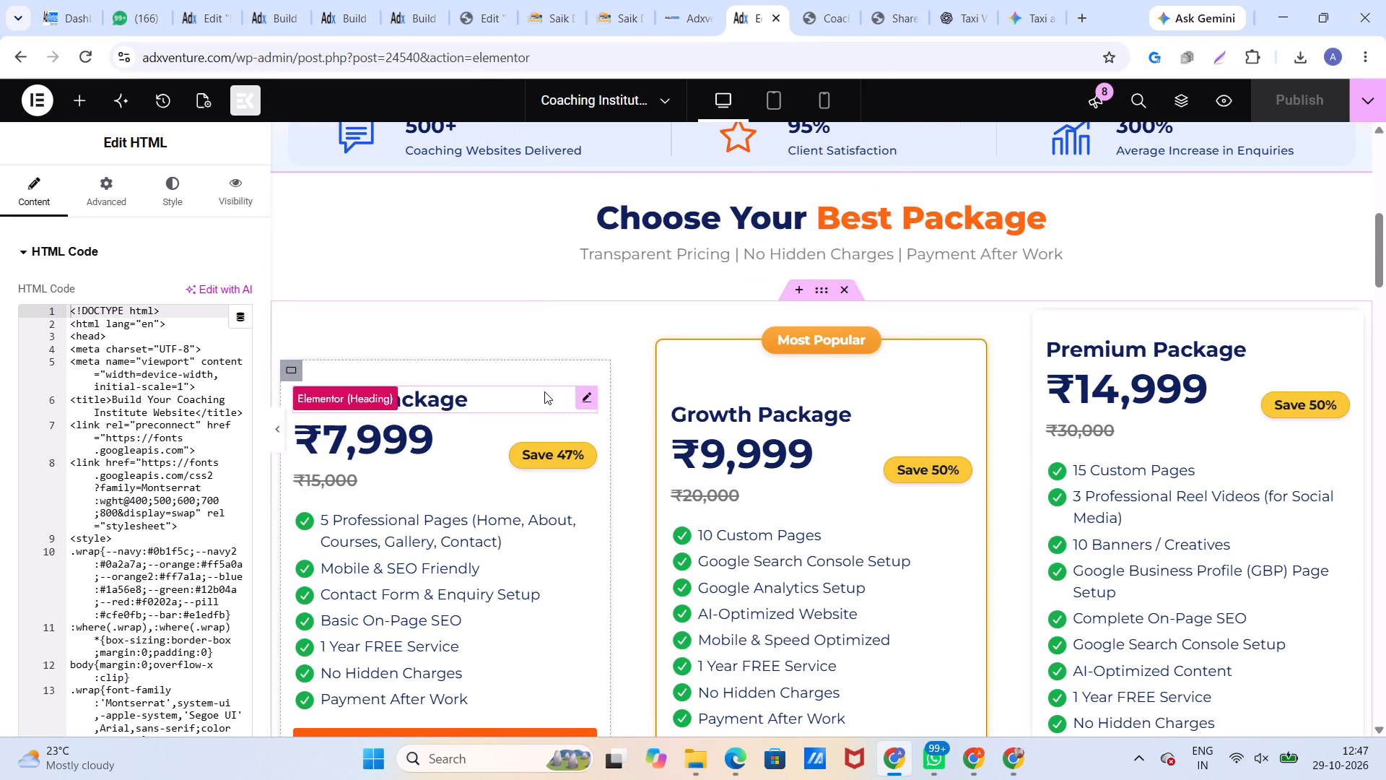
scroll(627, 300, down, 3)
scroll(627, 316, up, 1)
scroll(627, 316, down, 2)
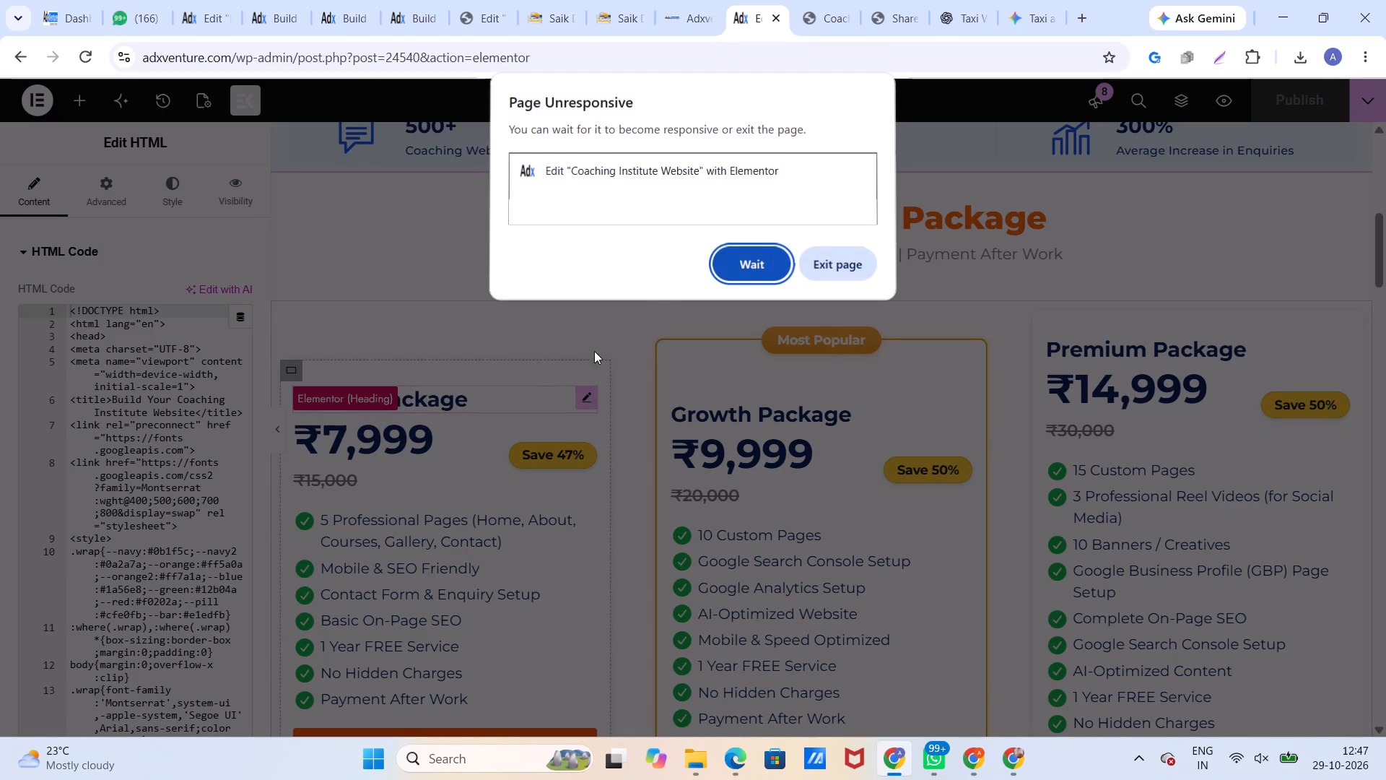
click(751, 266)
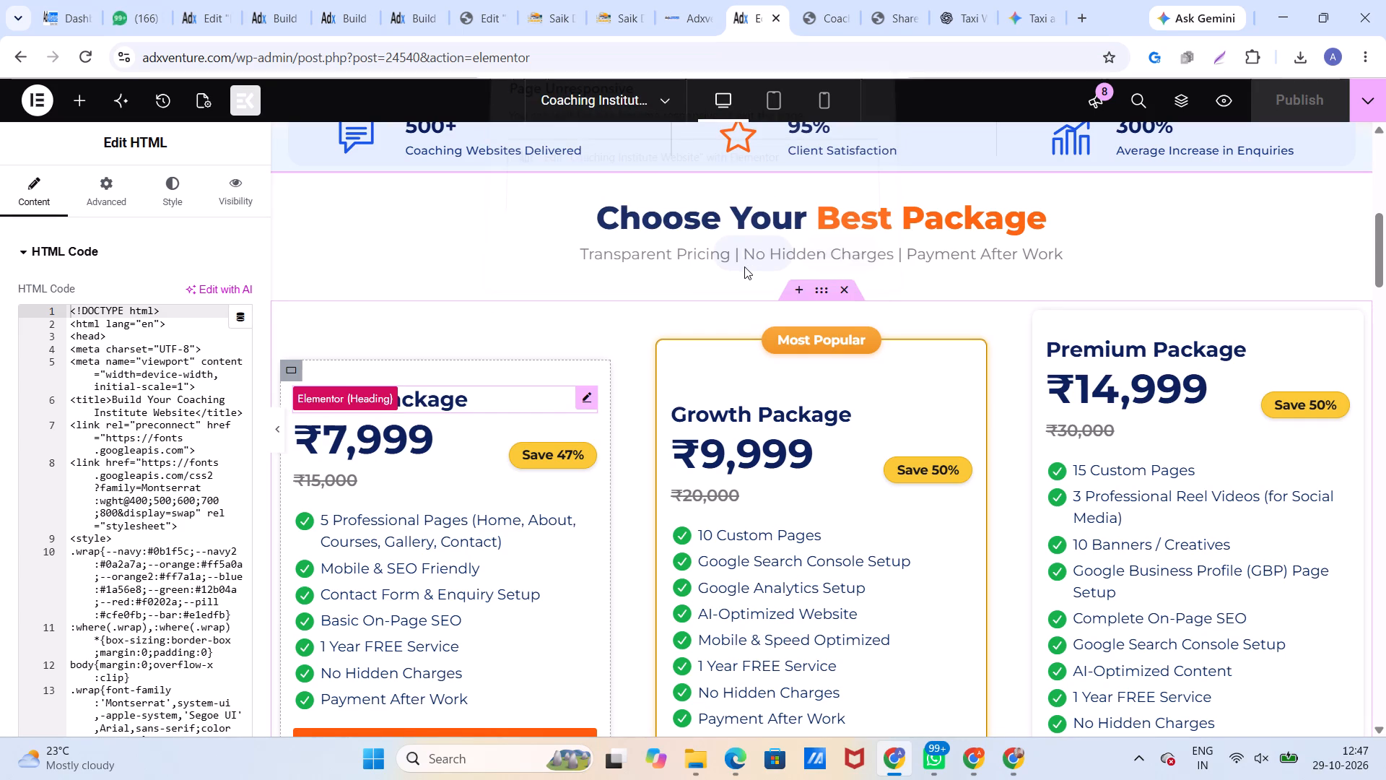
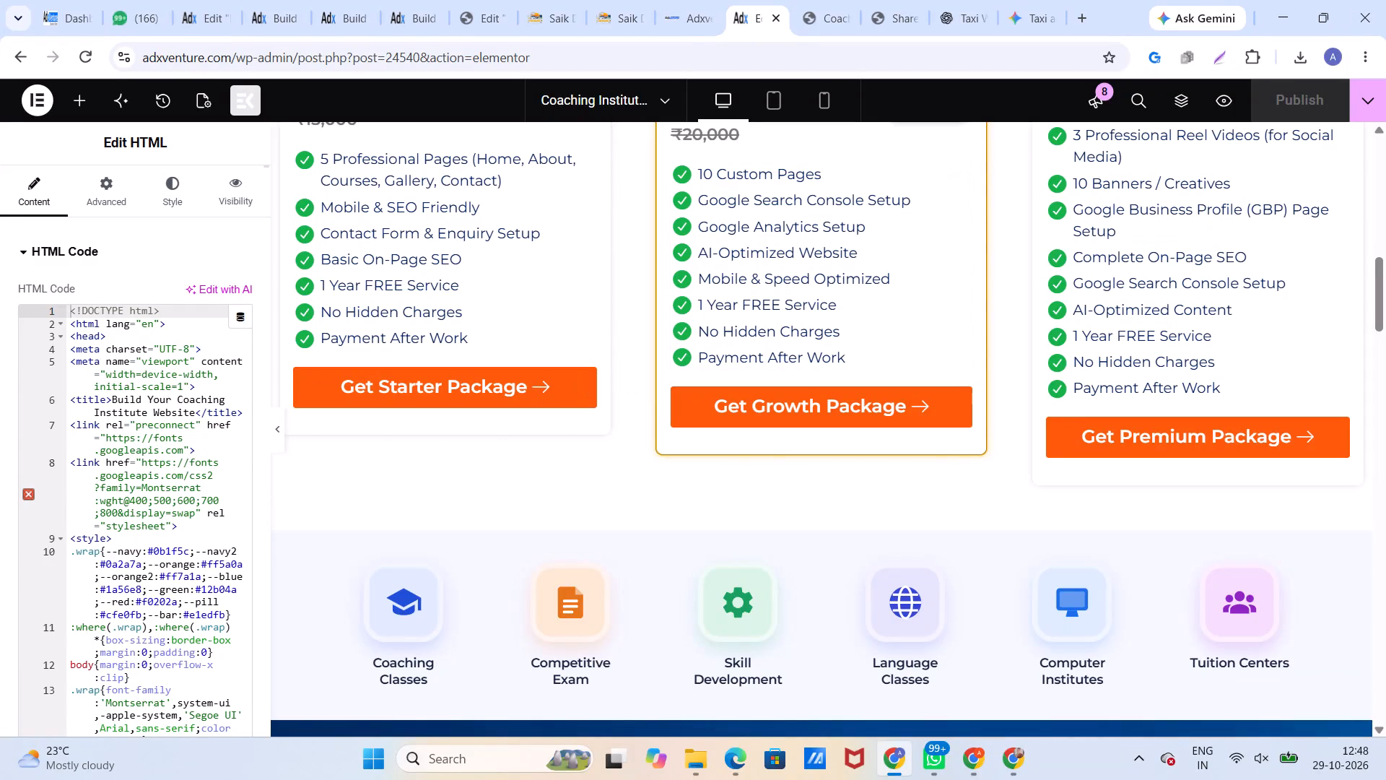
Copy the entire HTML code of the Coaching Institute page's hero widget.
click(188, 439)
key(ctrl+a)
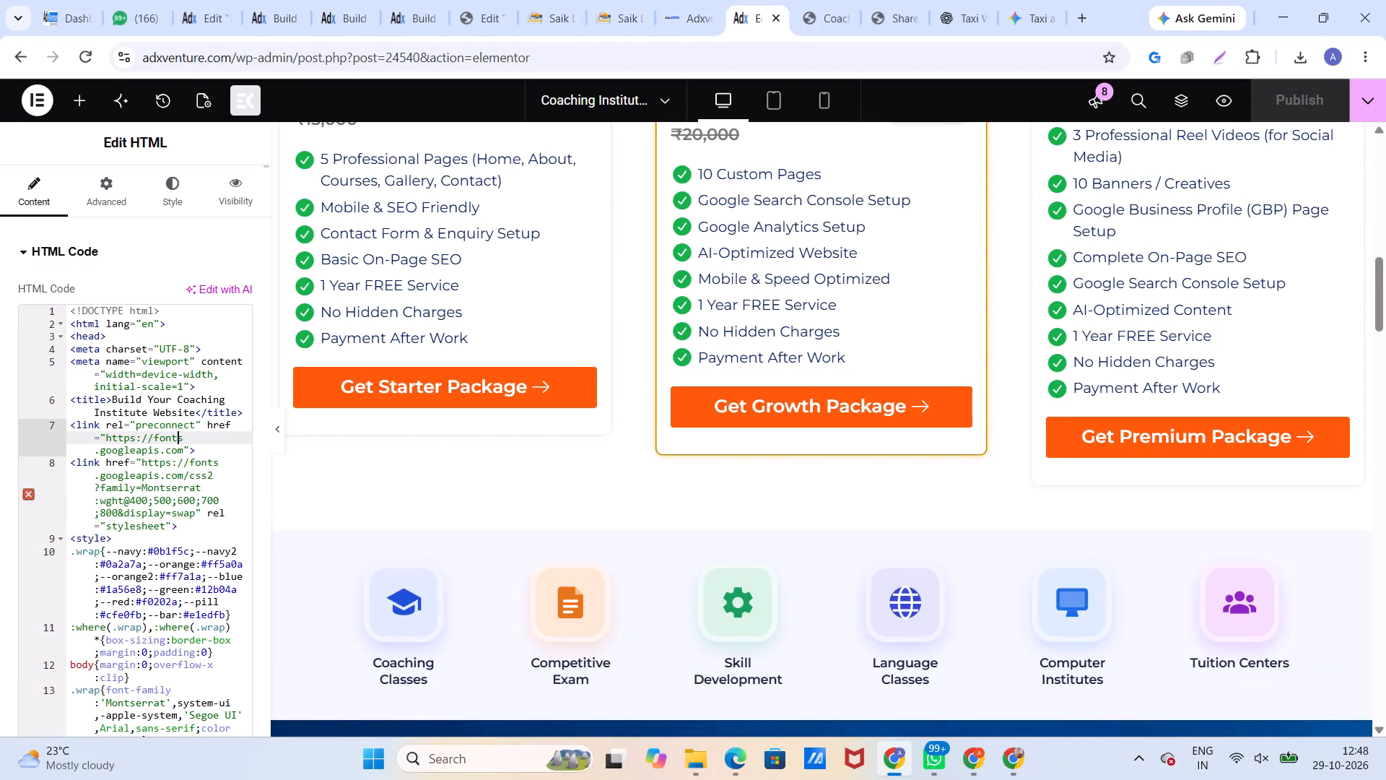
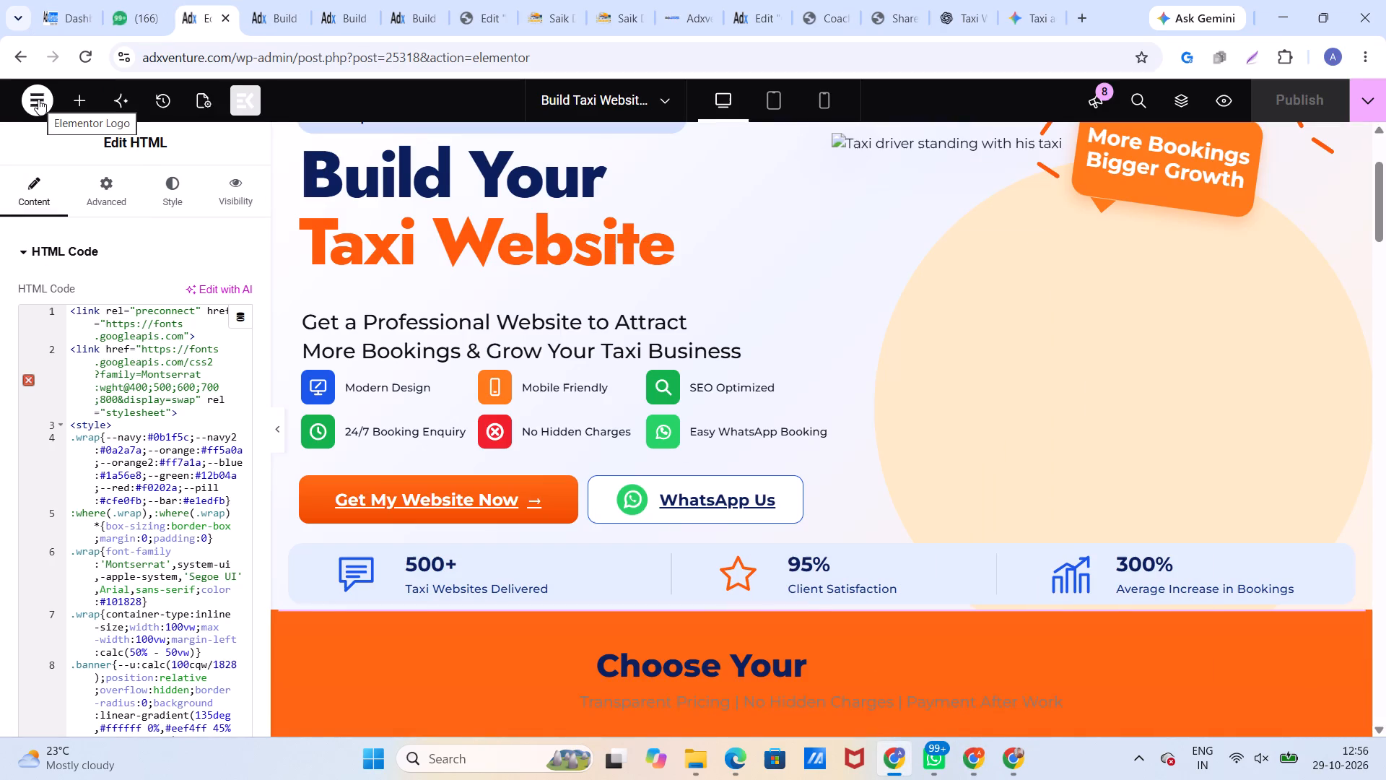
click(658, 103)
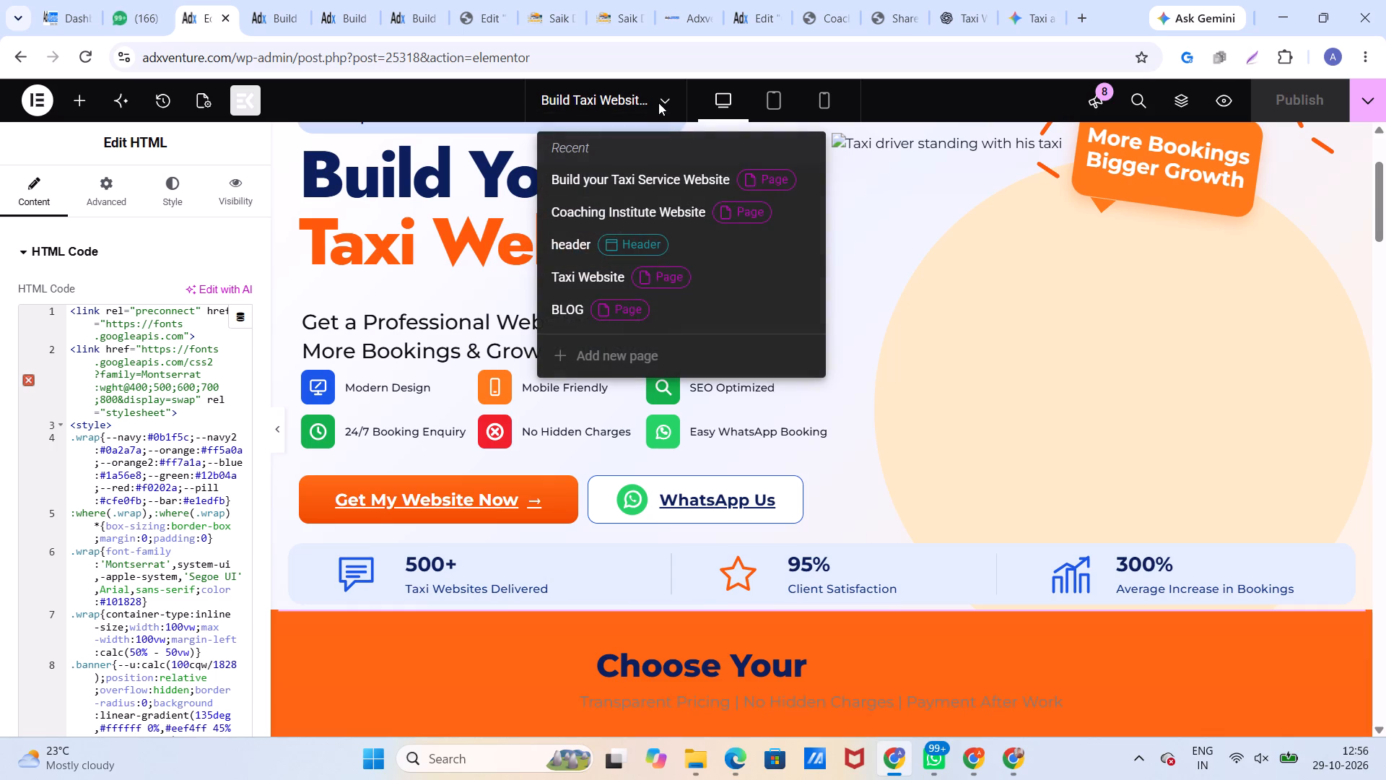
click(658, 103)
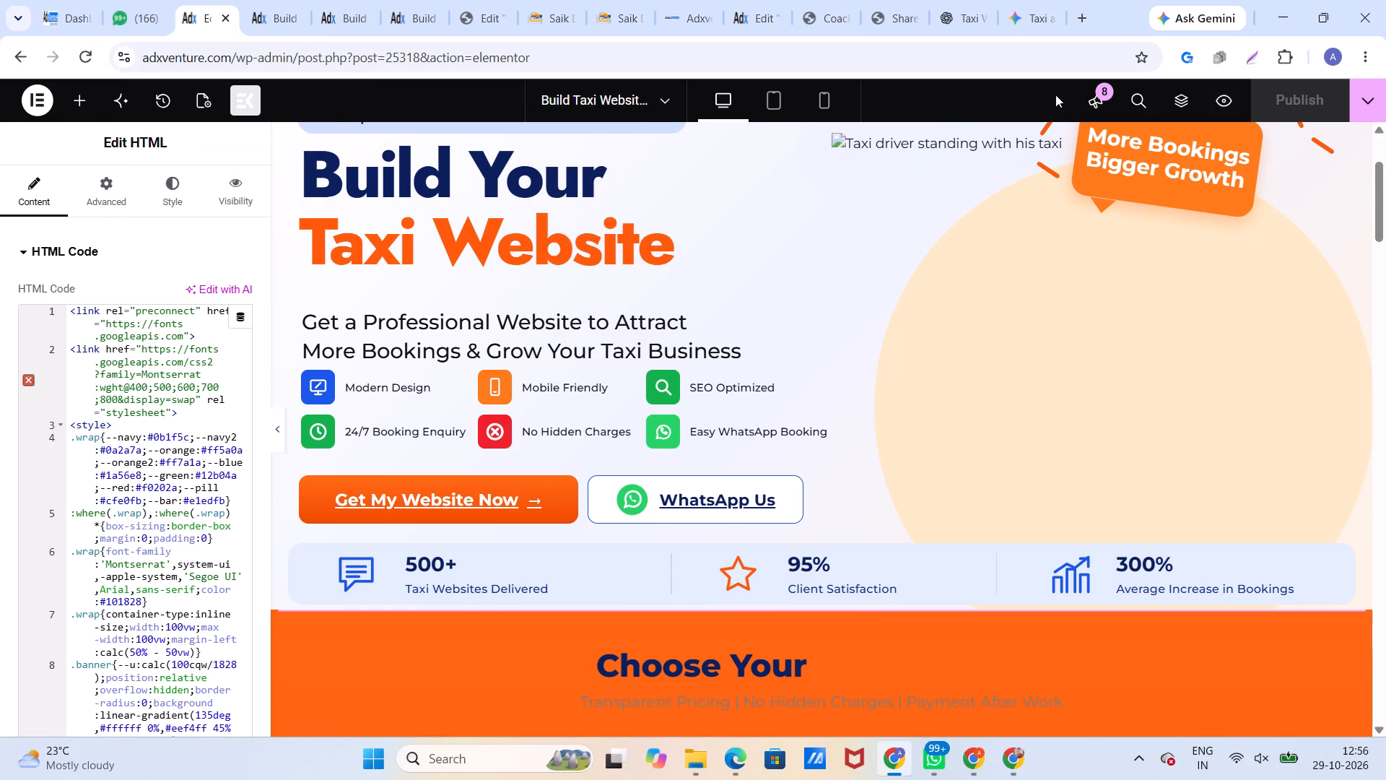
click(813, 19)
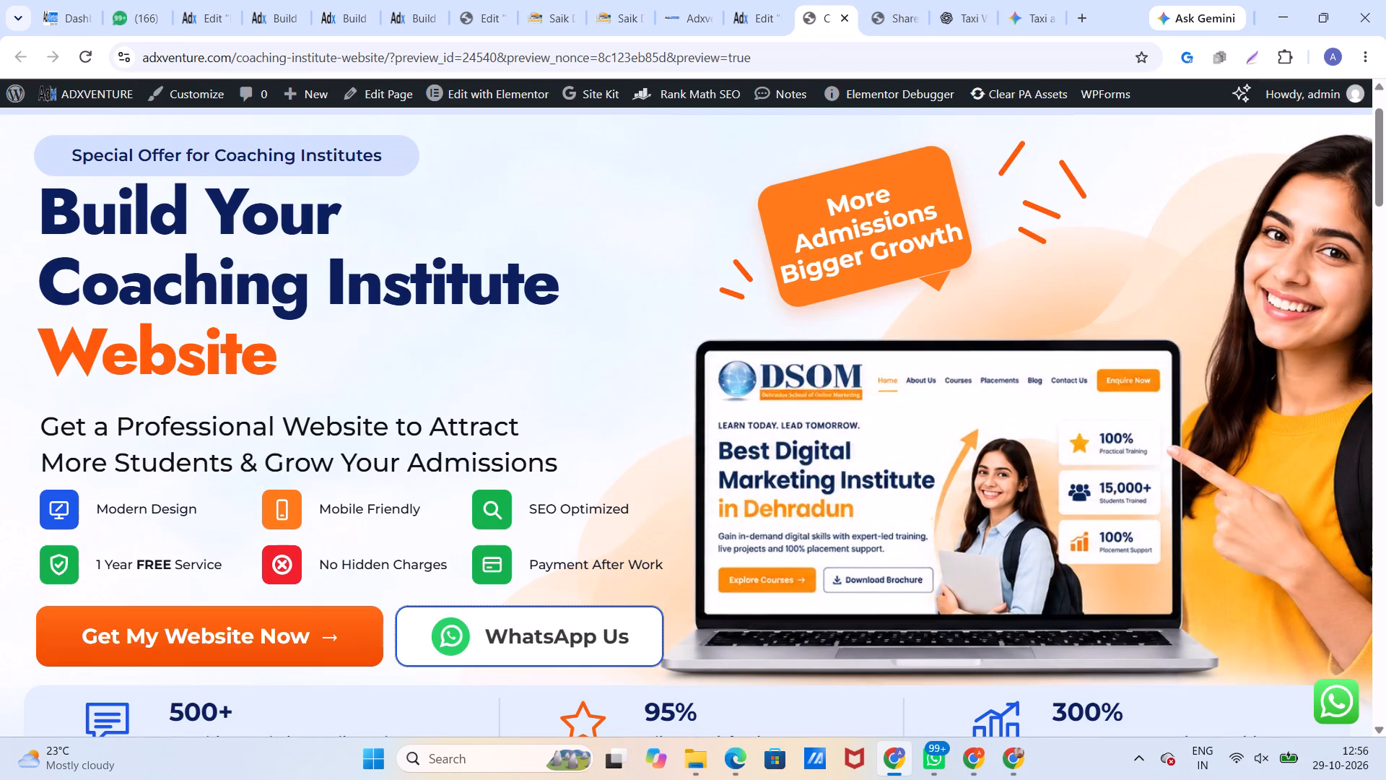
click(754, 17)
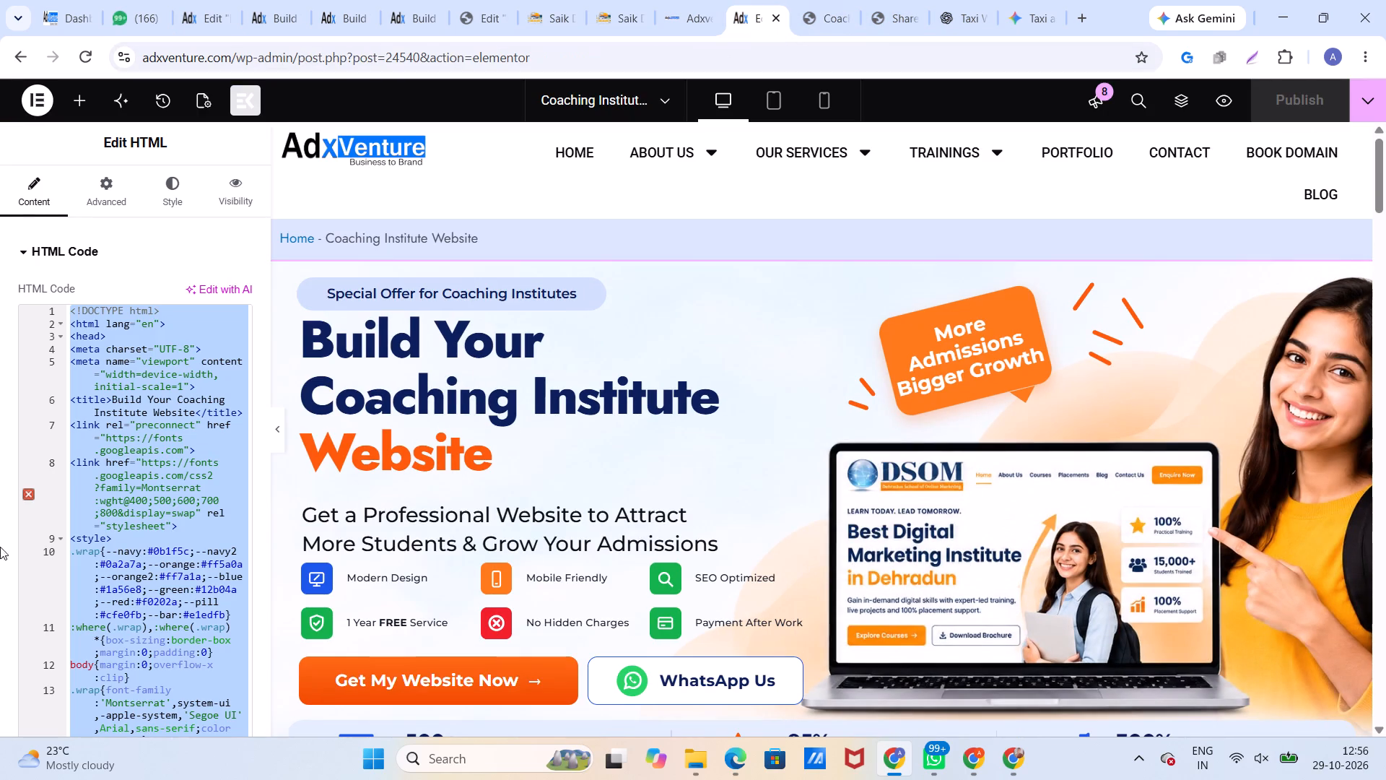
click(37, 103)
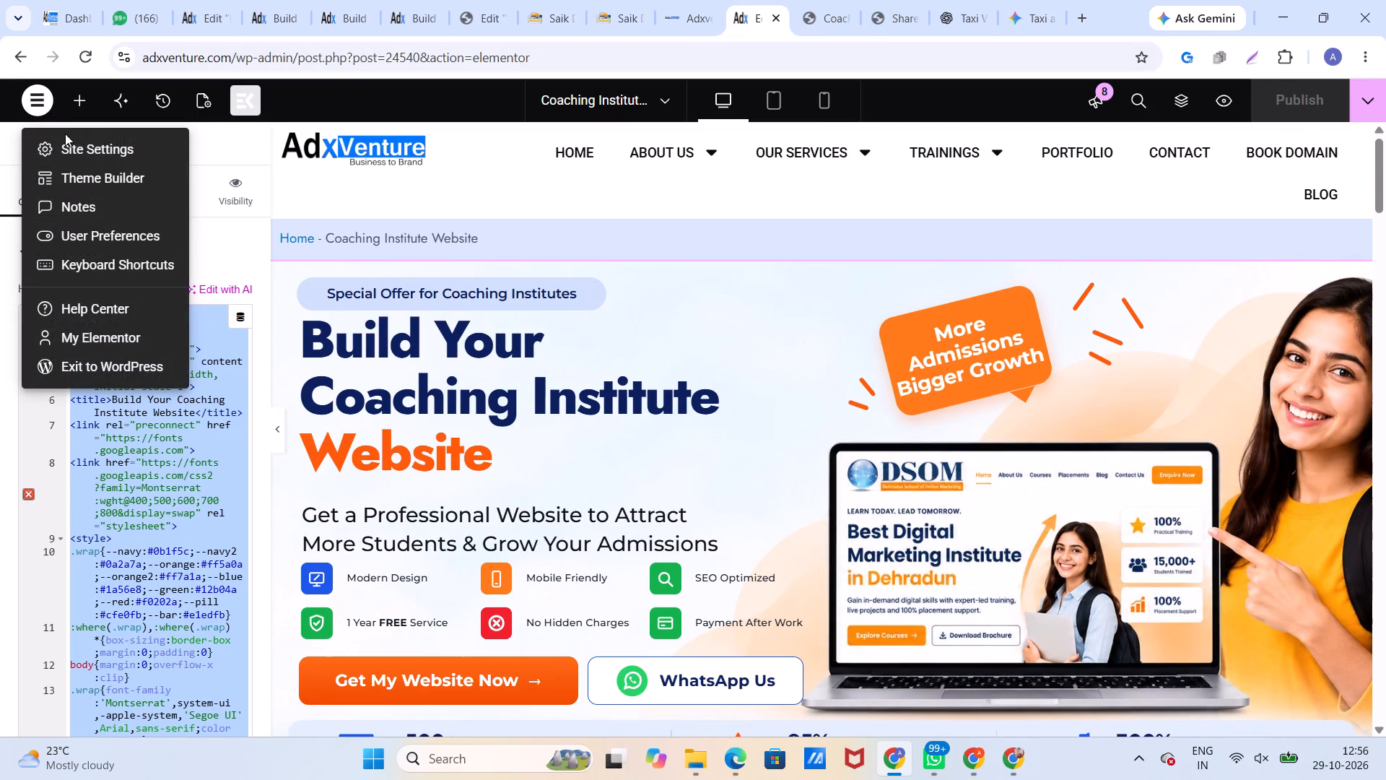
click(97, 354)
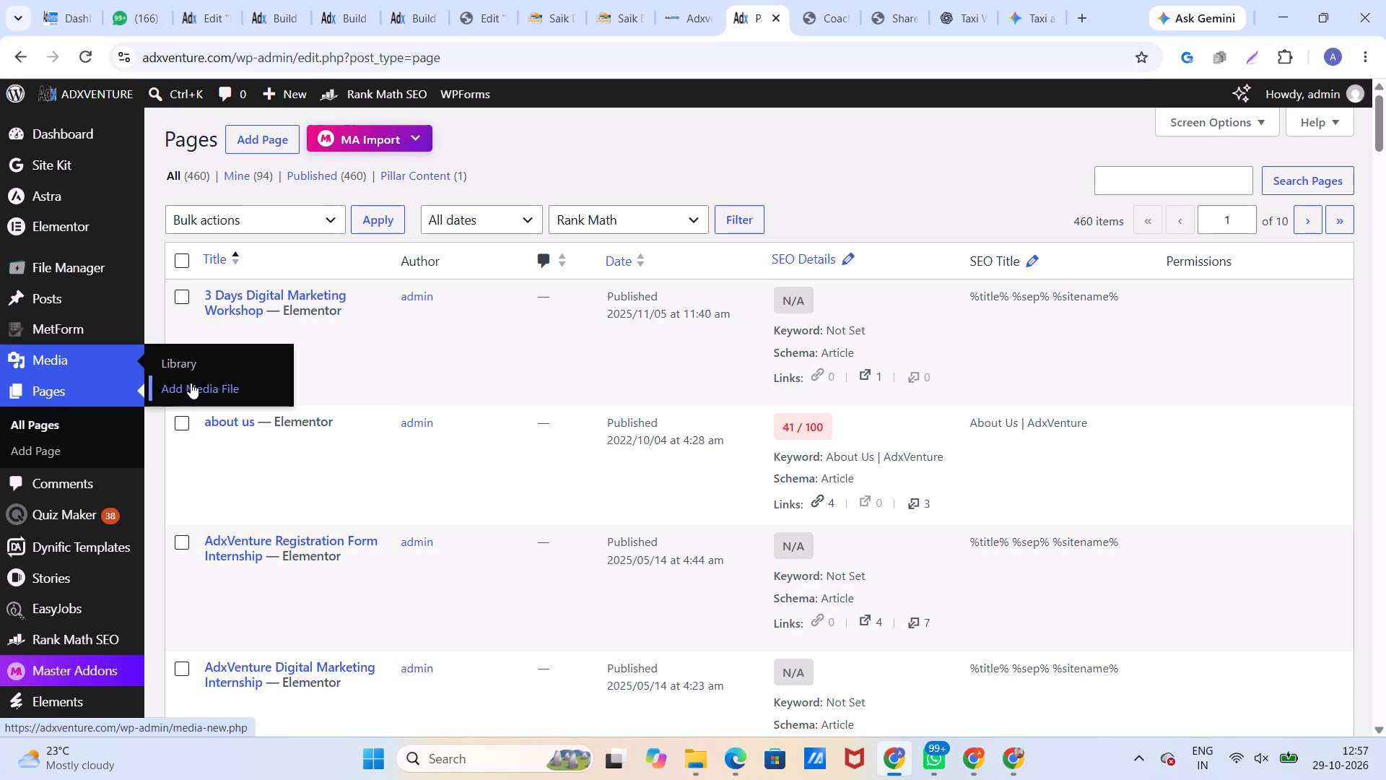
Upload the driver-taxi PNG from the Downloads folder to the WordPress media library.
click(191, 383)
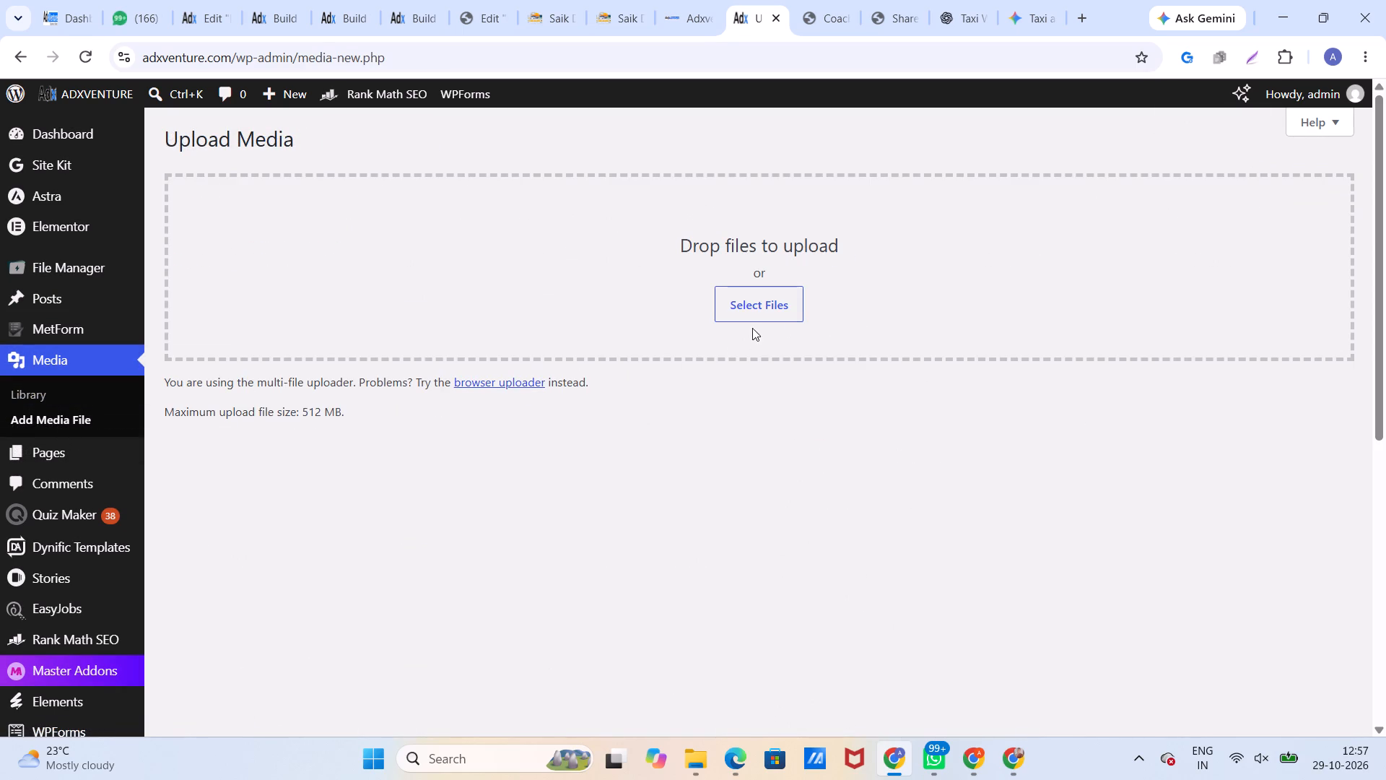
click(773, 308)
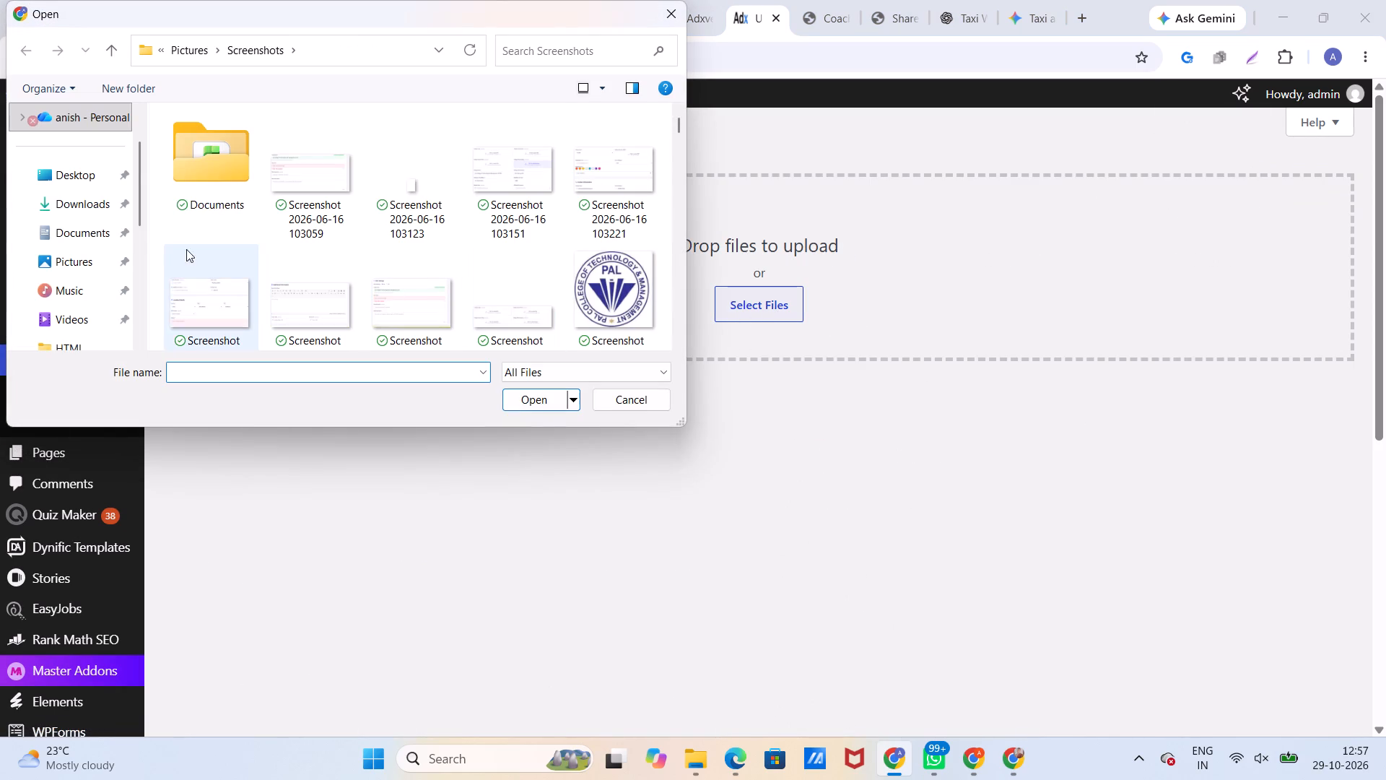
click(87, 209)
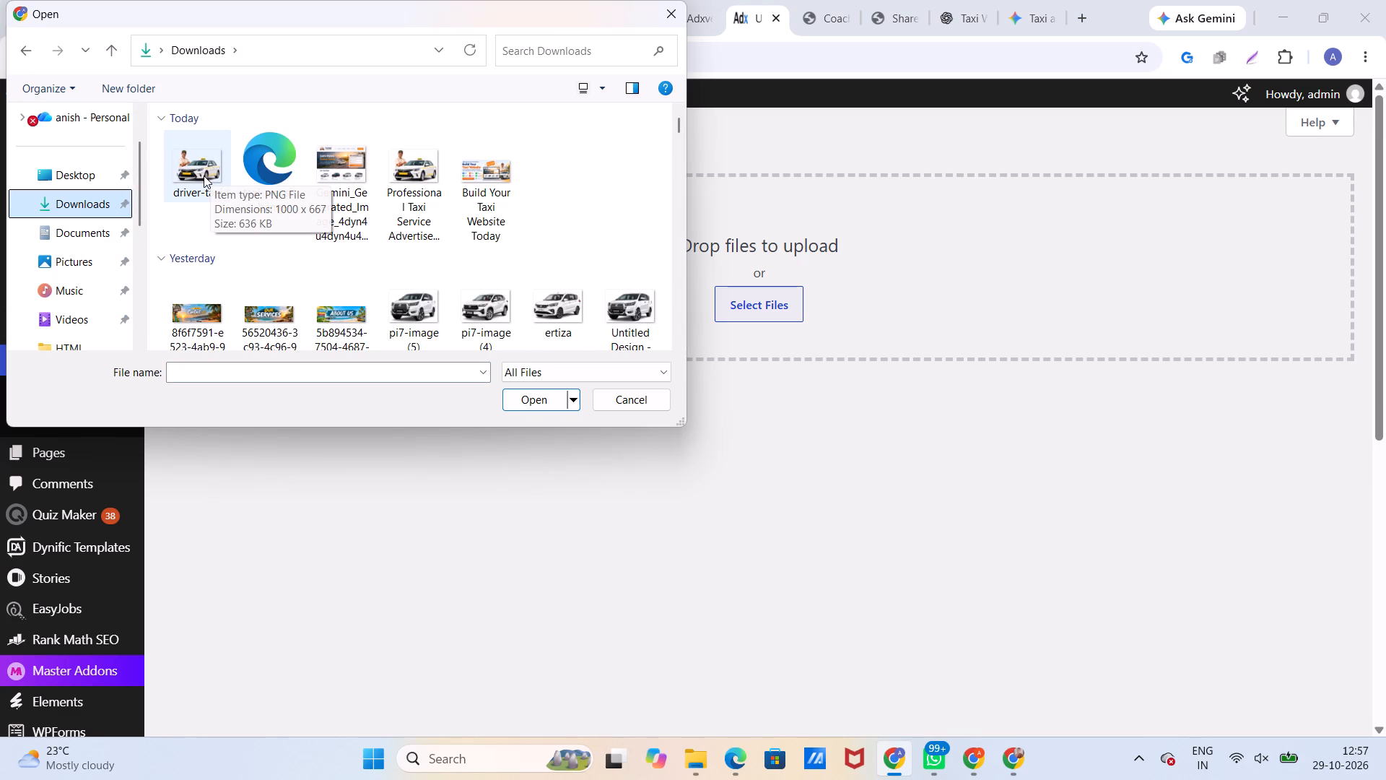
click(204, 175)
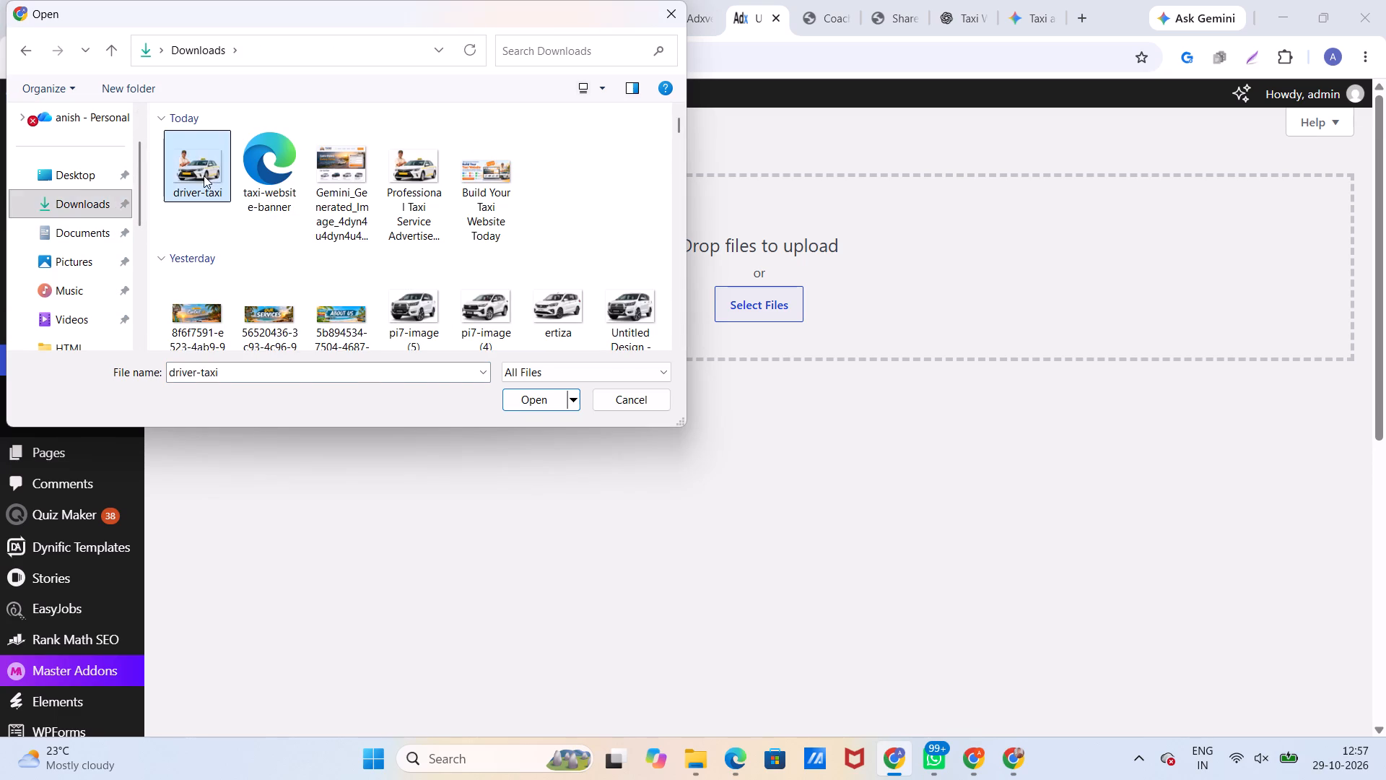
click(204, 175)
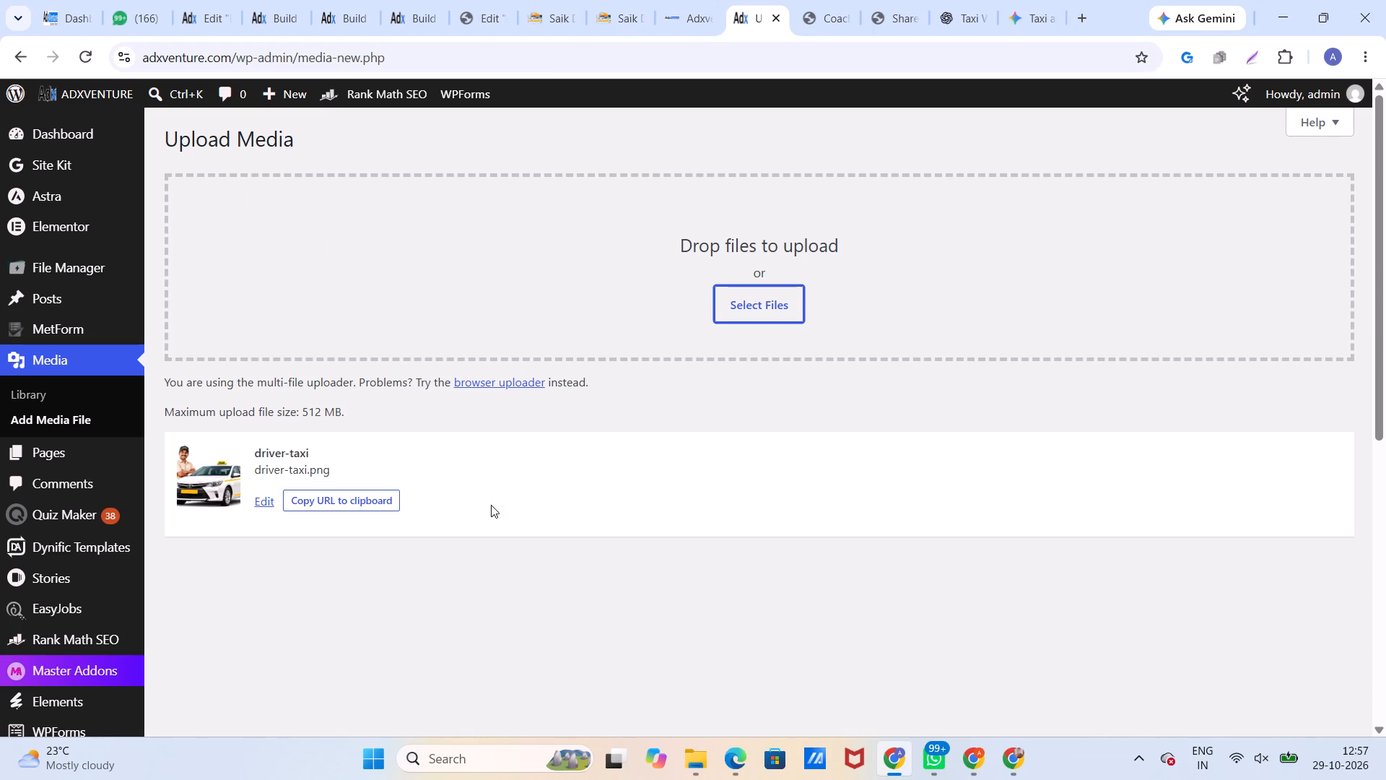
Copy the uploaded driver-taxi.png image's URL to the clipboard.
click(336, 506)
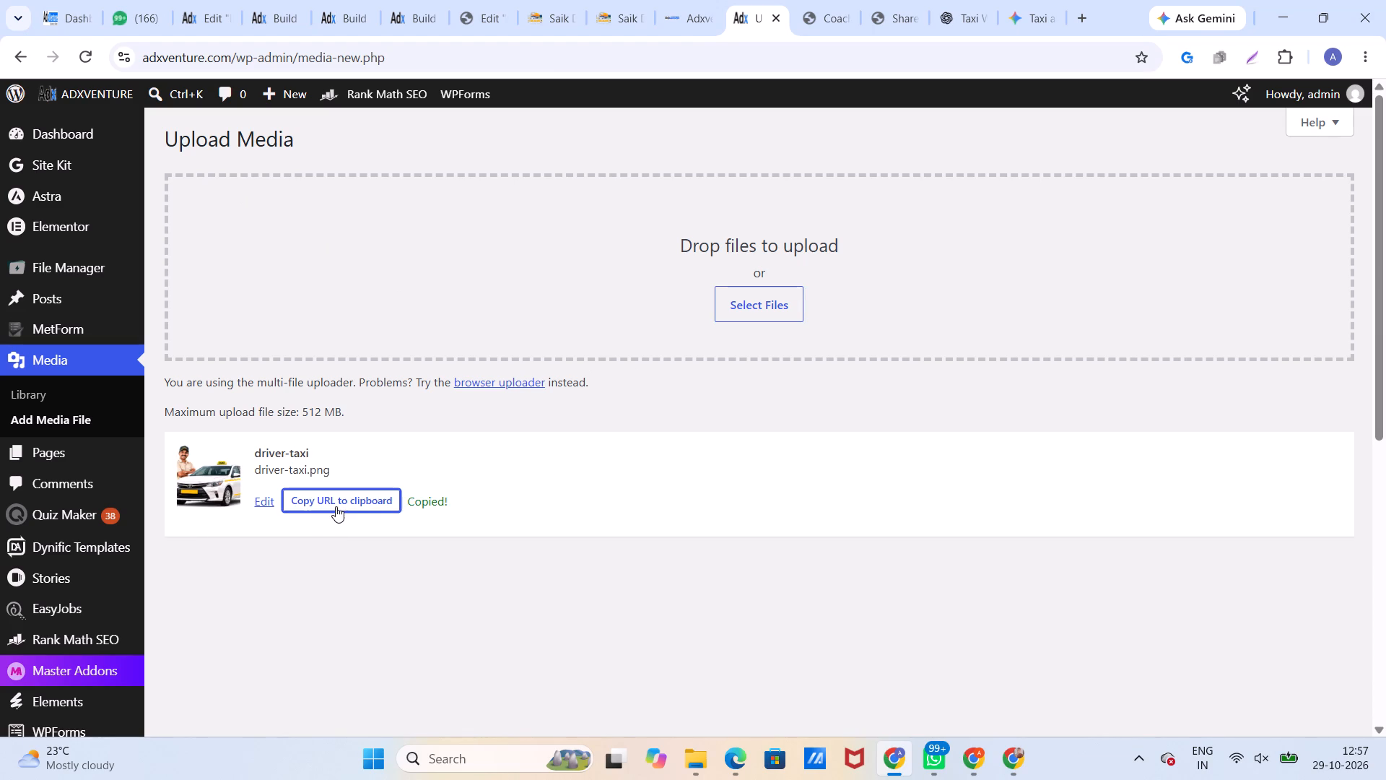
click(372, 503)
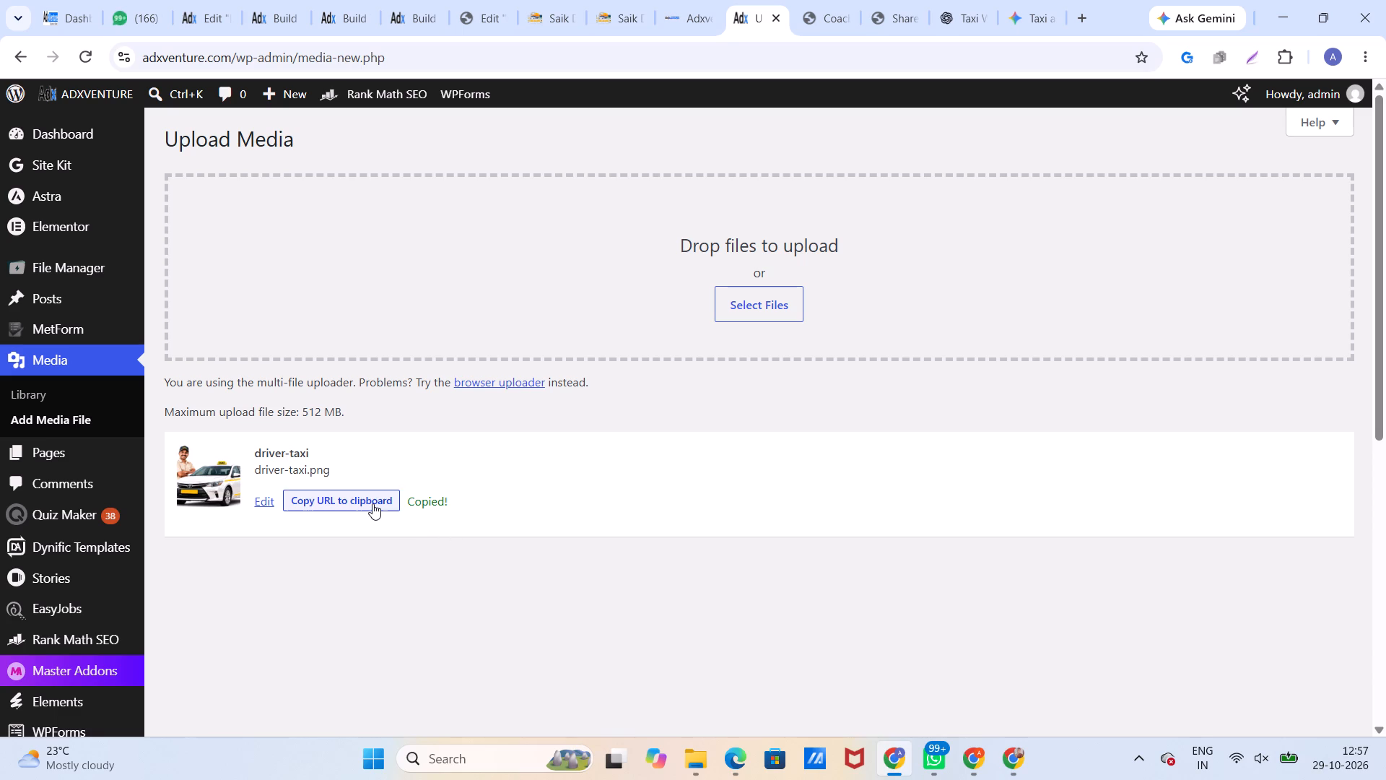
click(193, 14)
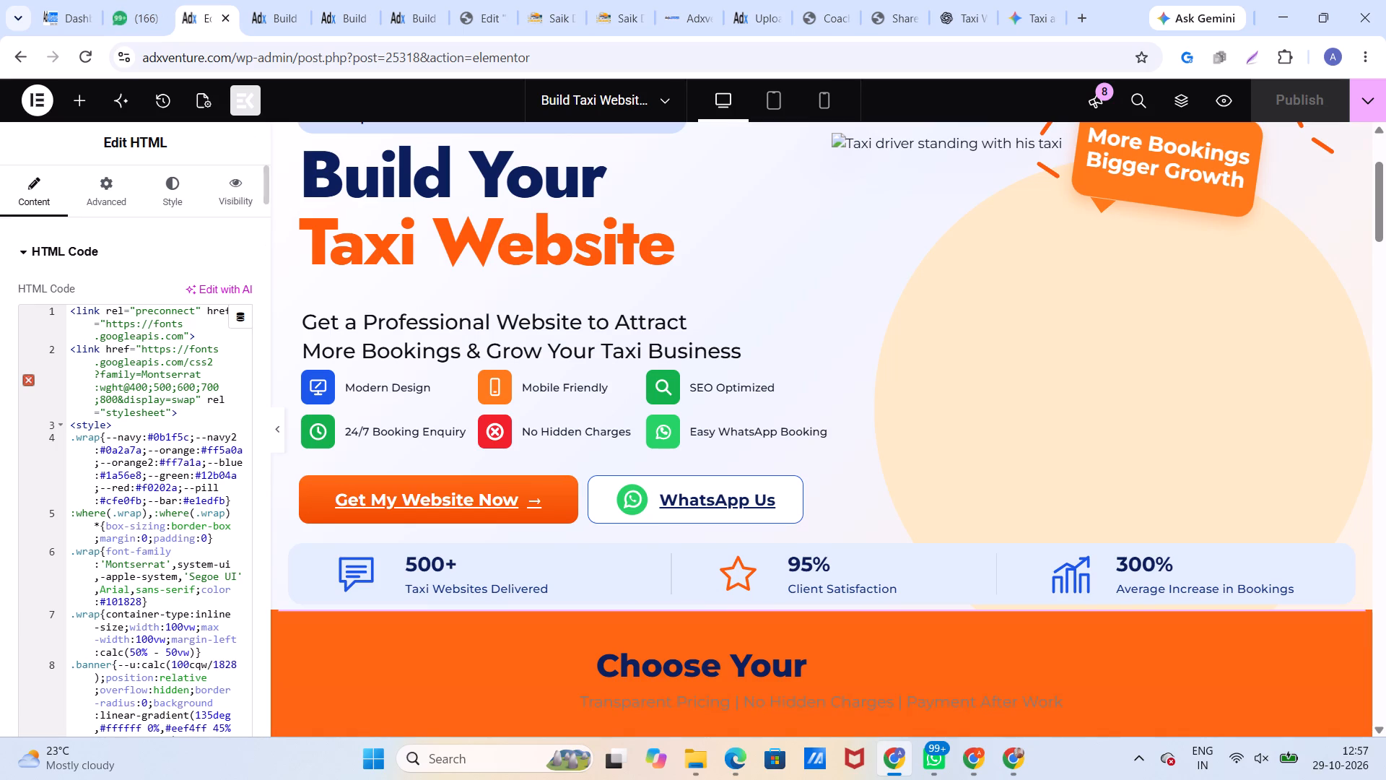
scroll(210, 469, down, 3)
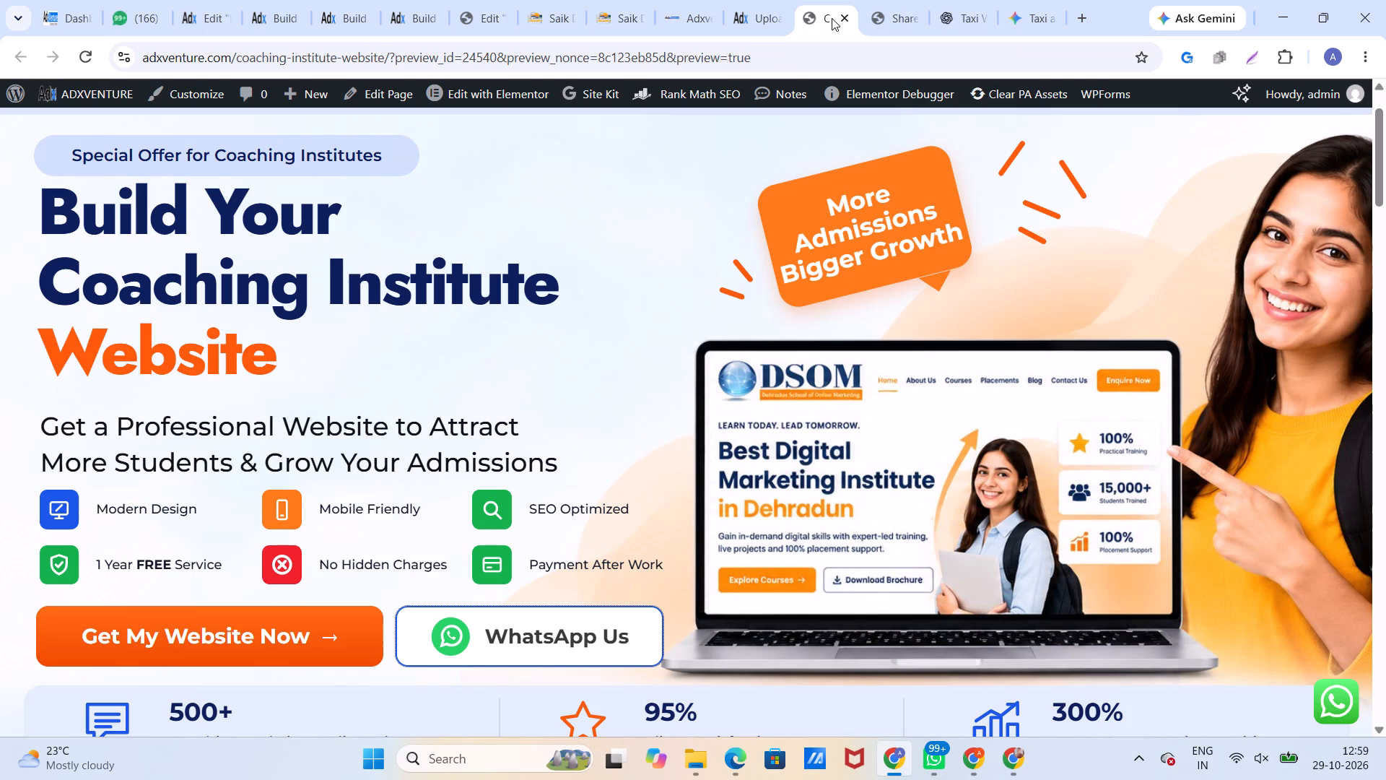
click(764, 13)
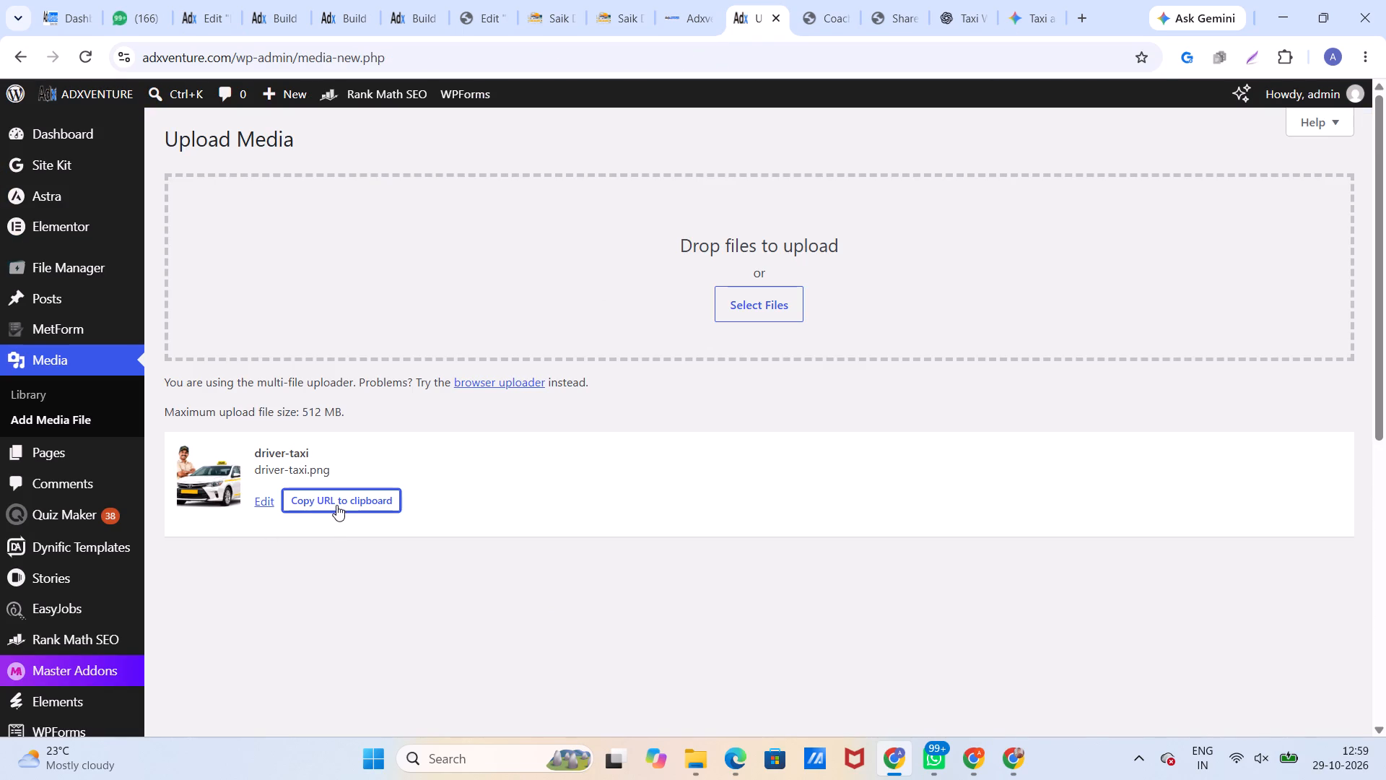
click(336, 503)
Replace the DRIVER_TAXI_IMAGE_URL placeholder in the Build Taxi Website banner's HTML code with the copied driver-taxi.png URL, keeping the quotes.
click(194, 19)
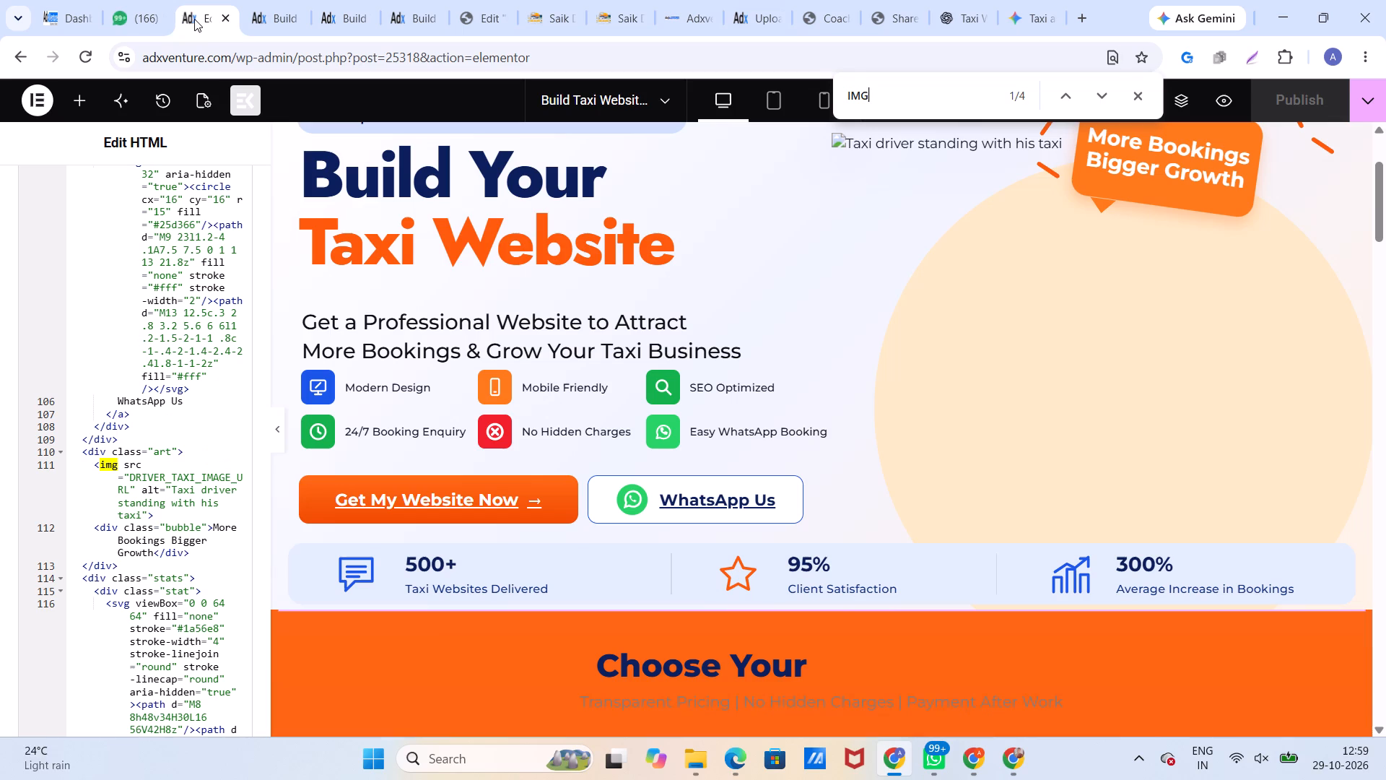
click(130, 475)
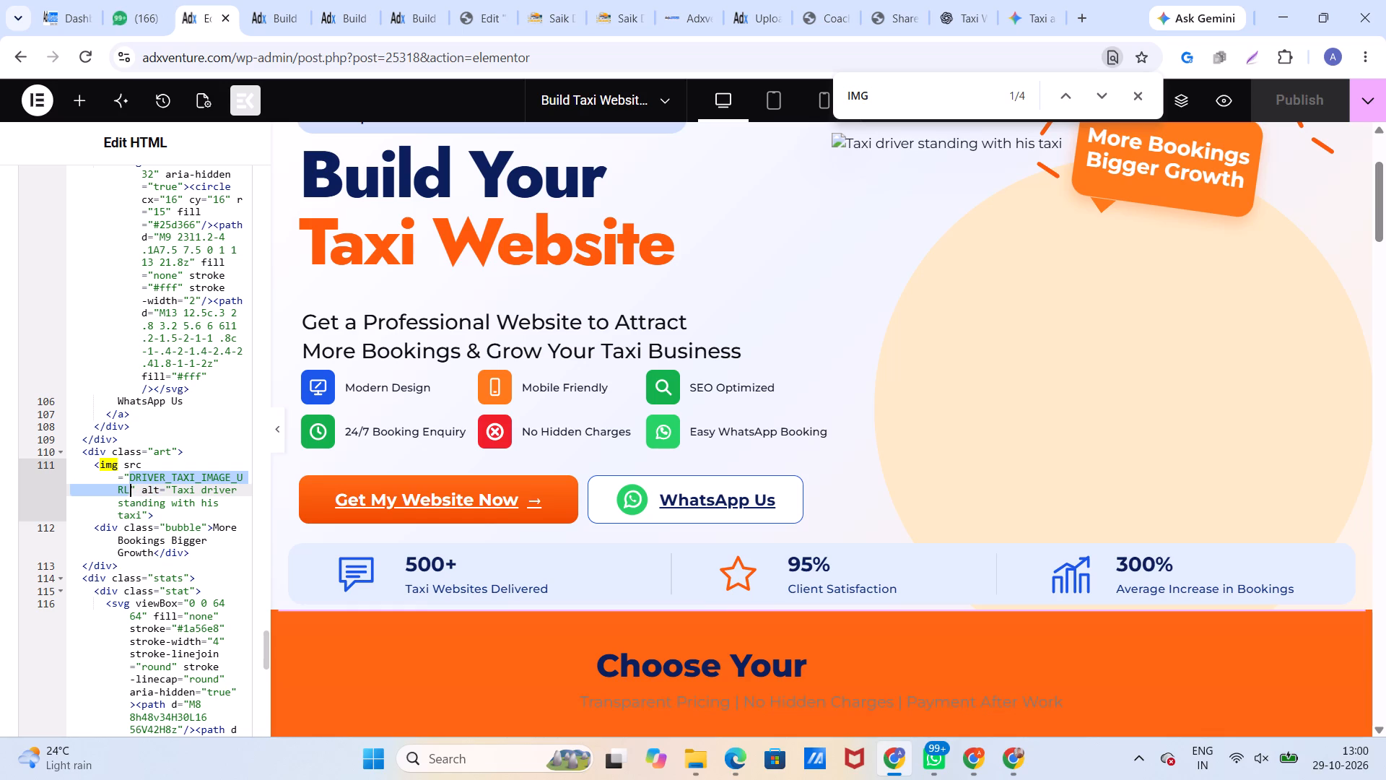
key(BackSpace)
key(ctrl+v)
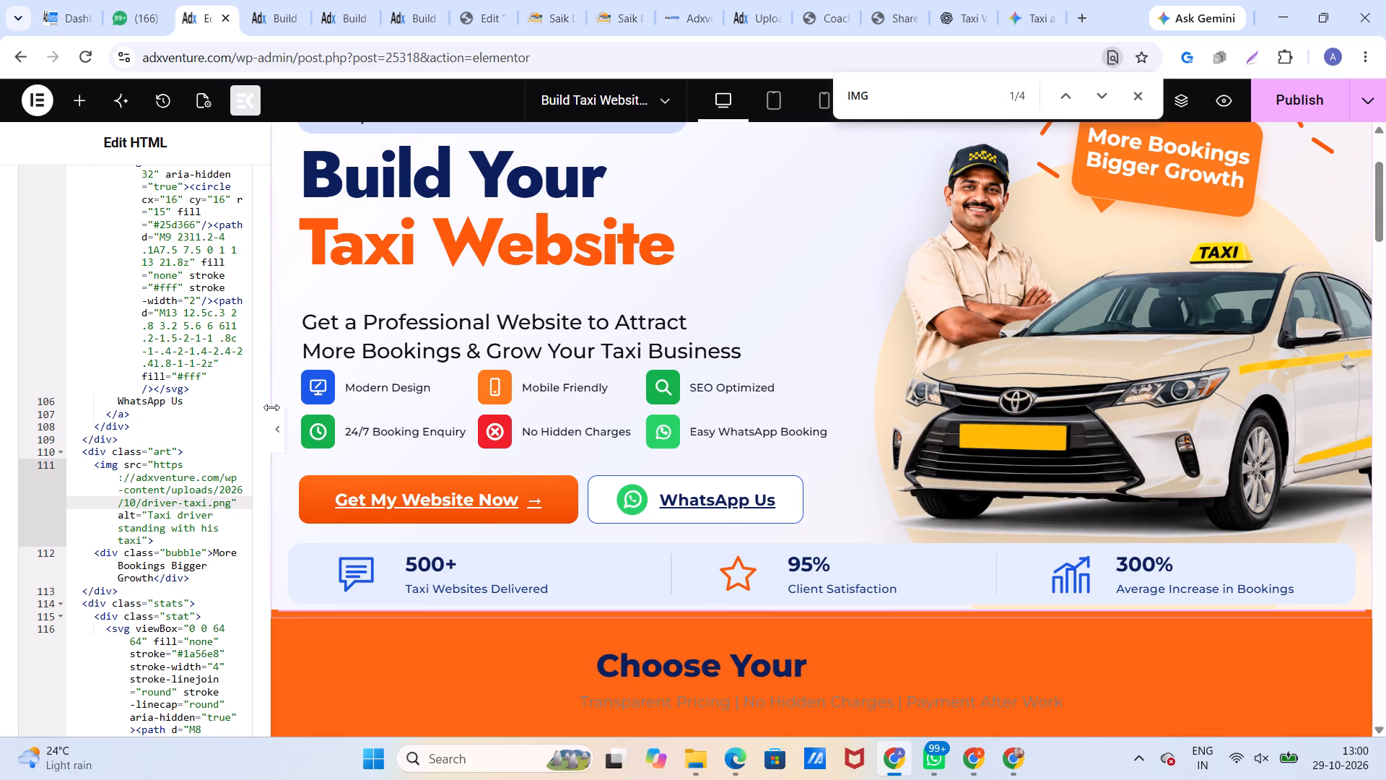
Check the top of the banner in the page preview and publish the Build Taxi Website page.
scroll(1068, 292, up, 4)
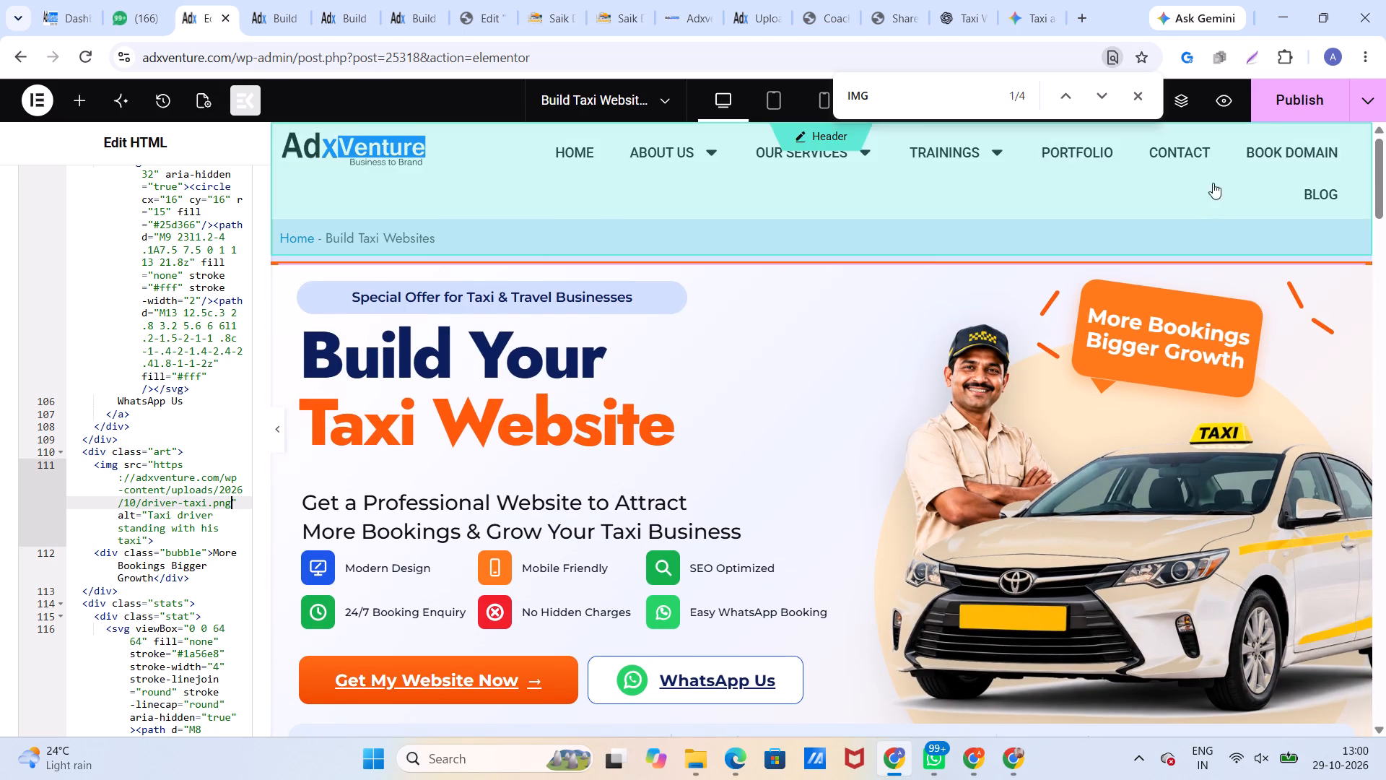
click(1288, 104)
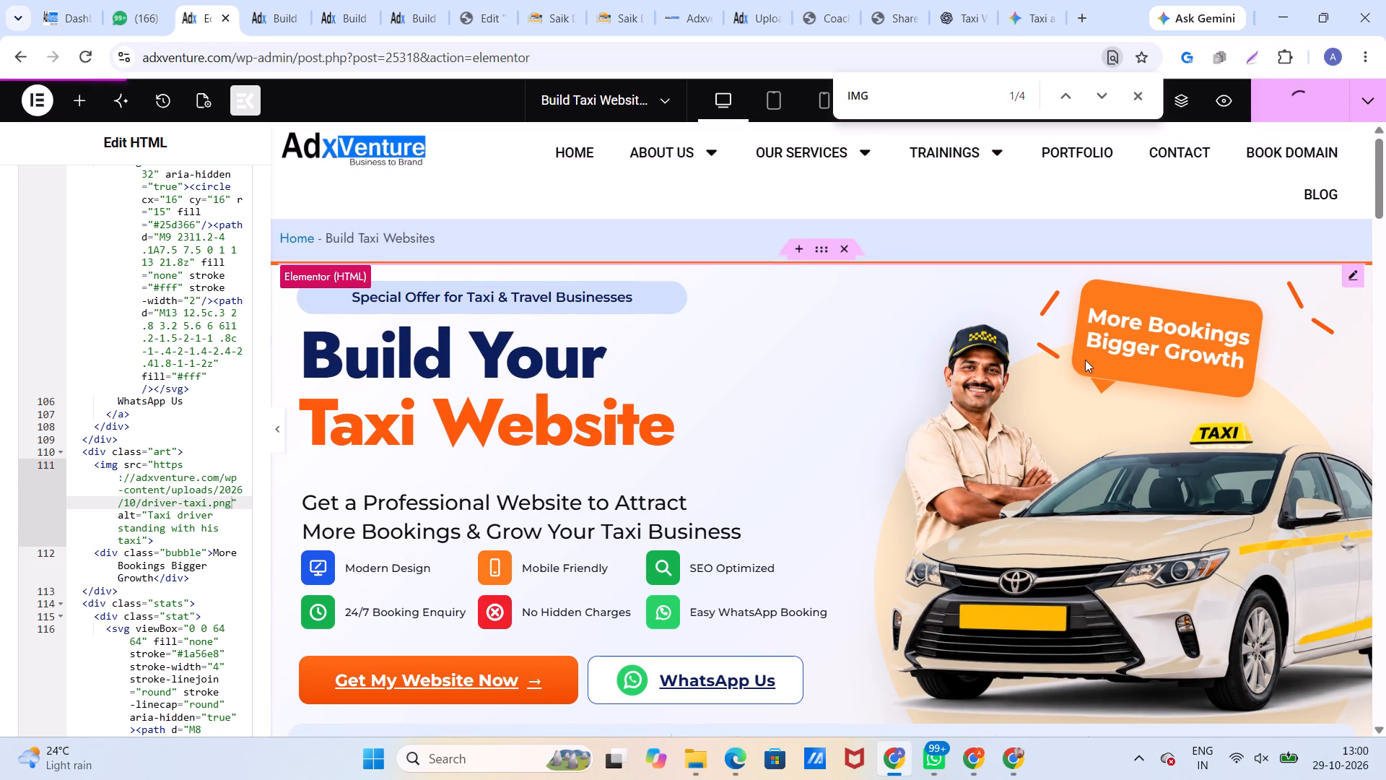
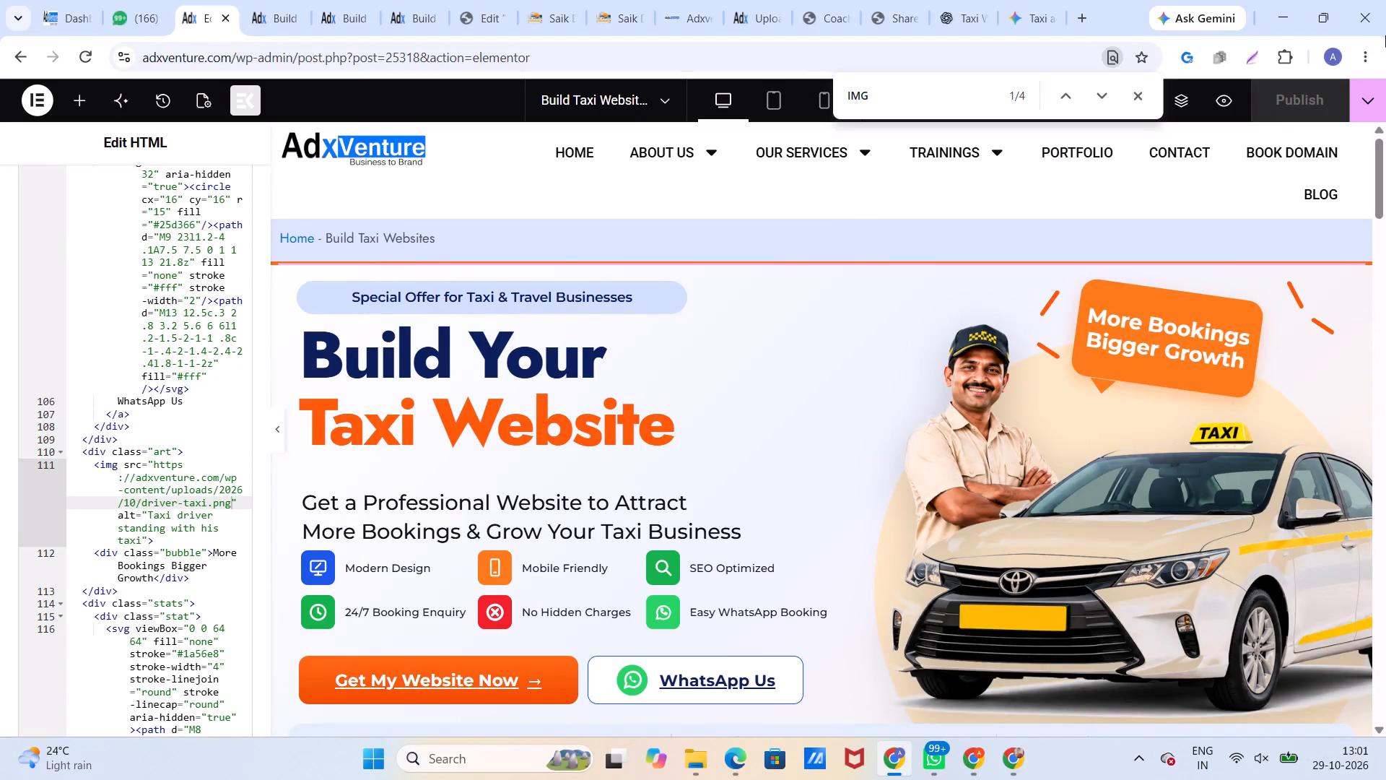
Open the Build Taxi Websites page preview and test the banner's Get My Website Now link.
click(1222, 100)
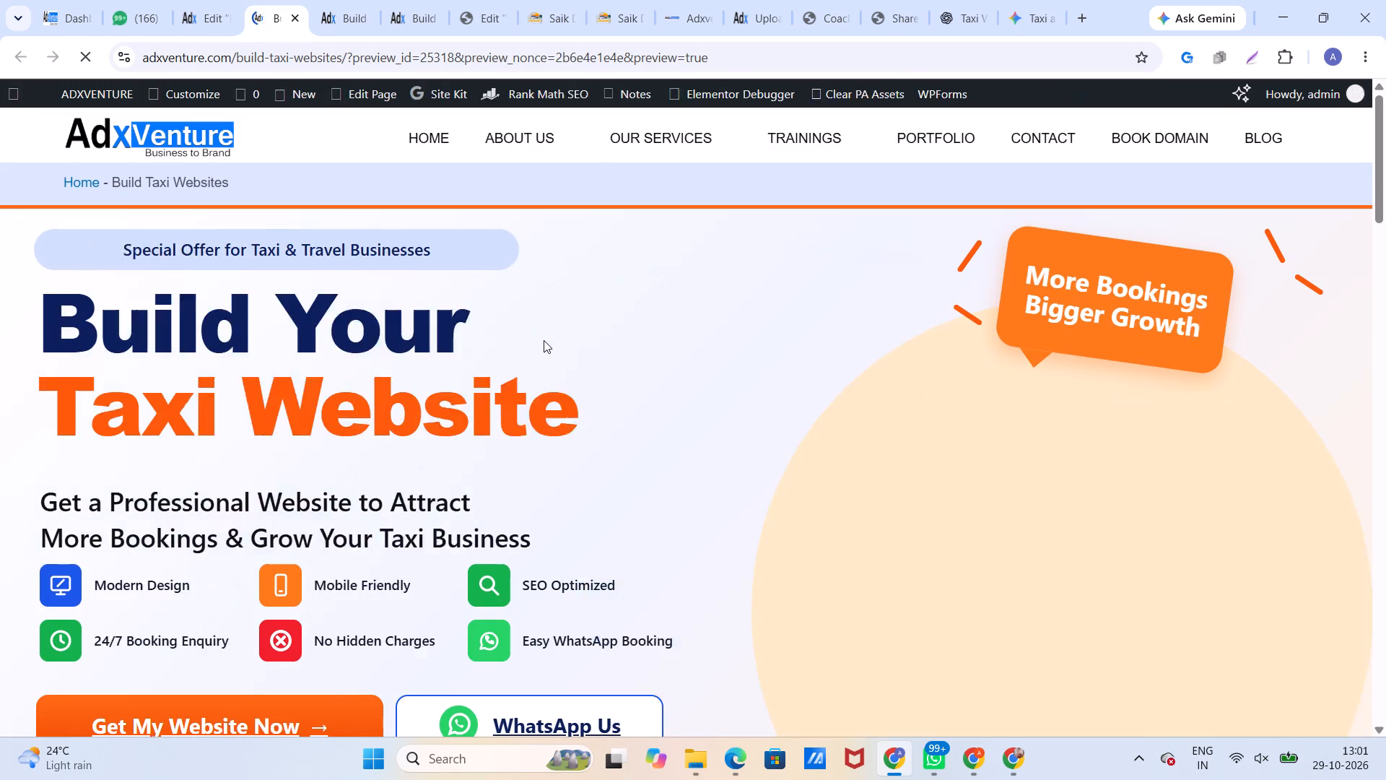
scroll(575, 318, down, 3)
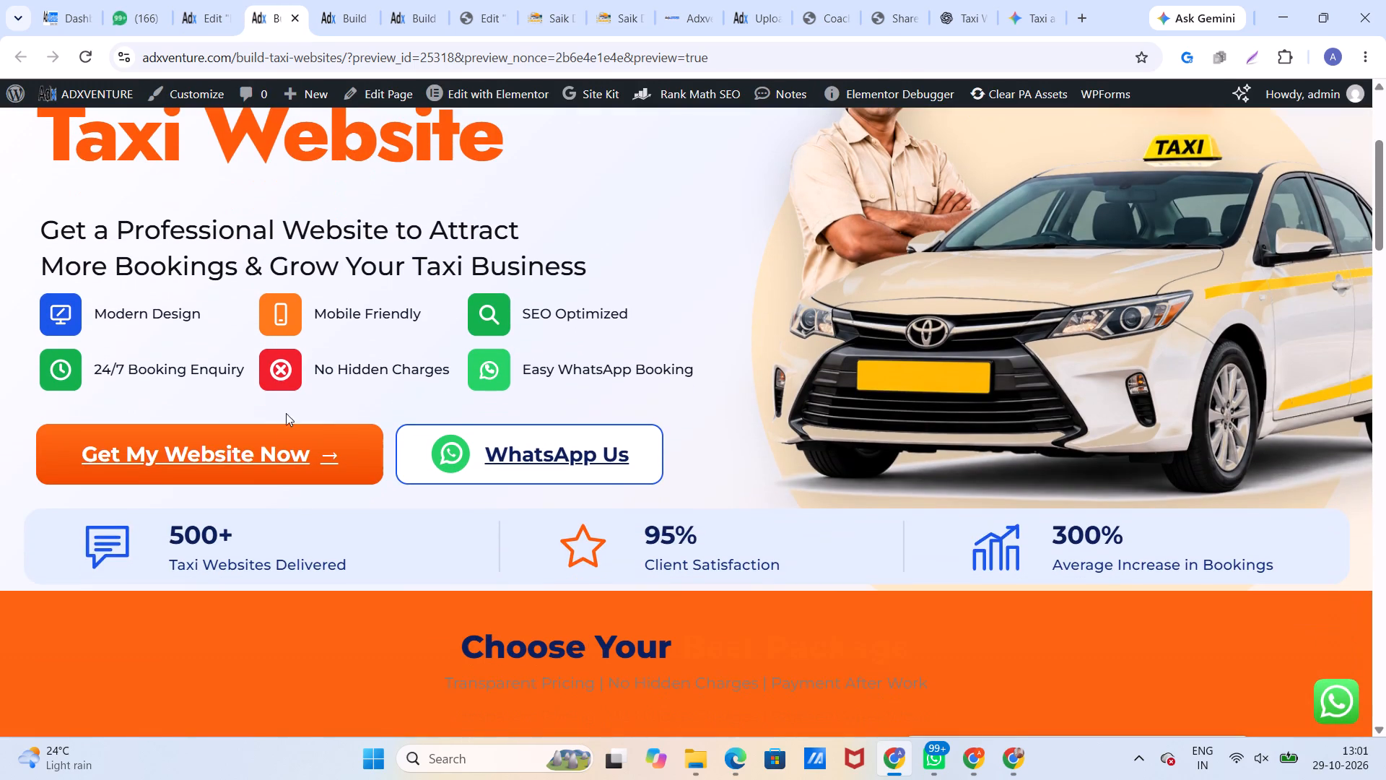
click(281, 445)
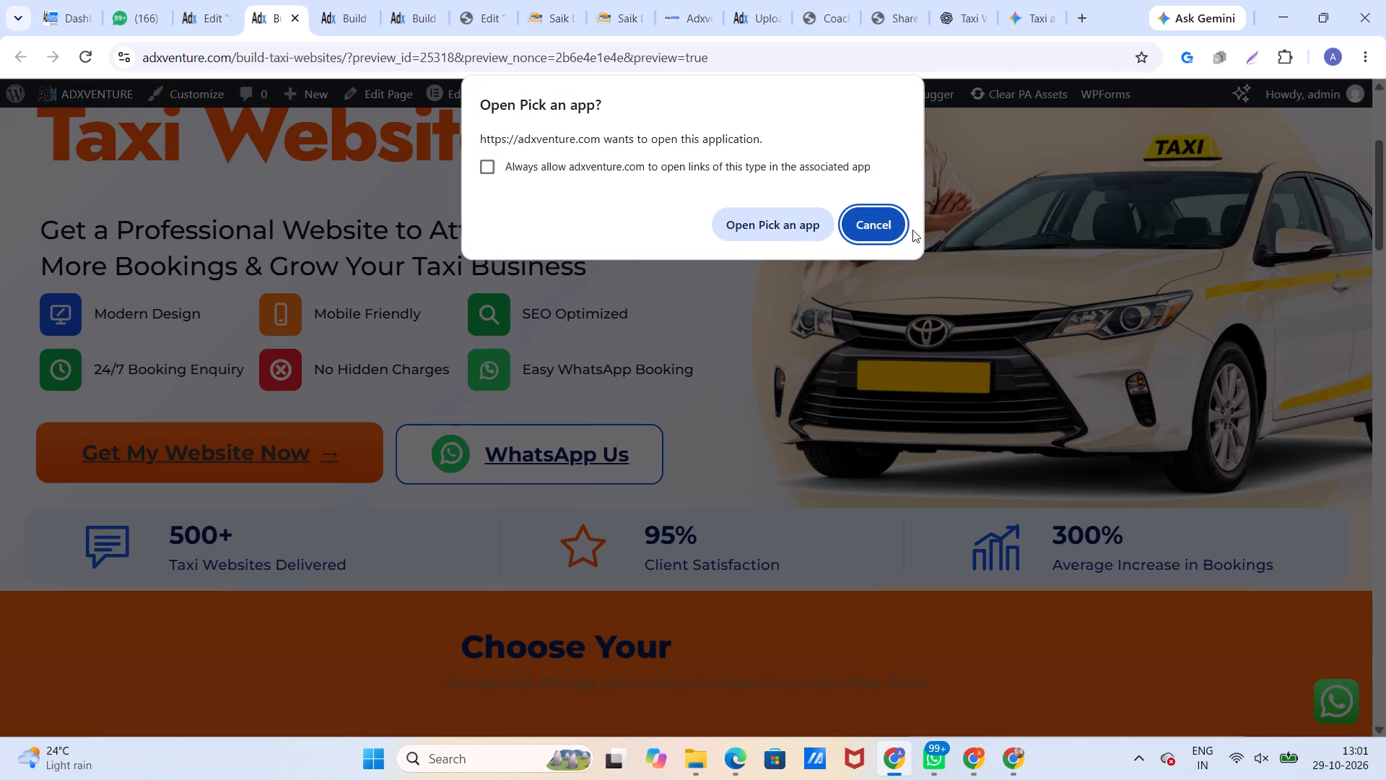
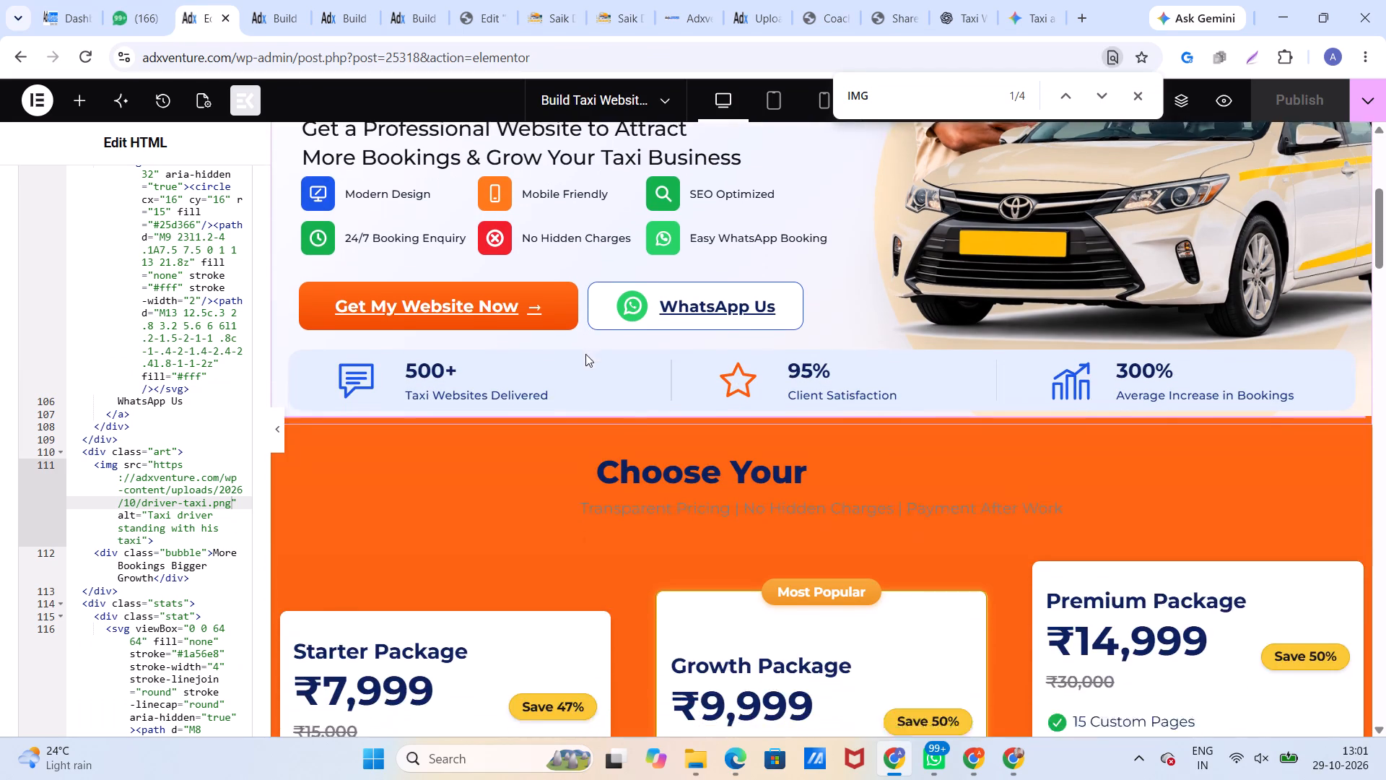
Select the orange pricing section that holds the "Choose Your" heading below the taxi banner.
scroll(619, 355, down, 2)
scroll(619, 355, up, 2)
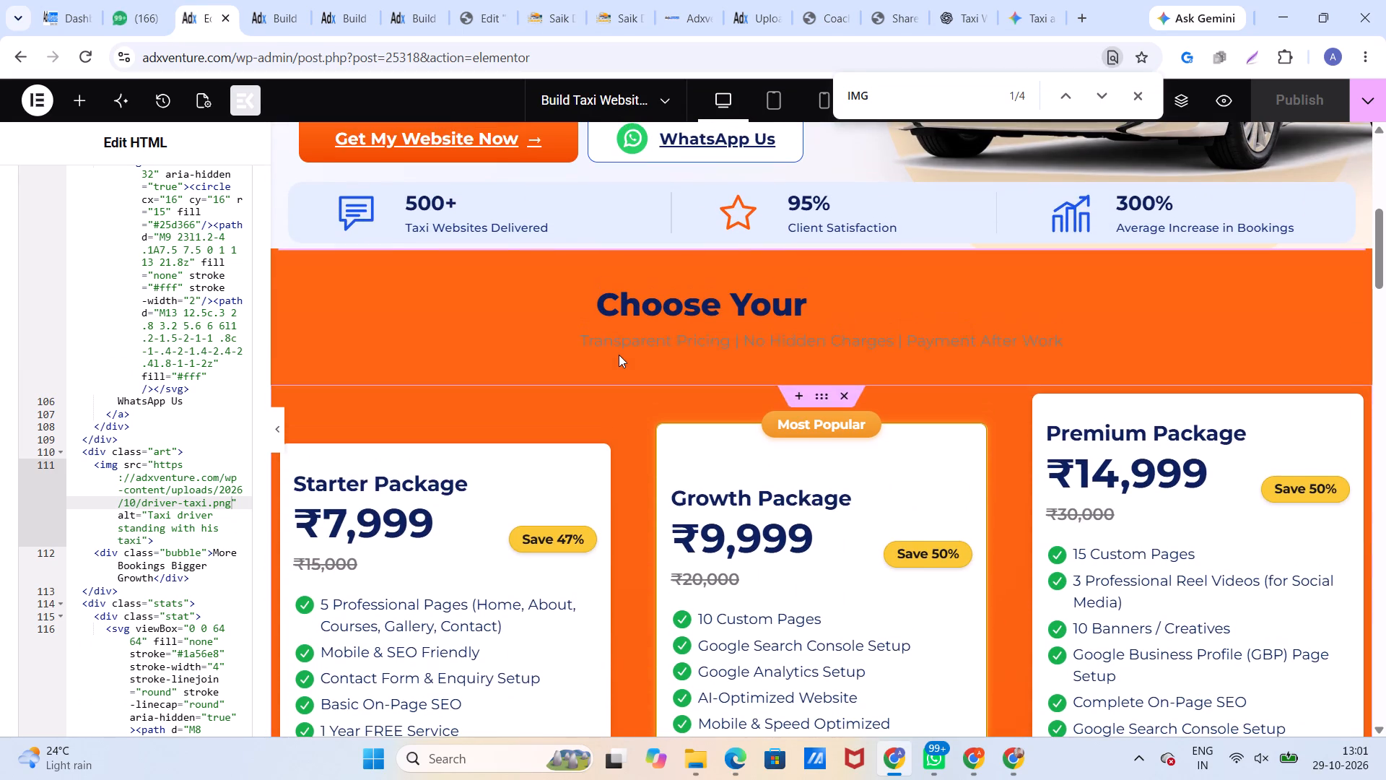
click(819, 264)
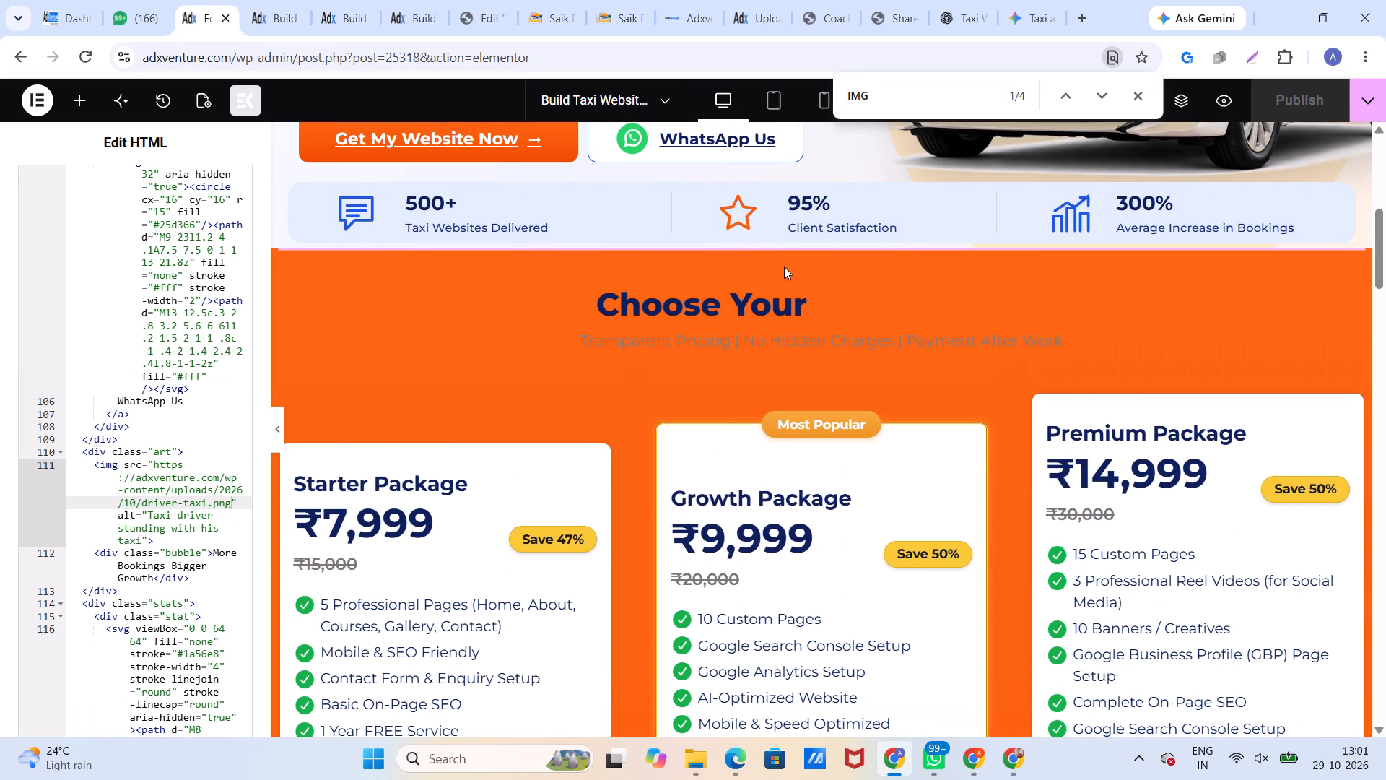
Give the "Choose Your Best Package" heading container a classic background in white, #FFFFFF.
click(819, 266)
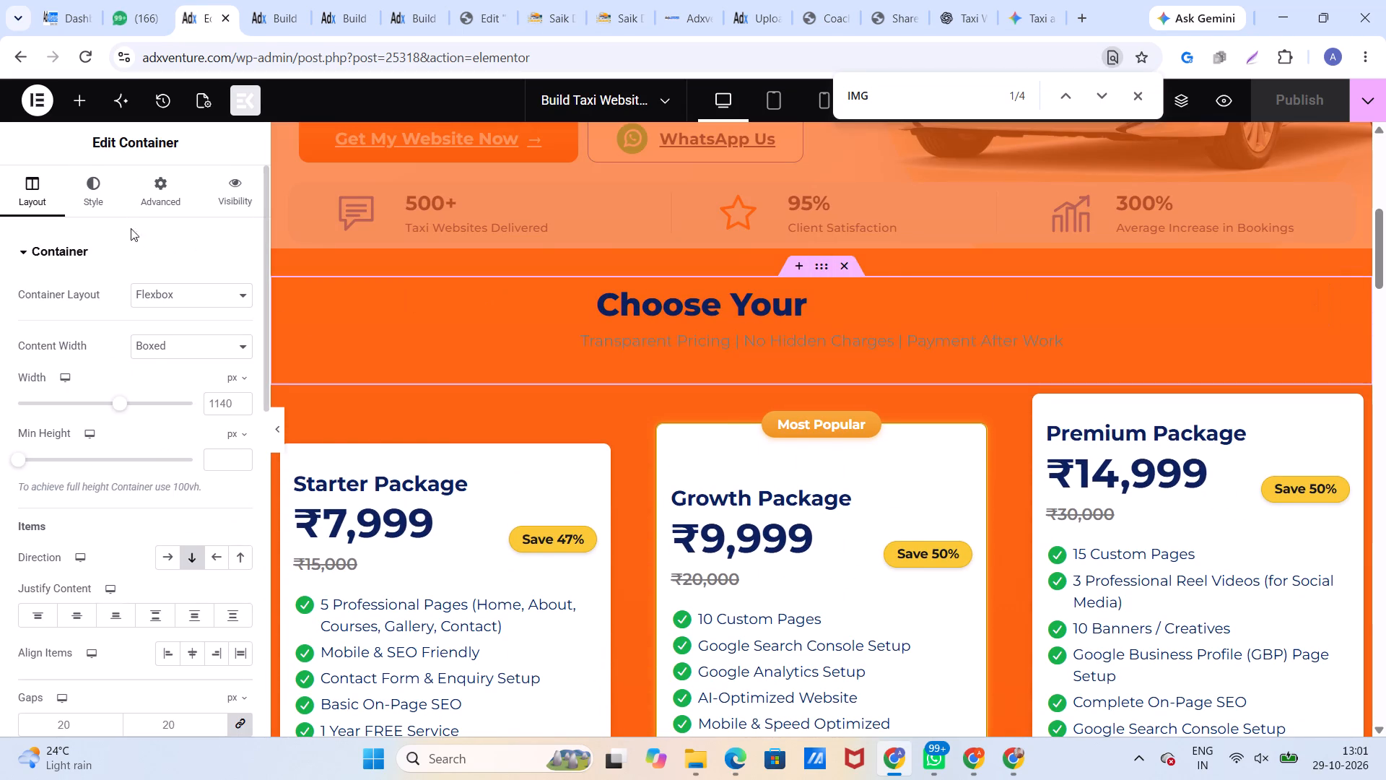
click(102, 196)
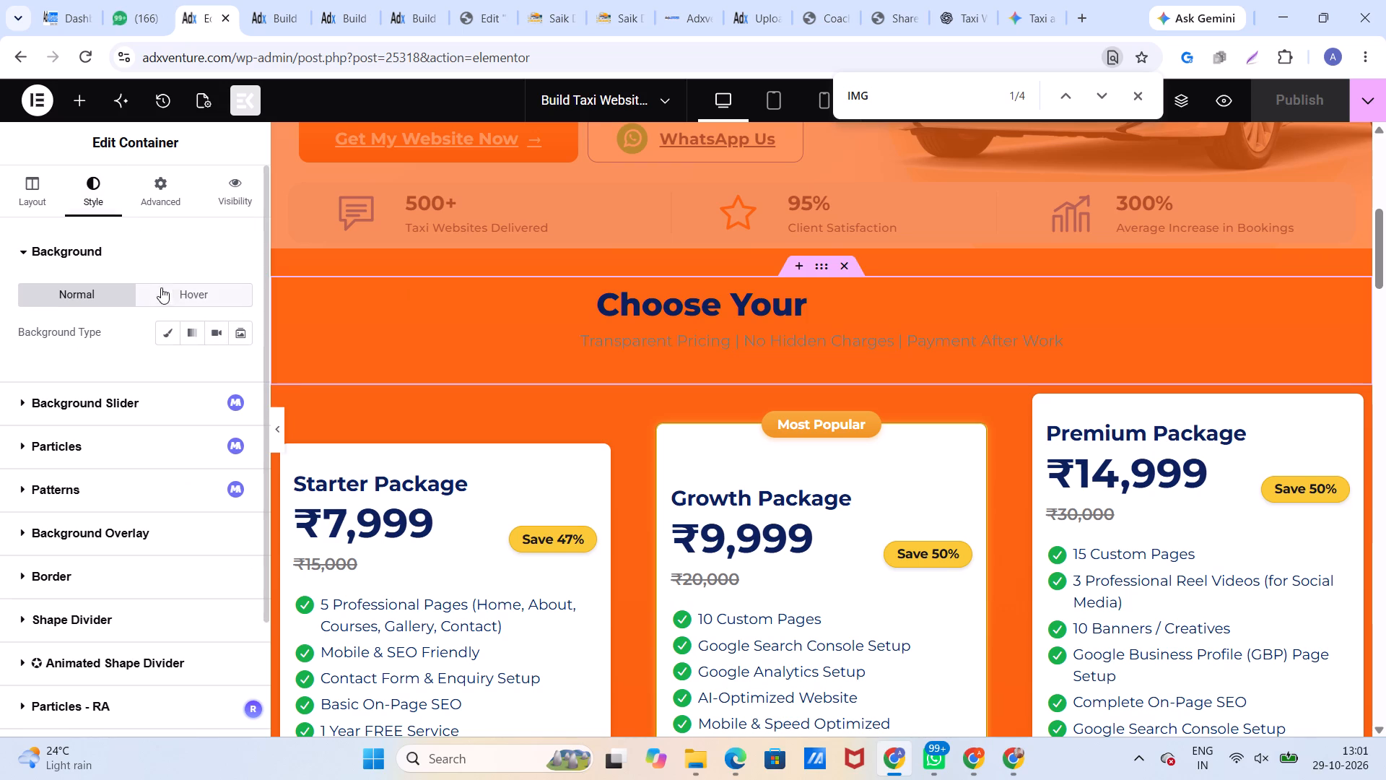
click(167, 327)
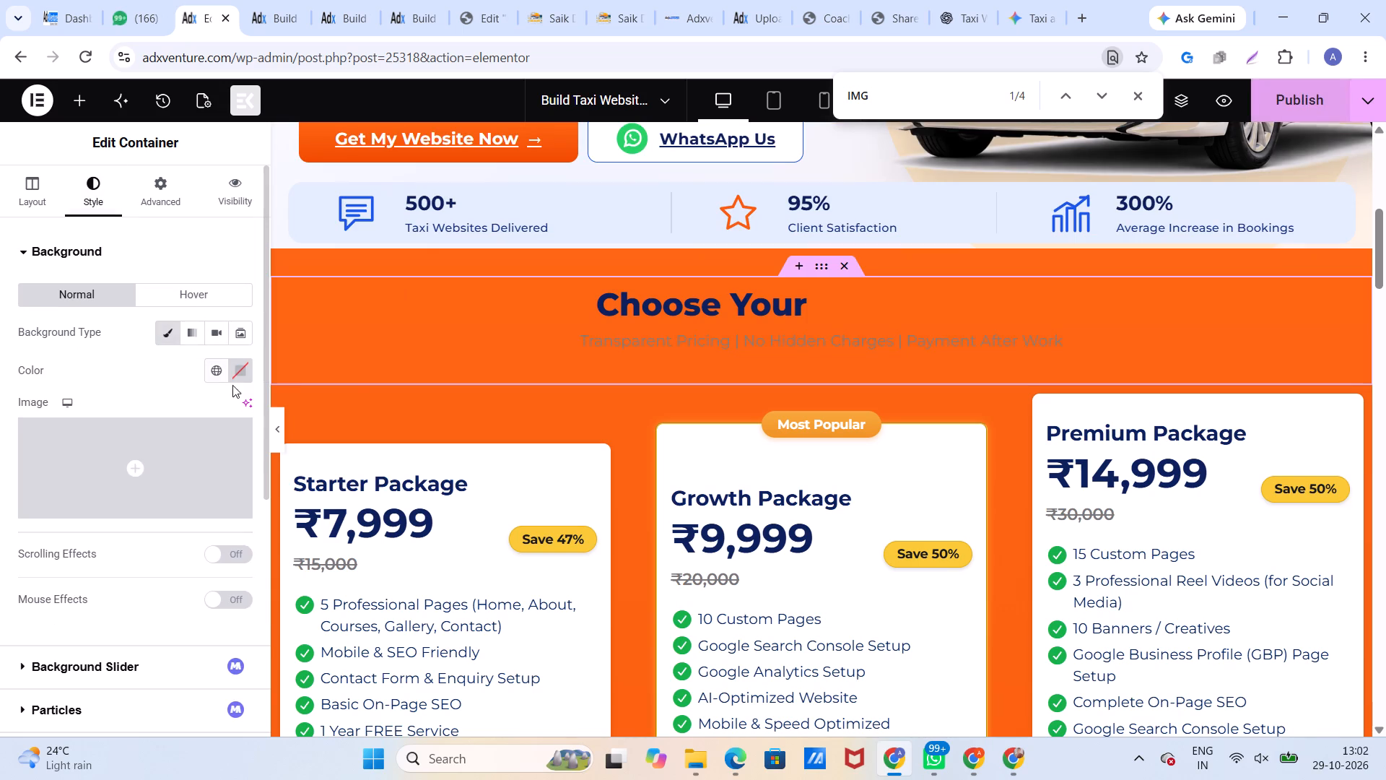
click(236, 376)
drag(183, 459, 118, 429)
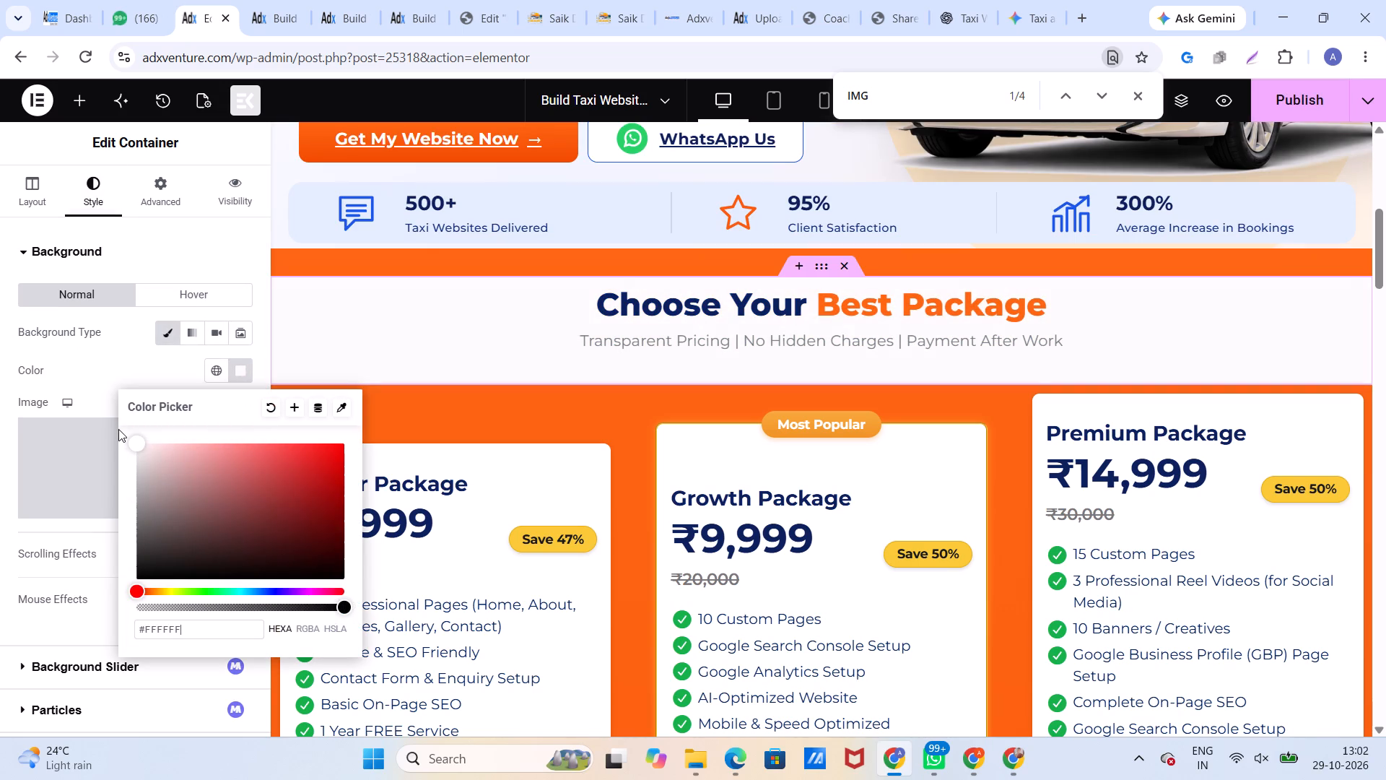
drag(118, 429, 116, 426)
click(105, 360)
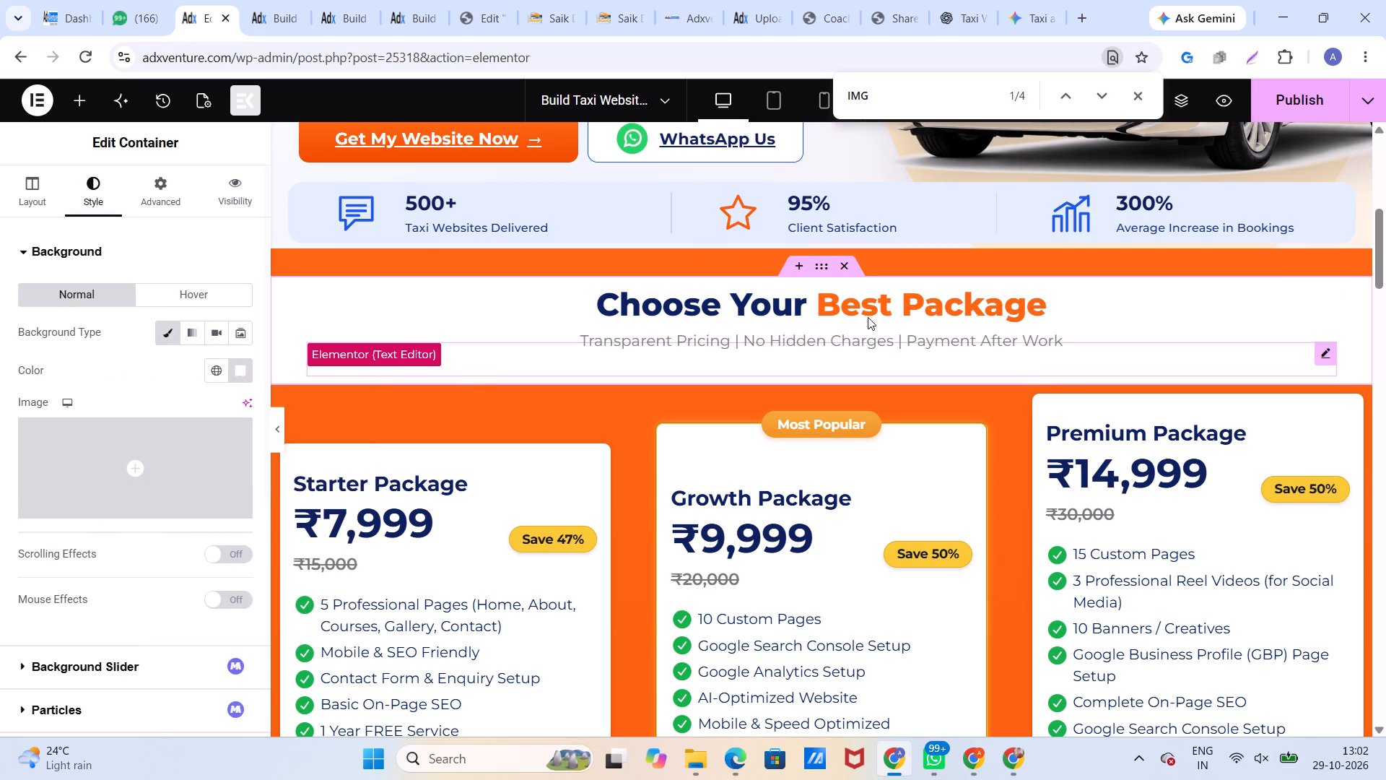
Set the "Choose Your Best Package" container's padding to 0 on all sides and its top margin to 0.
click(819, 270)
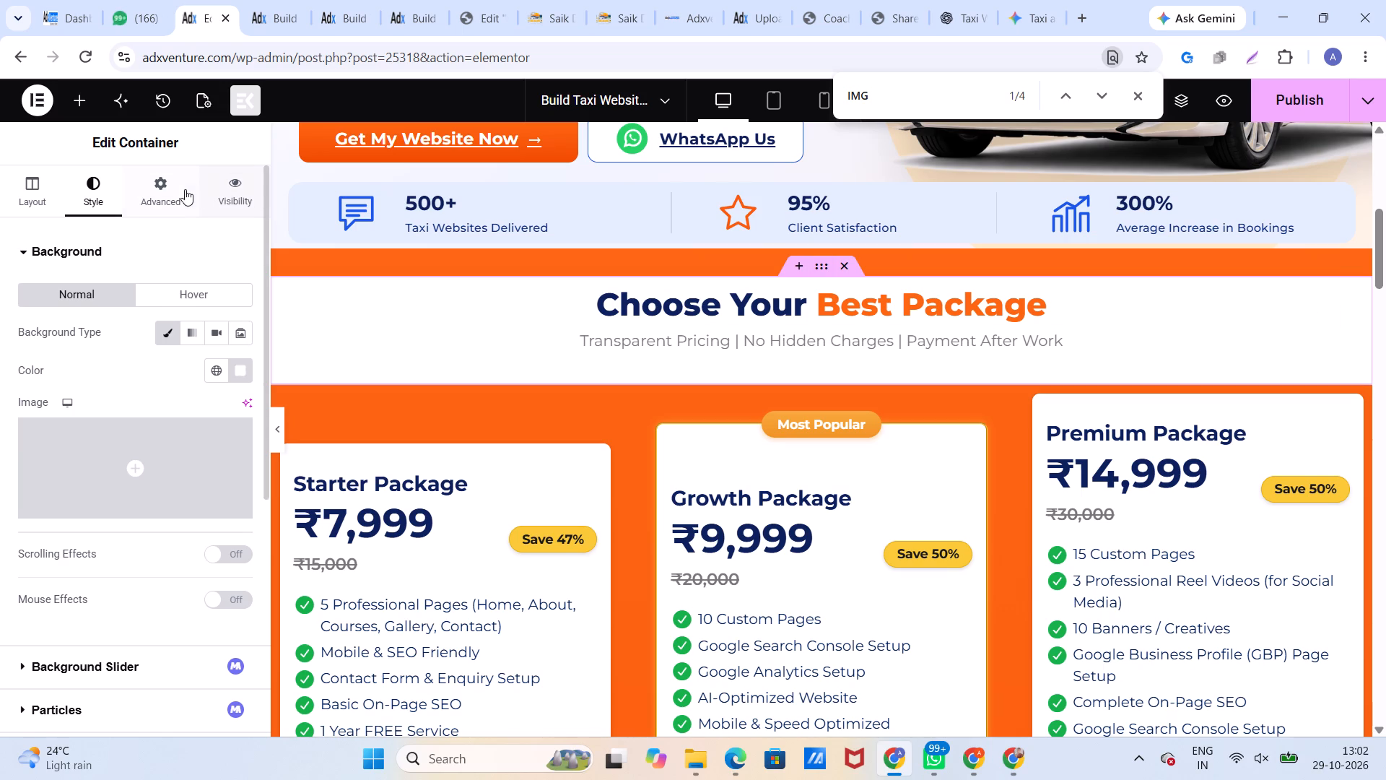
click(173, 189)
click(236, 380)
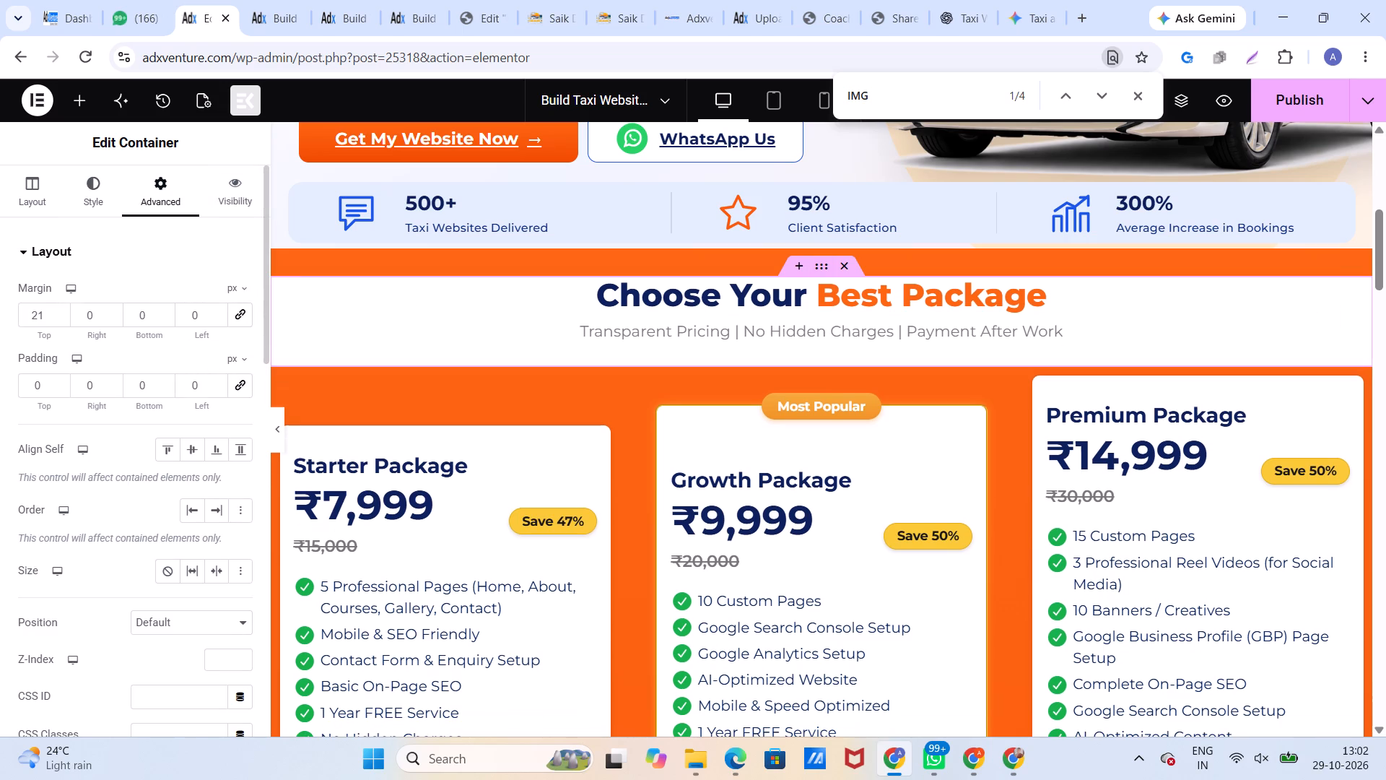
click(45, 313)
key(BackSpace)
key(BackSpace)
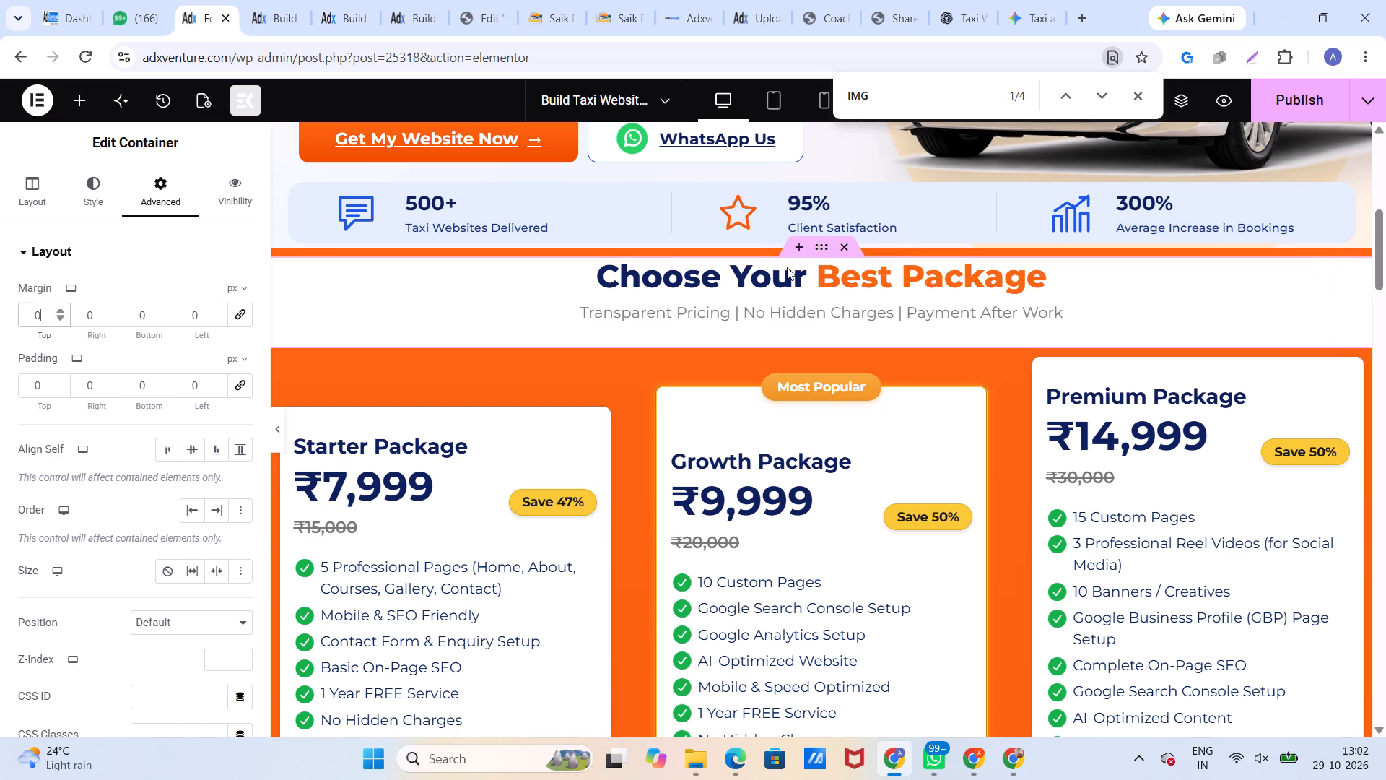
Set the padding of the container holding the "Build Your Taxi Website" banner to 0 on all sides.
scroll(520, 279, up, 2)
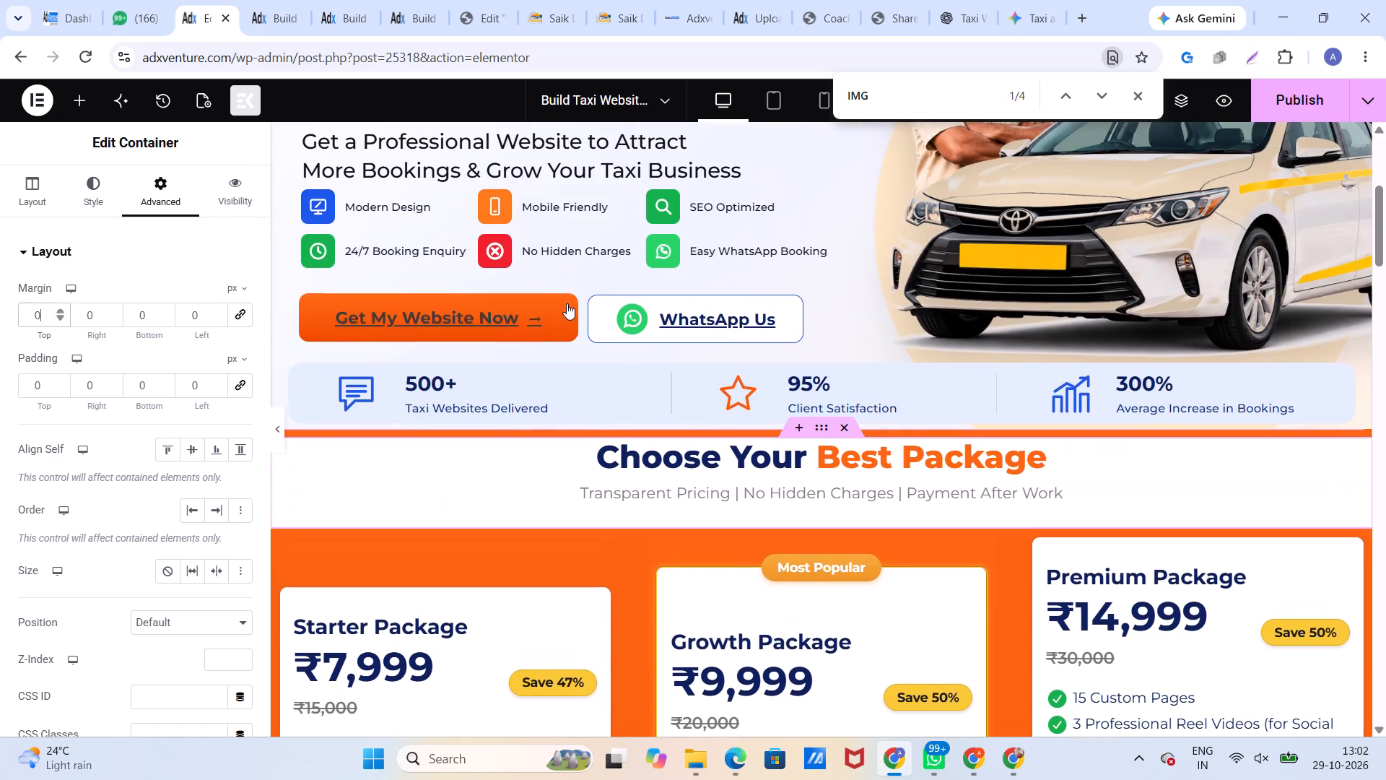
scroll(567, 303, up, 5)
click(817, 264)
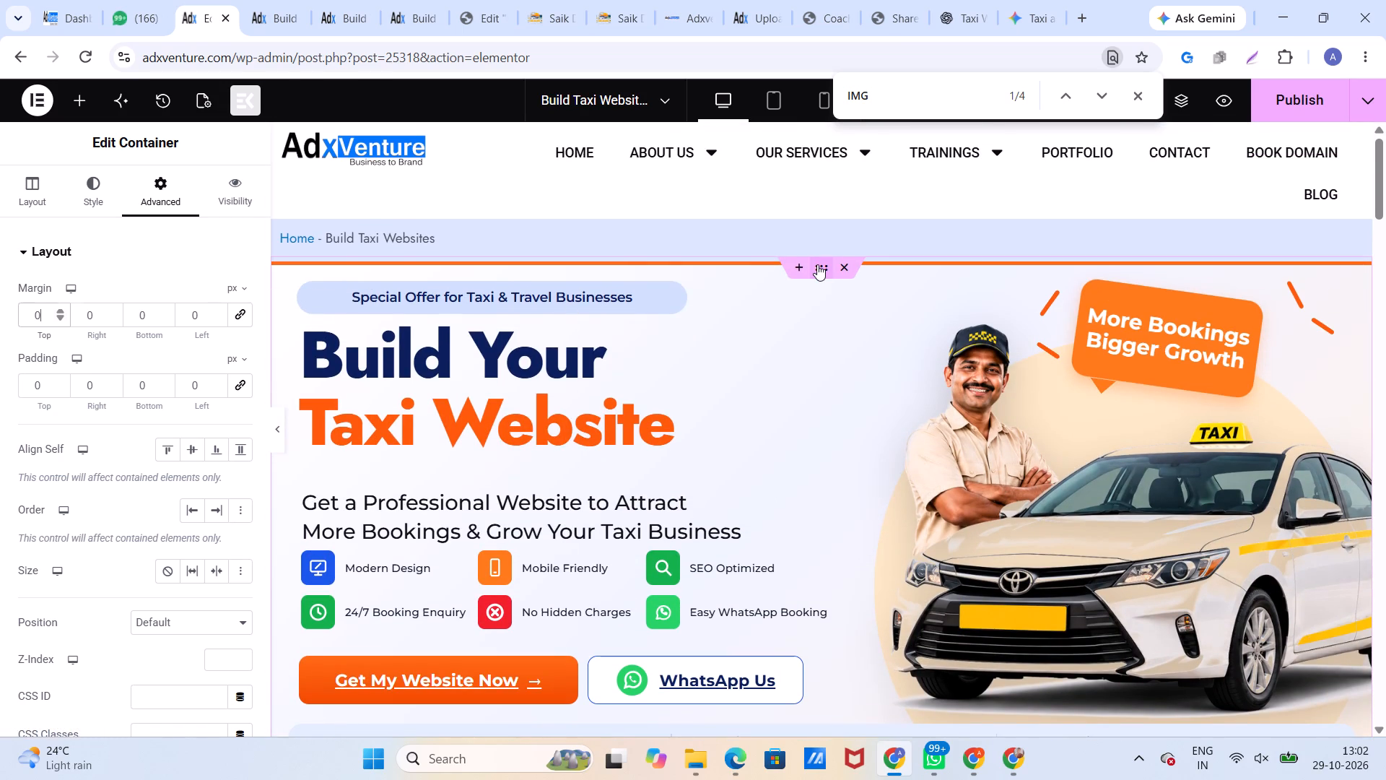
click(158, 191)
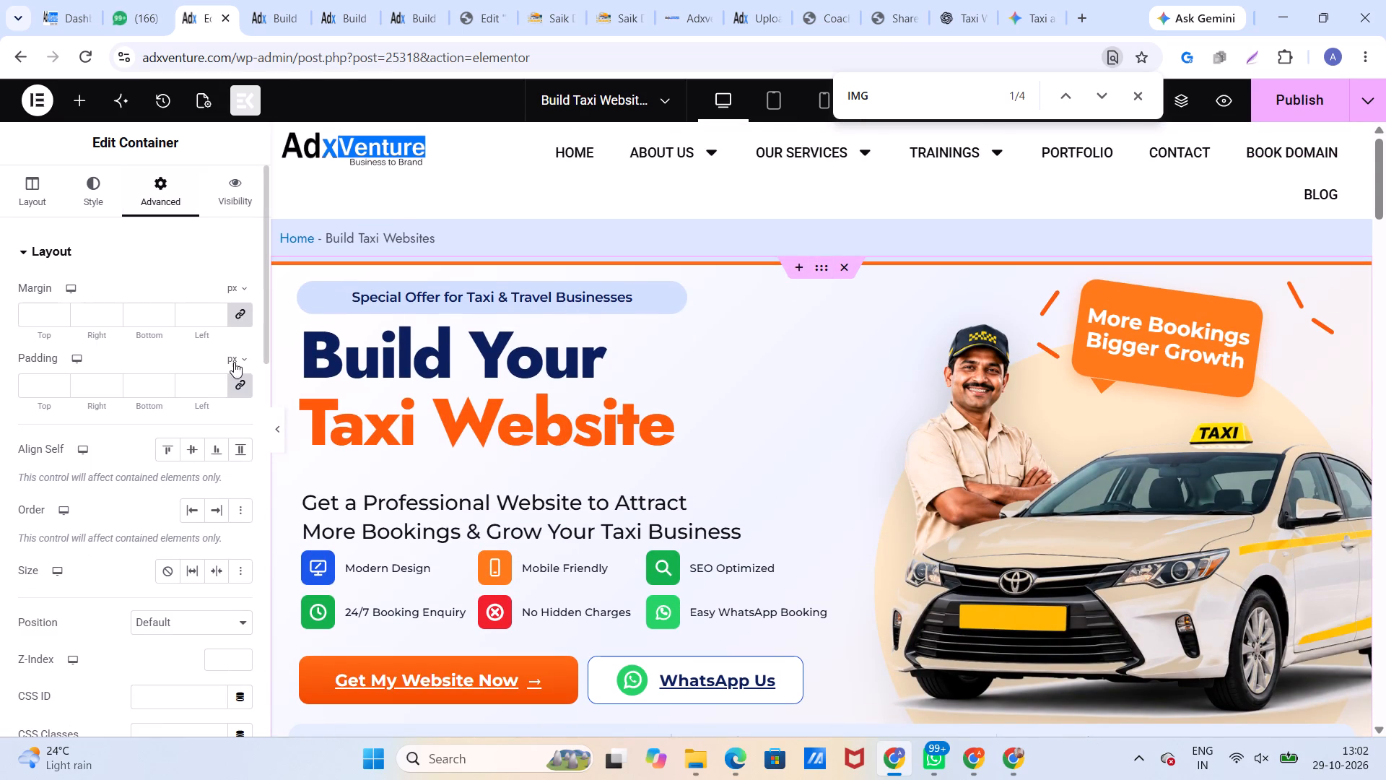
click(239, 377)
Switch the Starter, Growth and Premium packages container from a video background to a classic one and colour it white.
scroll(435, 405, down, 3)
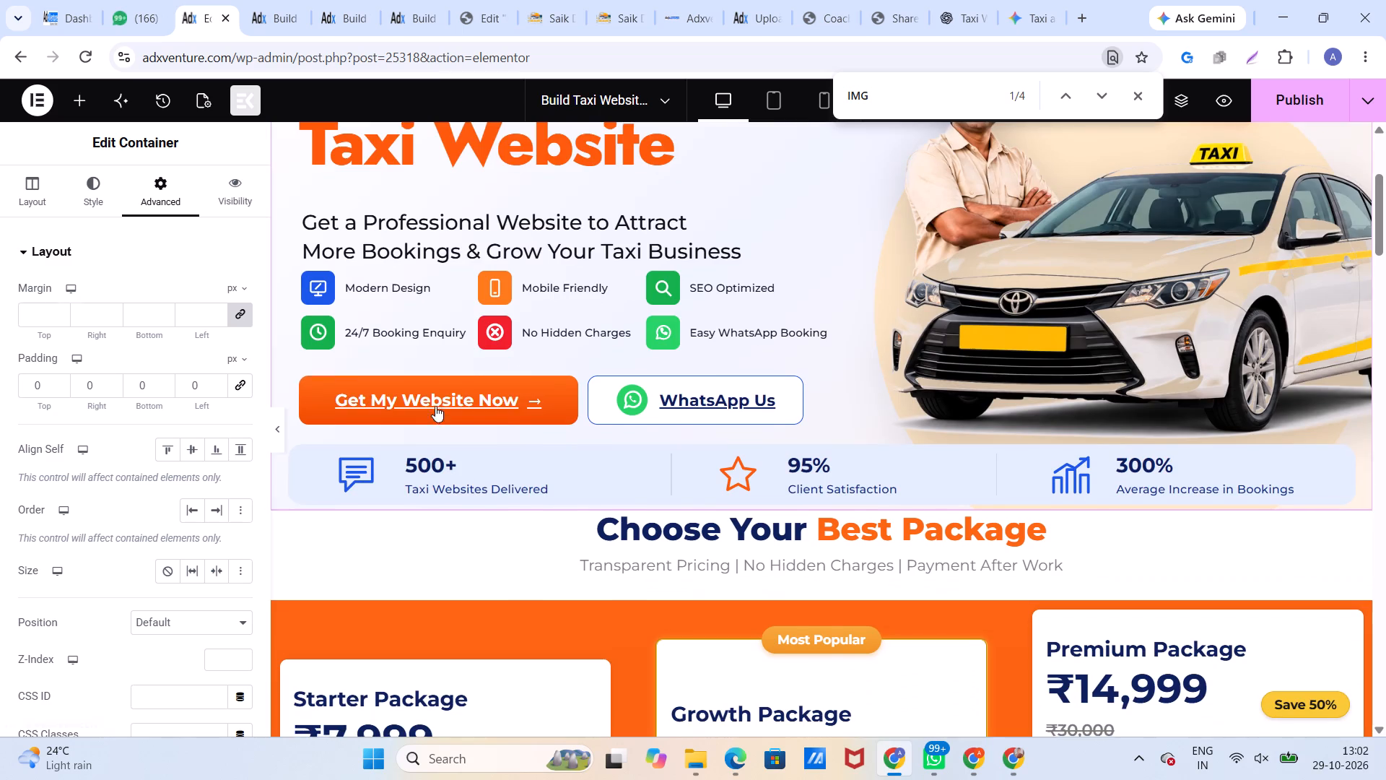
scroll(435, 406, down, 3)
scroll(726, 393, down, 2)
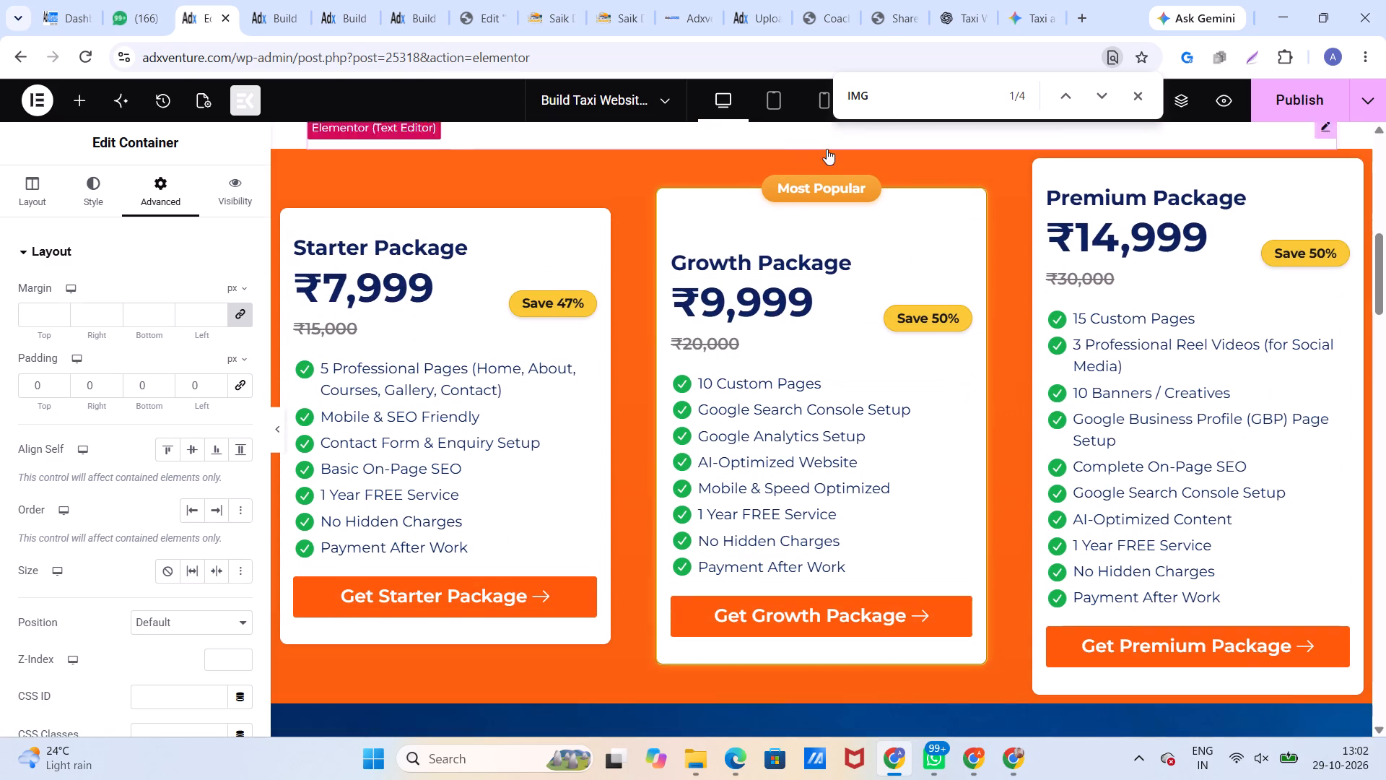
click(819, 160)
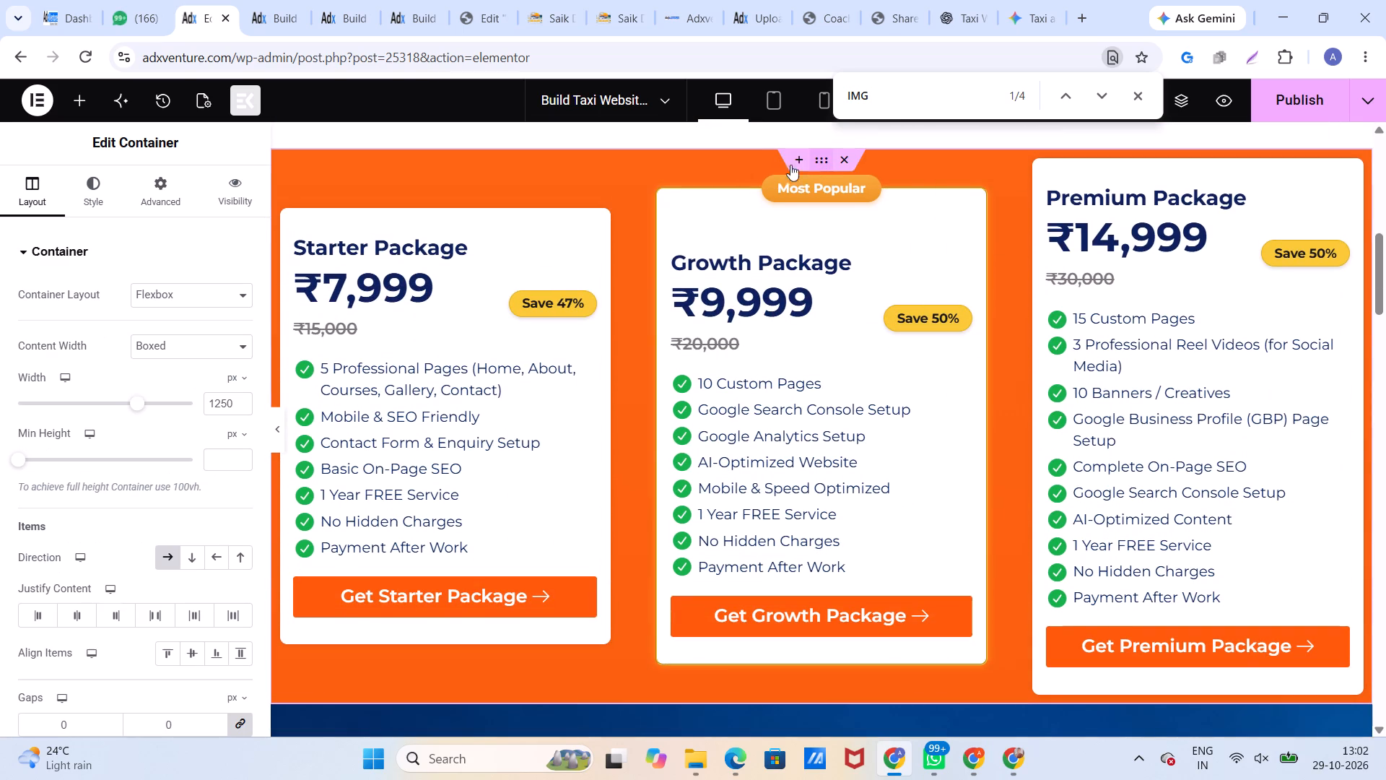
click(102, 189)
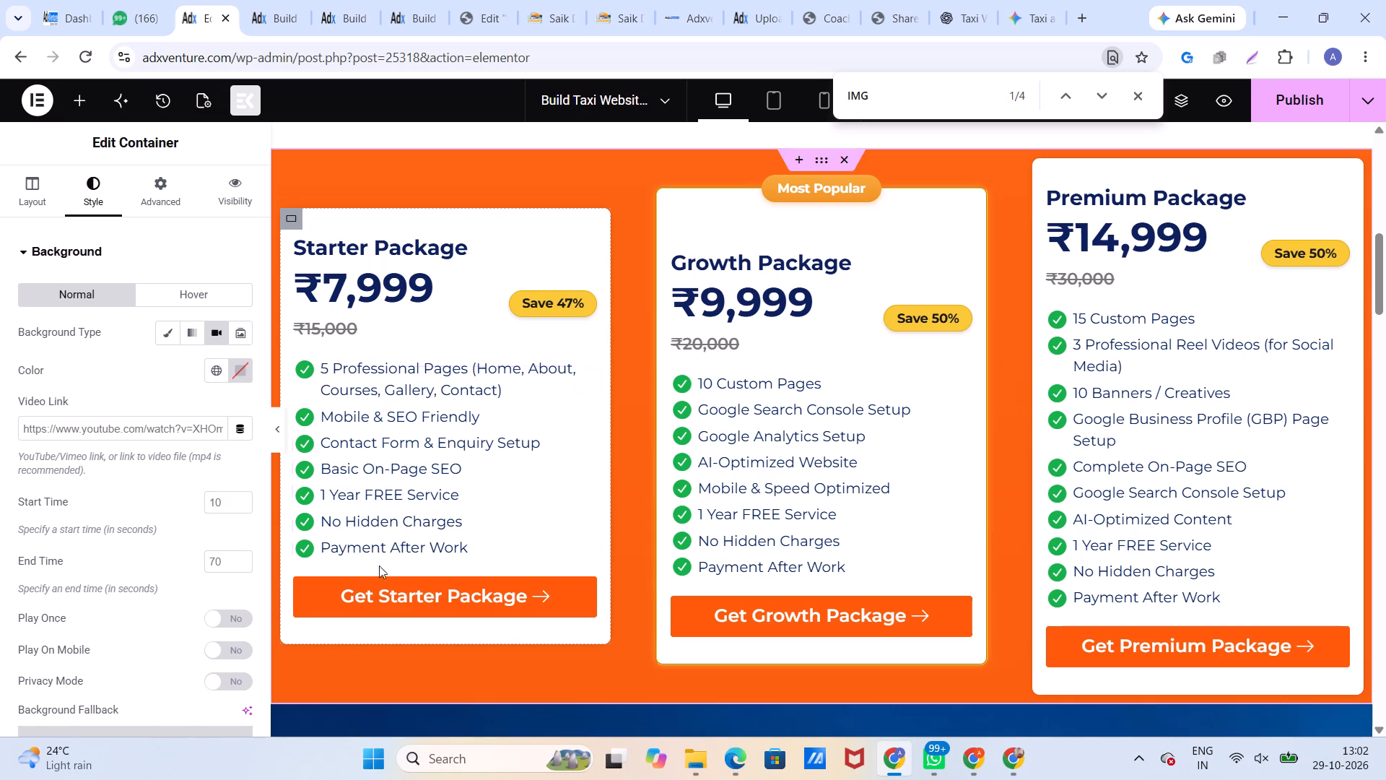
click(173, 332)
click(240, 369)
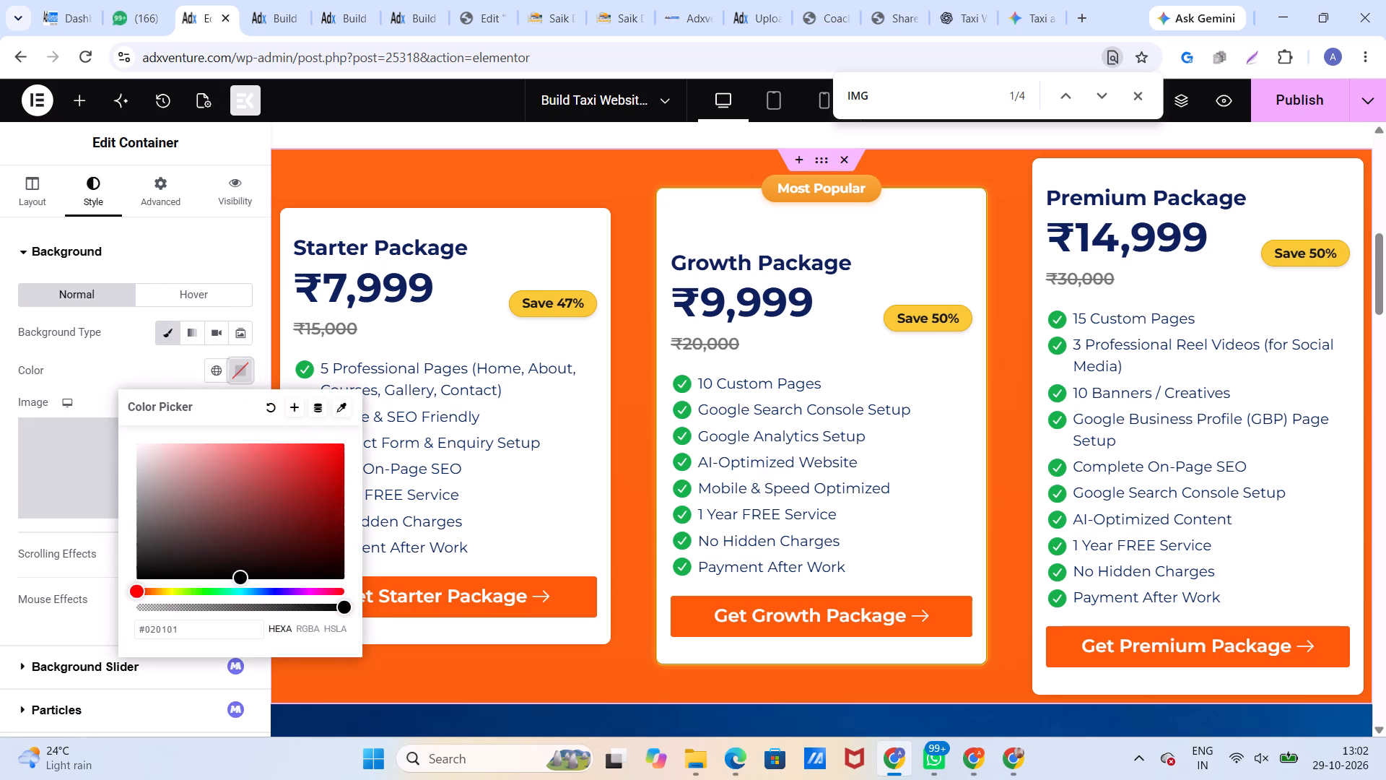
drag(178, 480, 98, 414)
click(105, 357)
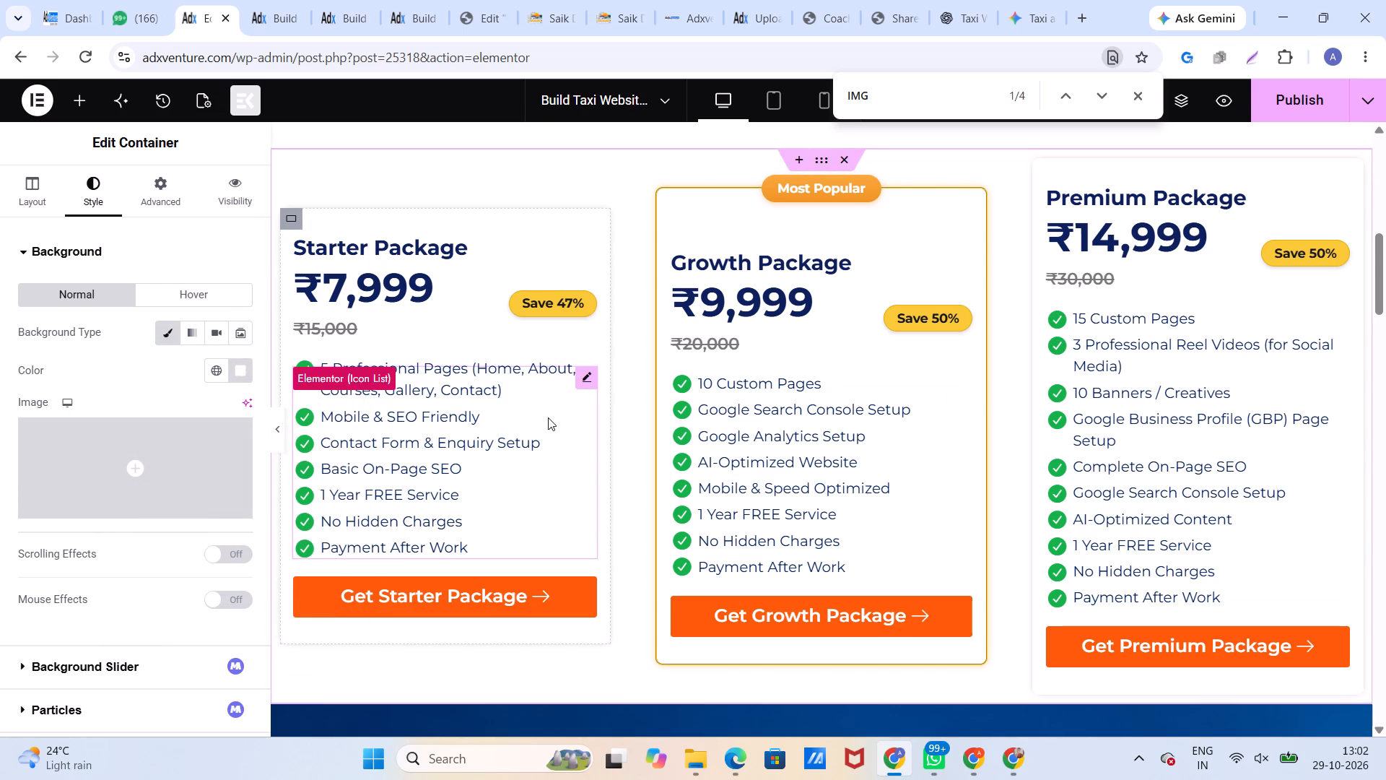
Examine the restyled package sections and the "A Website That Brings Real Results" section below them.
scroll(548, 417, down, 4)
click(551, 399)
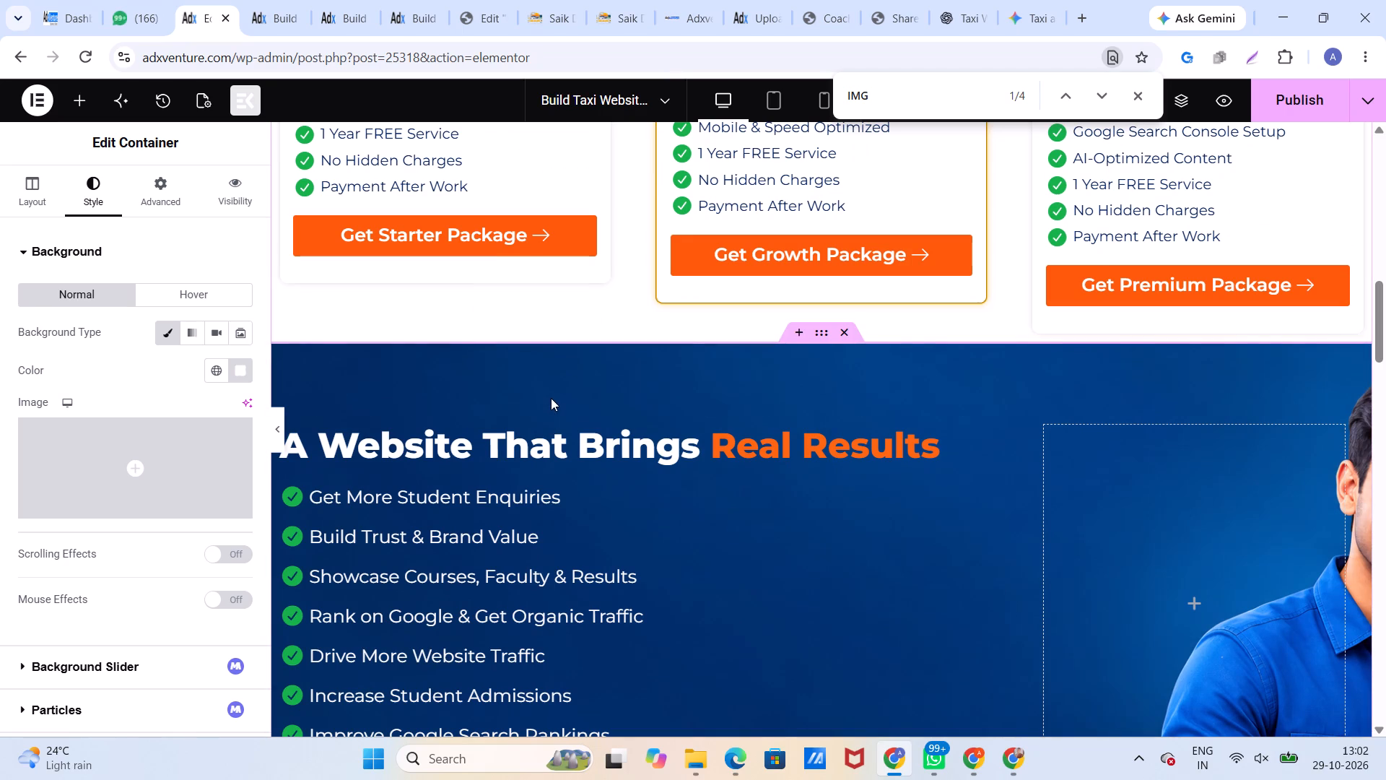
scroll(575, 360, up, 5)
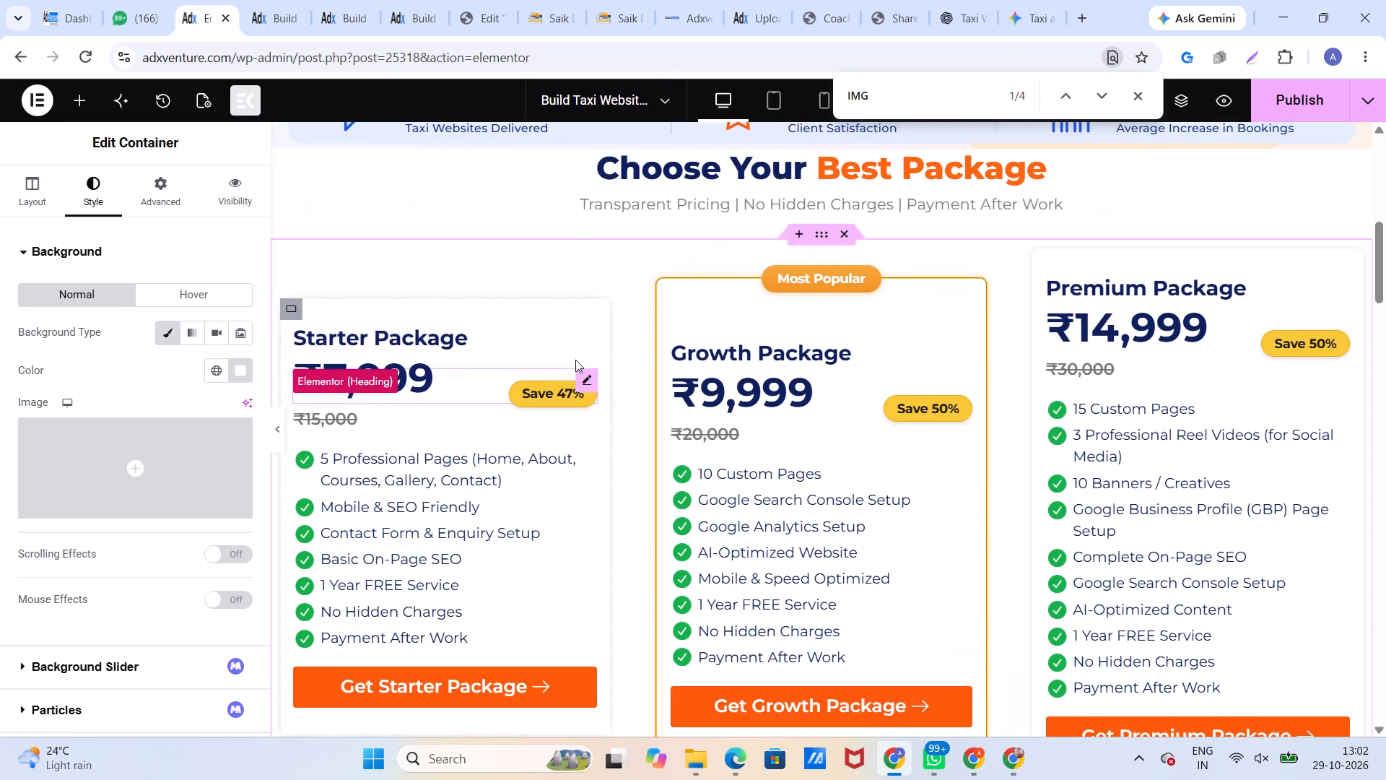
scroll(575, 360, up, 1)
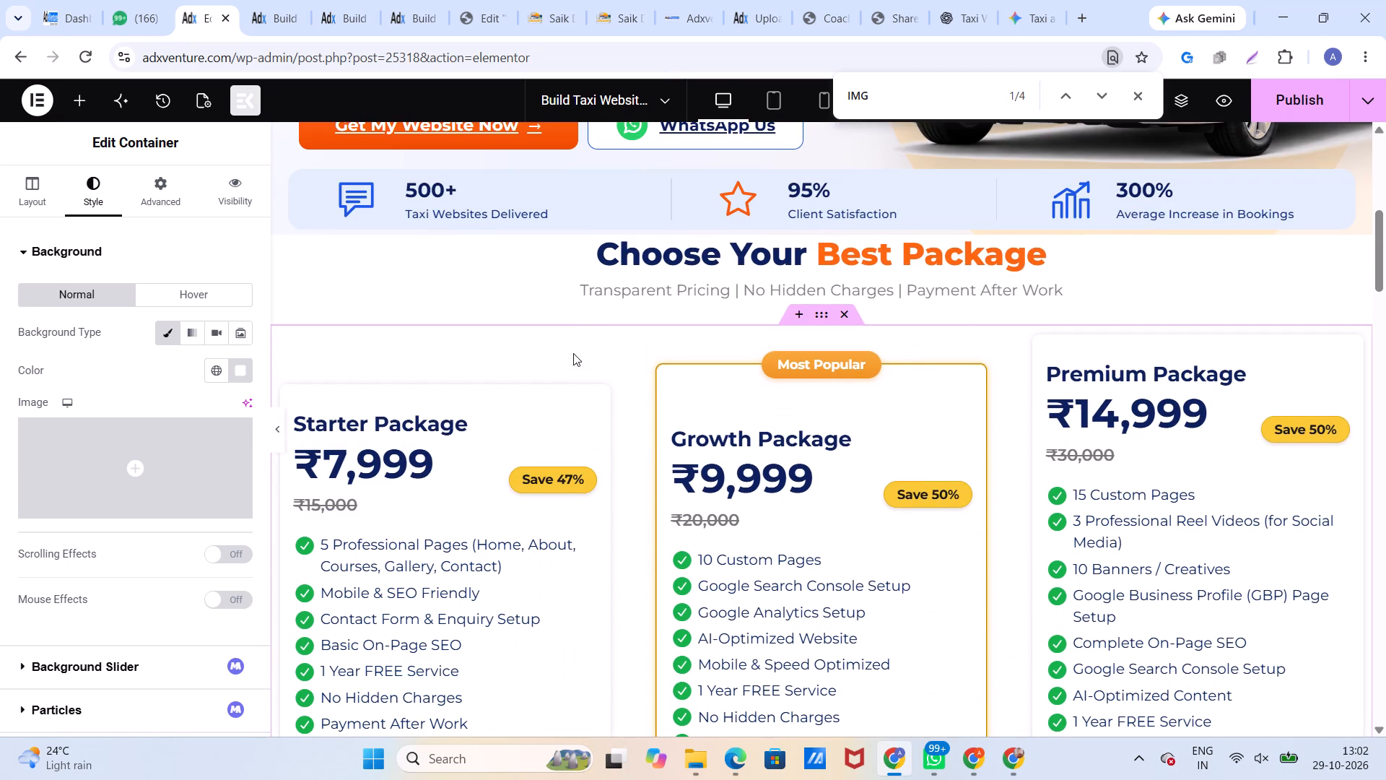
scroll(624, 351, down, 1)
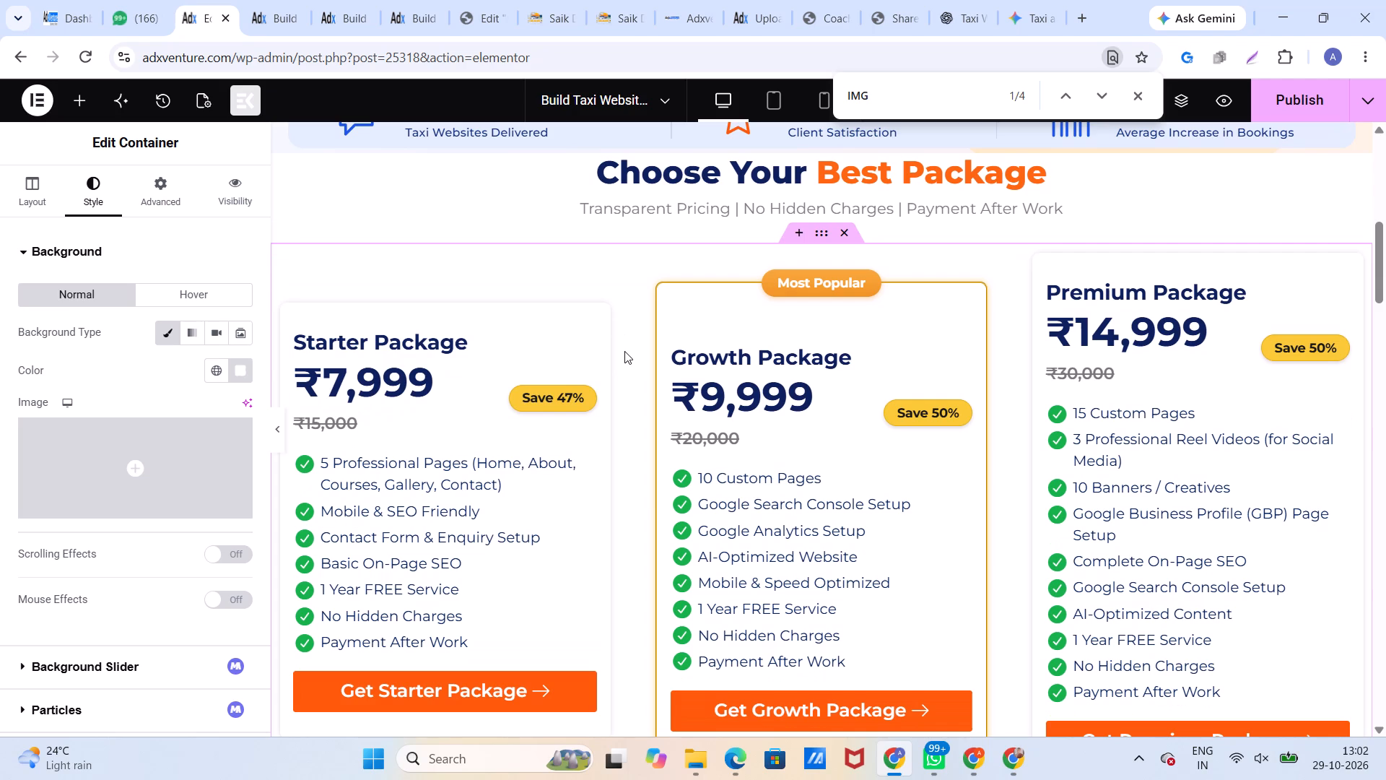
scroll(624, 351, down, 3)
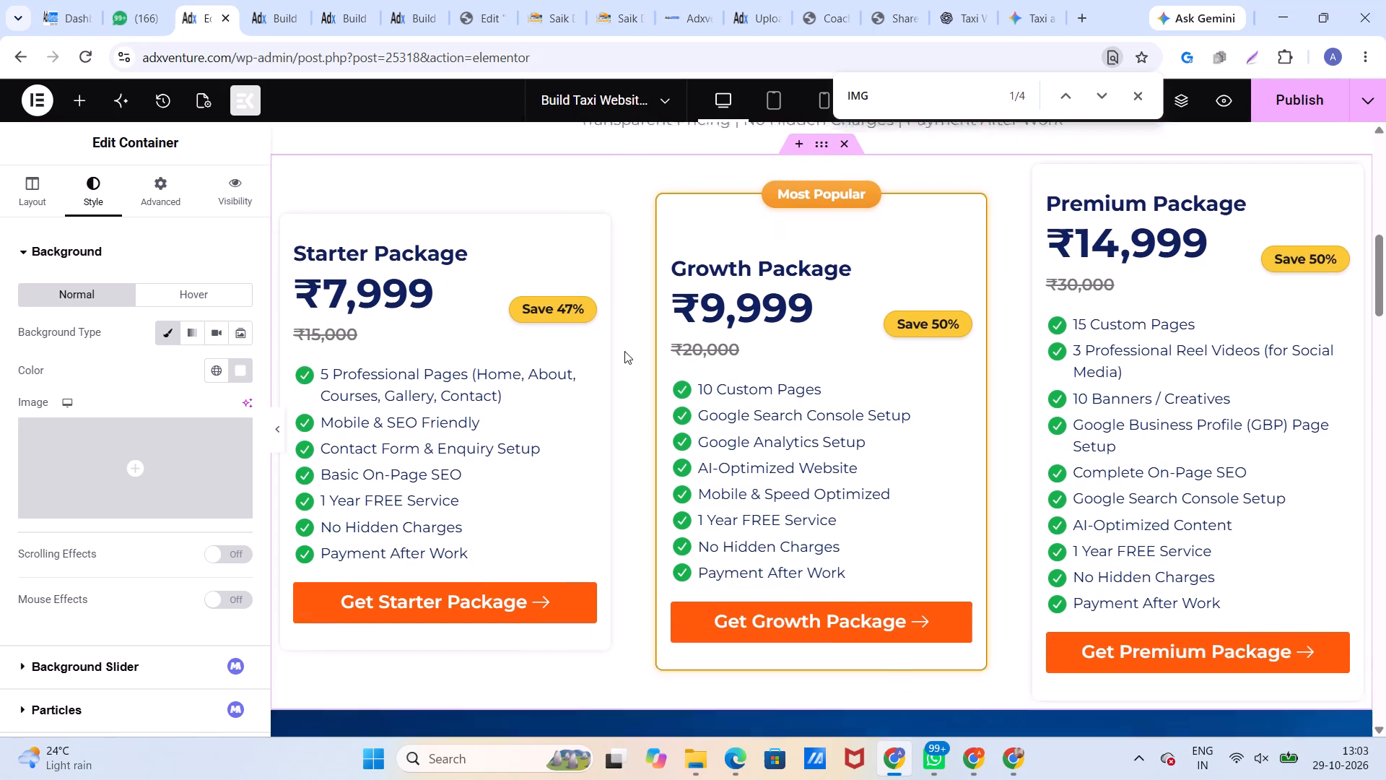
scroll(624, 351, down, 4)
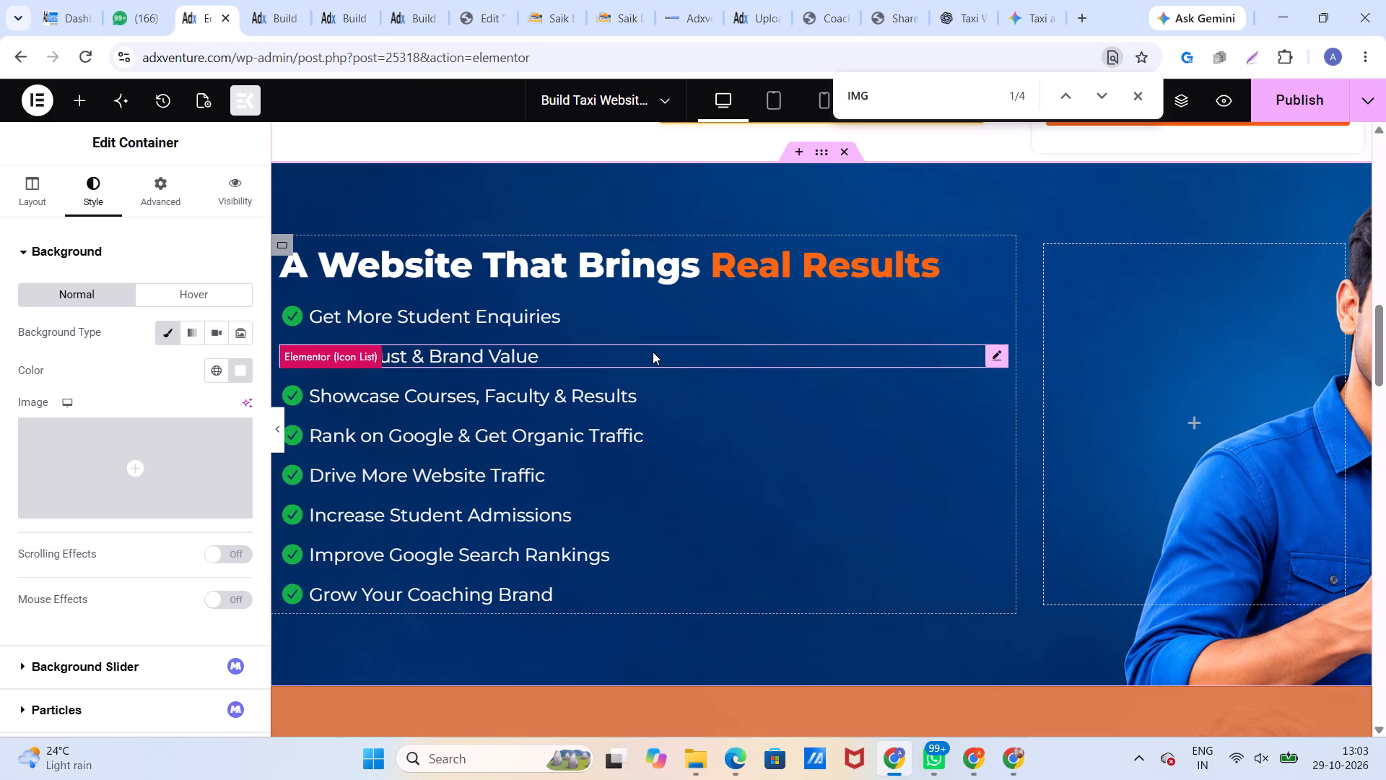
Capture a screenshot of the "A Website That Brings Real Results" section with its heading and list of points.
key(Print)
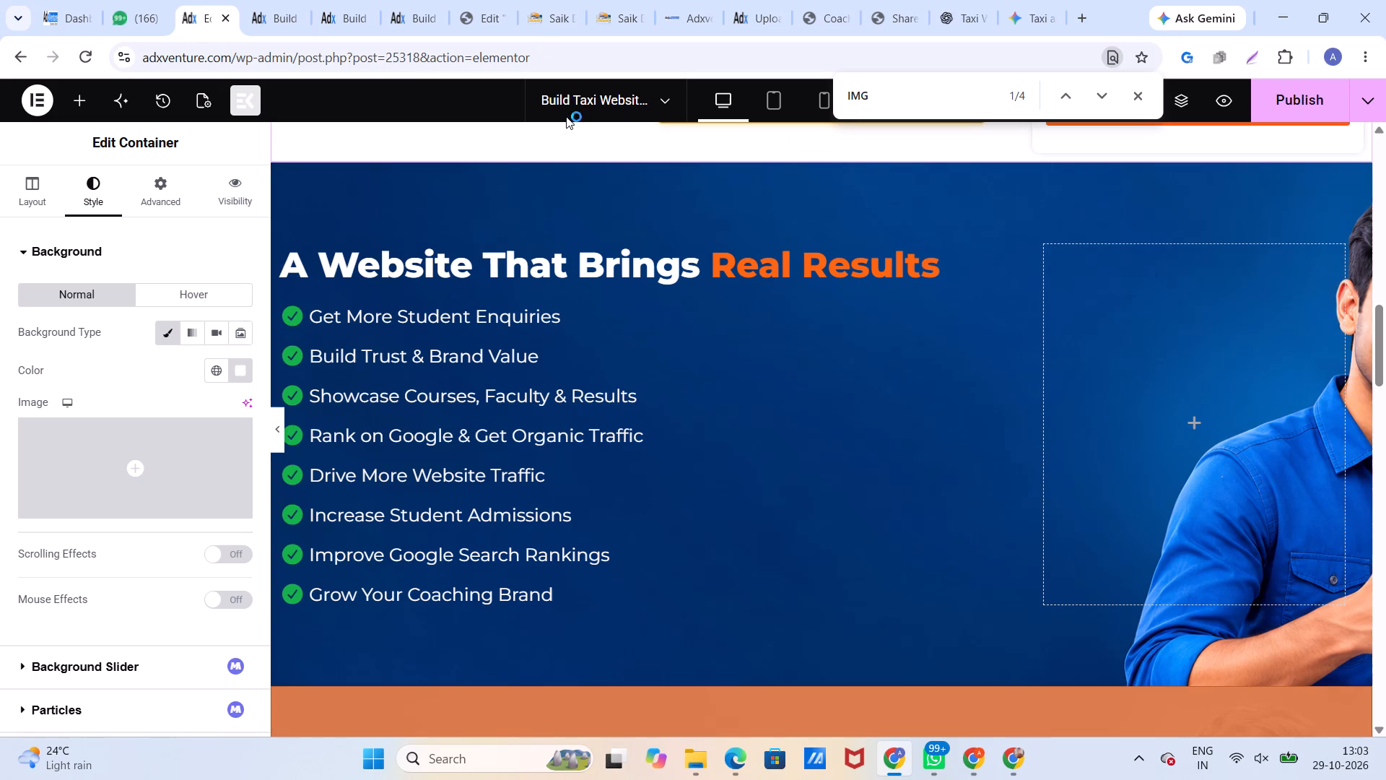
drag(271, 183, 326, 310)
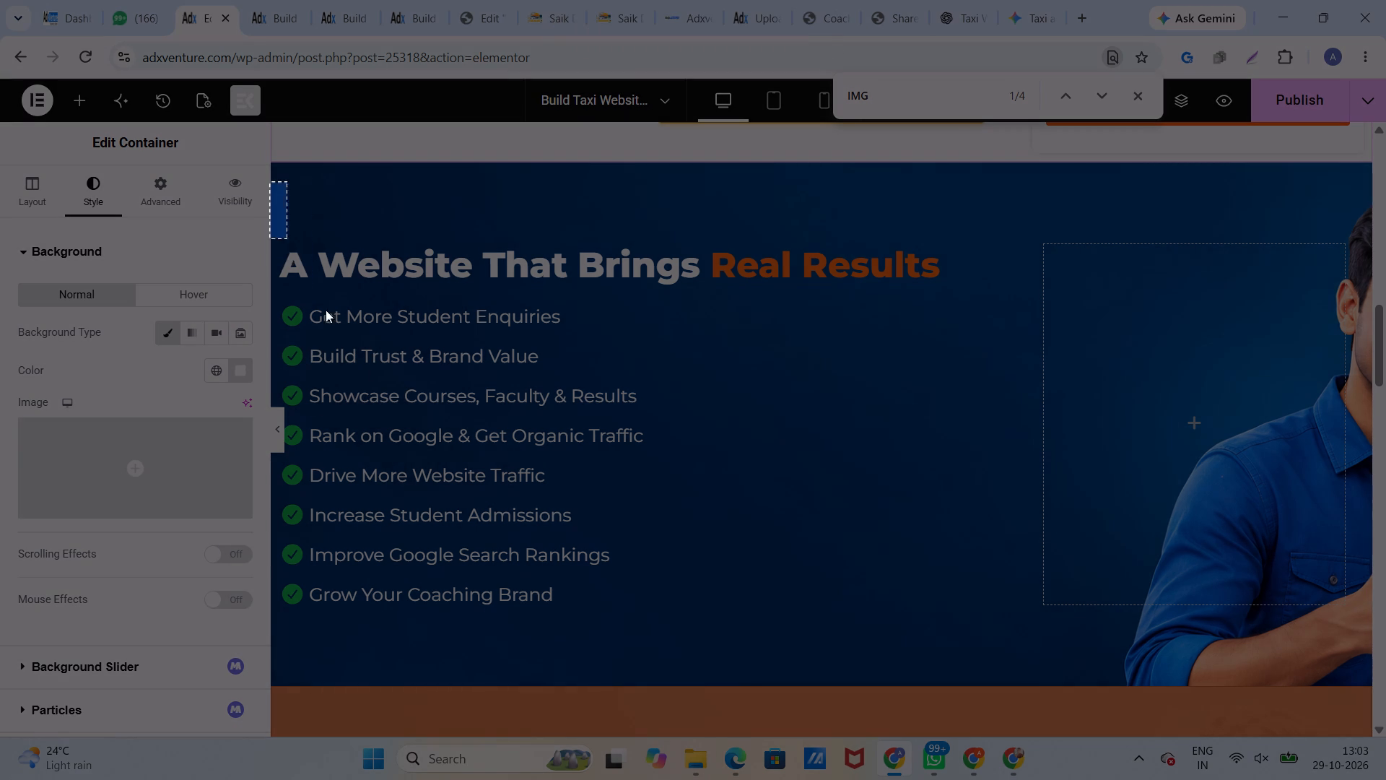
drag(326, 310, 1107, 653)
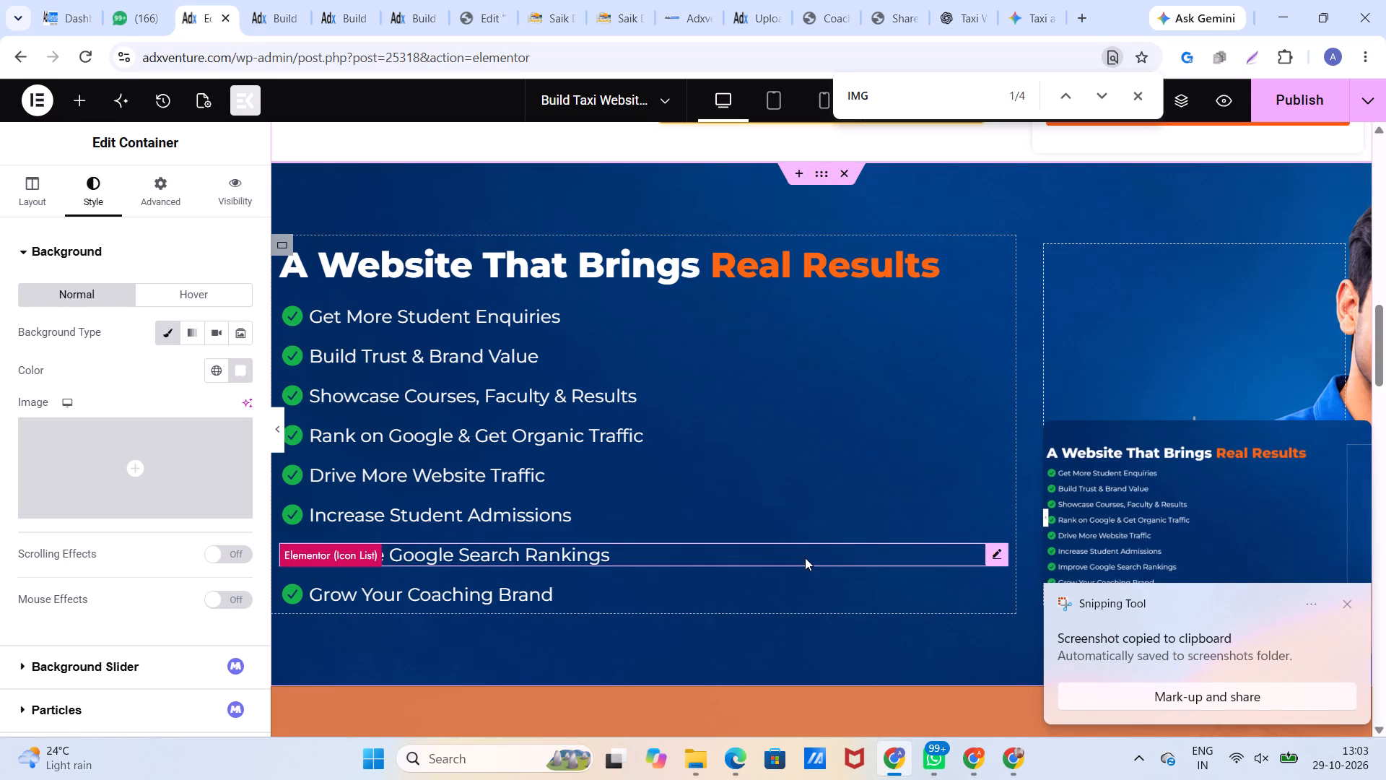
click(975, 755)
click(414, 644)
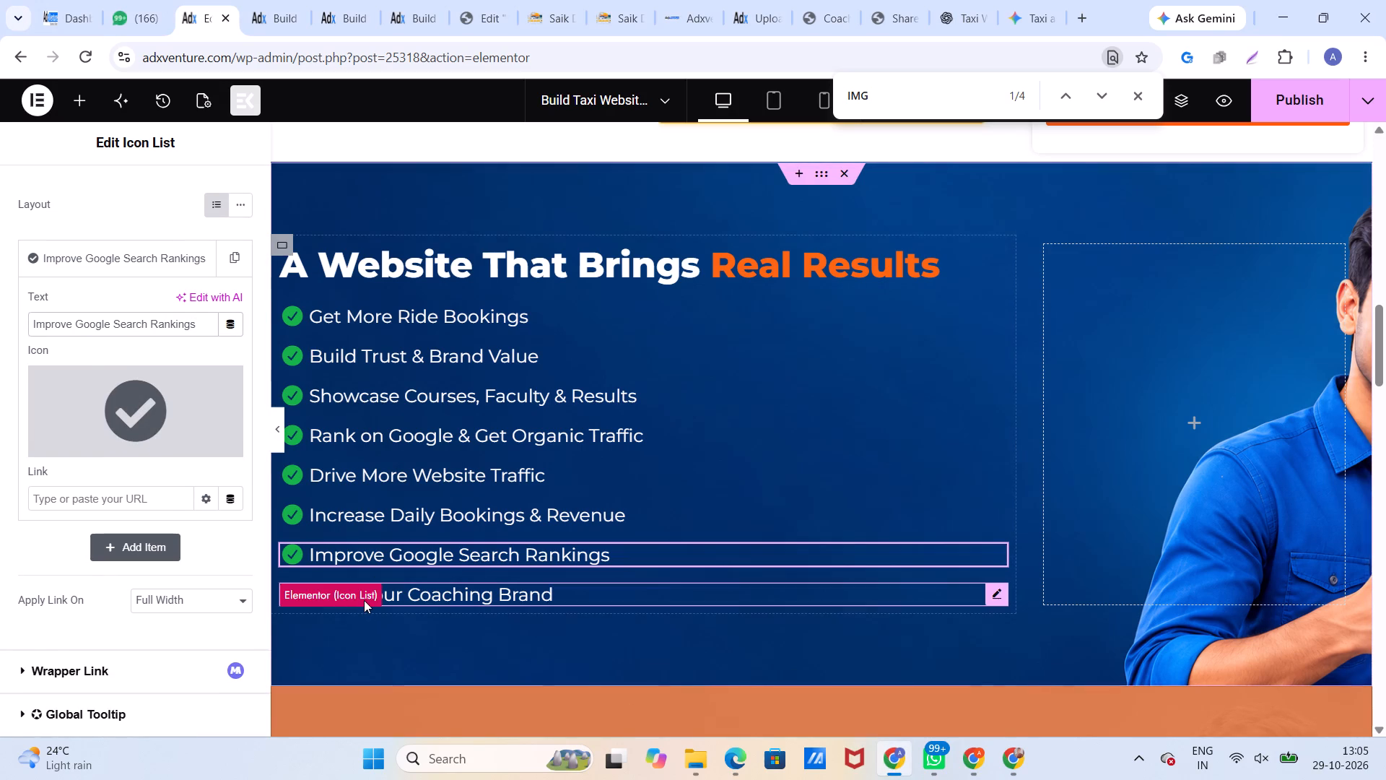
click(364, 600)
click(97, 354)
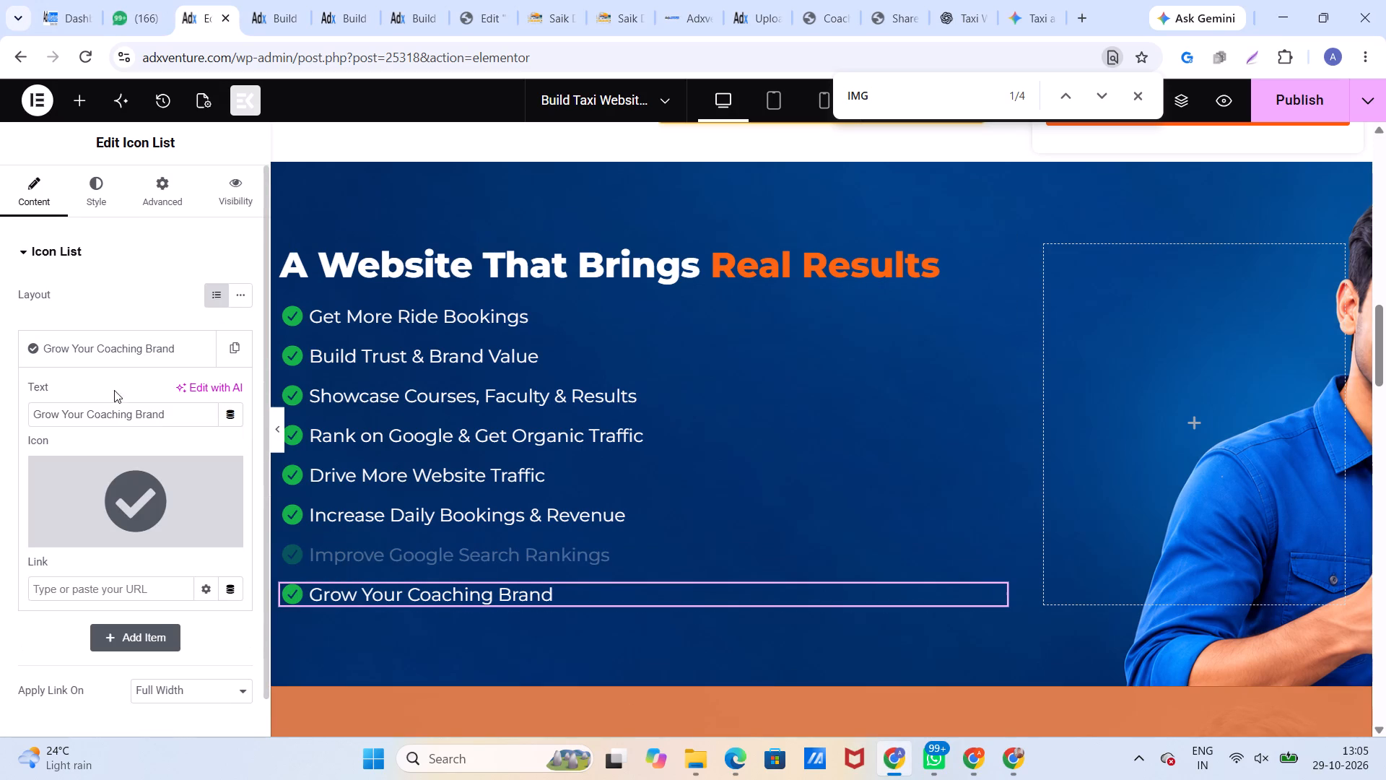
drag(177, 416, 0, 411)
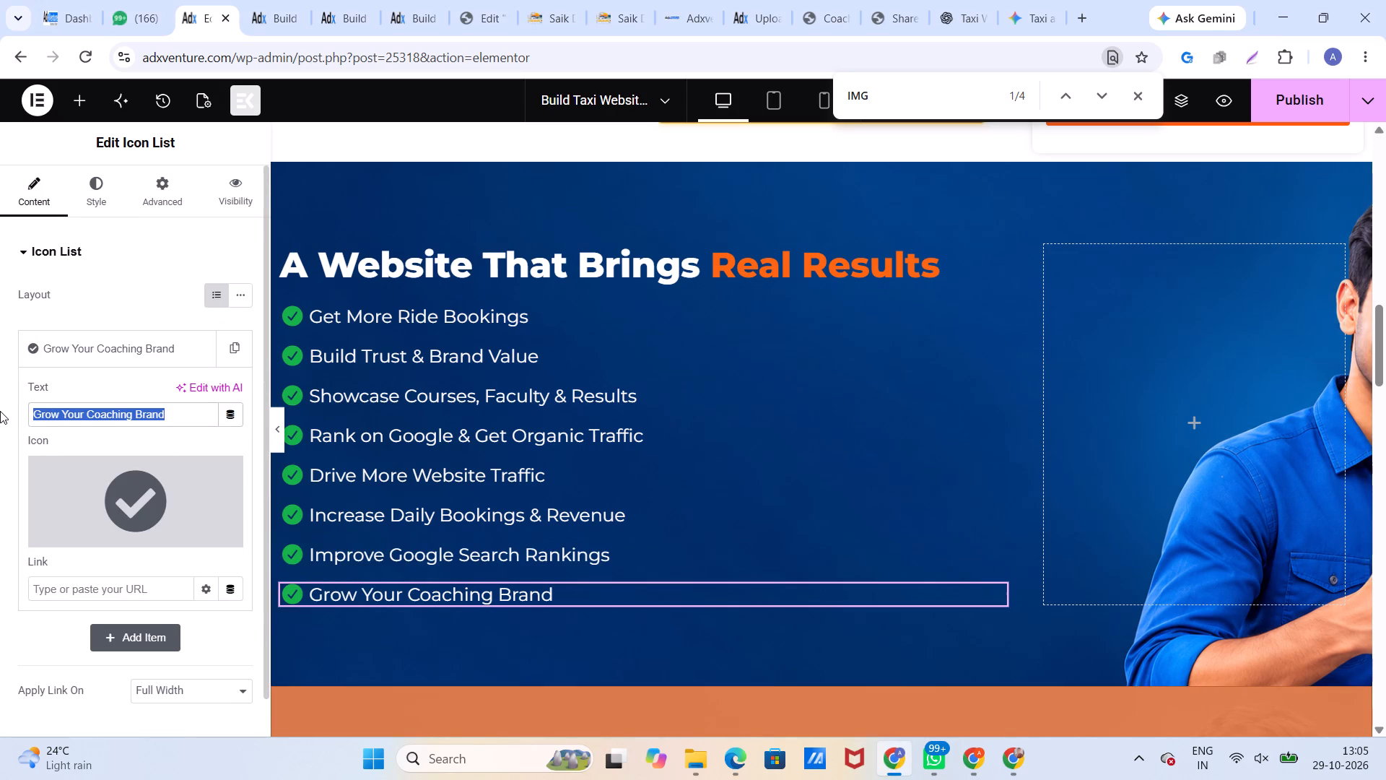
key(ctrl+v)
Publish the Build Taxi Website page with the edited list points.
click(1309, 100)
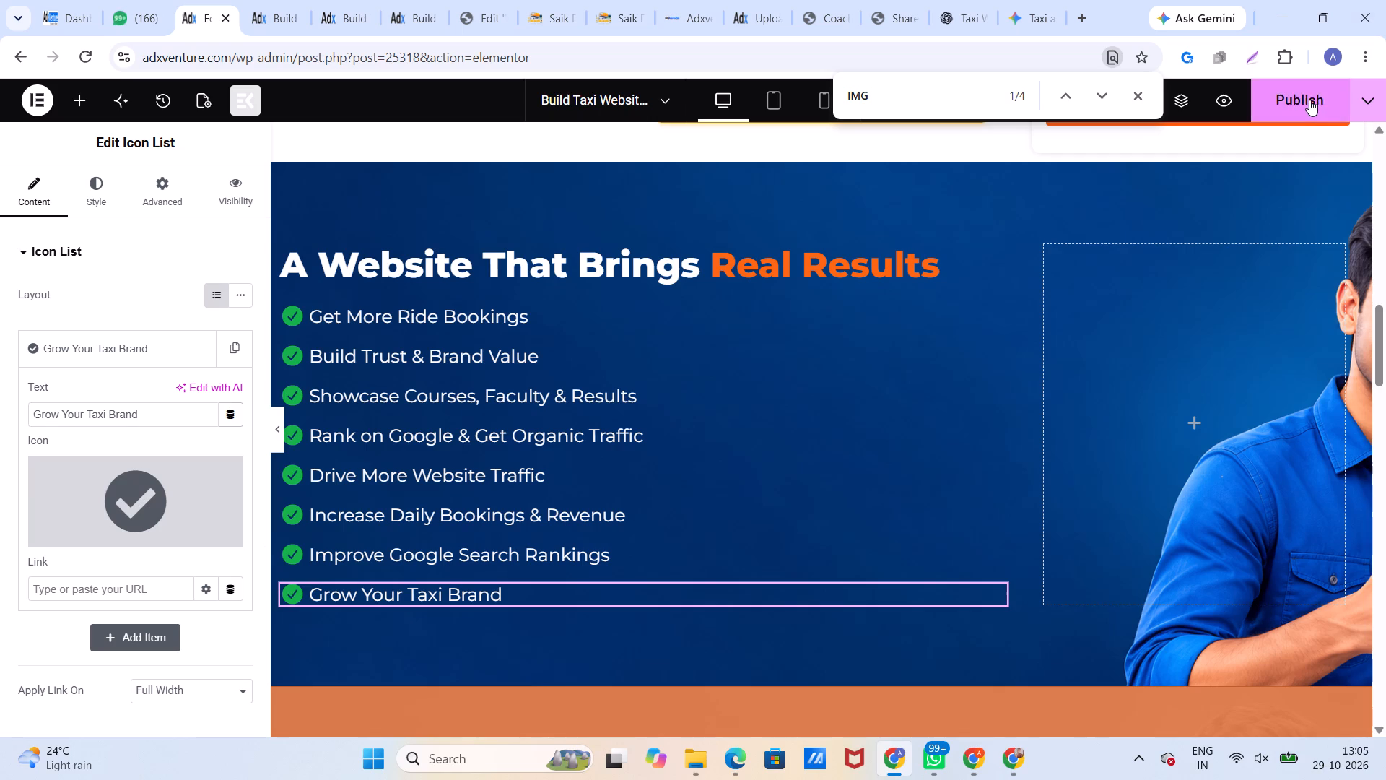
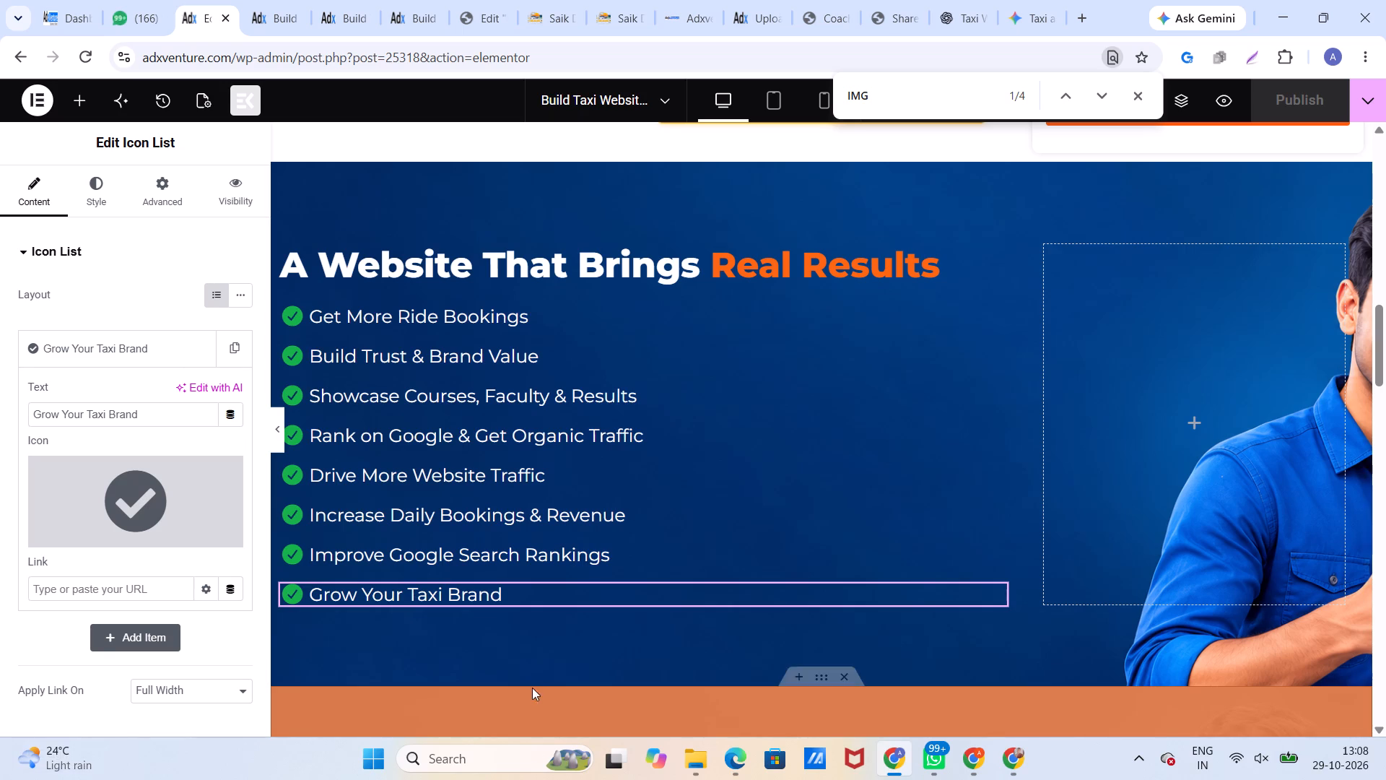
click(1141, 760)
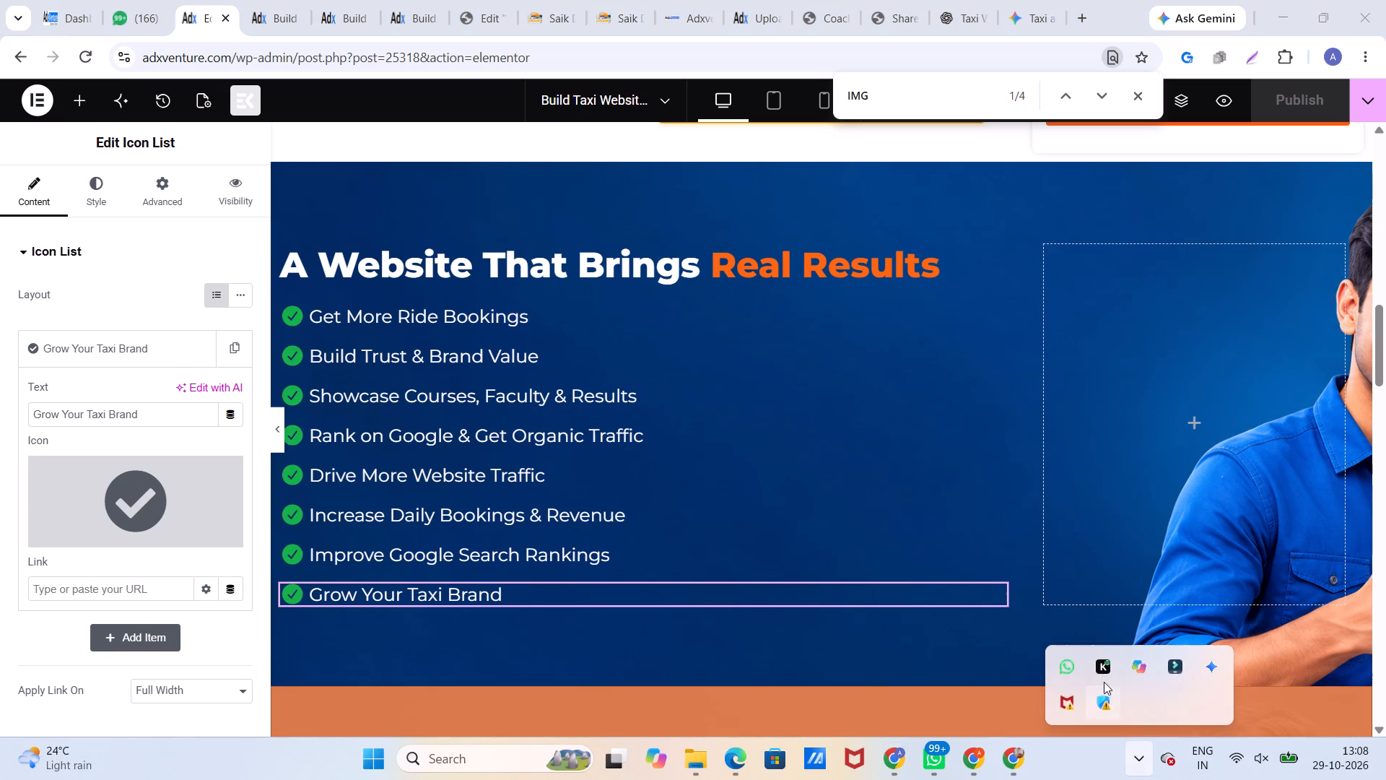
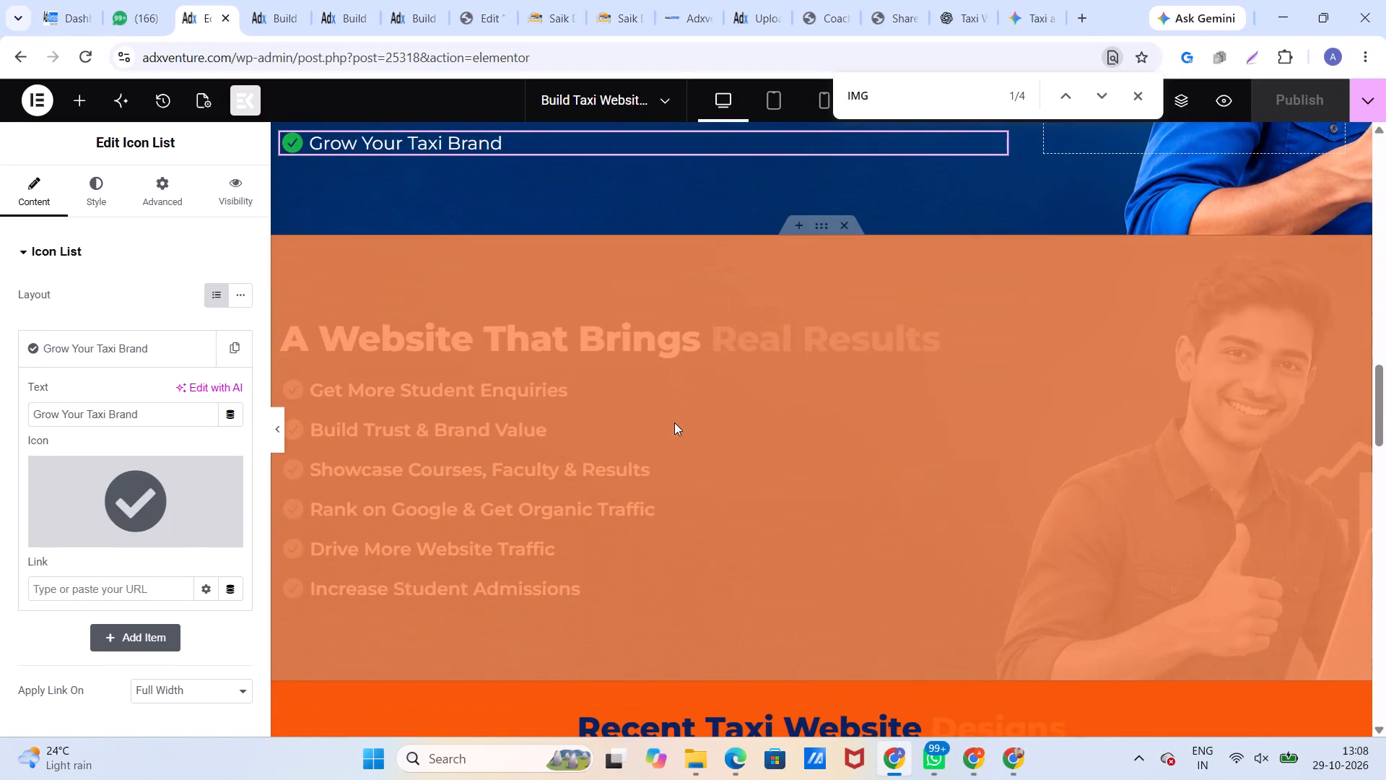
Open the container holding the "Recent Taxi Website Designs" heading for editing.
scroll(674, 422, down, 3)
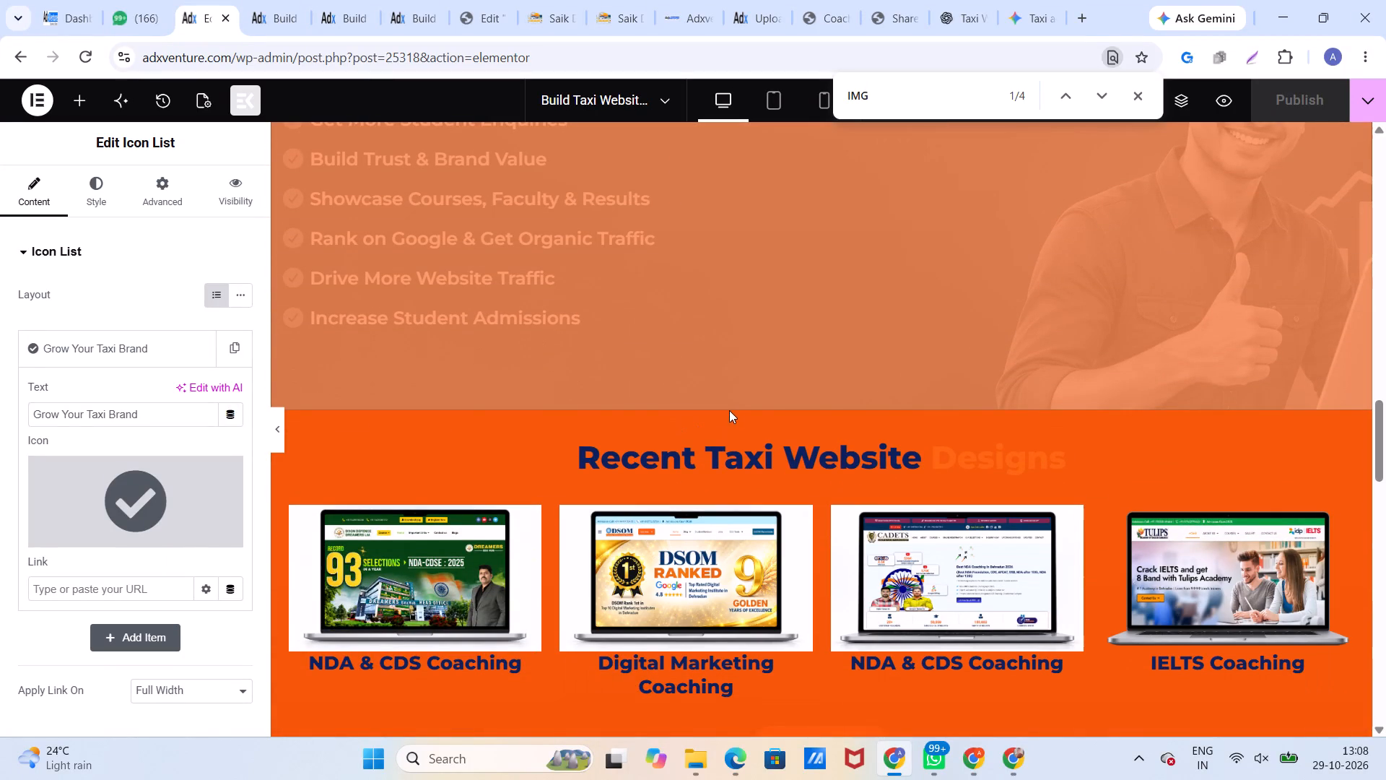
click(821, 422)
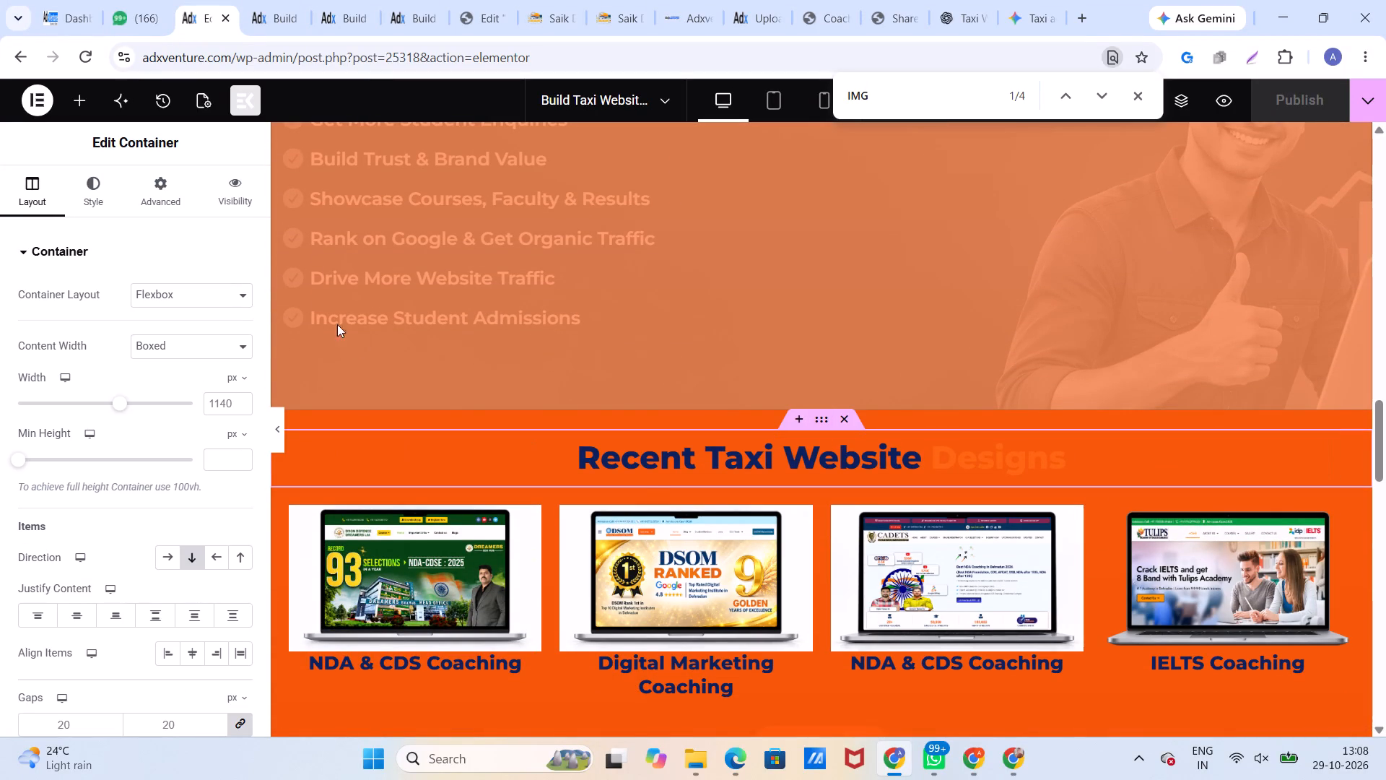
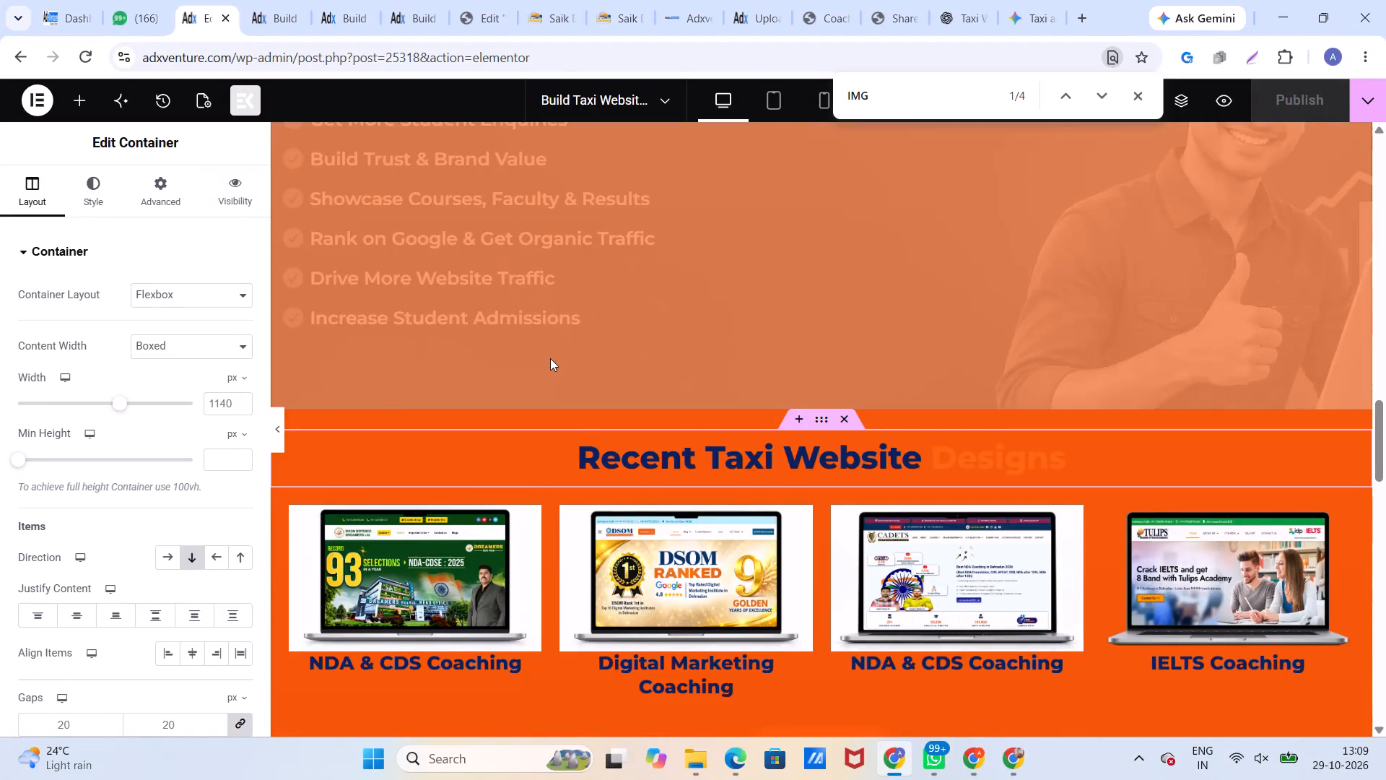
Review the page's section layout and backgrounds from the hero through the packages and results sections to the recent designs.
scroll(554, 359, up, 8)
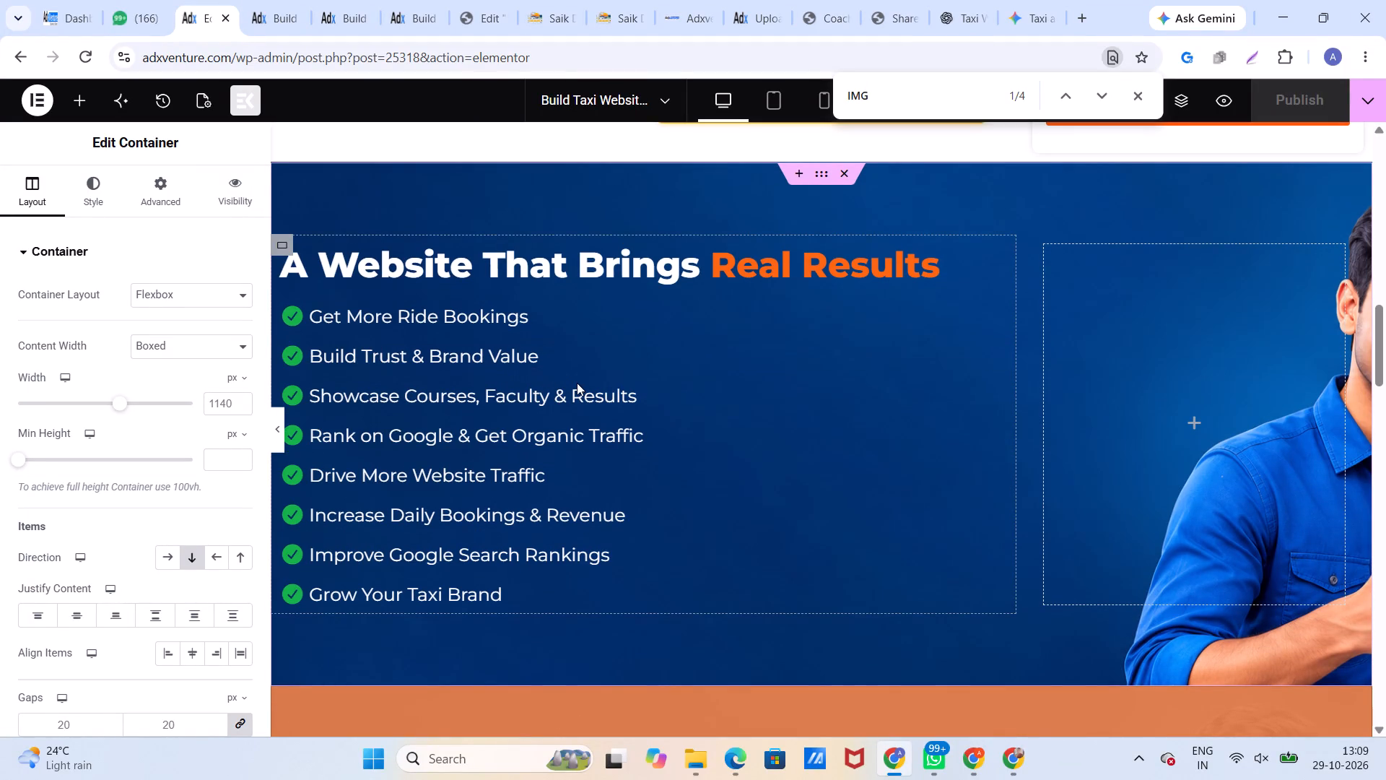
scroll(580, 371, up, 2)
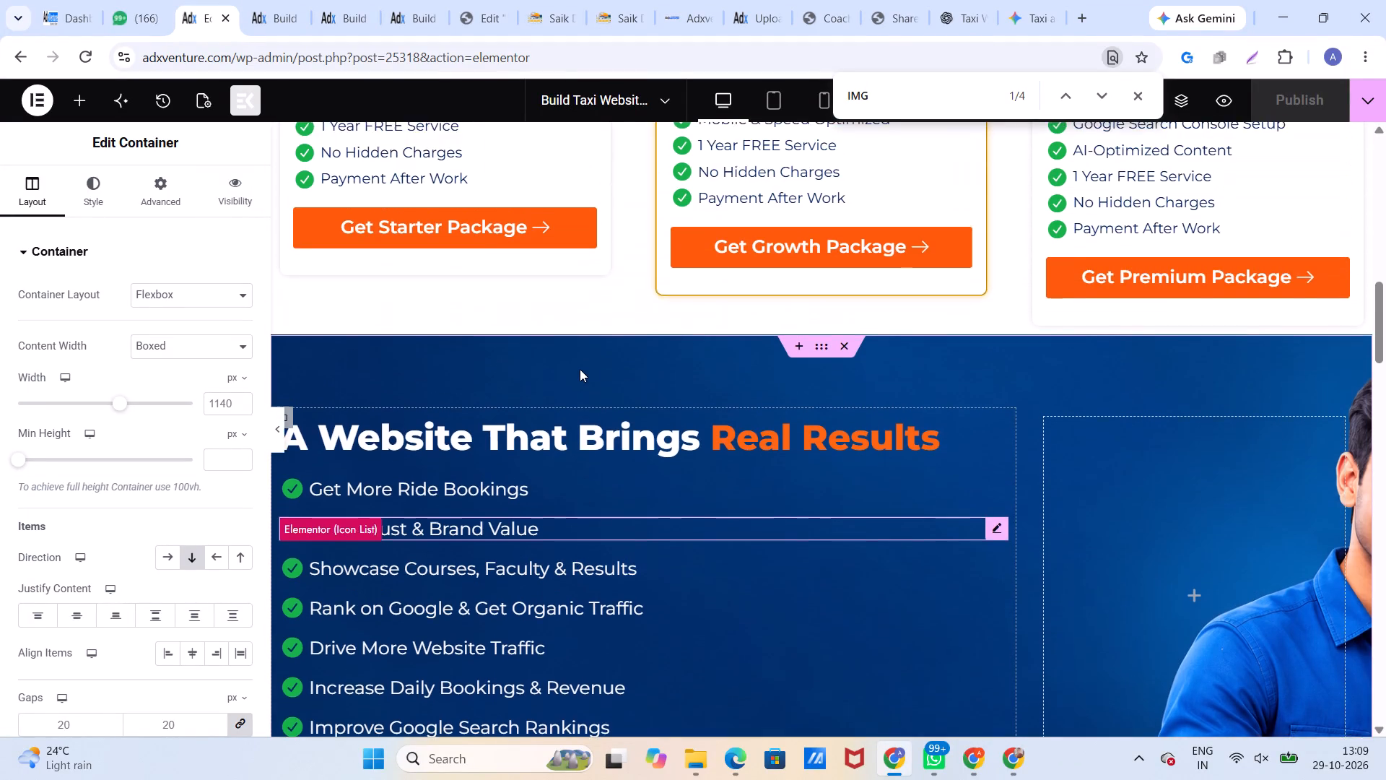
scroll(580, 369, up, 11)
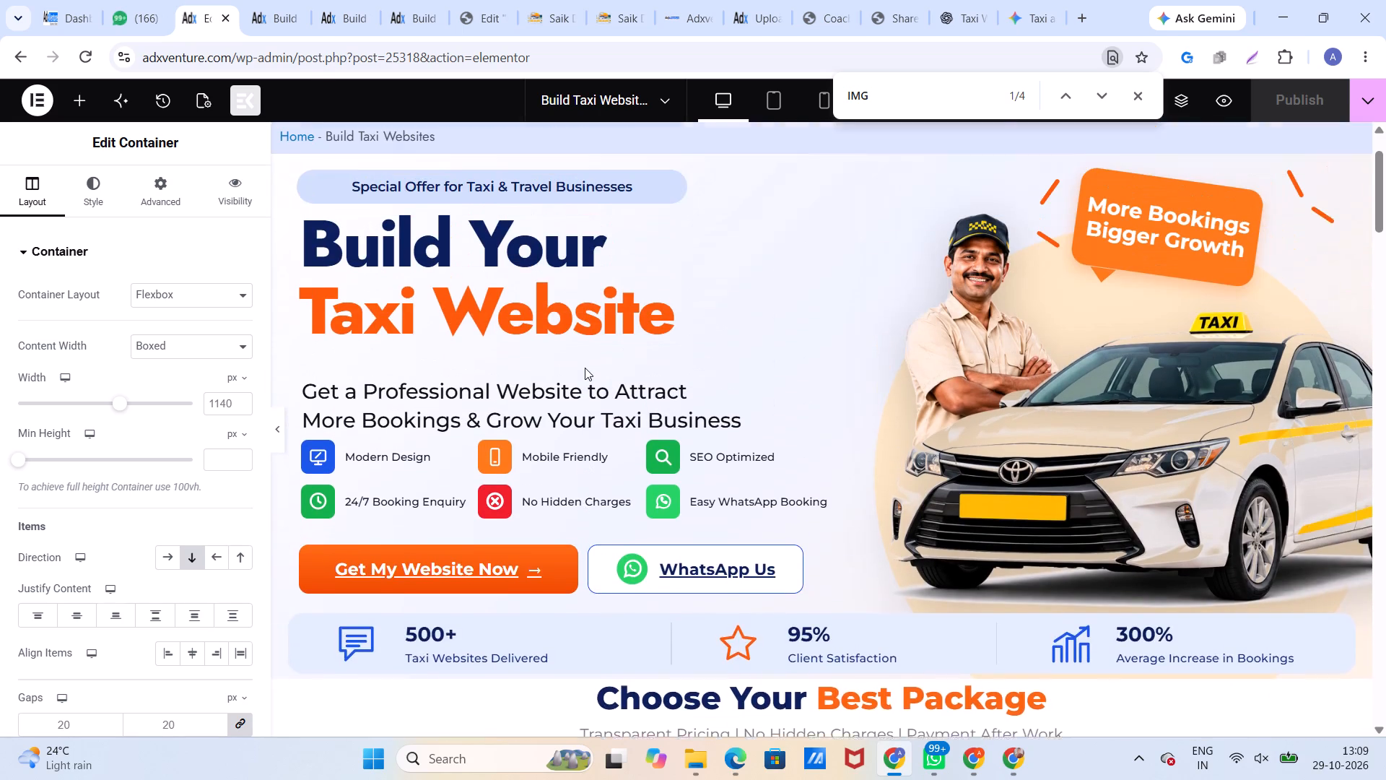
scroll(585, 368, up, 2)
scroll(585, 368, down, 8)
scroll(585, 368, up, 1)
scroll(585, 368, down, 6)
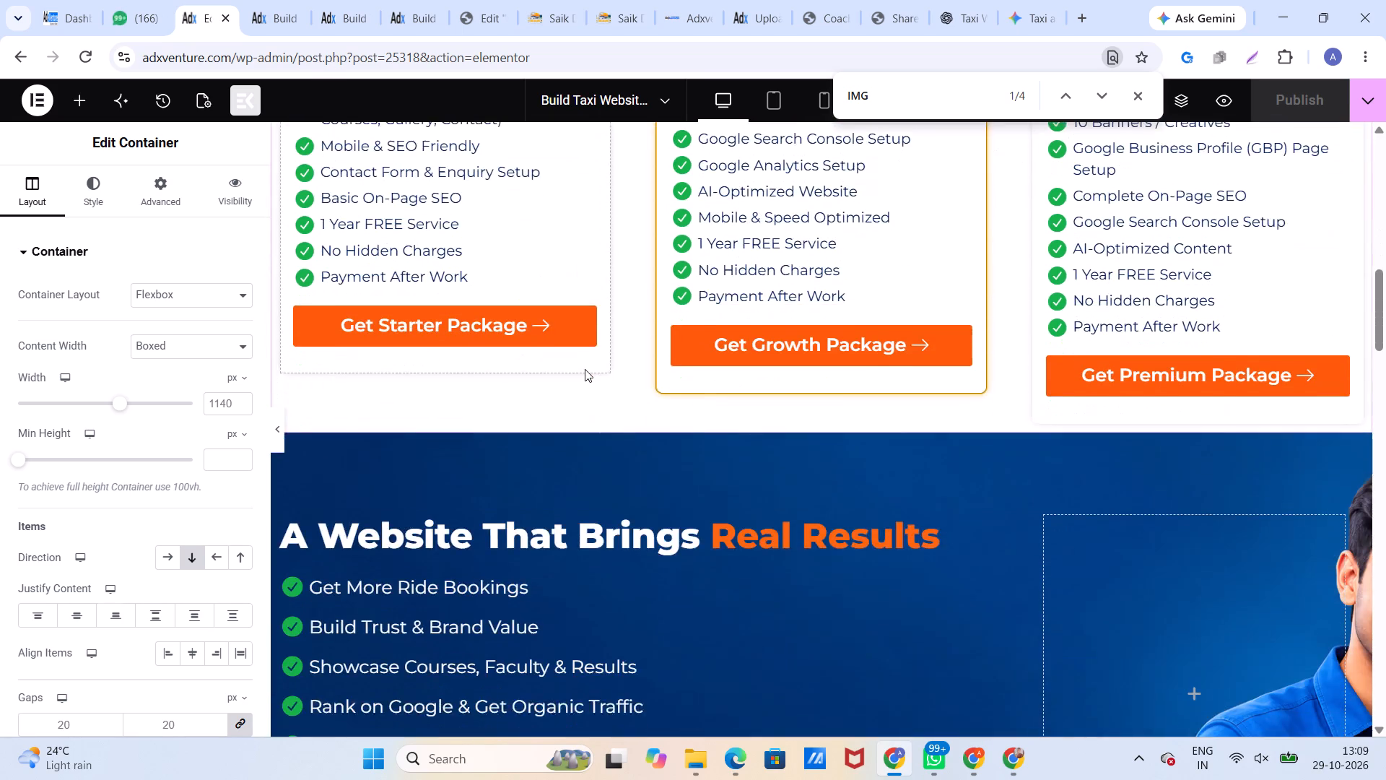
scroll(585, 369, down, 5)
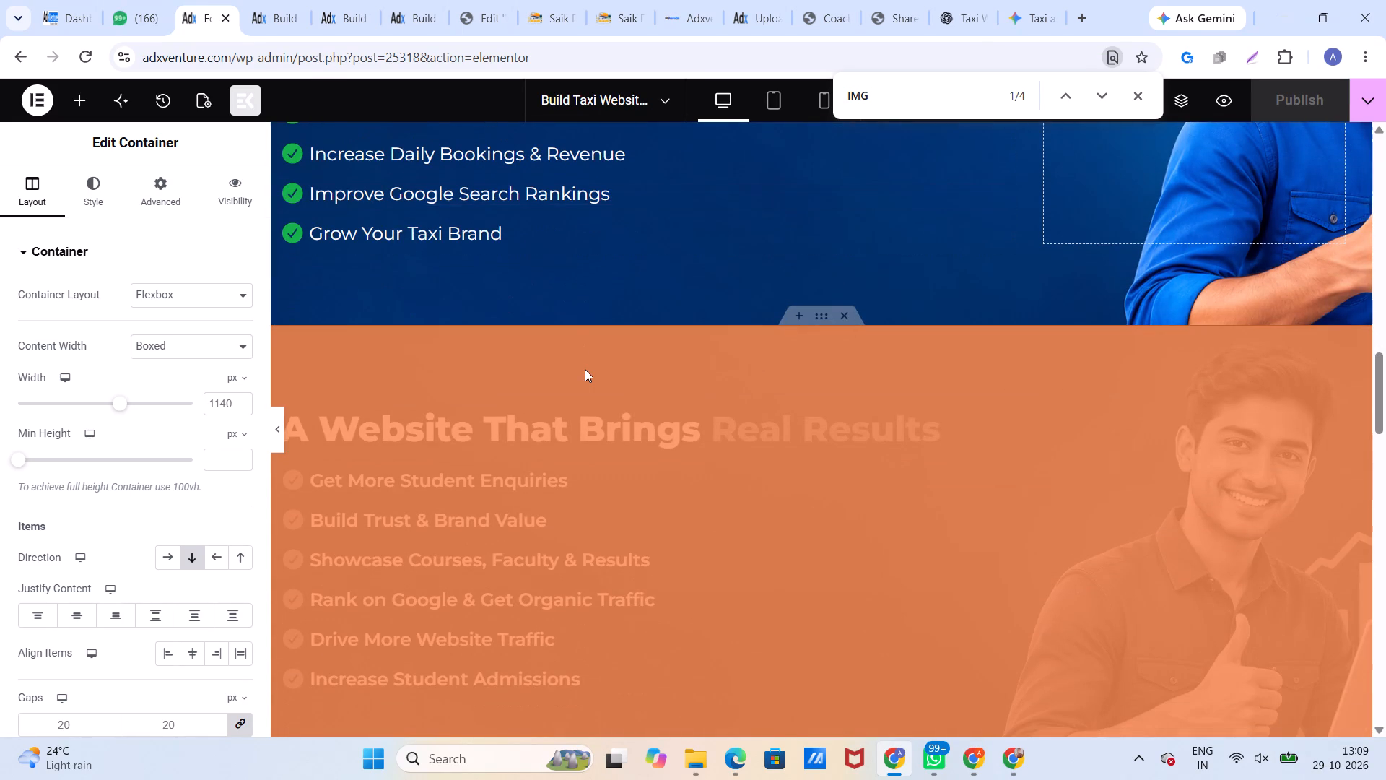
scroll(671, 379, down, 6)
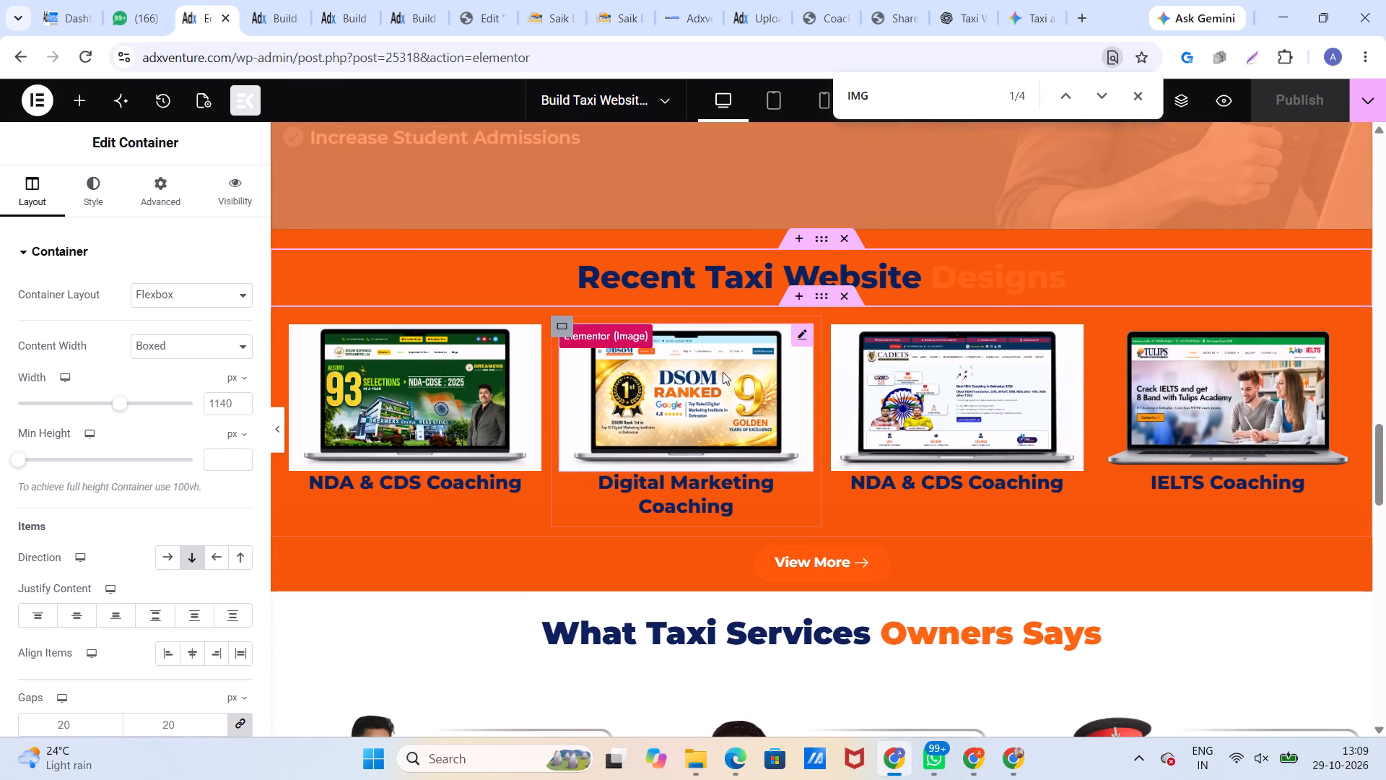
Select the container holding the "Recent Taxi Website Designs" heading for editing.
click(818, 241)
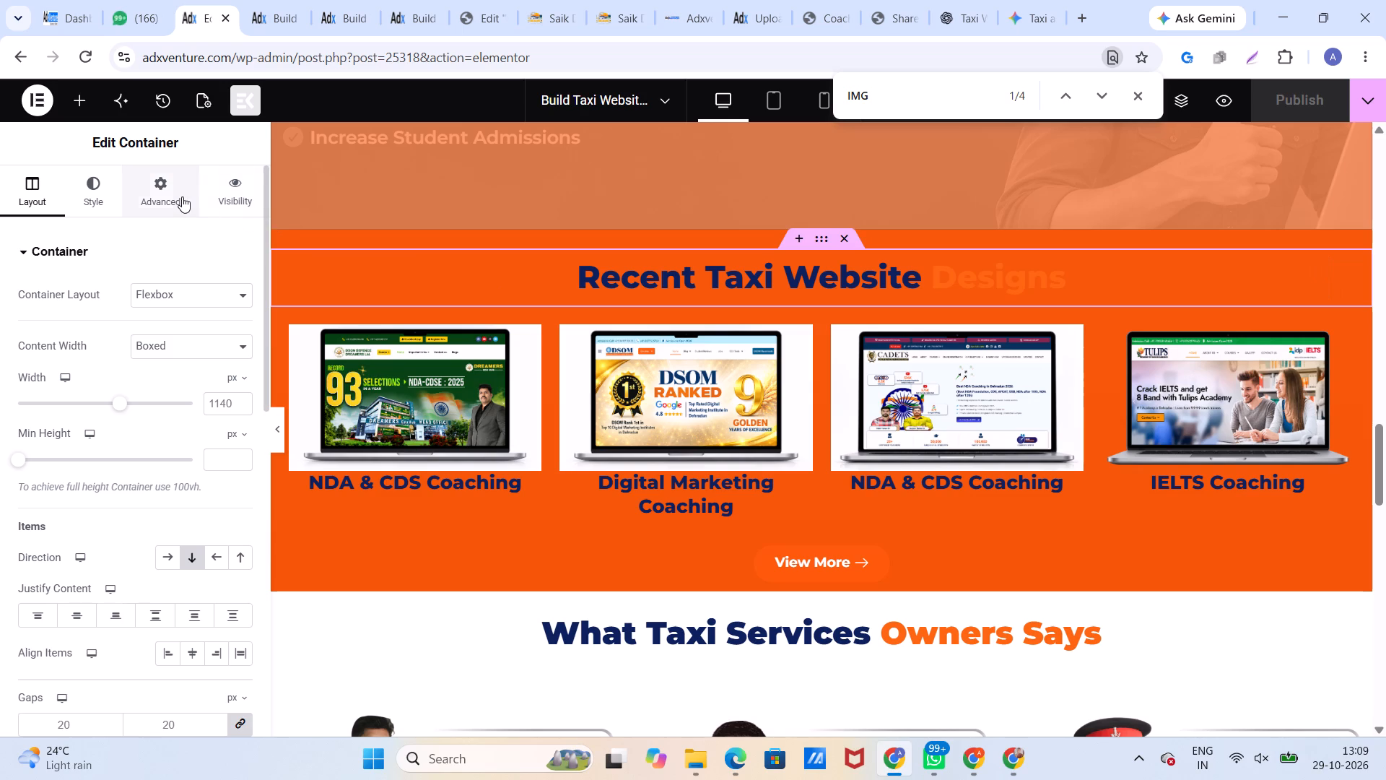
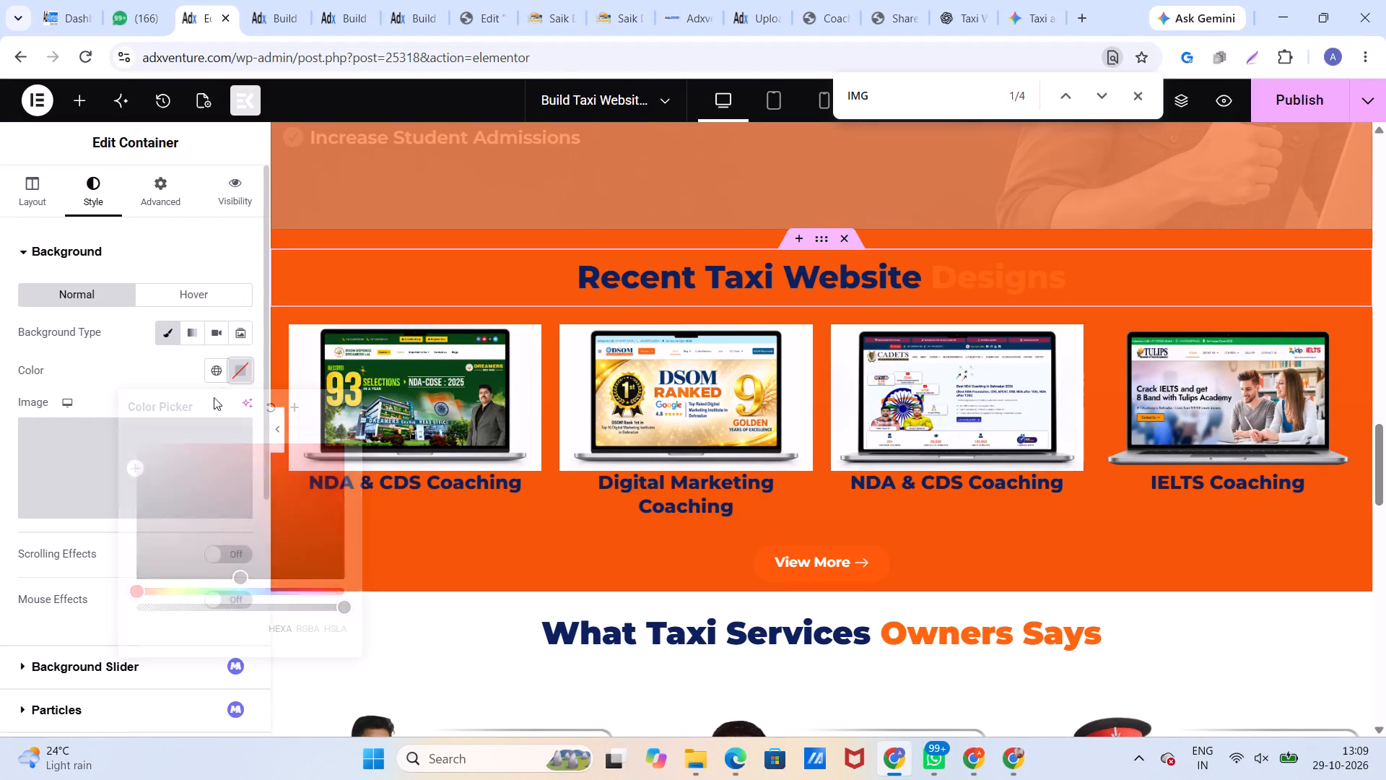
Set the background colour of the "Recent Taxi Website Designs" heading container to white, #FFFFFF.
drag(175, 478, 123, 427)
click(127, 354)
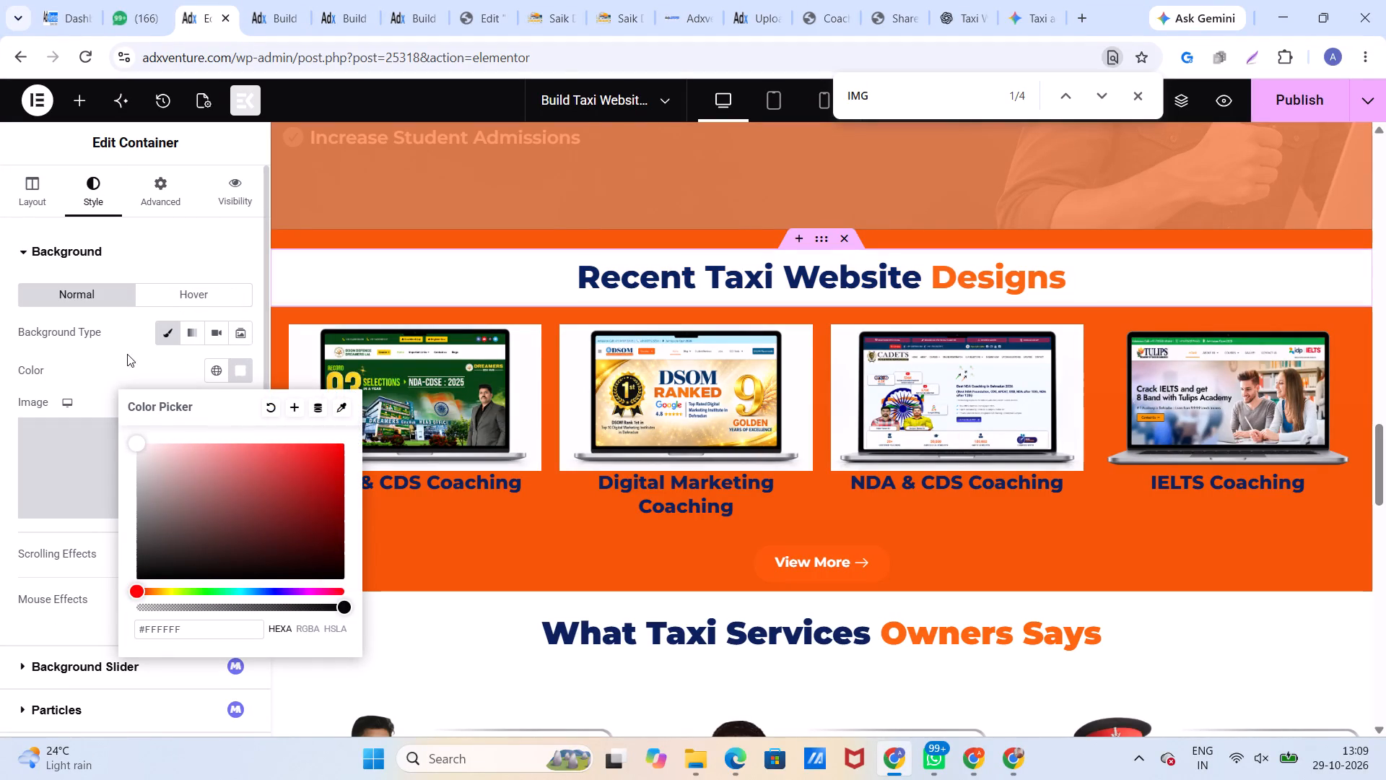
Give the container with the four website mockups a classic background in white, #FFFFFF.
click(820, 292)
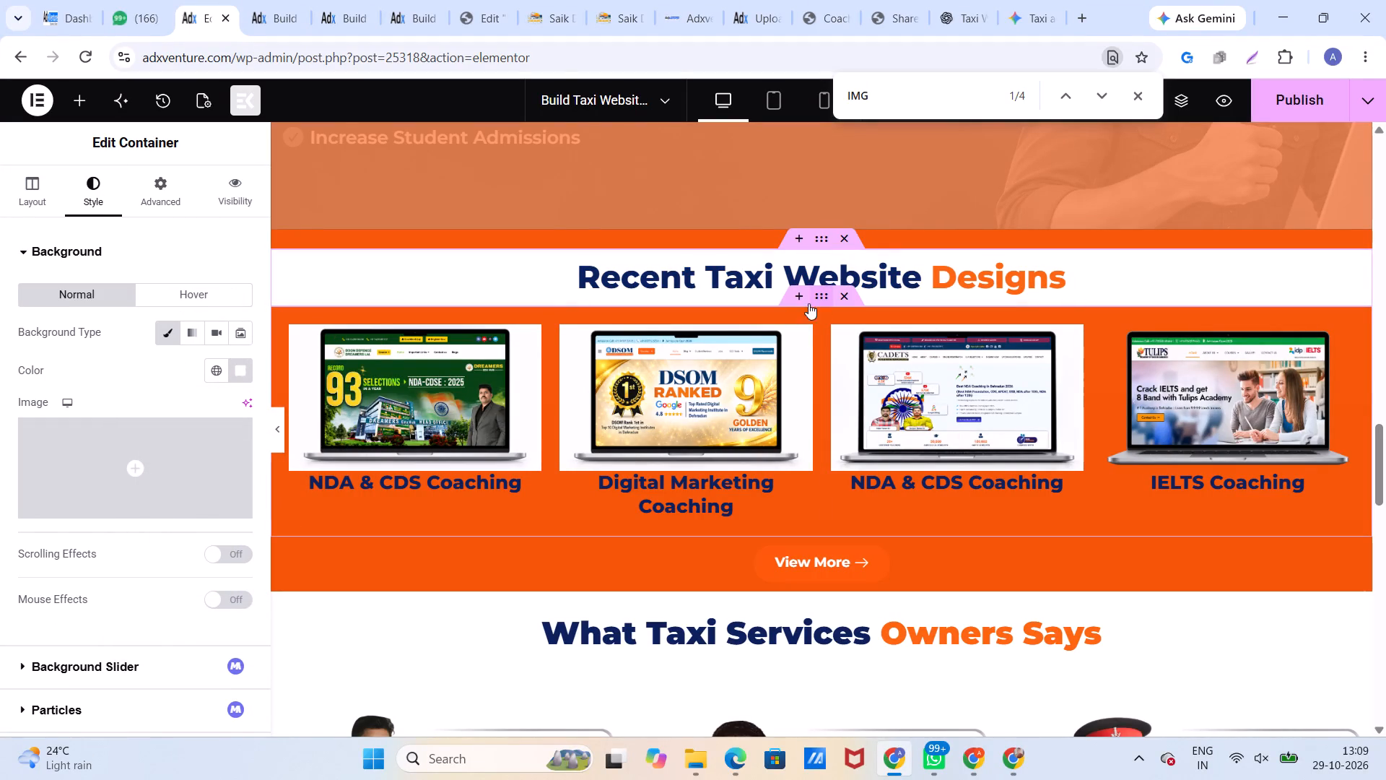
click(107, 199)
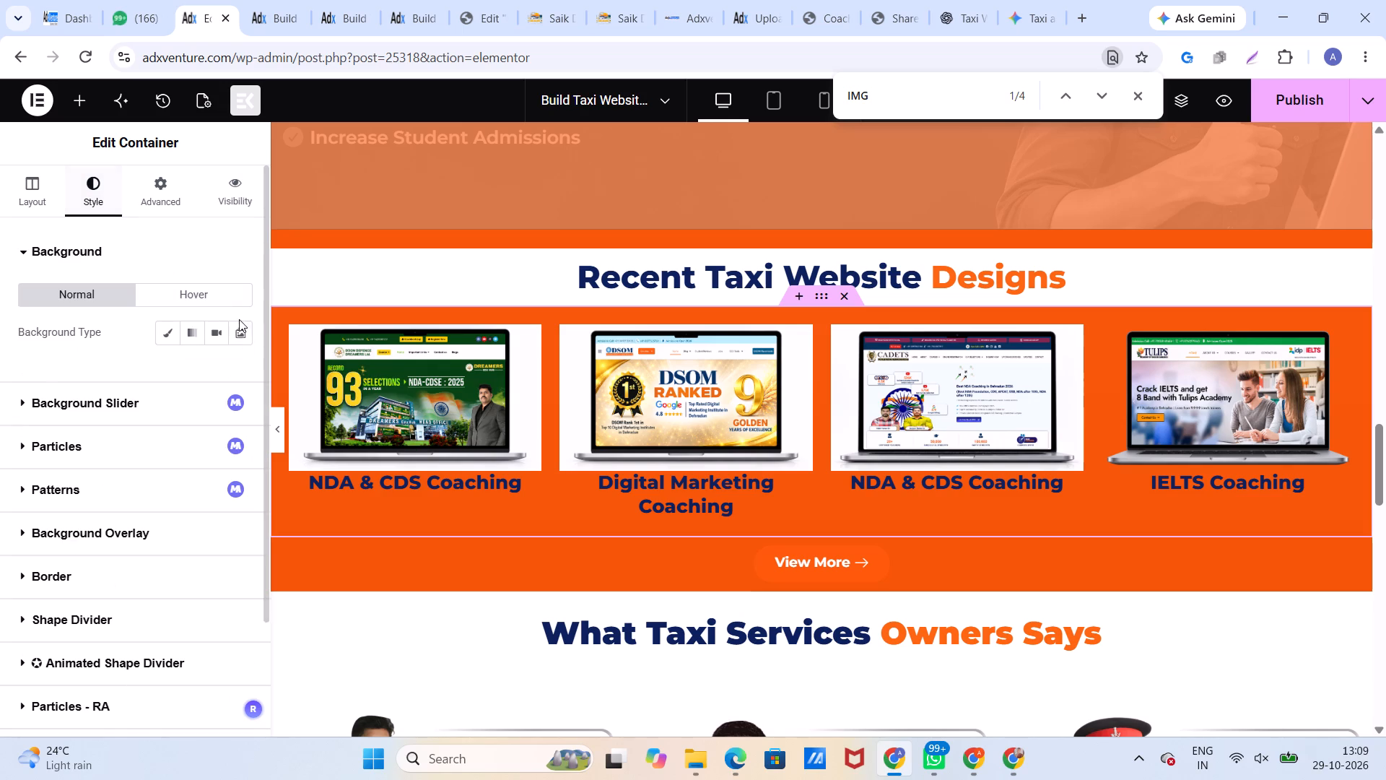
click(175, 331)
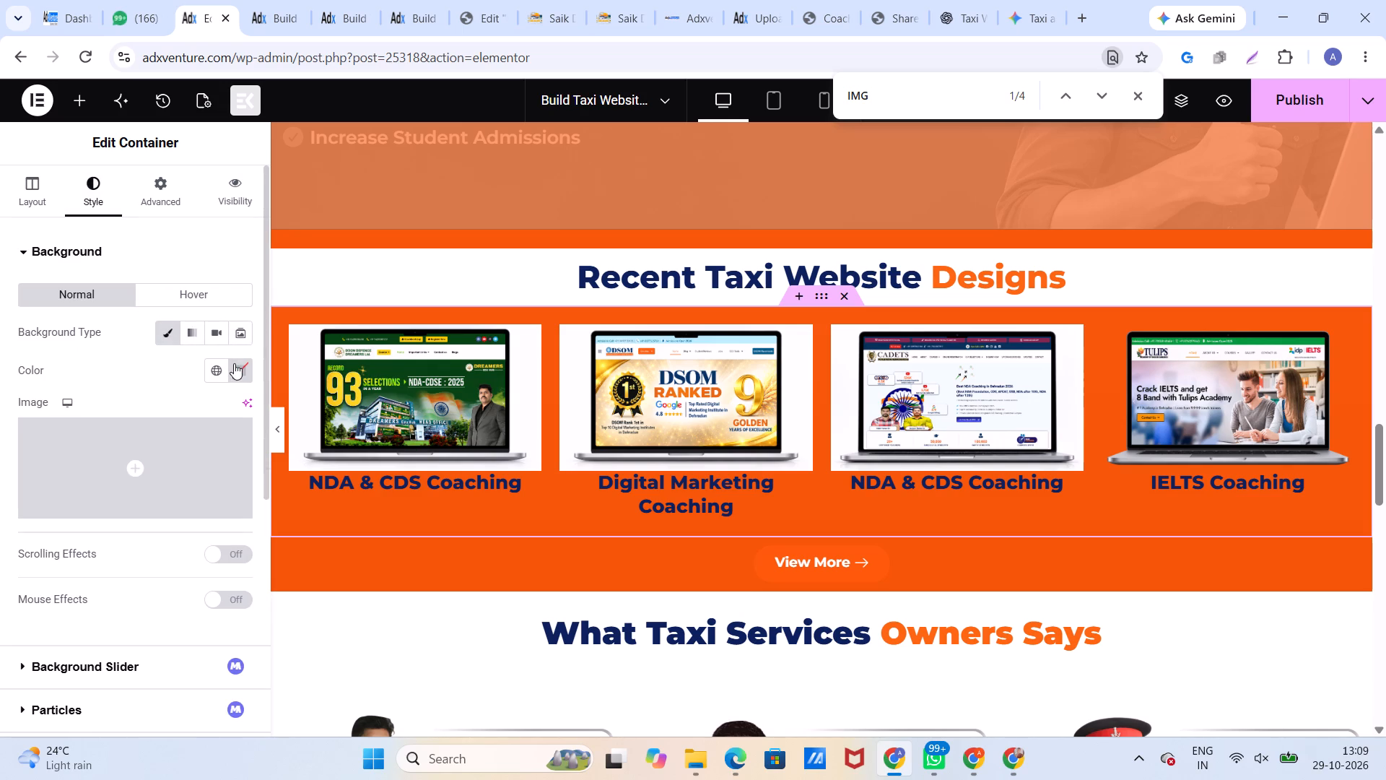
click(234, 363)
drag(193, 469, 114, 420)
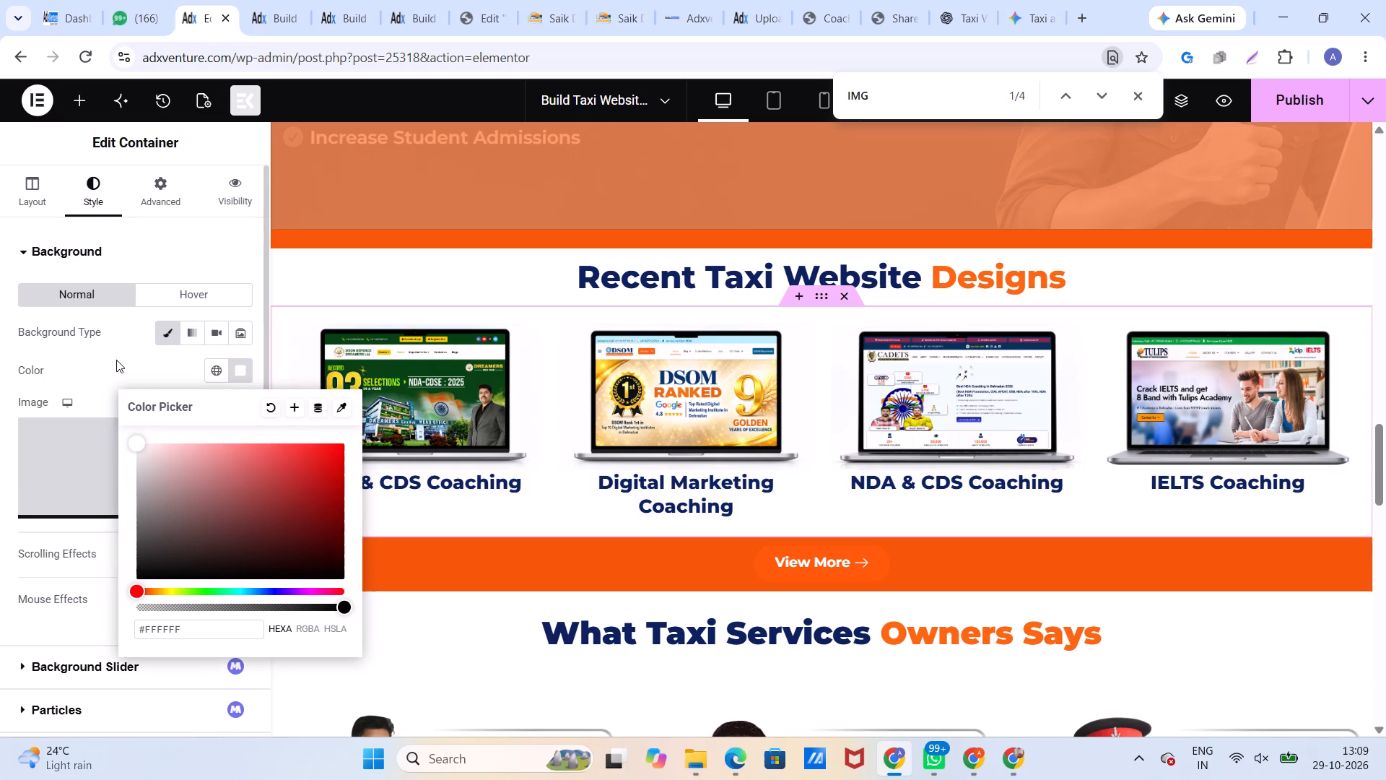
click(114, 355)
Unlink the padding values of the four-mockup container and leave all four sides at 0 px.
click(821, 298)
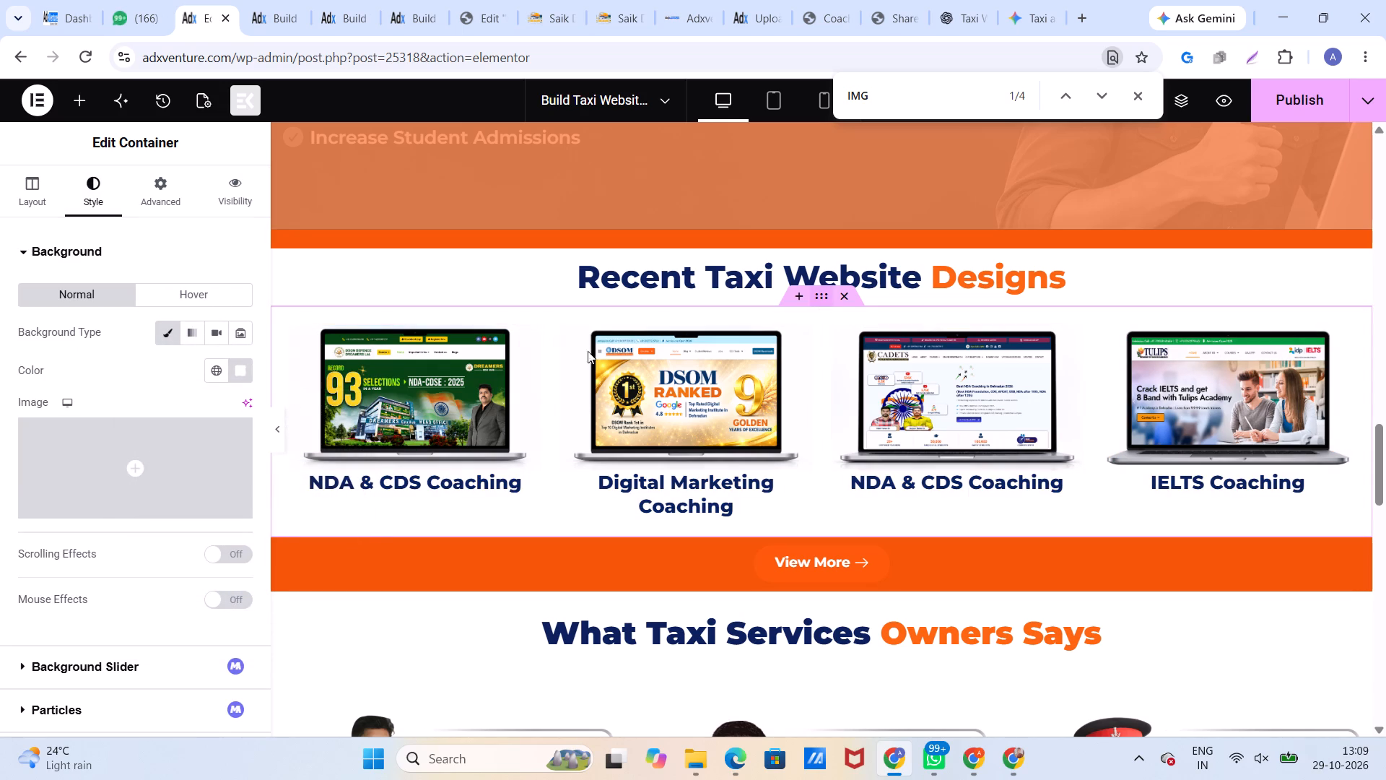
click(160, 201)
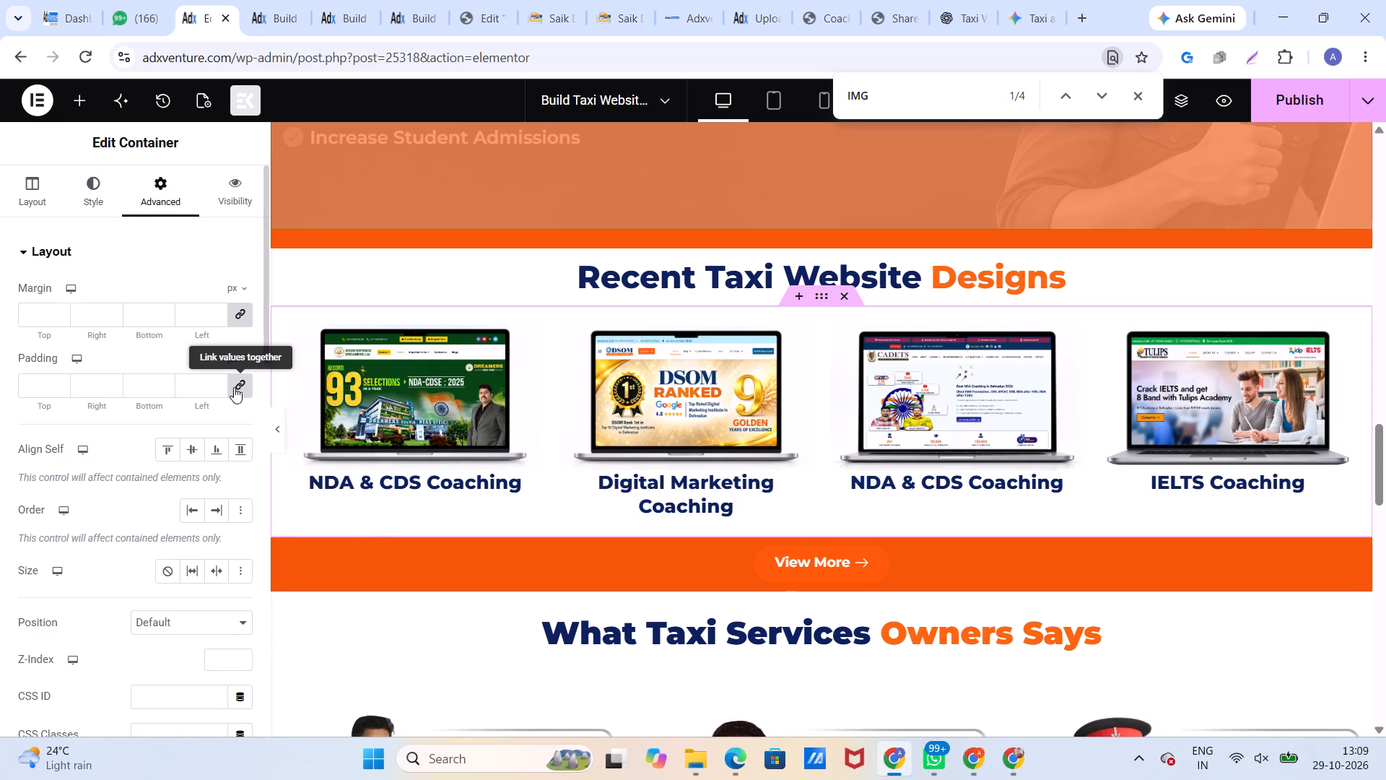
click(234, 387)
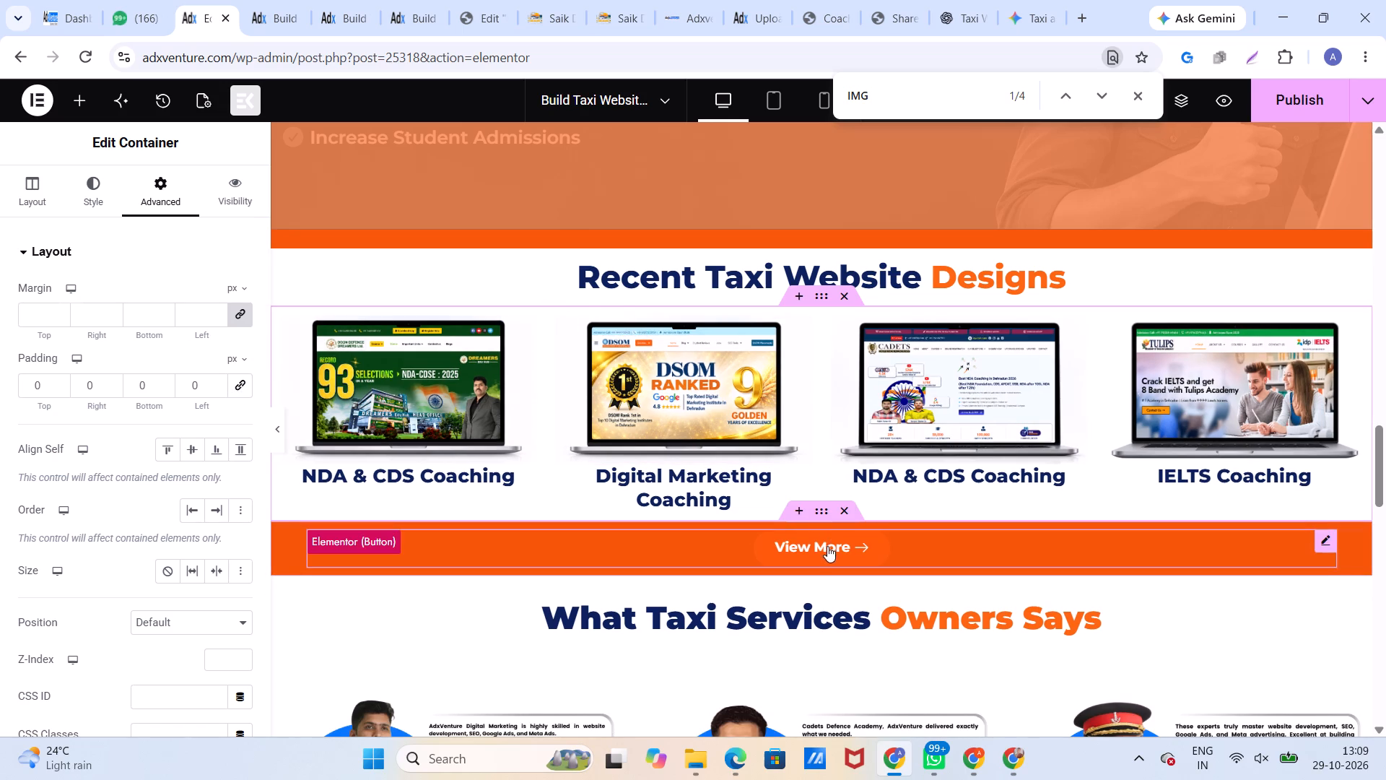
Give the container holding the "View More" button a classic background in white, #FFFFFF.
click(821, 516)
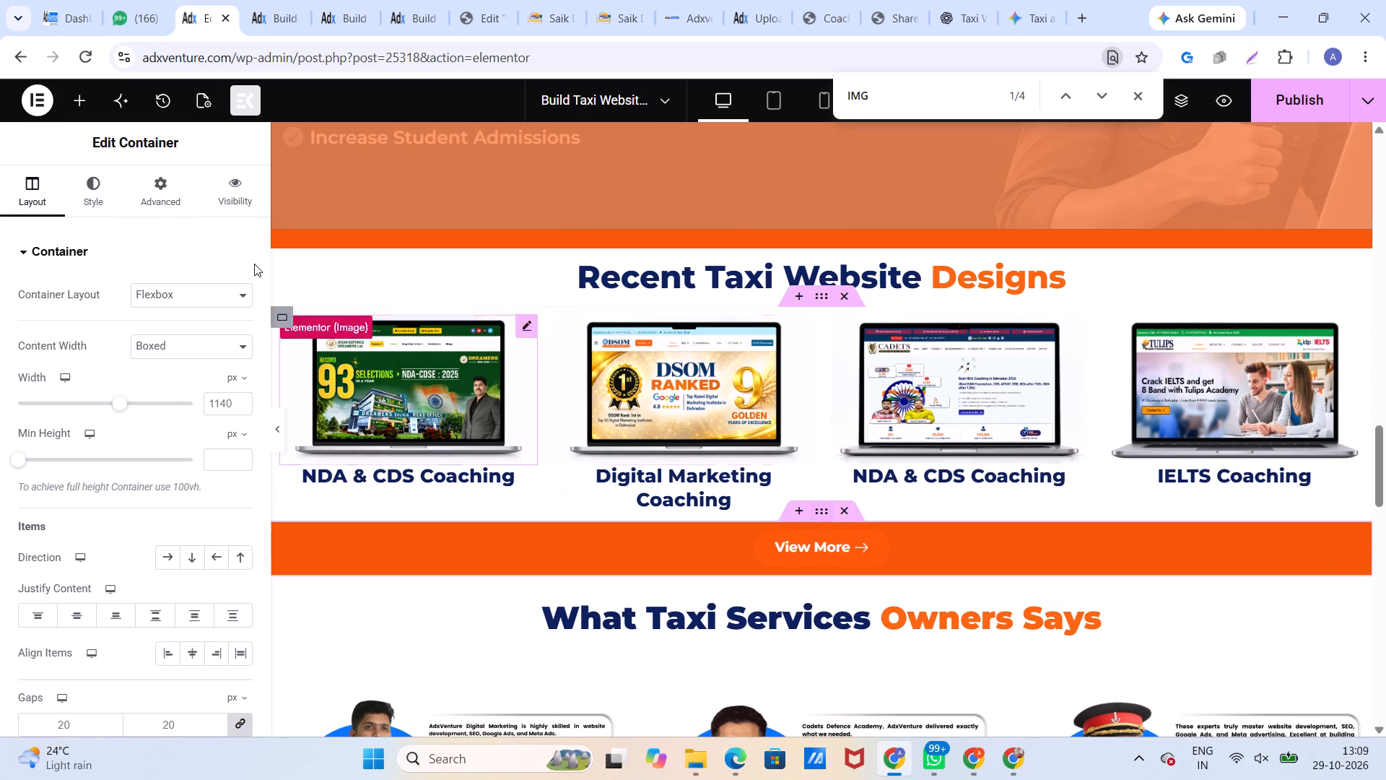
click(102, 194)
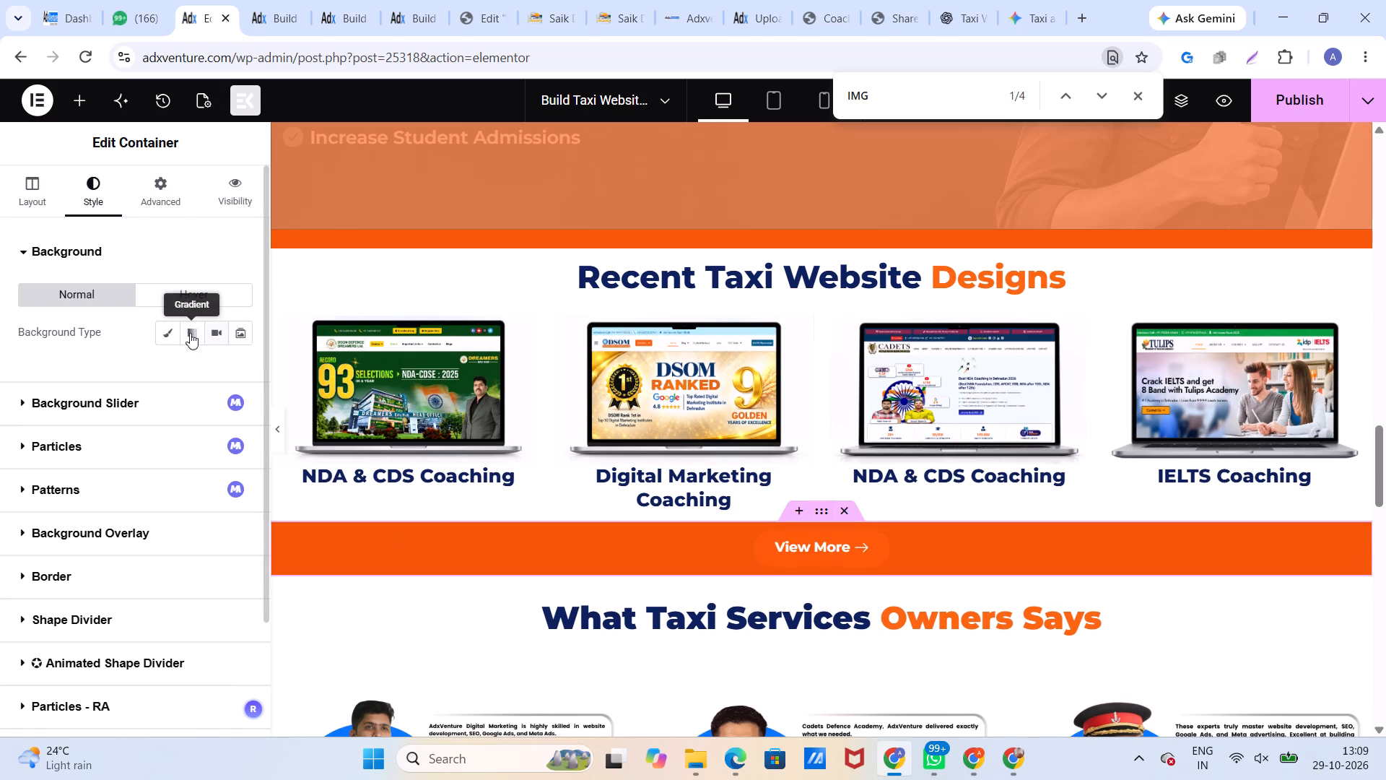
click(172, 333)
click(236, 370)
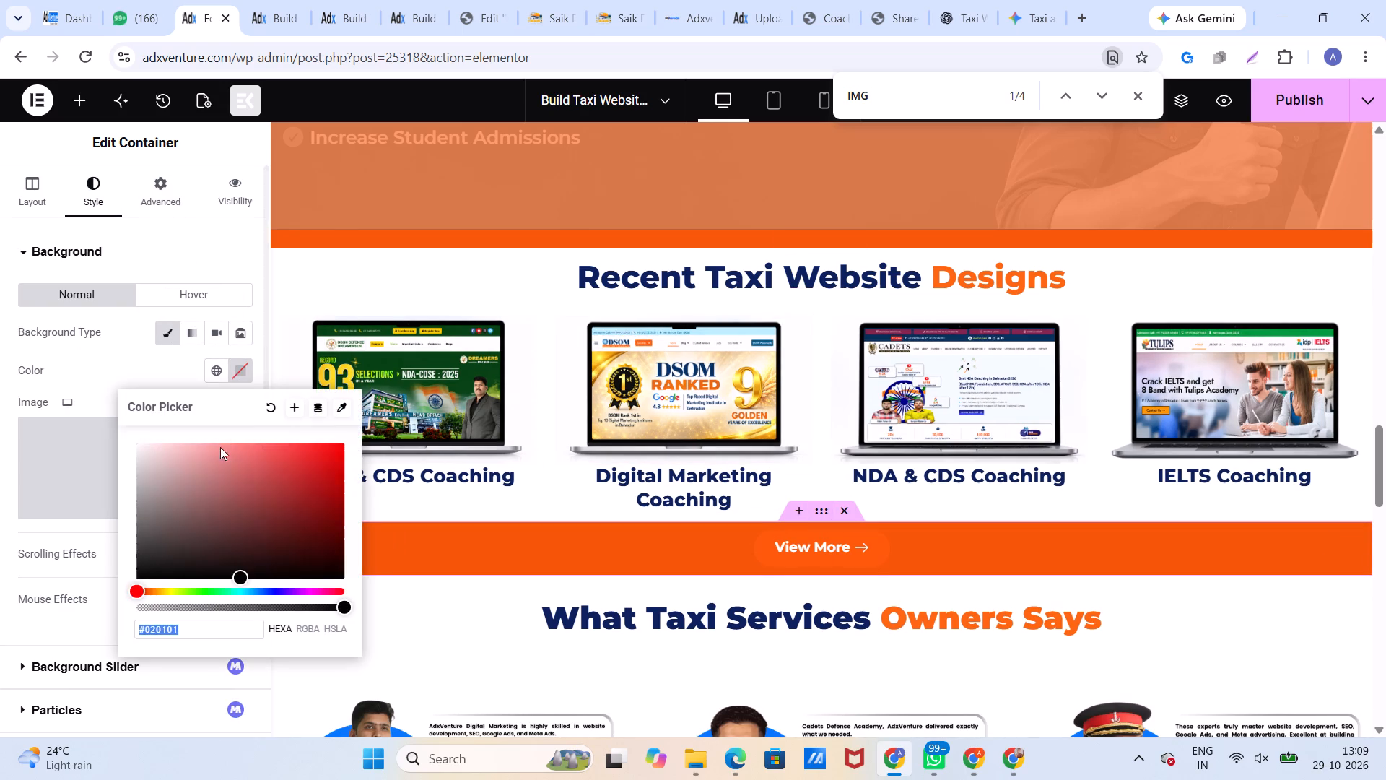
drag(199, 479, 84, 417)
click(121, 349)
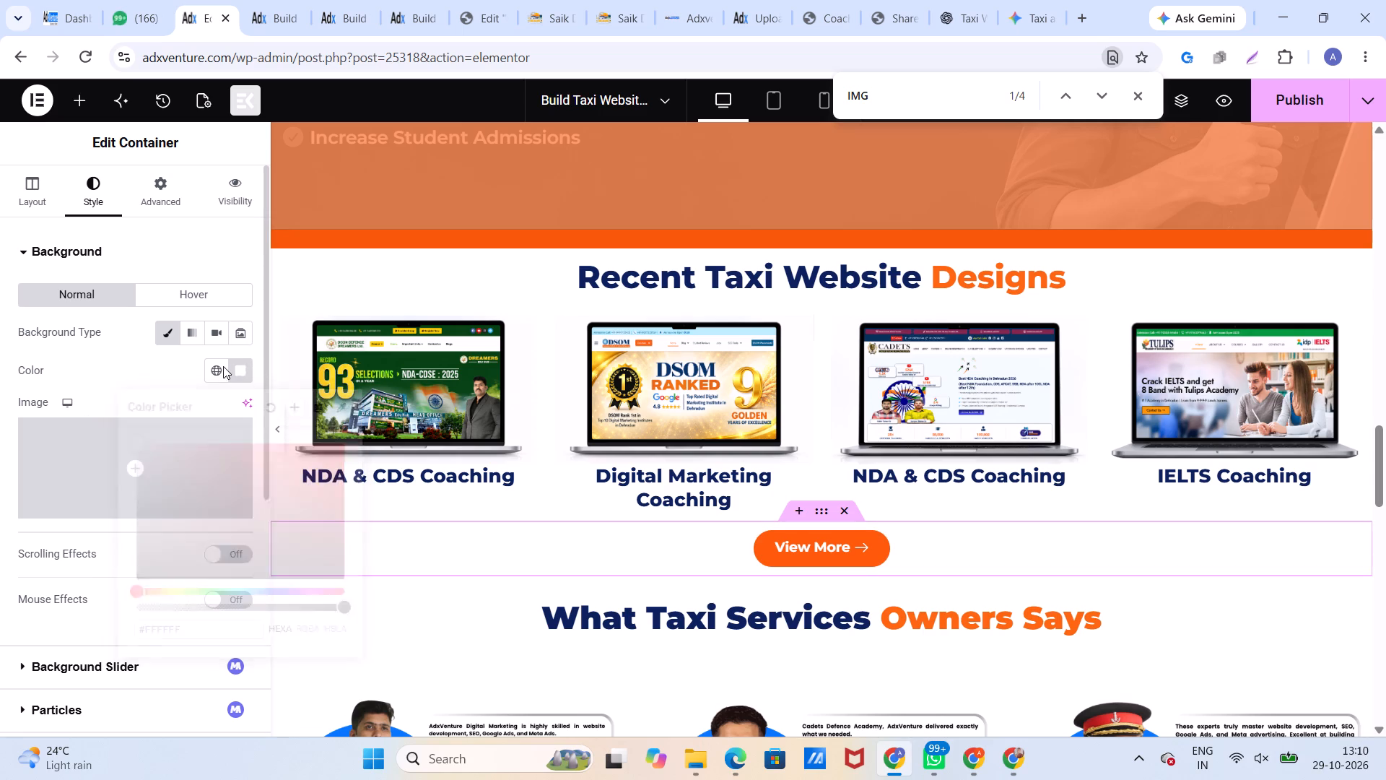
Set the top and bottom padding of the blue "A Website That Brings Real Results" section to 0 px.
scroll(545, 365, up, 5)
scroll(545, 365, down, 2)
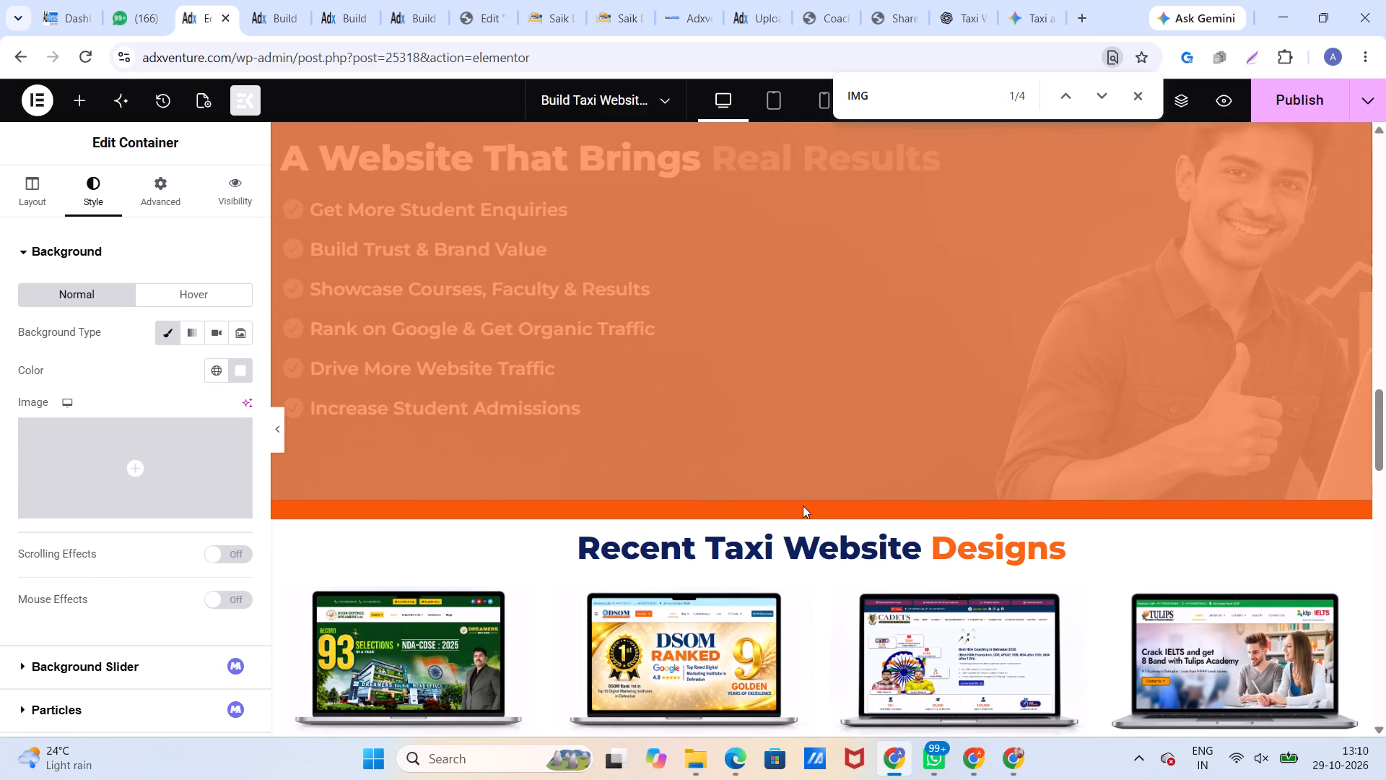
scroll(761, 429, up, 3)
scroll(757, 313, up, 4)
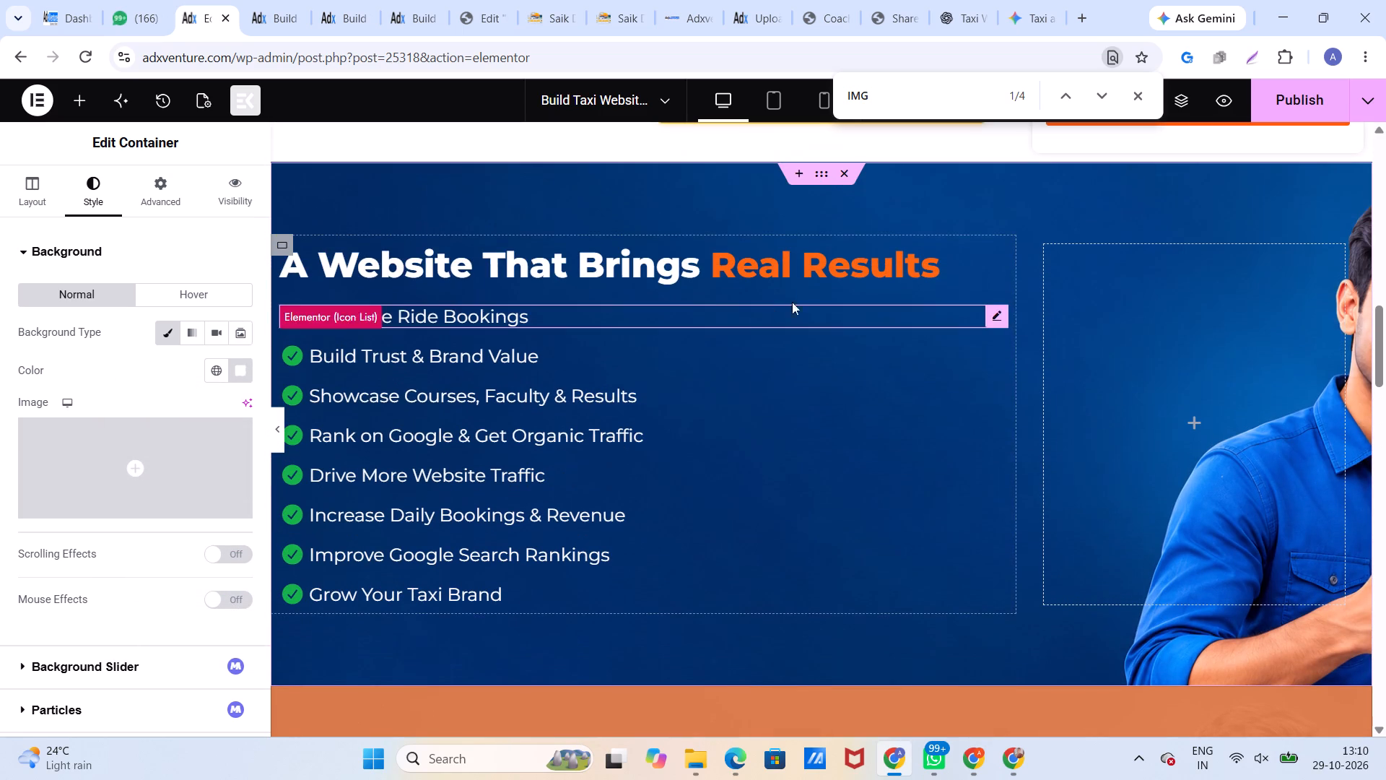
click(818, 172)
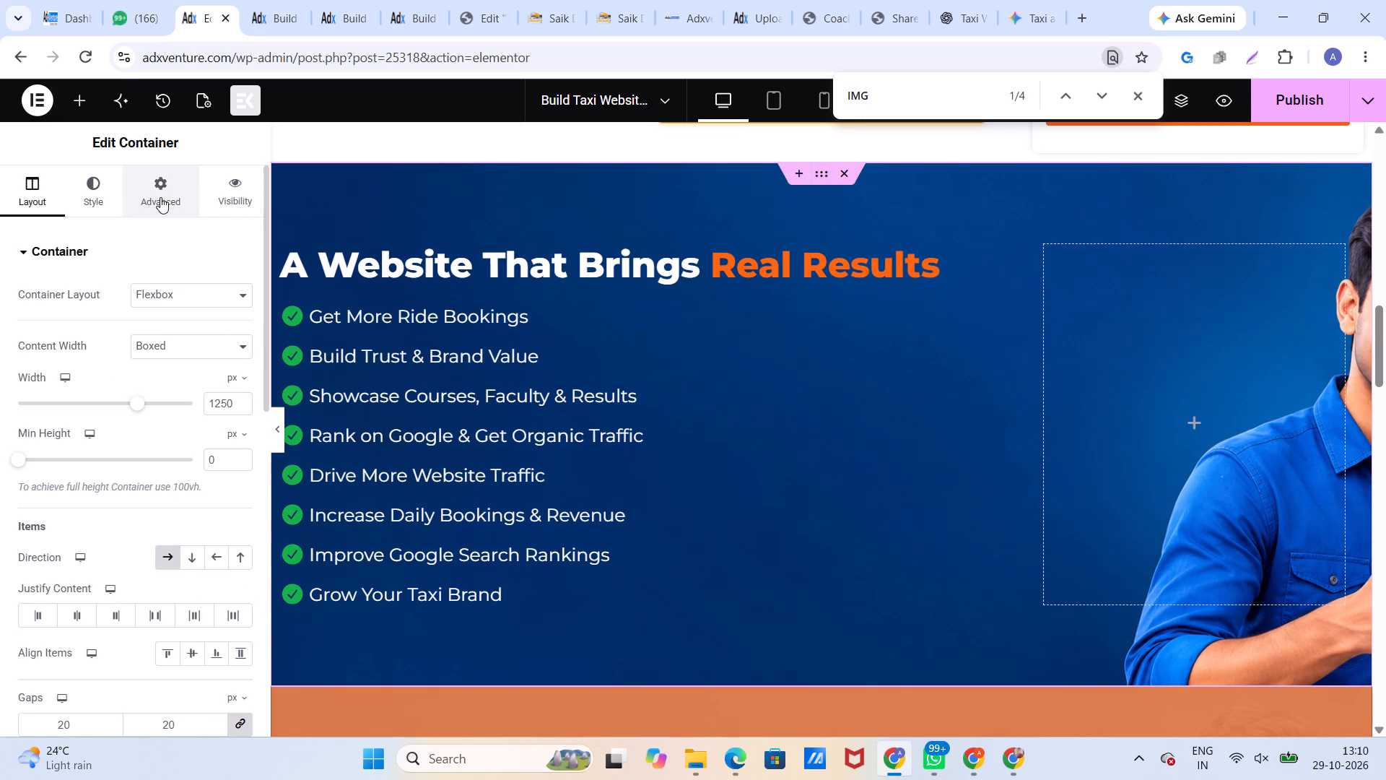
click(160, 197)
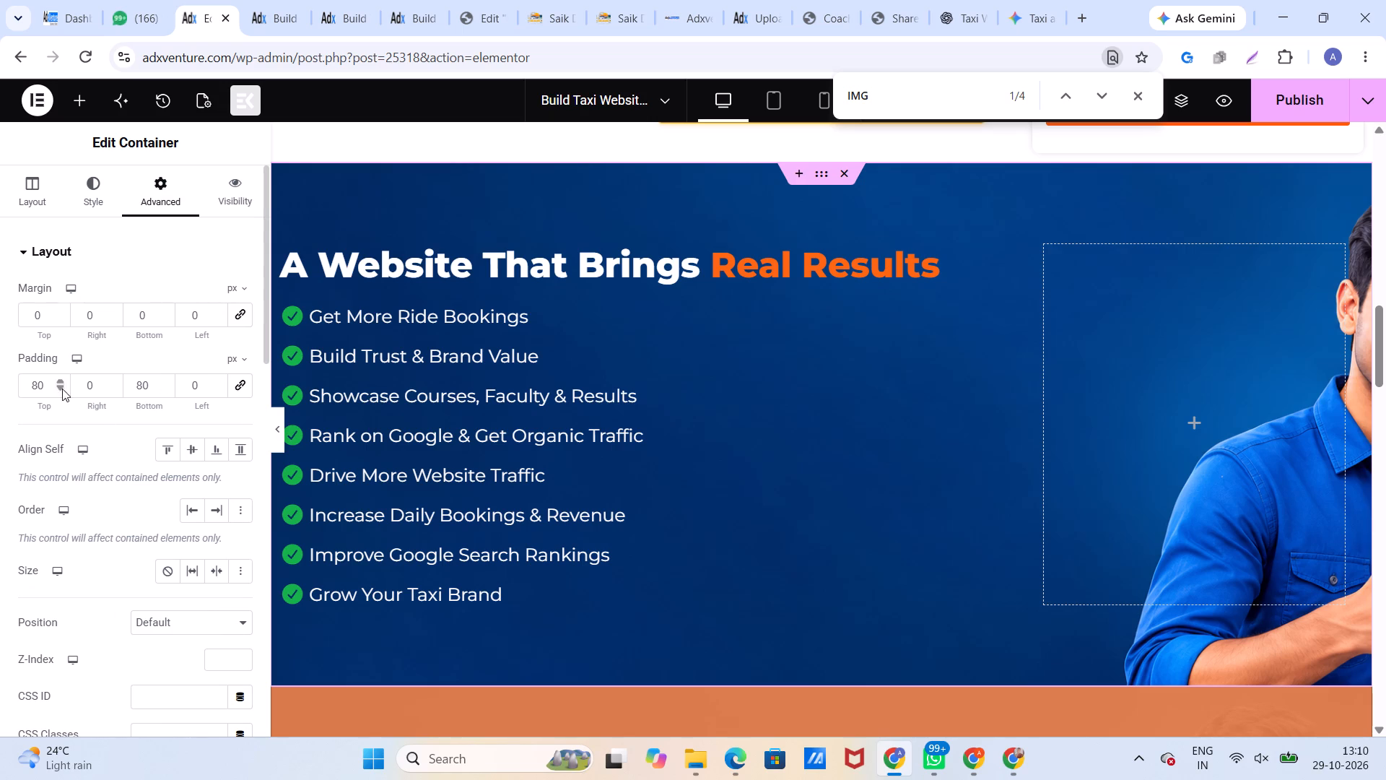
click(42, 381)
key(BackSpace)
key(BackSpace)
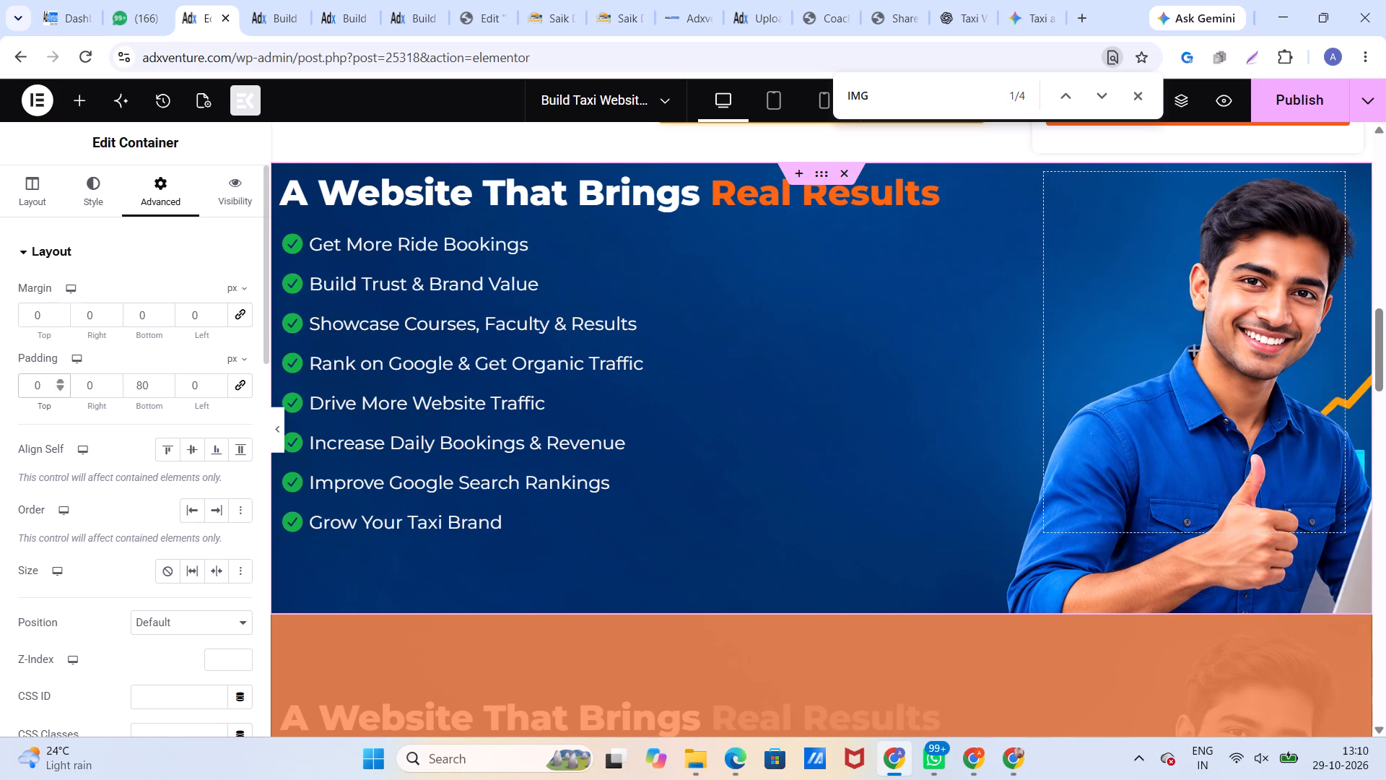
click(152, 385)
key(BackSpace)
key(BackSpace)
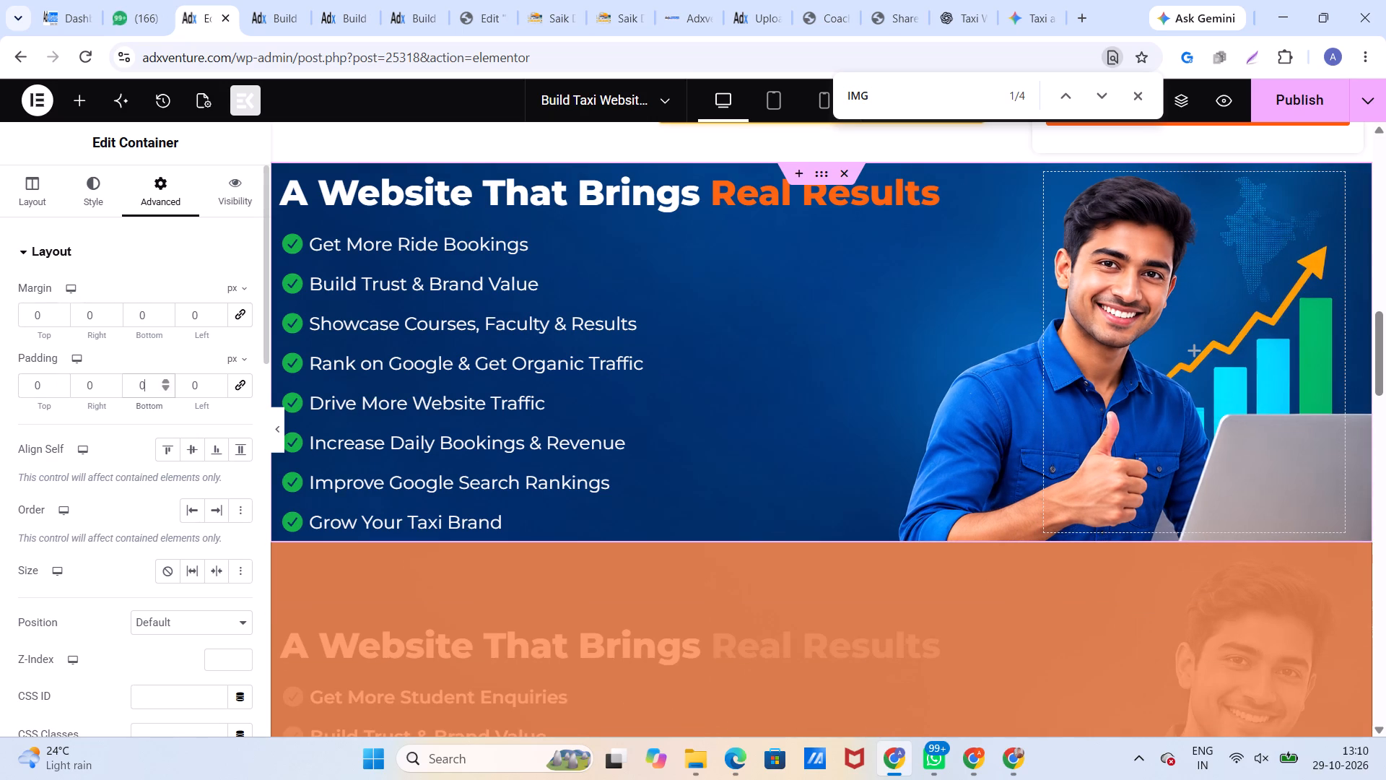
Set the top margin of the "Recent Taxi Website Designs" heading container to 0 px.
scroll(601, 407, down, 5)
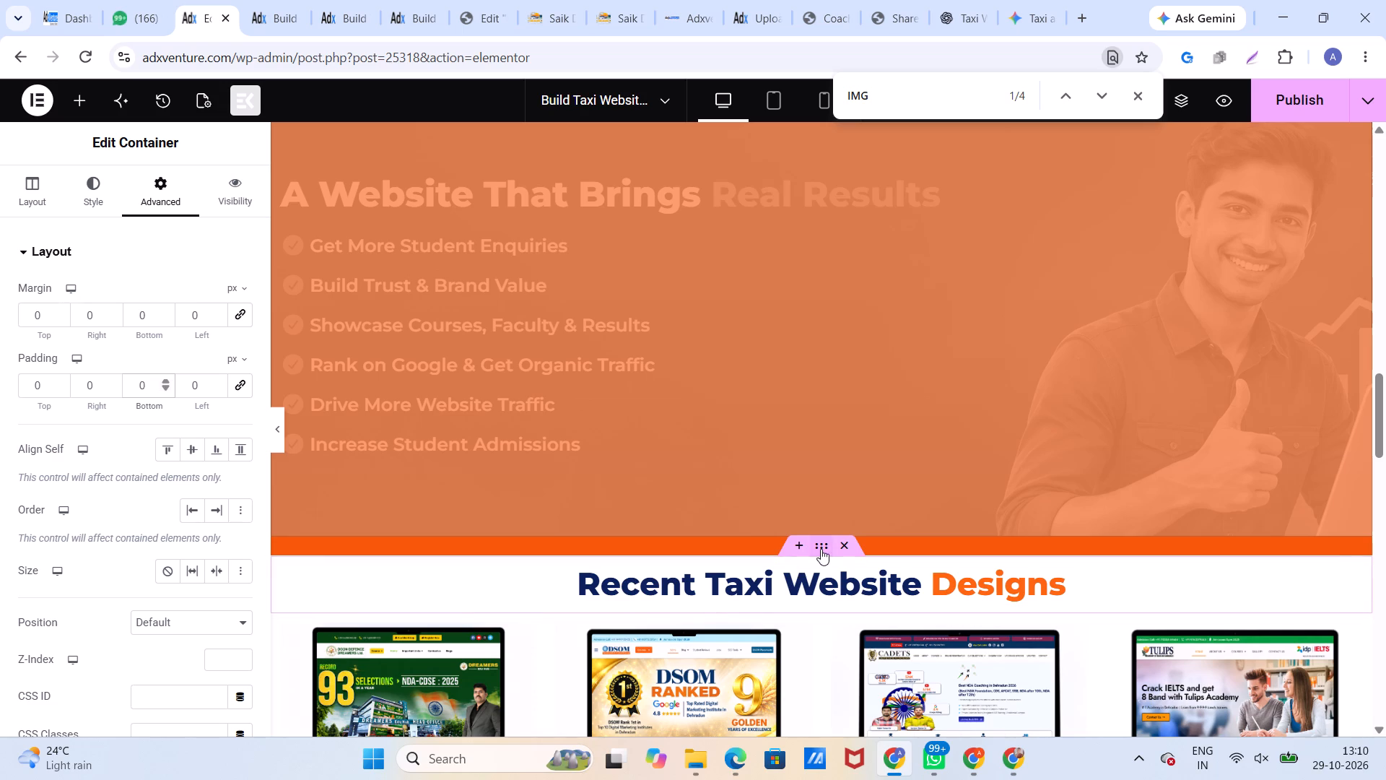
click(821, 548)
click(163, 189)
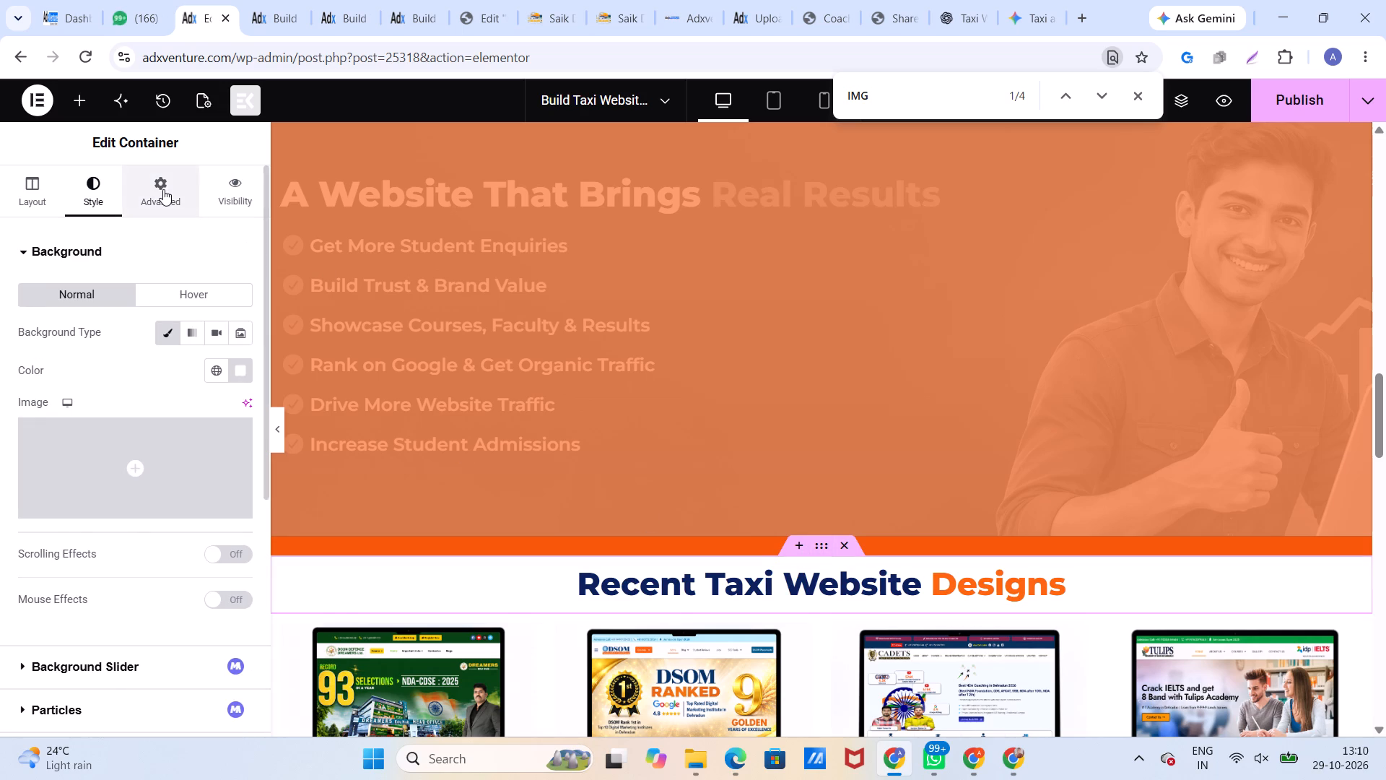
click(49, 308)
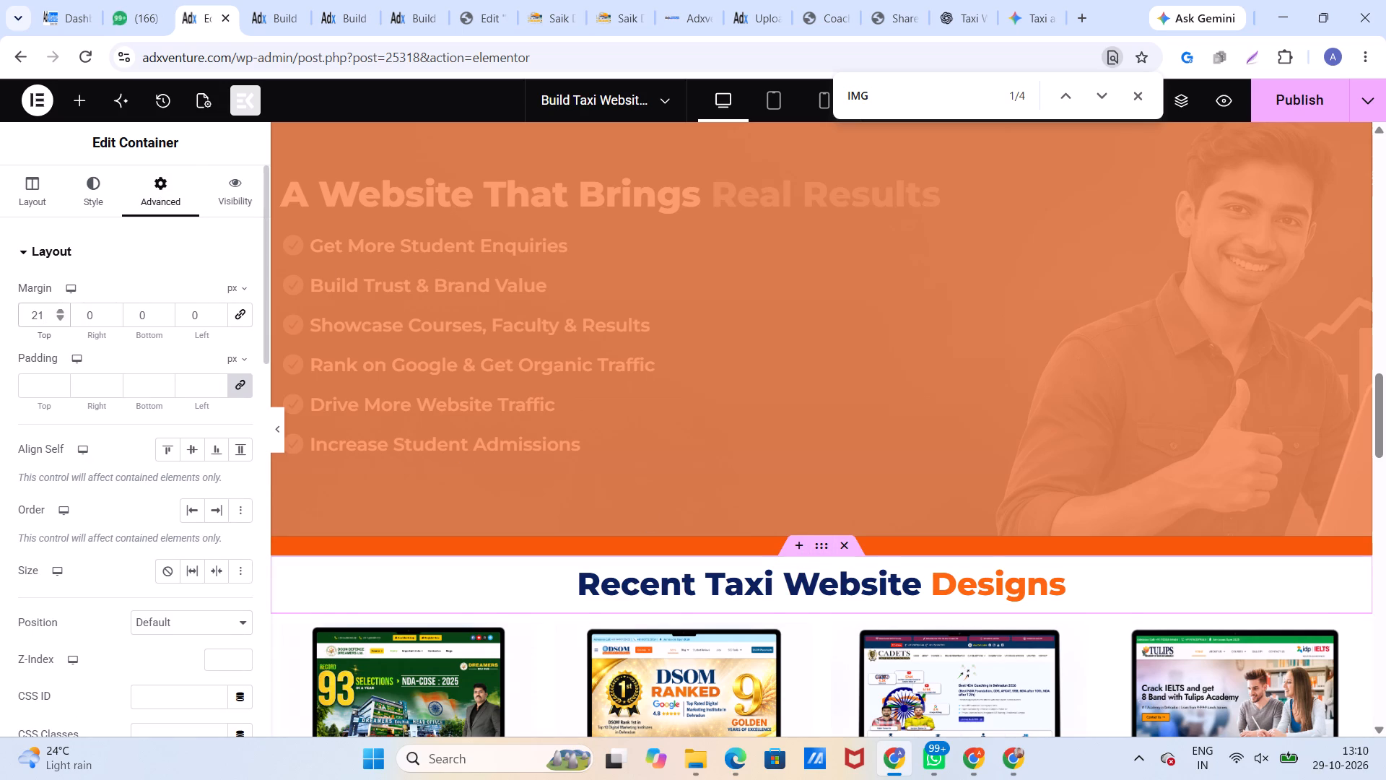
key(BackSpace)
key(BackSpace)
key(BackSpace)
Open the background style settings of the blue "A Website That Brings Real Results" section.
scroll(330, 381, up, 6)
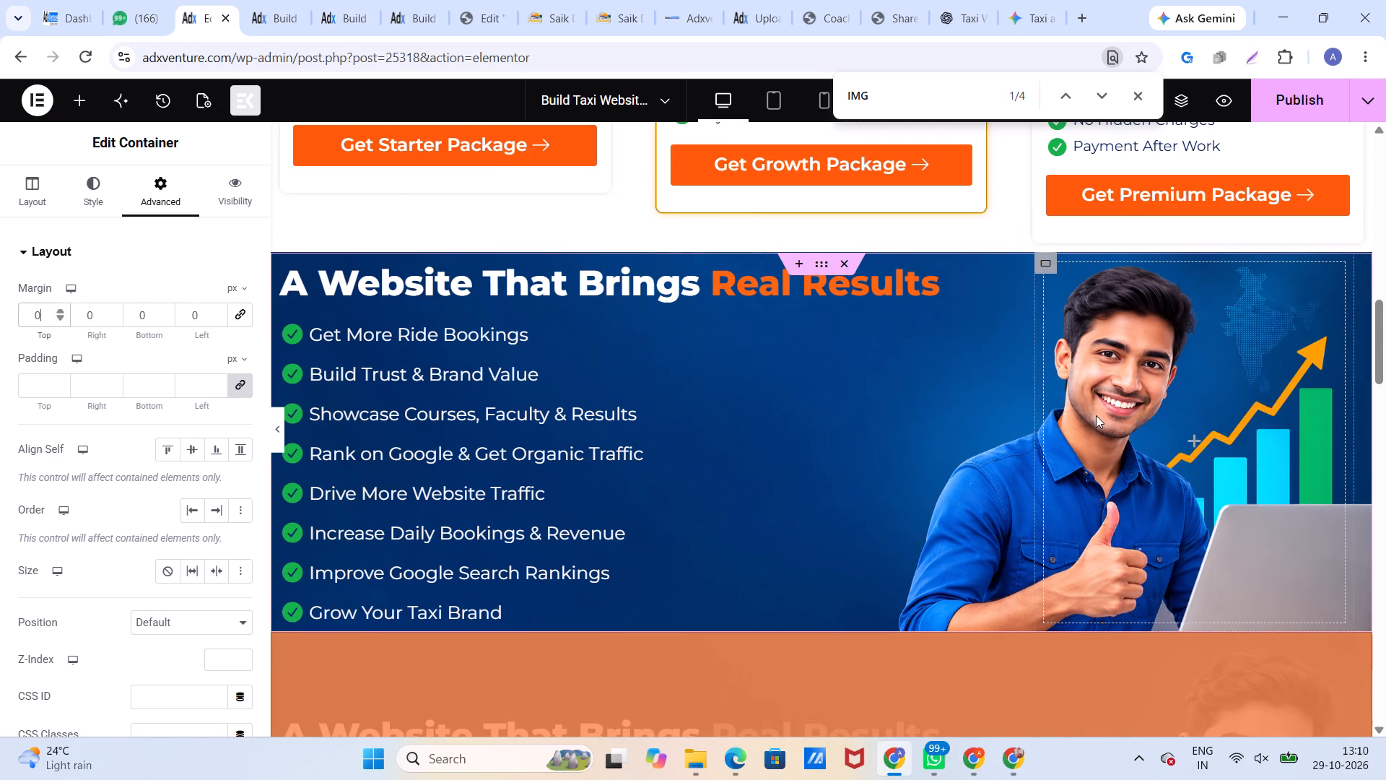
click(822, 266)
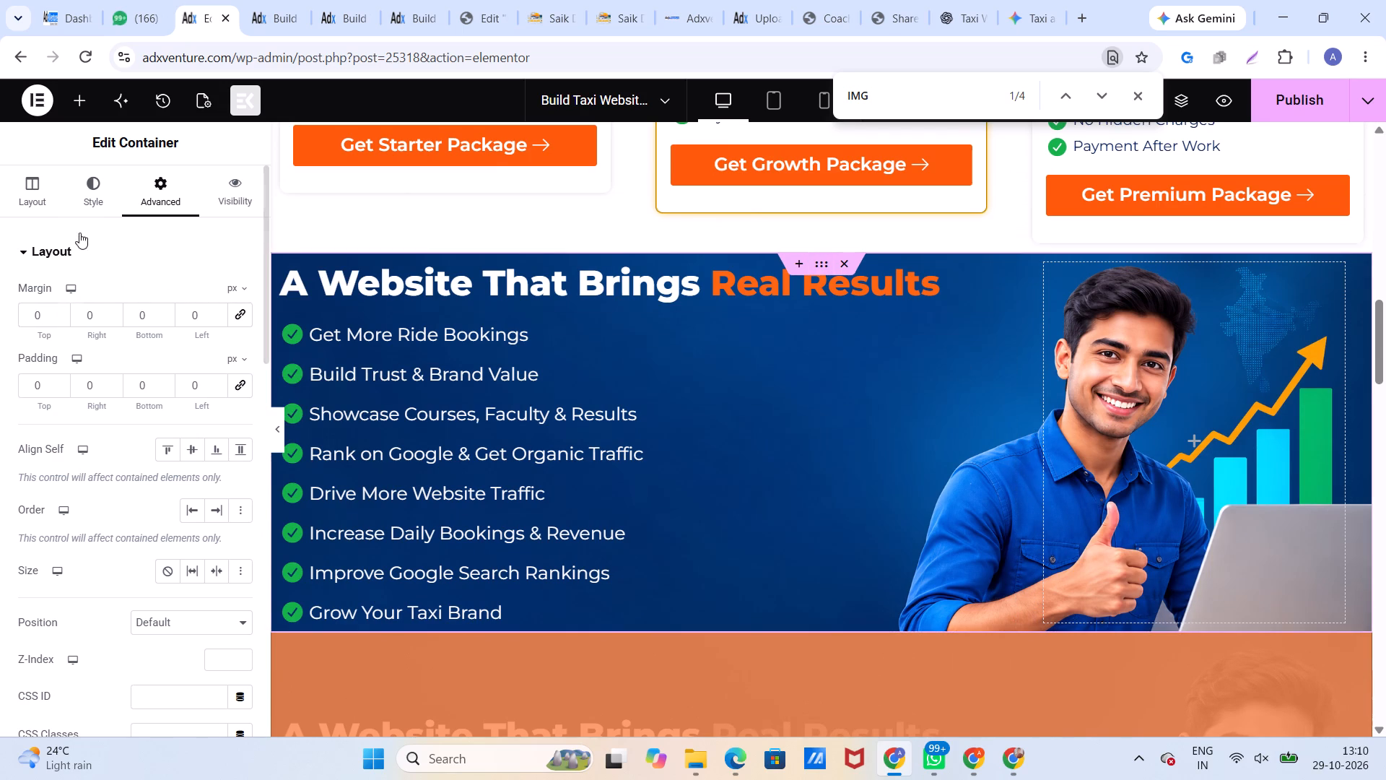
click(93, 188)
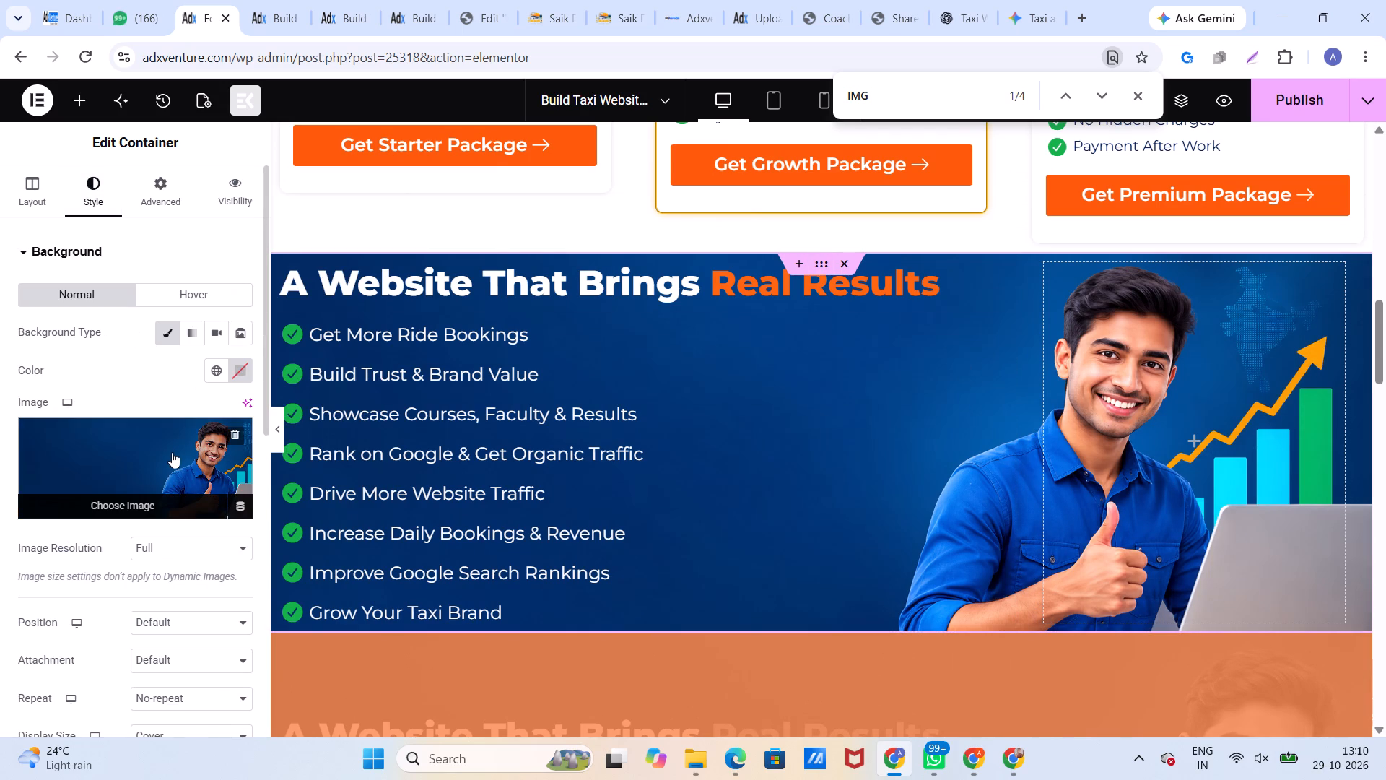
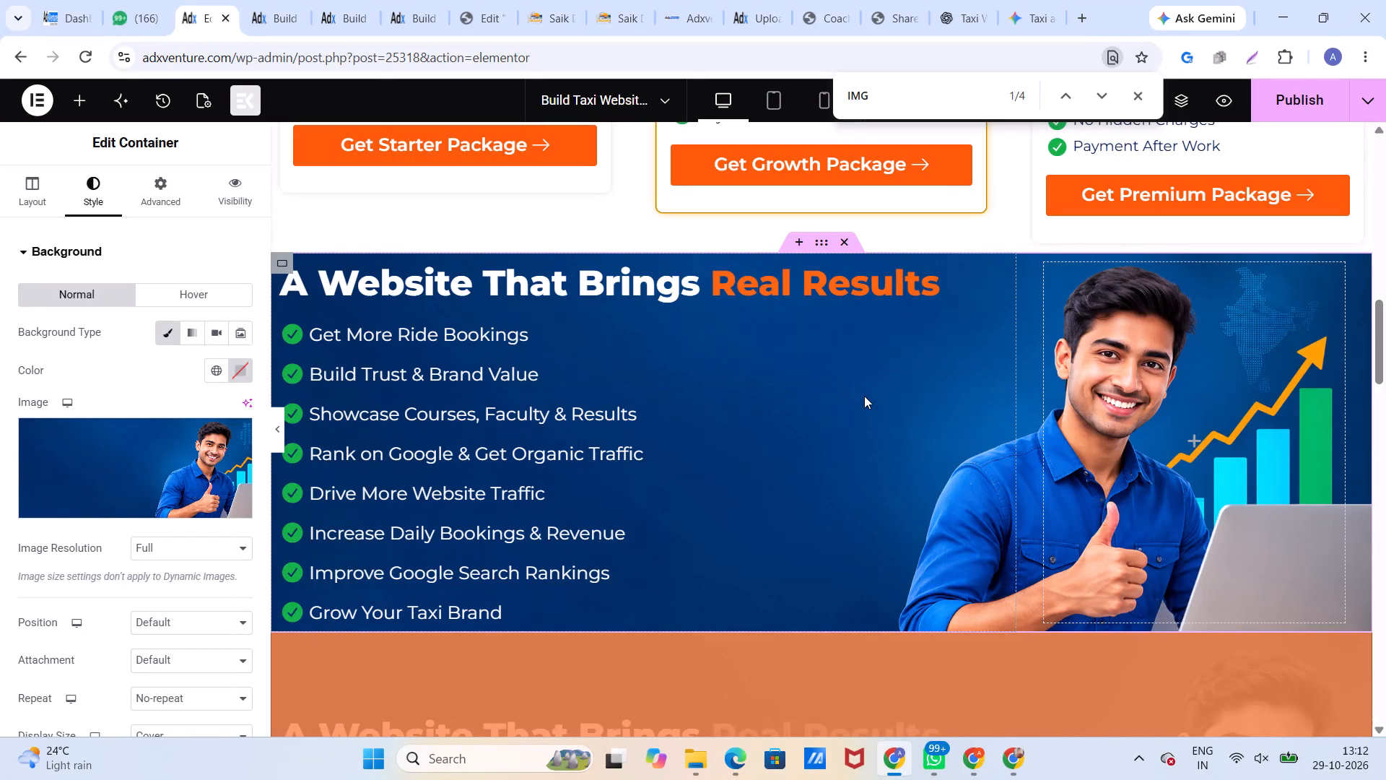
Open the first "NDA & CDS Coaching" heading under "Recent Taxi Website Designs" for editing.
scroll(869, 399, down, 2)
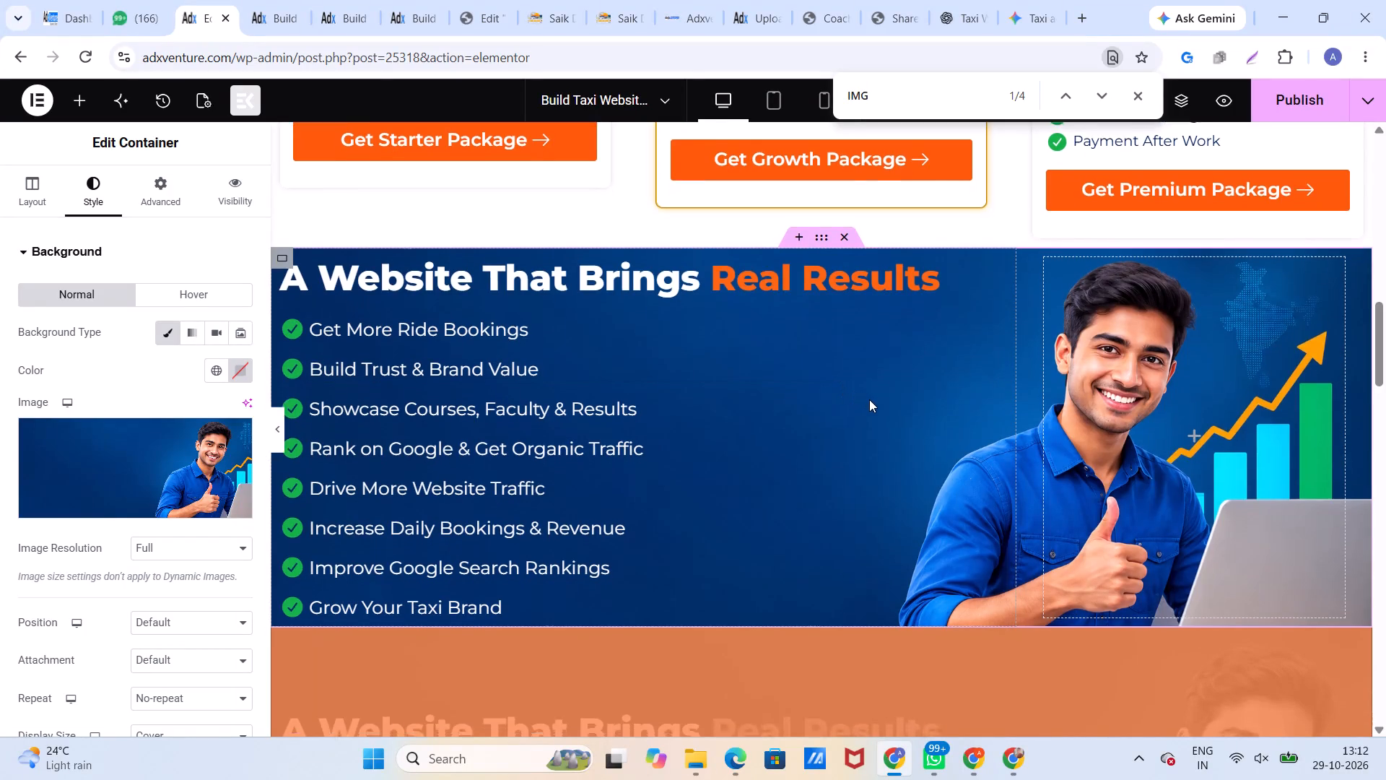
scroll(869, 399, down, 3)
scroll(871, 407, up, 1)
scroll(871, 407, down, 5)
click(418, 423)
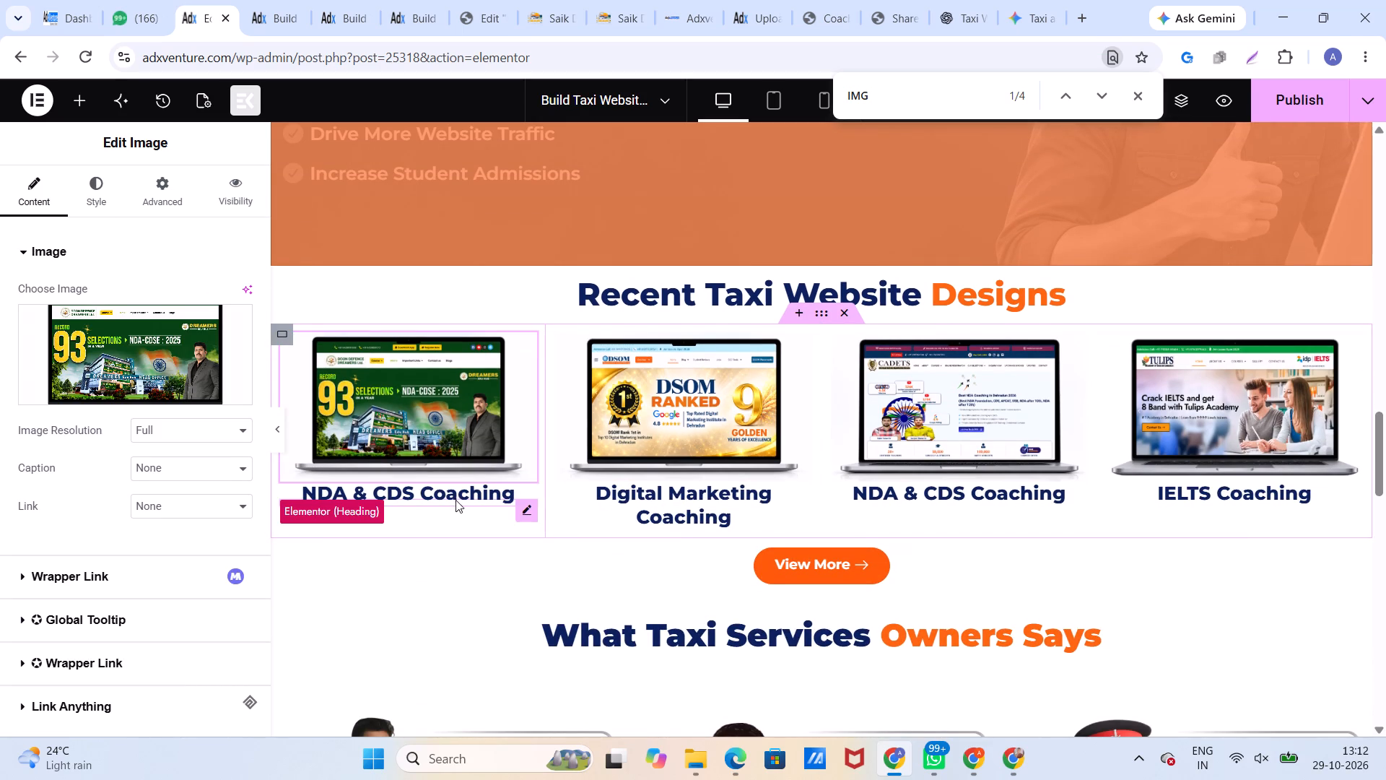
click(455, 498)
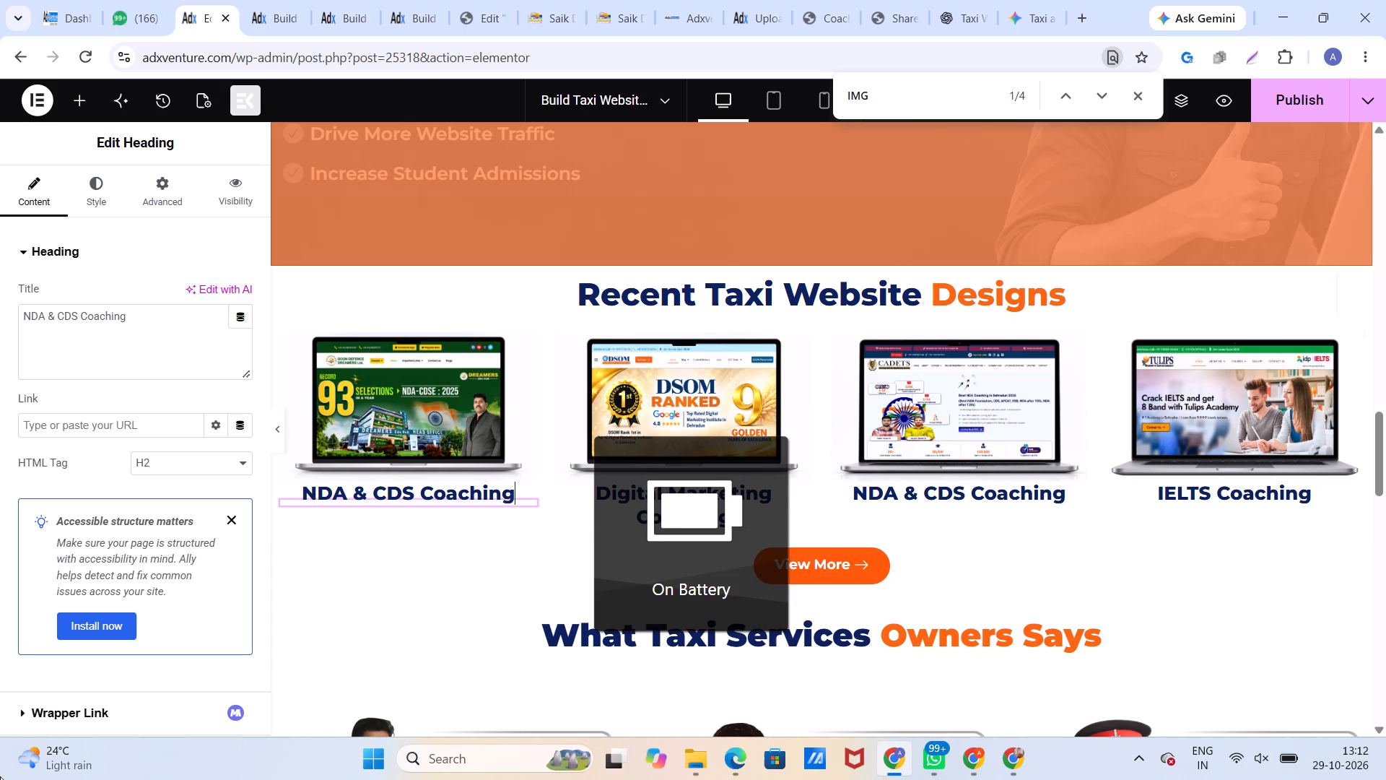
right_drag(22, 731, 17, 711)
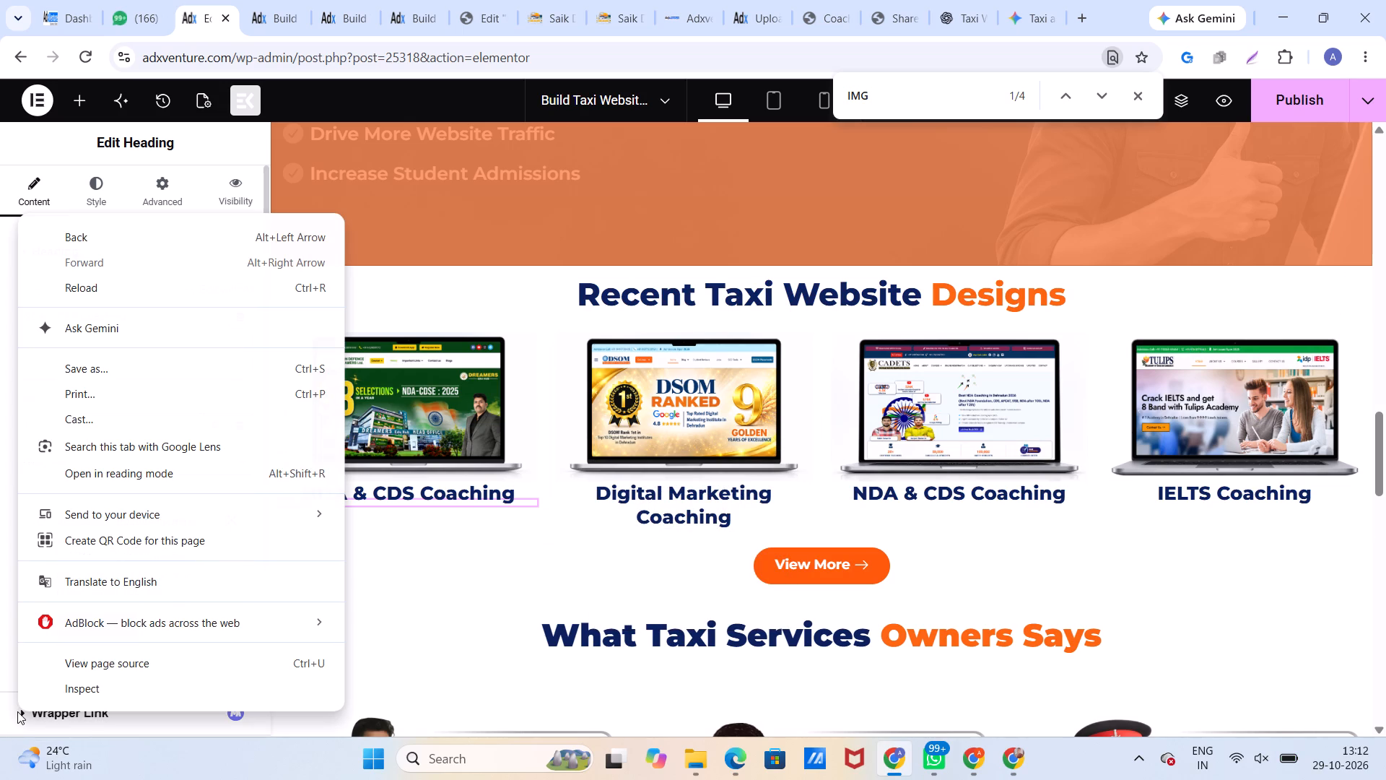
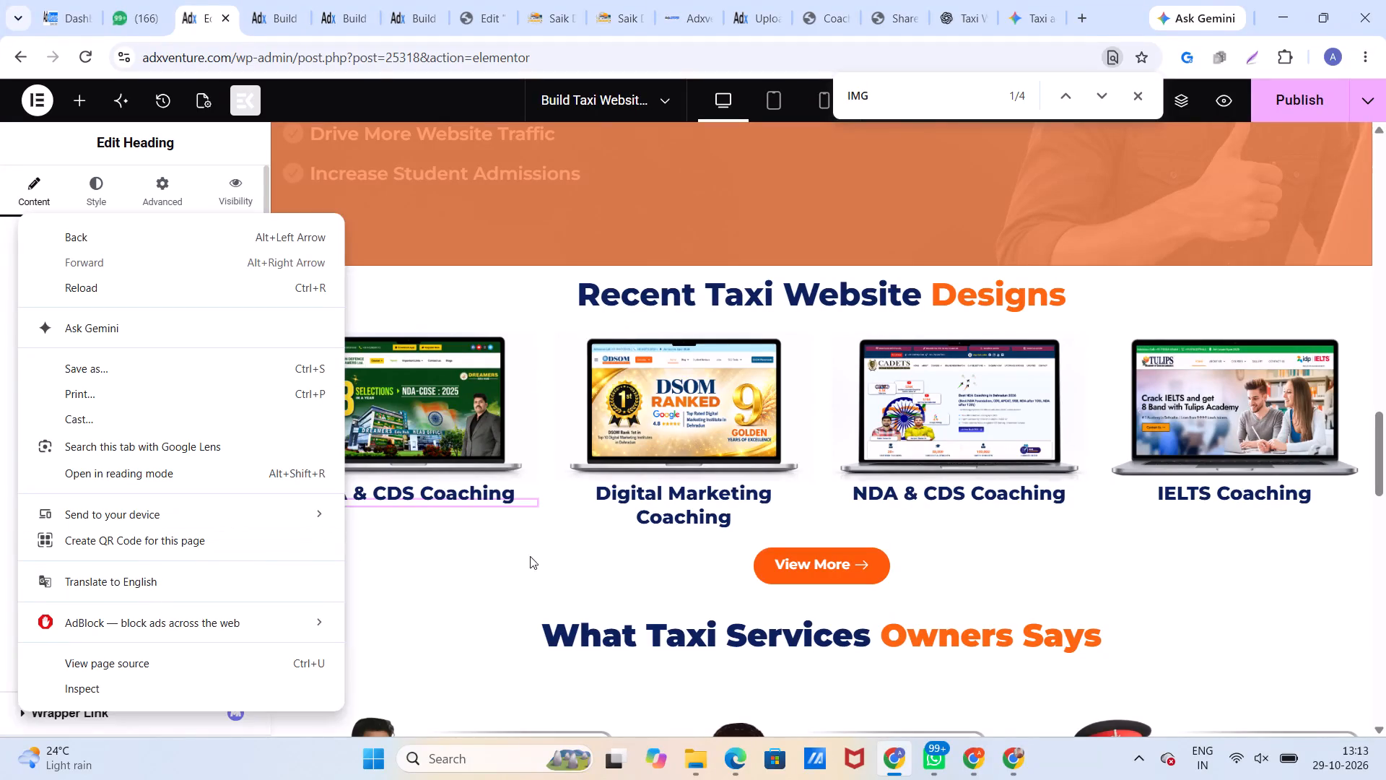
Dismiss the open context menu and close the in-page search for IMG.
click(501, 575)
scroll(523, 445, up, 12)
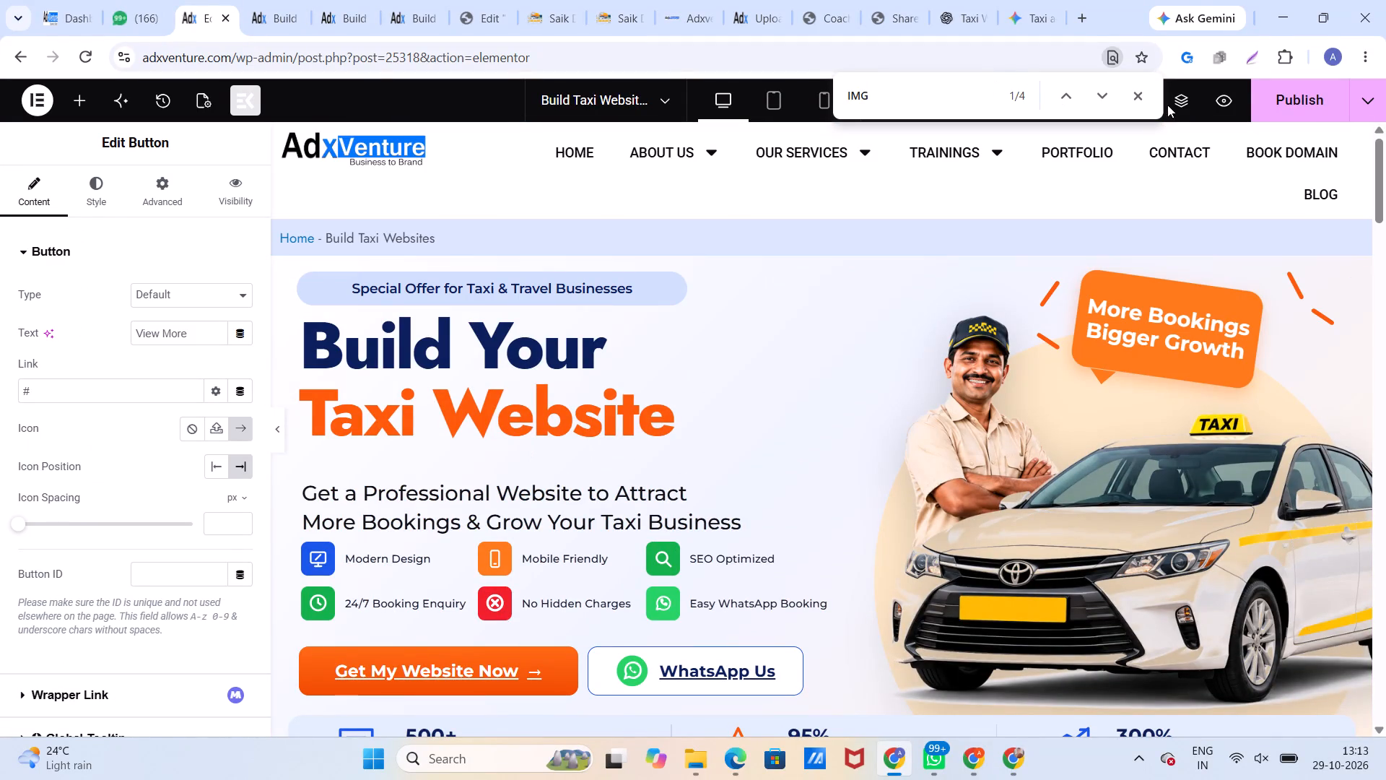
click(1143, 96)
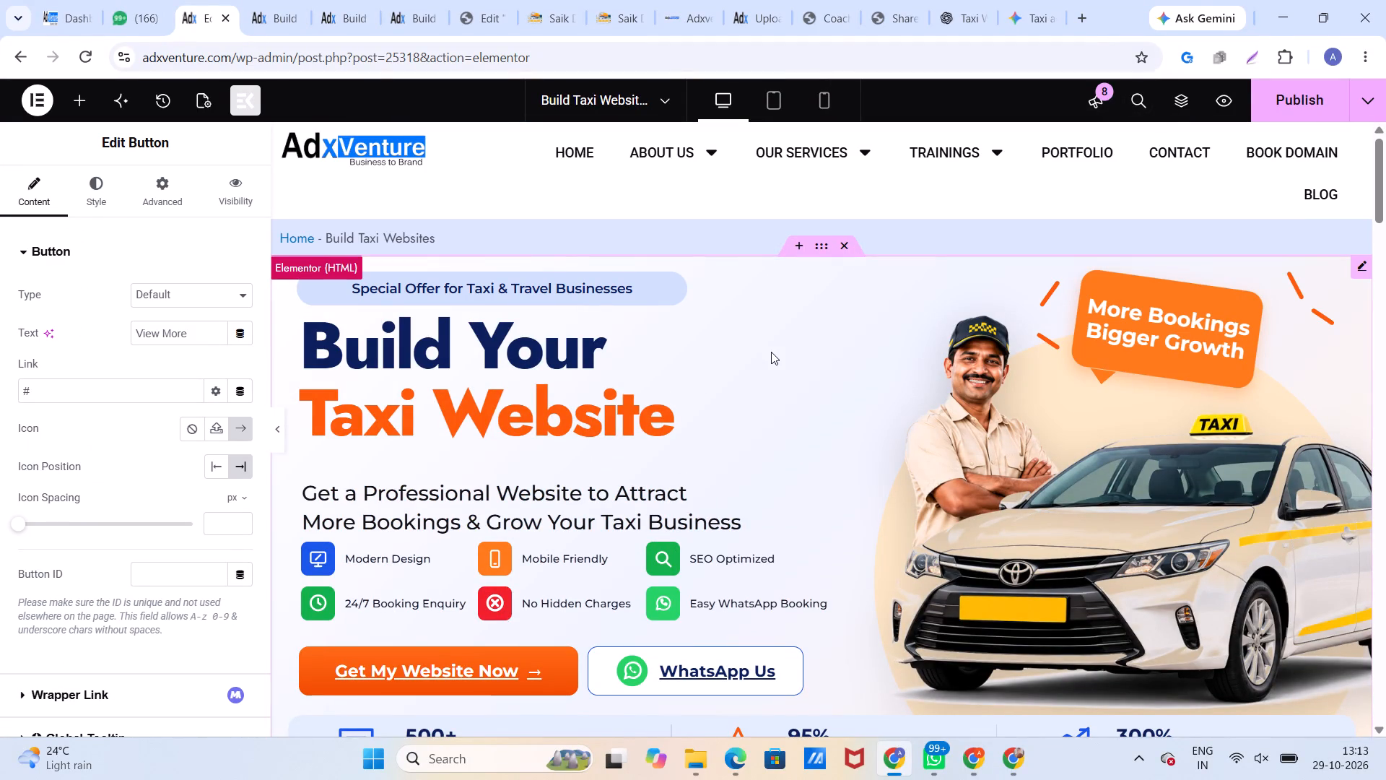
click(1220, 99)
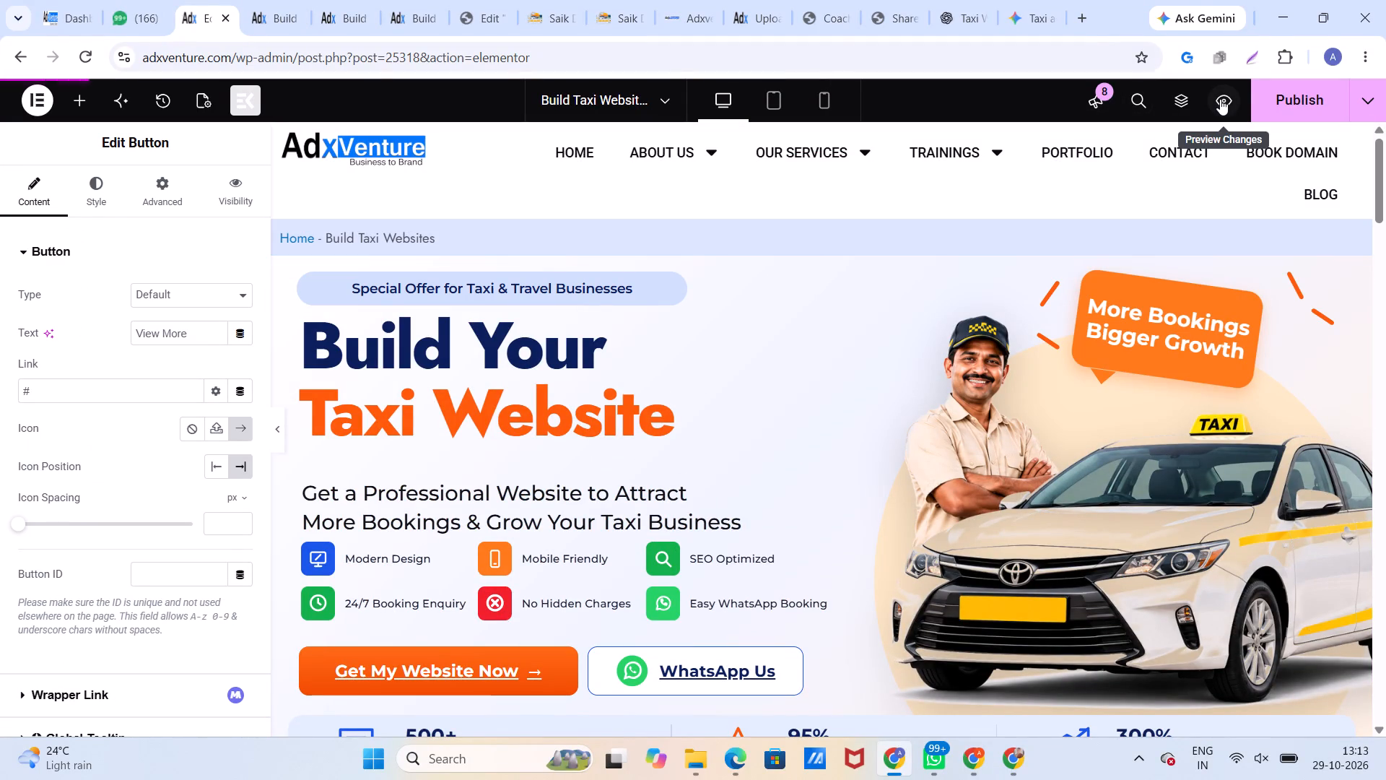
click(1310, 89)
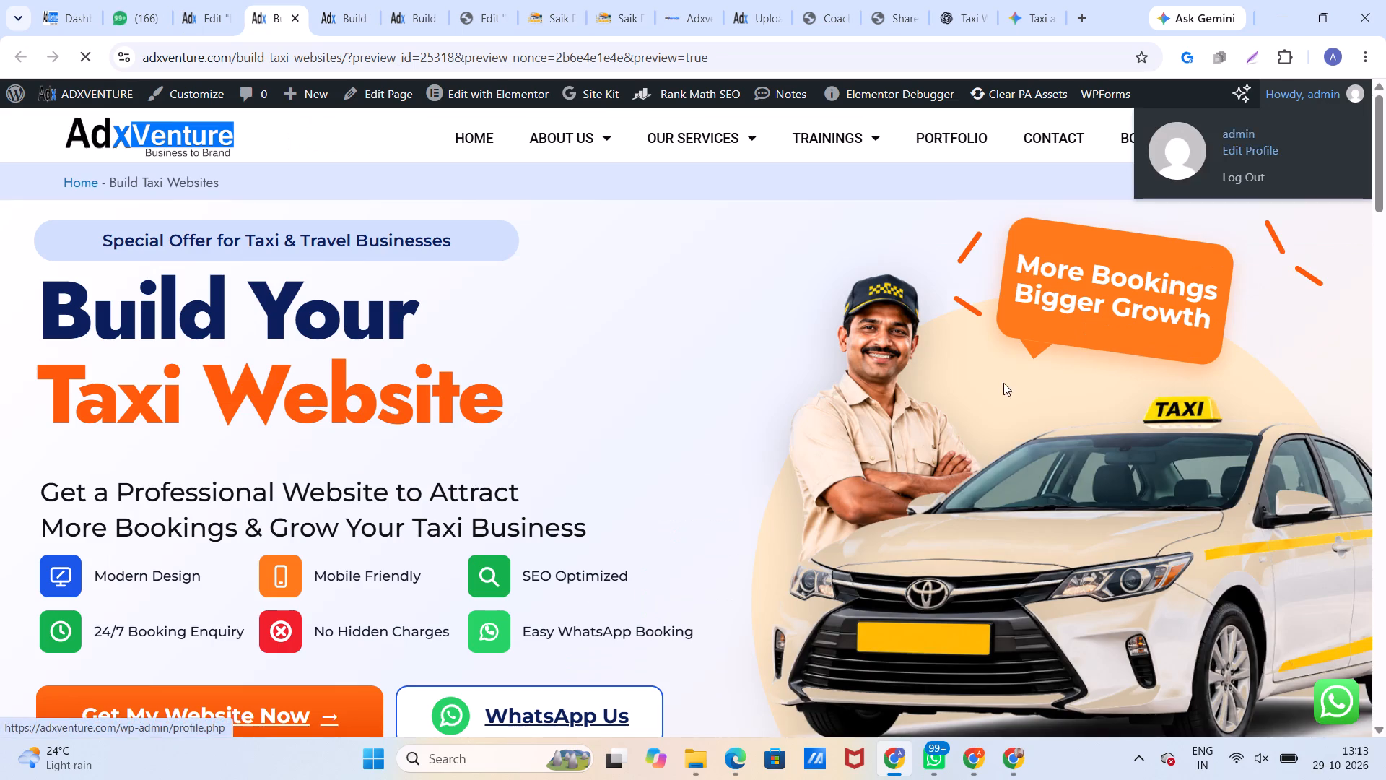
scroll(637, 542, down, 4)
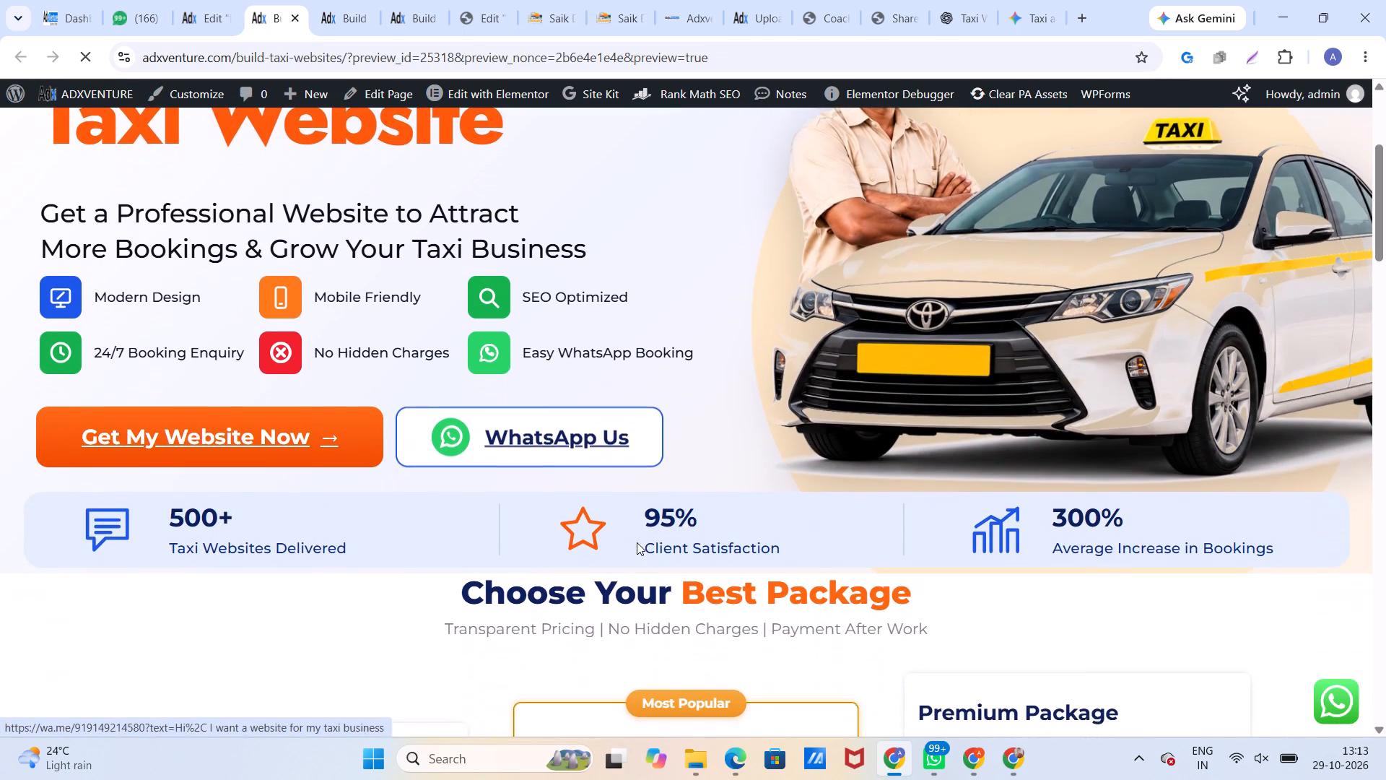
scroll(637, 542, down, 6)
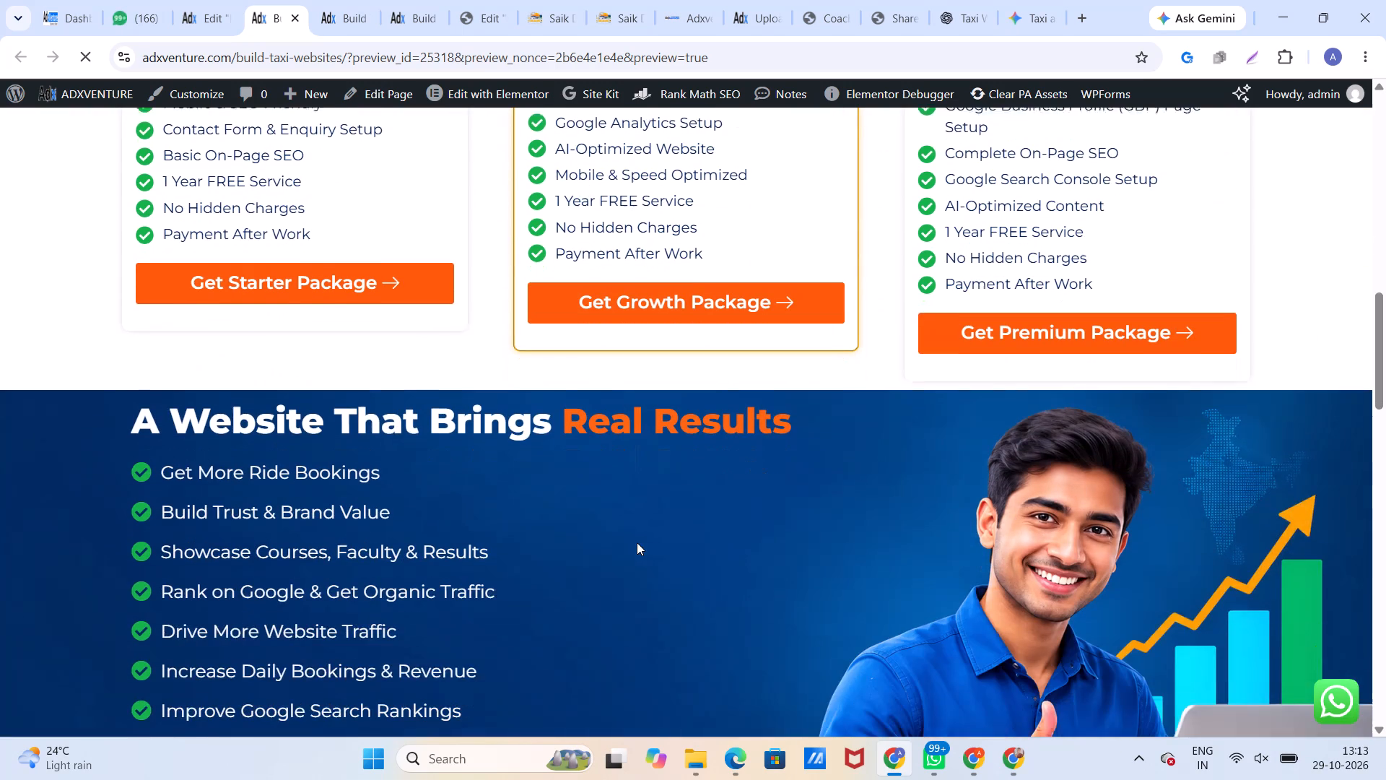
scroll(637, 542, down, 7)
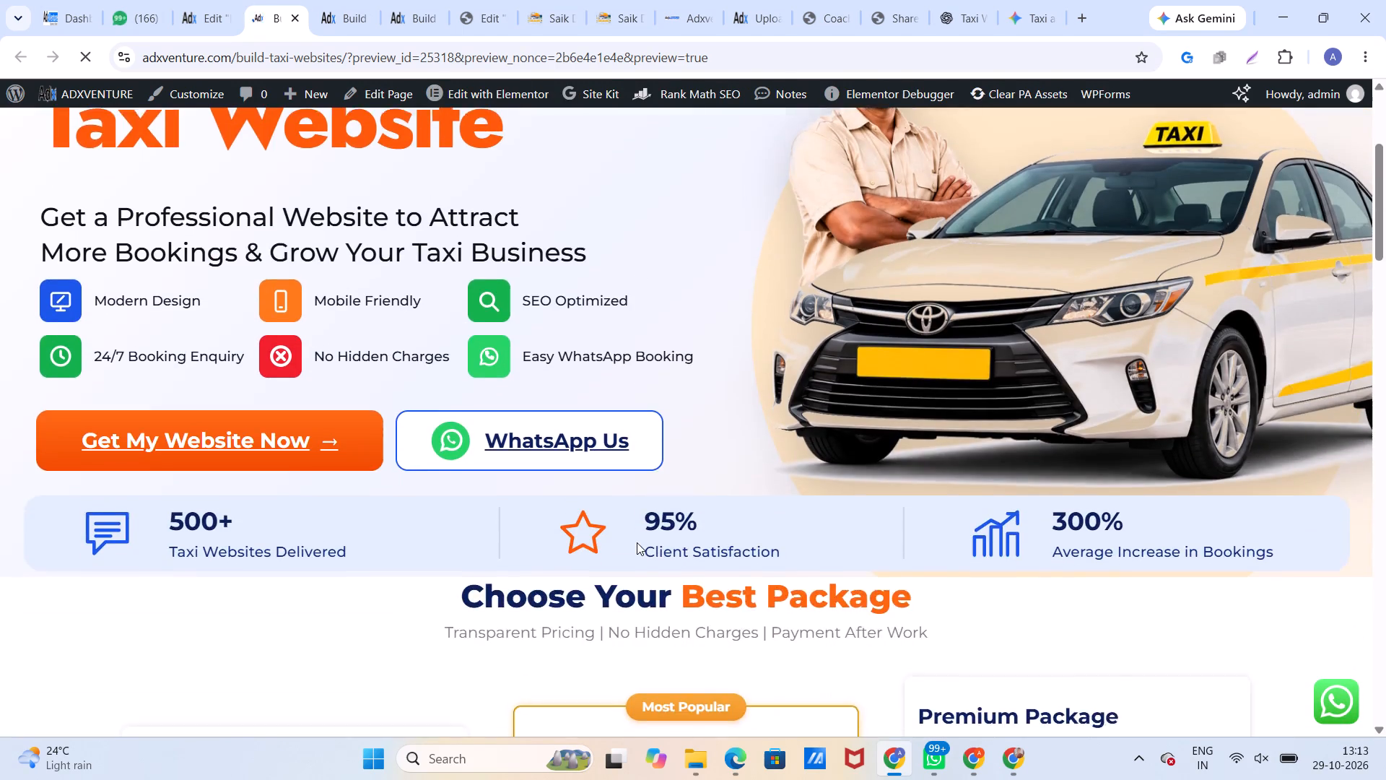
scroll(637, 542, down, 5)
scroll(637, 542, up, 5)
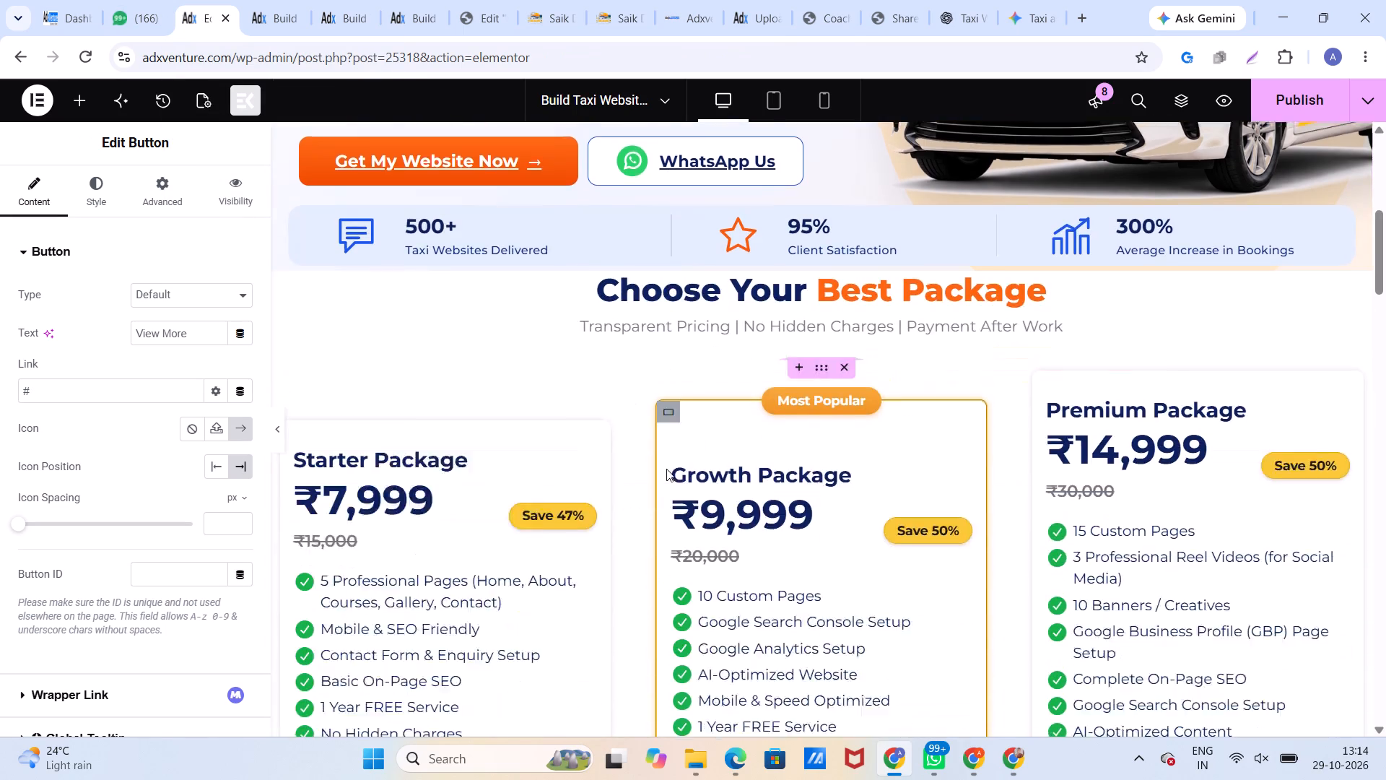
scroll(666, 469, down, 5)
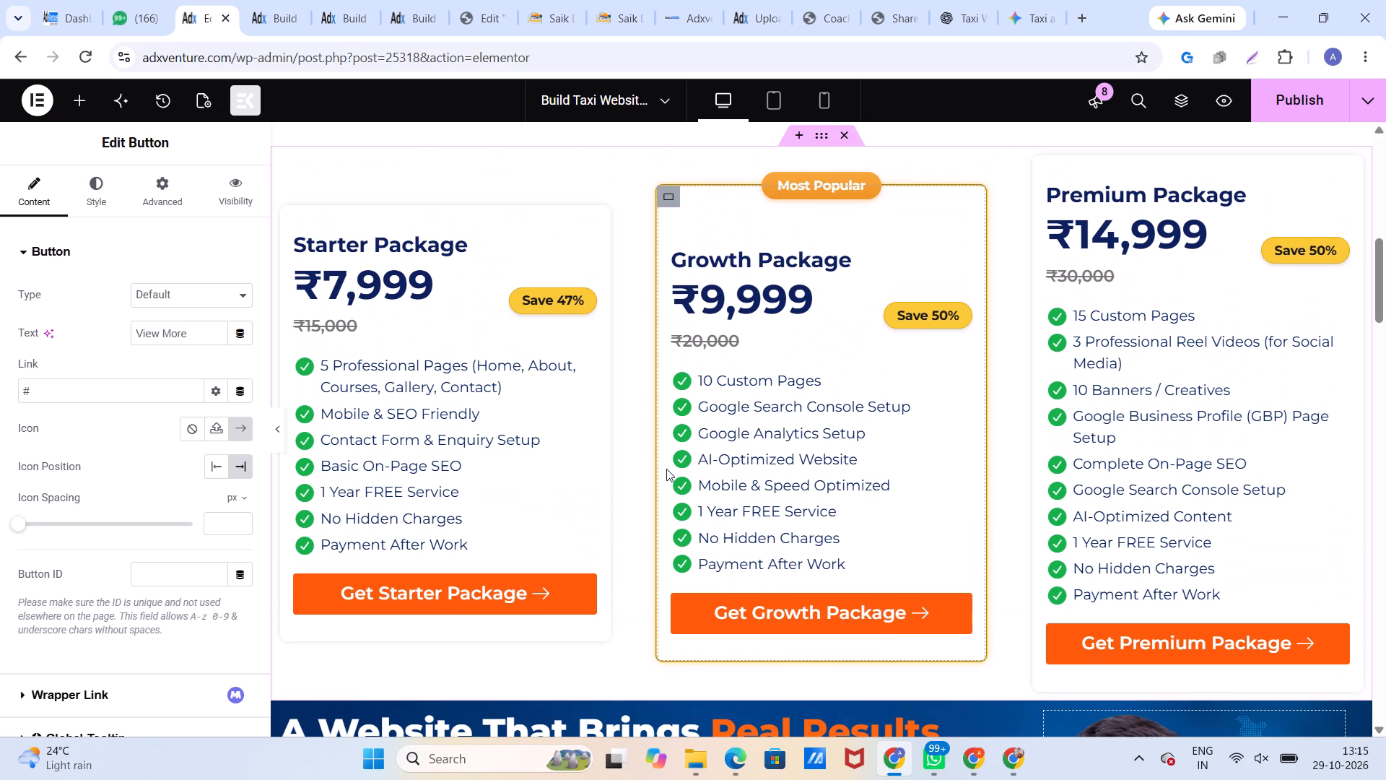
scroll(666, 469, up, 3)
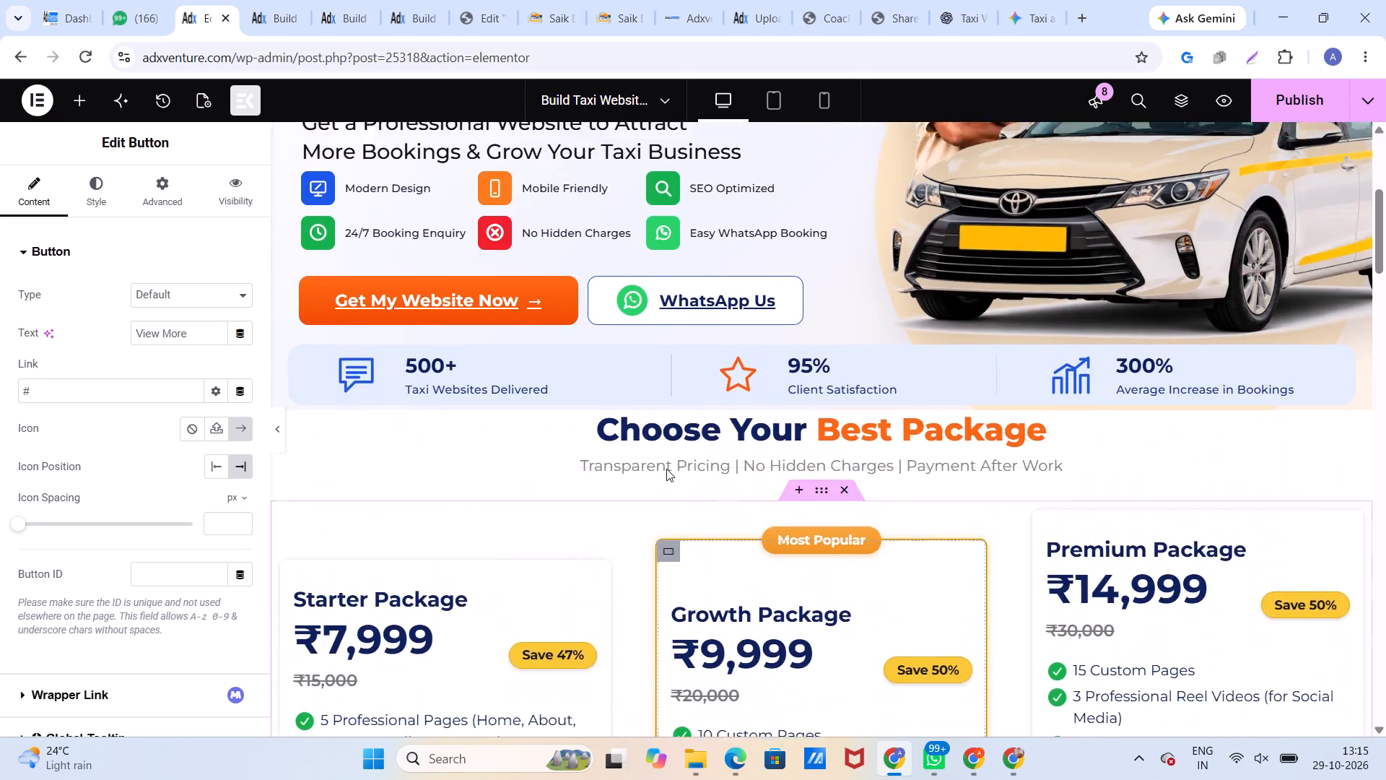
scroll(666, 469, down, 2)
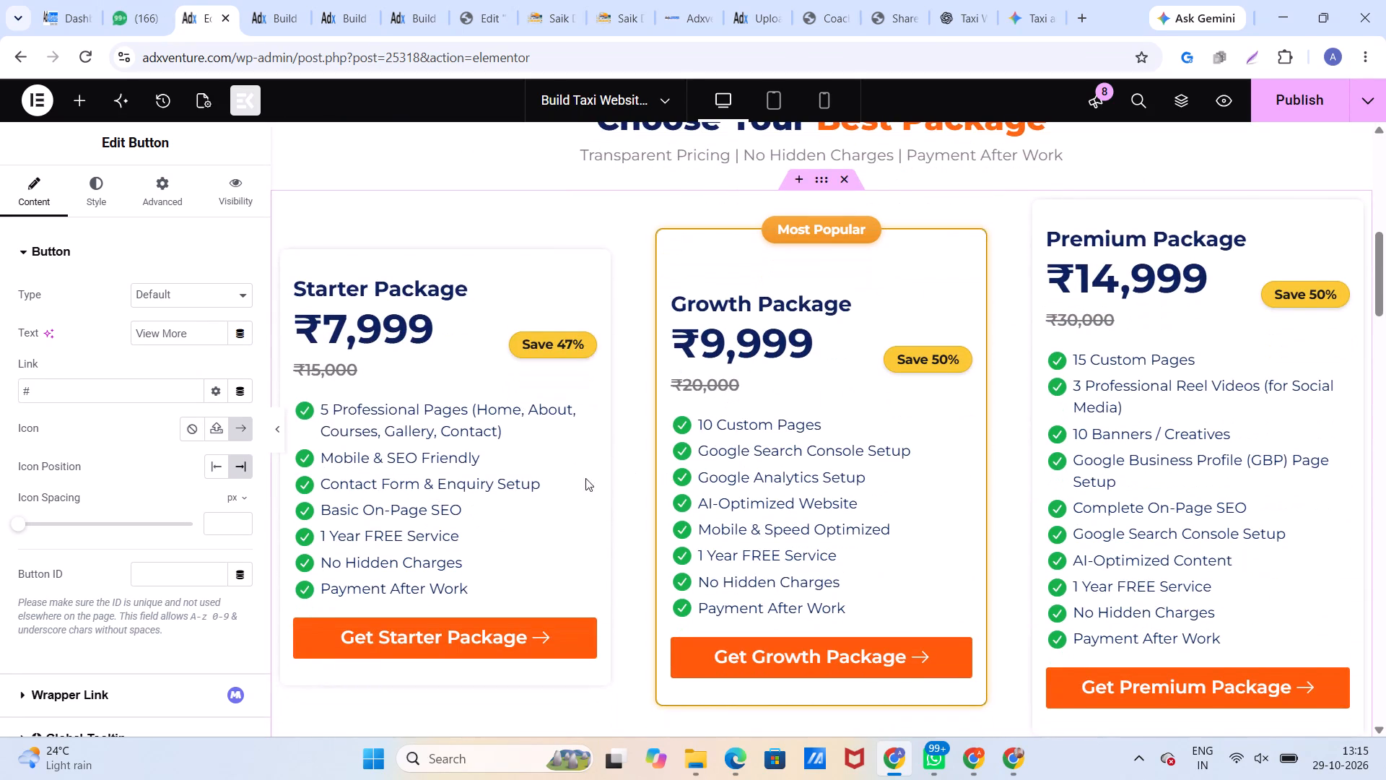
click(472, 475)
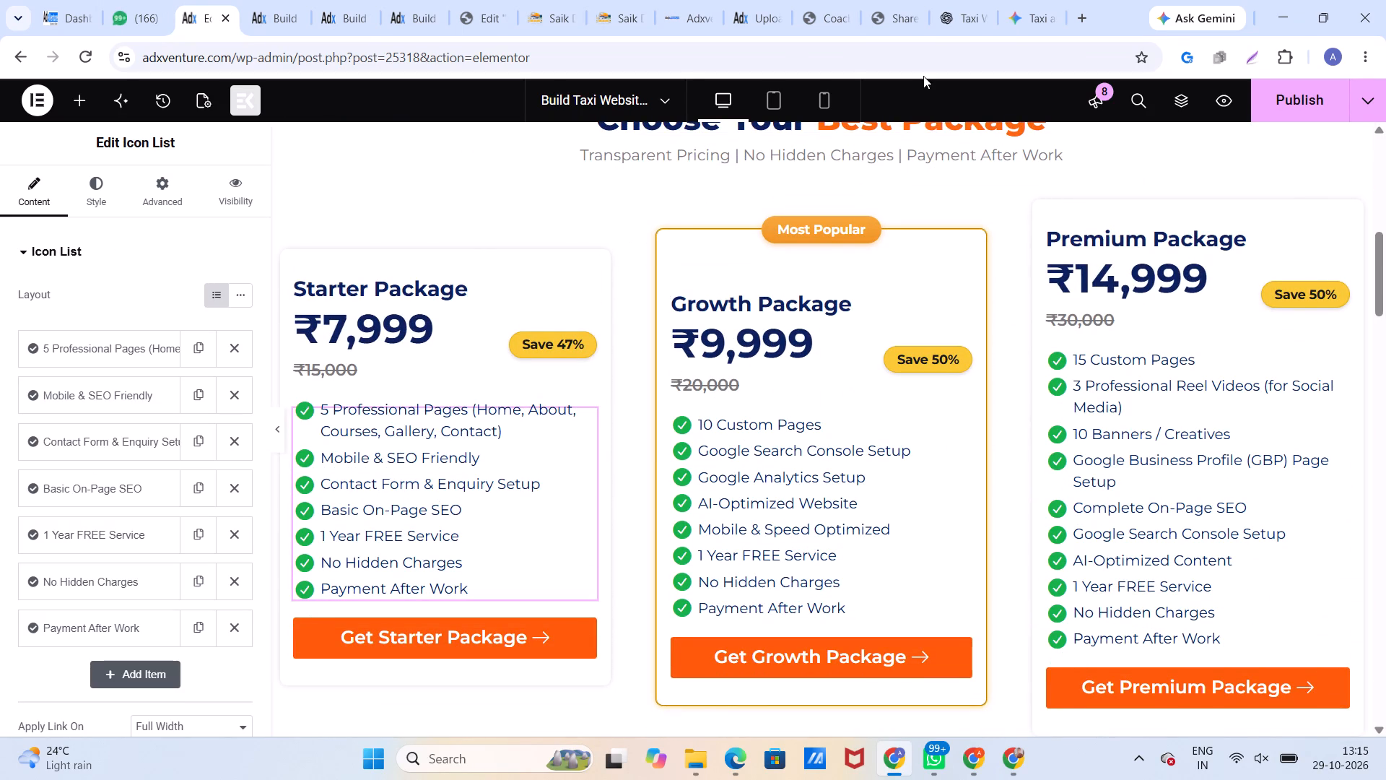
Examine the taxi page in the editor from the hero section to the FAQ and contact form for remaining coaching content.
scroll(838, 249, up, 4)
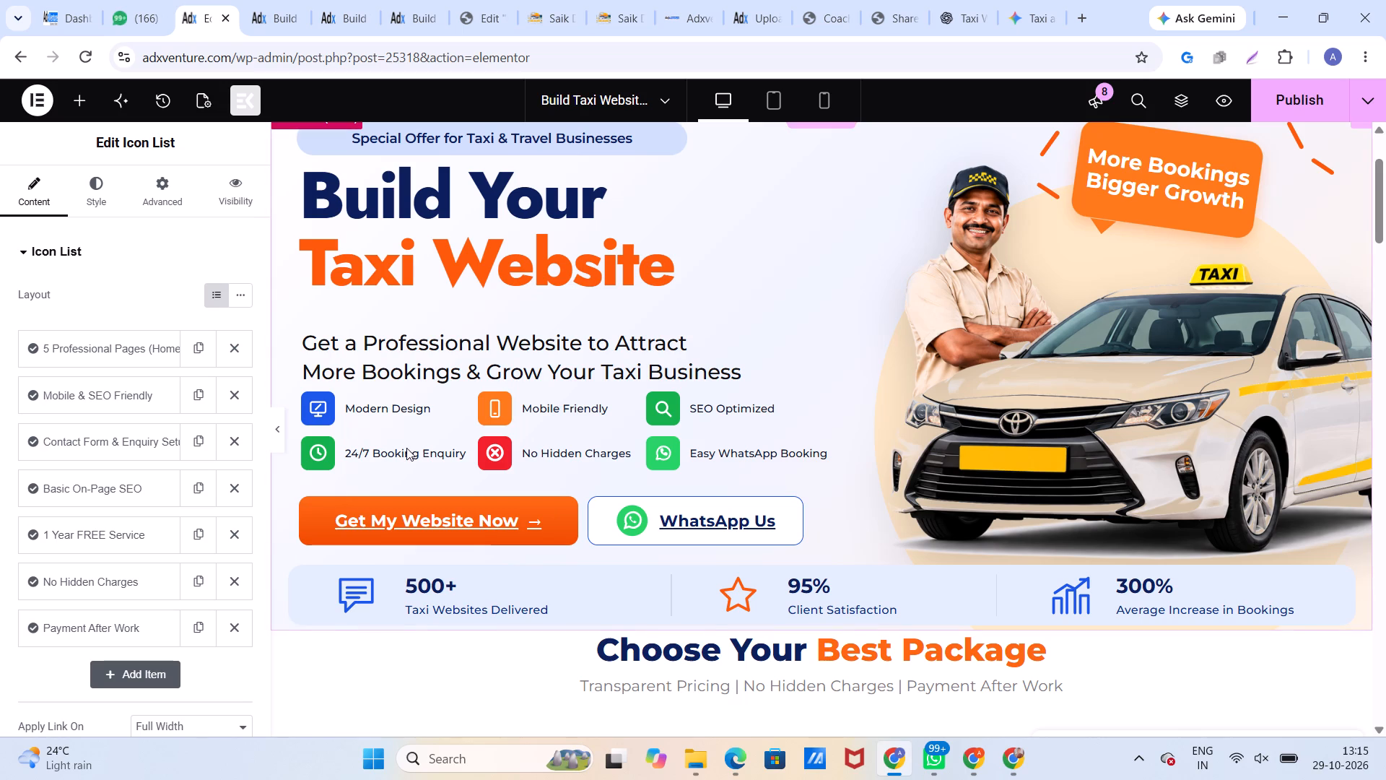
scroll(406, 443, down, 2)
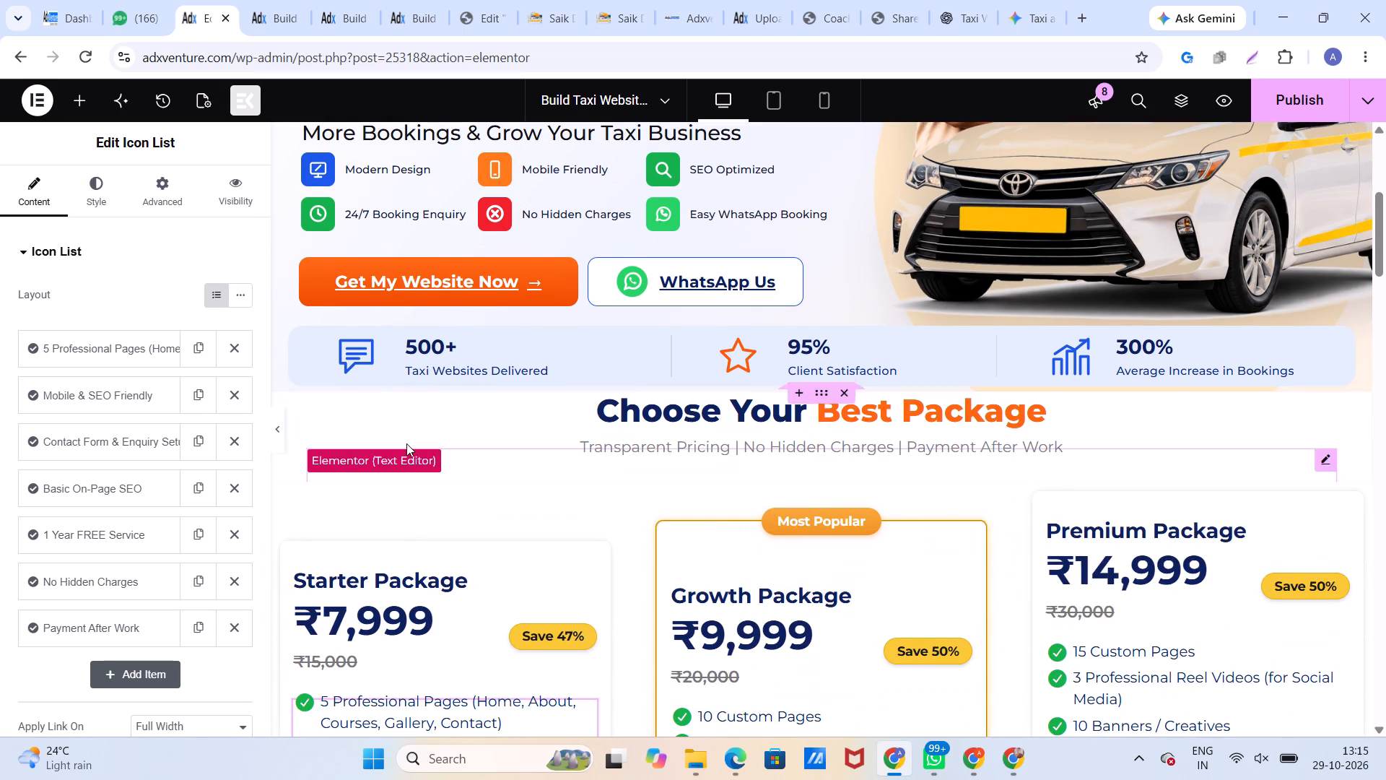
scroll(406, 443, down, 4)
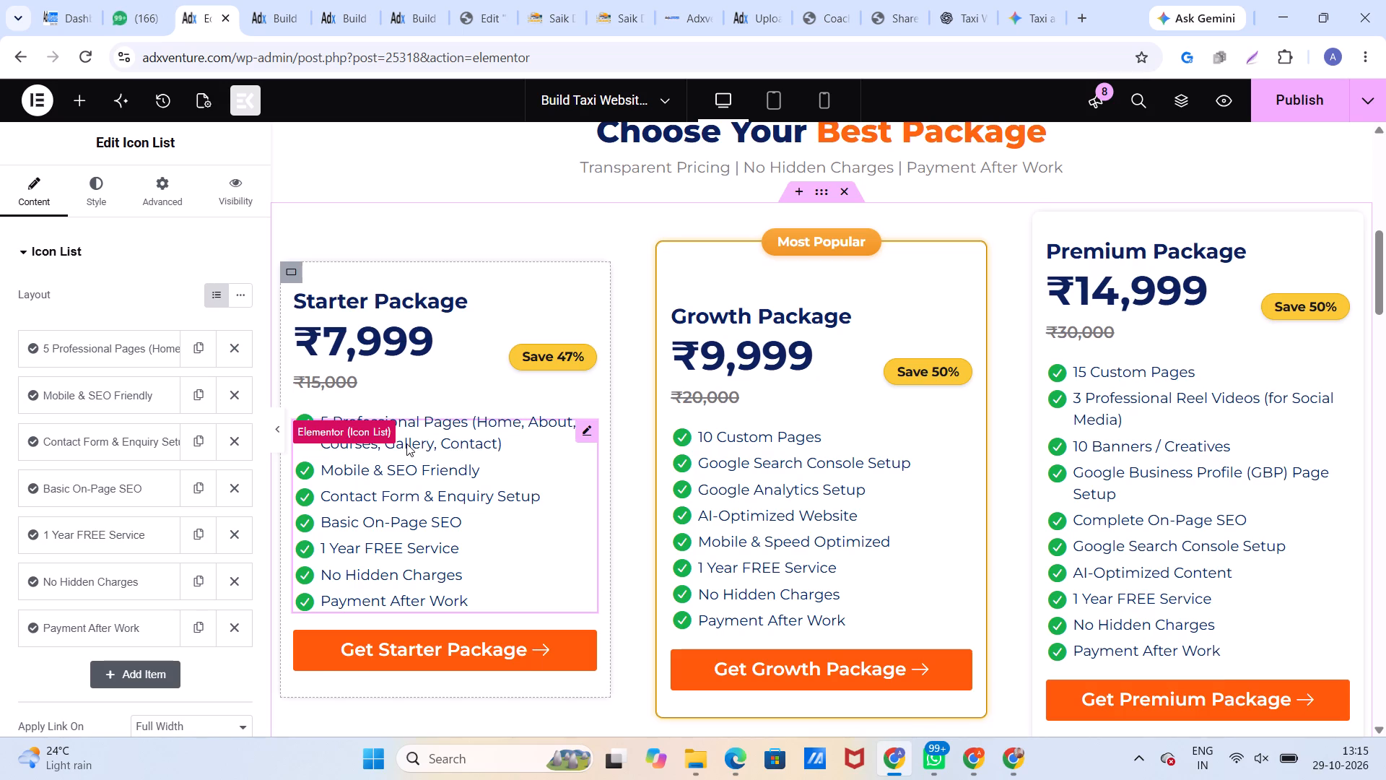
scroll(406, 443, down, 8)
scroll(406, 443, up, 1)
scroll(406, 443, down, 1)
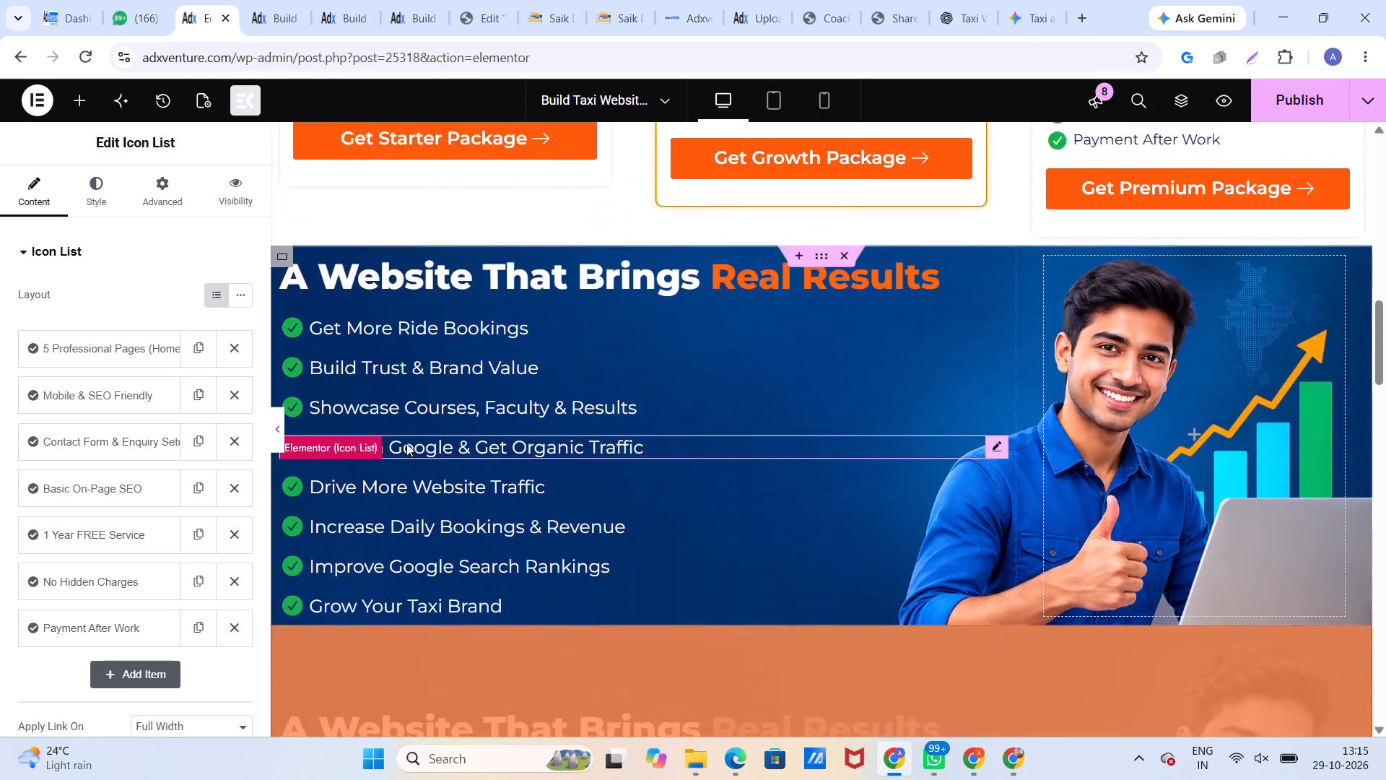
scroll(406, 443, down, 3)
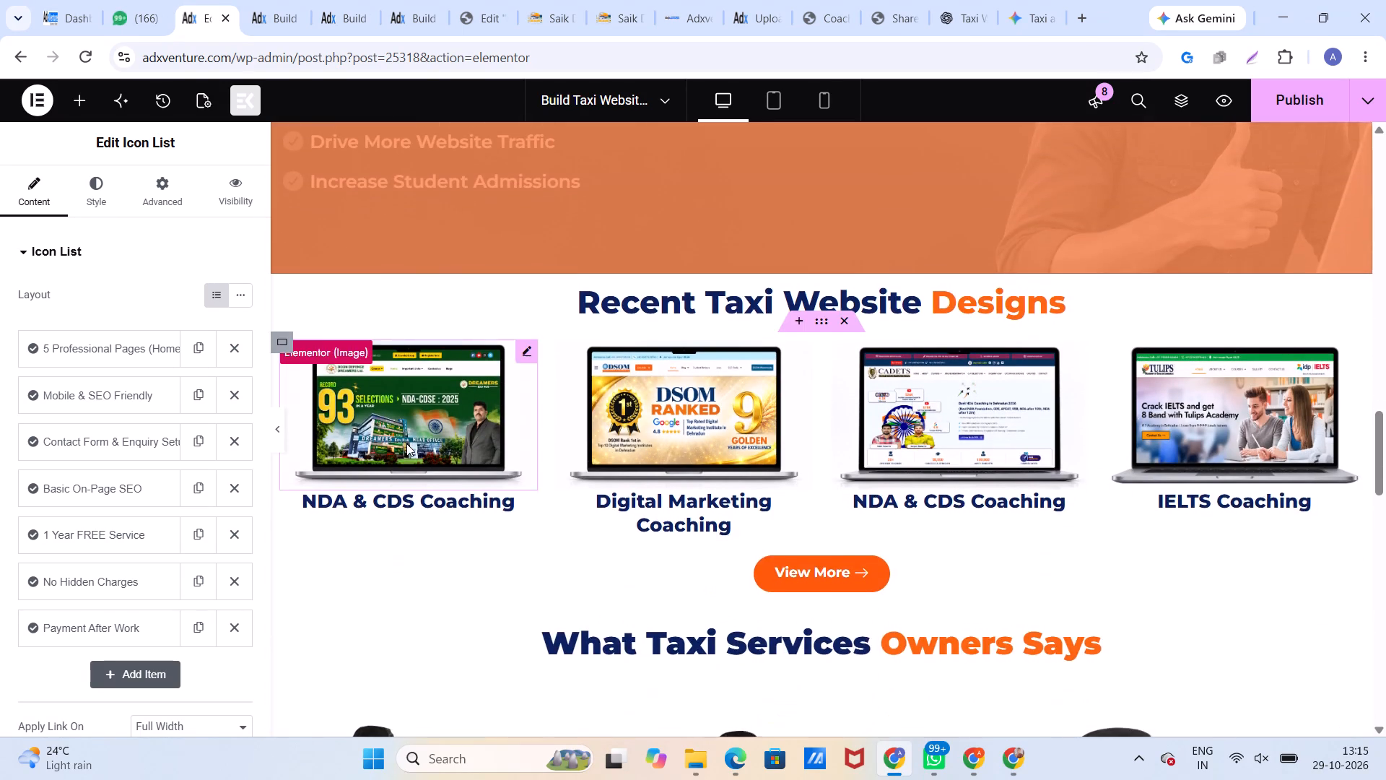
scroll(406, 443, down, 5)
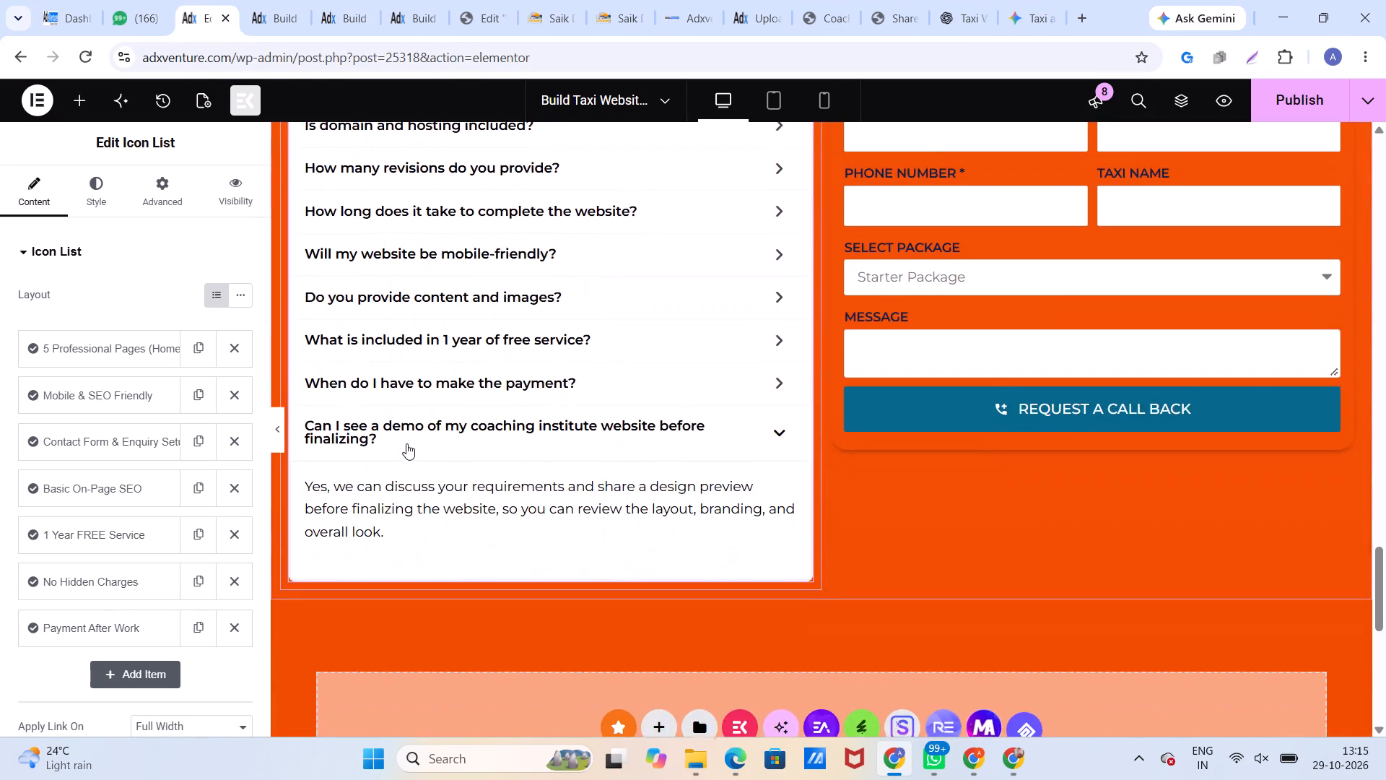
scroll(406, 443, down, 4)
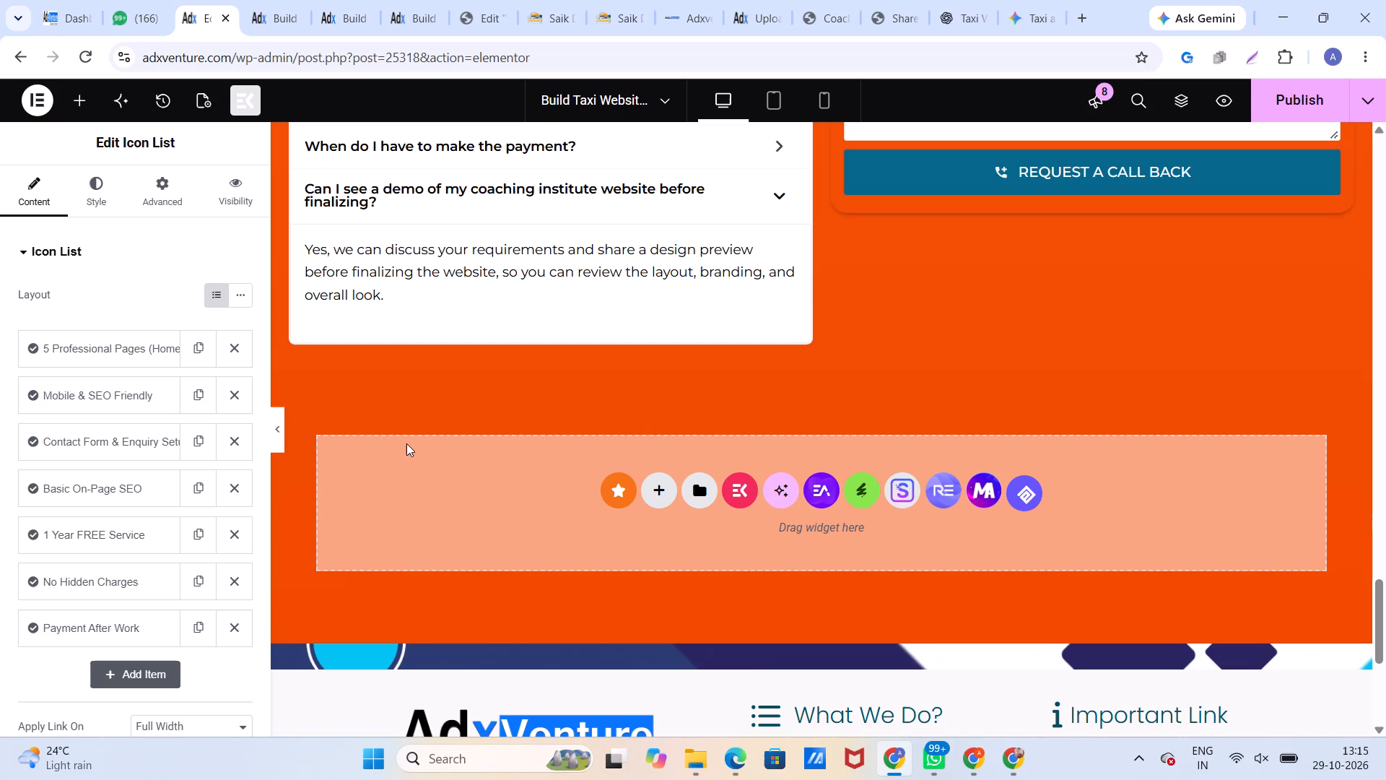